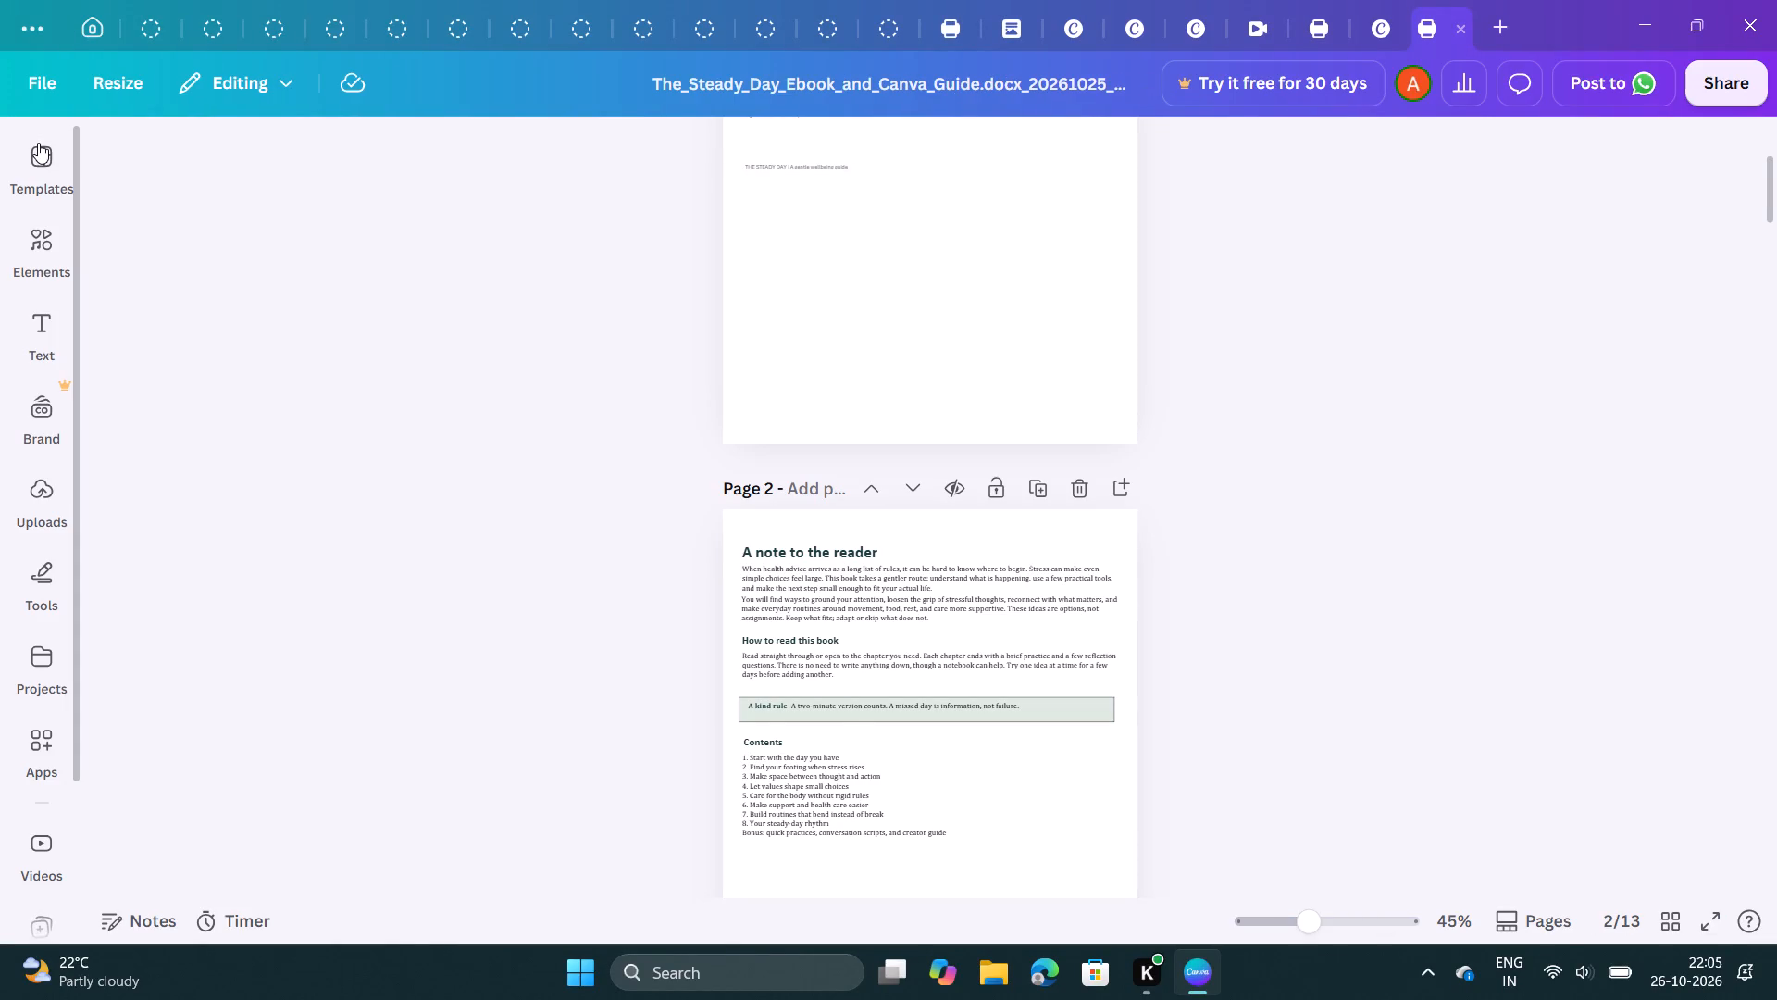
Create a new blank design from the CV (A4, Portrait) format.
click(100, 33)
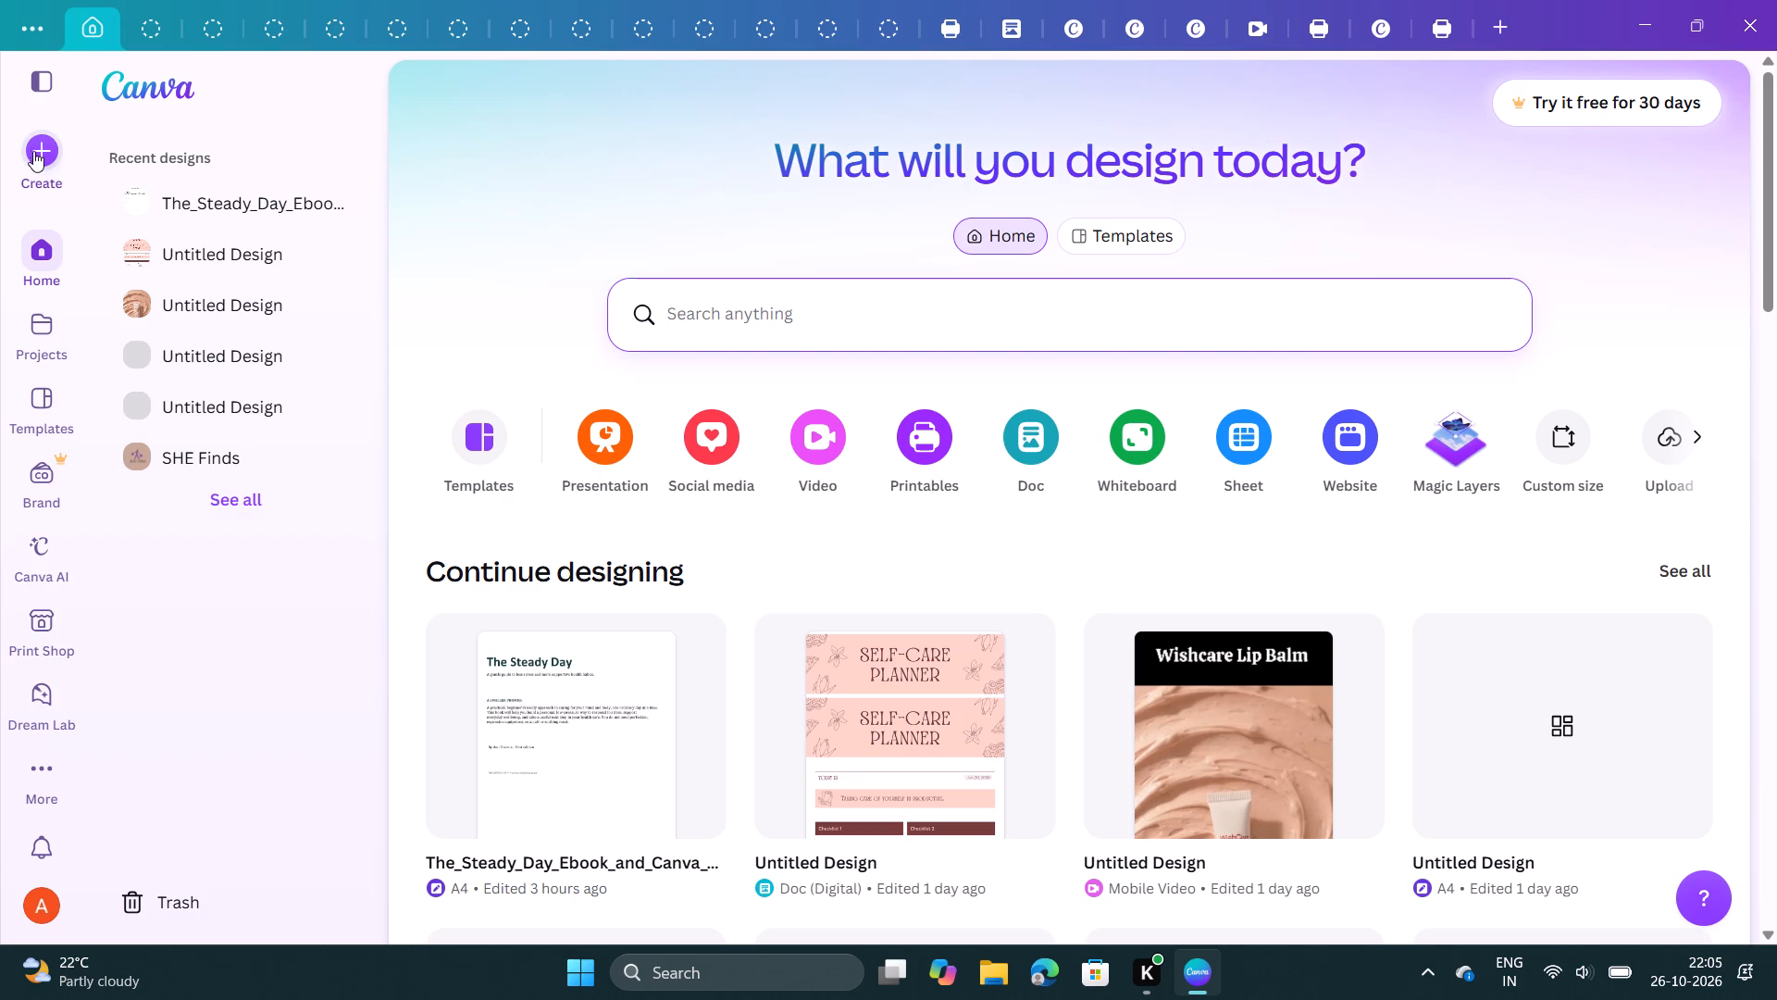
click(42, 148)
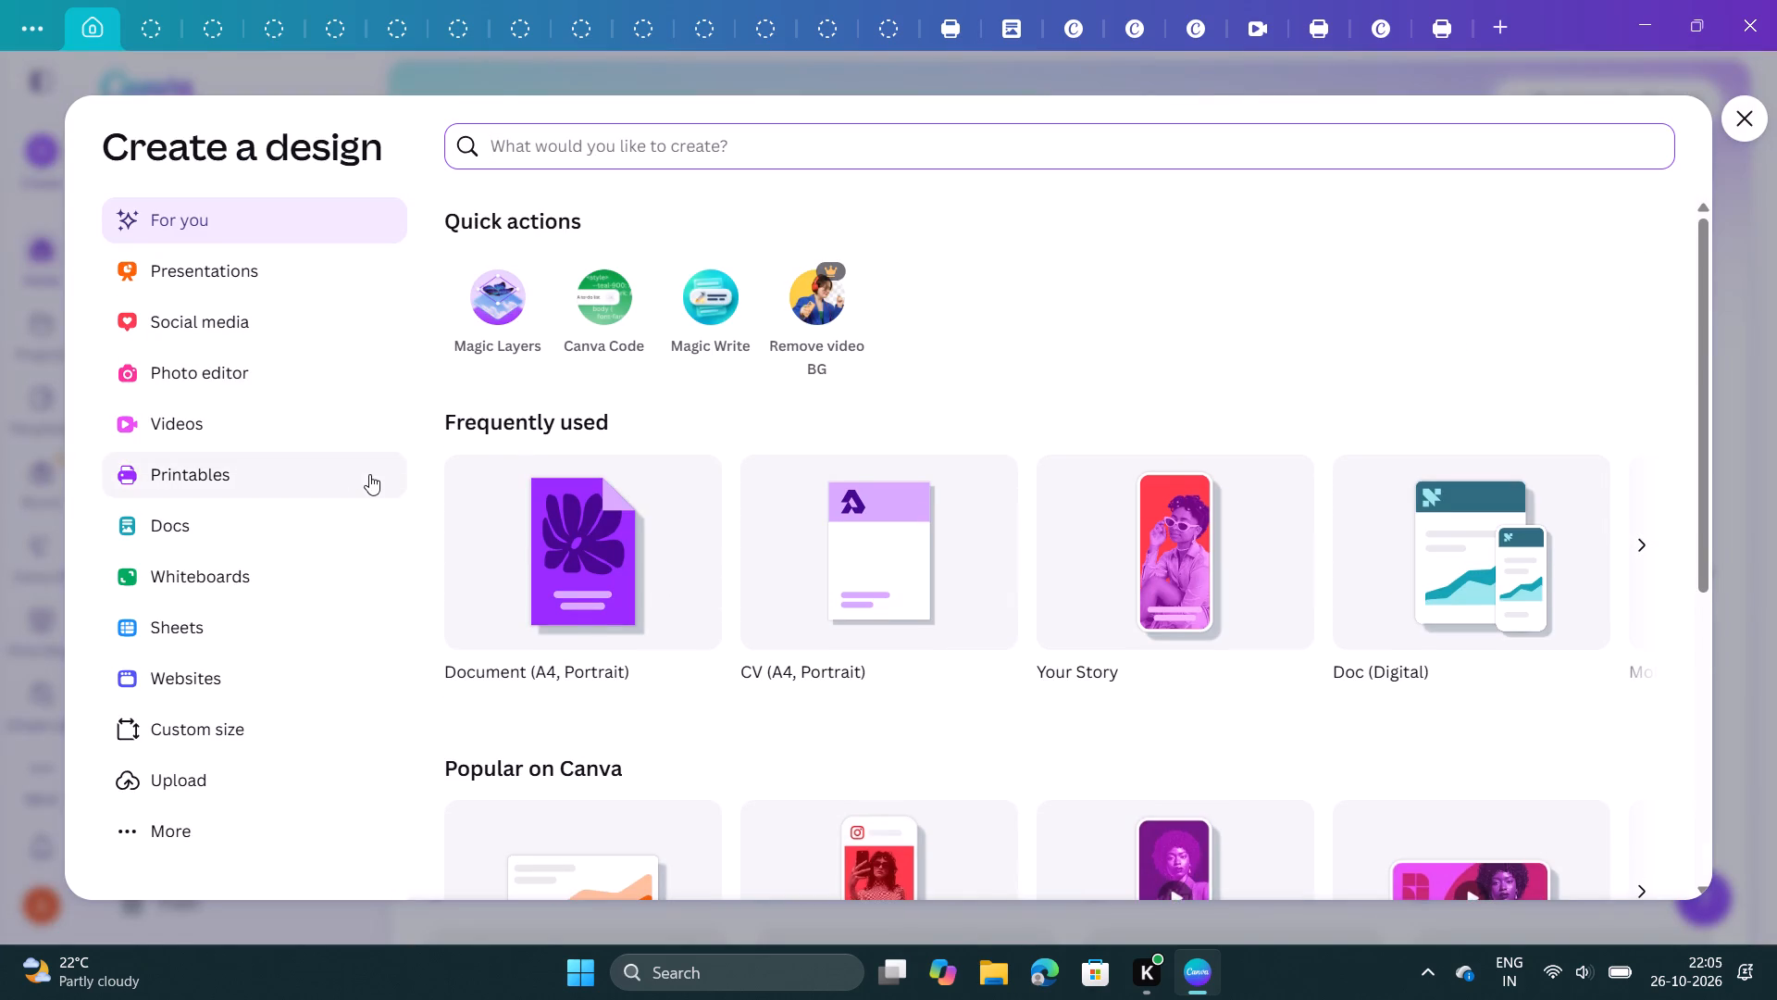
click(782, 552)
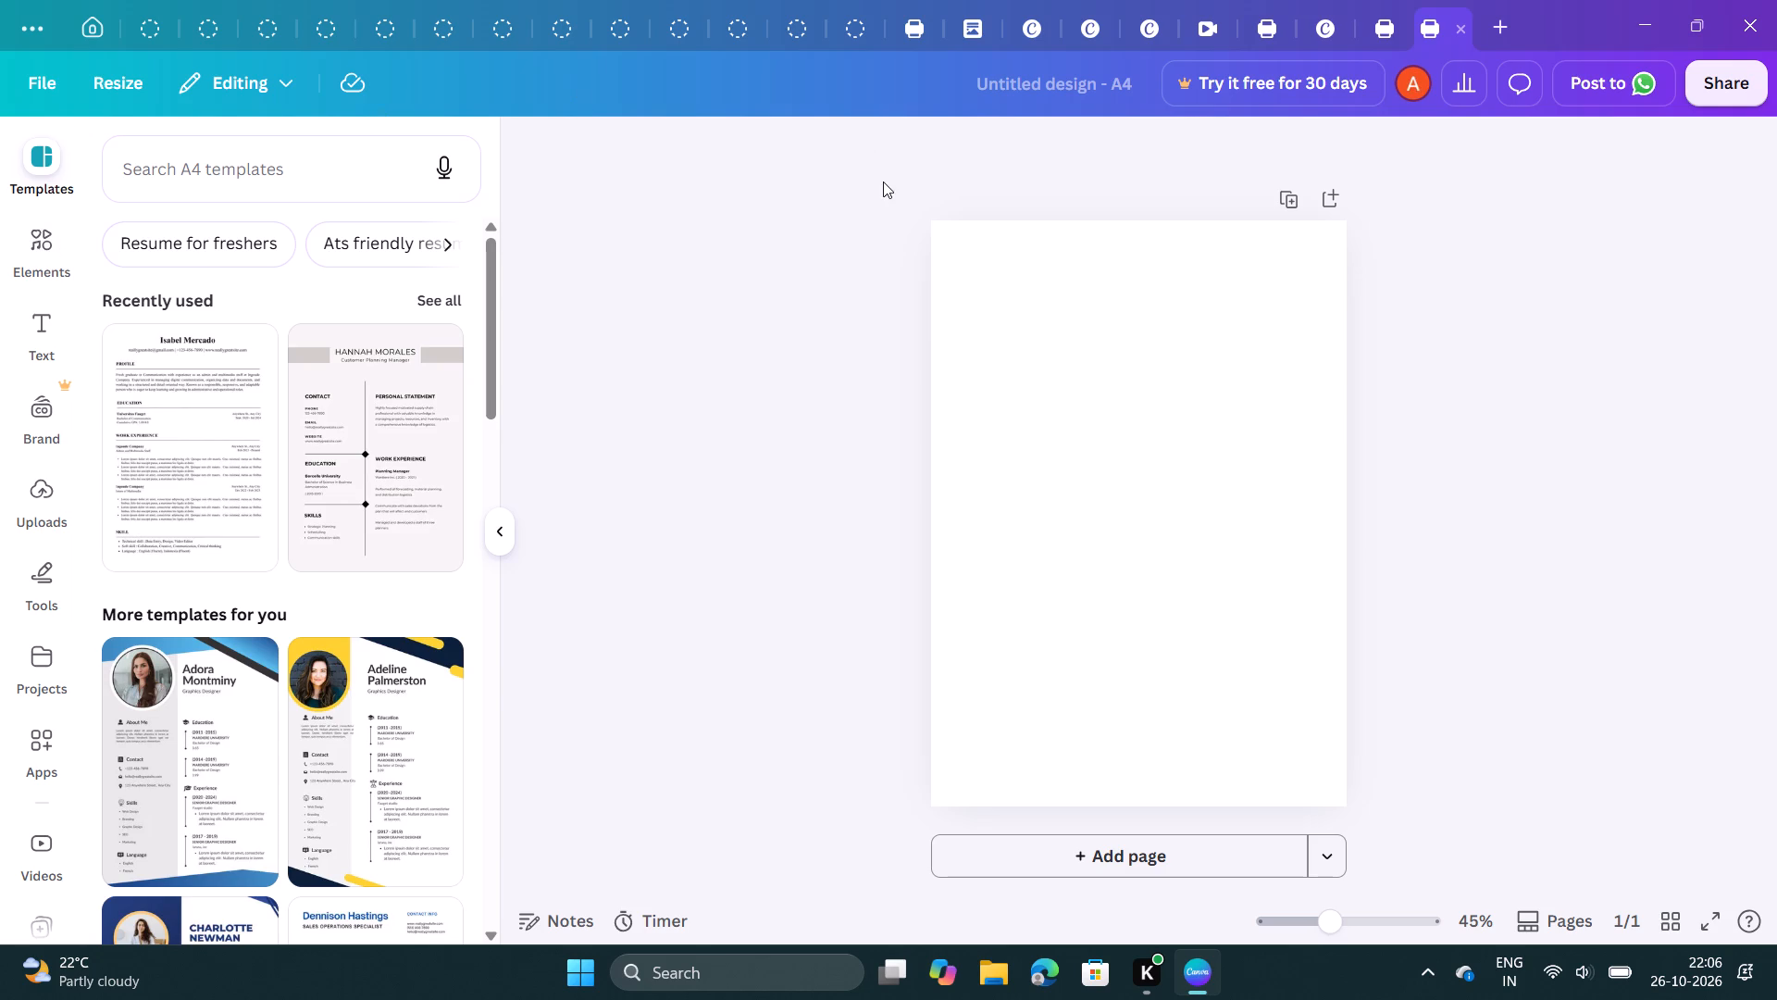
Try several purple shades for the blank page's background and set it to light lavender #e2cbf6.
click(1119, 364)
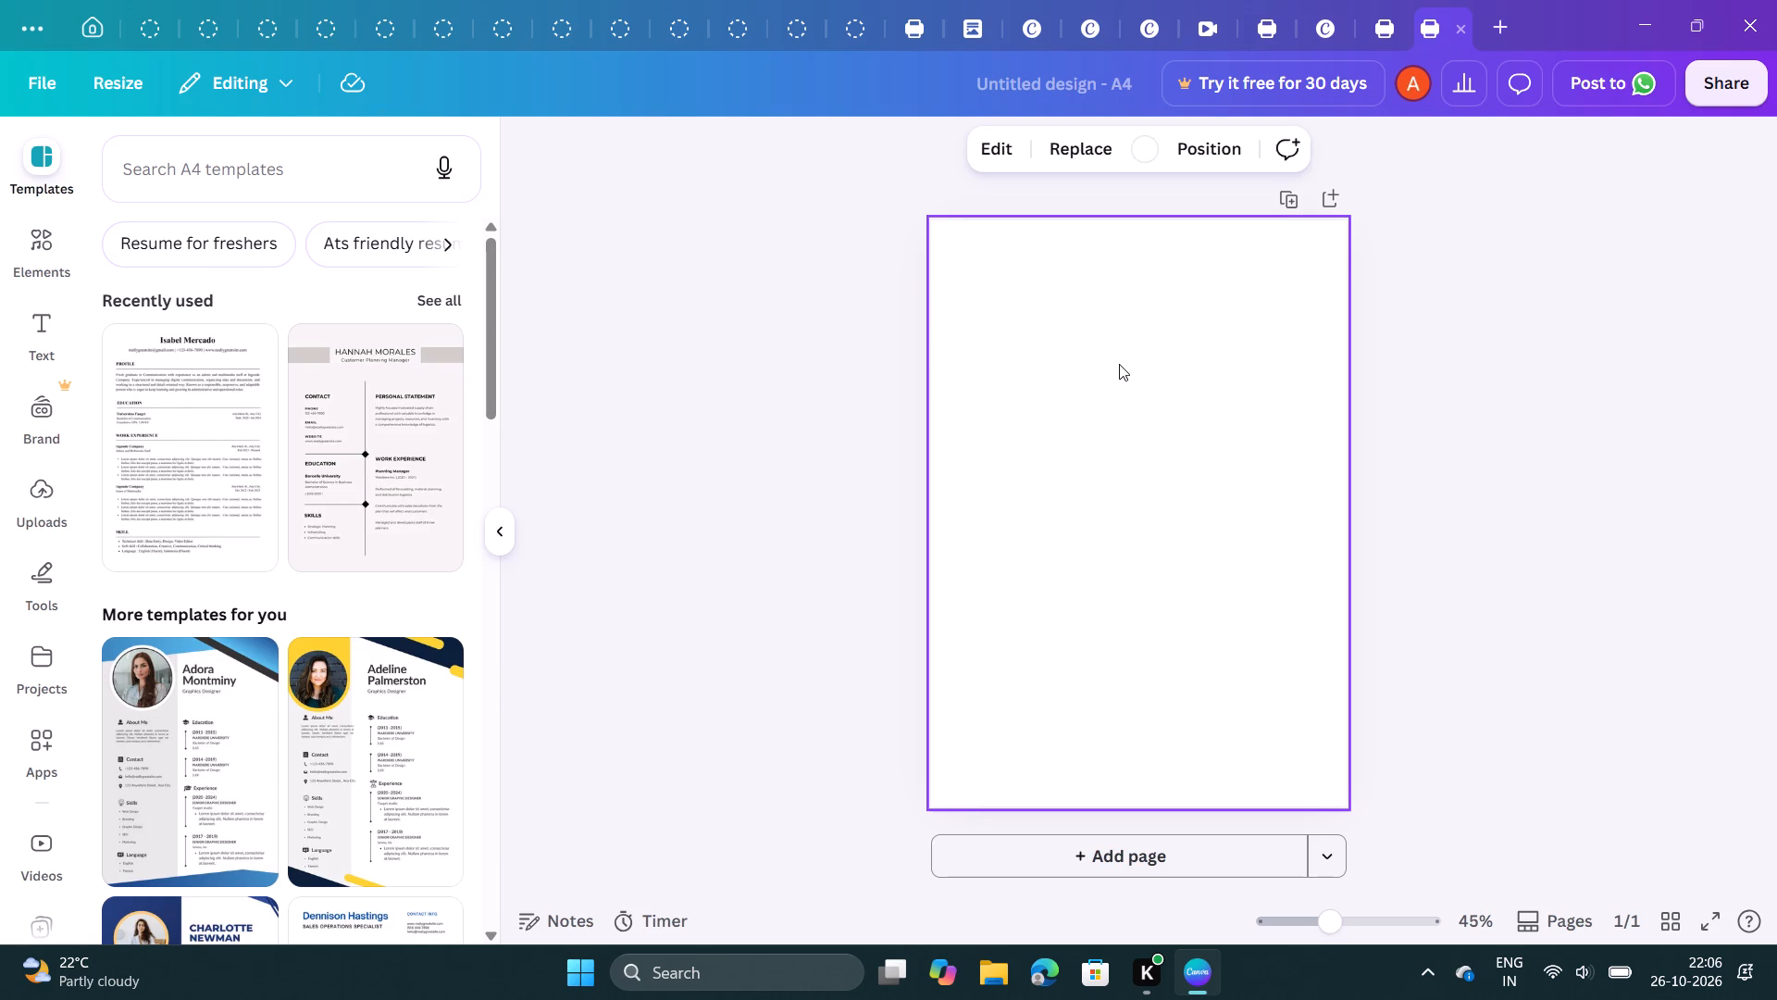
click(1145, 147)
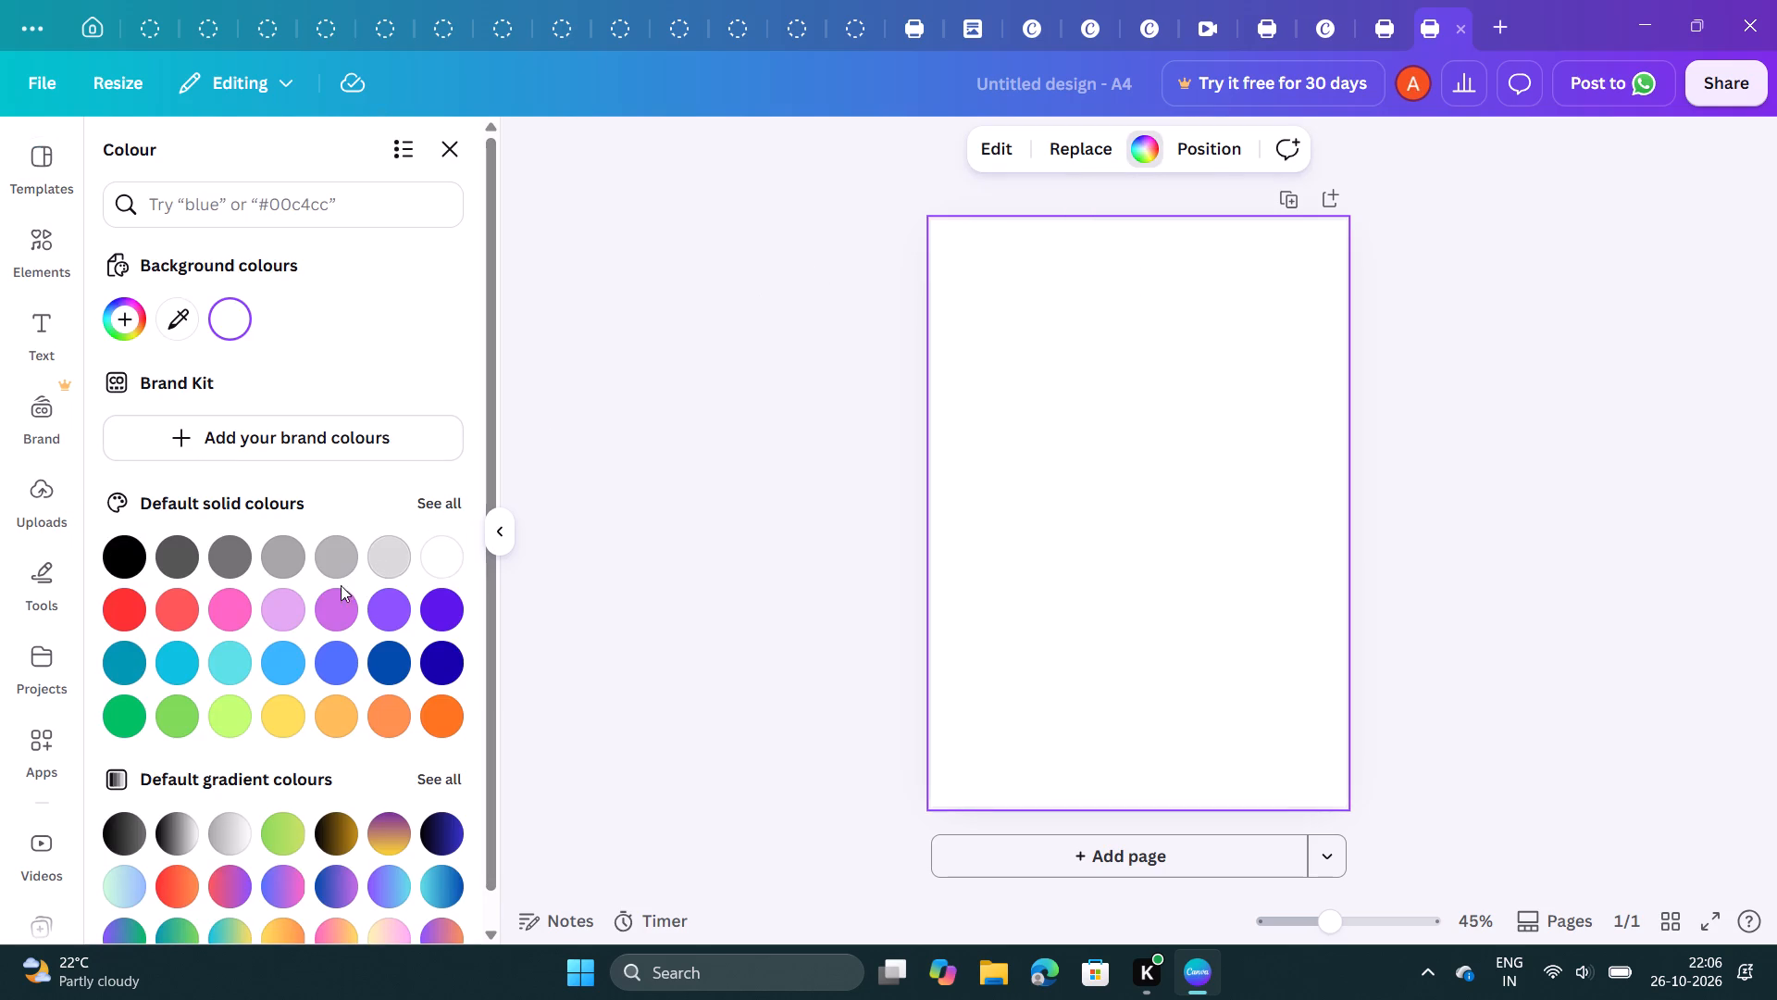
click(337, 598)
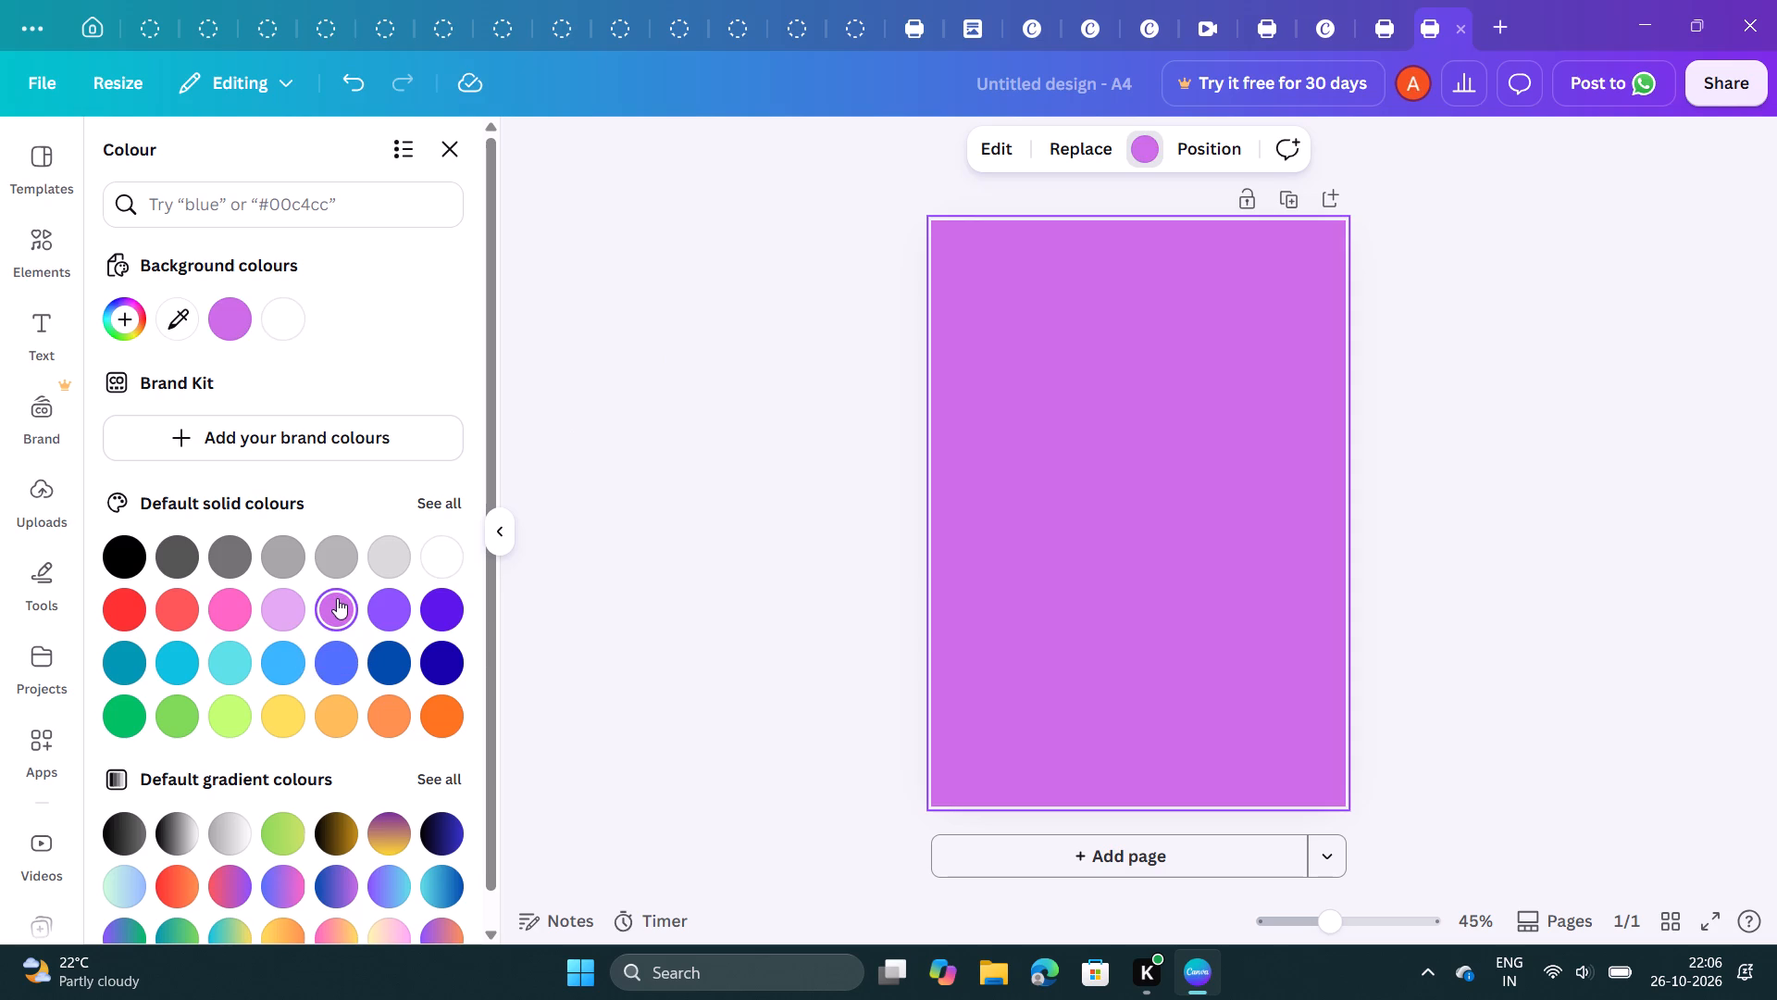
click(437, 501)
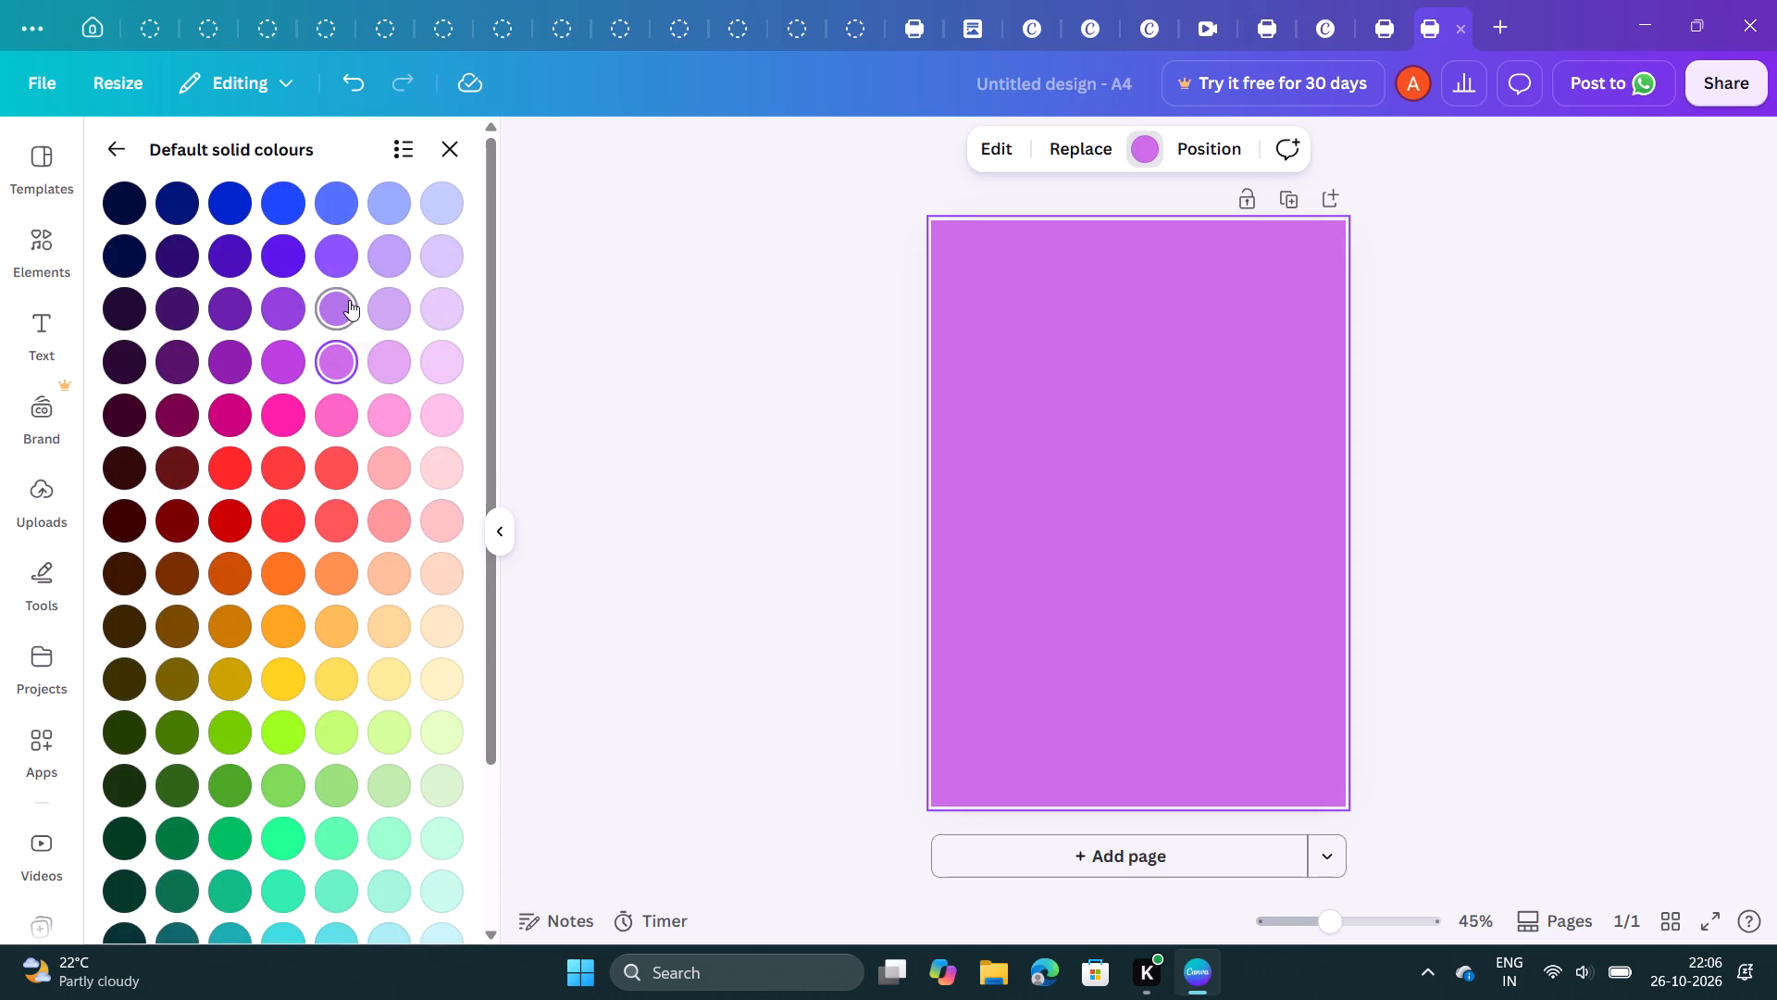
click(349, 300)
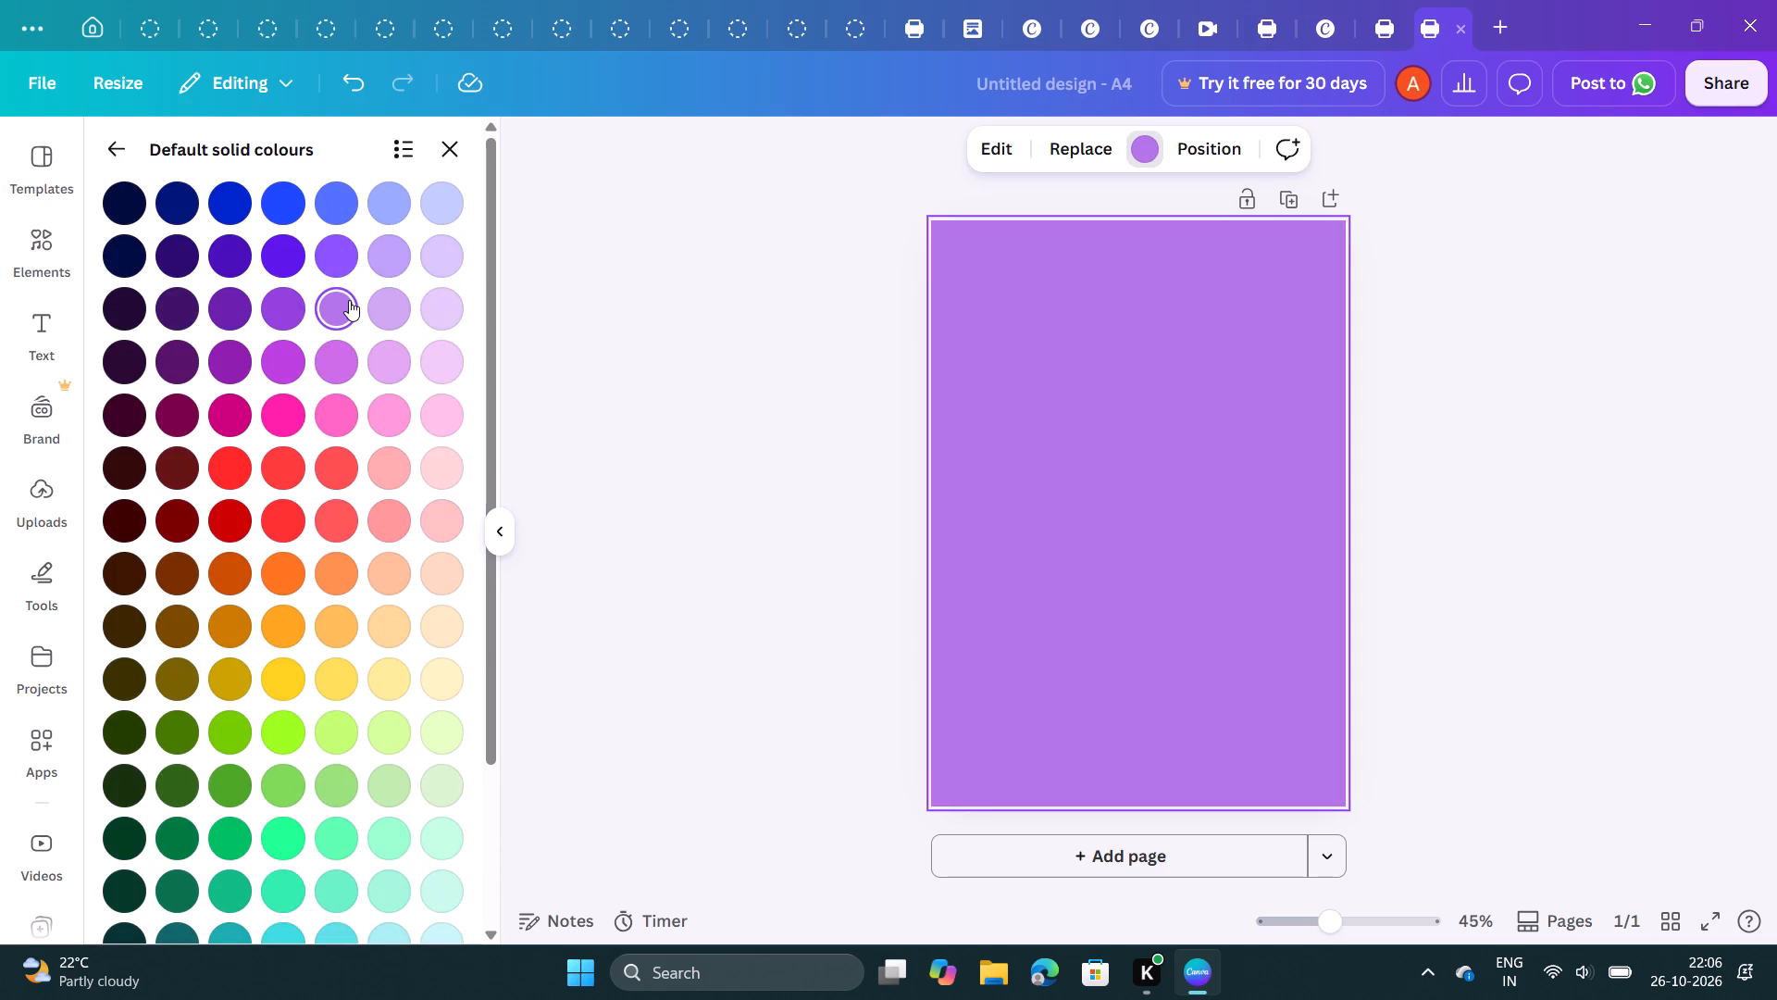
click(386, 307)
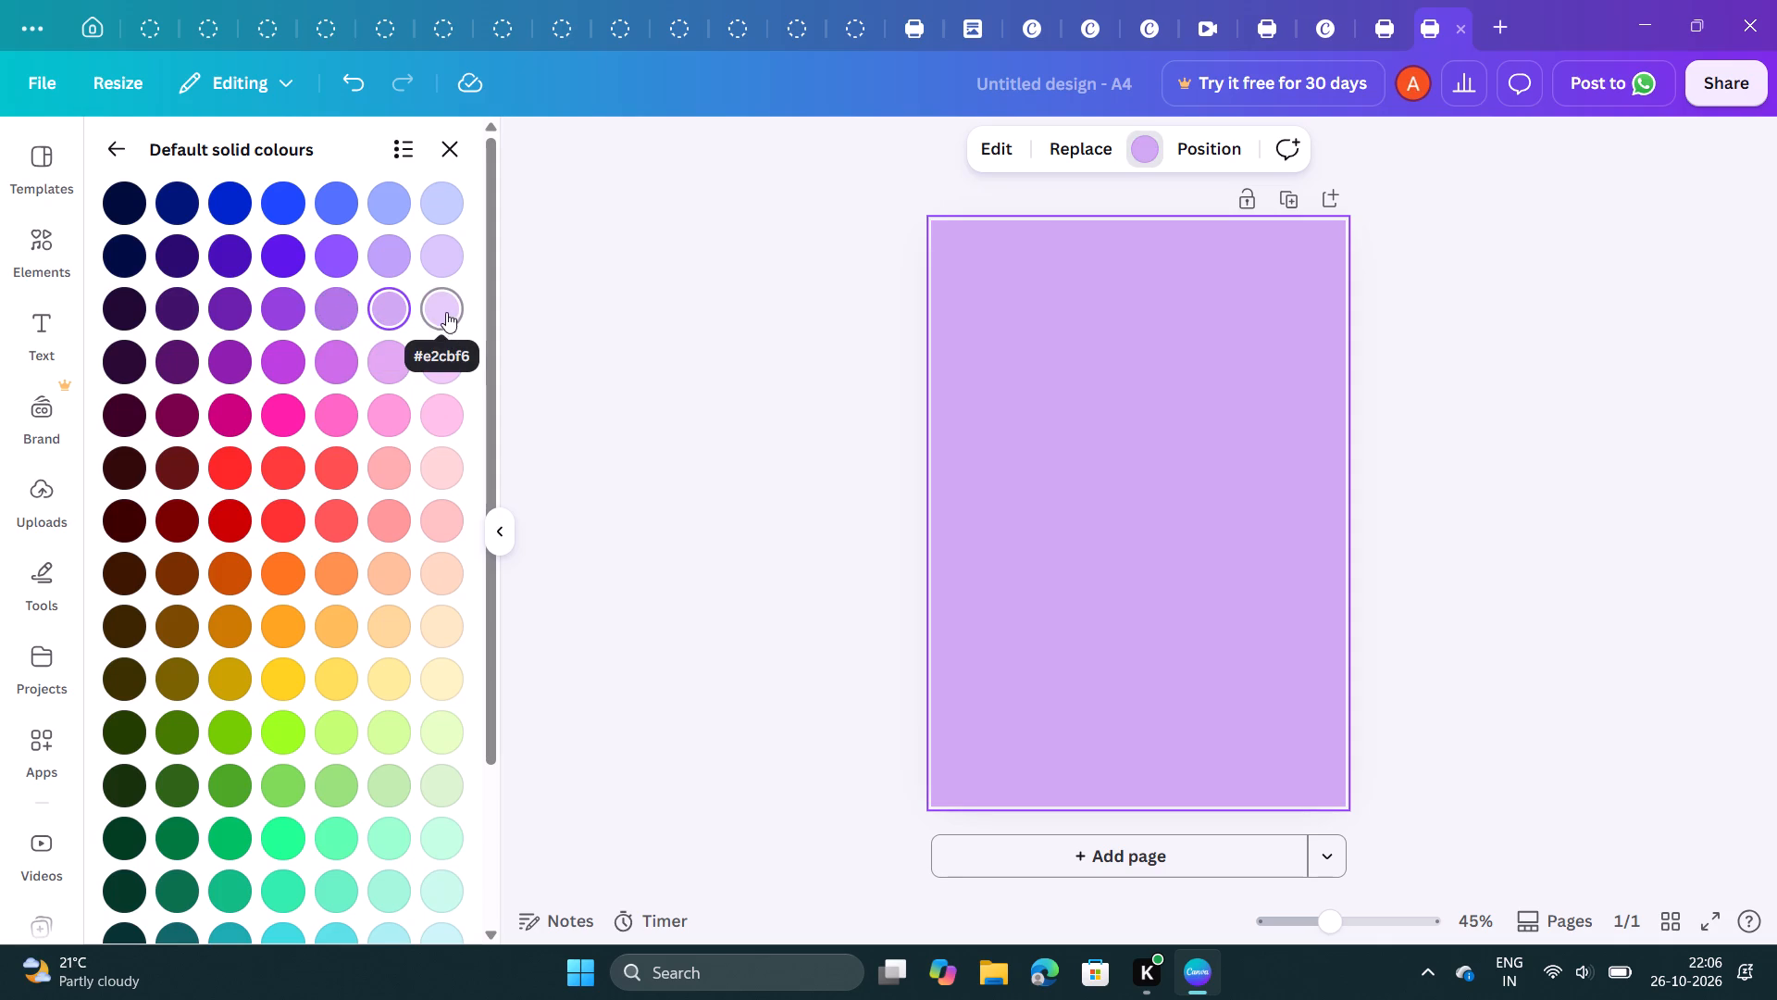
click(447, 309)
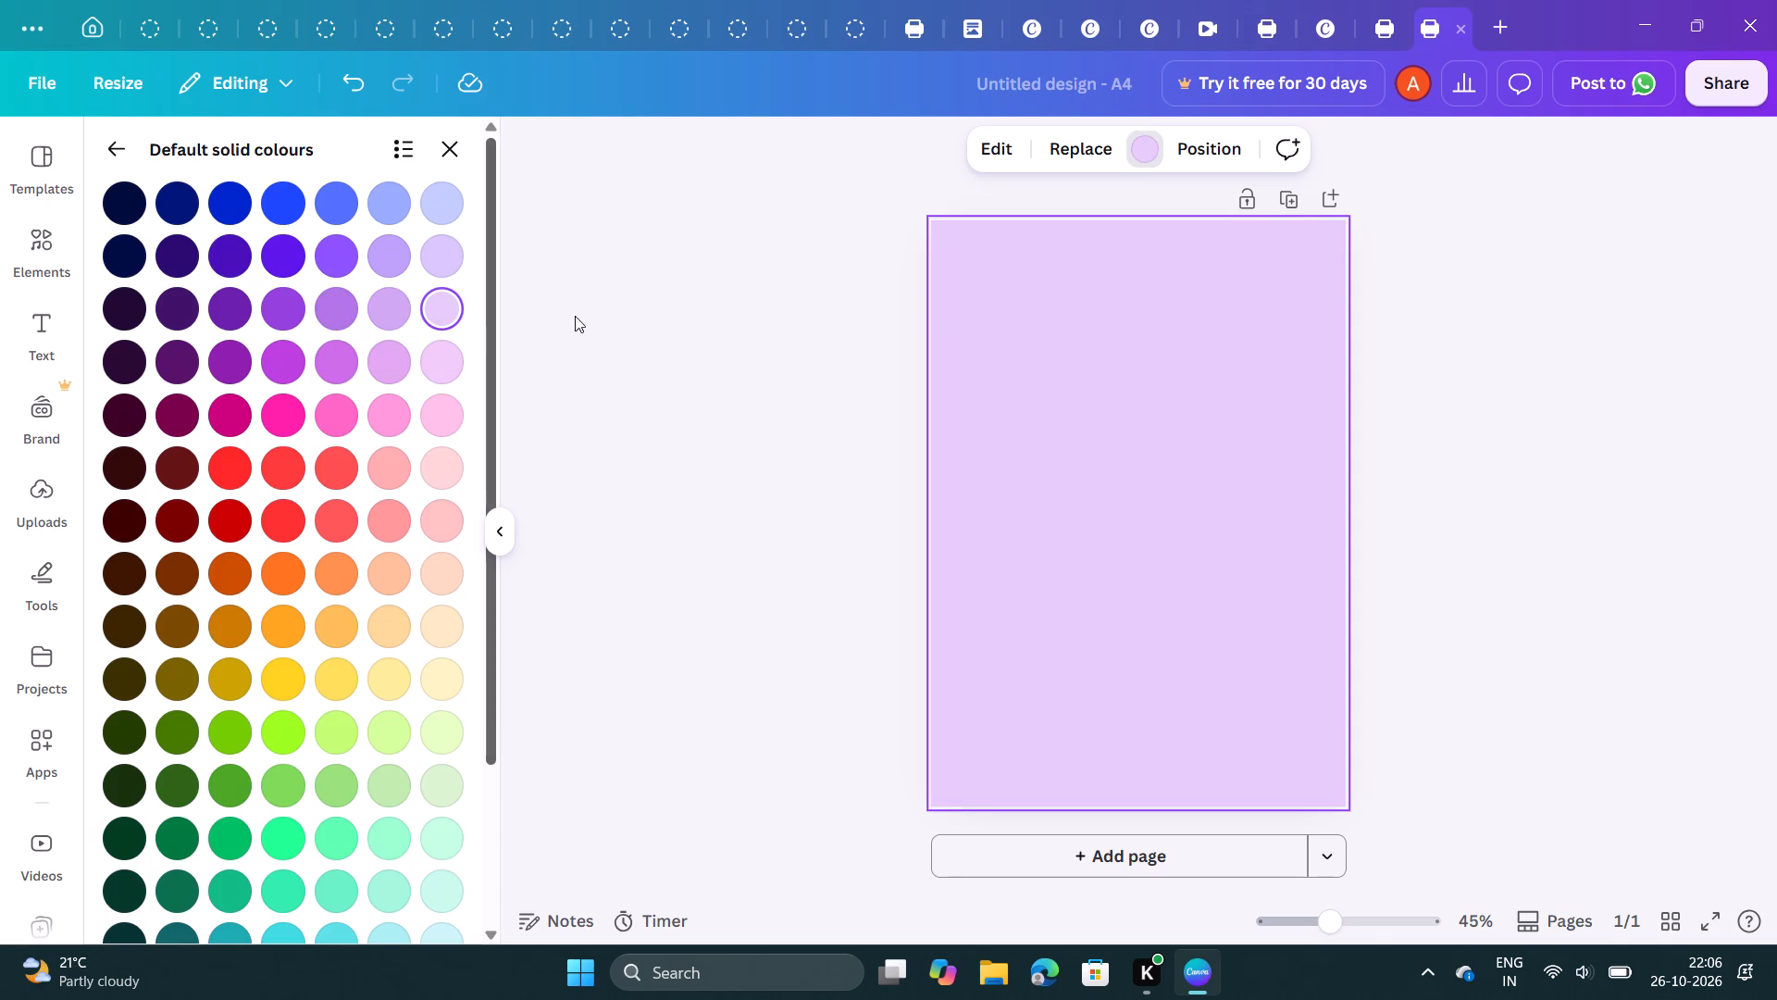
click(454, 260)
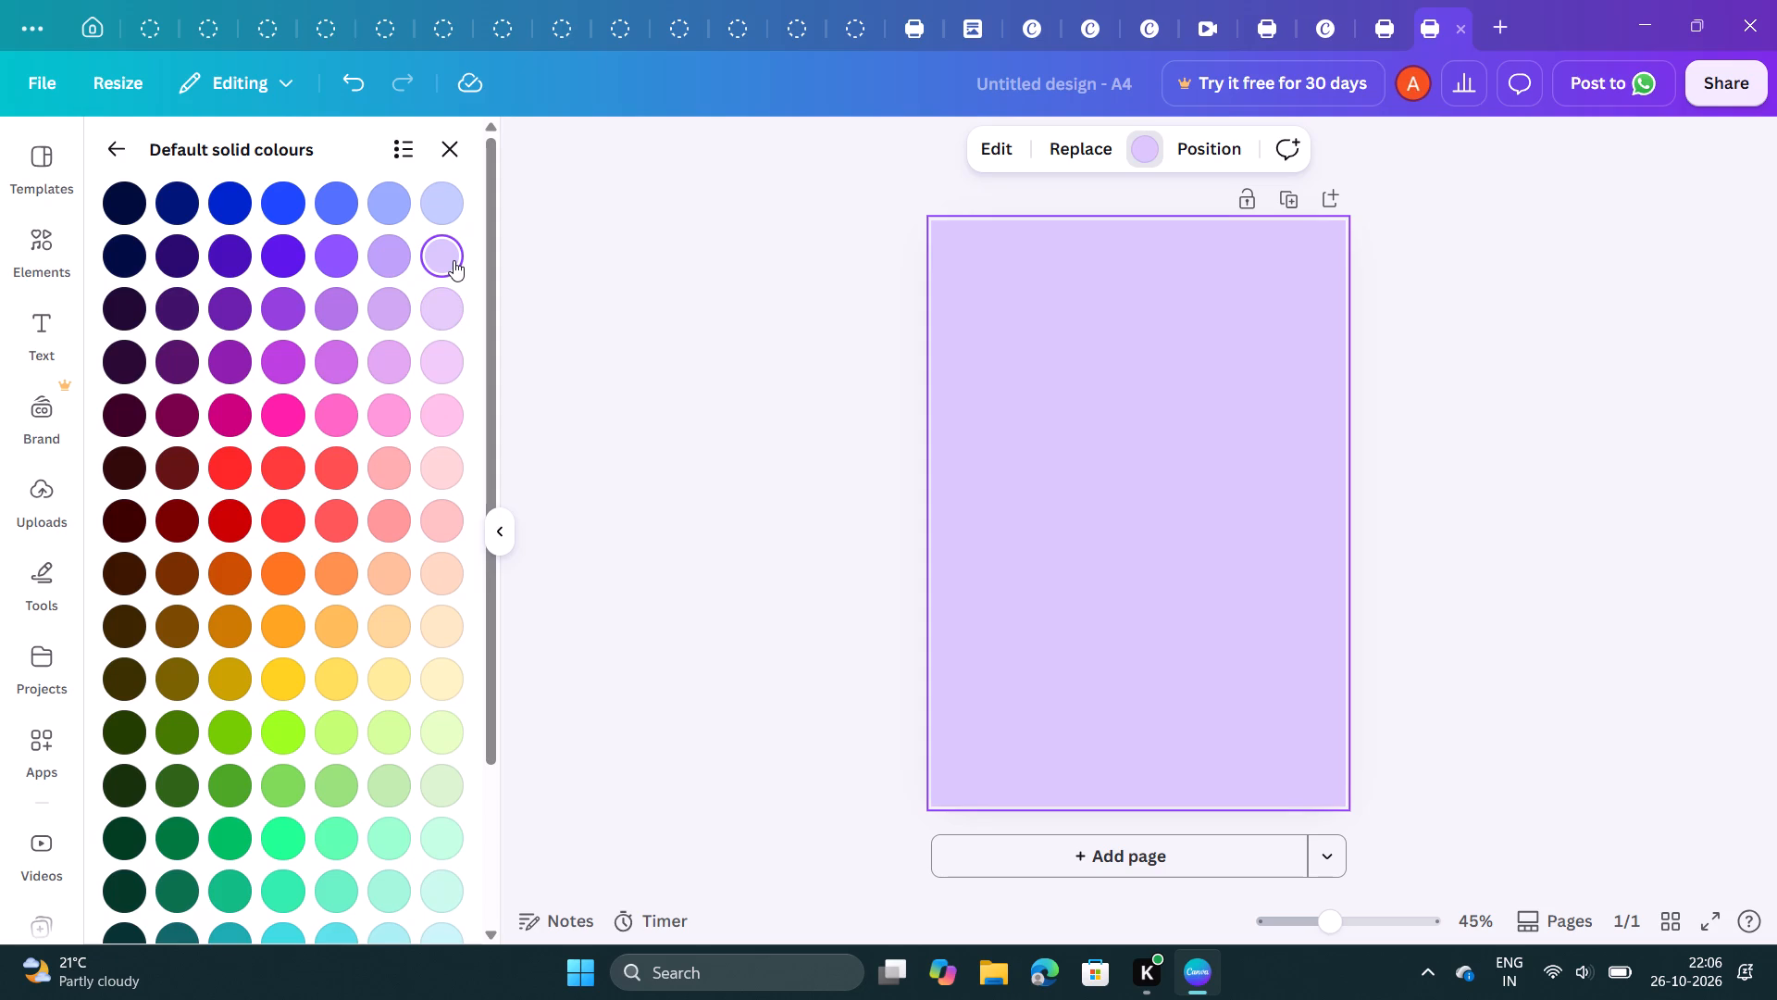
click(400, 262)
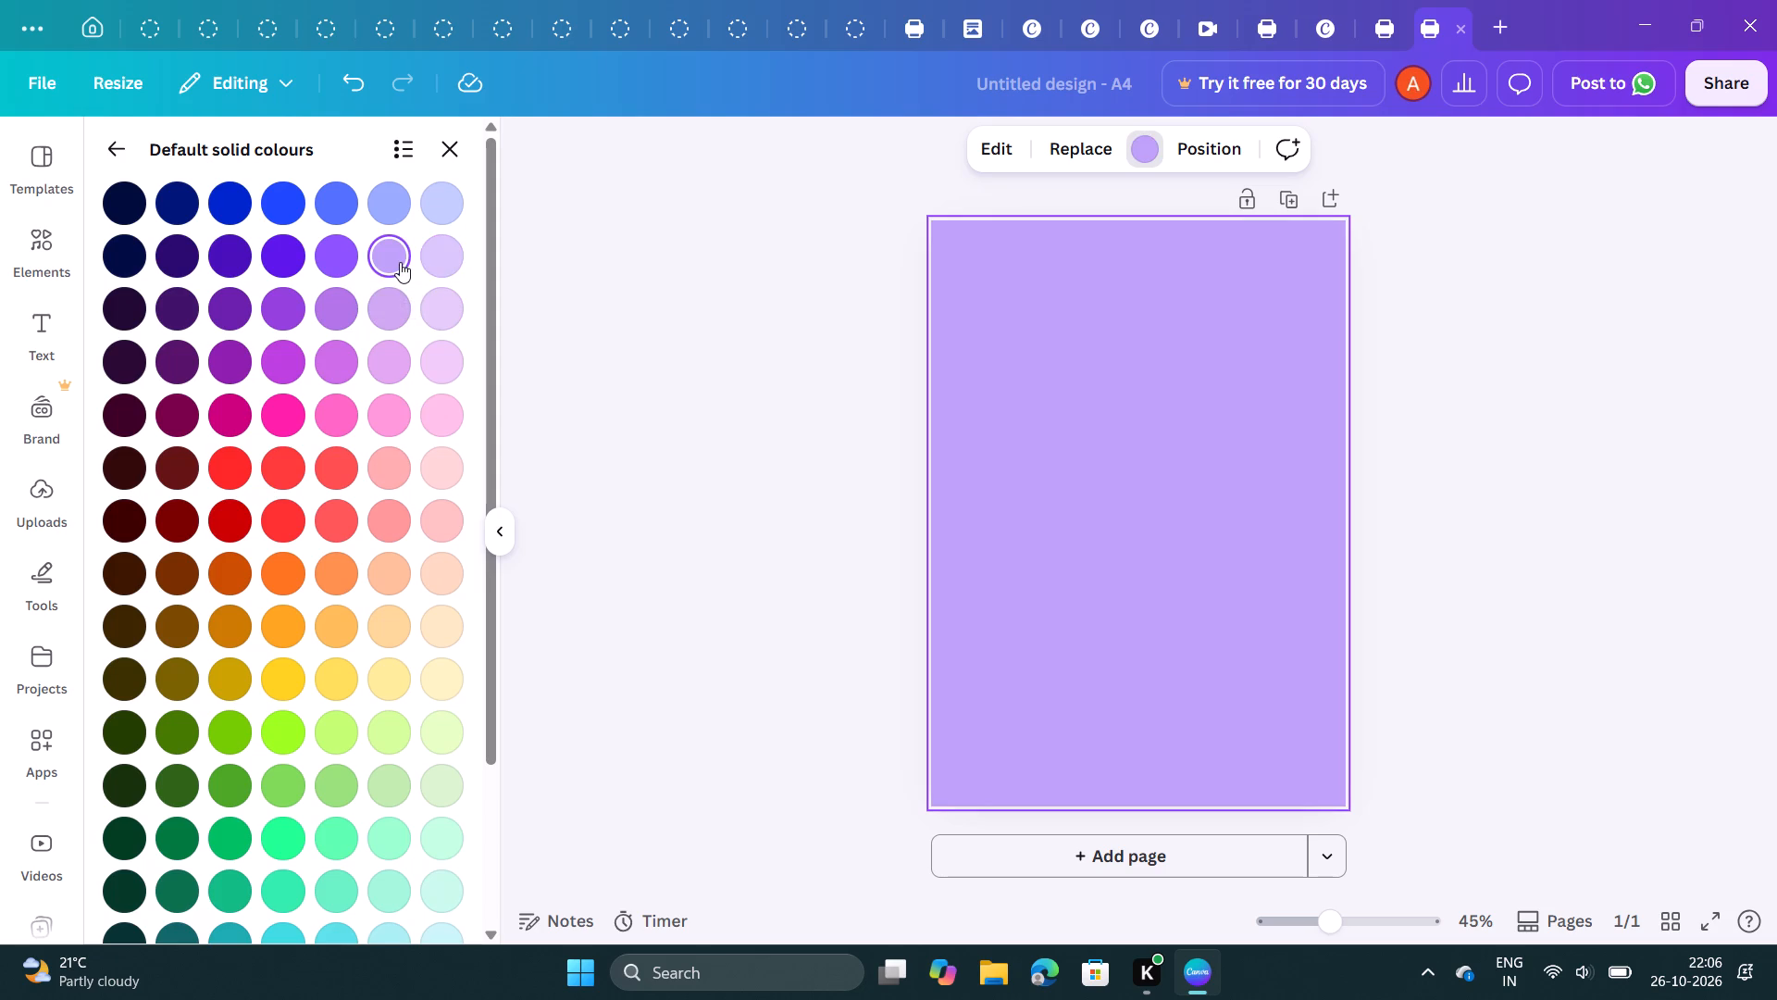
click(441, 356)
click(447, 299)
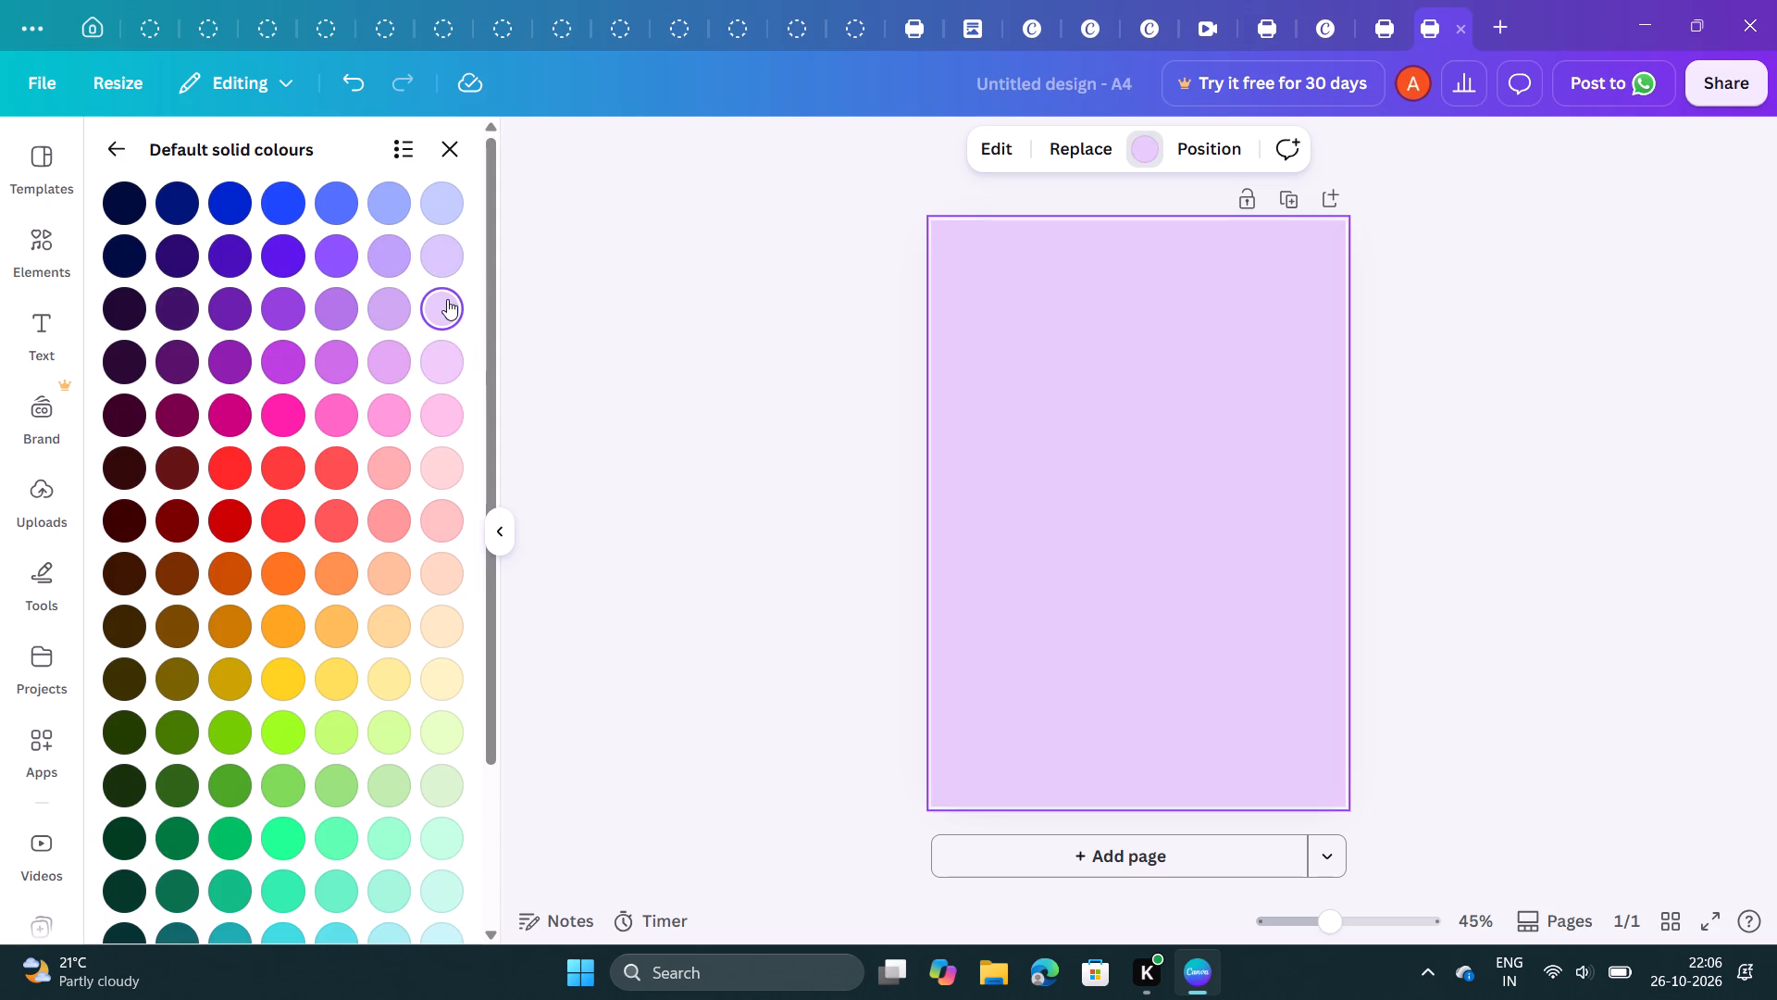
click(633, 294)
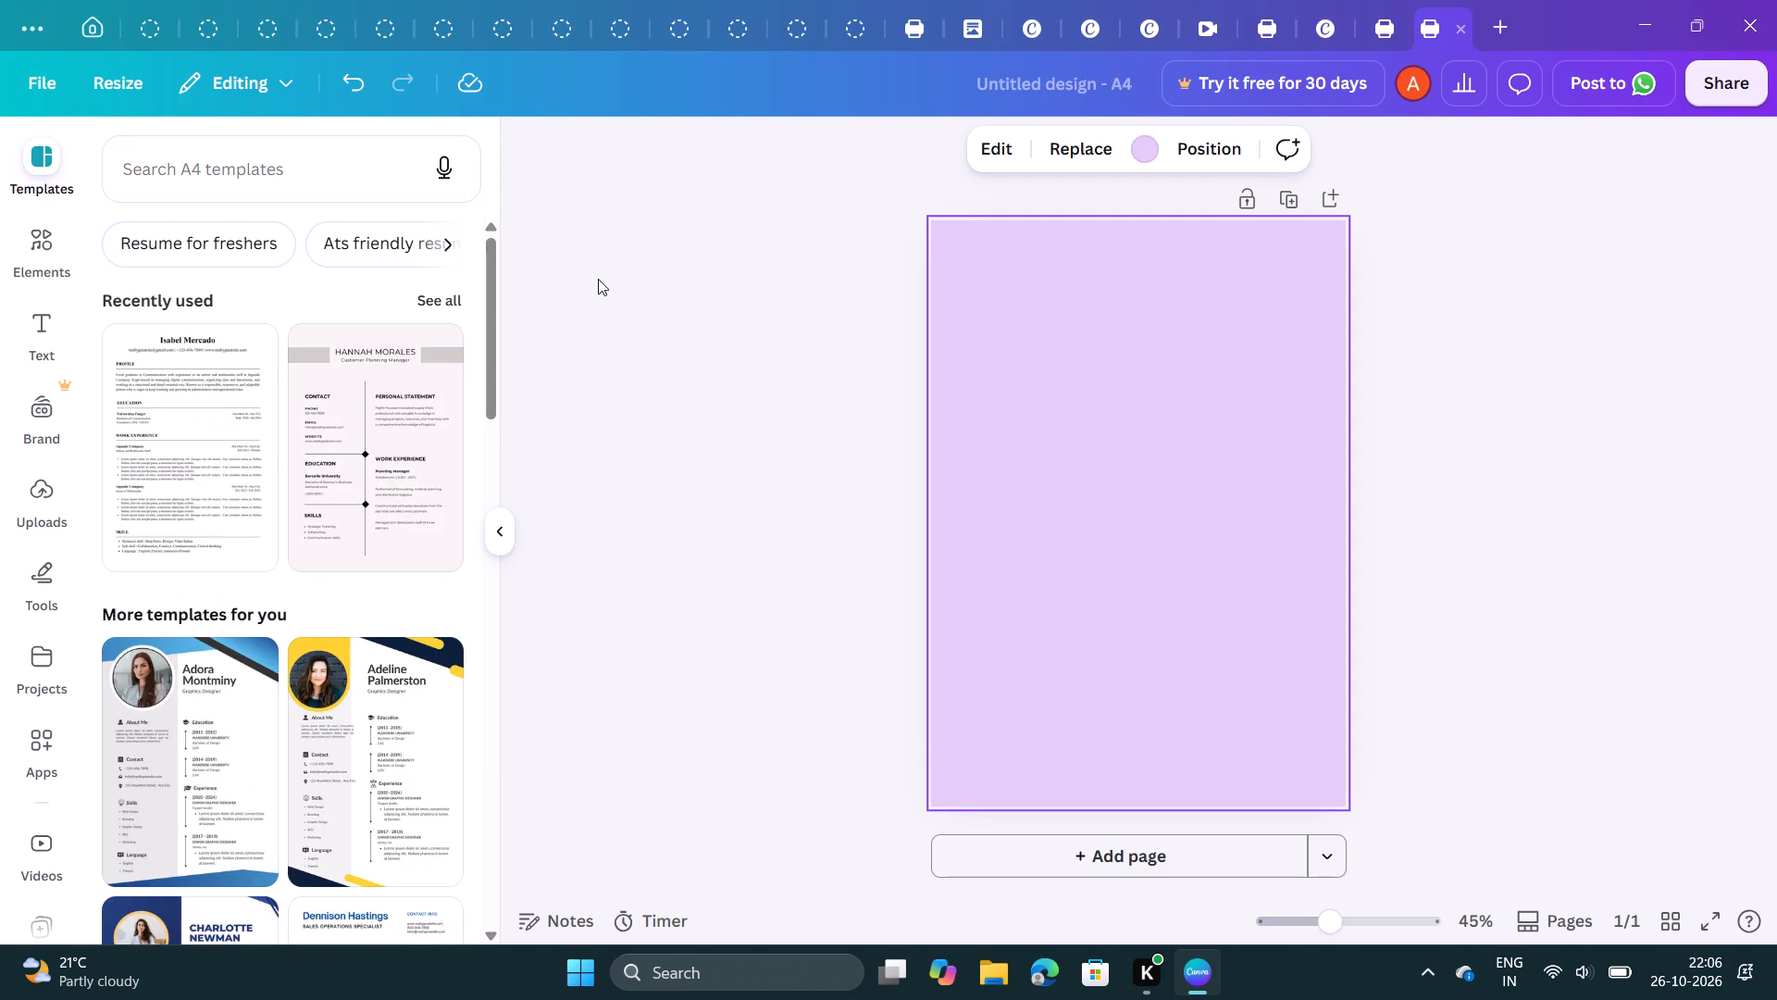
Find and open the Sketchy Flowers collection among the graphics elements.
click(58, 244)
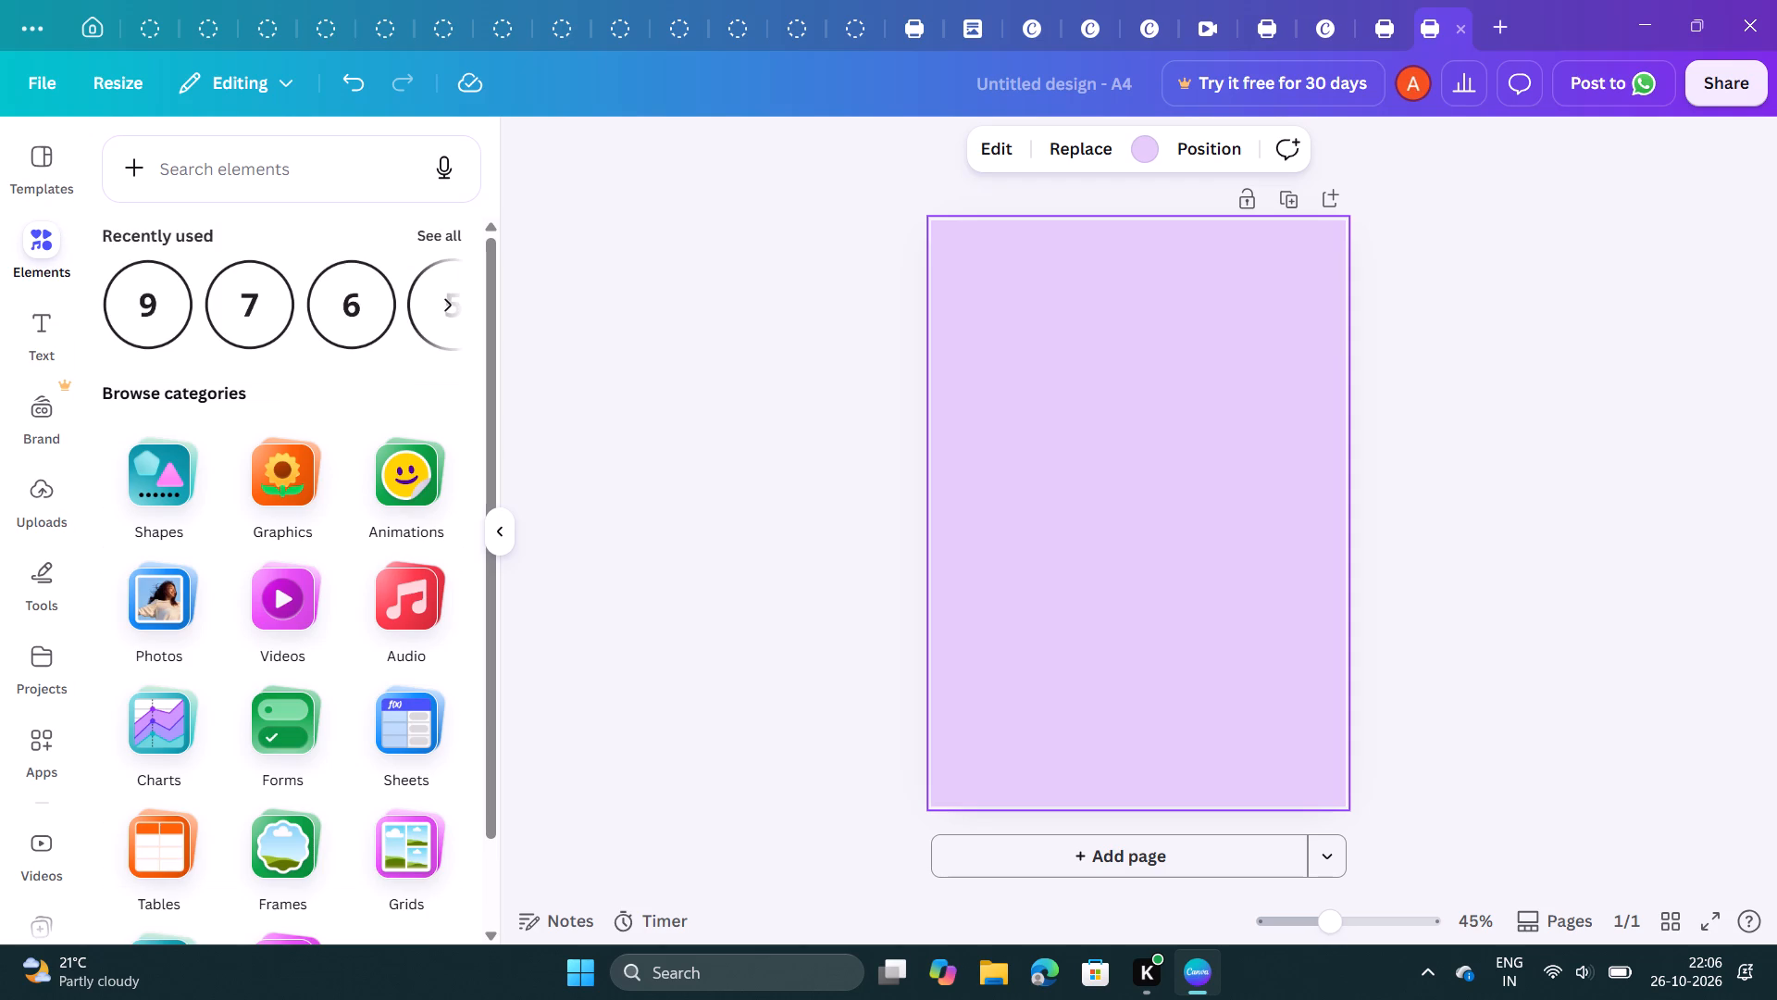
click(285, 466)
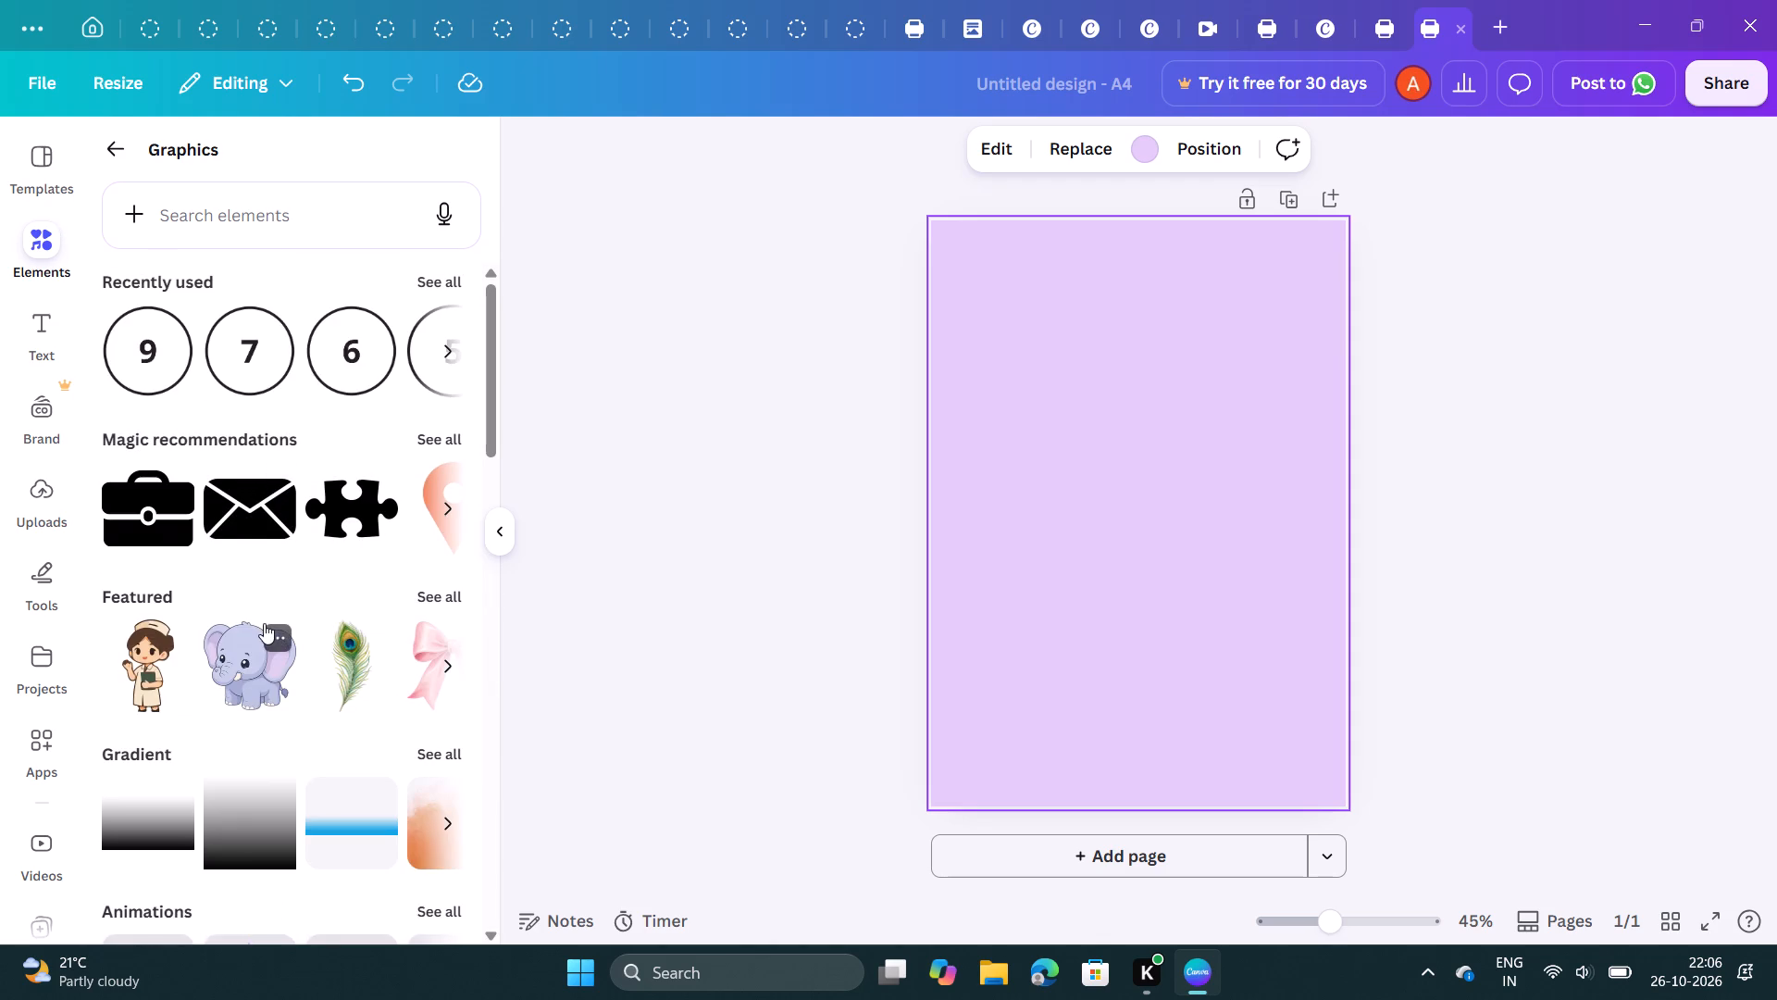
scroll(264, 623, down, 5)
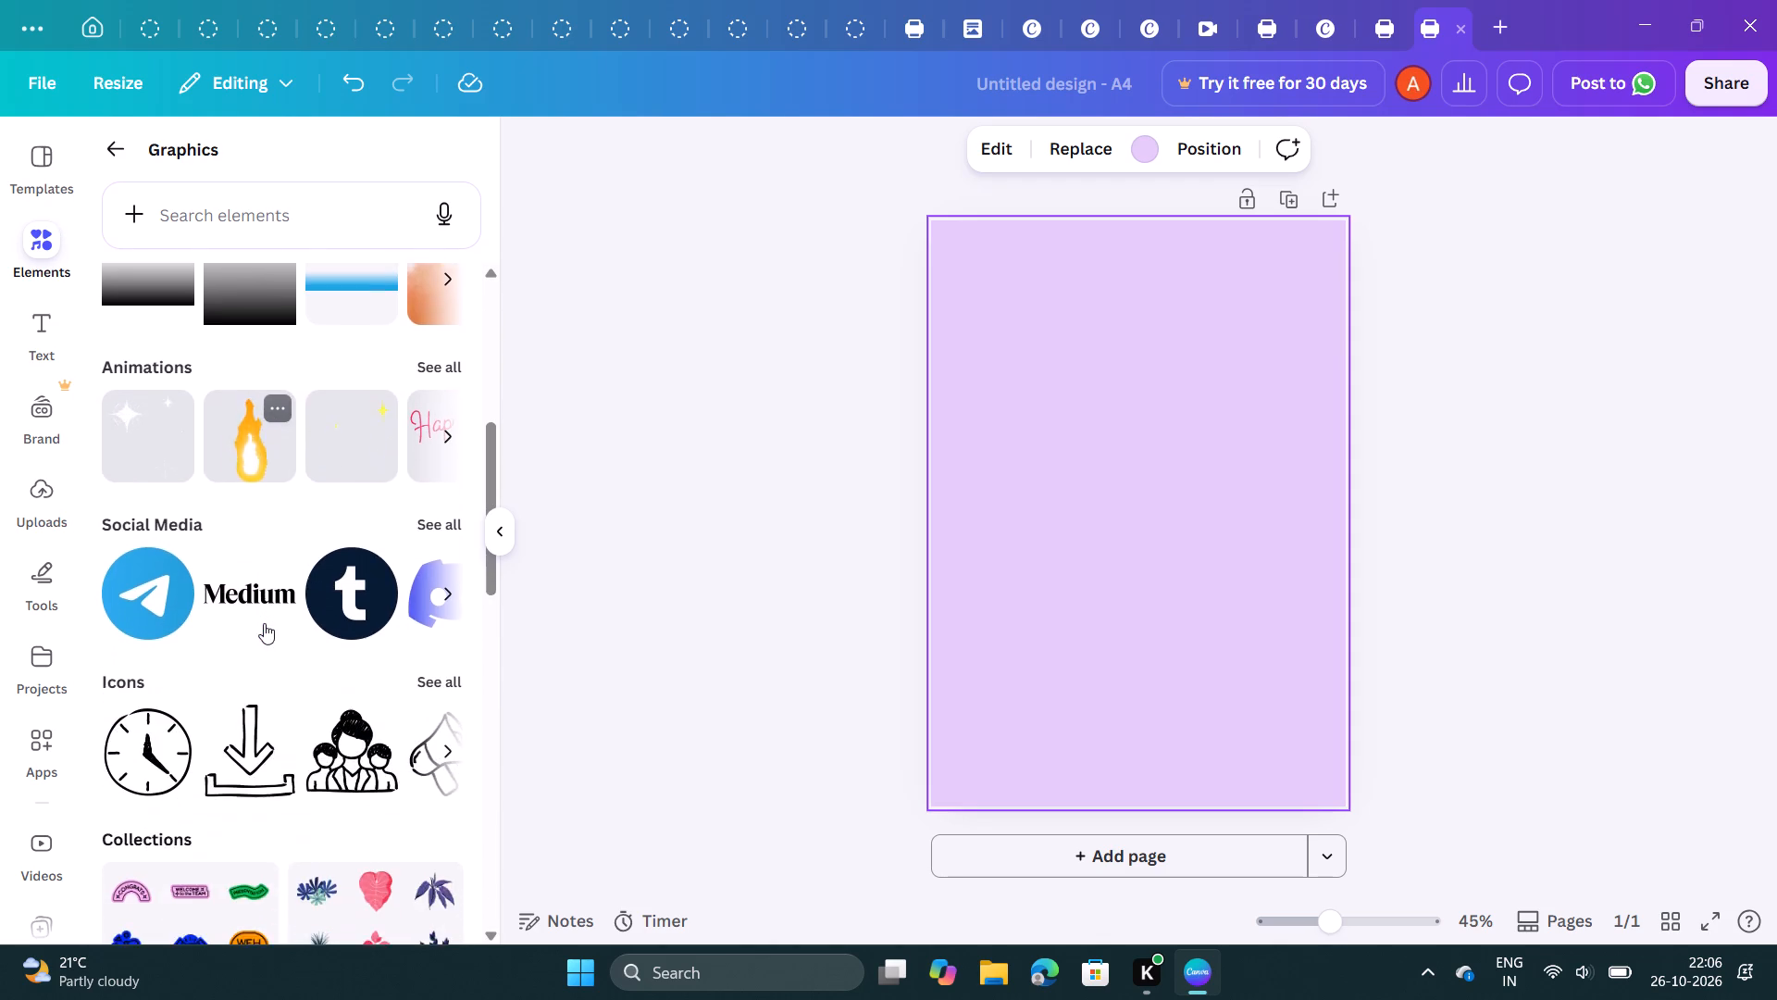
scroll(264, 623, down, 5)
click(341, 575)
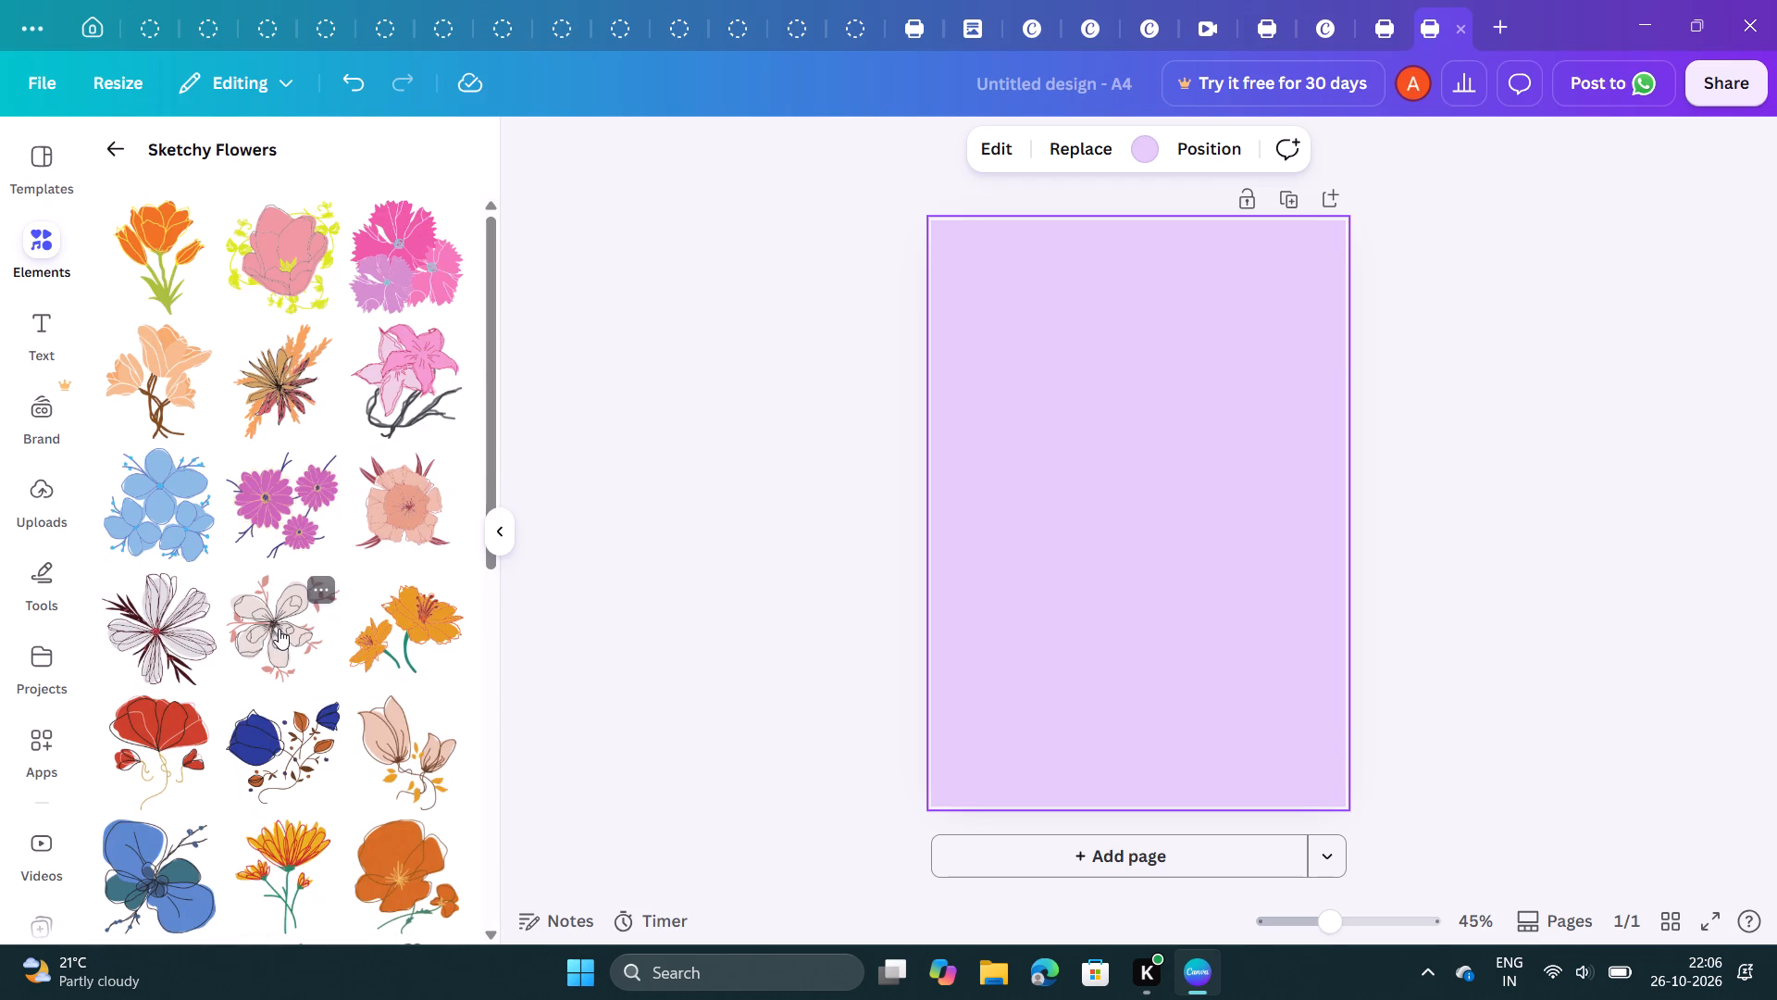
Look through the whole Sketchy Flowers collection for a flower graphic that suits the lavender page.
scroll(279, 629, down, 4)
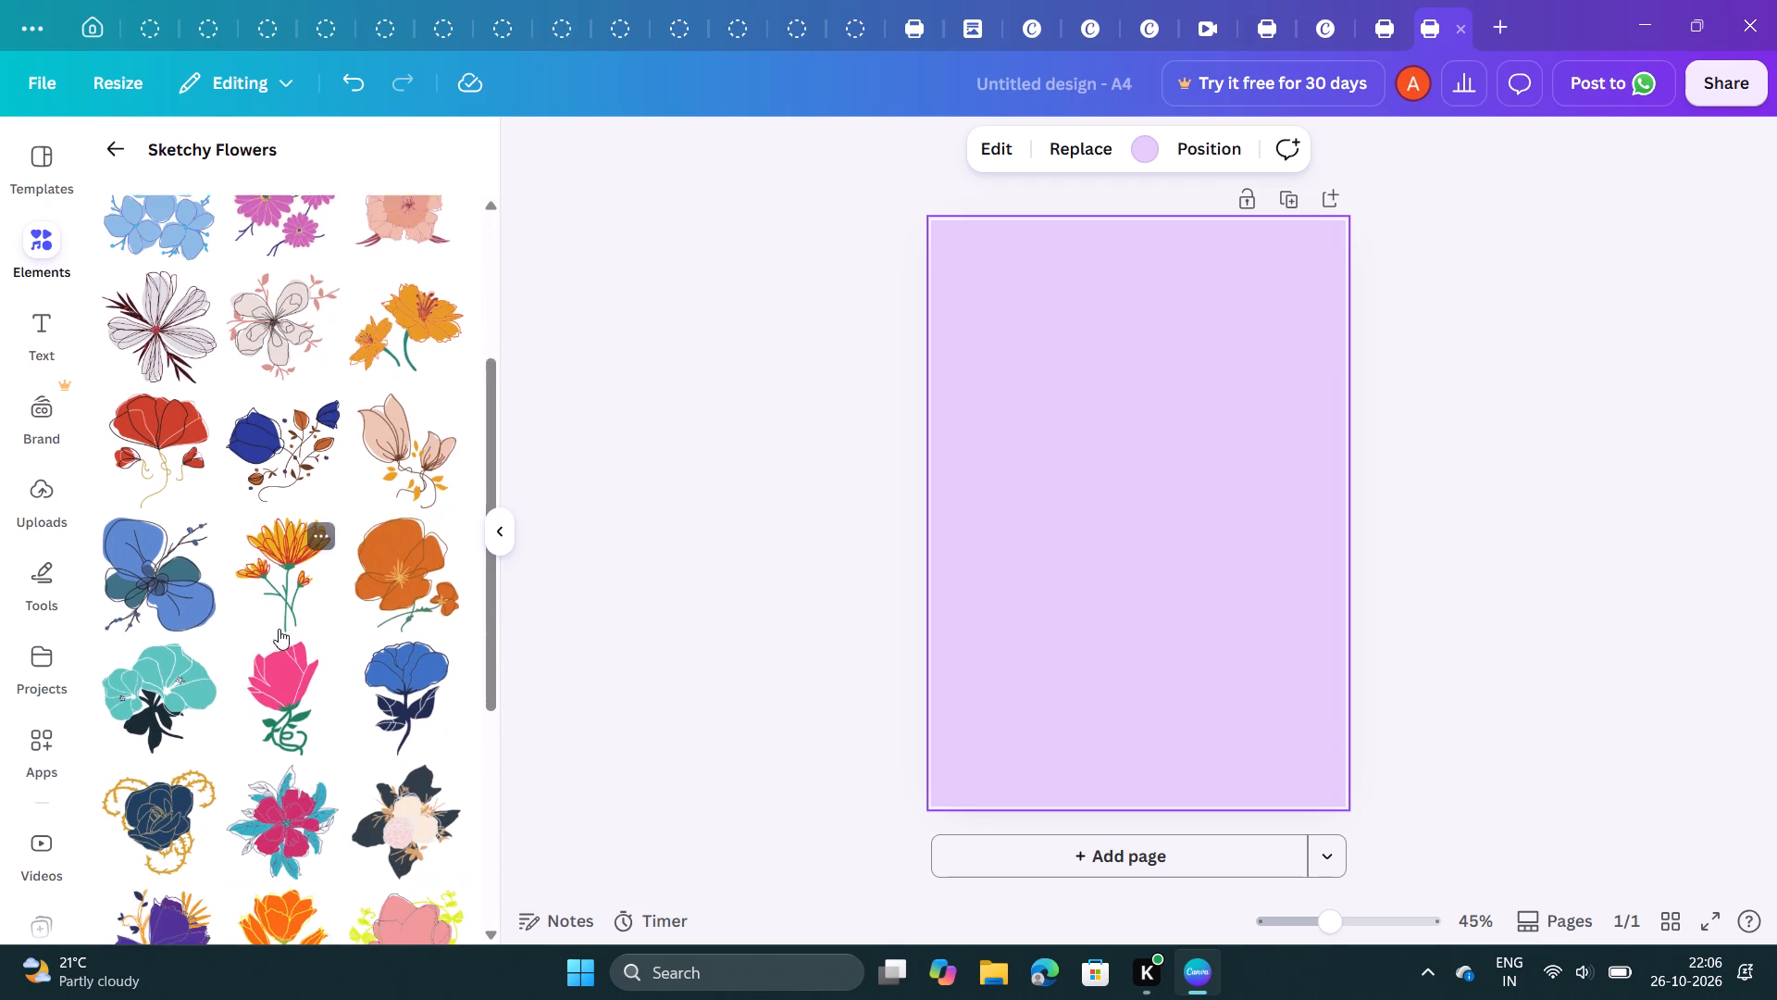
scroll(279, 629, down, 5)
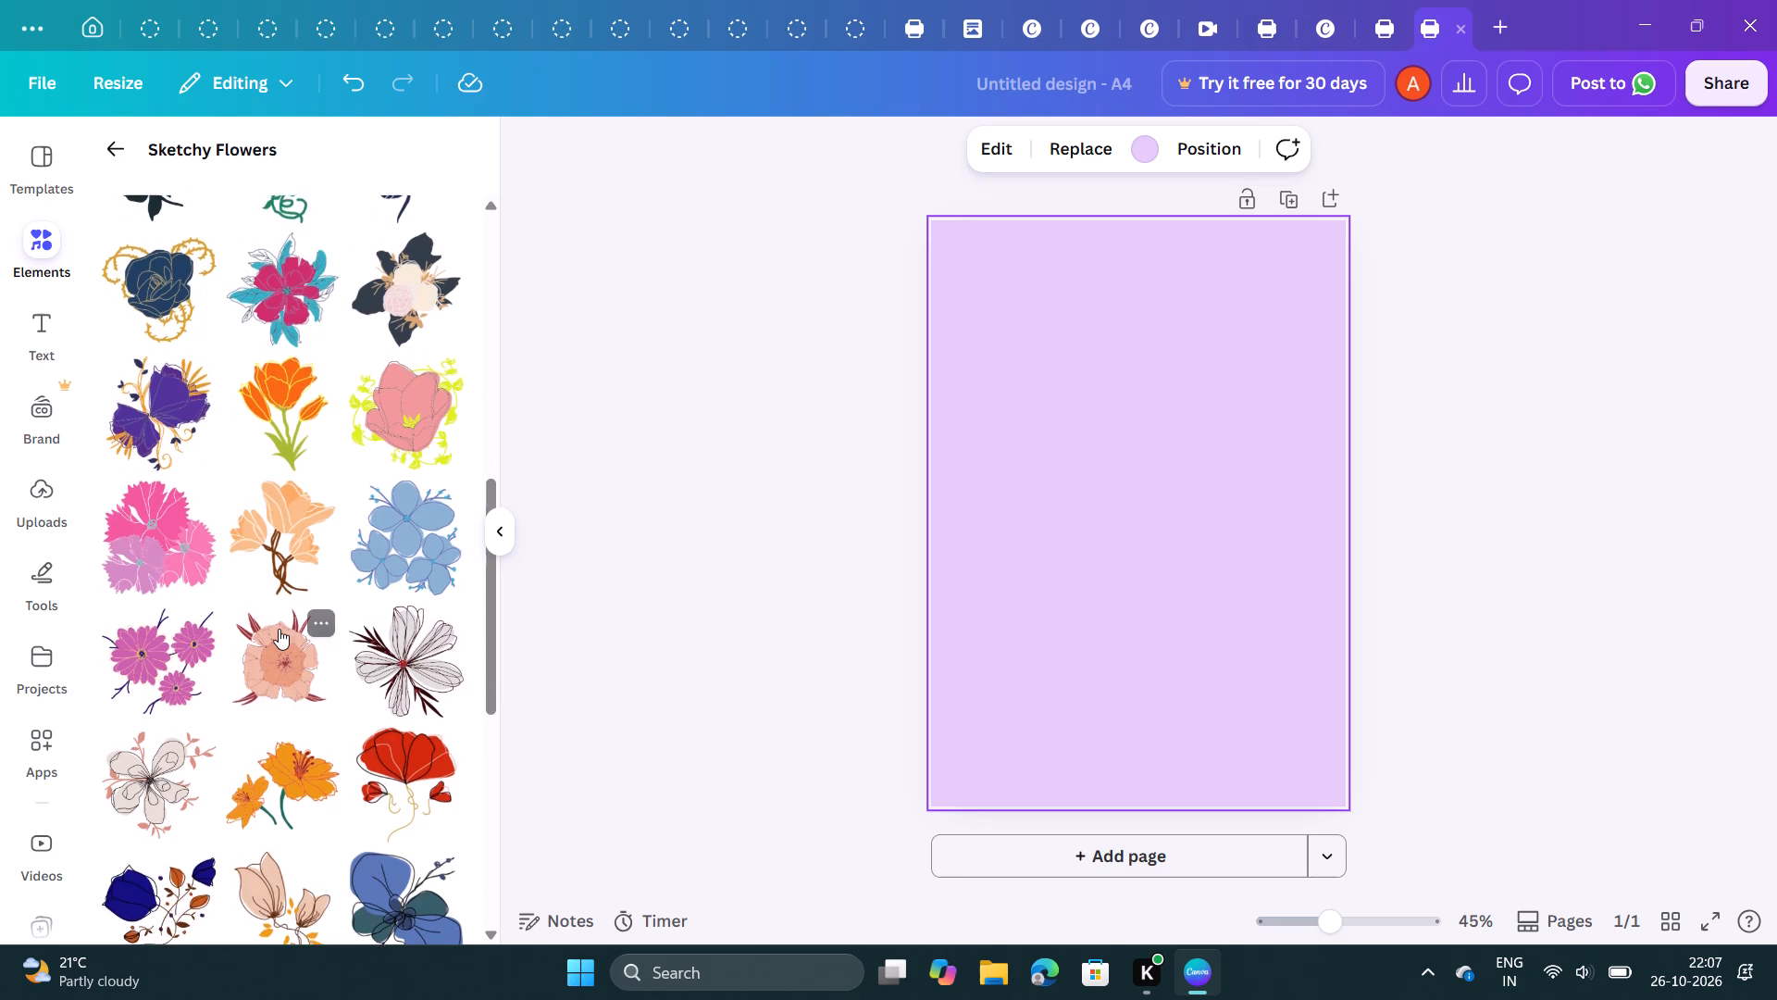
scroll(279, 629, down, 4)
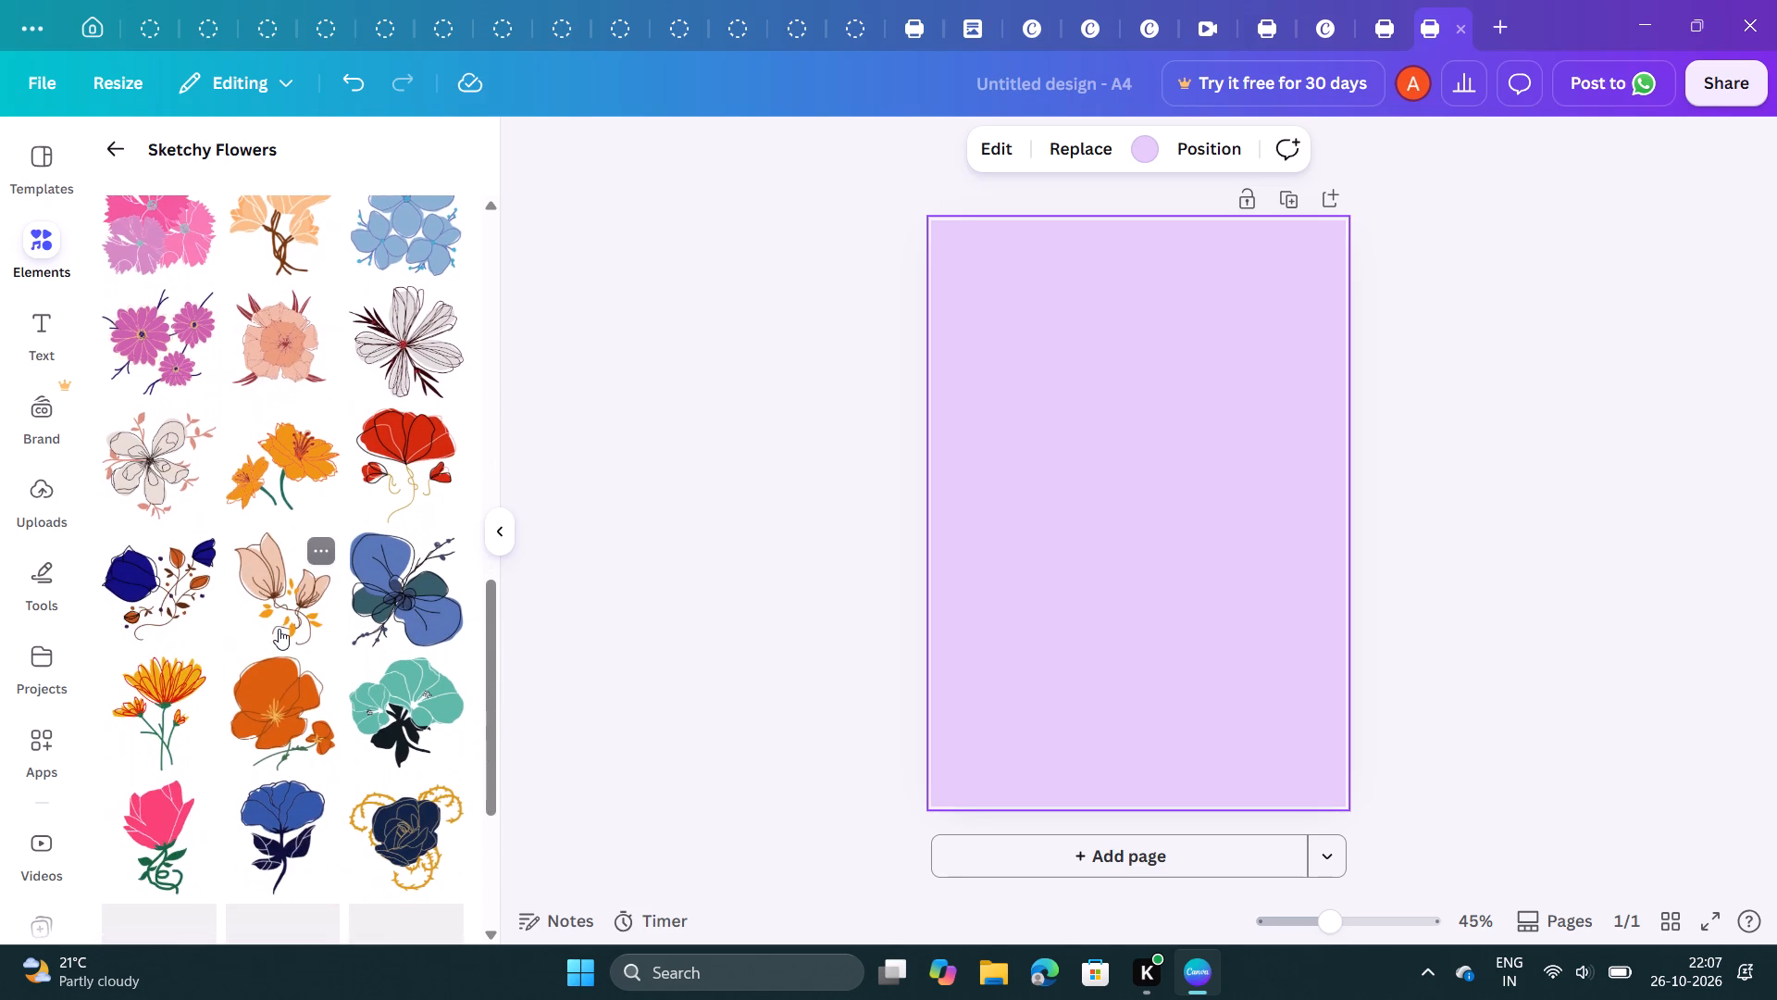
scroll(279, 629, down, 2)
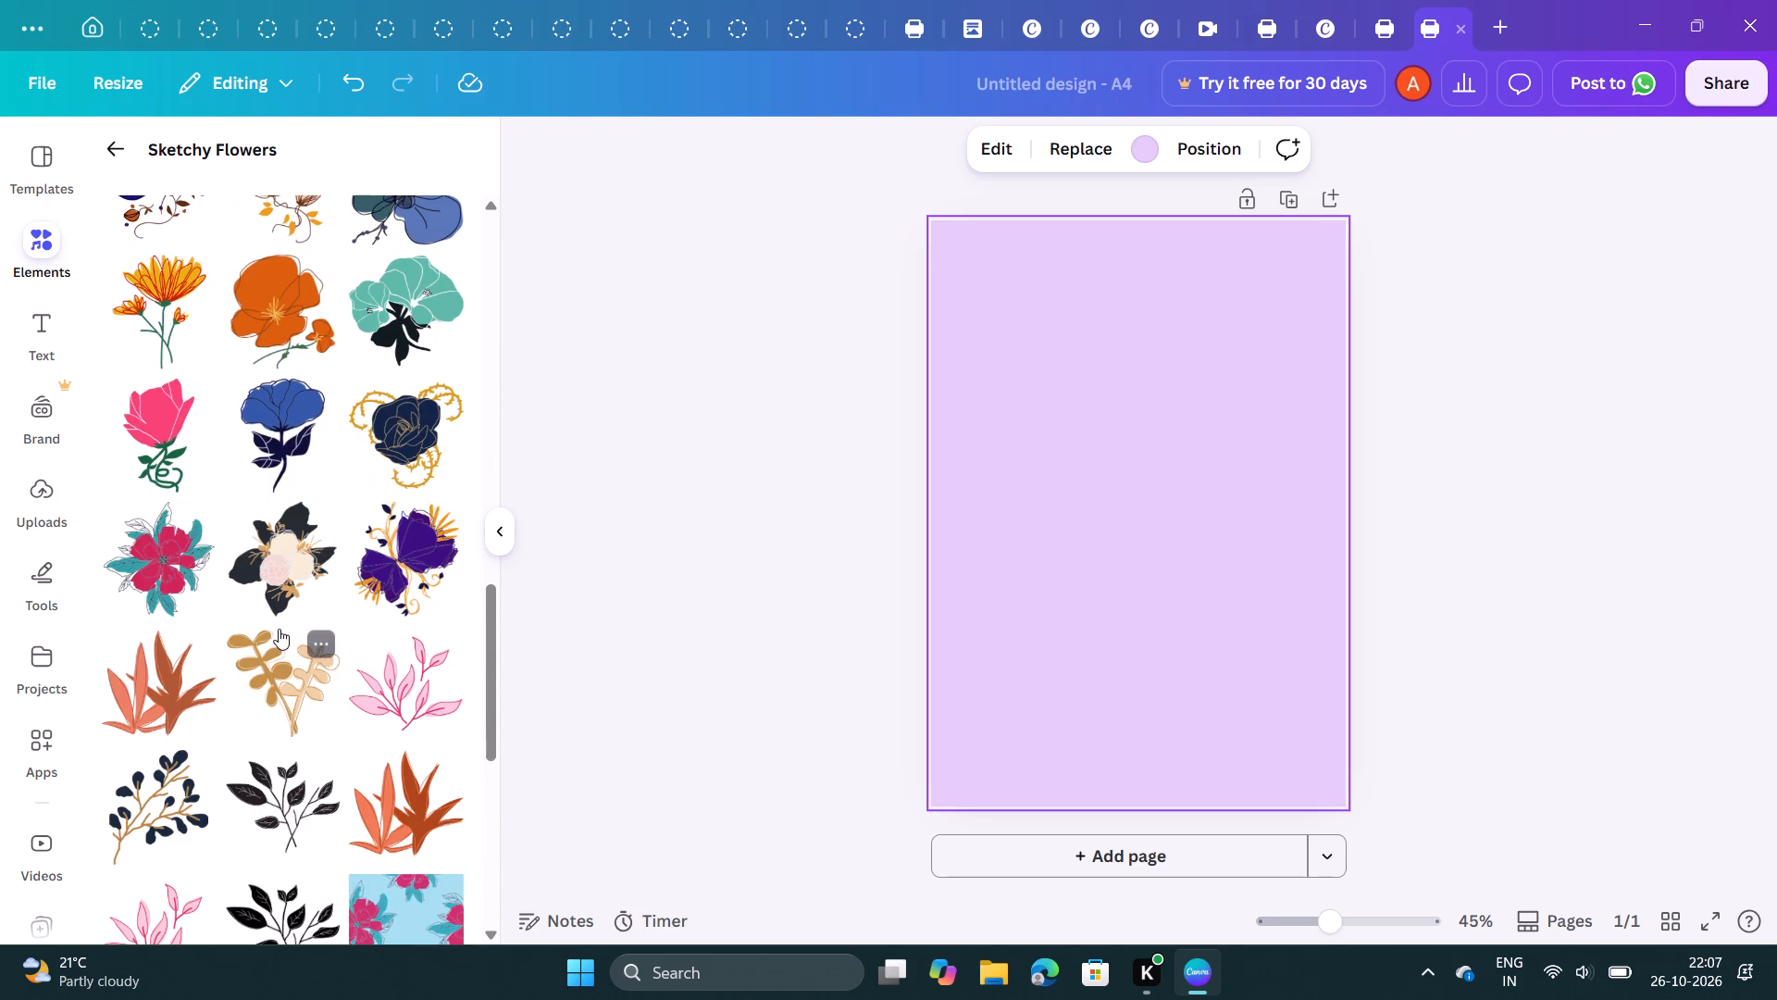
scroll(279, 629, down, 3)
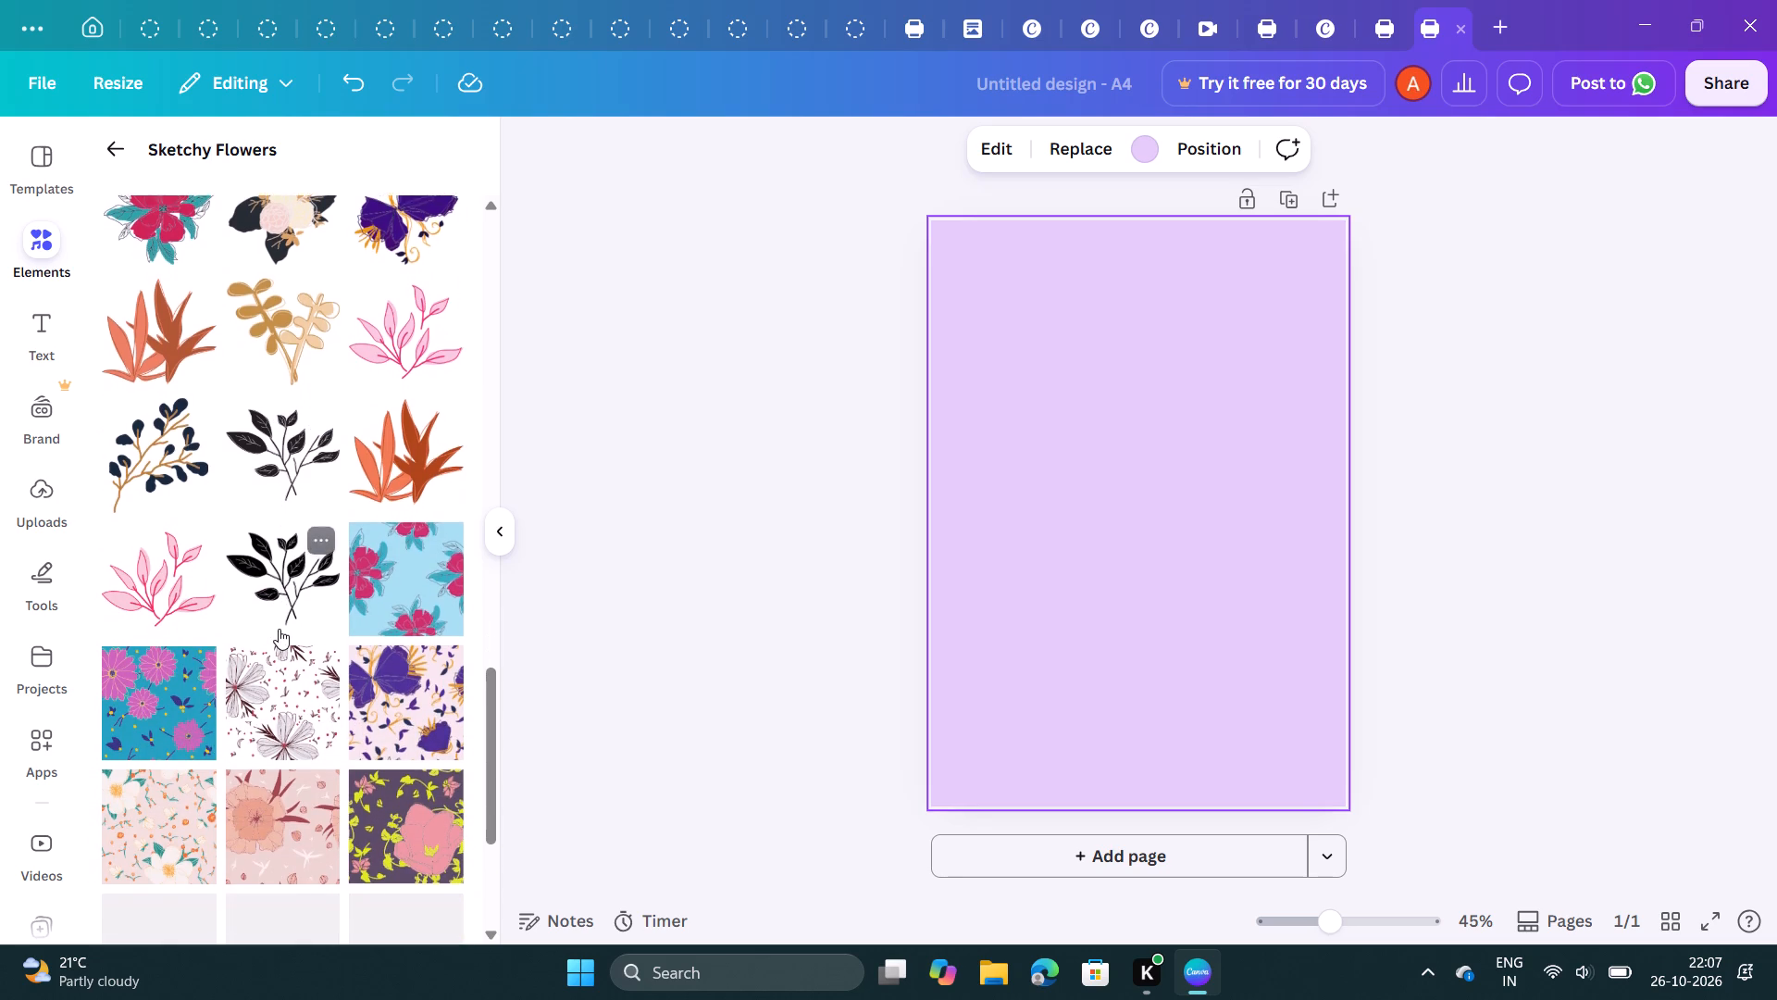
scroll(279, 629, down, 2)
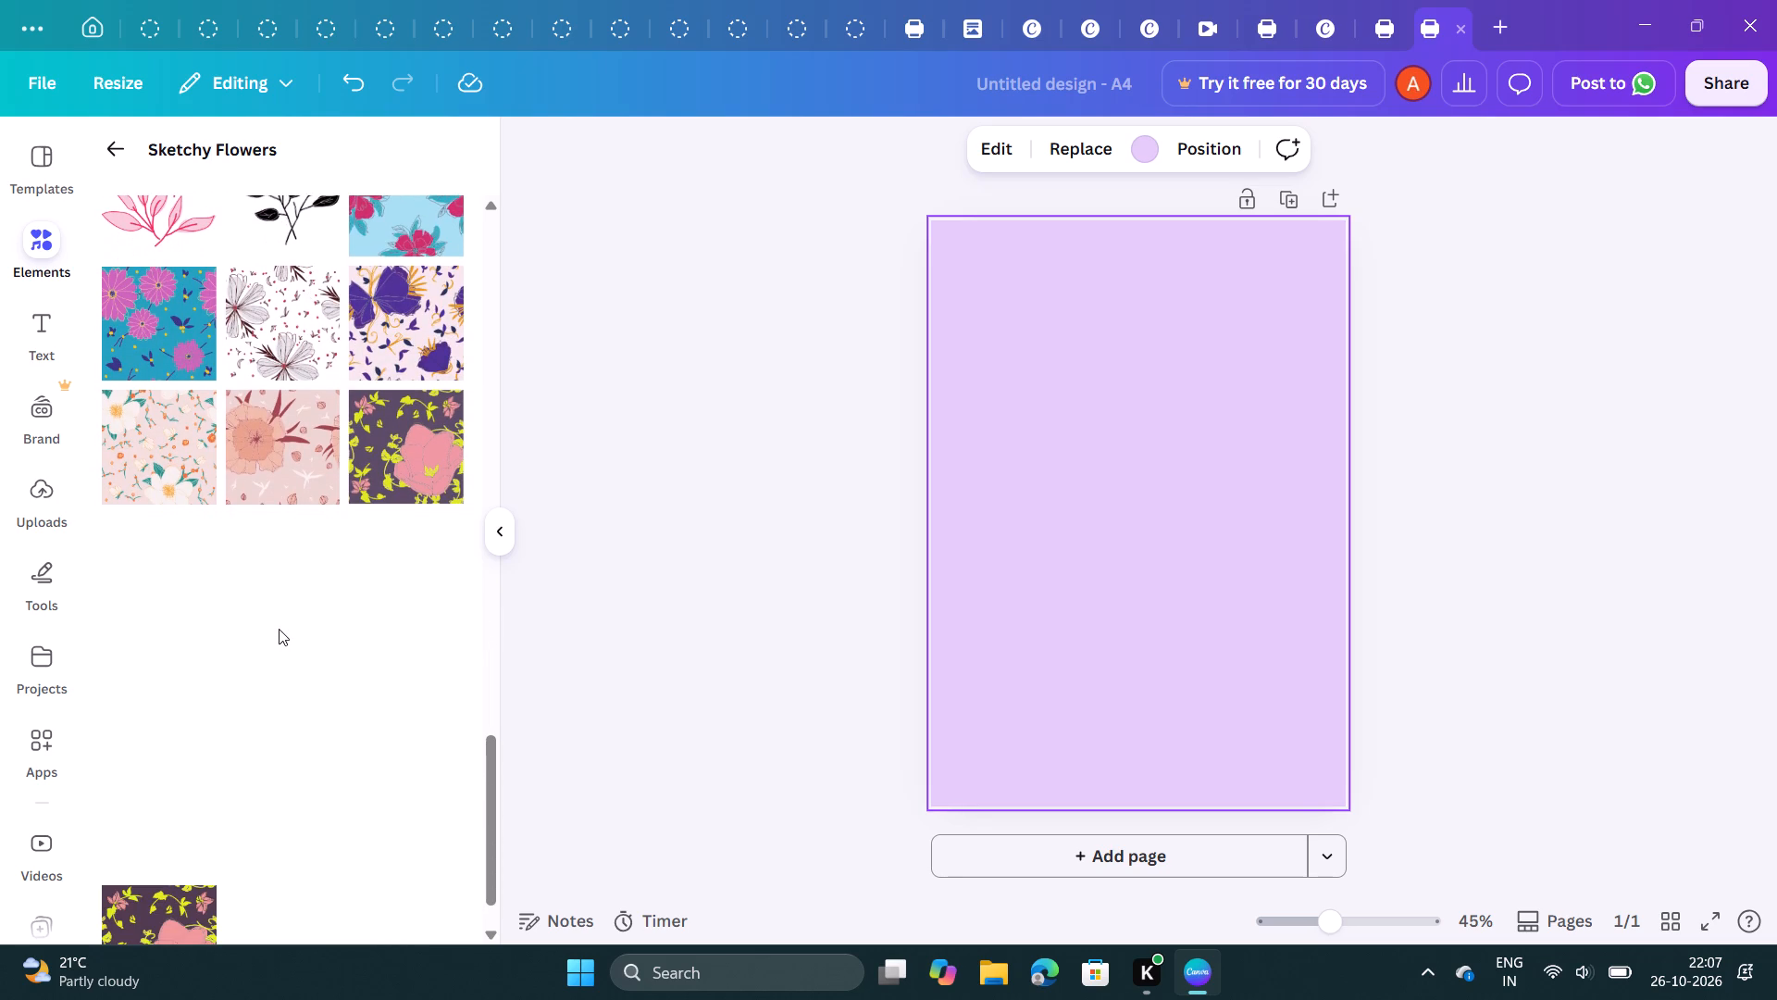
scroll(284, 544, down, 3)
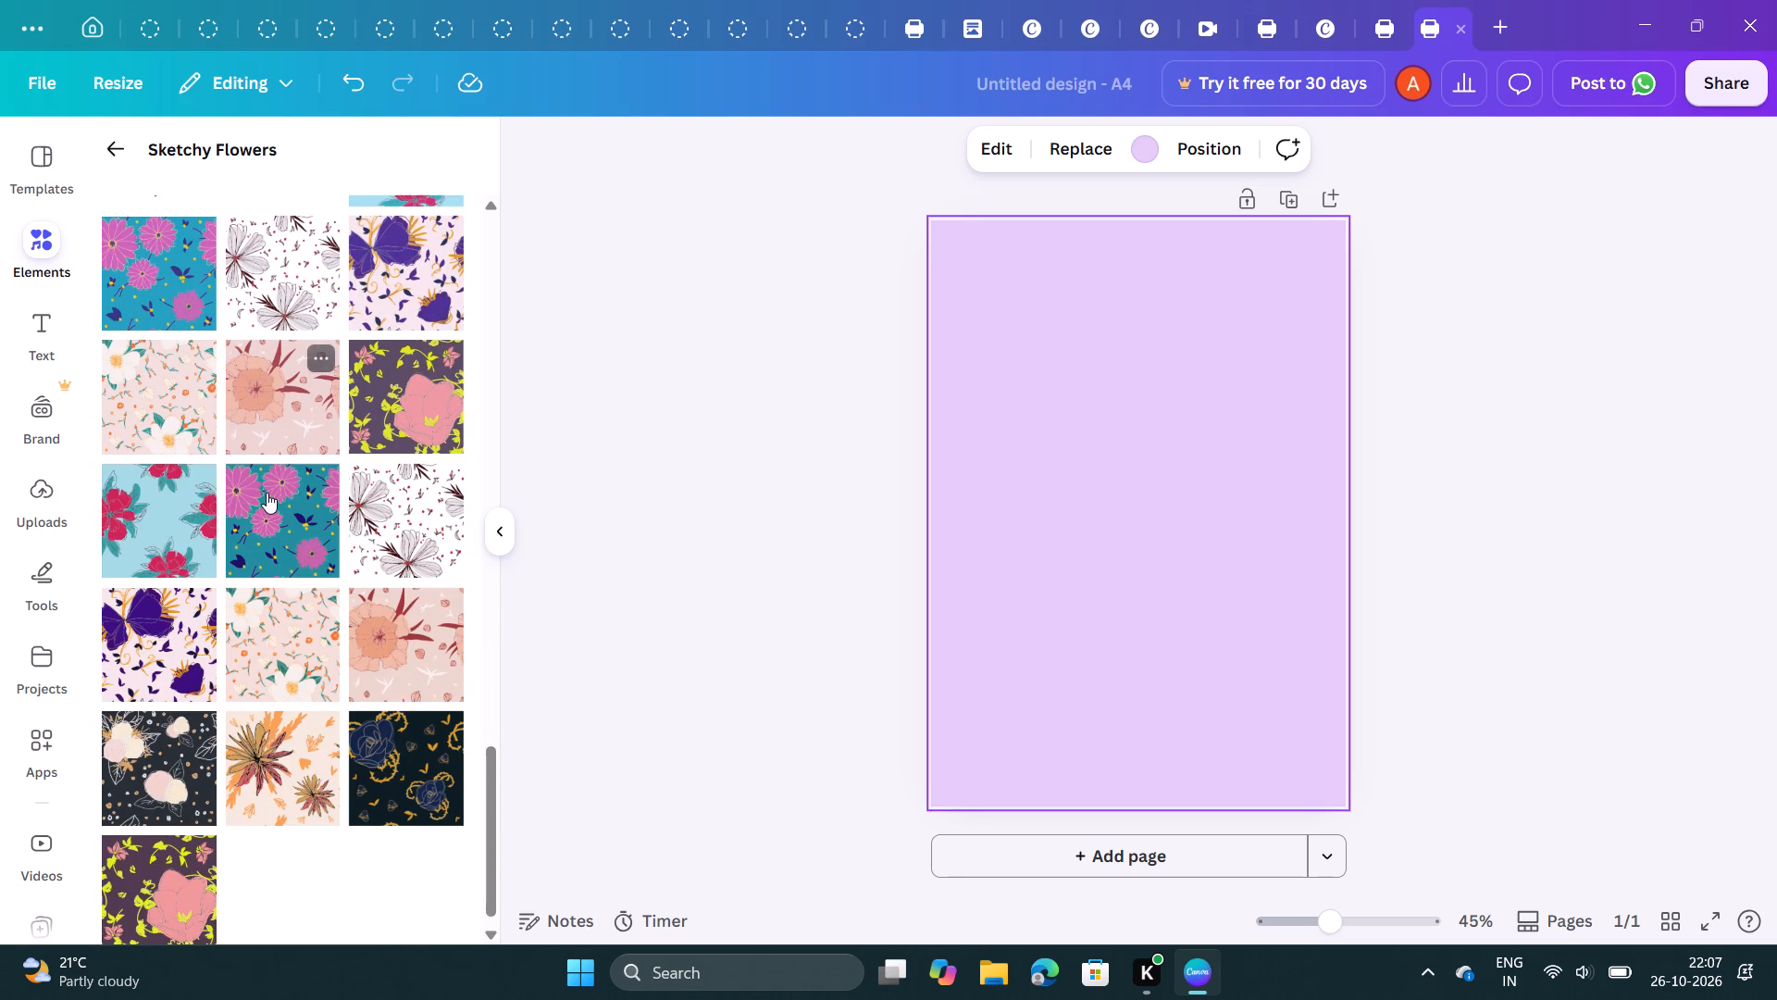
scroll(267, 493, down, 1)
scroll(267, 493, up, 4)
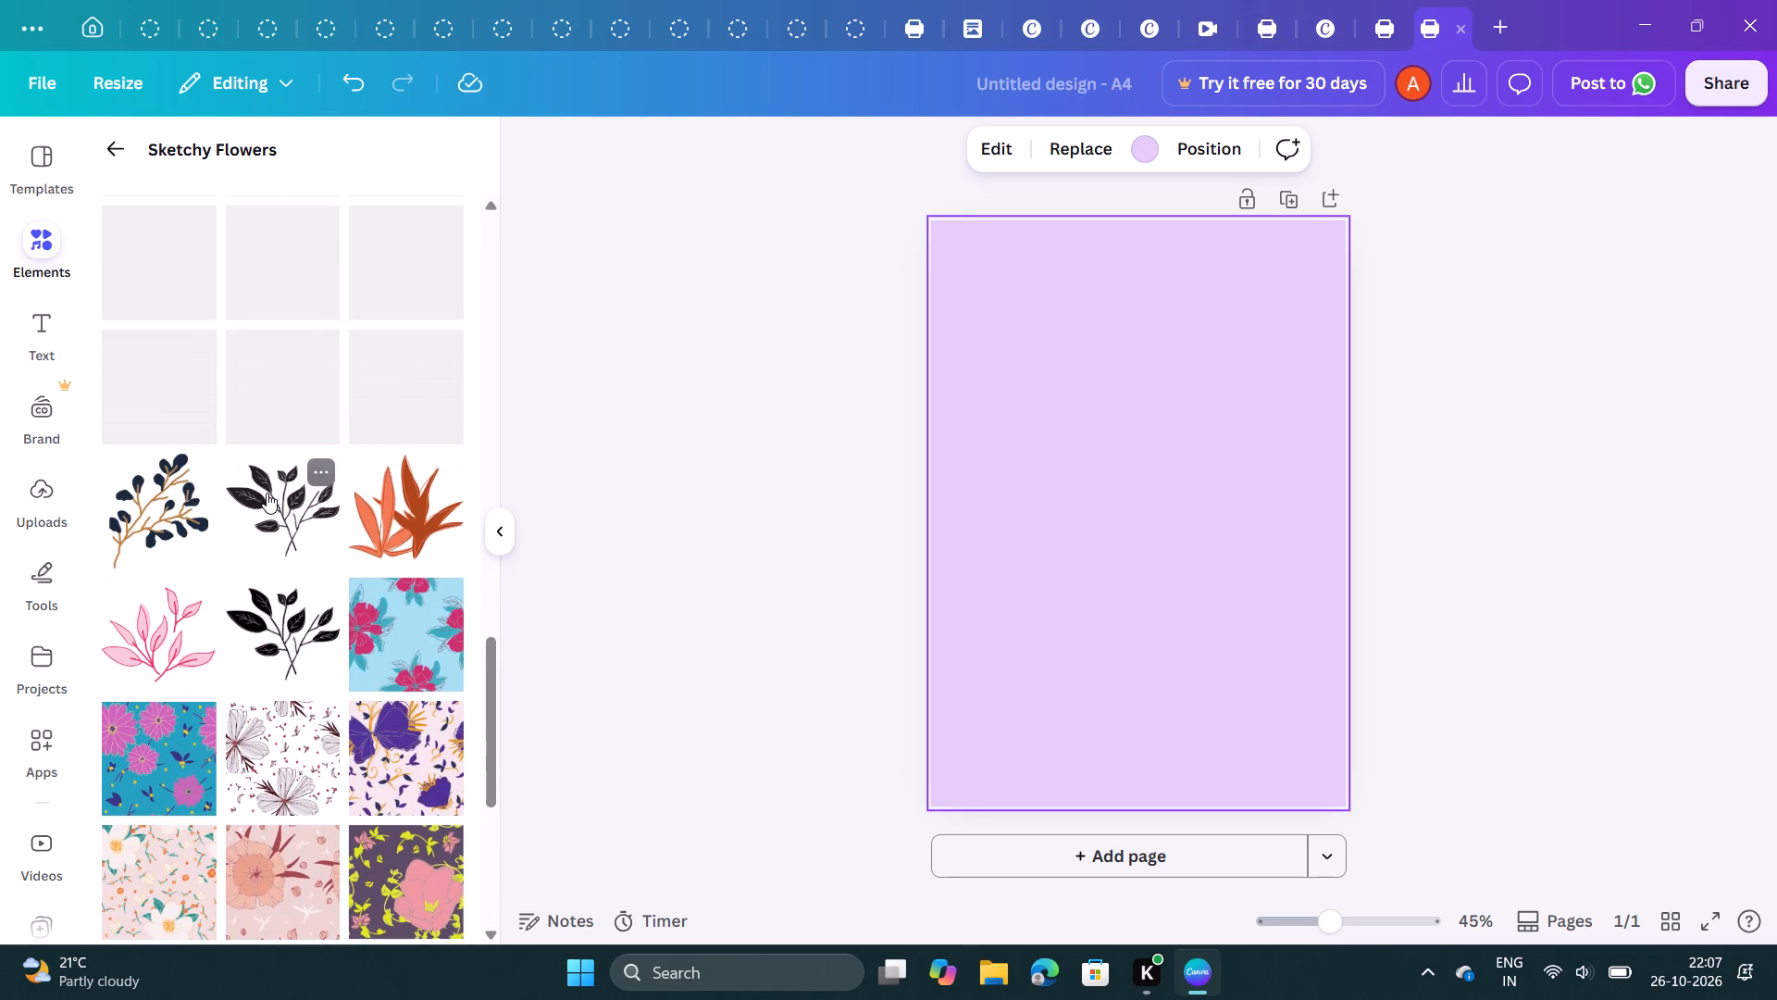
scroll(267, 493, up, 2)
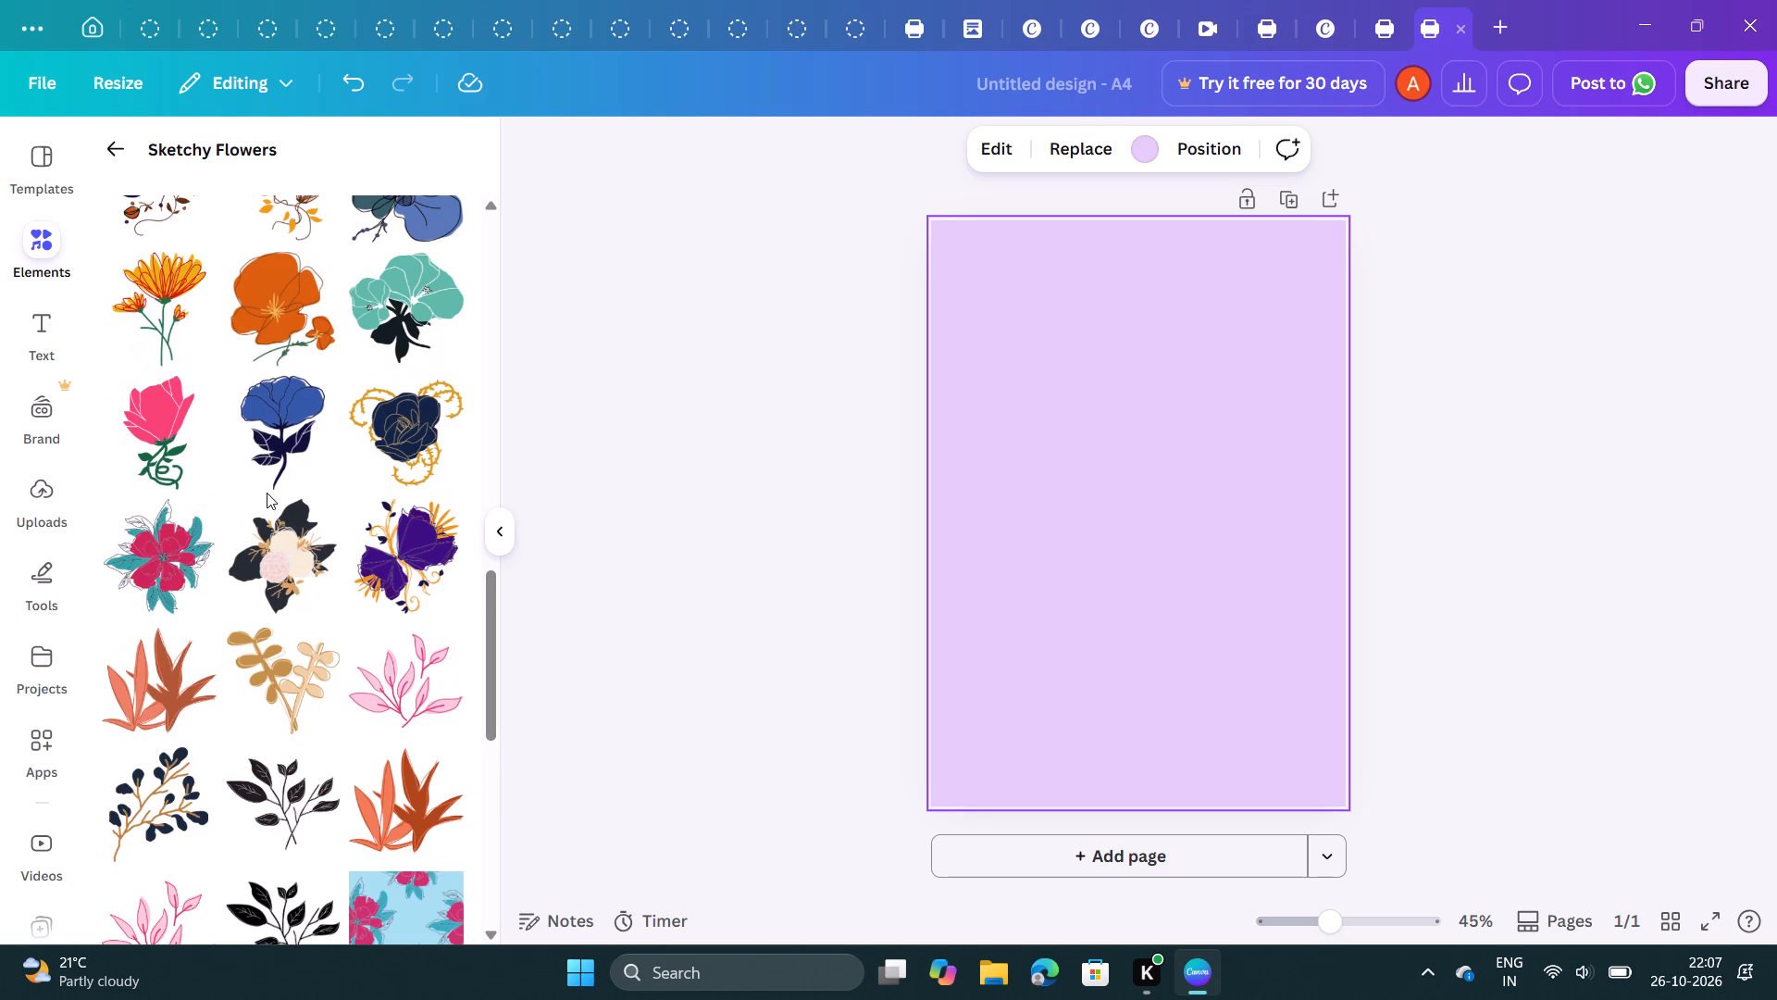
scroll(267, 493, up, 3)
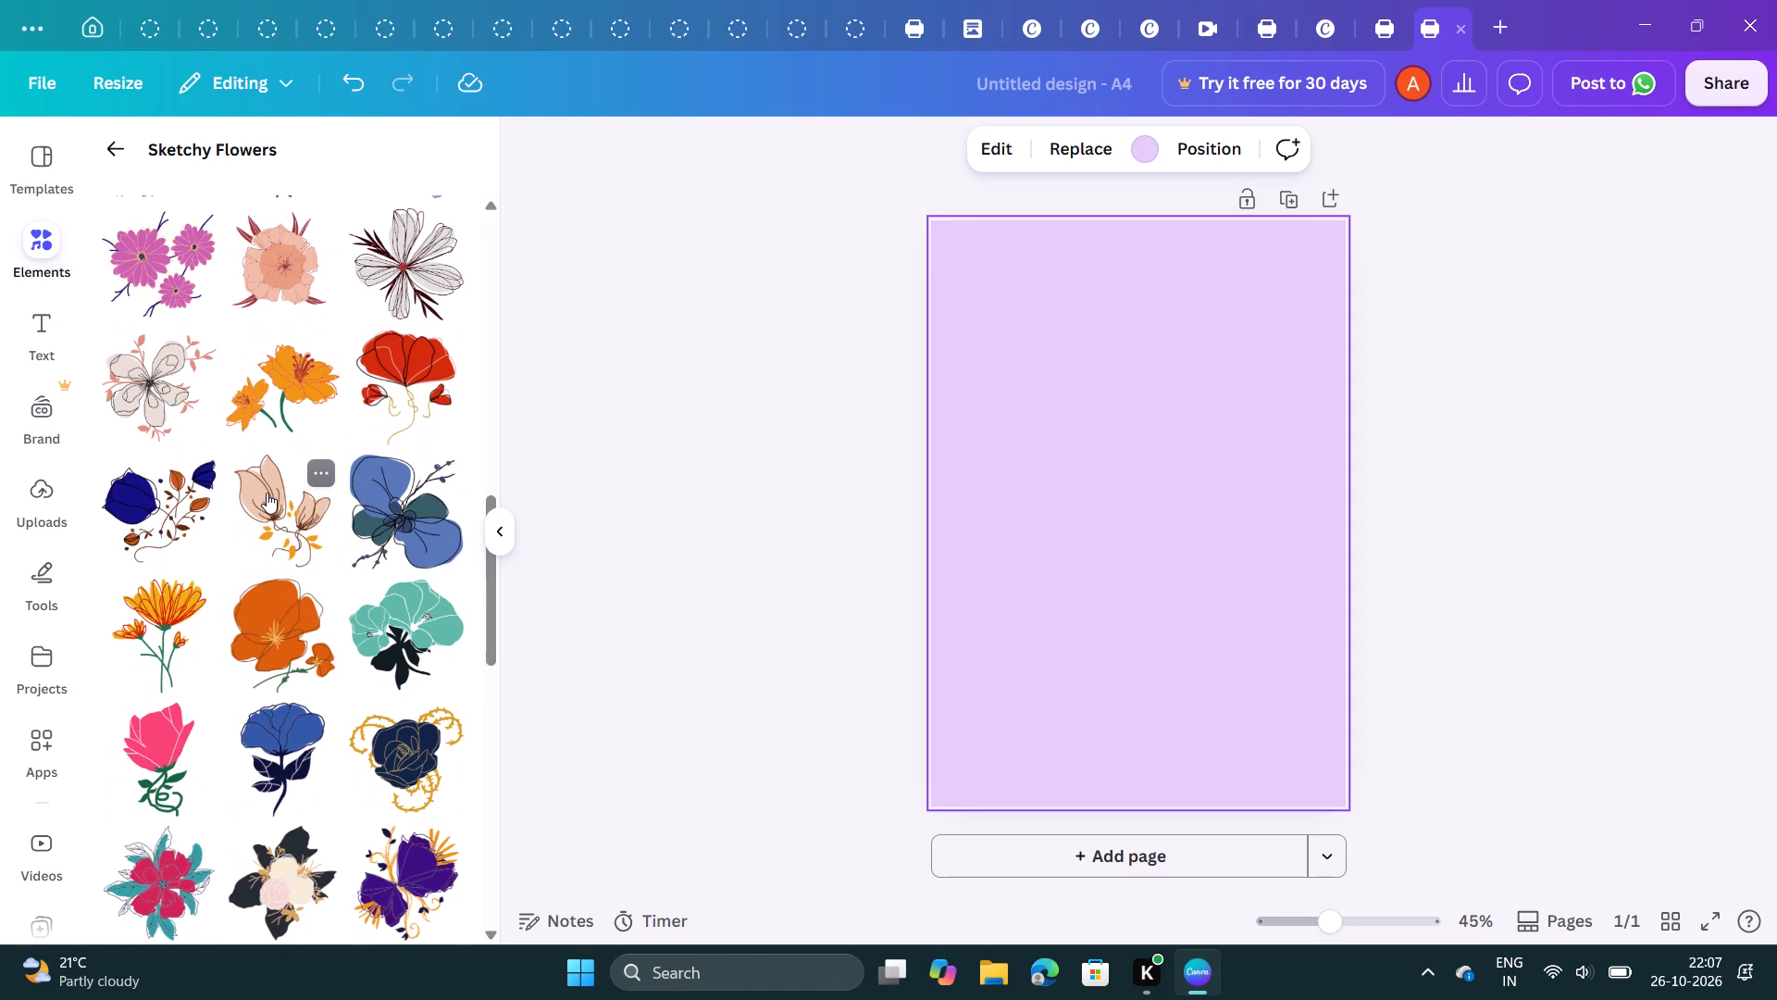
scroll(267, 493, up, 1)
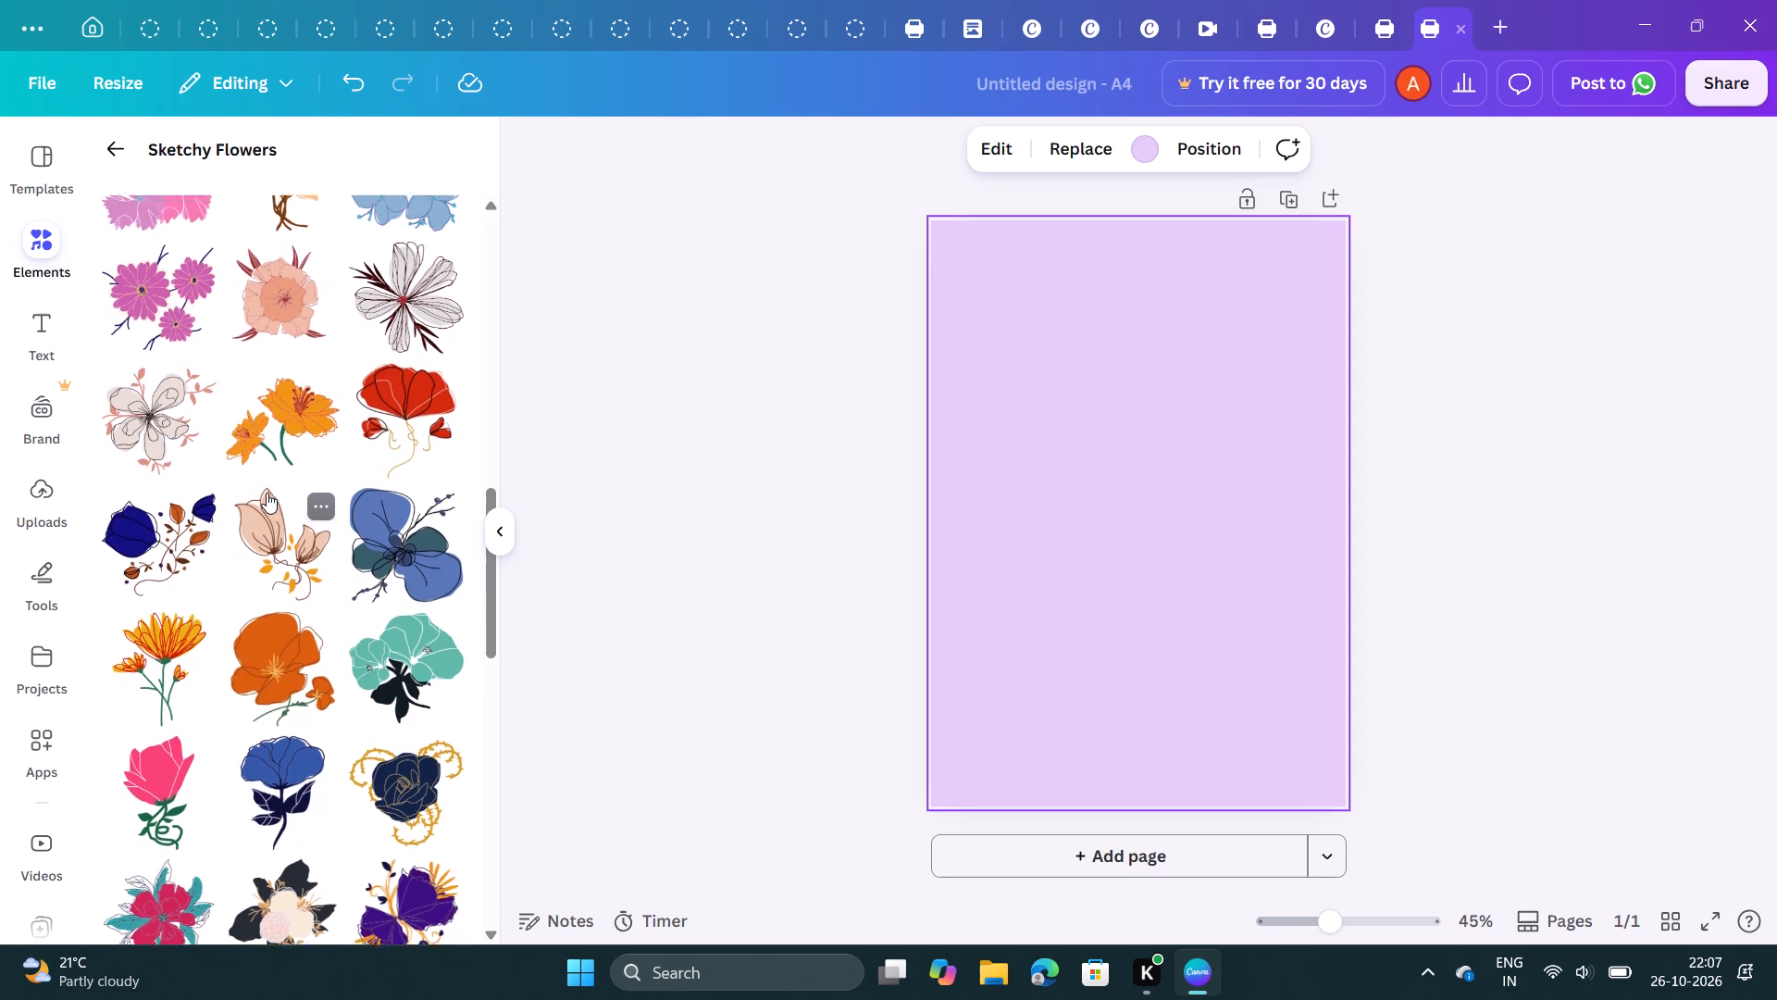
scroll(267, 493, up, 4)
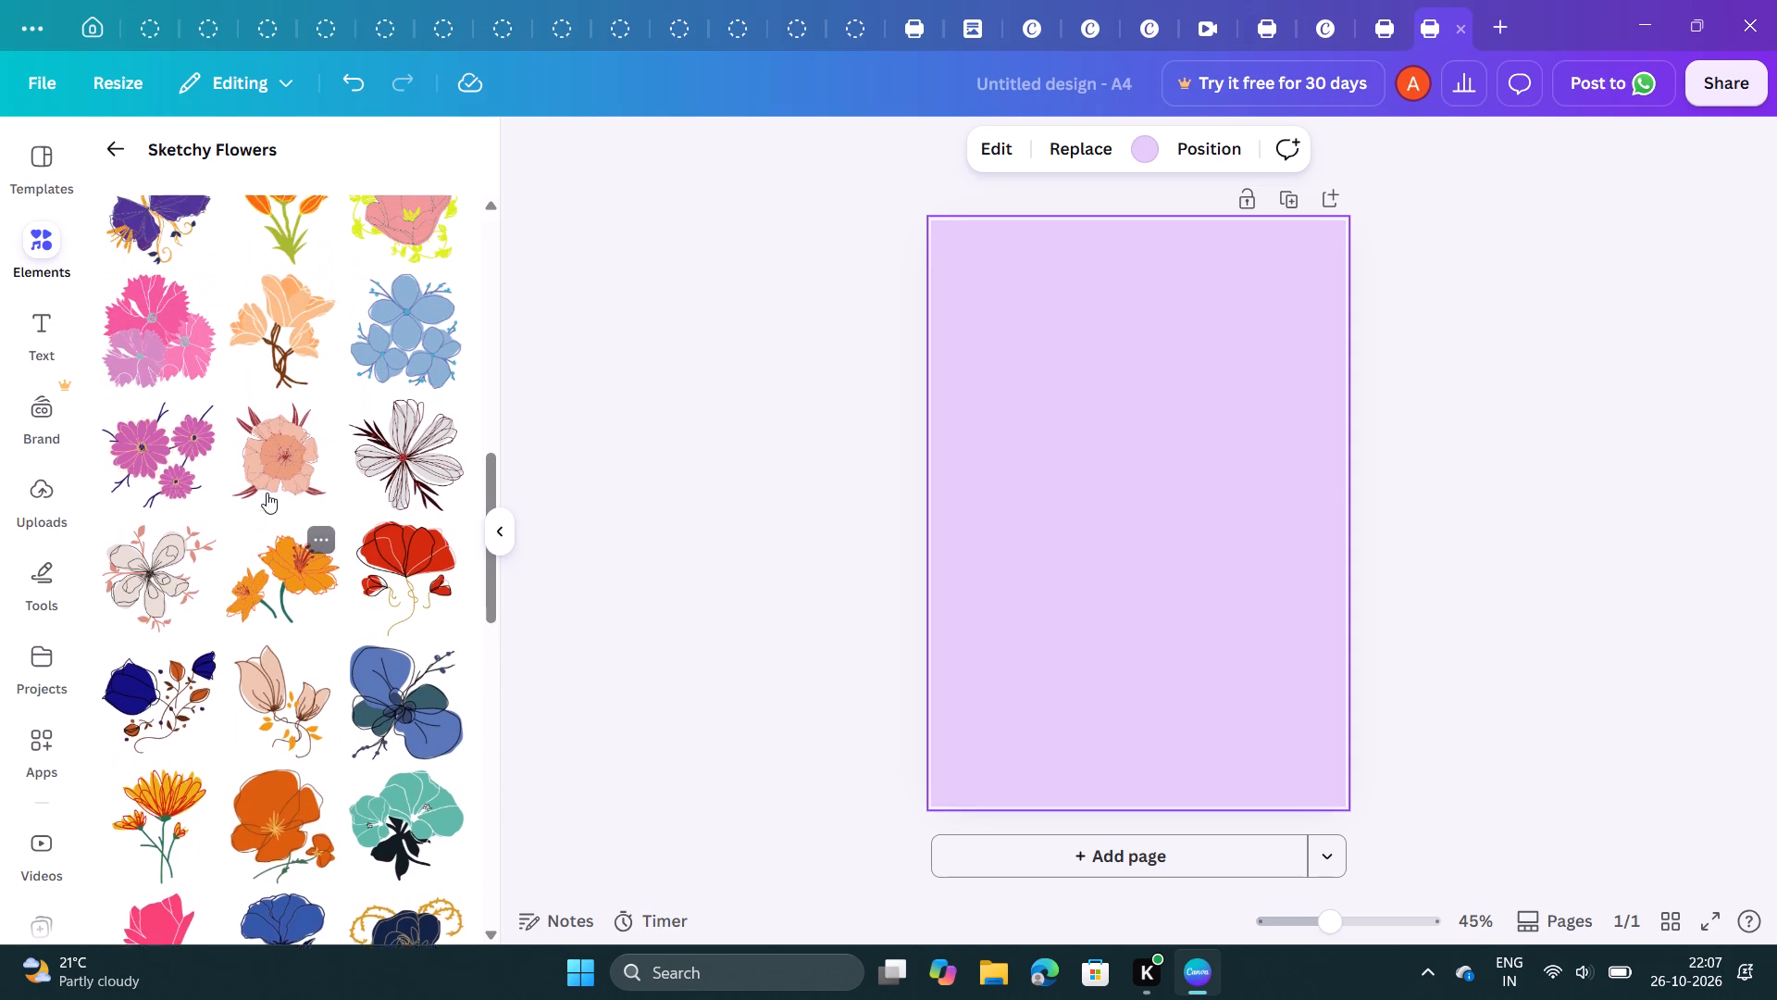
scroll(267, 493, up, 3)
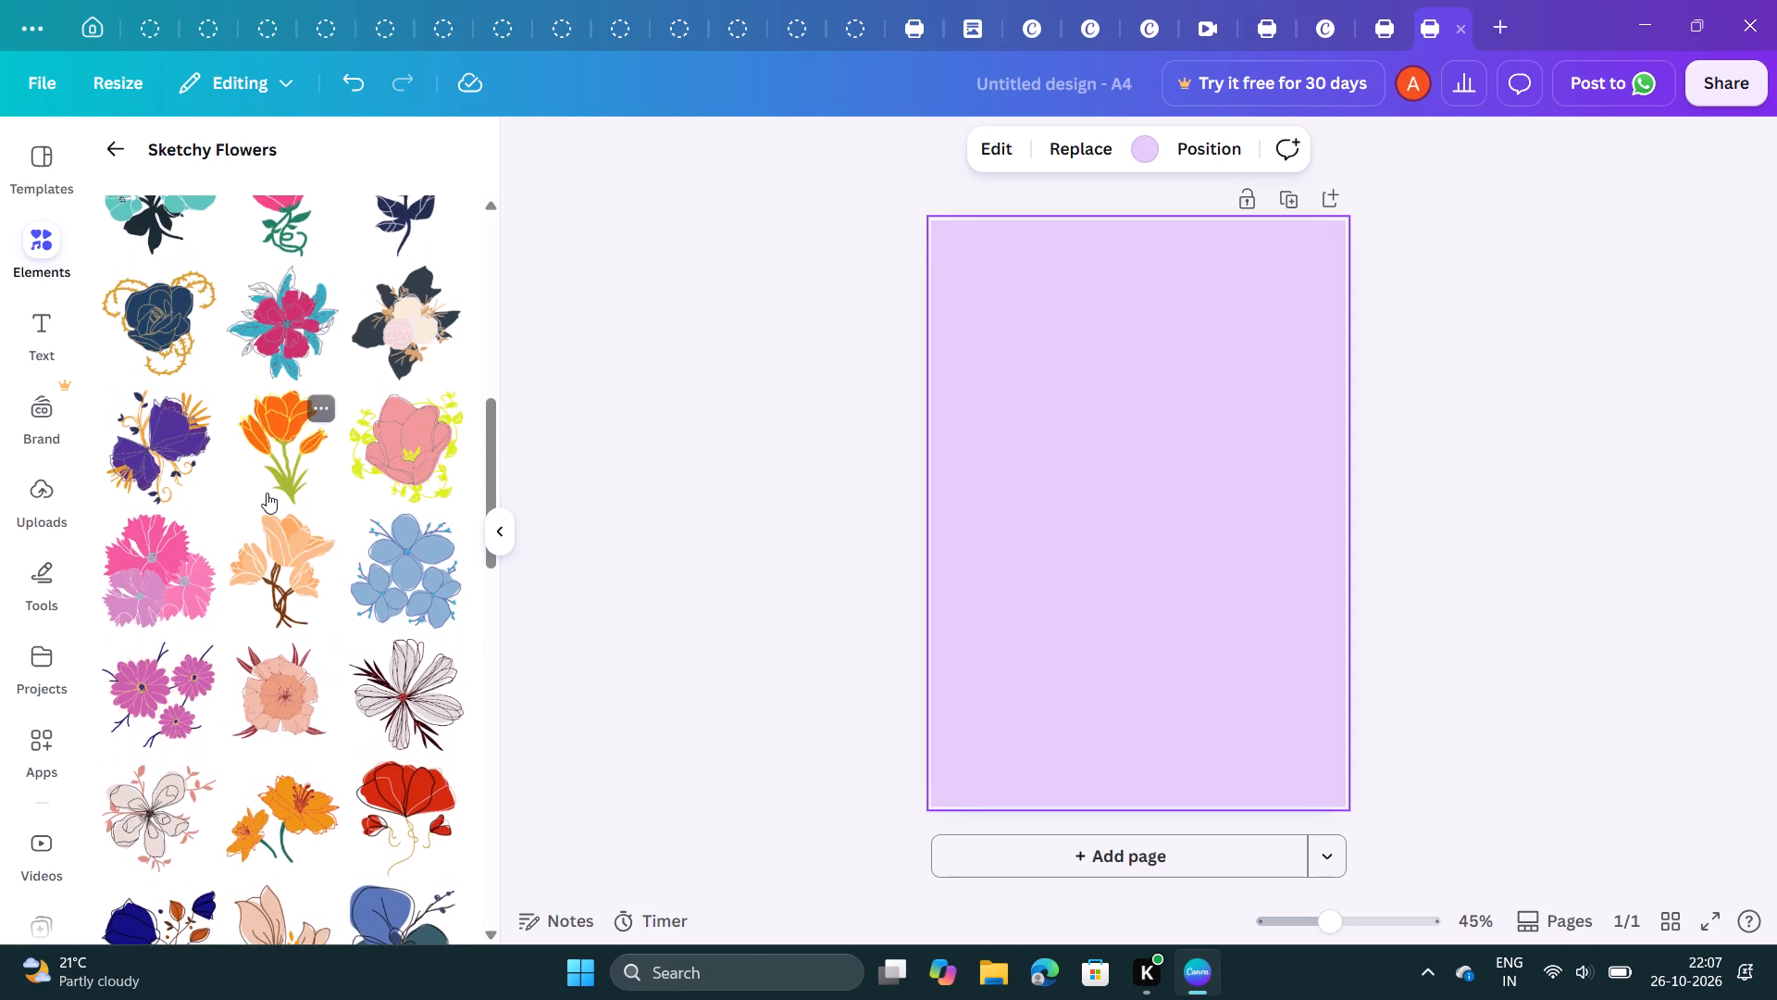
scroll(267, 493, up, 3)
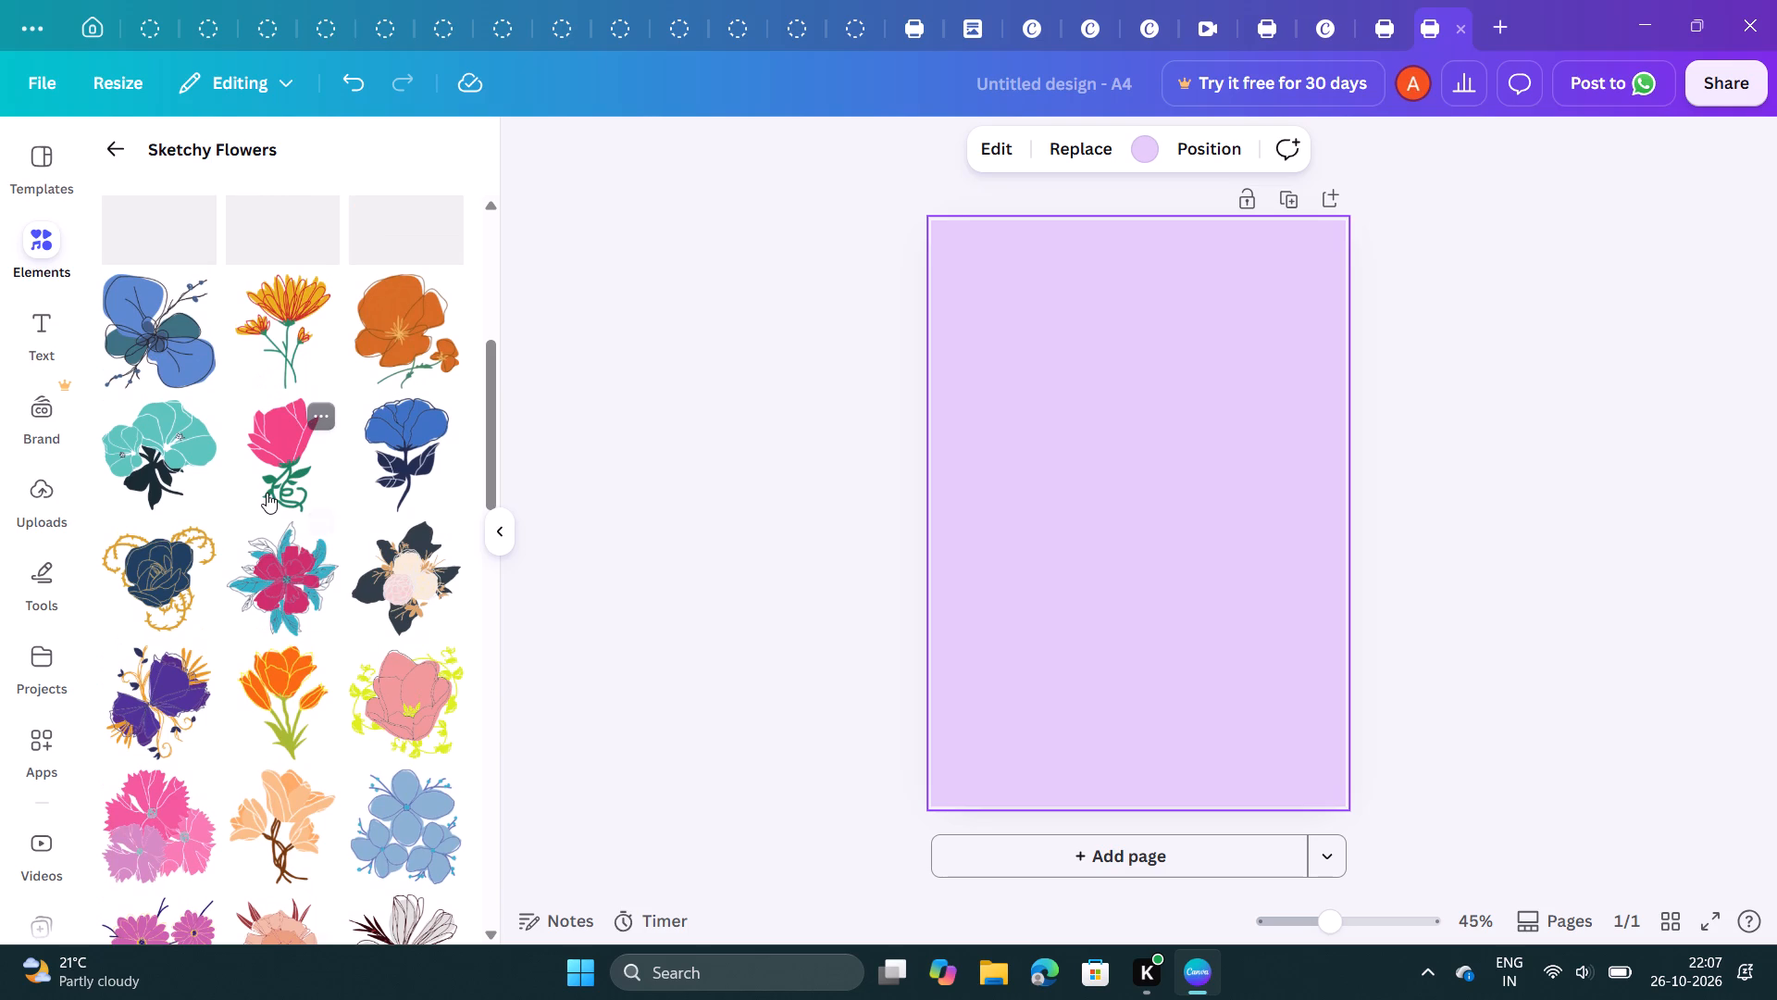
scroll(191, 425, up, 1)
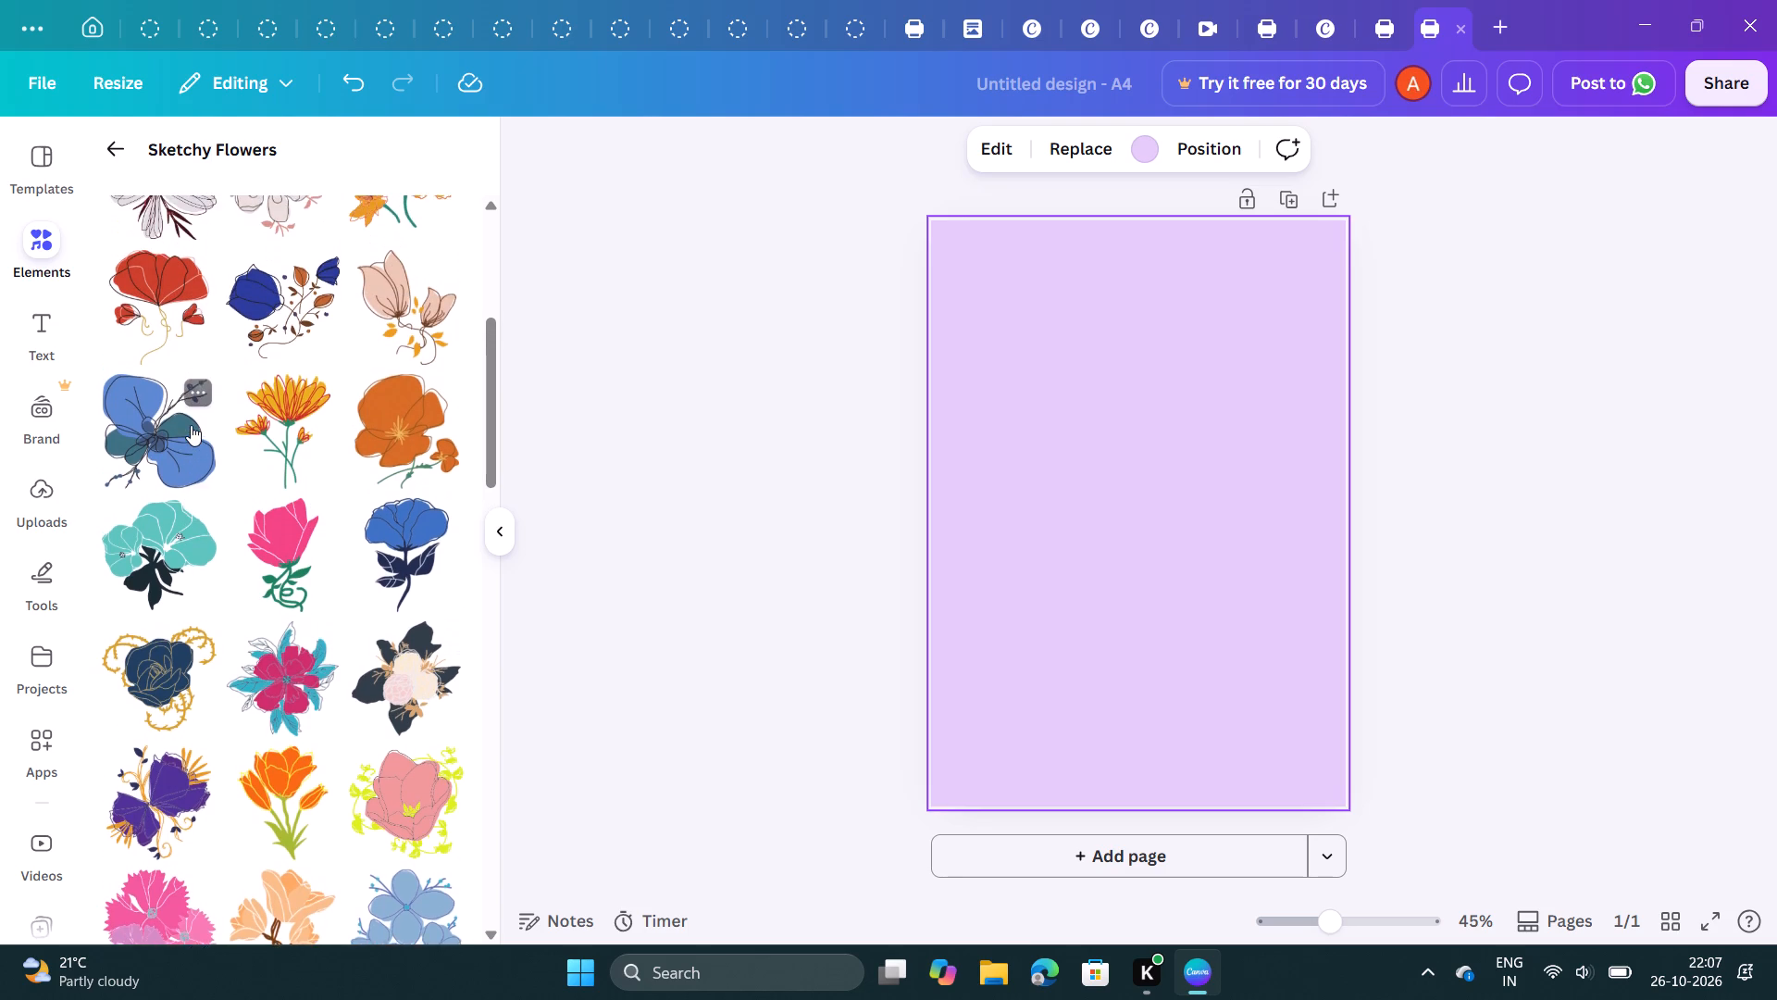
scroll(191, 425, up, 3)
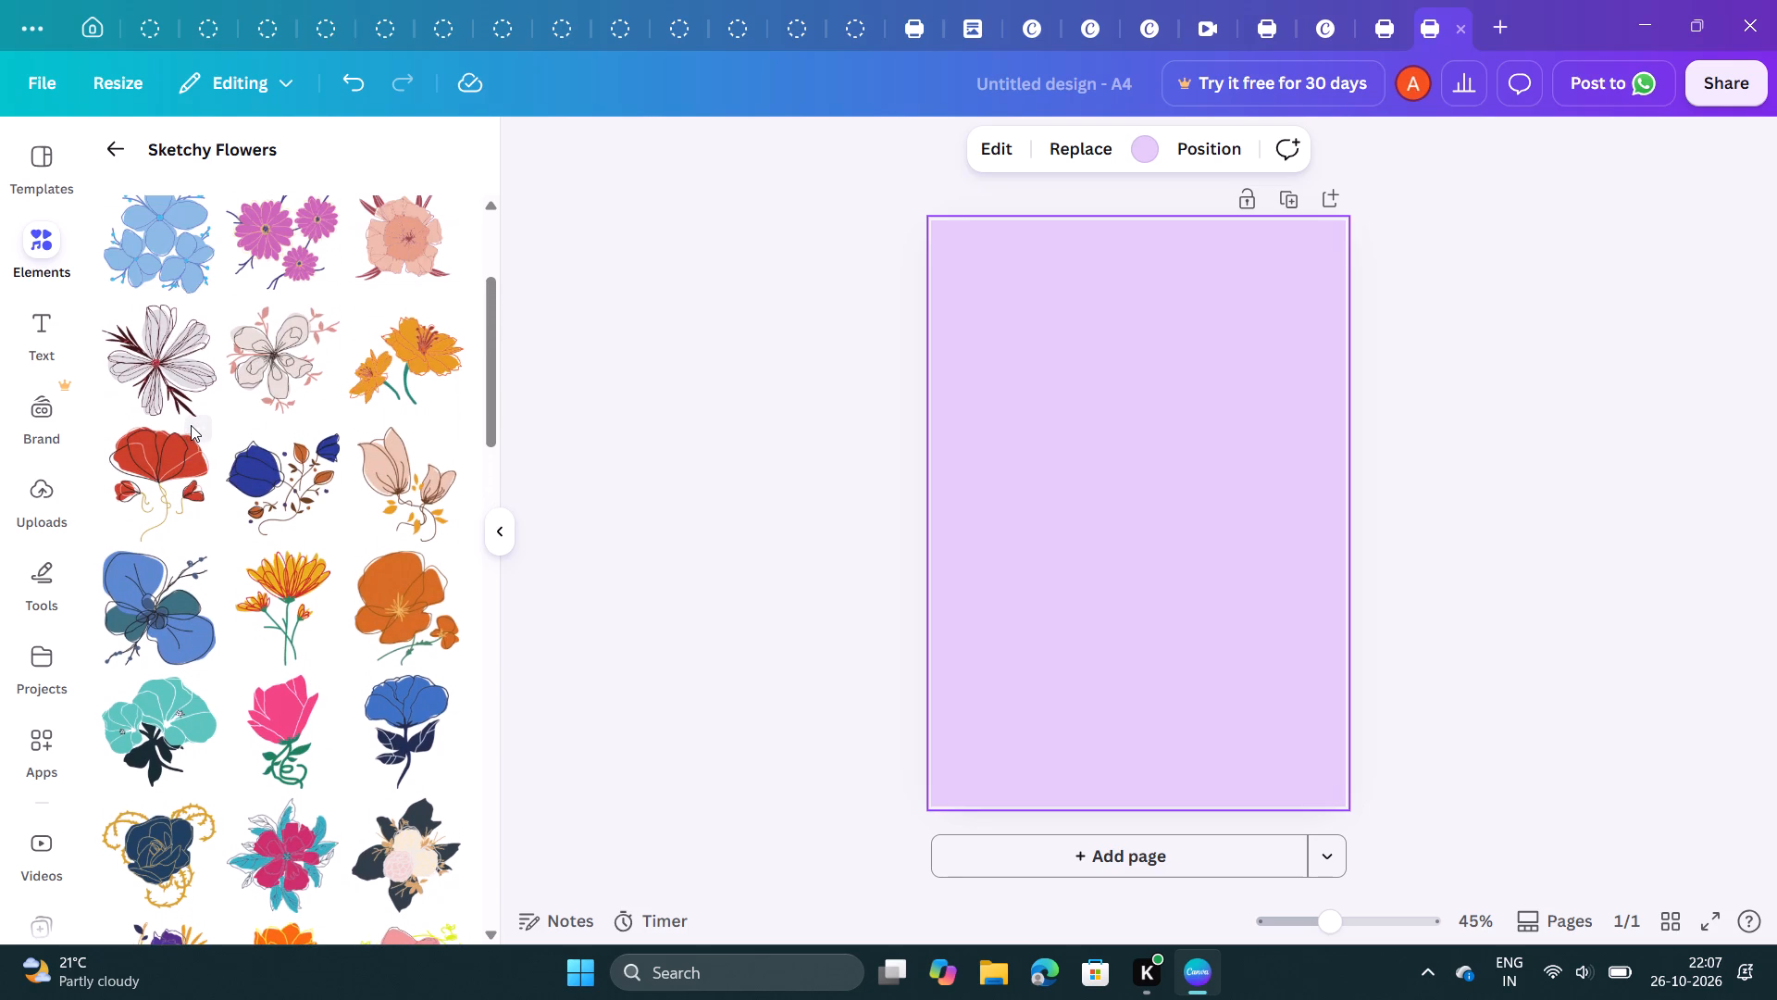
scroll(191, 425, up, 1)
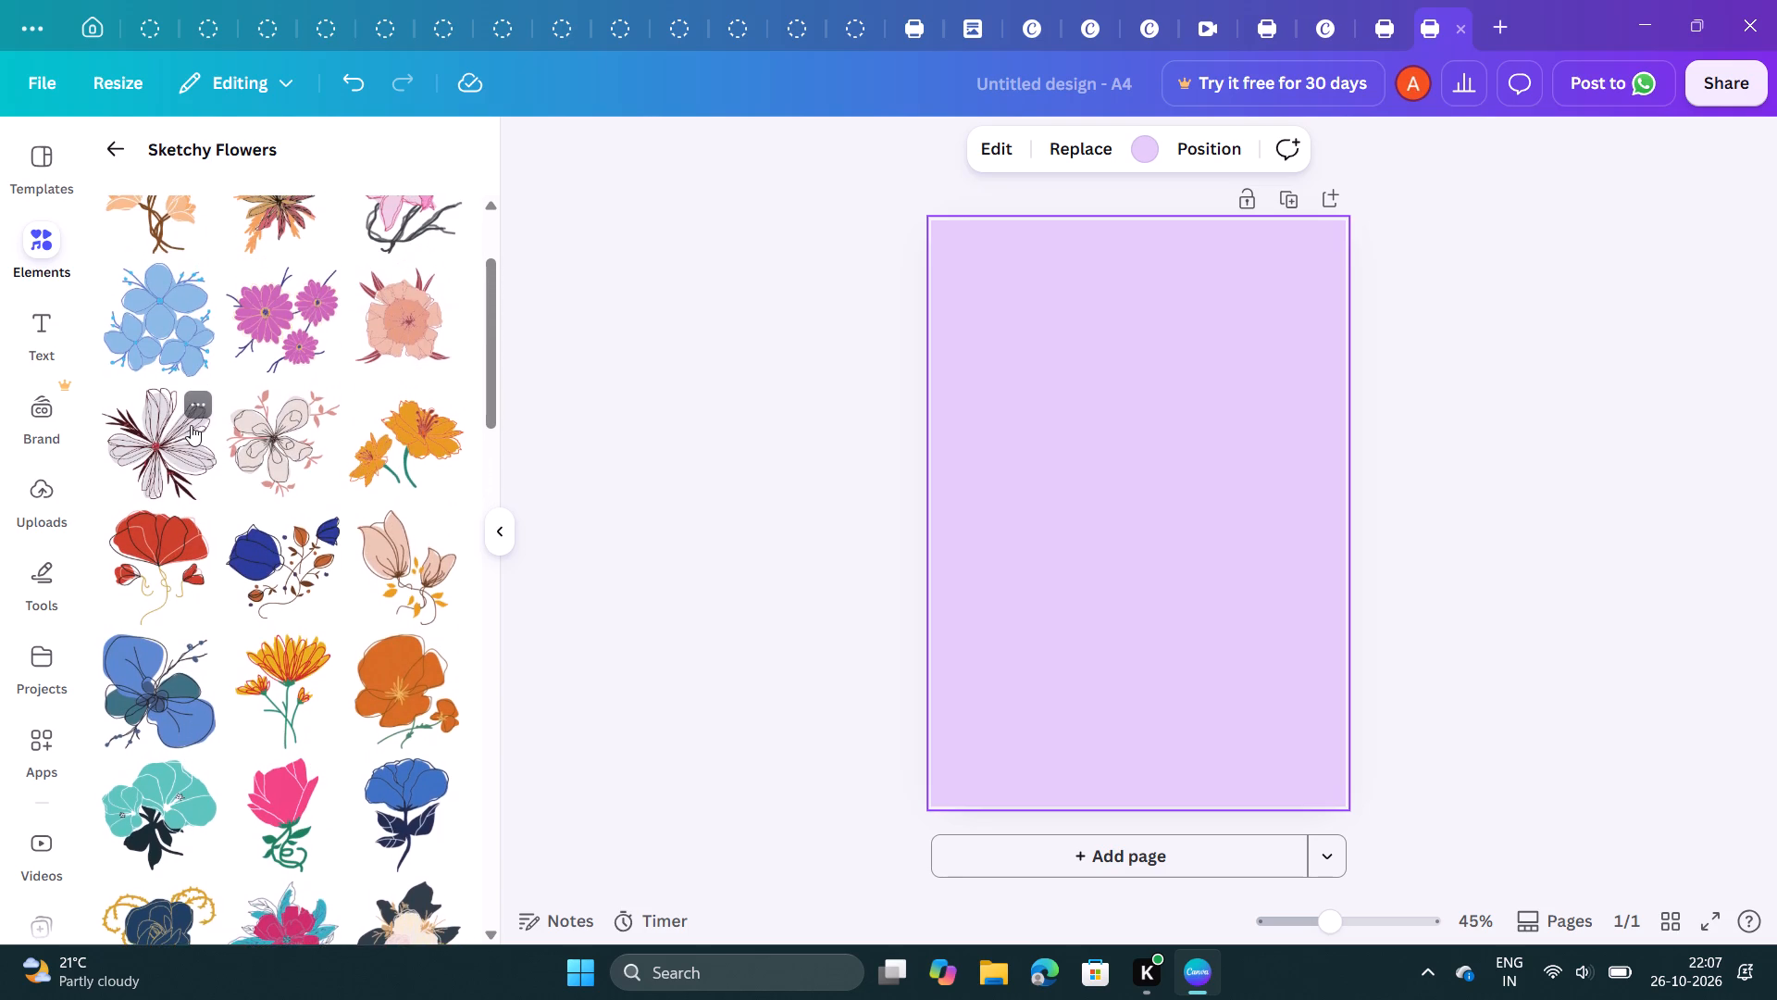
scroll(191, 425, up, 4)
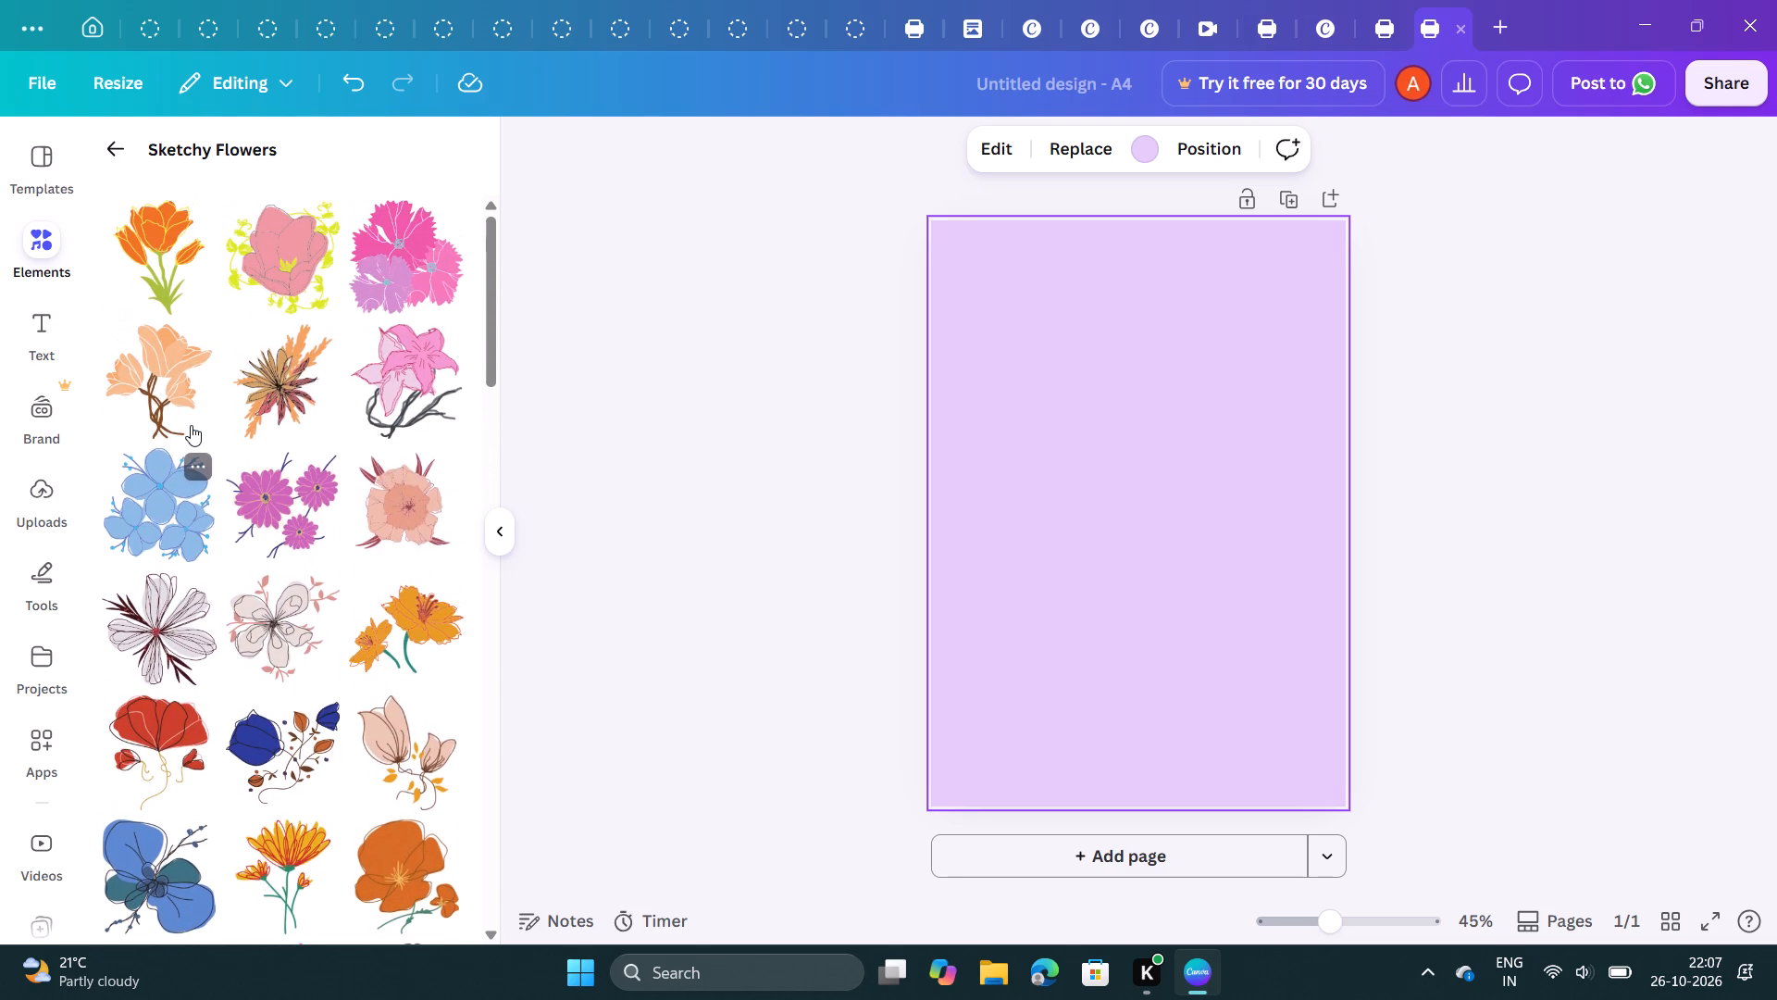
scroll(191, 425, up, 1)
Add the peach flower graphic with brown twisted stems to the page.
click(168, 369)
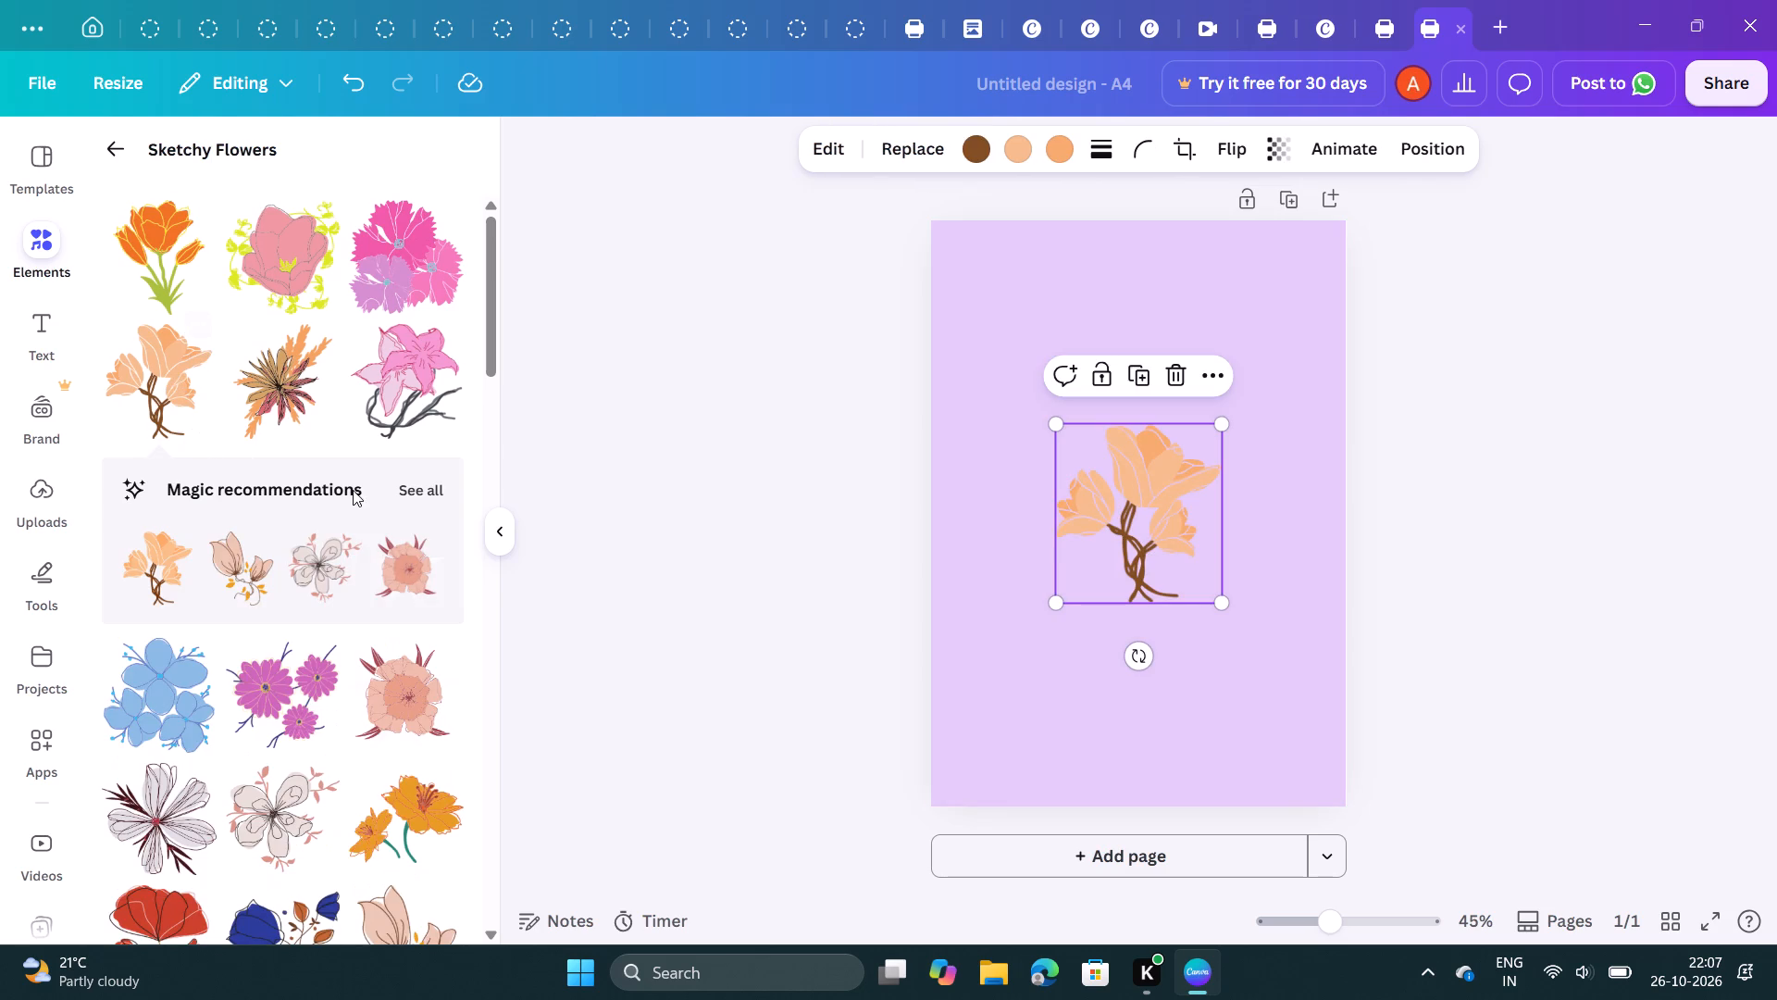
Show all Magic recommendations for the peach flower and add the magenta flower with teal leaves to the page.
click(420, 482)
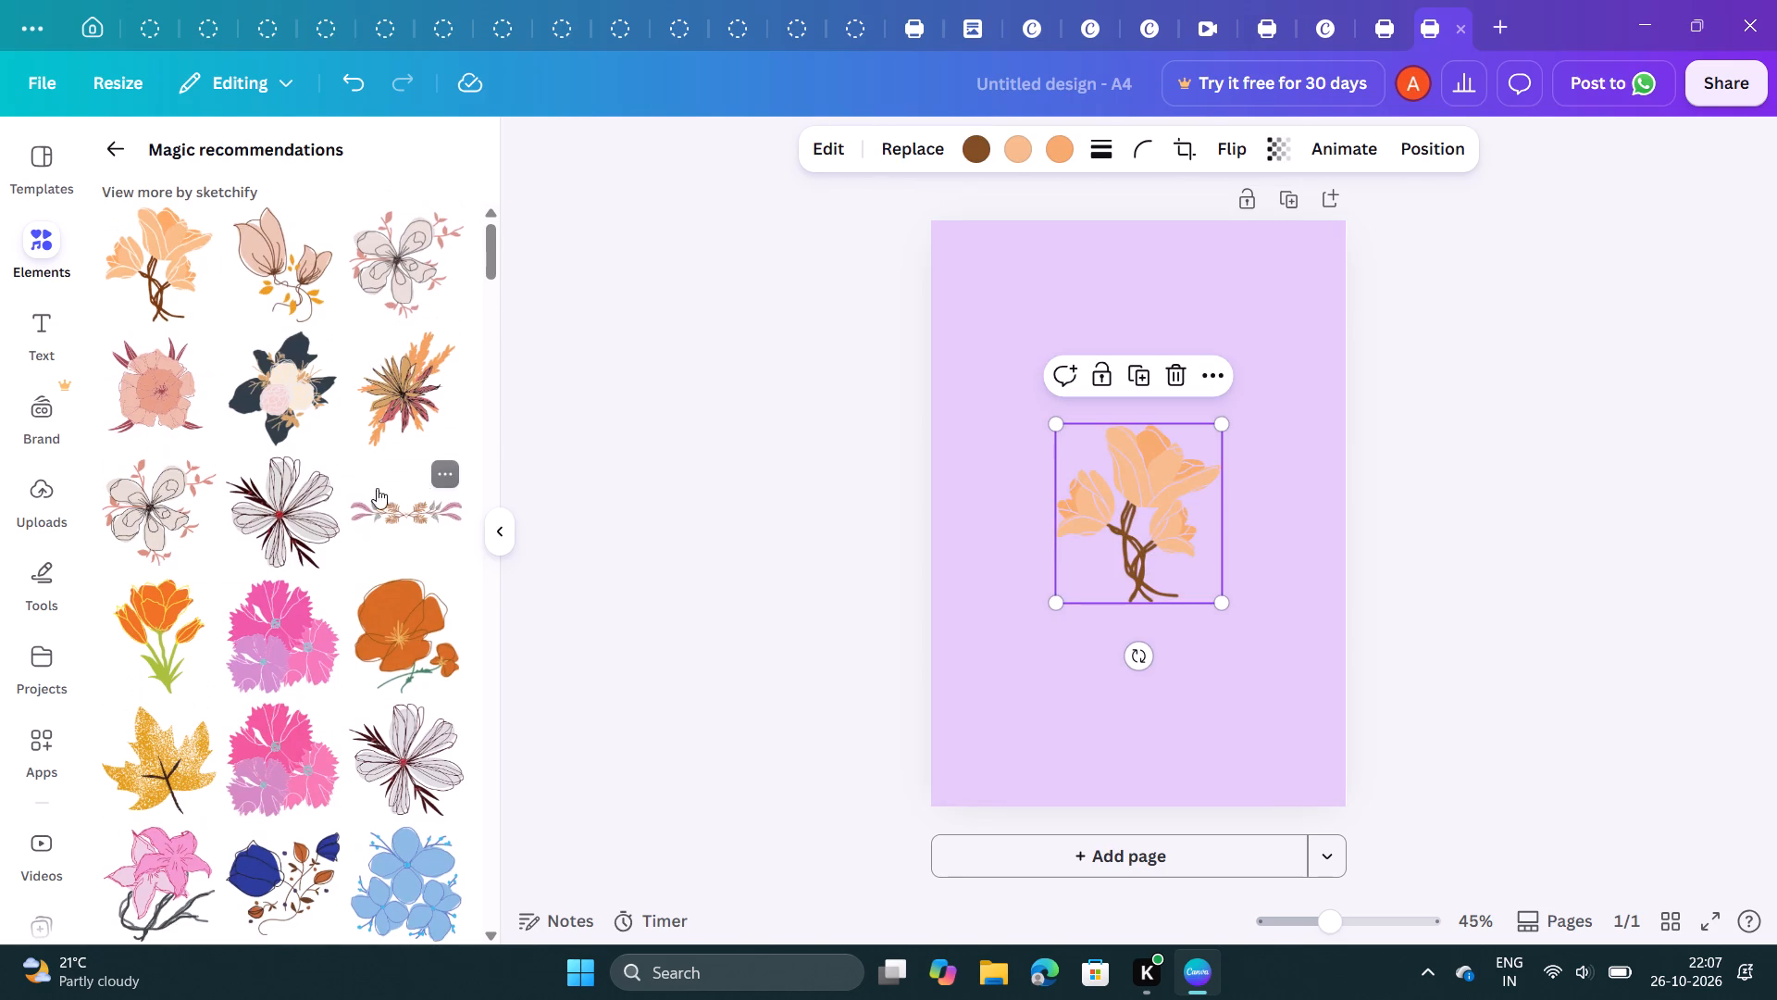
scroll(261, 518, down, 1)
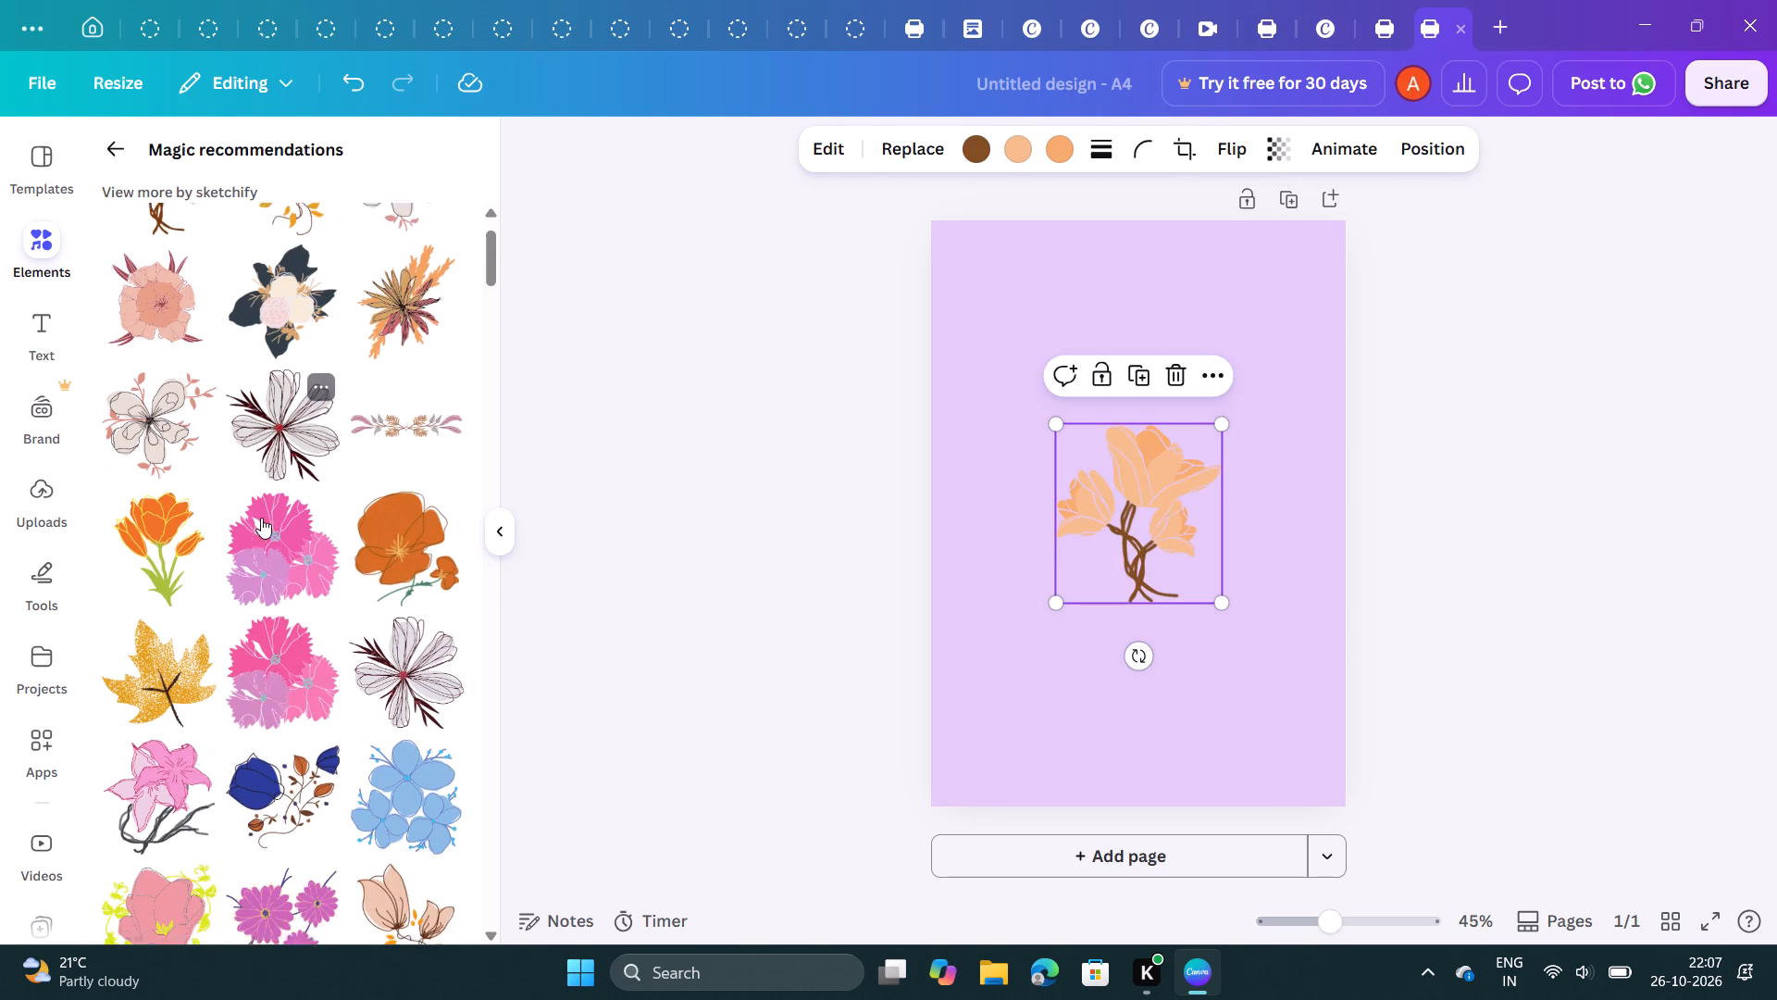
scroll(261, 518, down, 4)
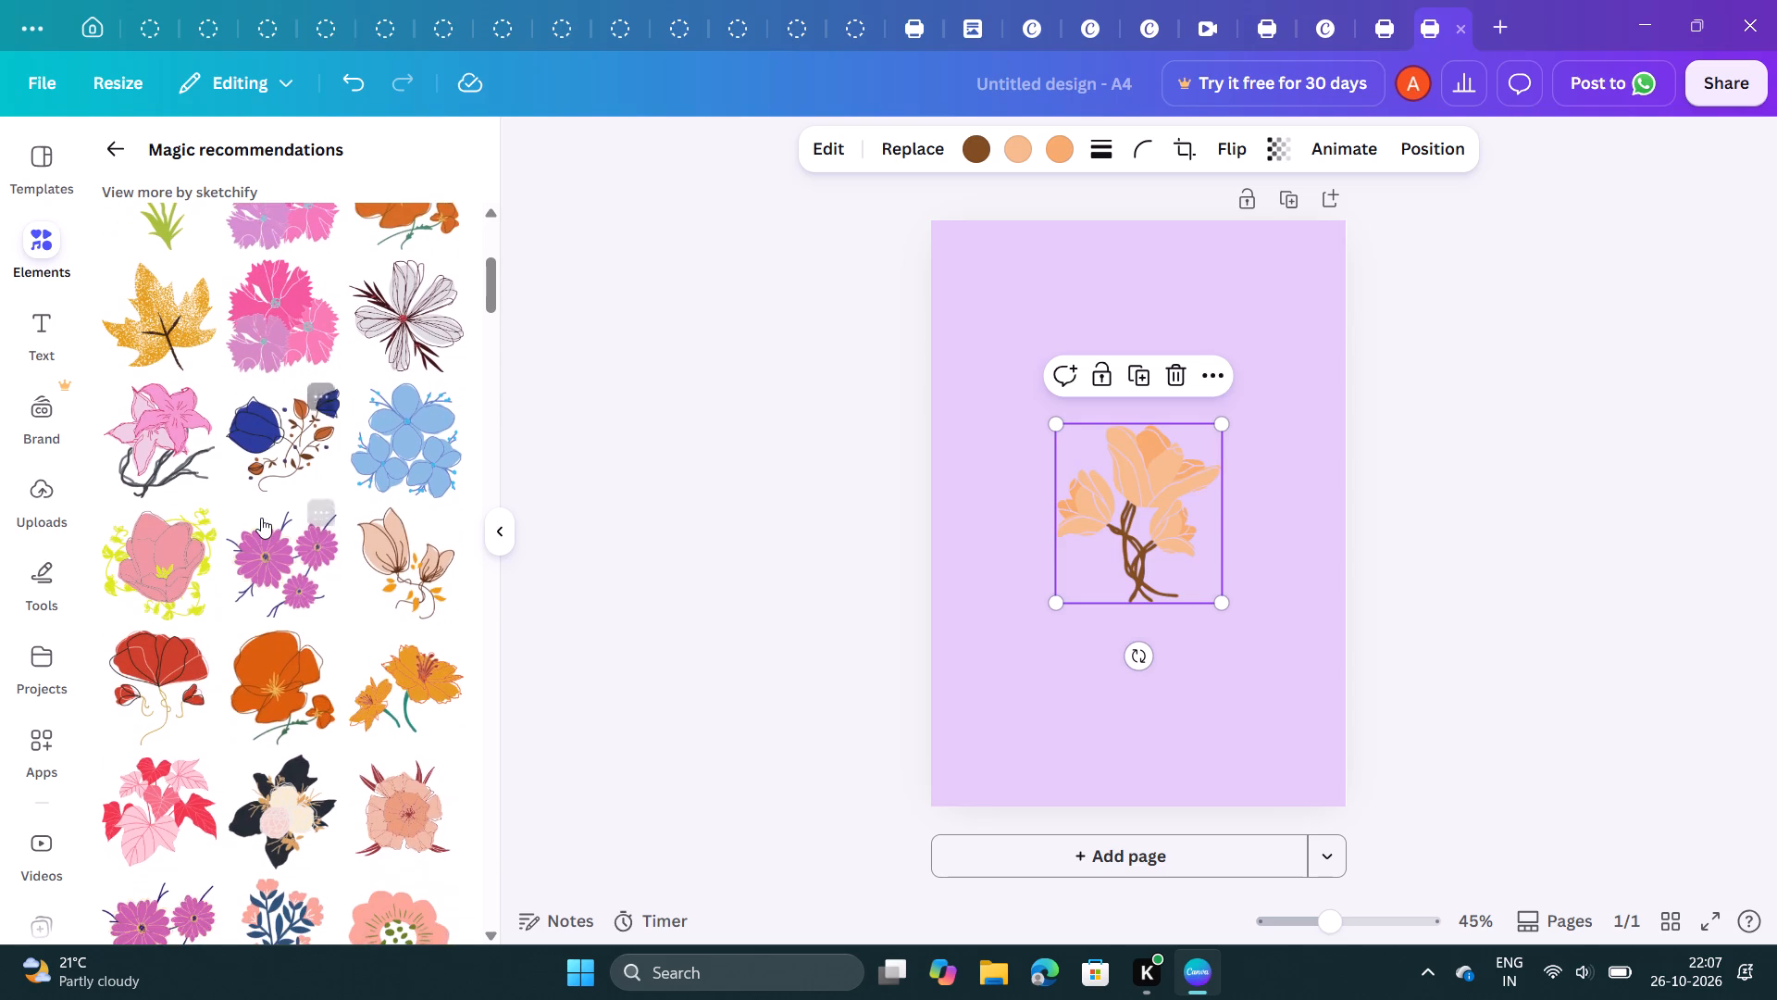
scroll(261, 518, down, 3)
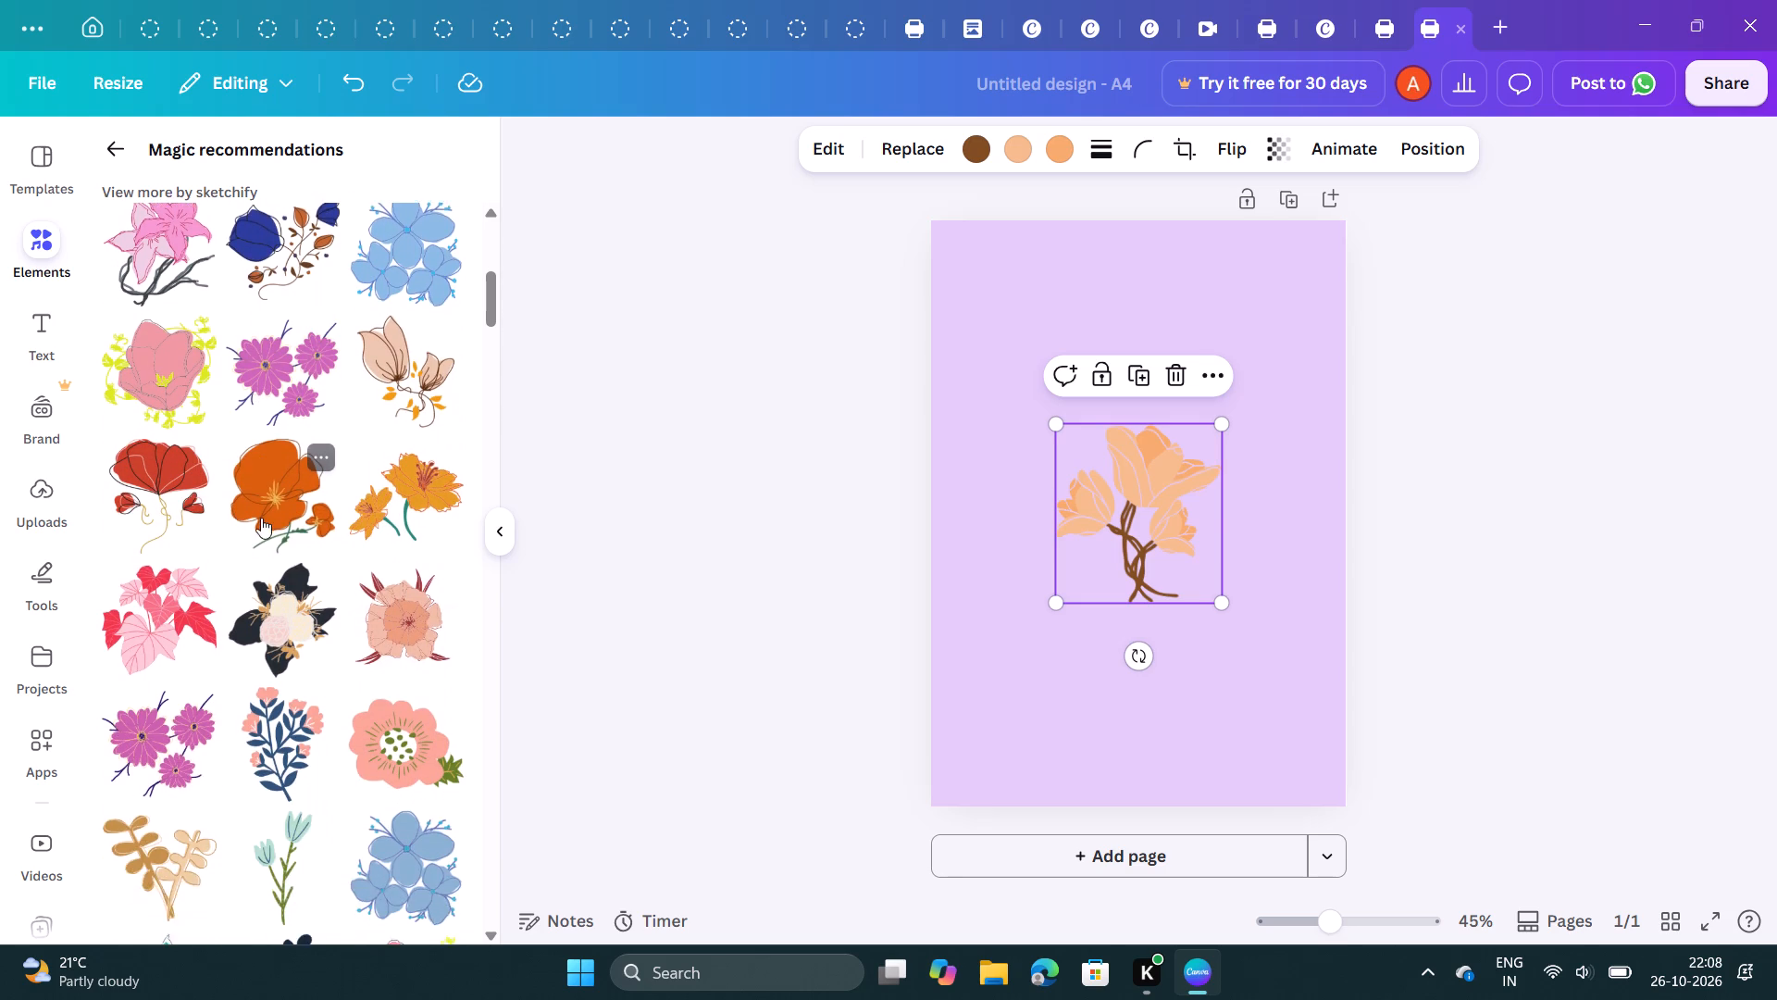
scroll(261, 518, down, 3)
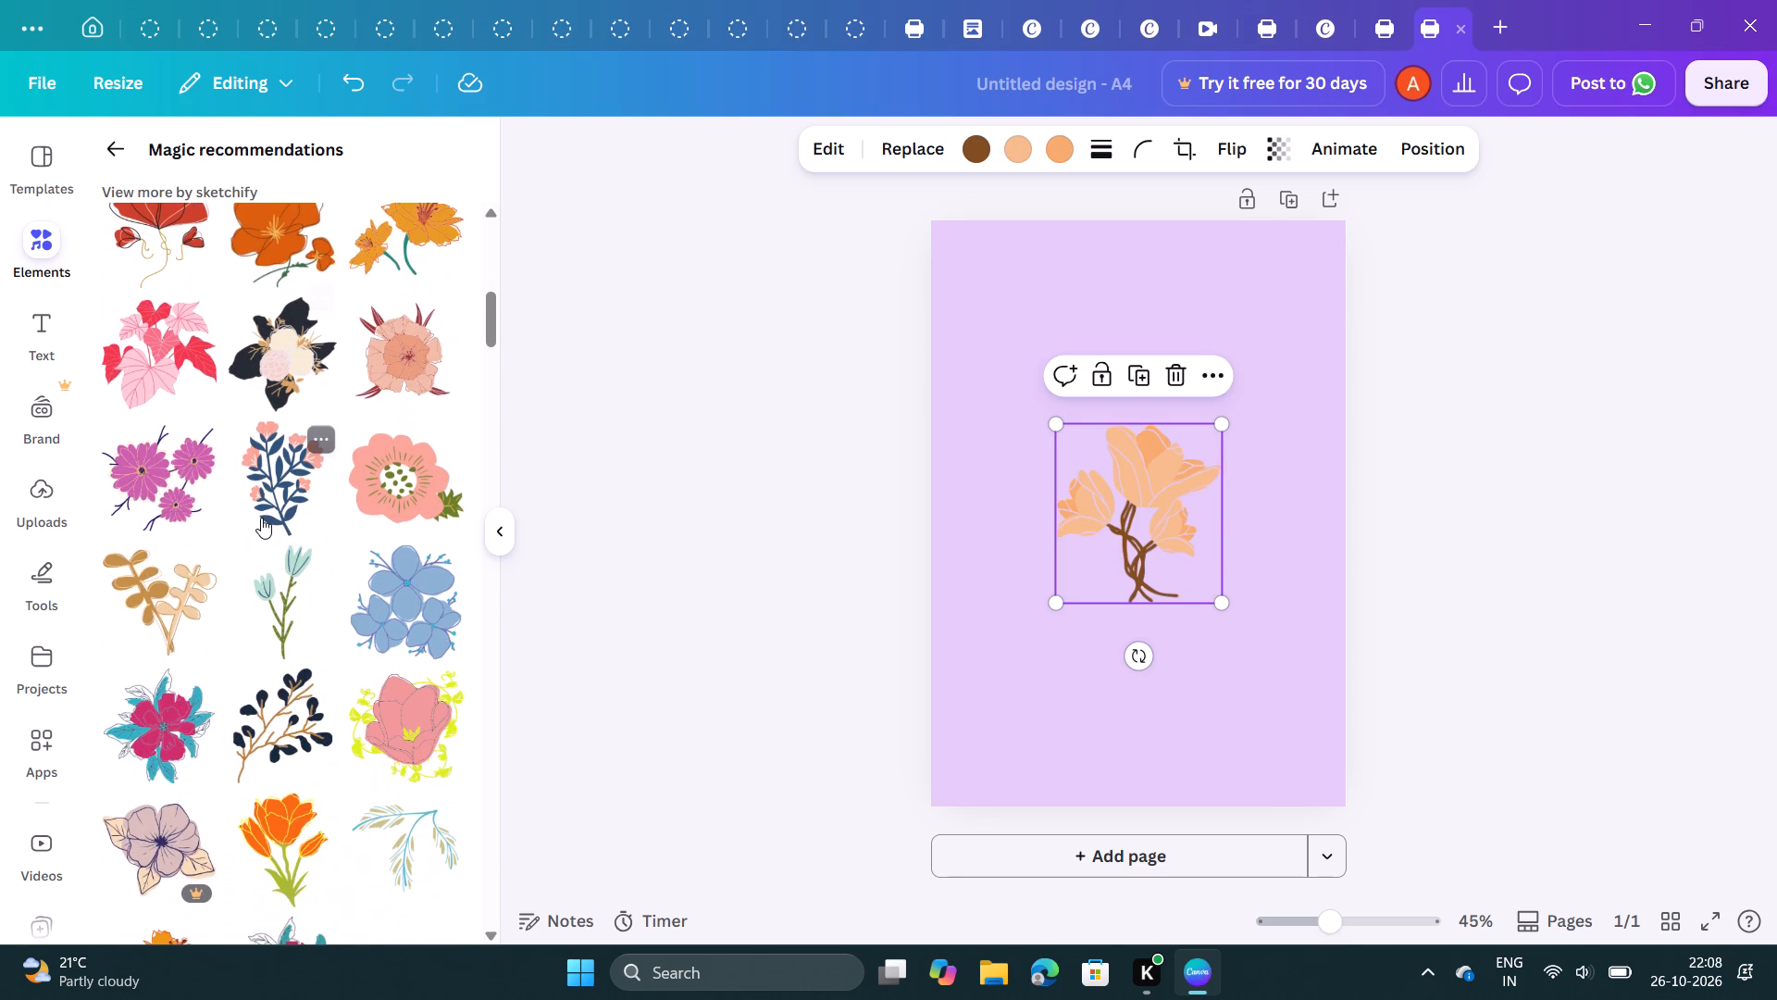
scroll(261, 518, down, 1)
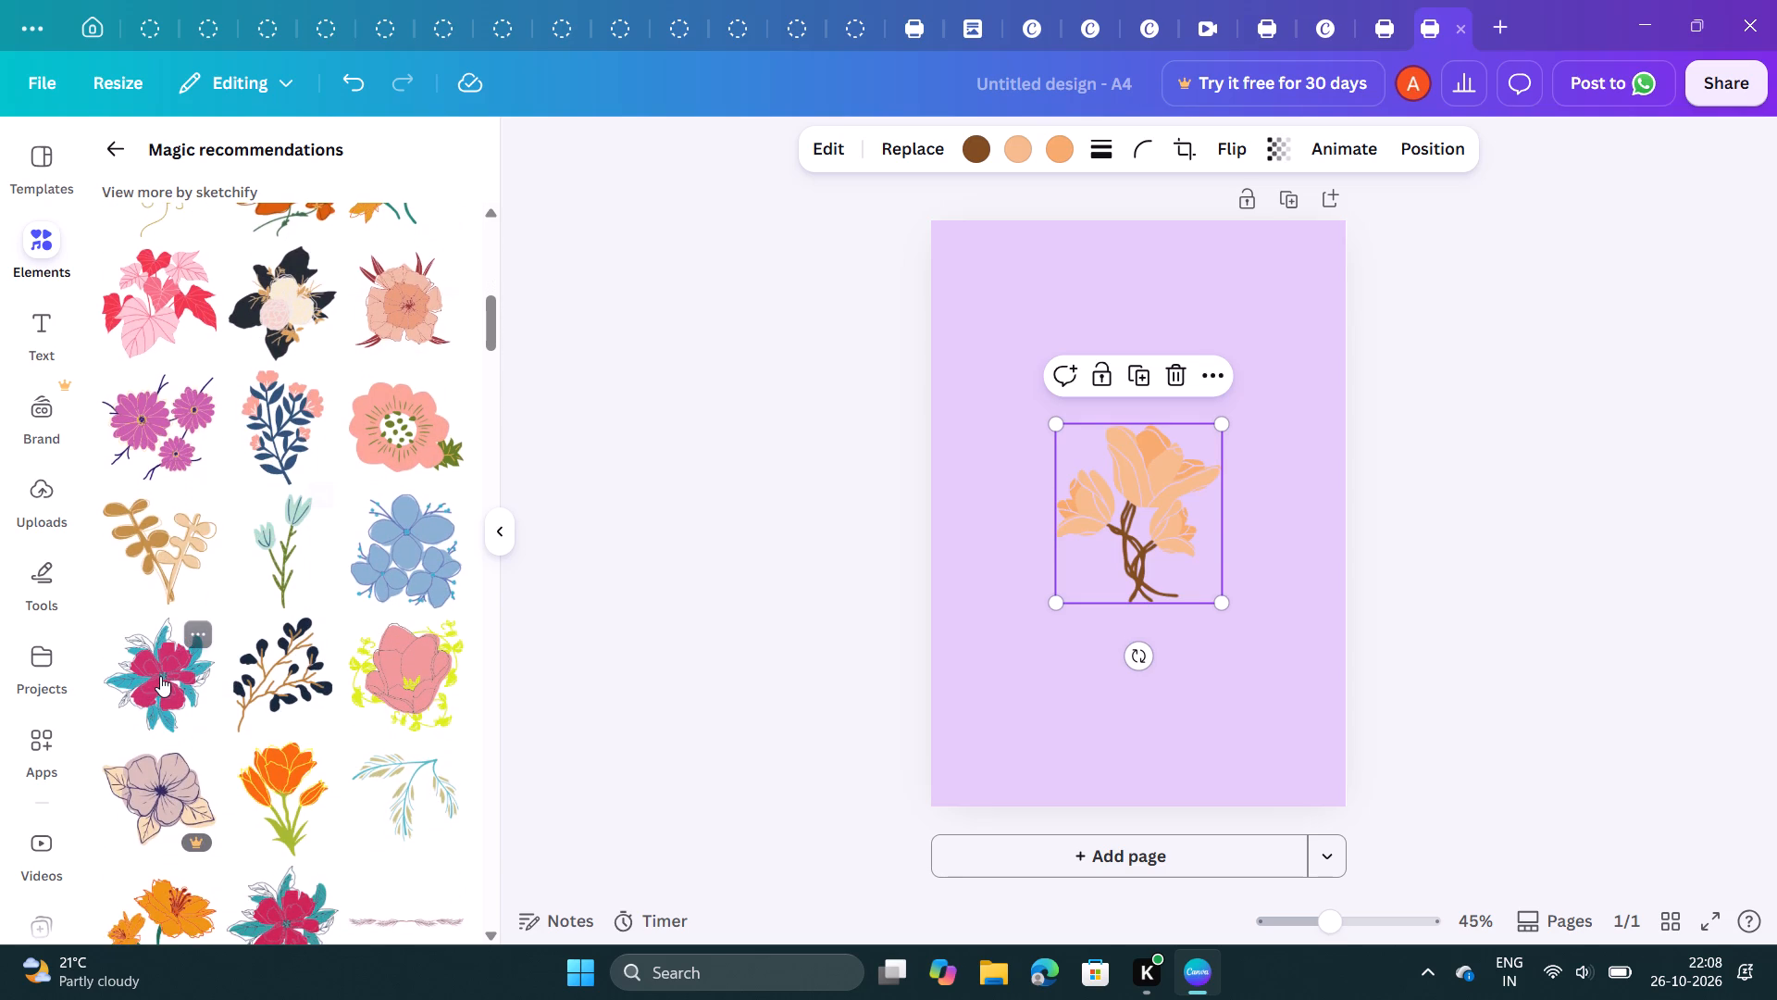
click(160, 676)
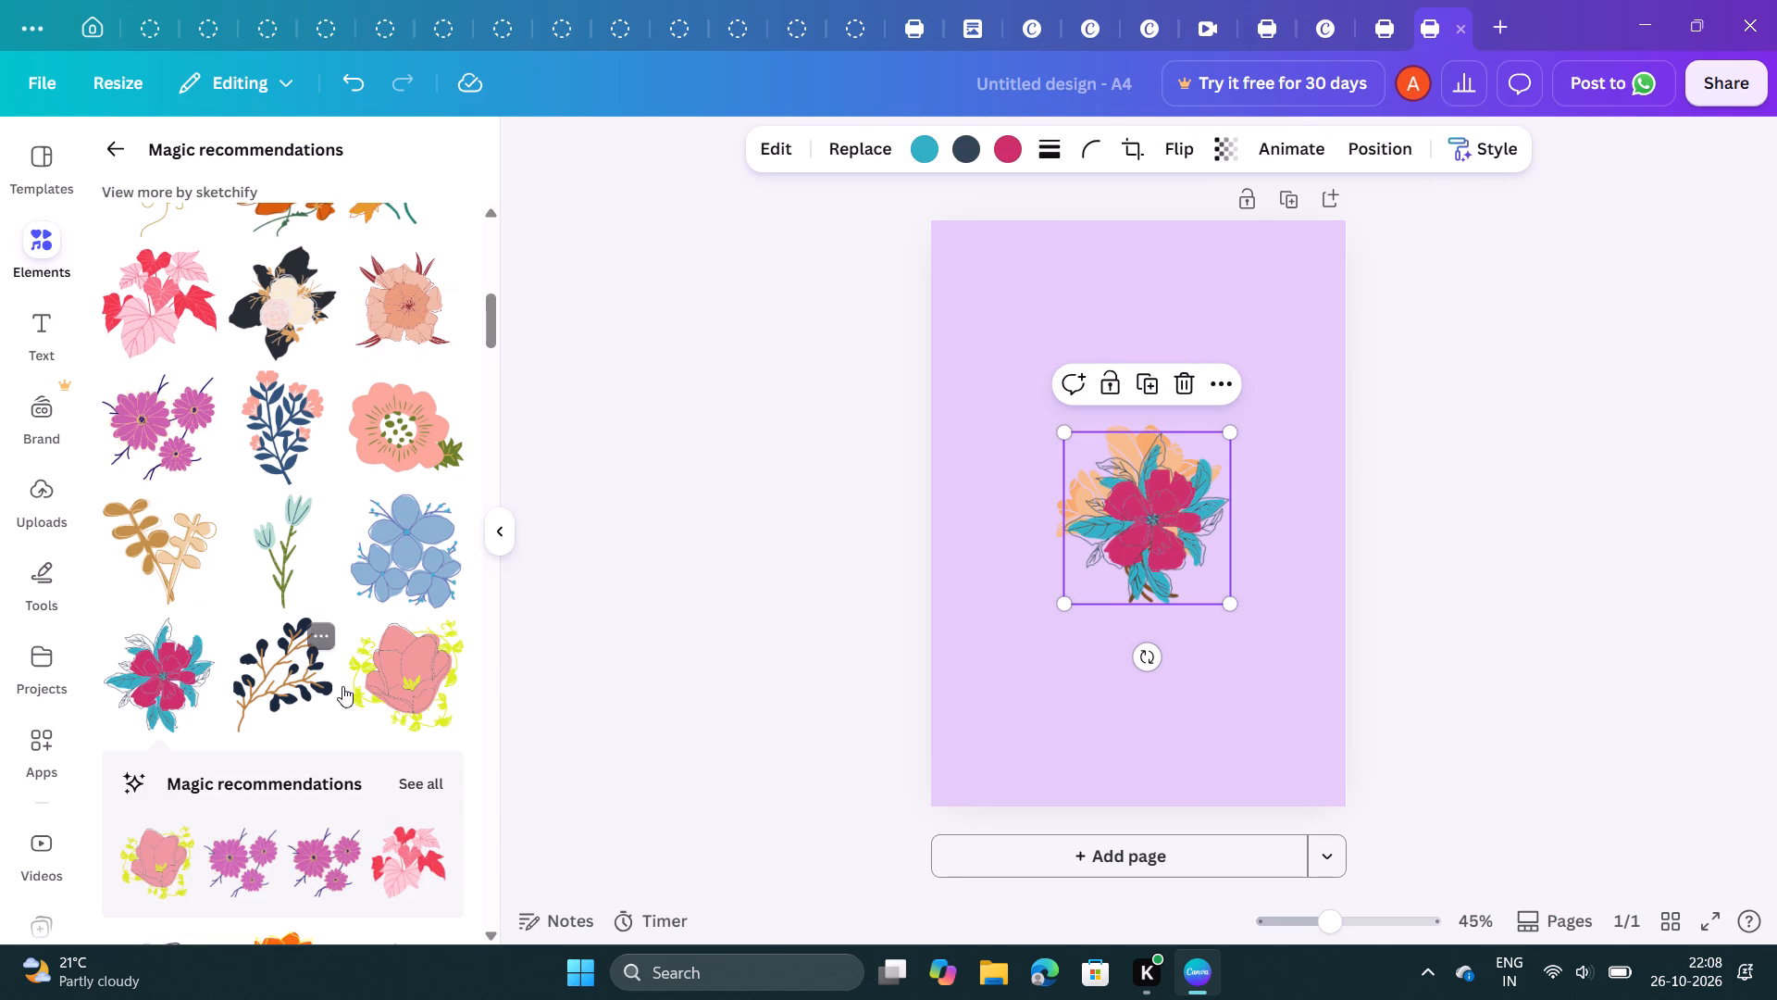
Show all Magic recommendations for the magenta flower and look through them for other flower graphics that suit the page.
click(416, 785)
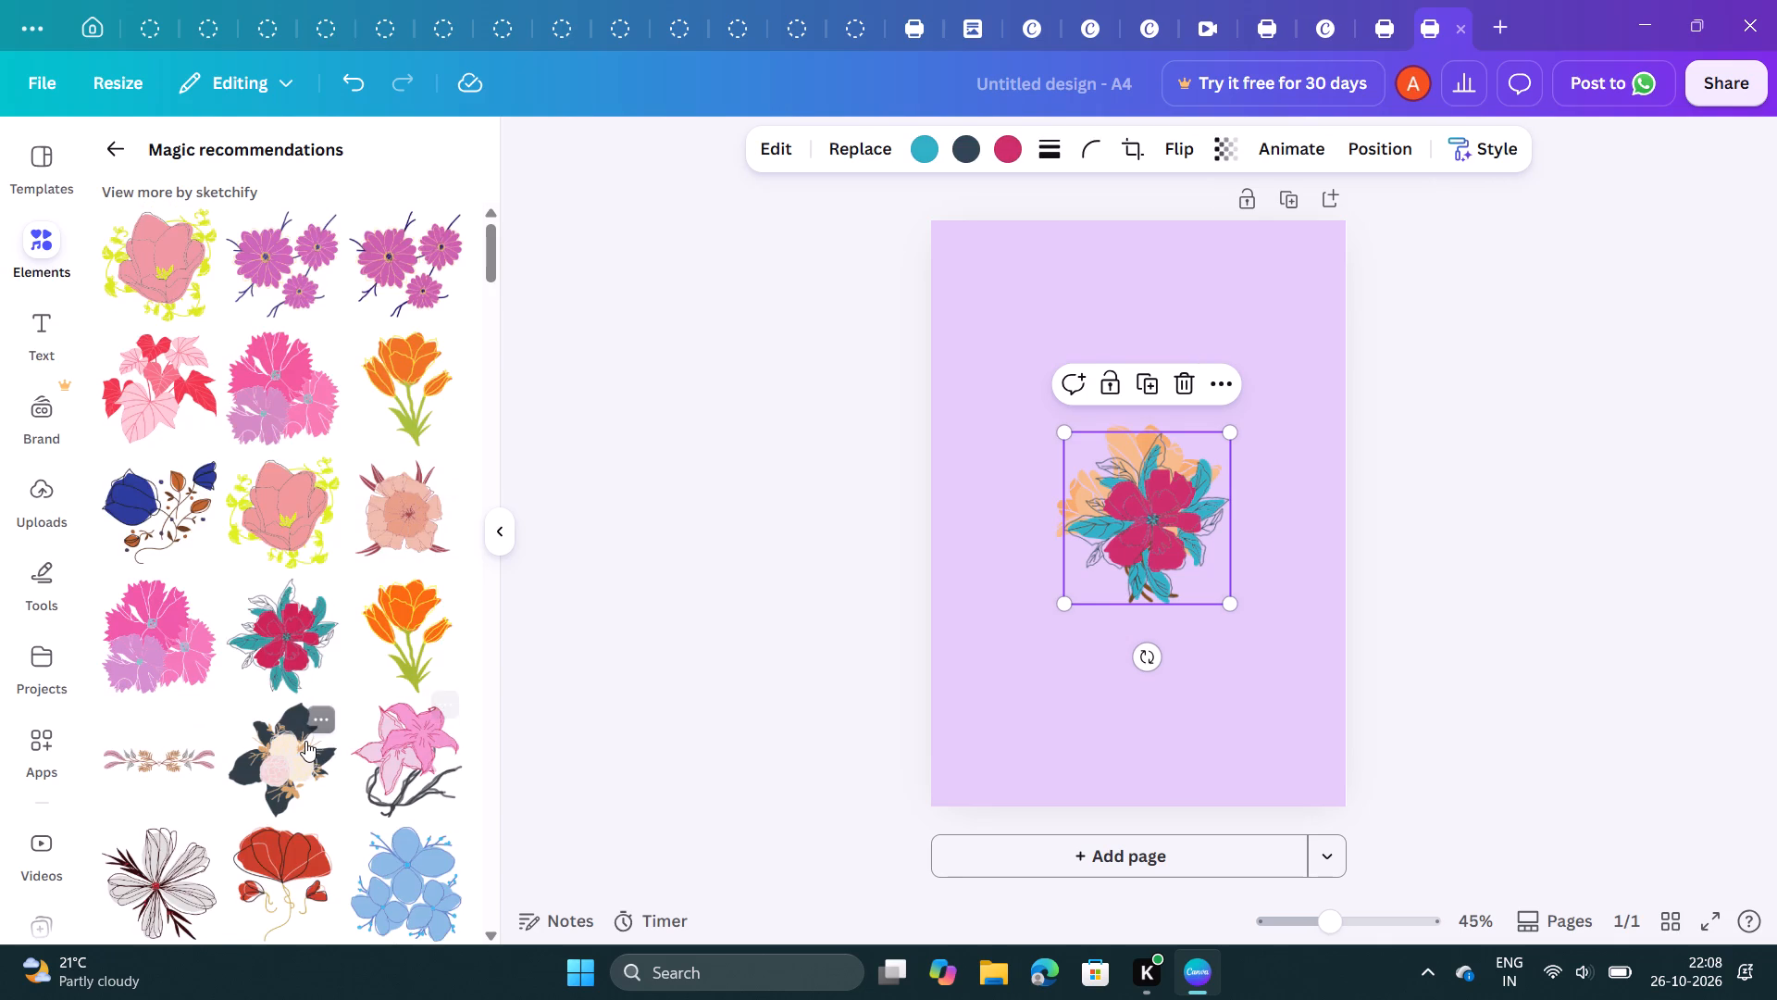
scroll(305, 741, down, 3)
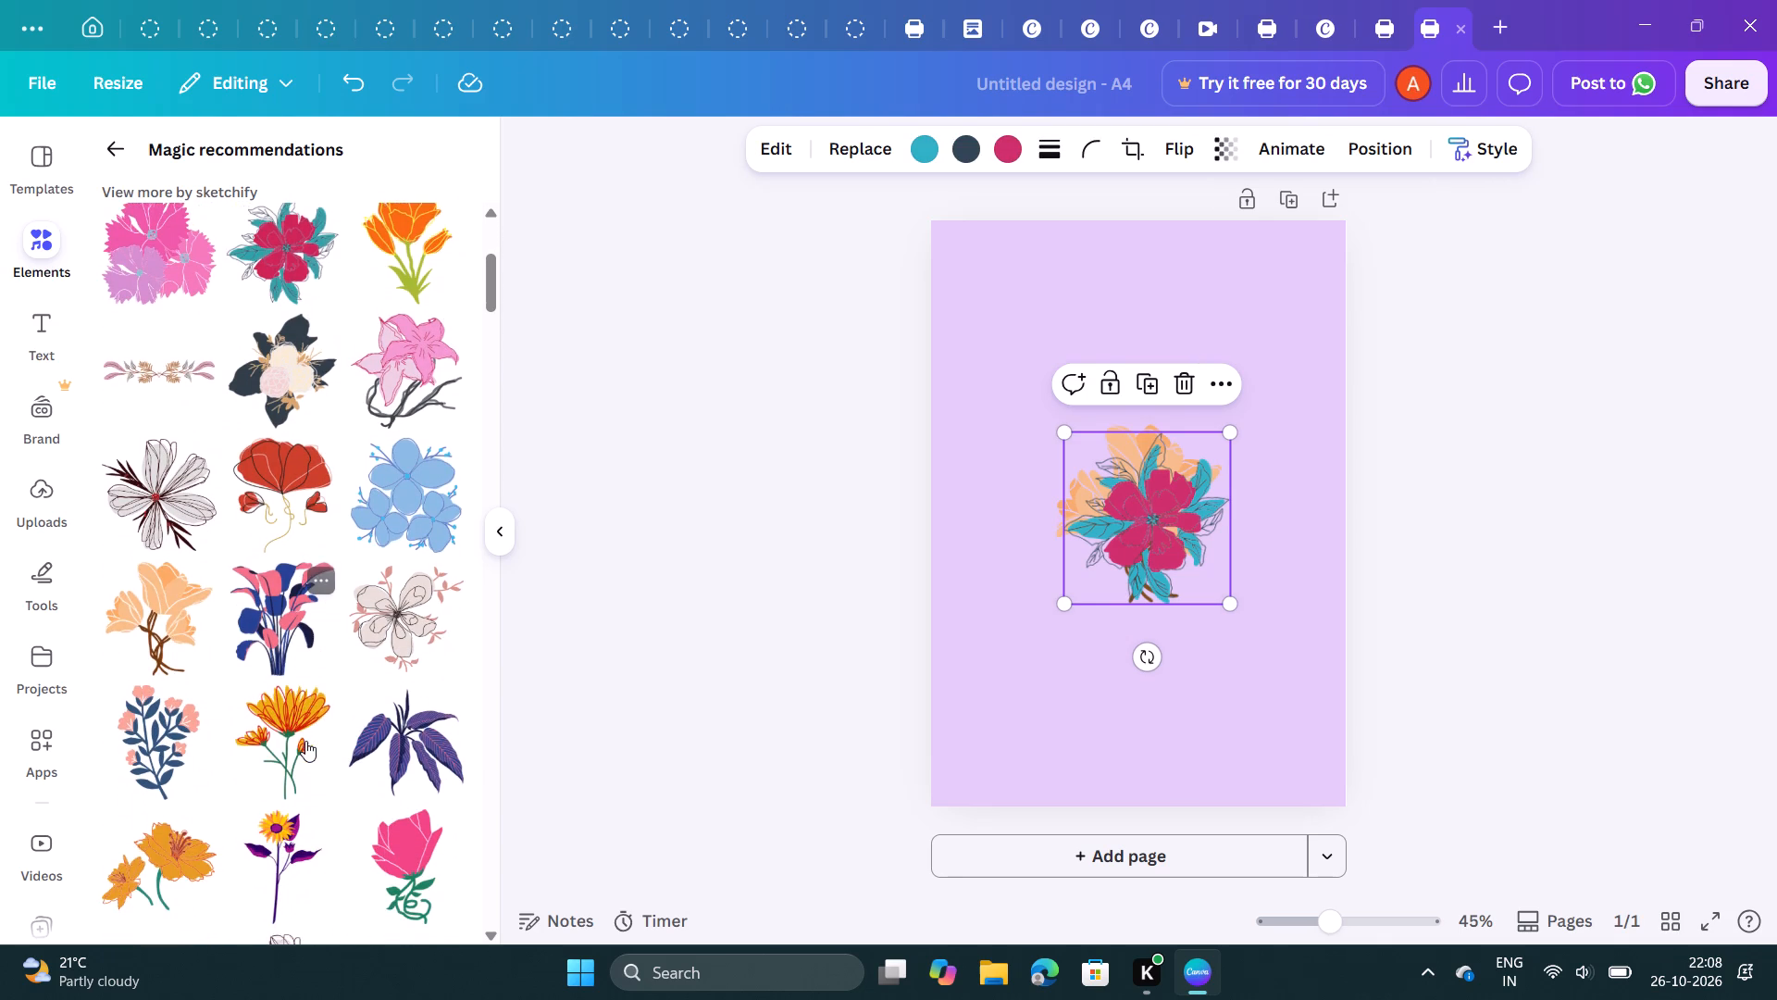
scroll(305, 741, down, 3)
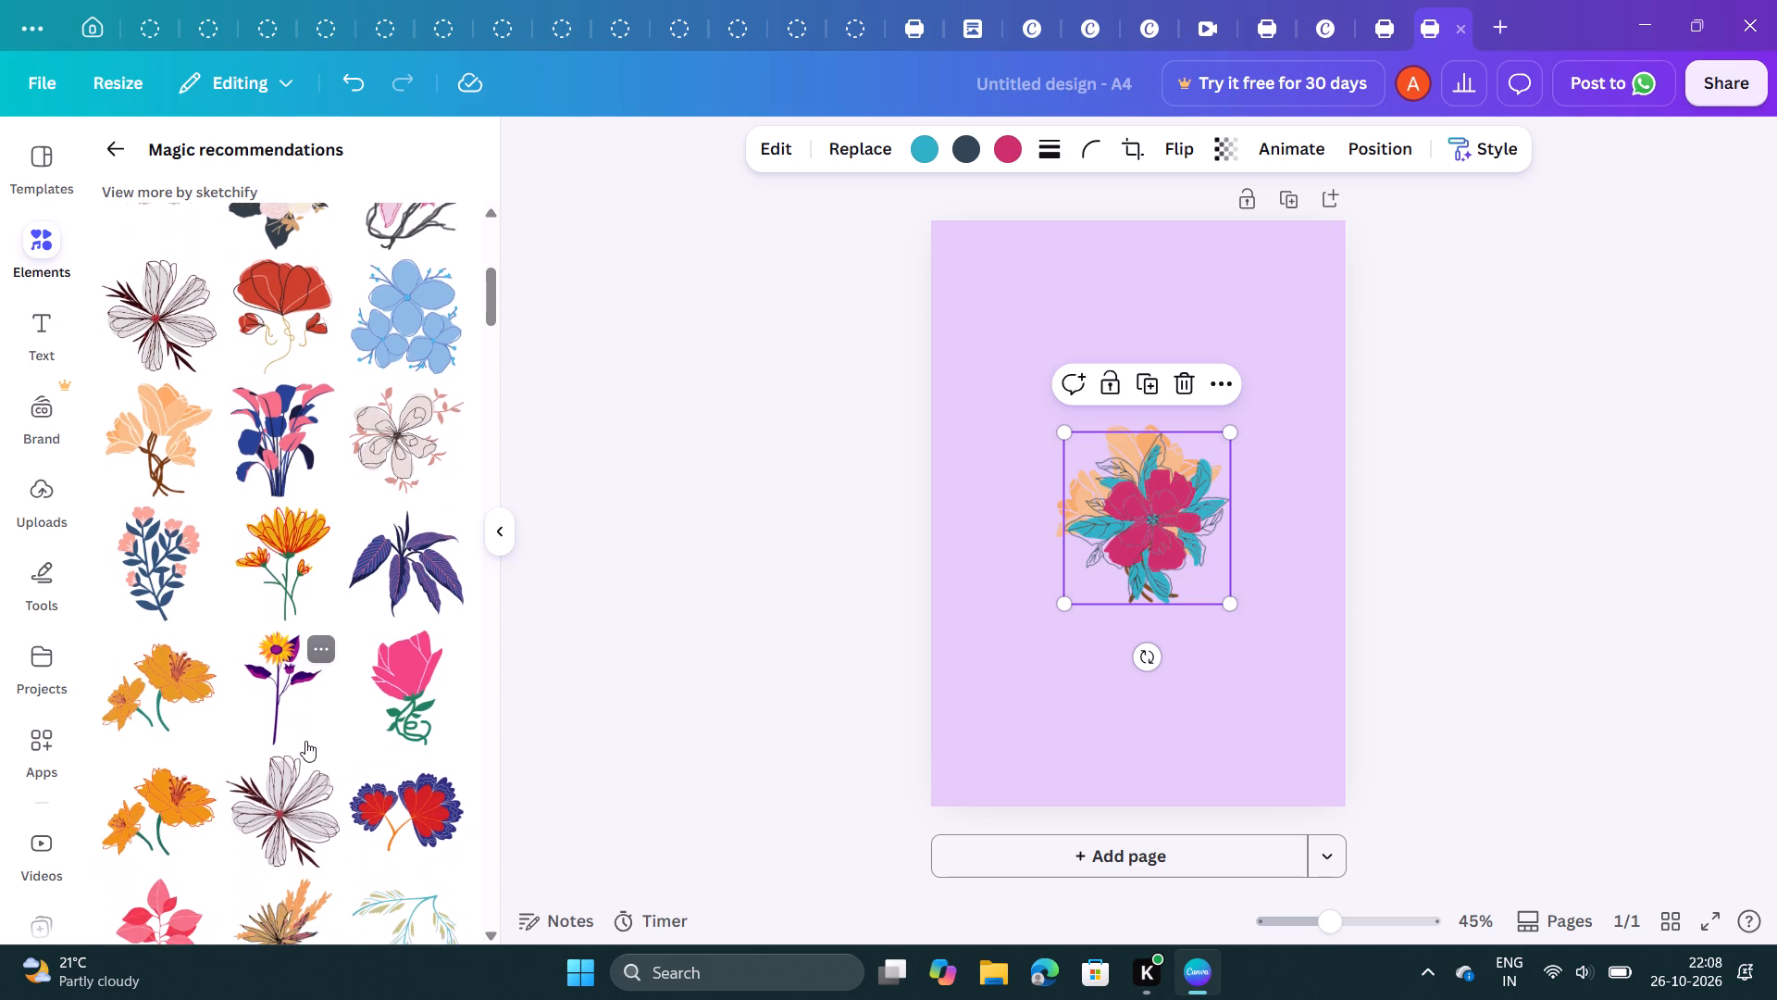
scroll(305, 741, down, 3)
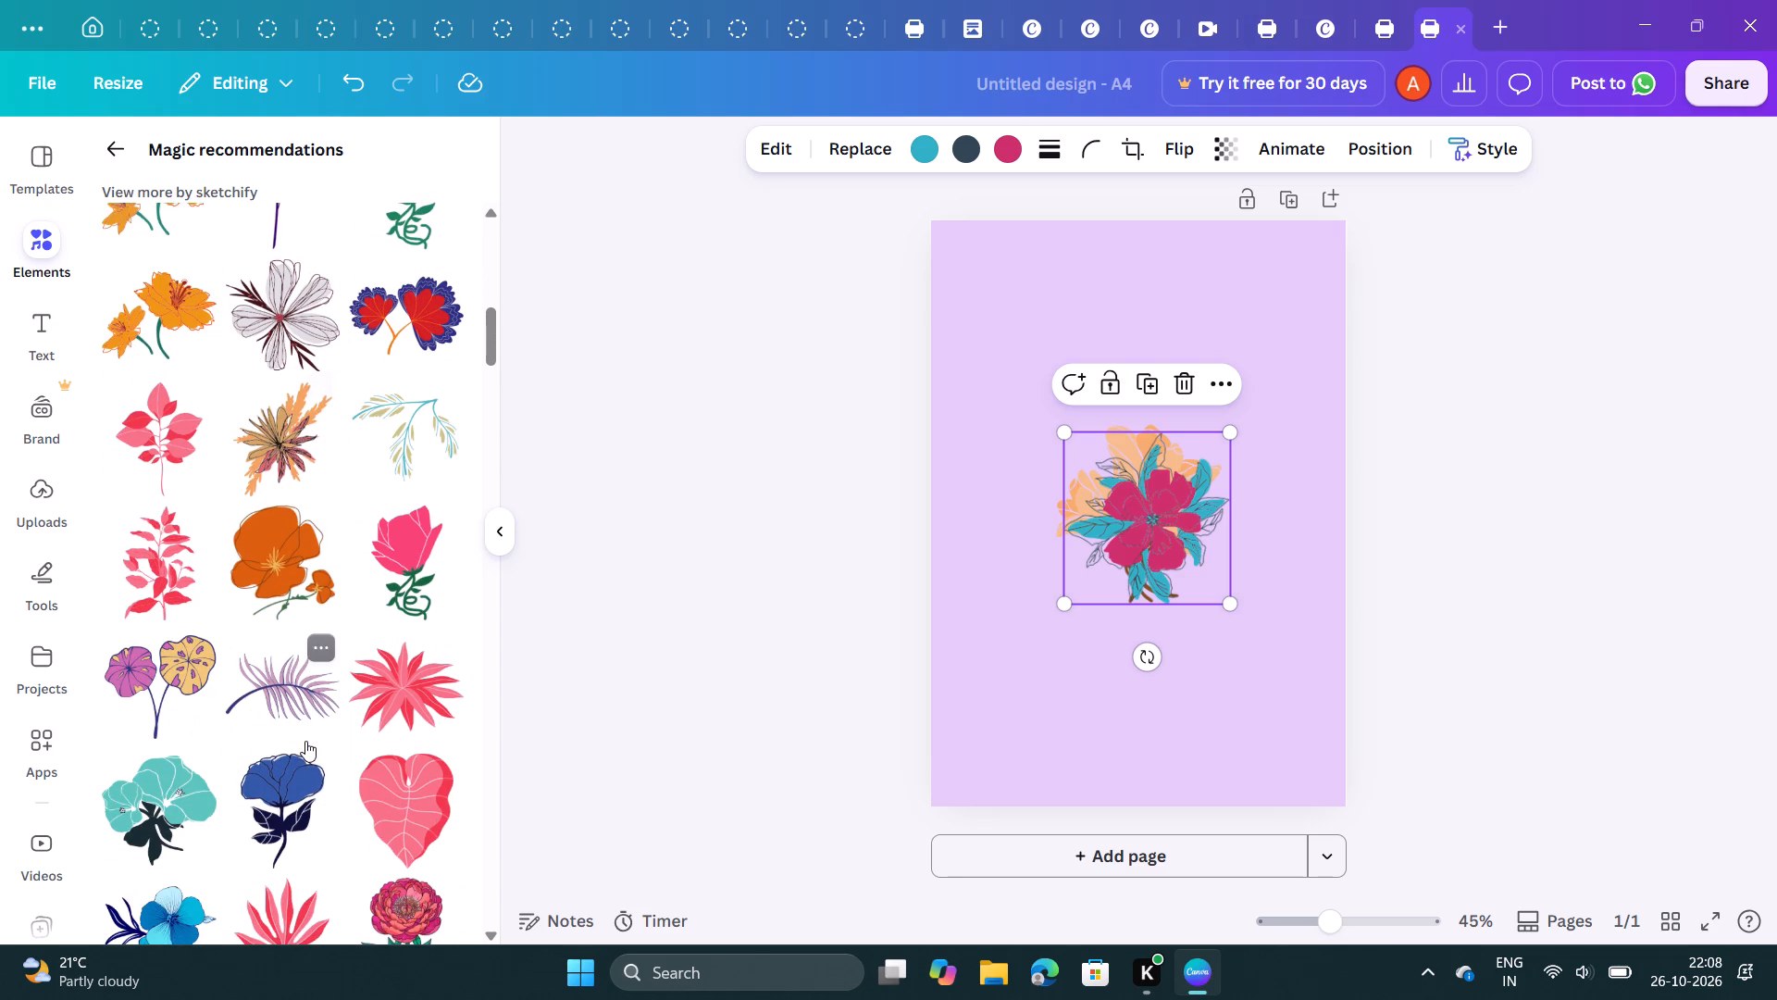
scroll(305, 741, down, 3)
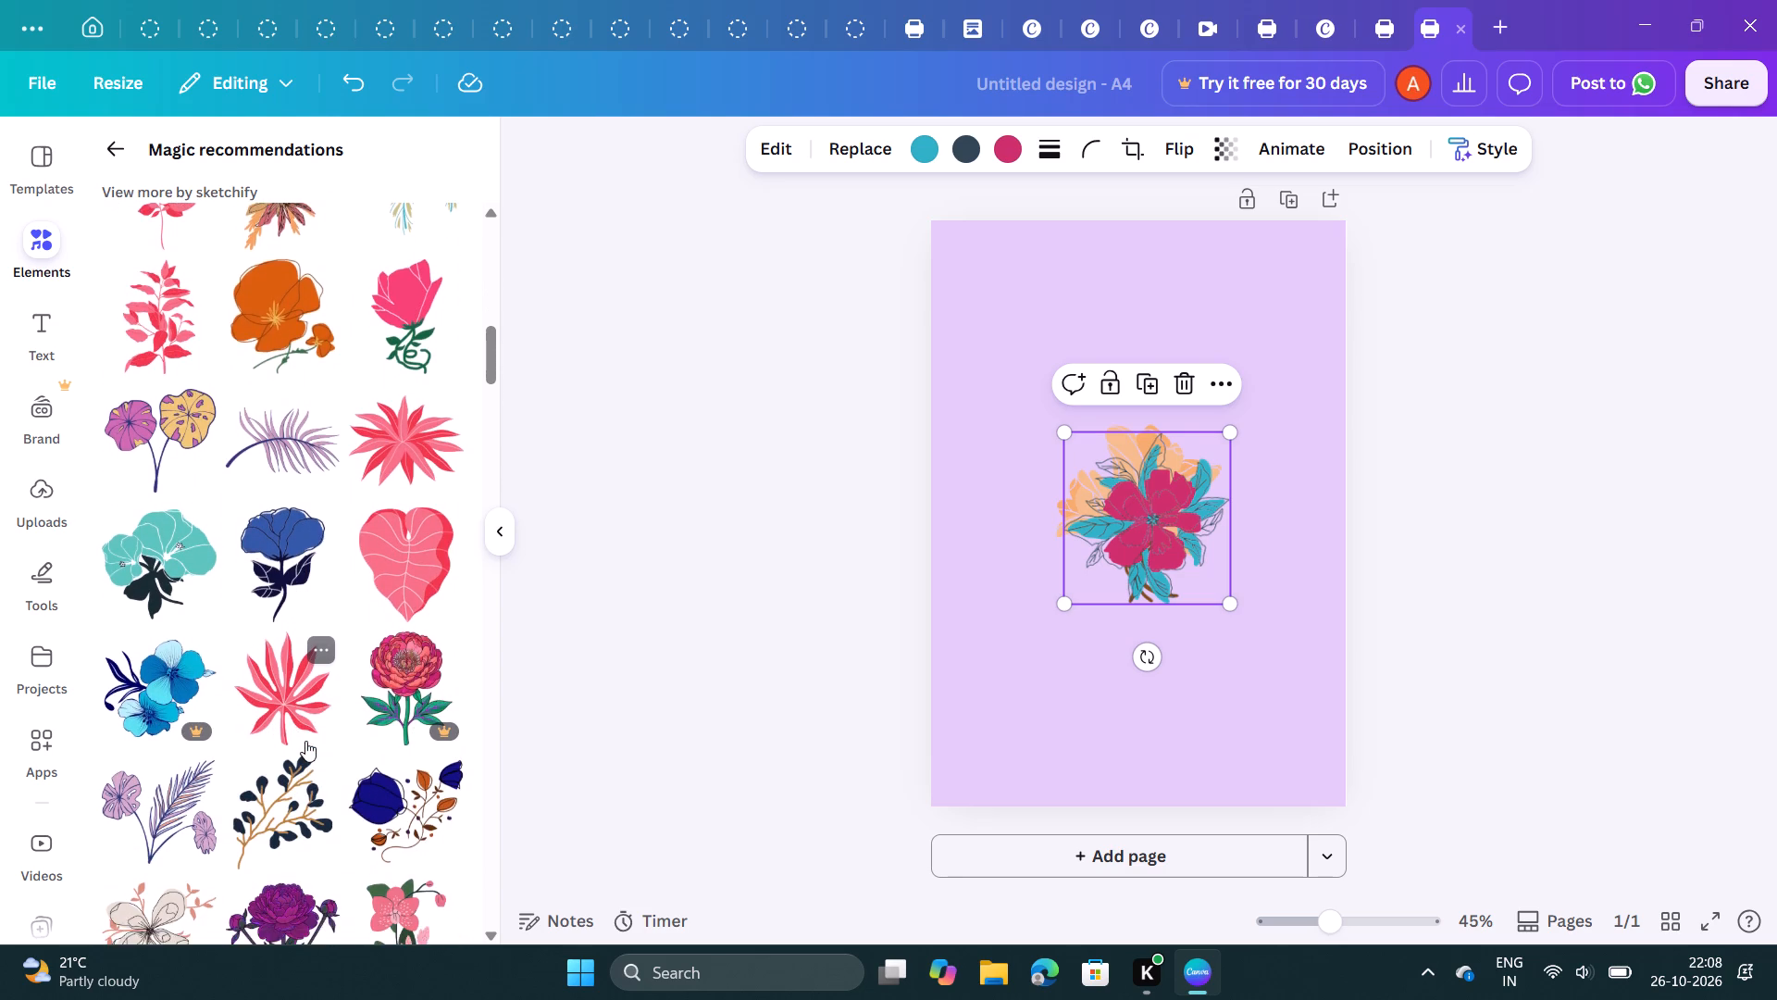
scroll(305, 741, down, 3)
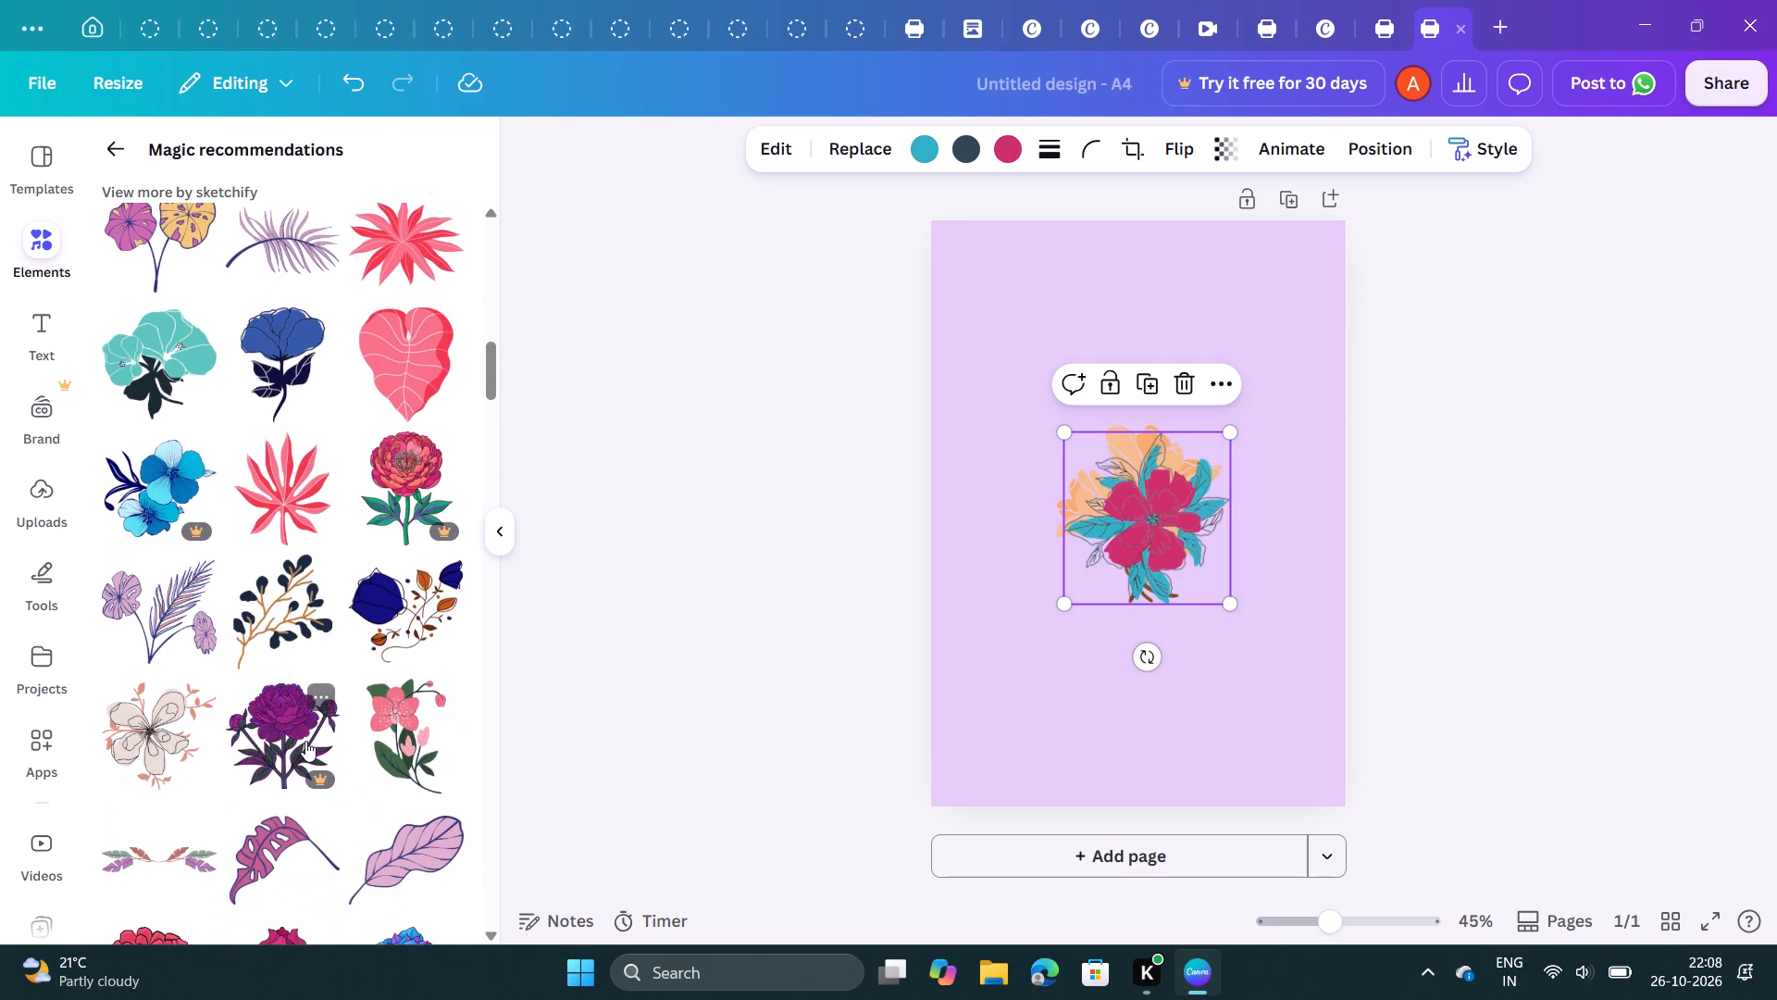
scroll(305, 741, down, 2)
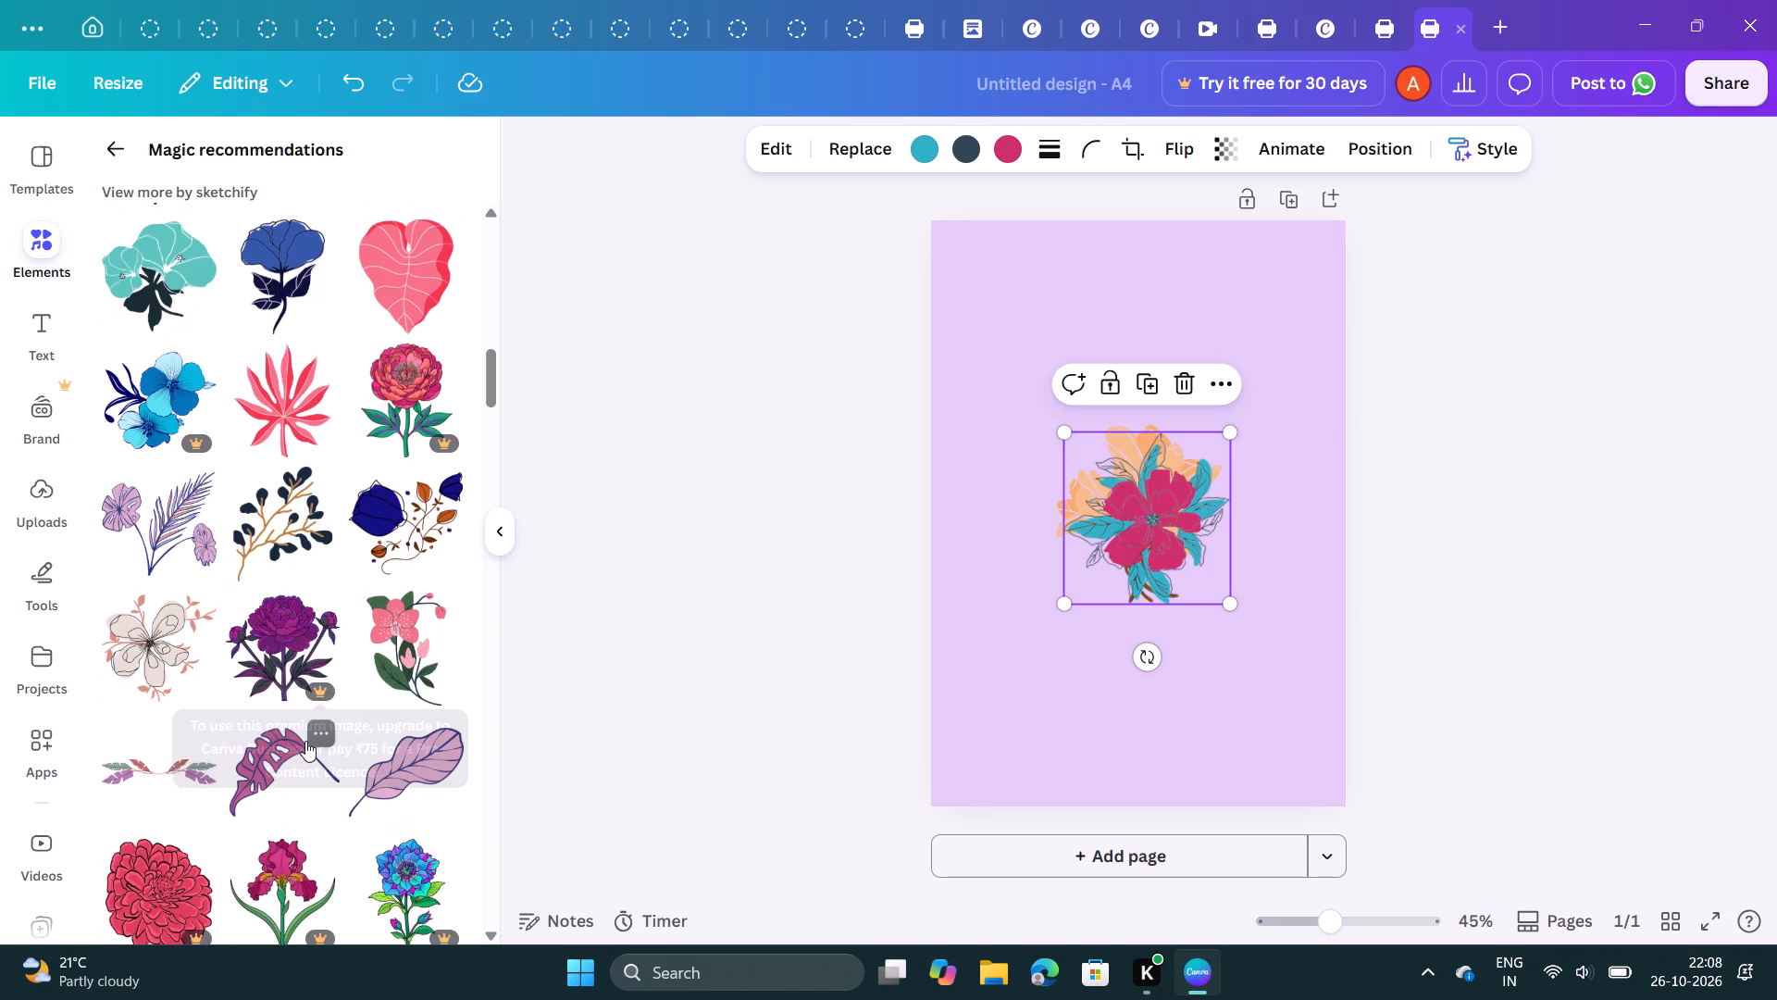
scroll(507, 692, down, 3)
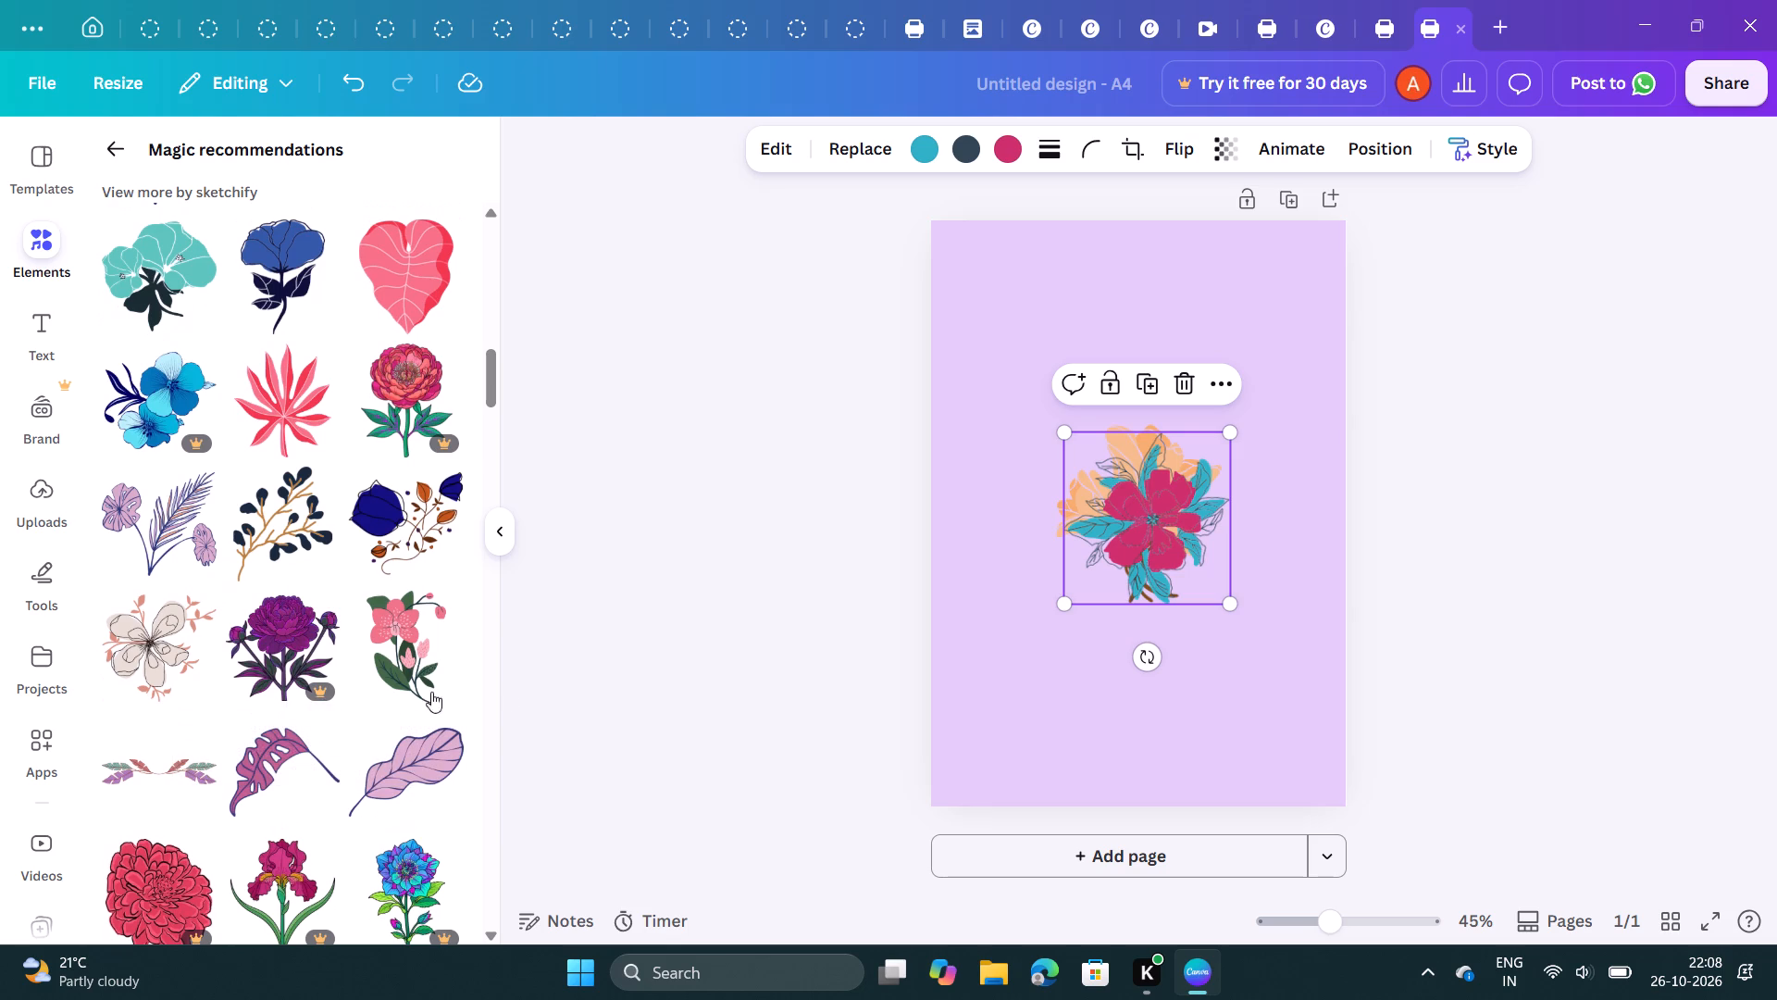
scroll(371, 697, down, 4)
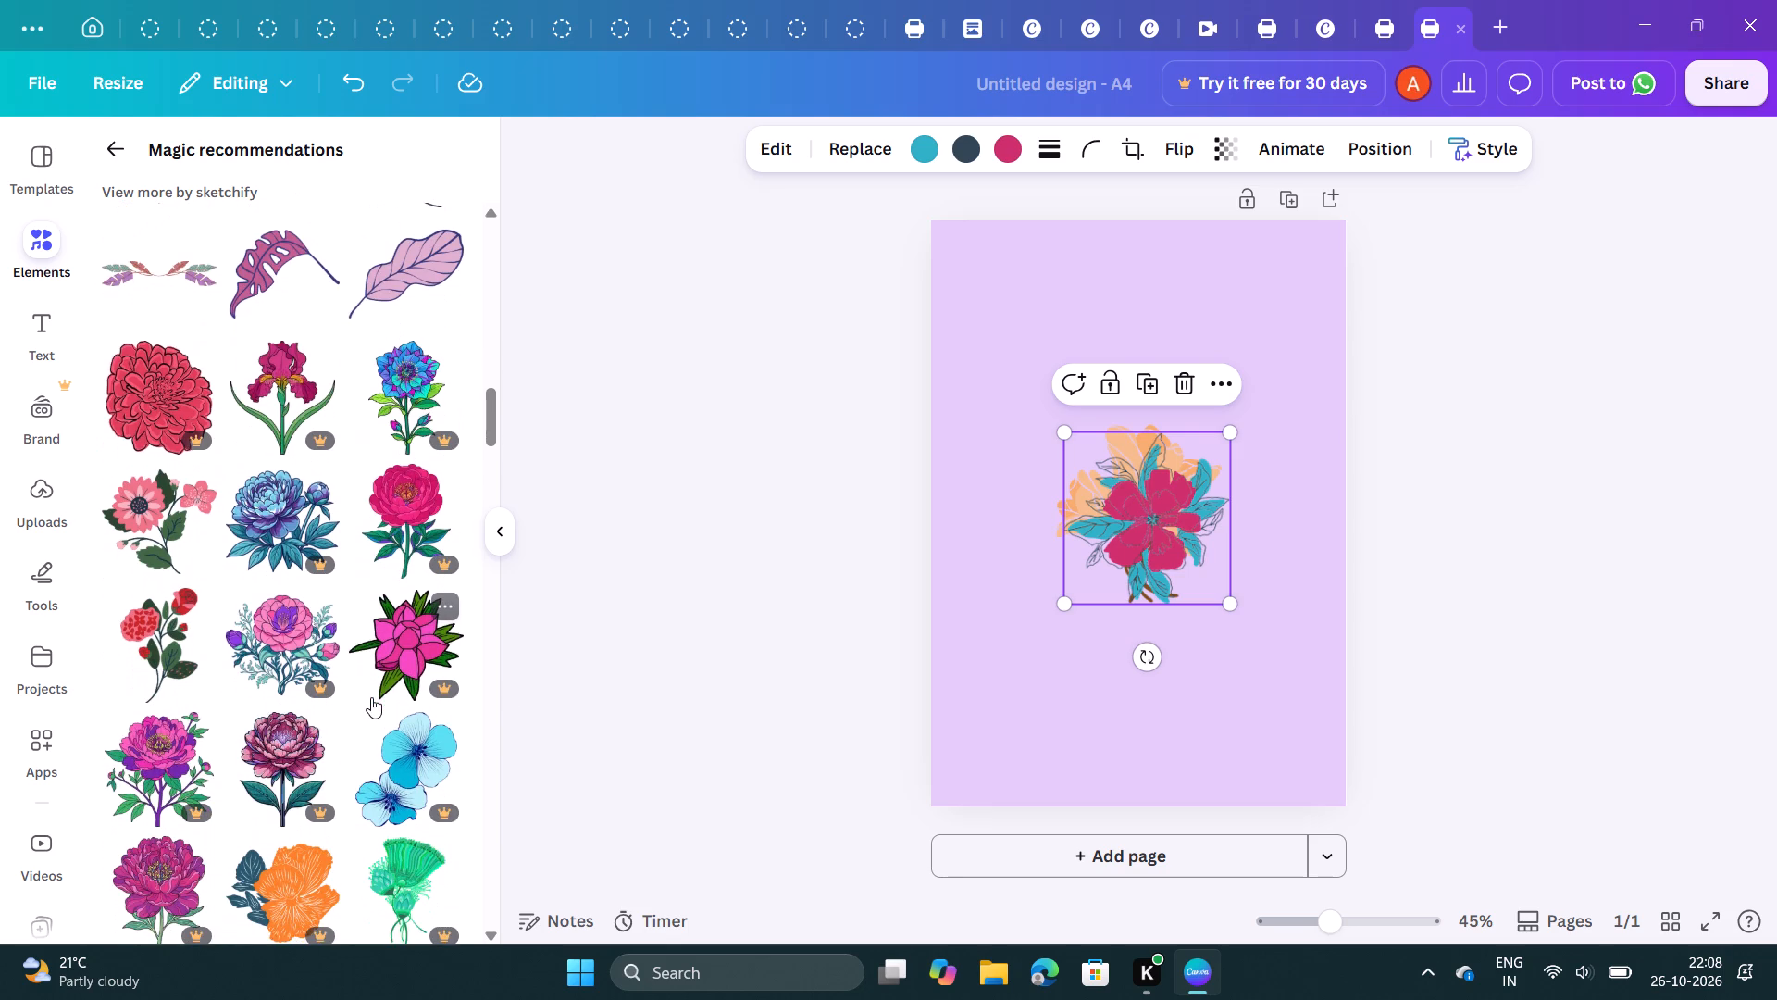
scroll(371, 697, down, 1)
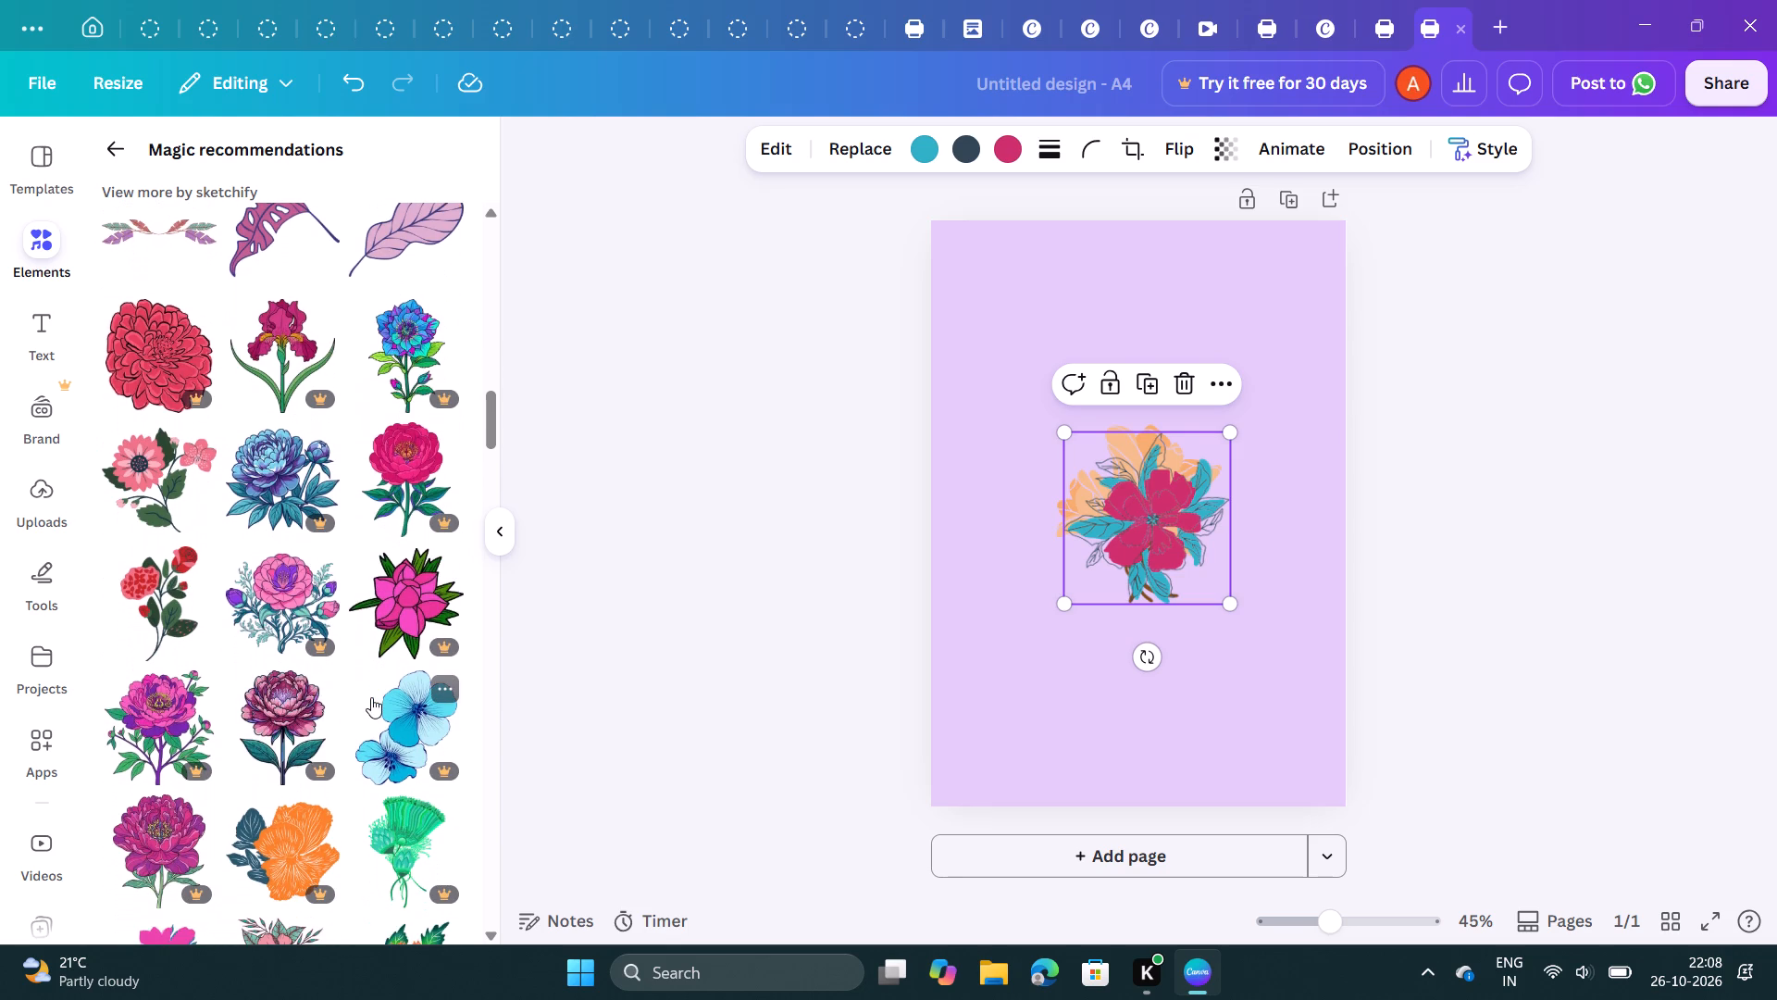
scroll(371, 697, down, 1)
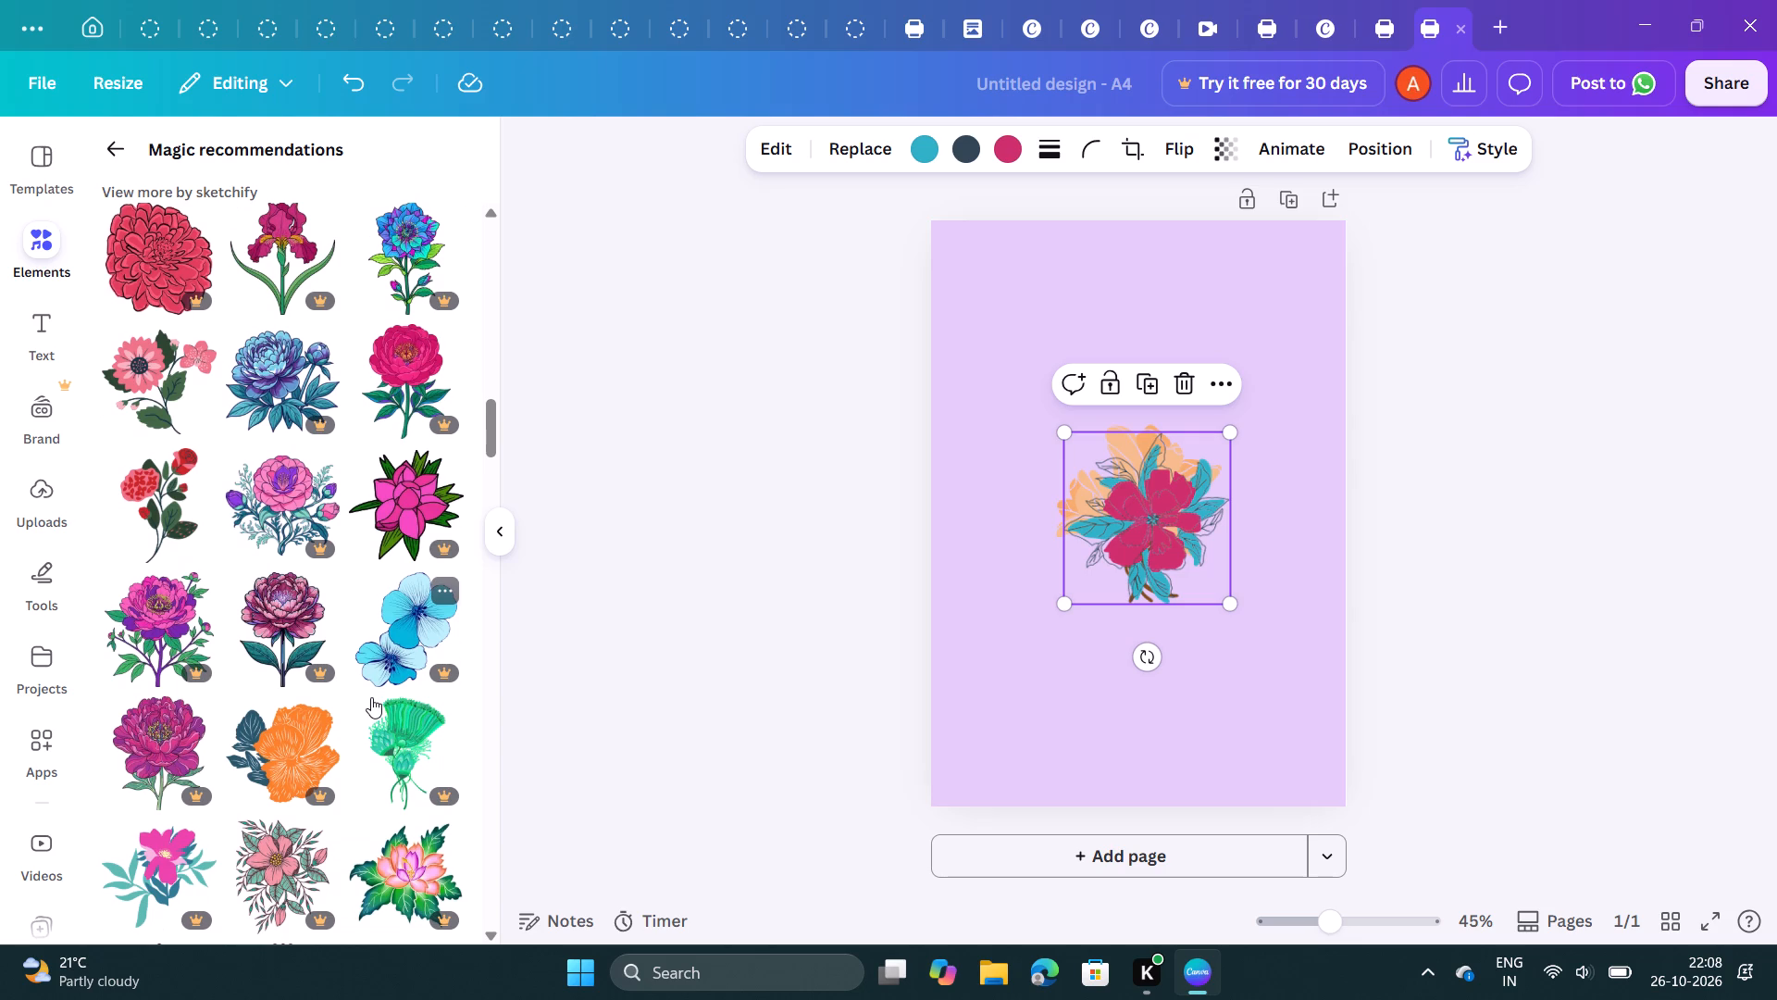
scroll(371, 697, down, 1)
Delete the magenta flower with teal leaves and the peach flower from the page.
click(1187, 385)
click(1152, 447)
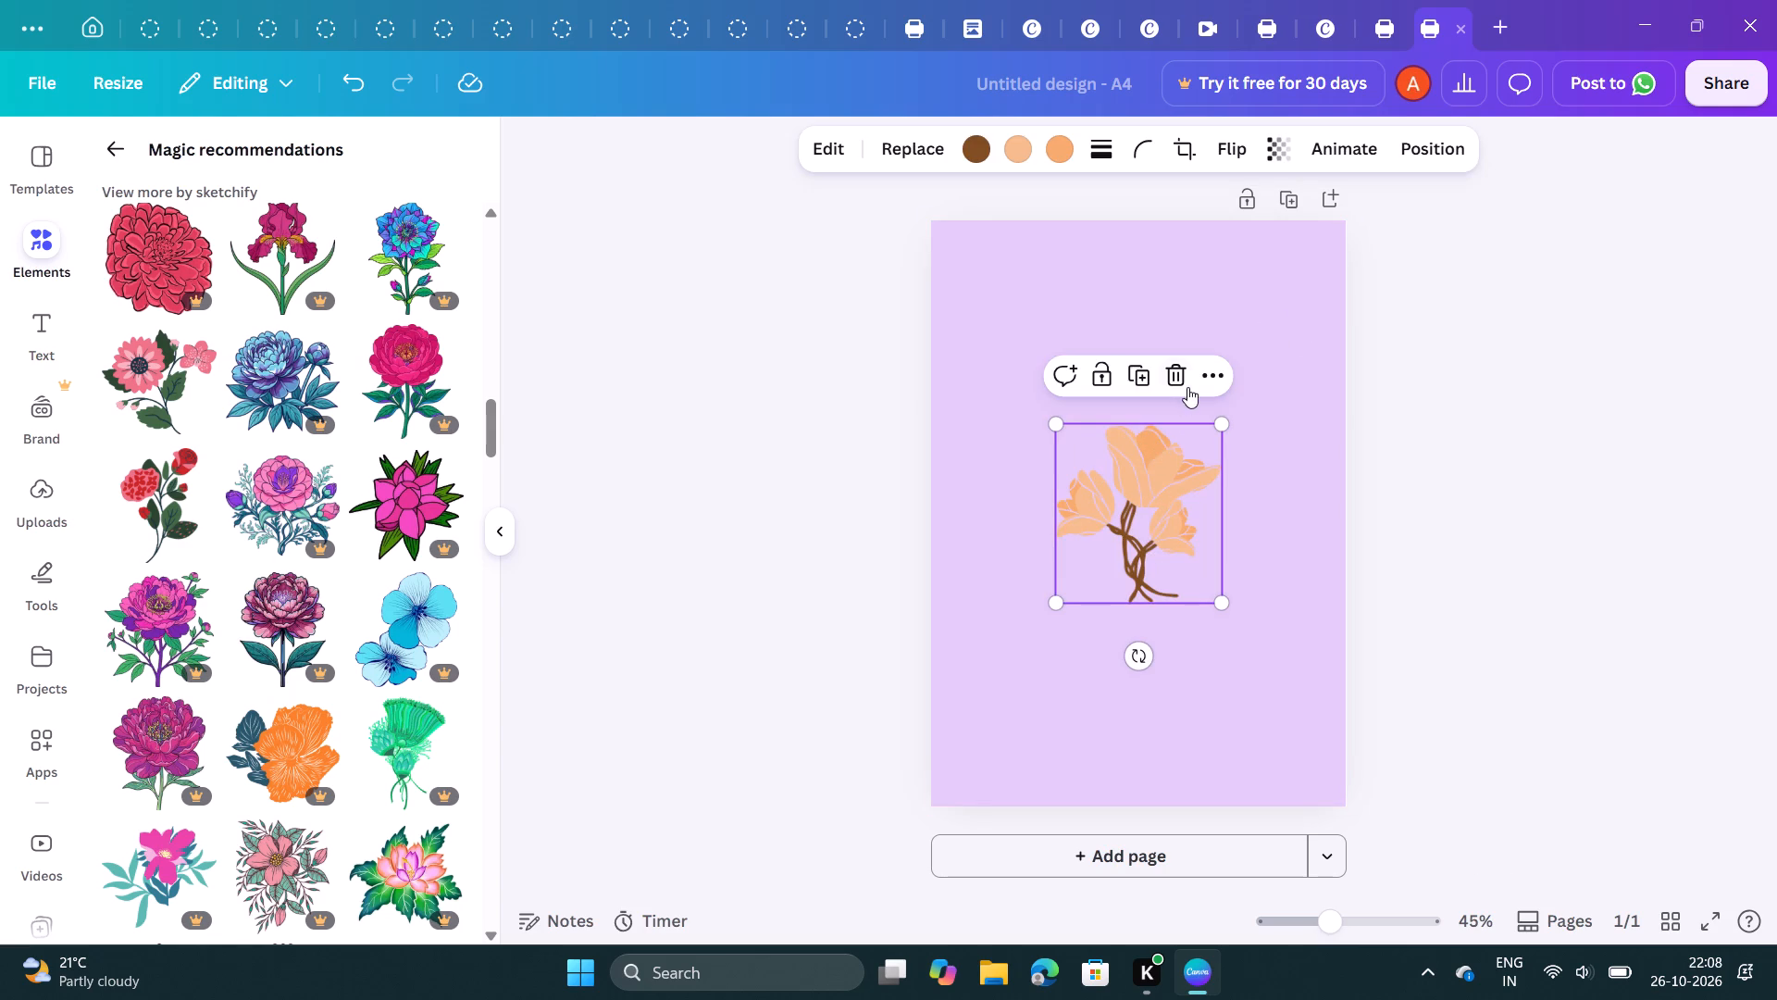
click(1184, 379)
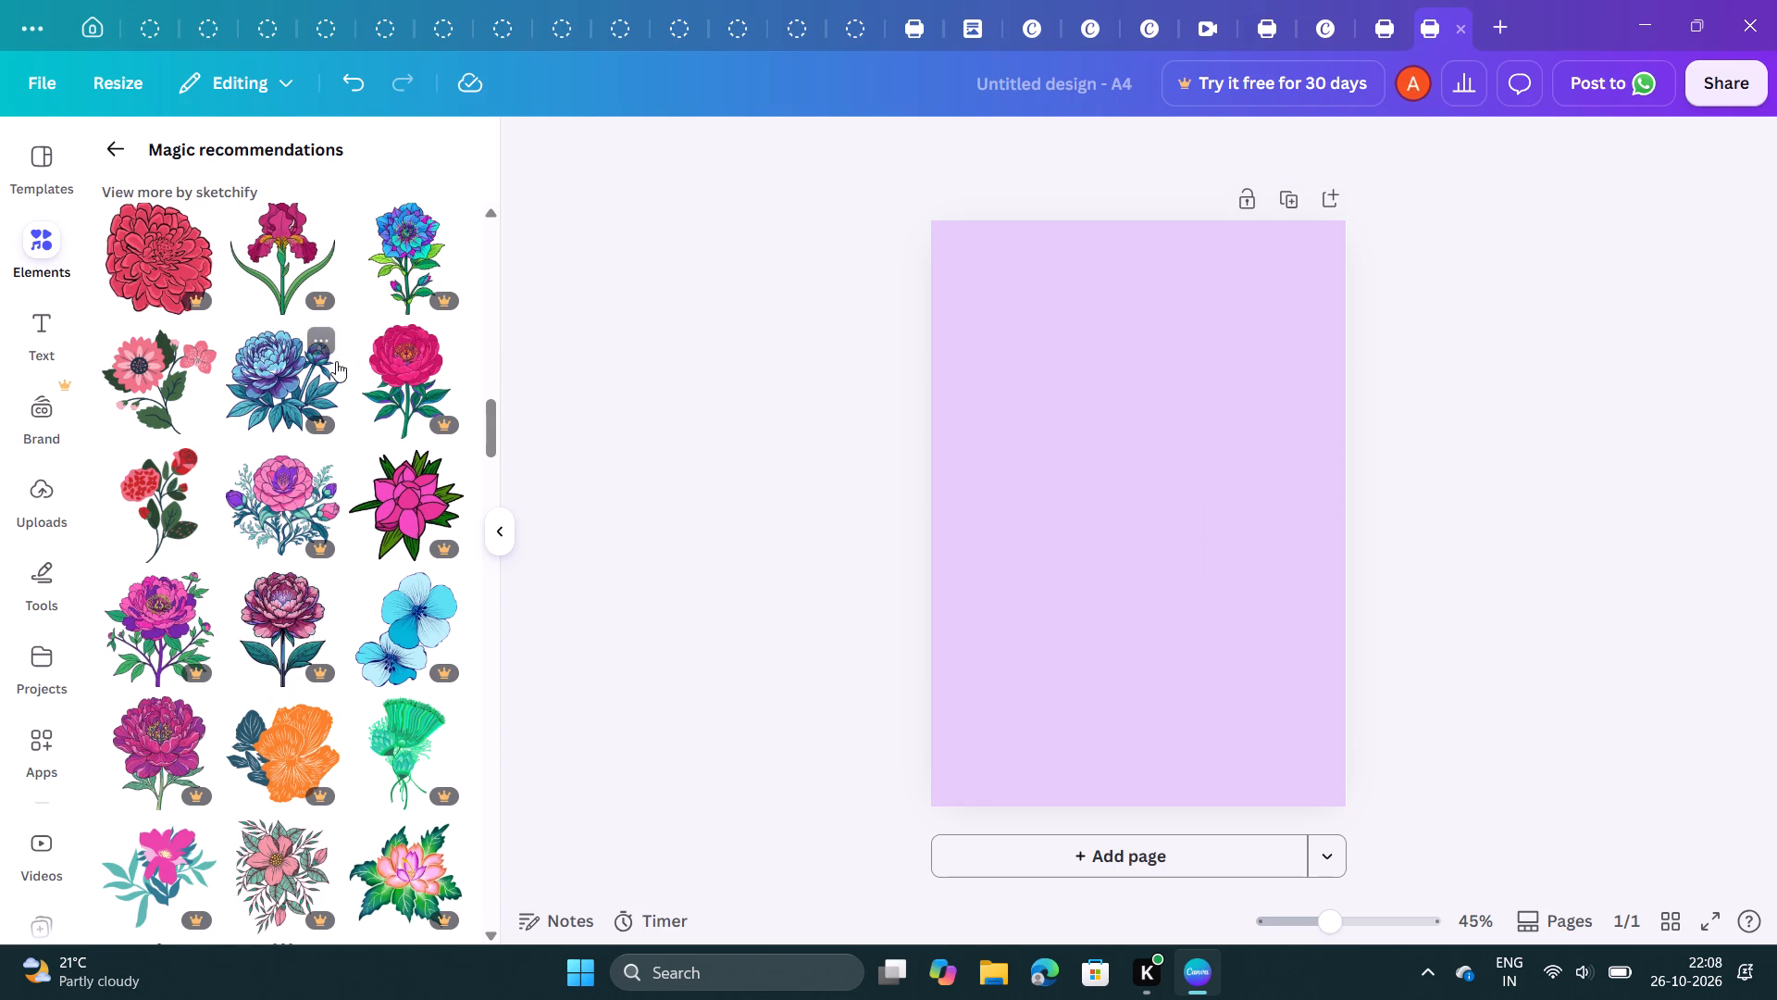
Add the pink daisy-like flower graphic with dark green leaves and a small side blossom to the page.
click(170, 371)
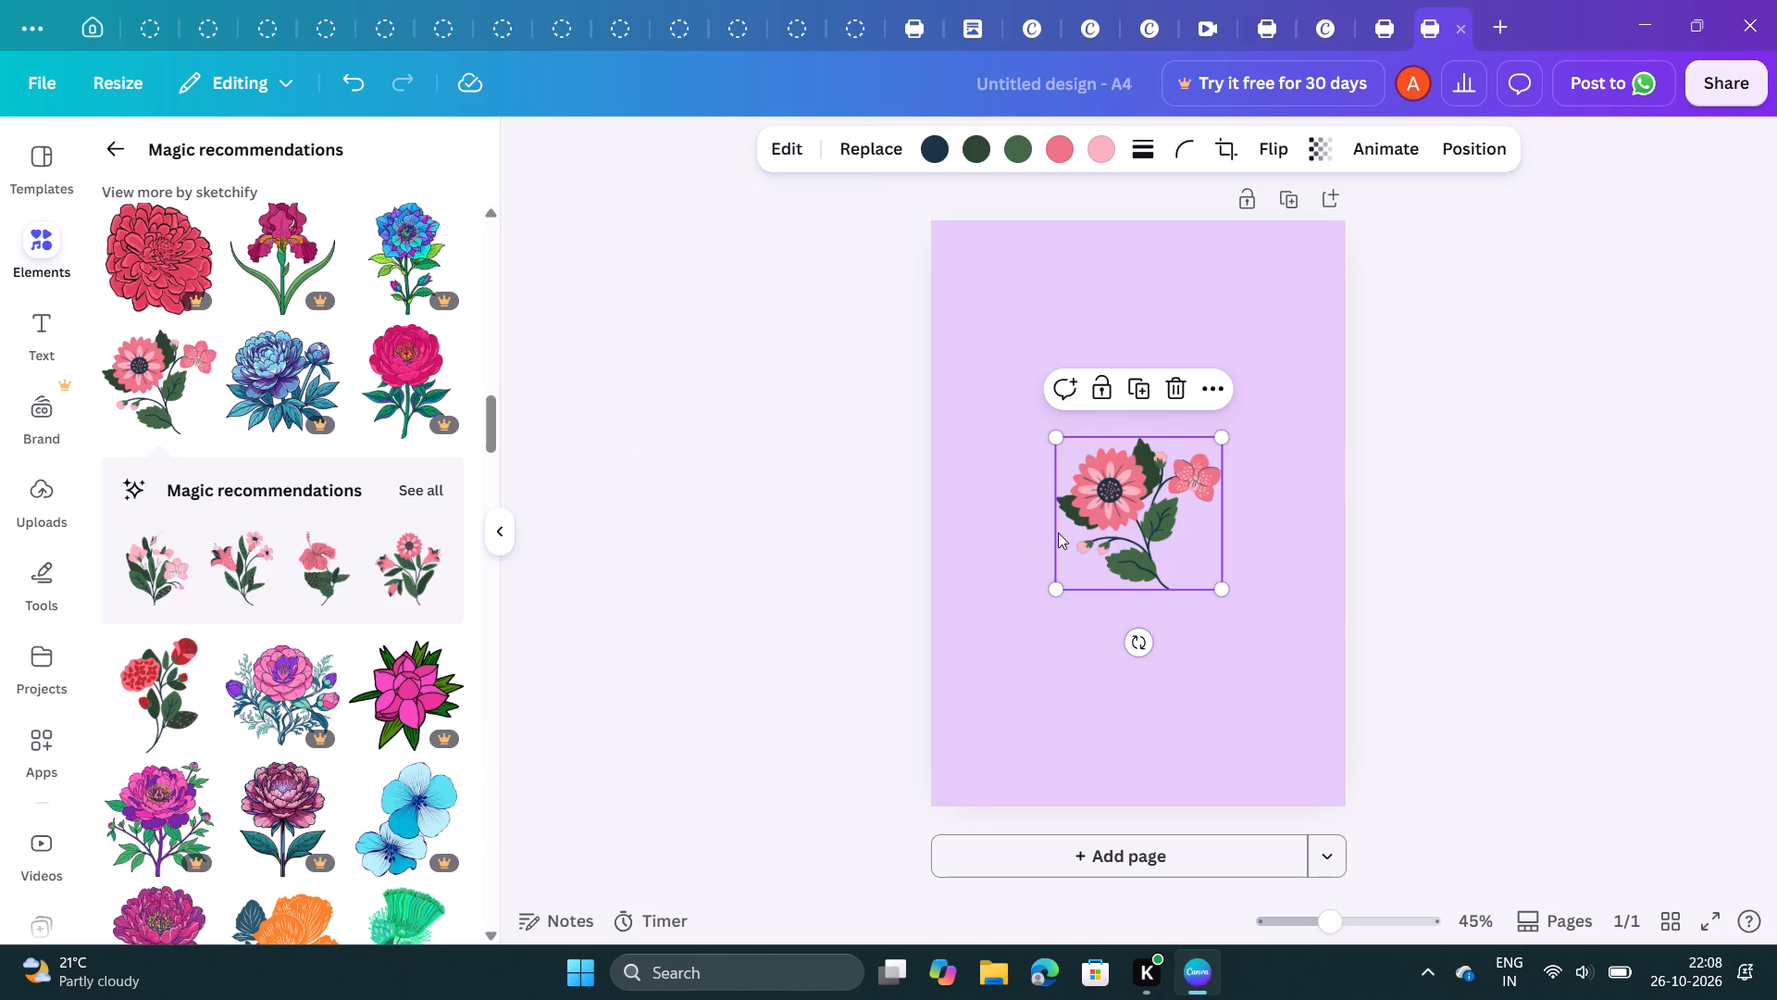
Show all Magic recommendations for the pink flower and look through them for matching flower graphics.
click(429, 482)
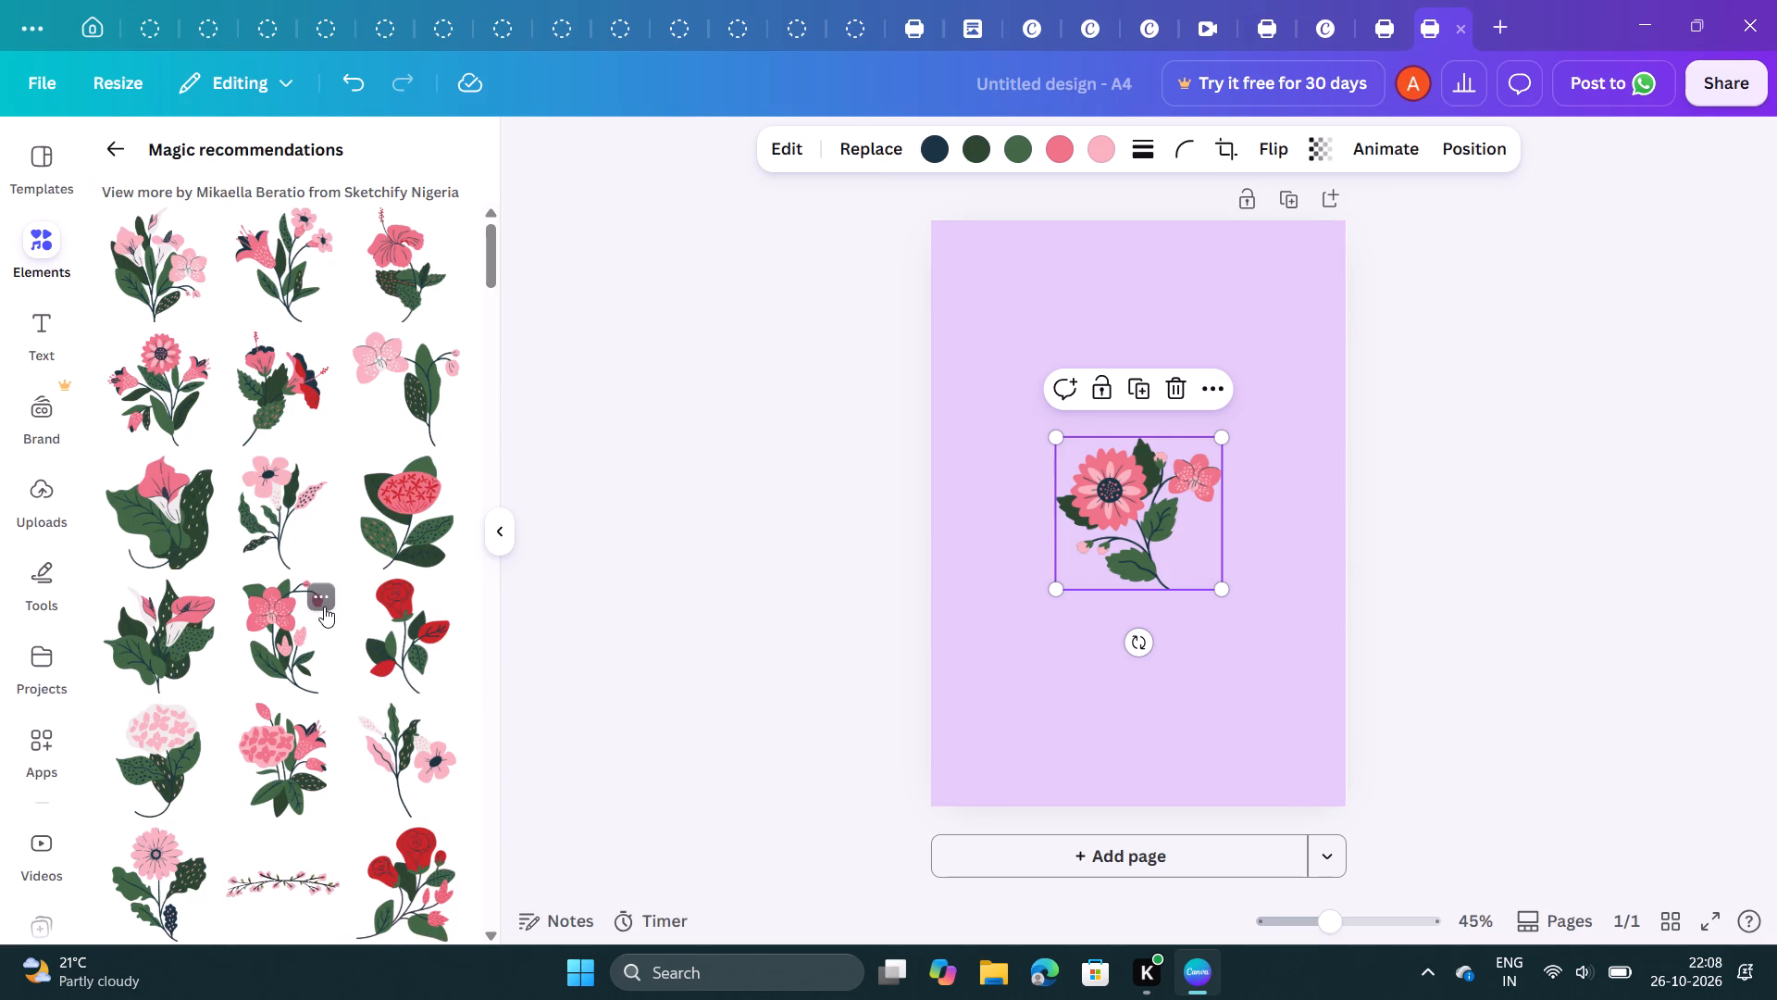
scroll(324, 606, down, 1)
scroll(324, 606, up, 1)
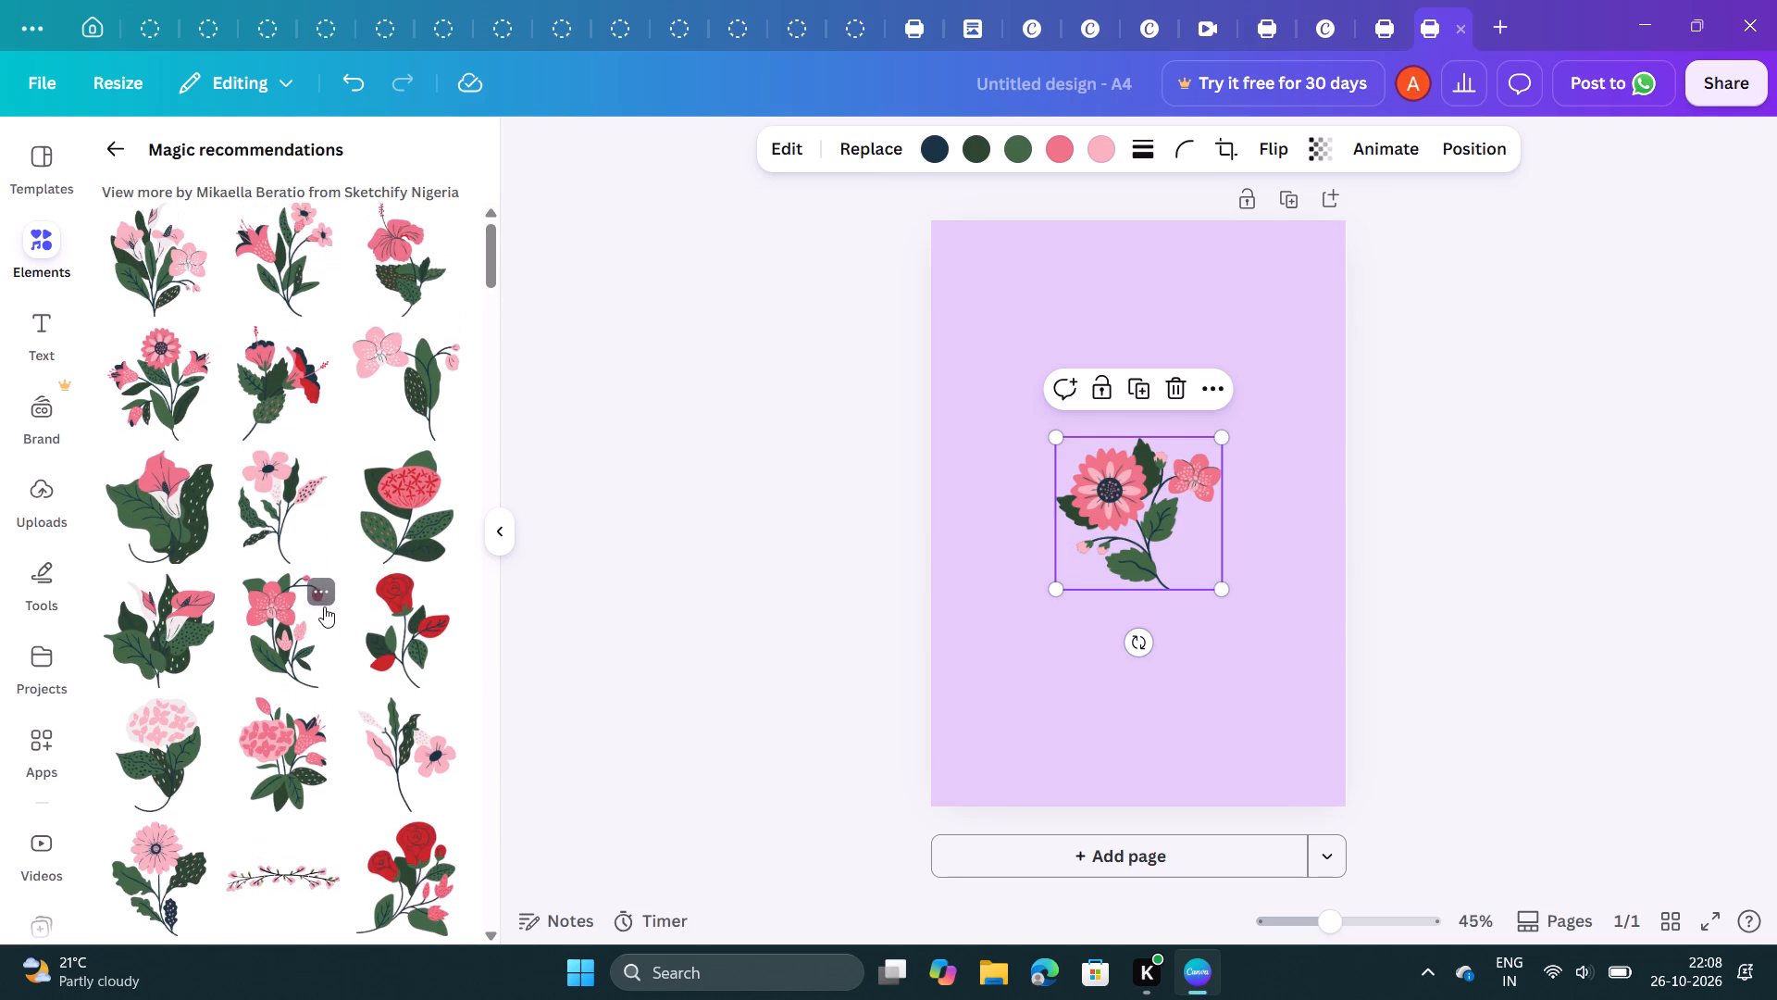
scroll(324, 606, up, 1)
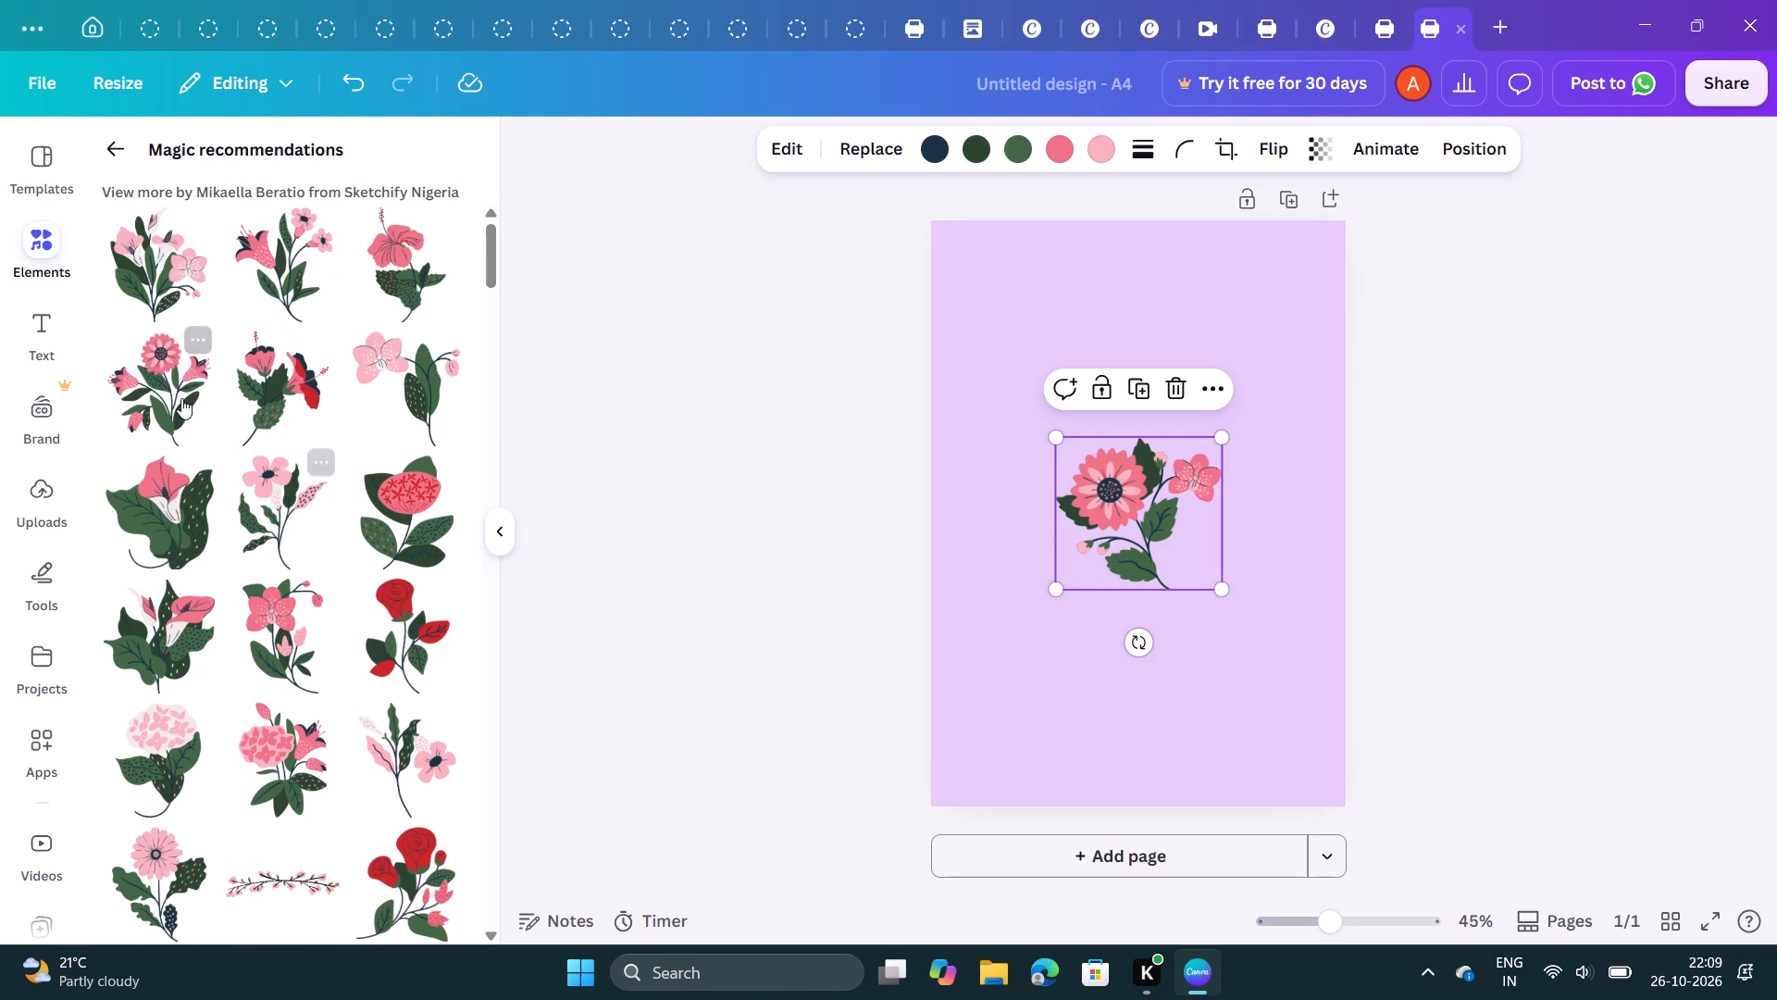
scroll(185, 589, down, 3)
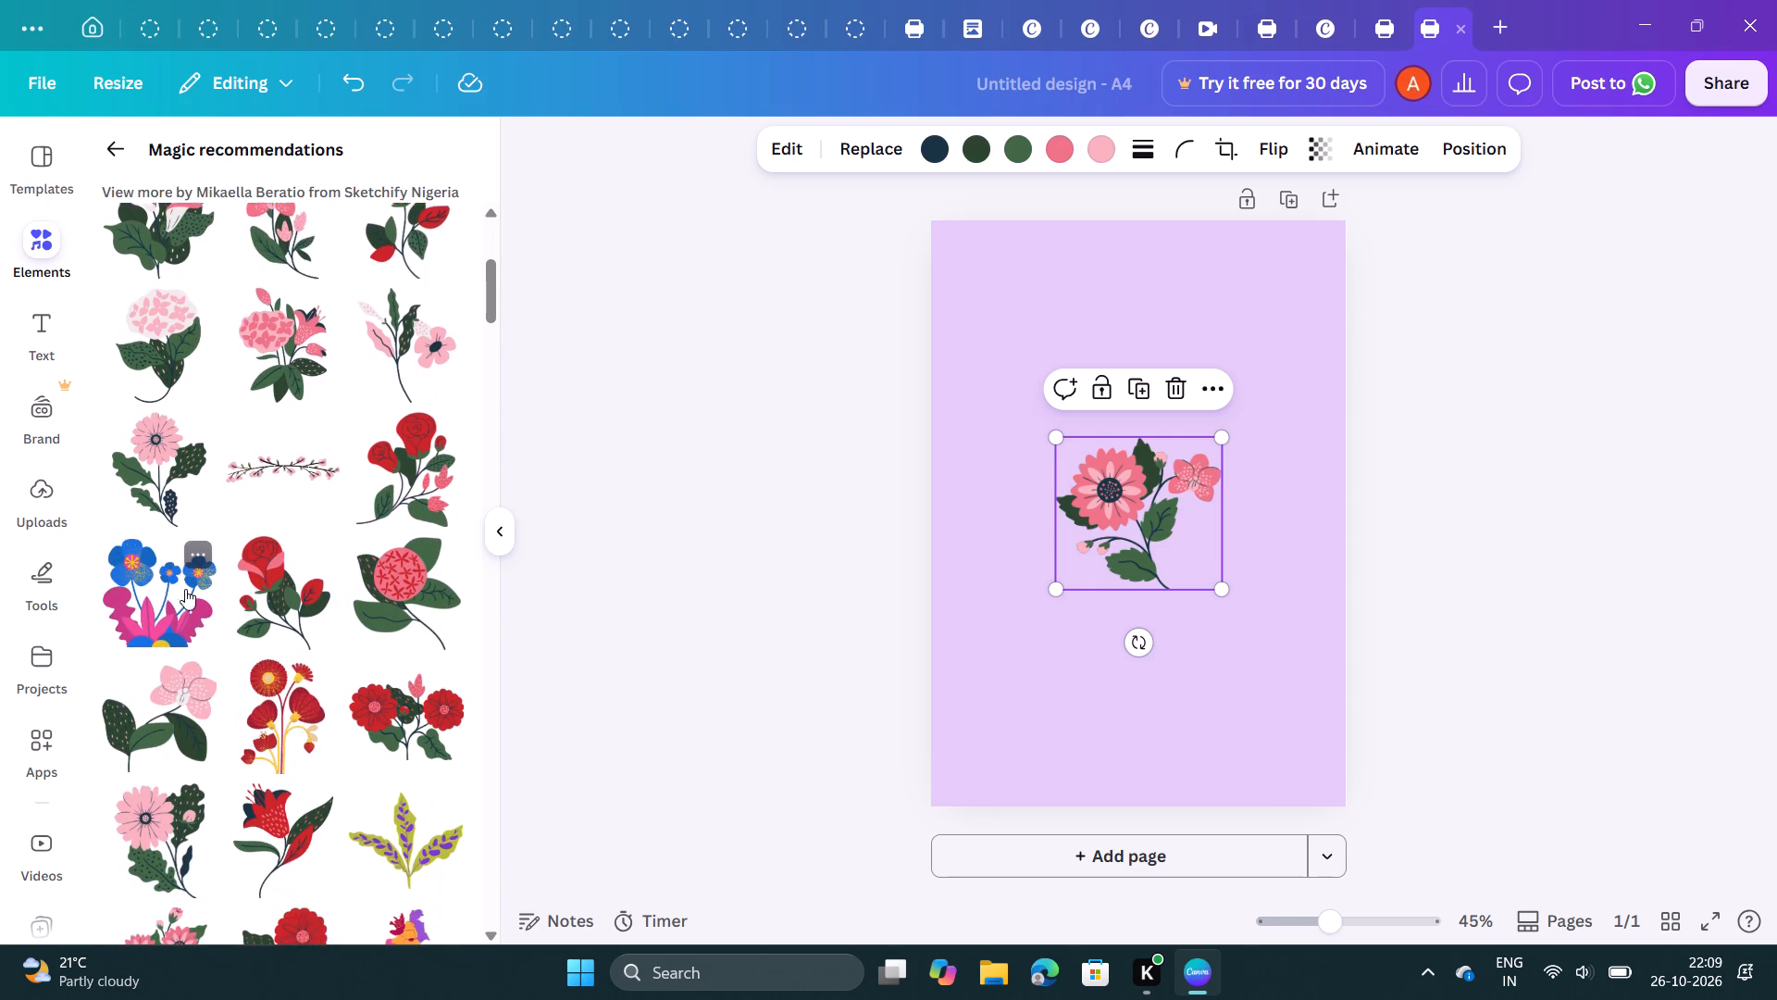
scroll(185, 589, down, 4)
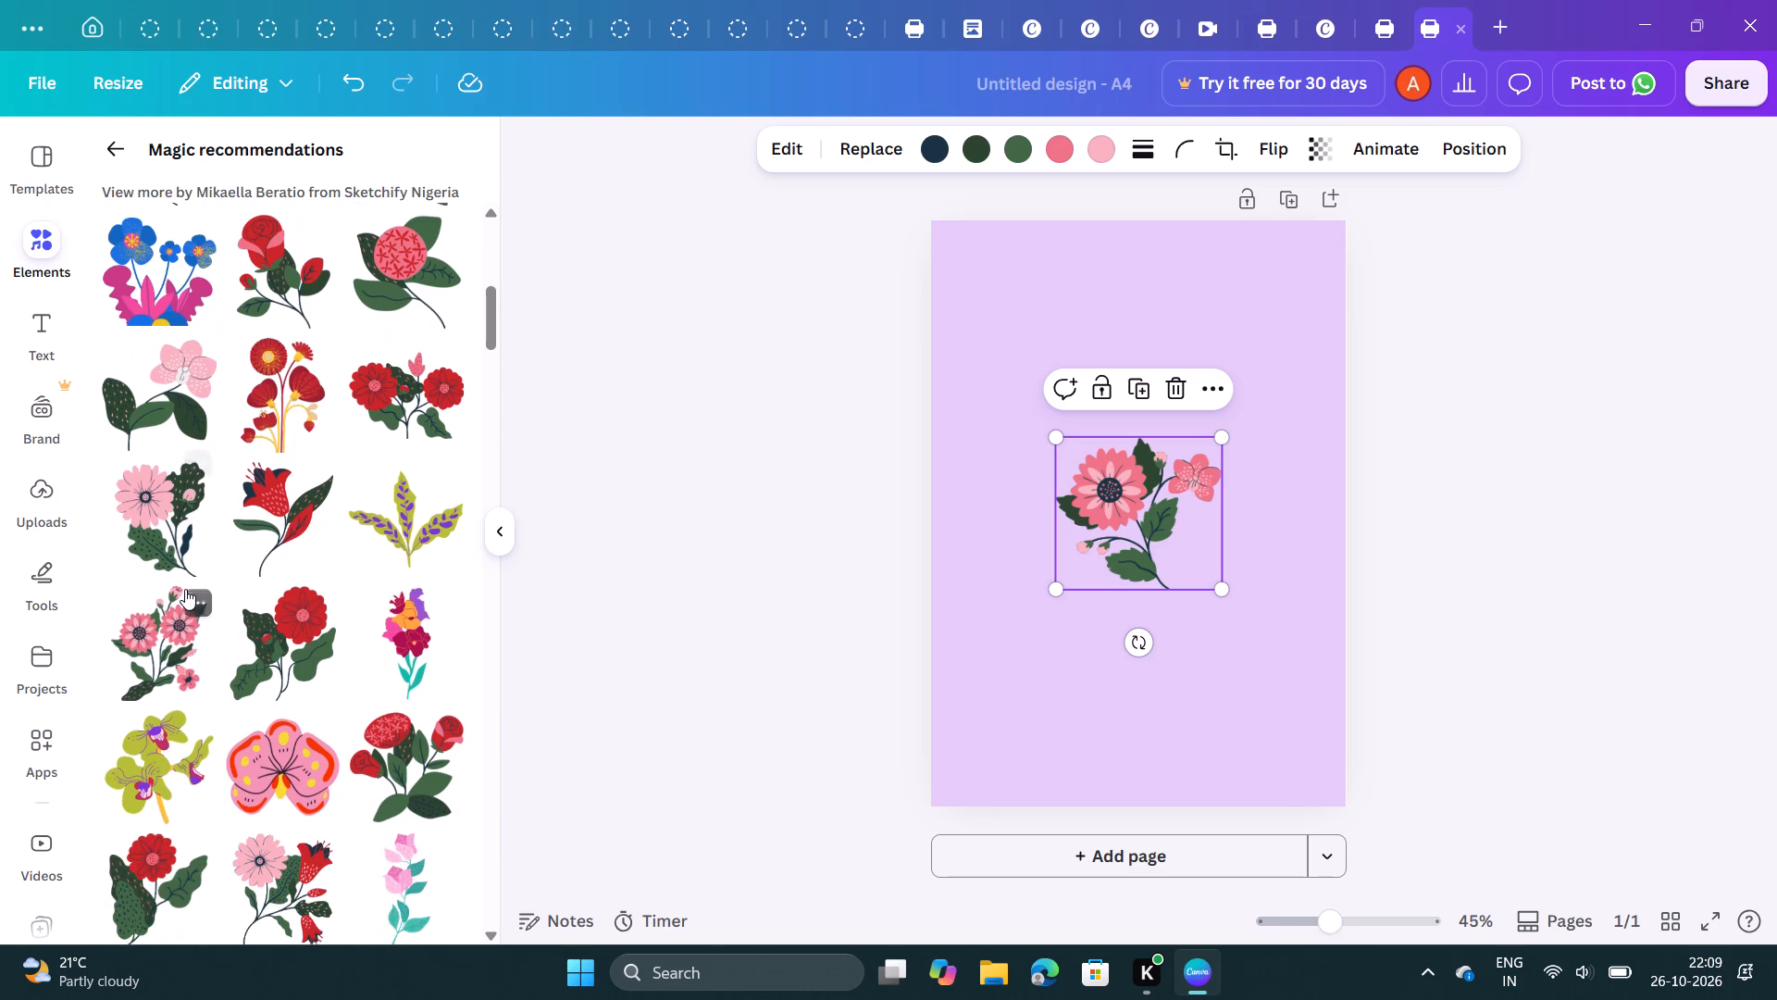
scroll(185, 589, down, 3)
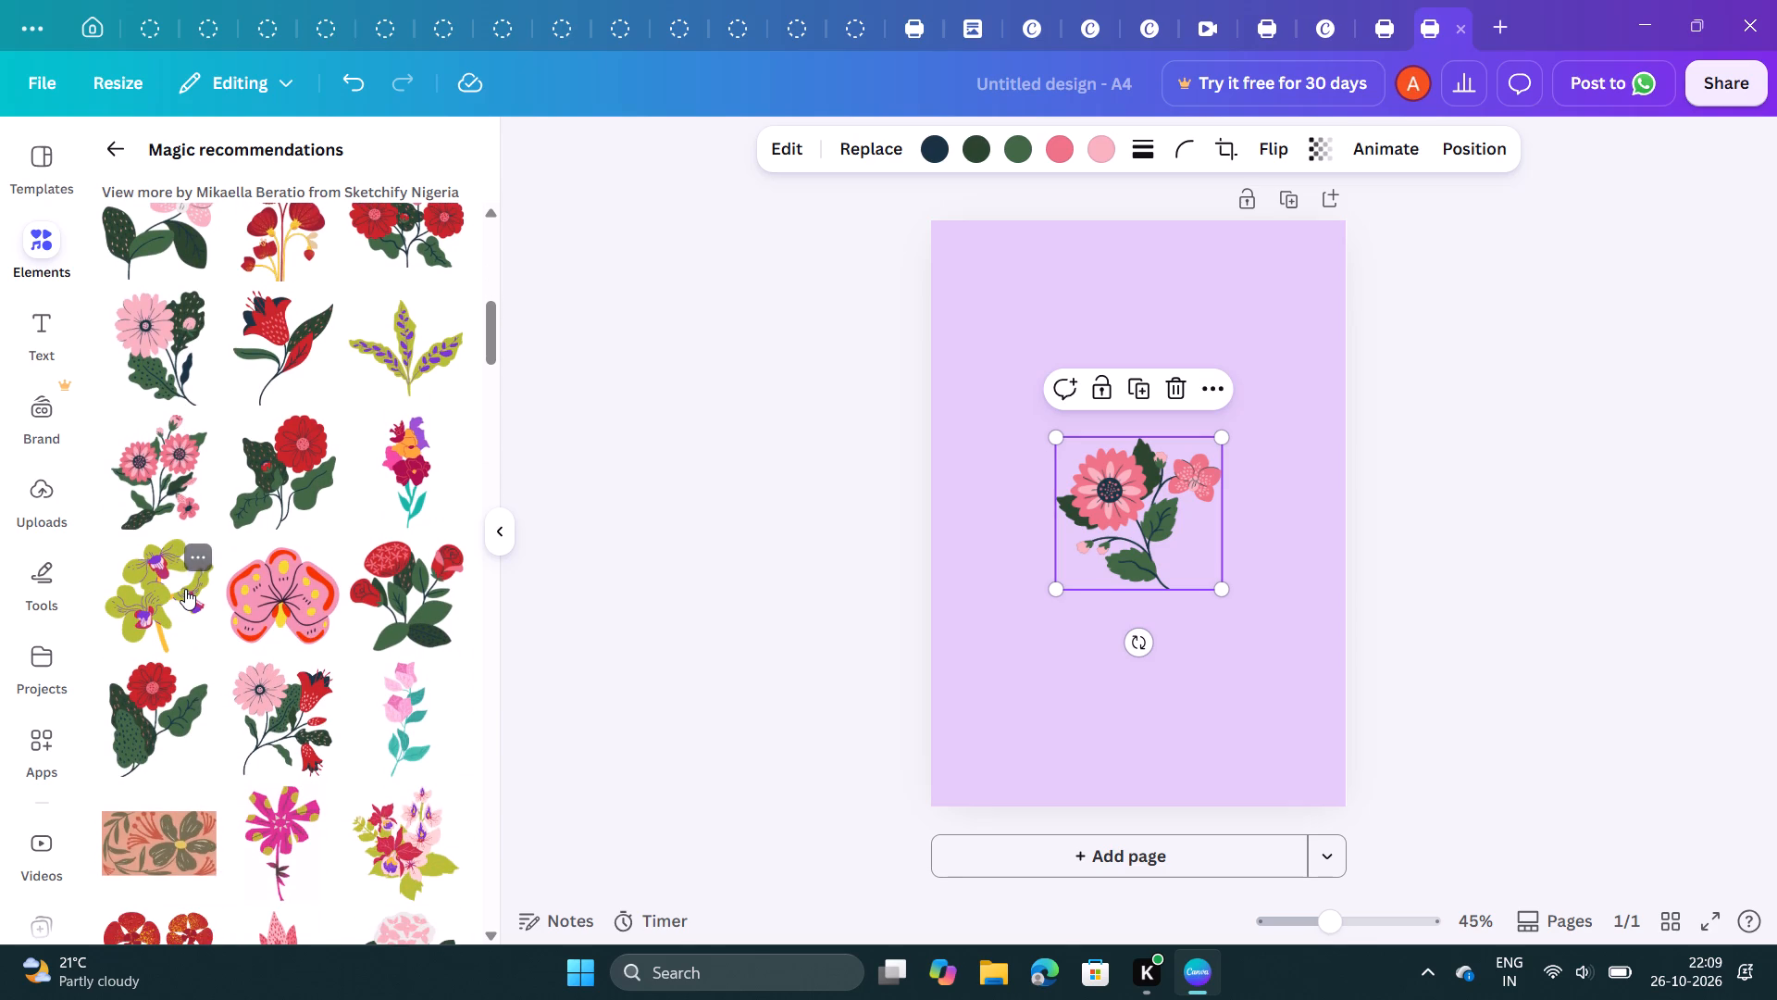
scroll(185, 589, down, 3)
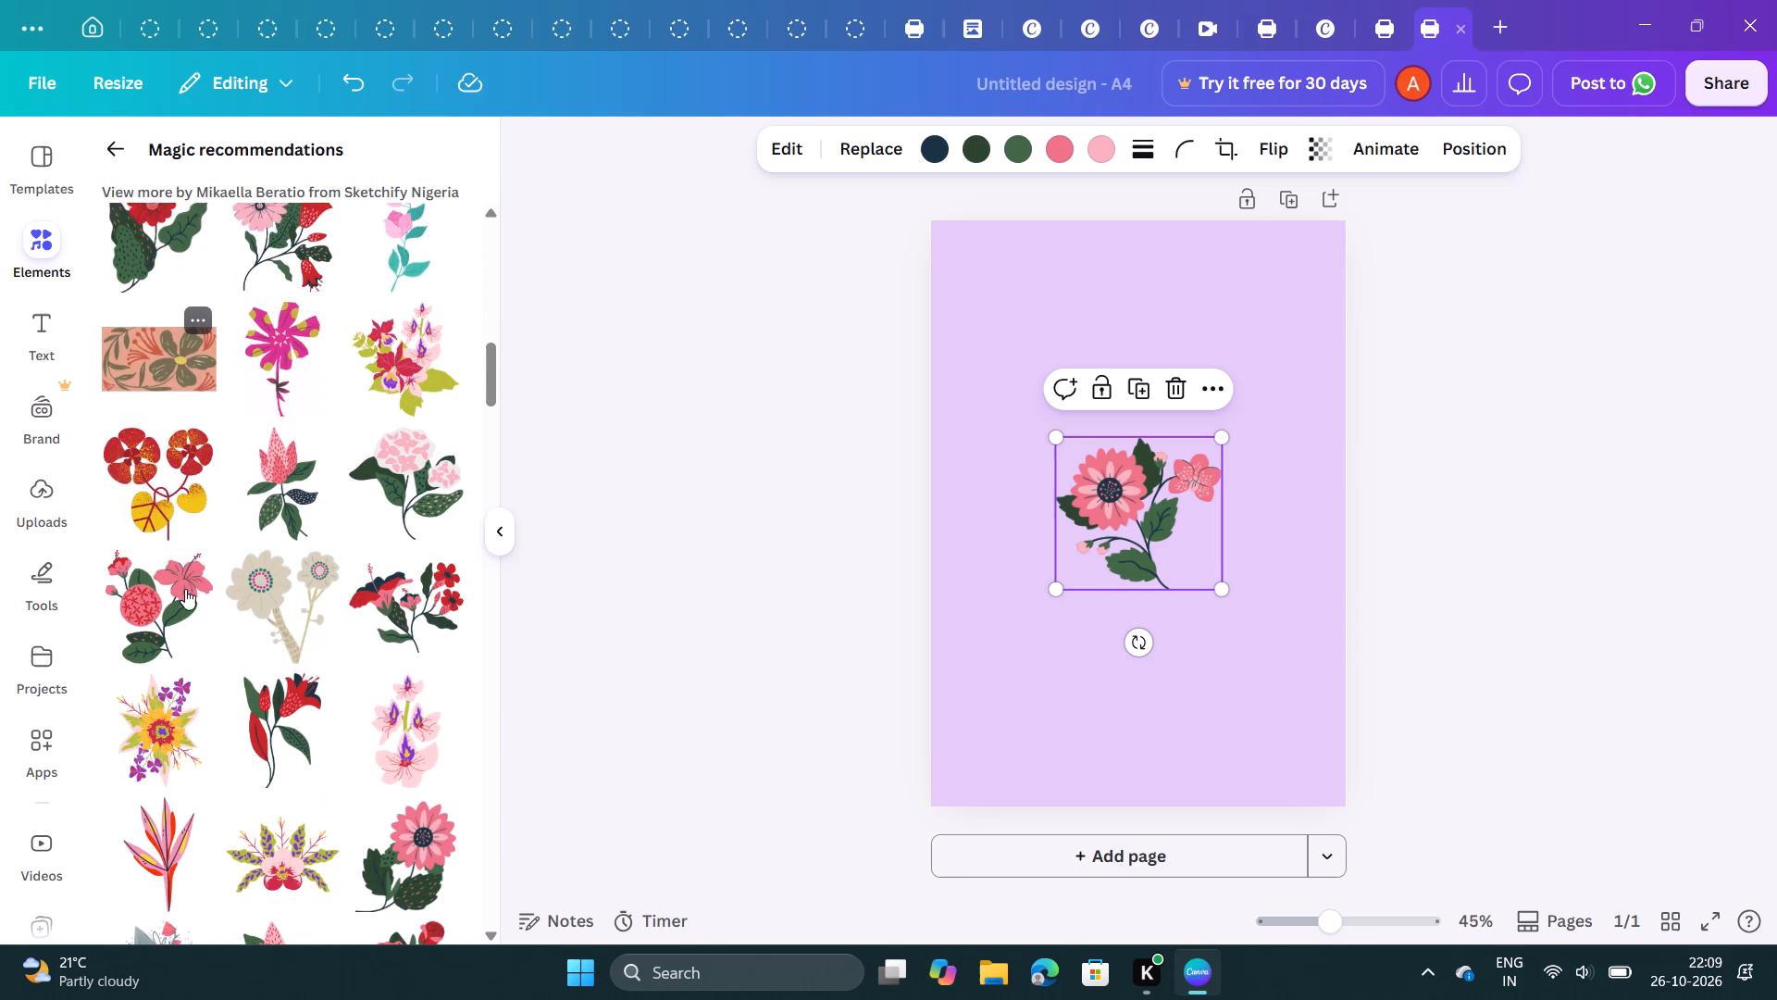
scroll(185, 589, down, 2)
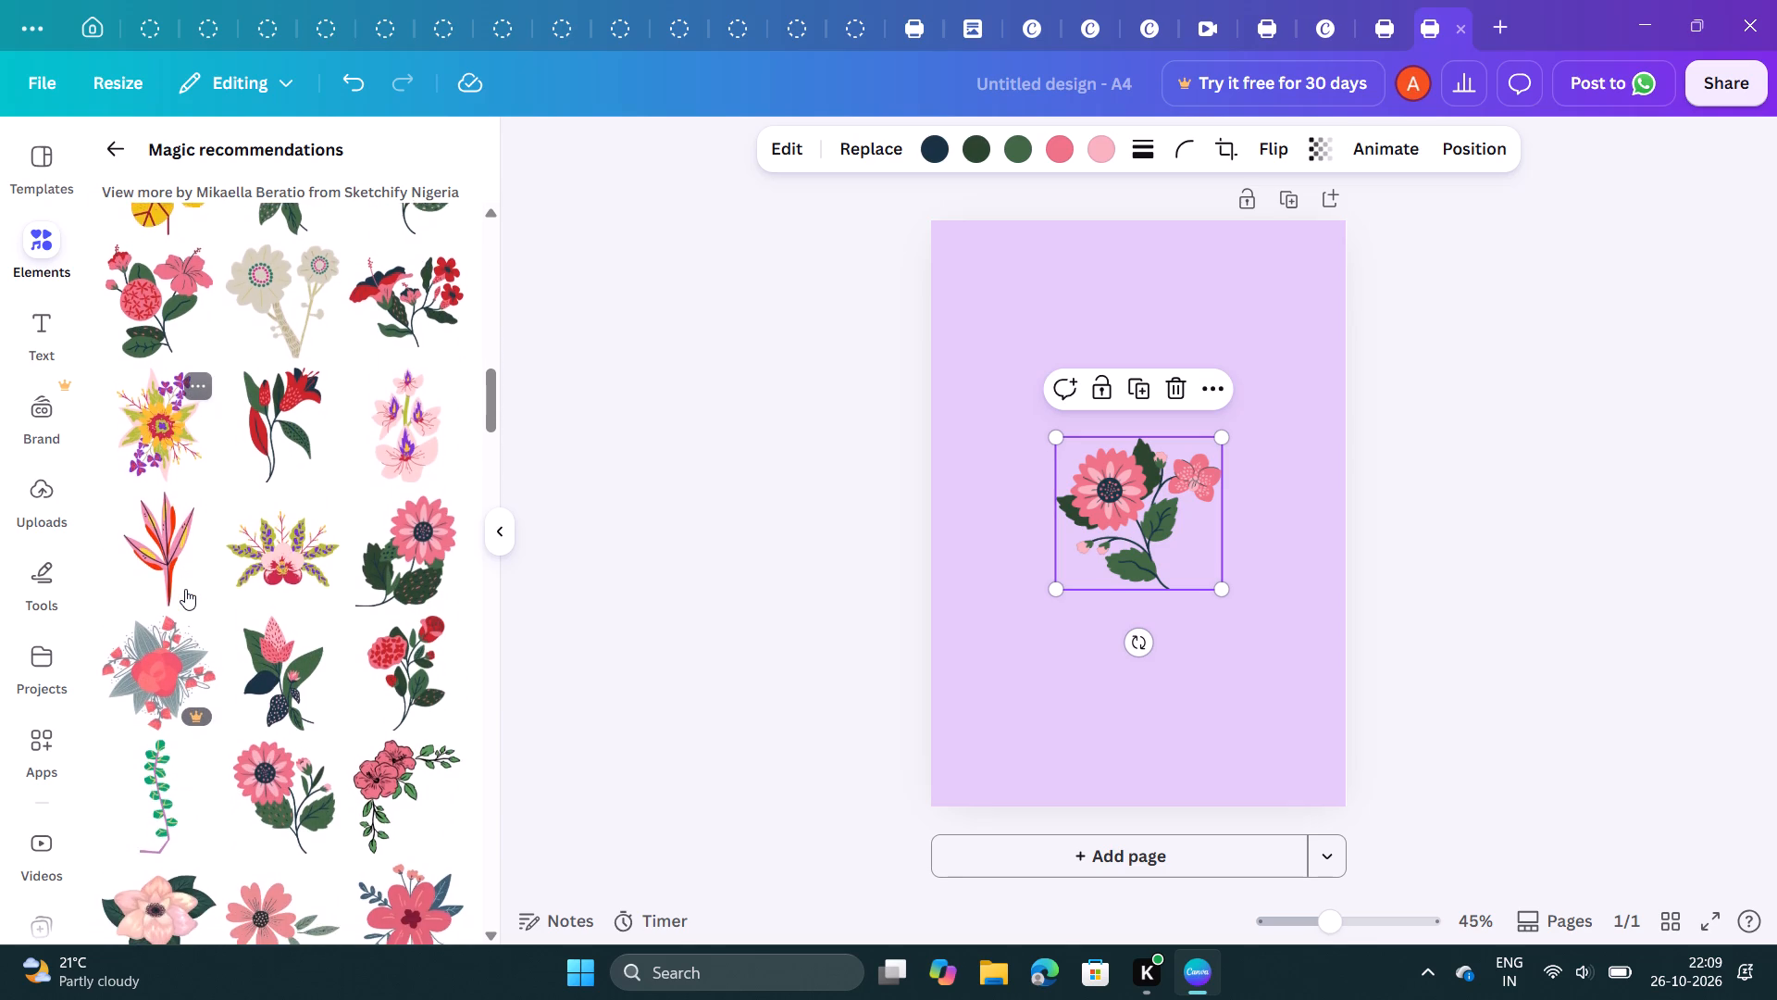
scroll(185, 589, down, 2)
scroll(185, 589, up, 1)
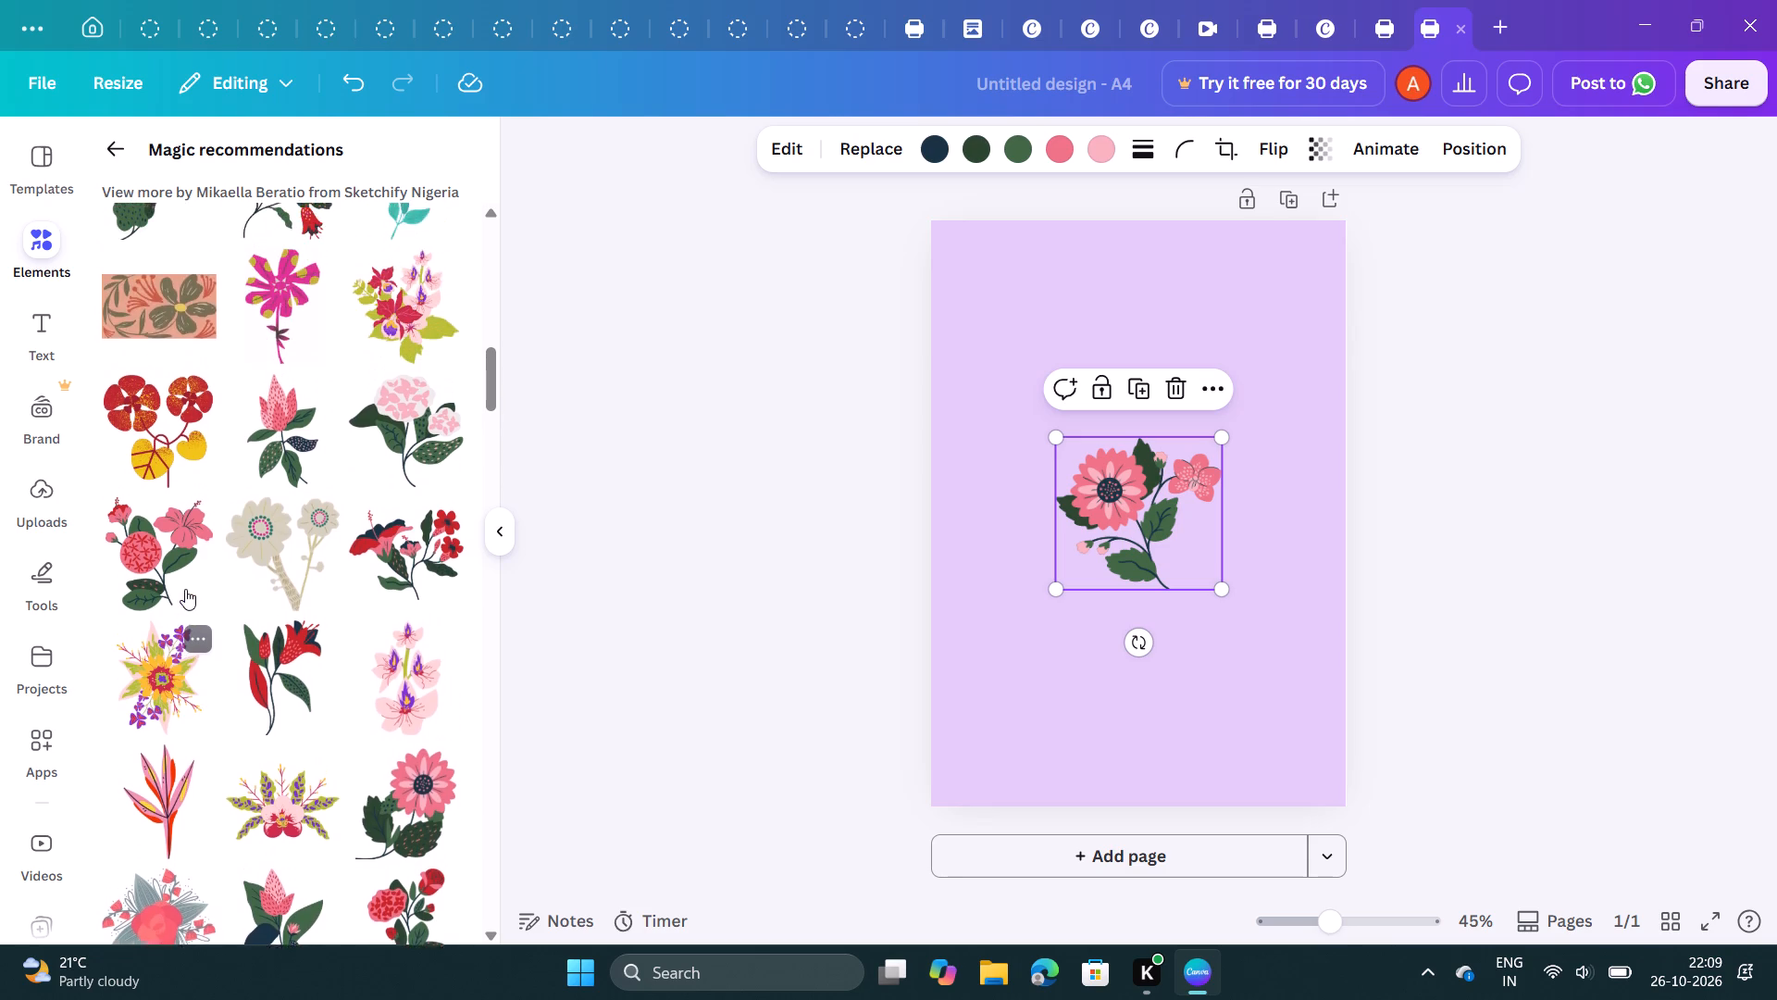
scroll(185, 589, up, 3)
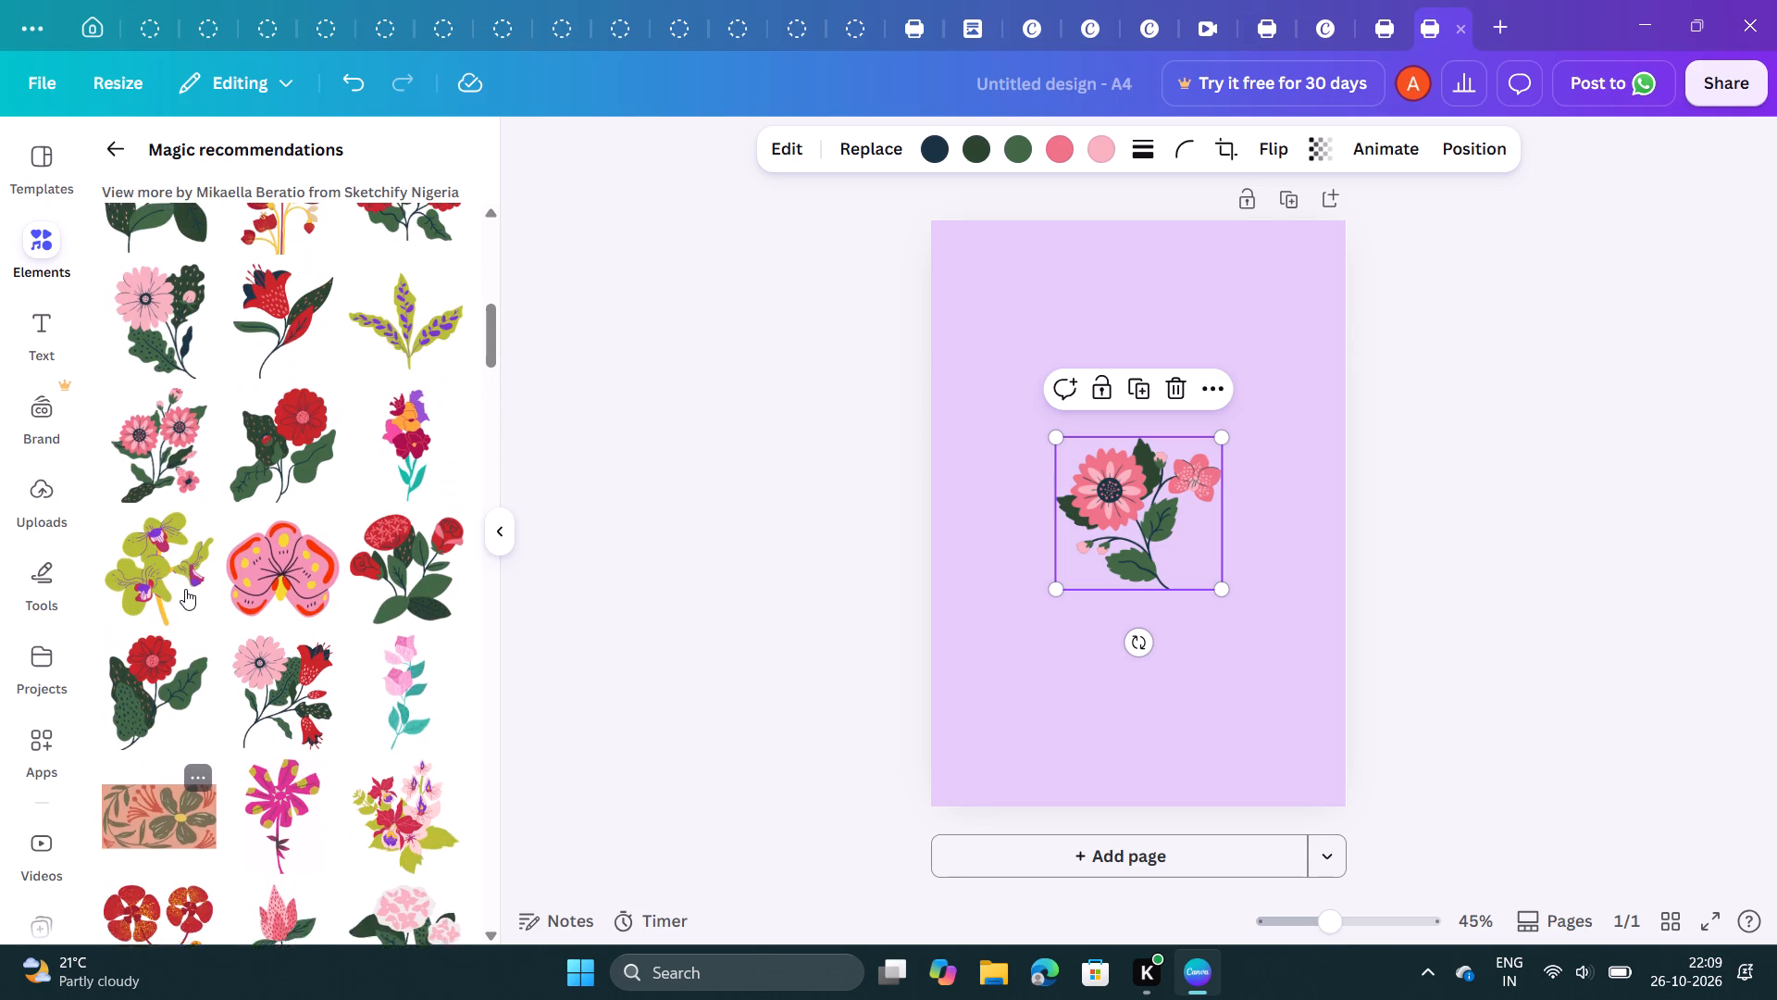
scroll(185, 589, up, 1)
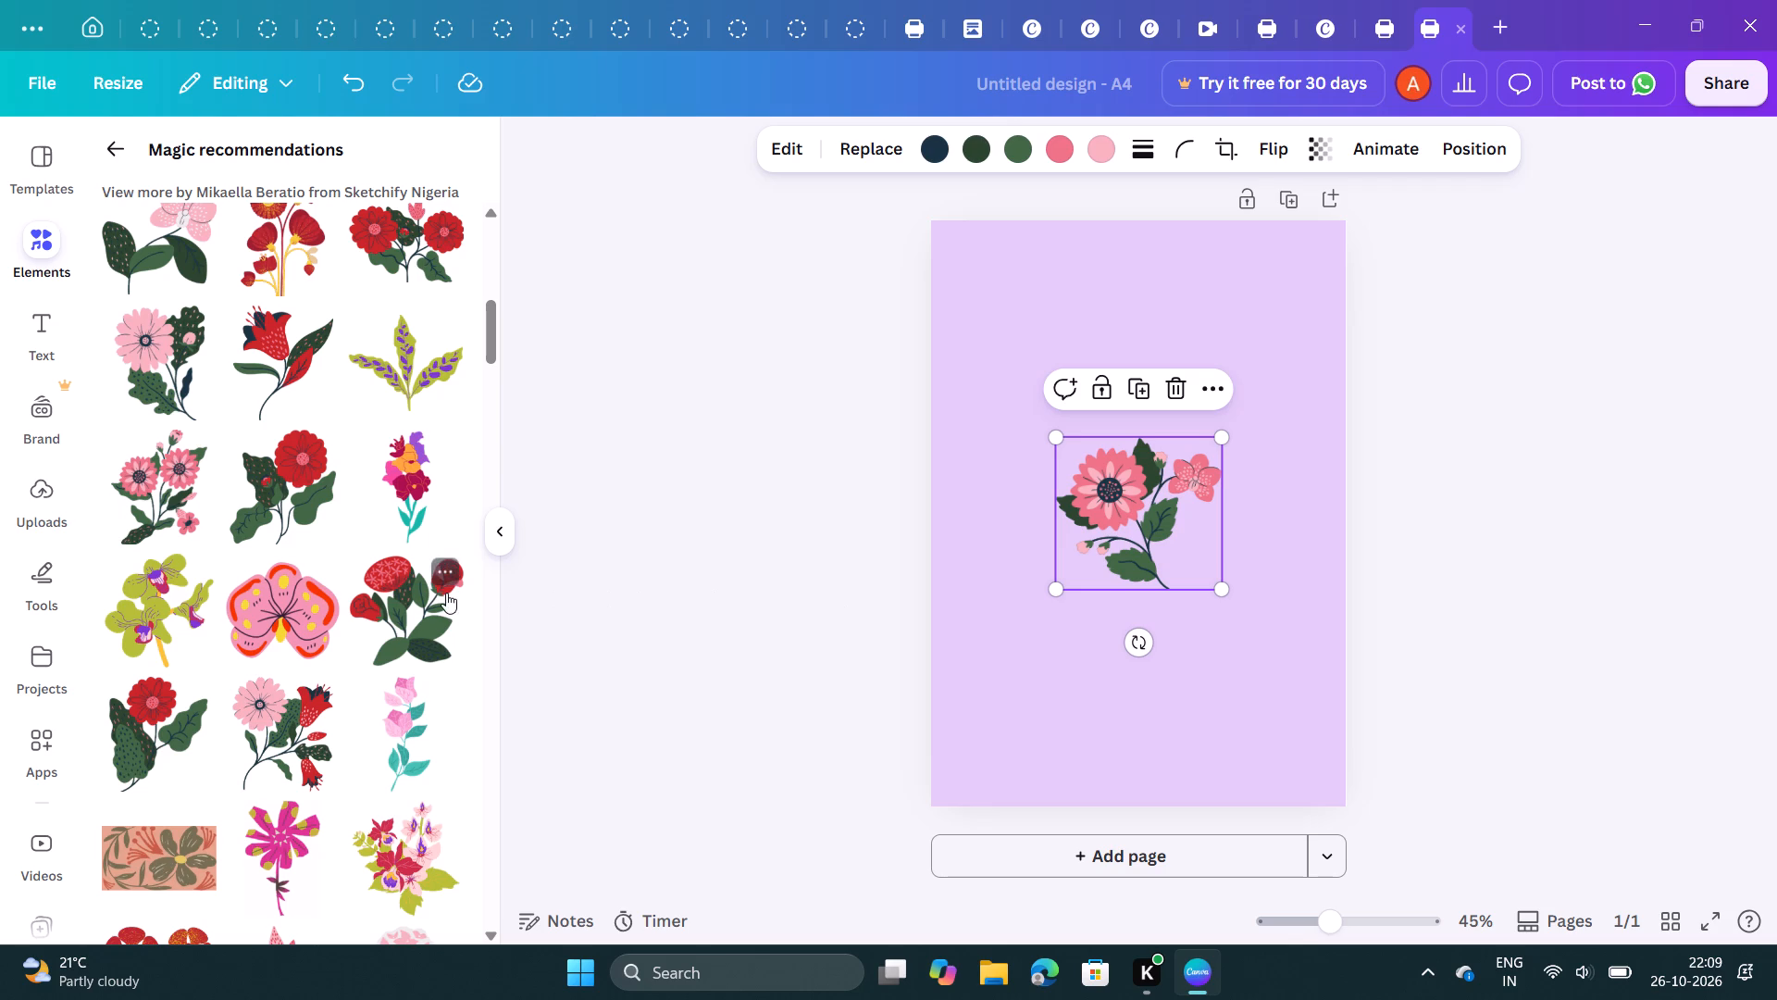
scroll(258, 584, up, 3)
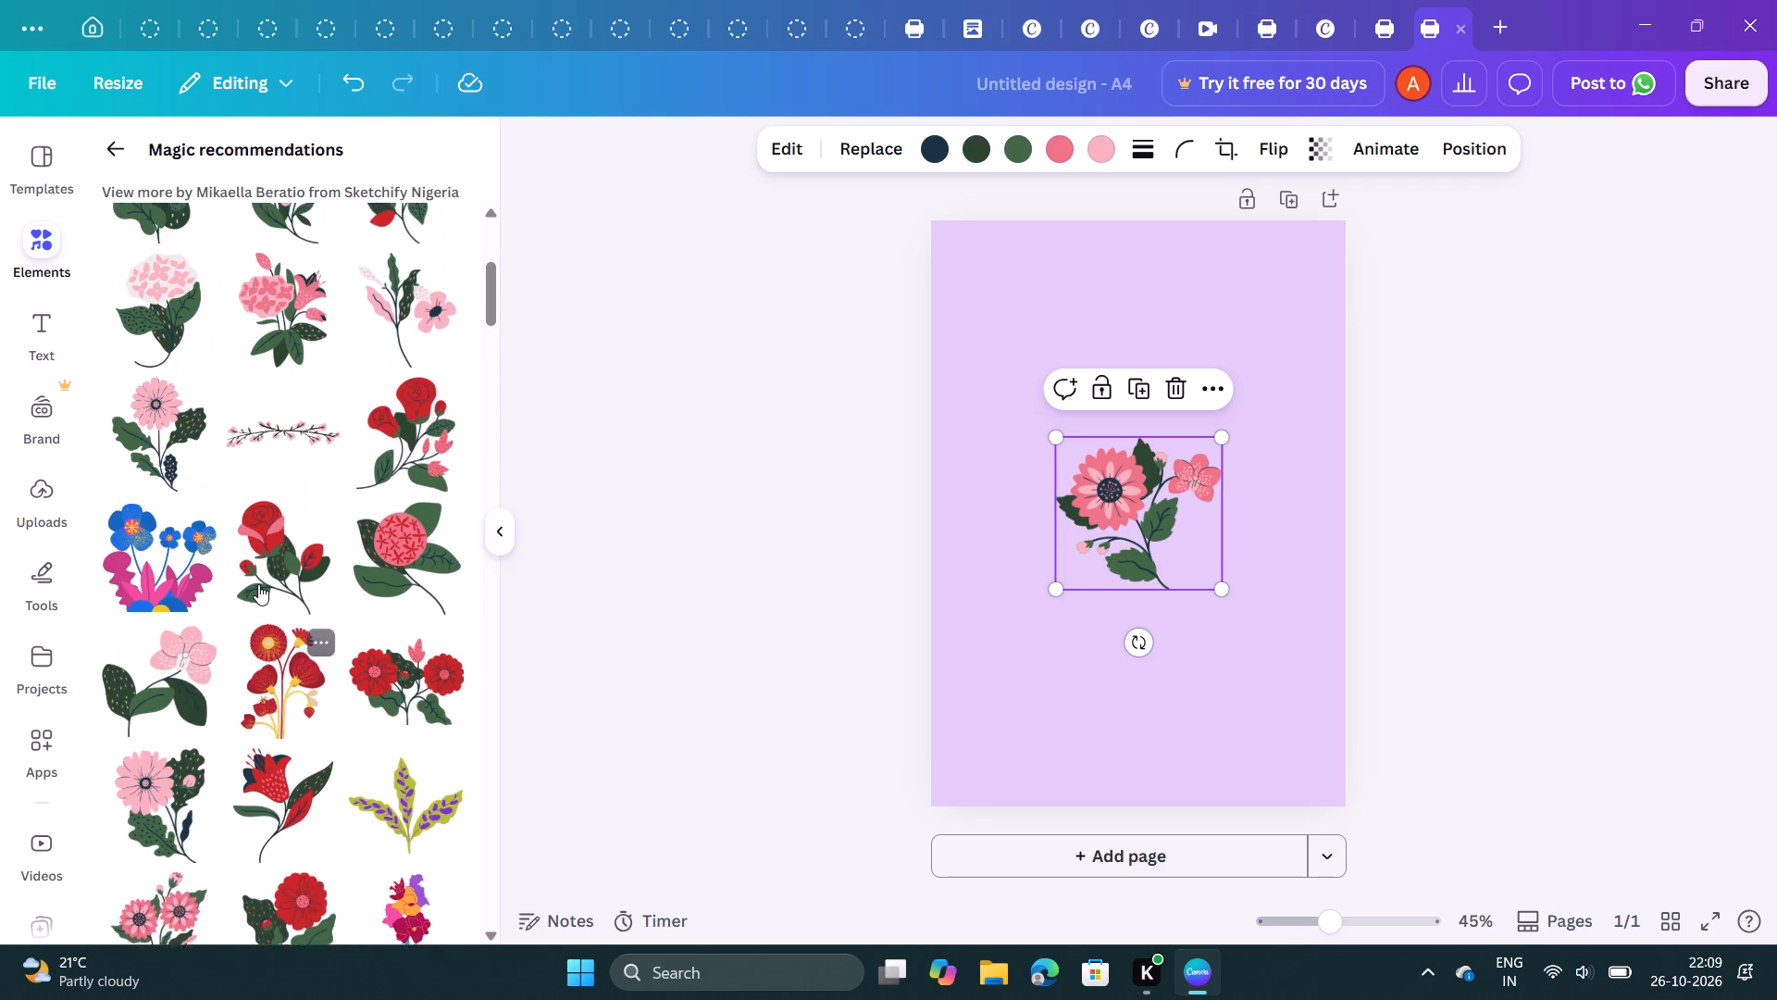
scroll(258, 584, up, 4)
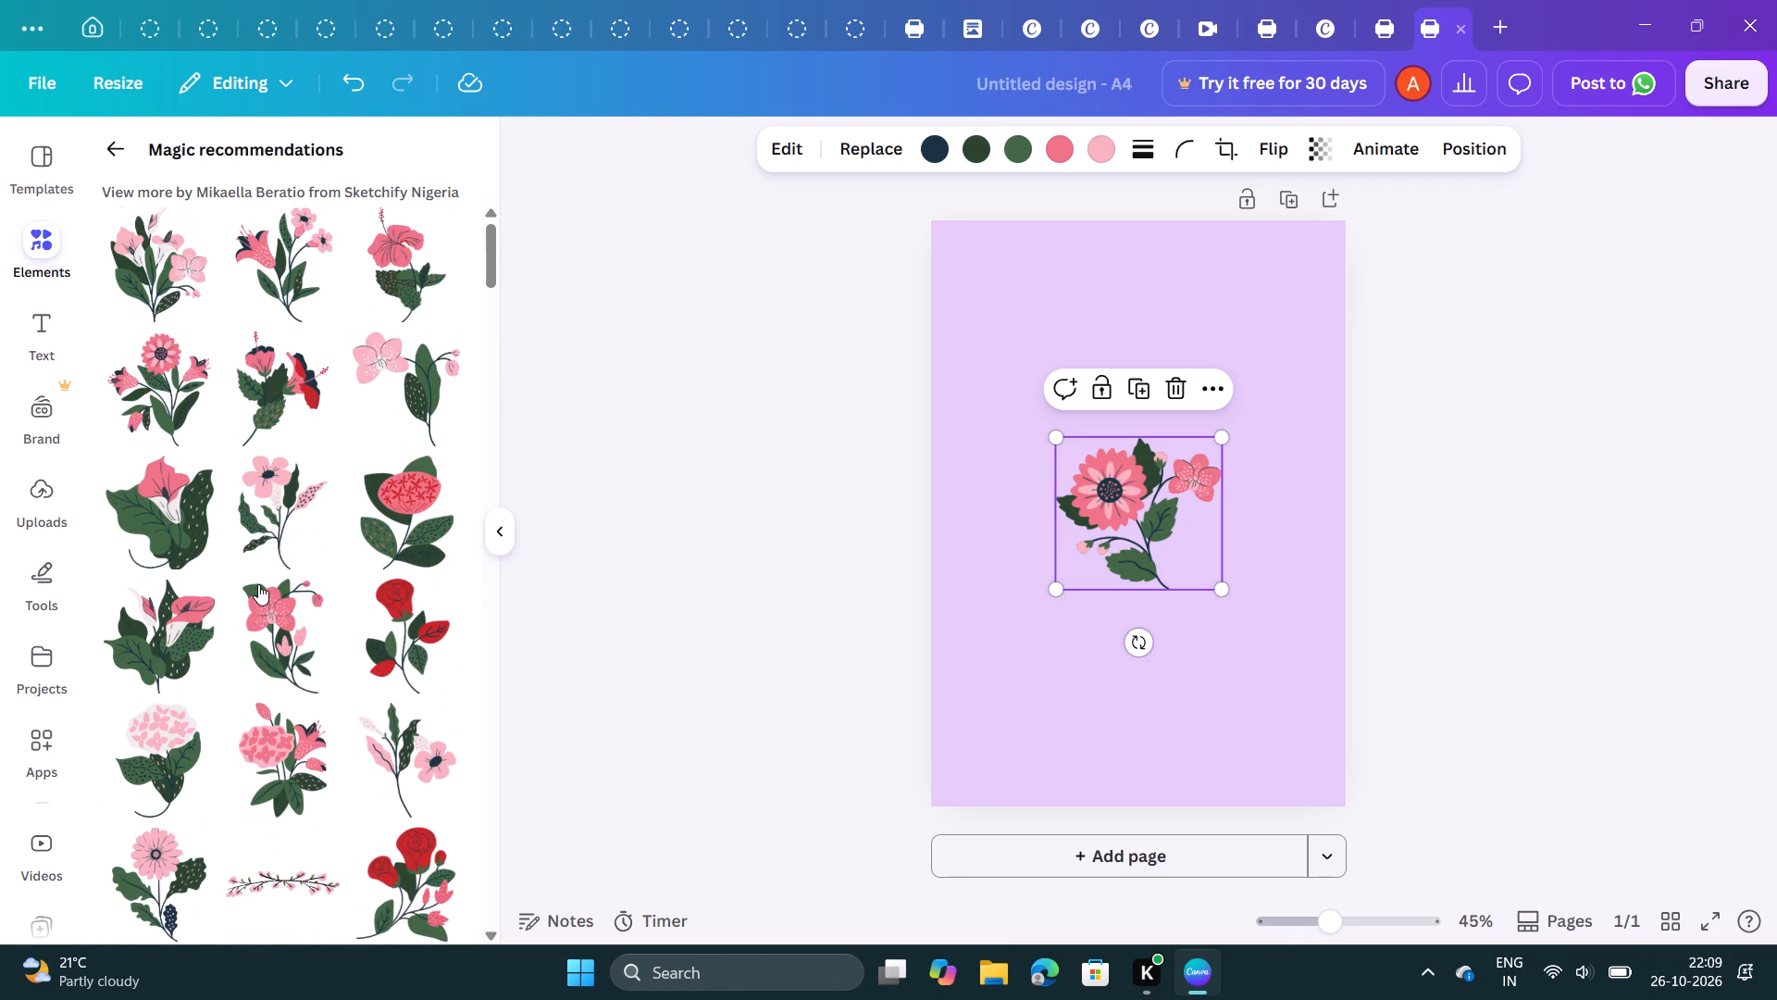
scroll(258, 584, up, 2)
Add a second page with the same lavender background to the design.
click(1113, 871)
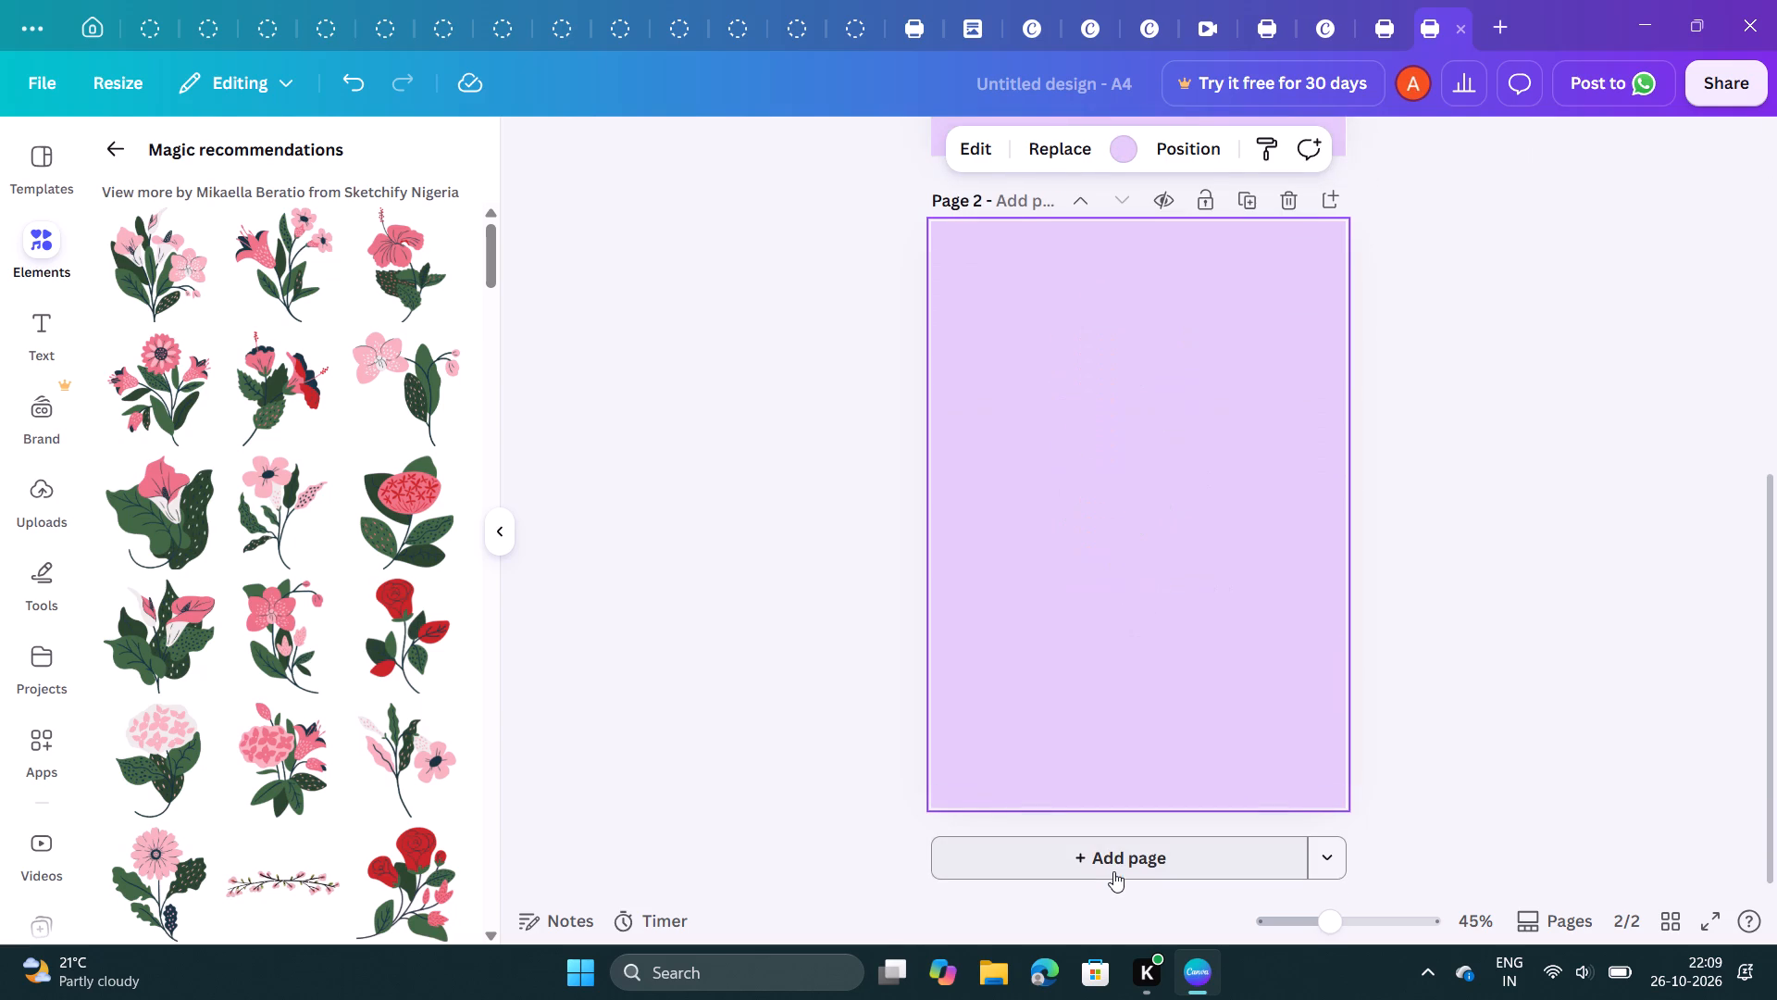
Move the pink flower graphic from page 1 onto the upper part of page 2.
scroll(1168, 488, up, 4)
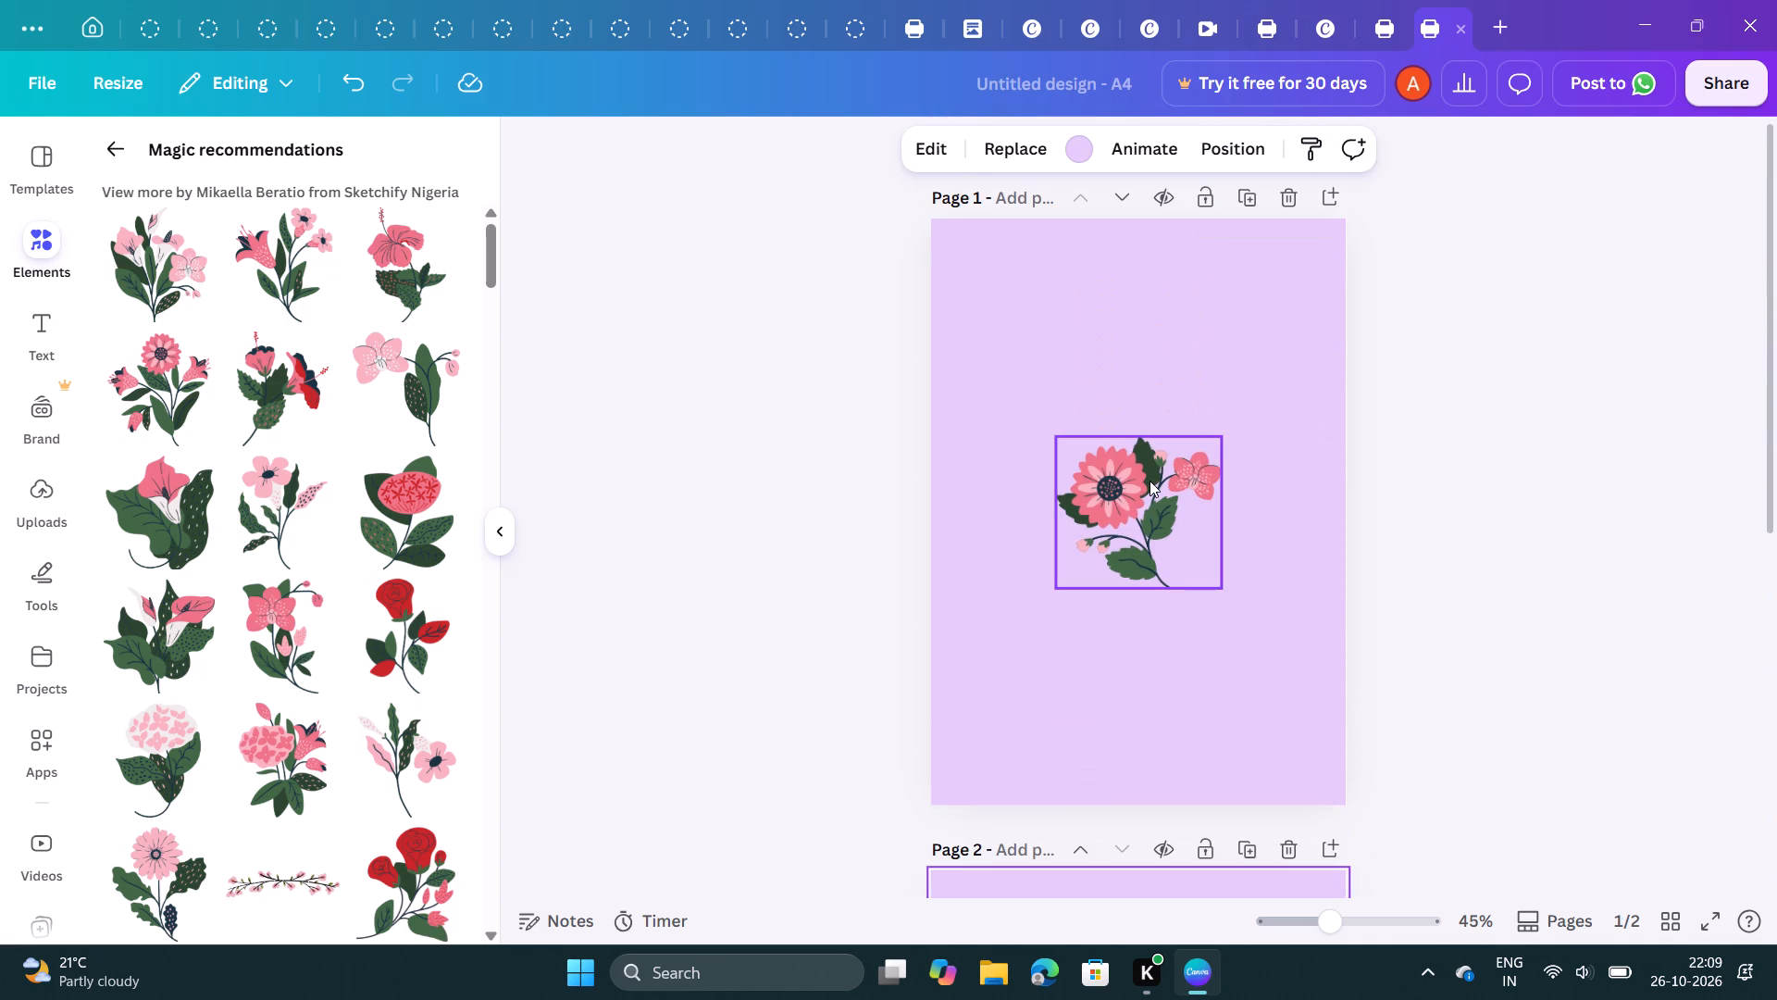
drag(1149, 481, 1145, 822)
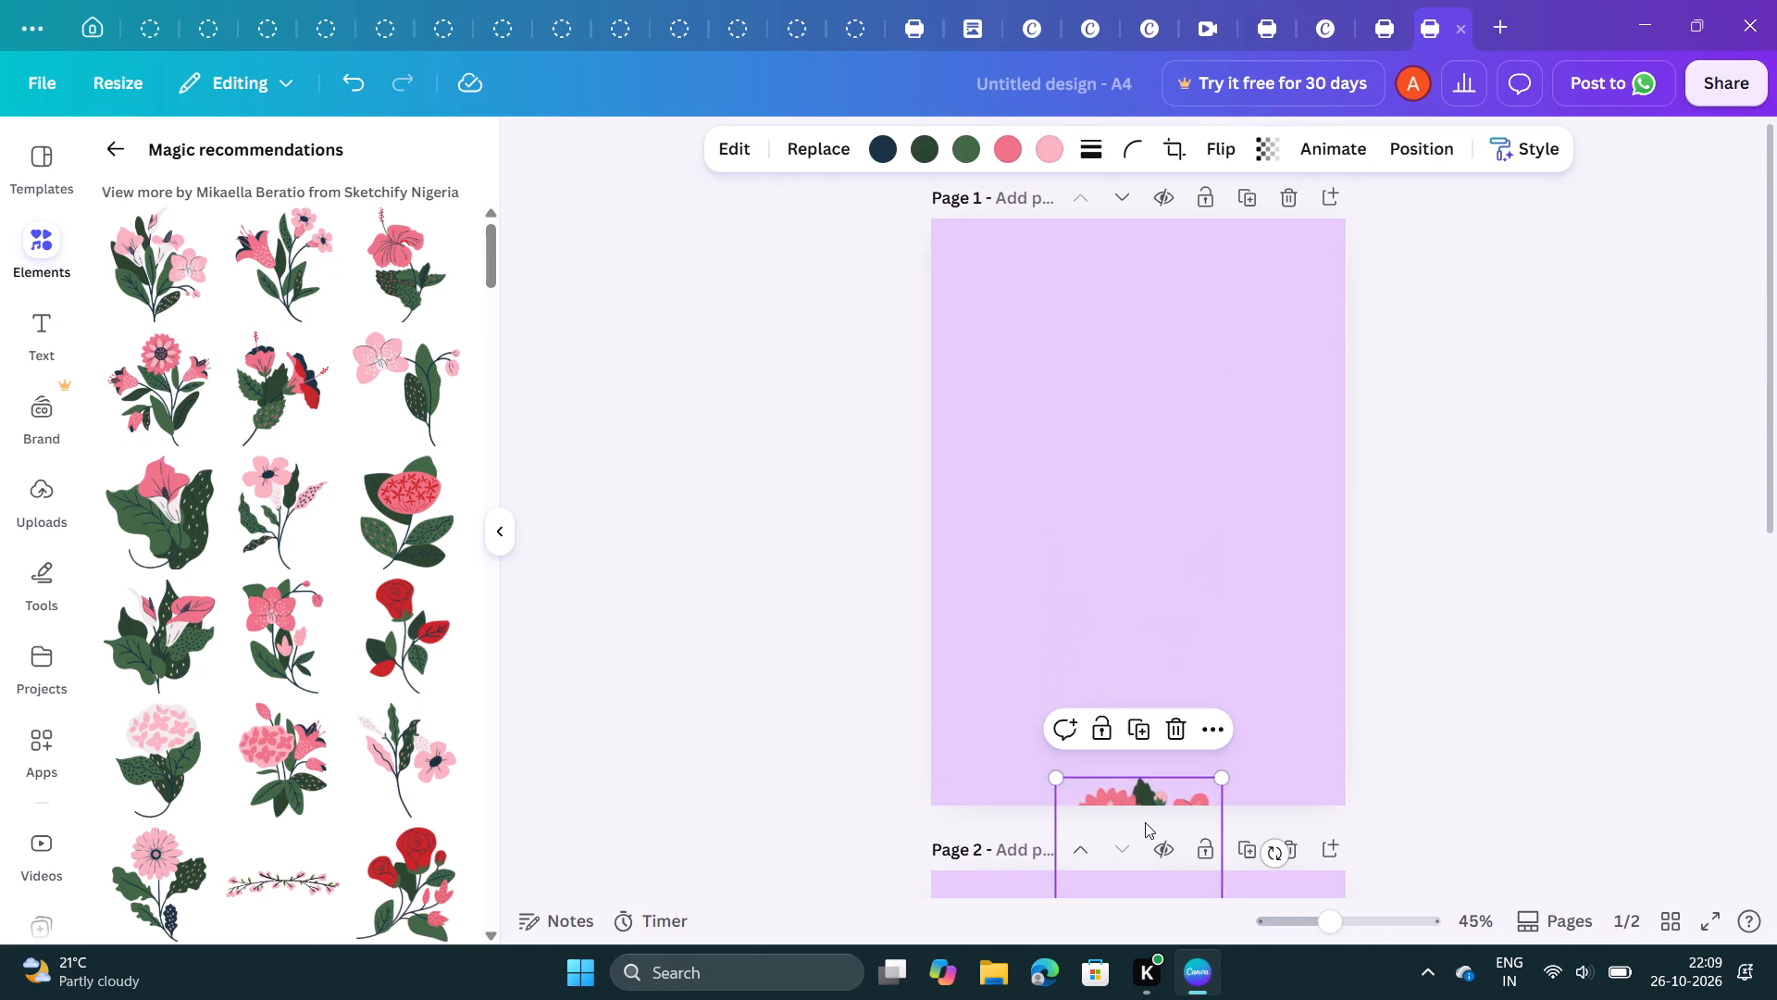
scroll(1145, 822, down, 5)
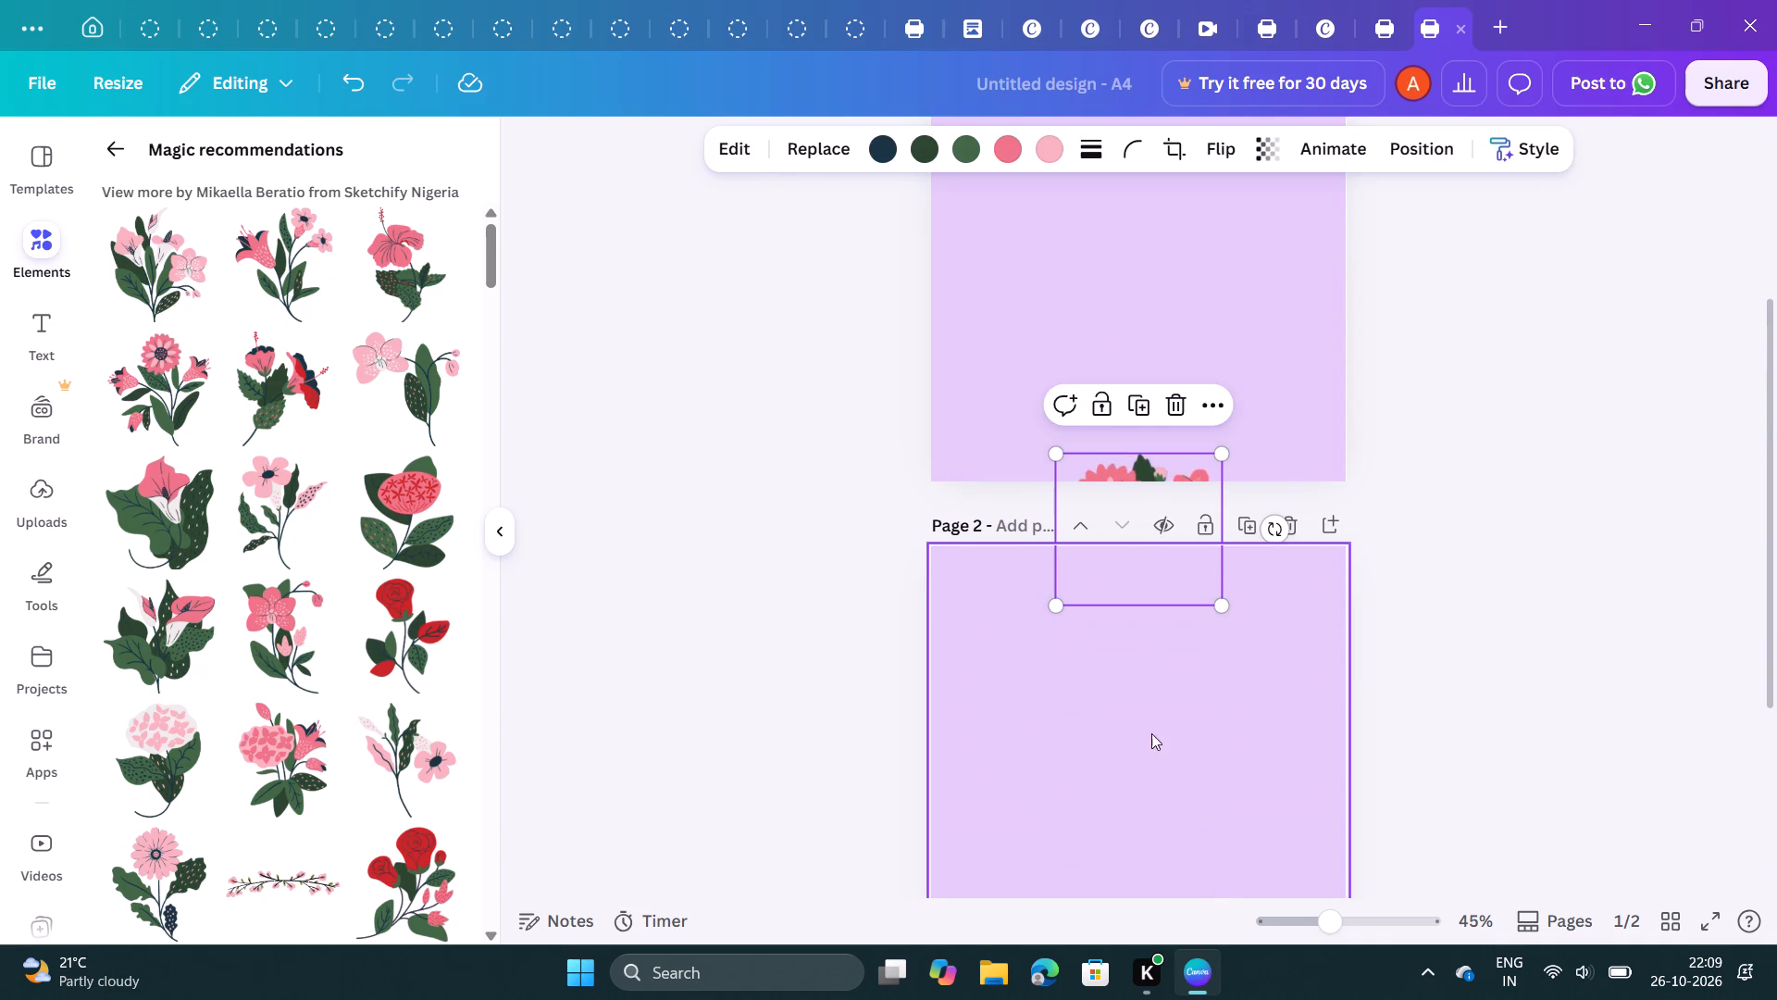
drag(1128, 572, 1162, 681)
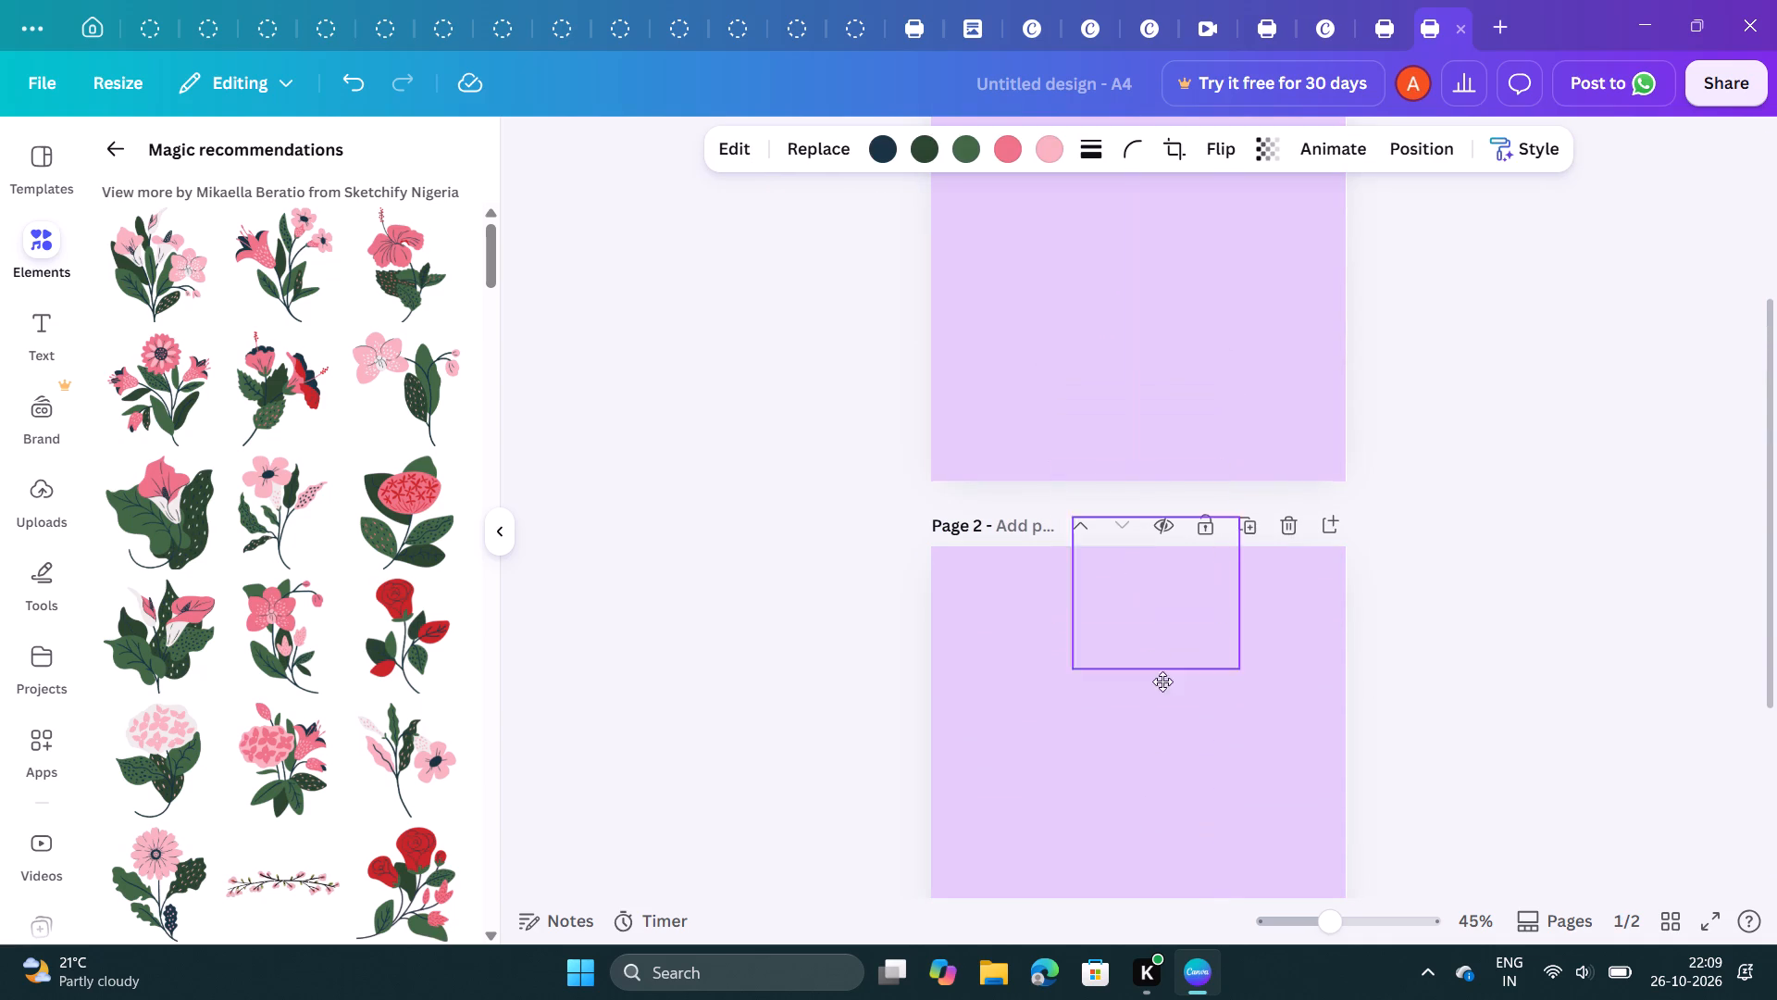
drag(1162, 681, 1180, 770)
scroll(1180, 770, down, 4)
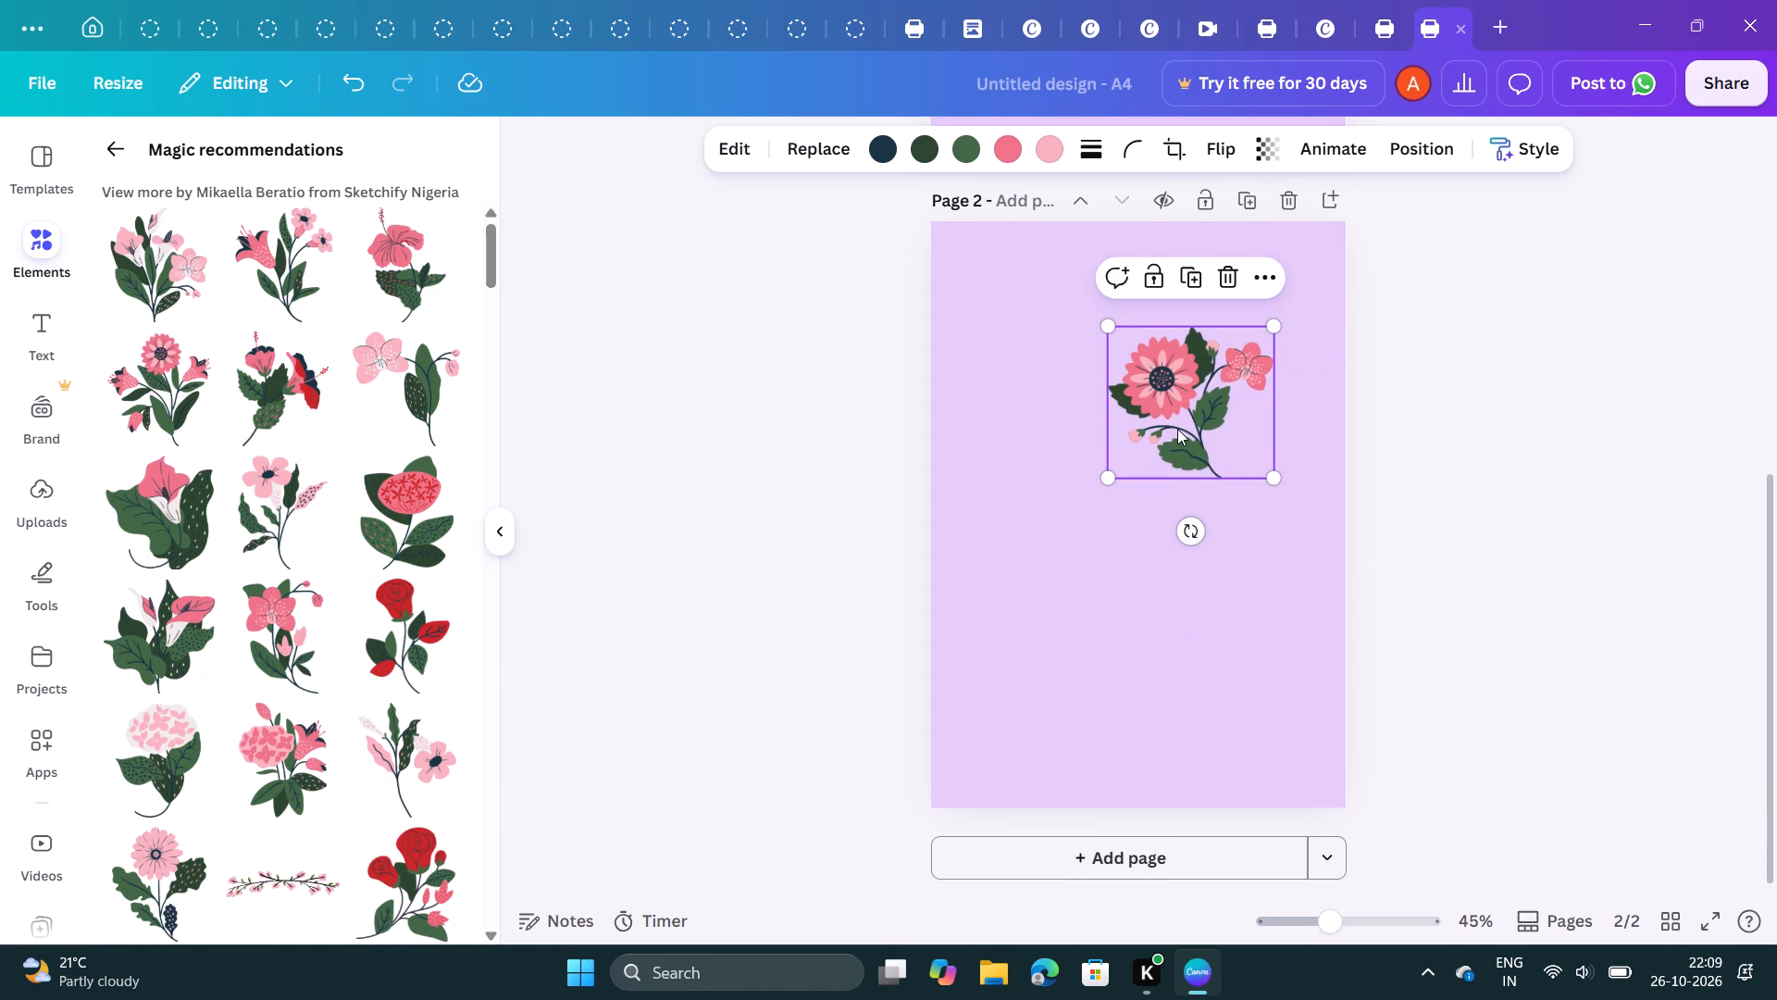
Move the pink flower graphic to page 2's bottom-right corner and shrink it so it partly overhangs the page's right edge.
drag(1177, 429, 1298, 756)
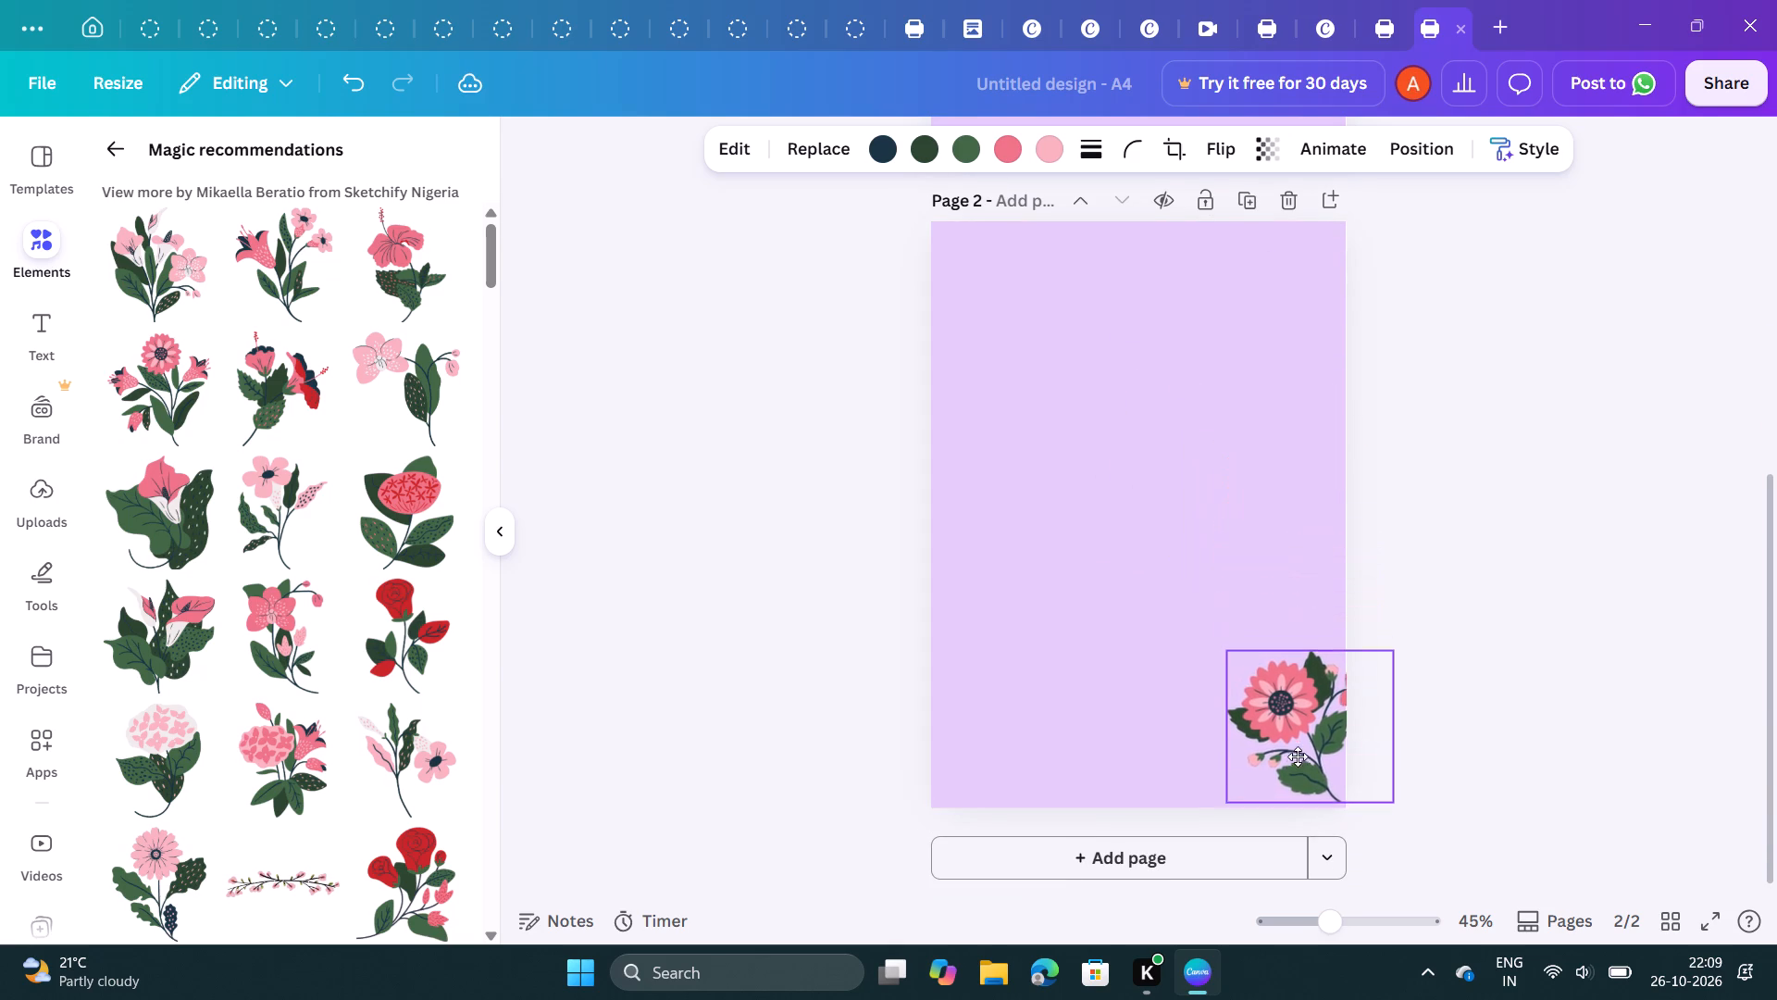
drag(1298, 756, 1289, 760)
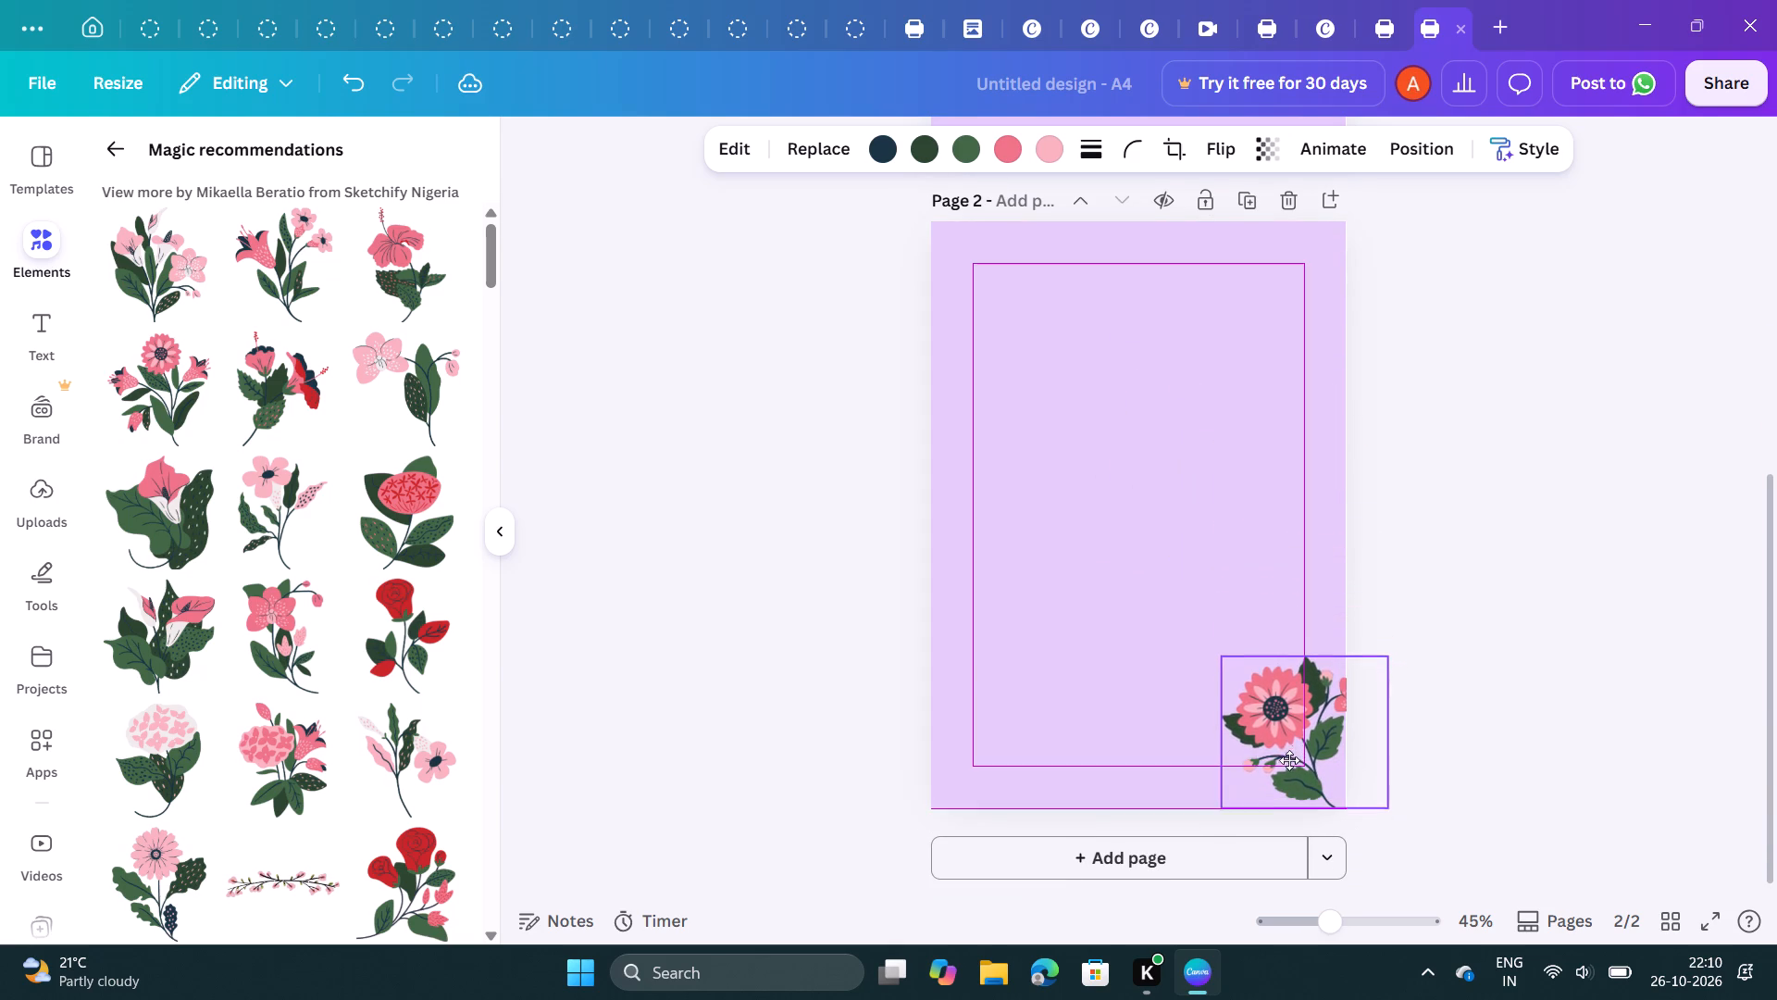
drag(1289, 760, 1286, 748)
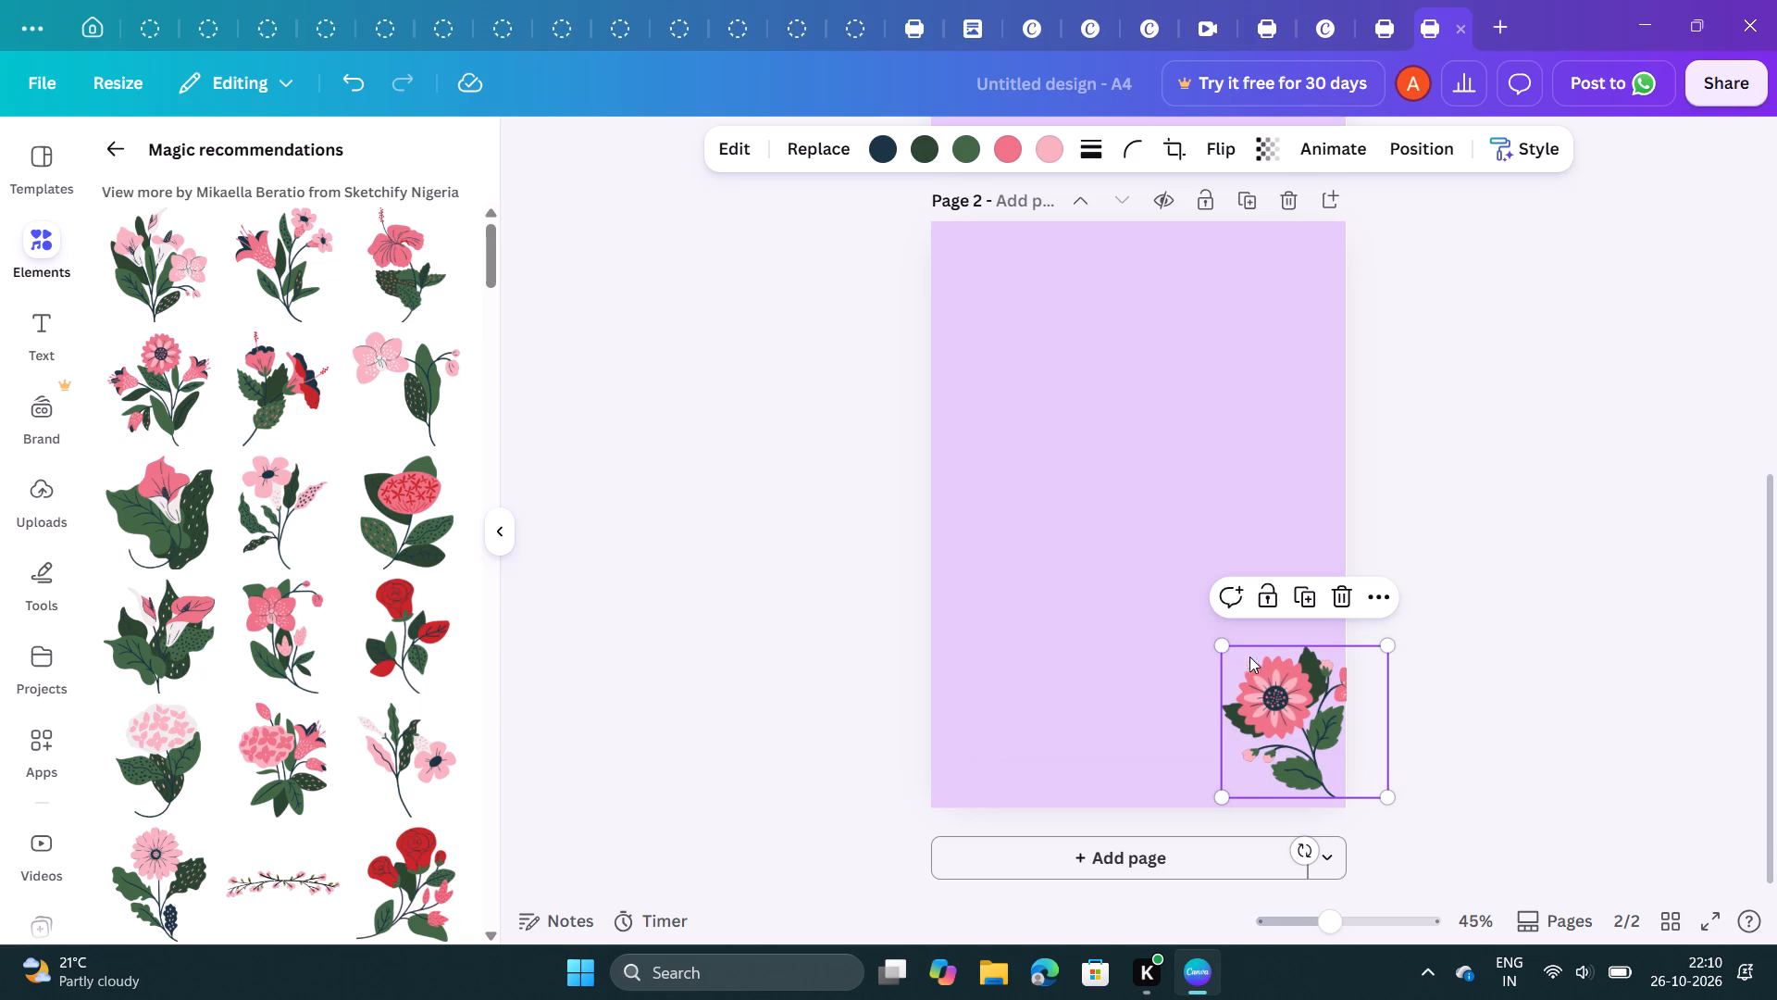
drag(1221, 646, 1247, 665)
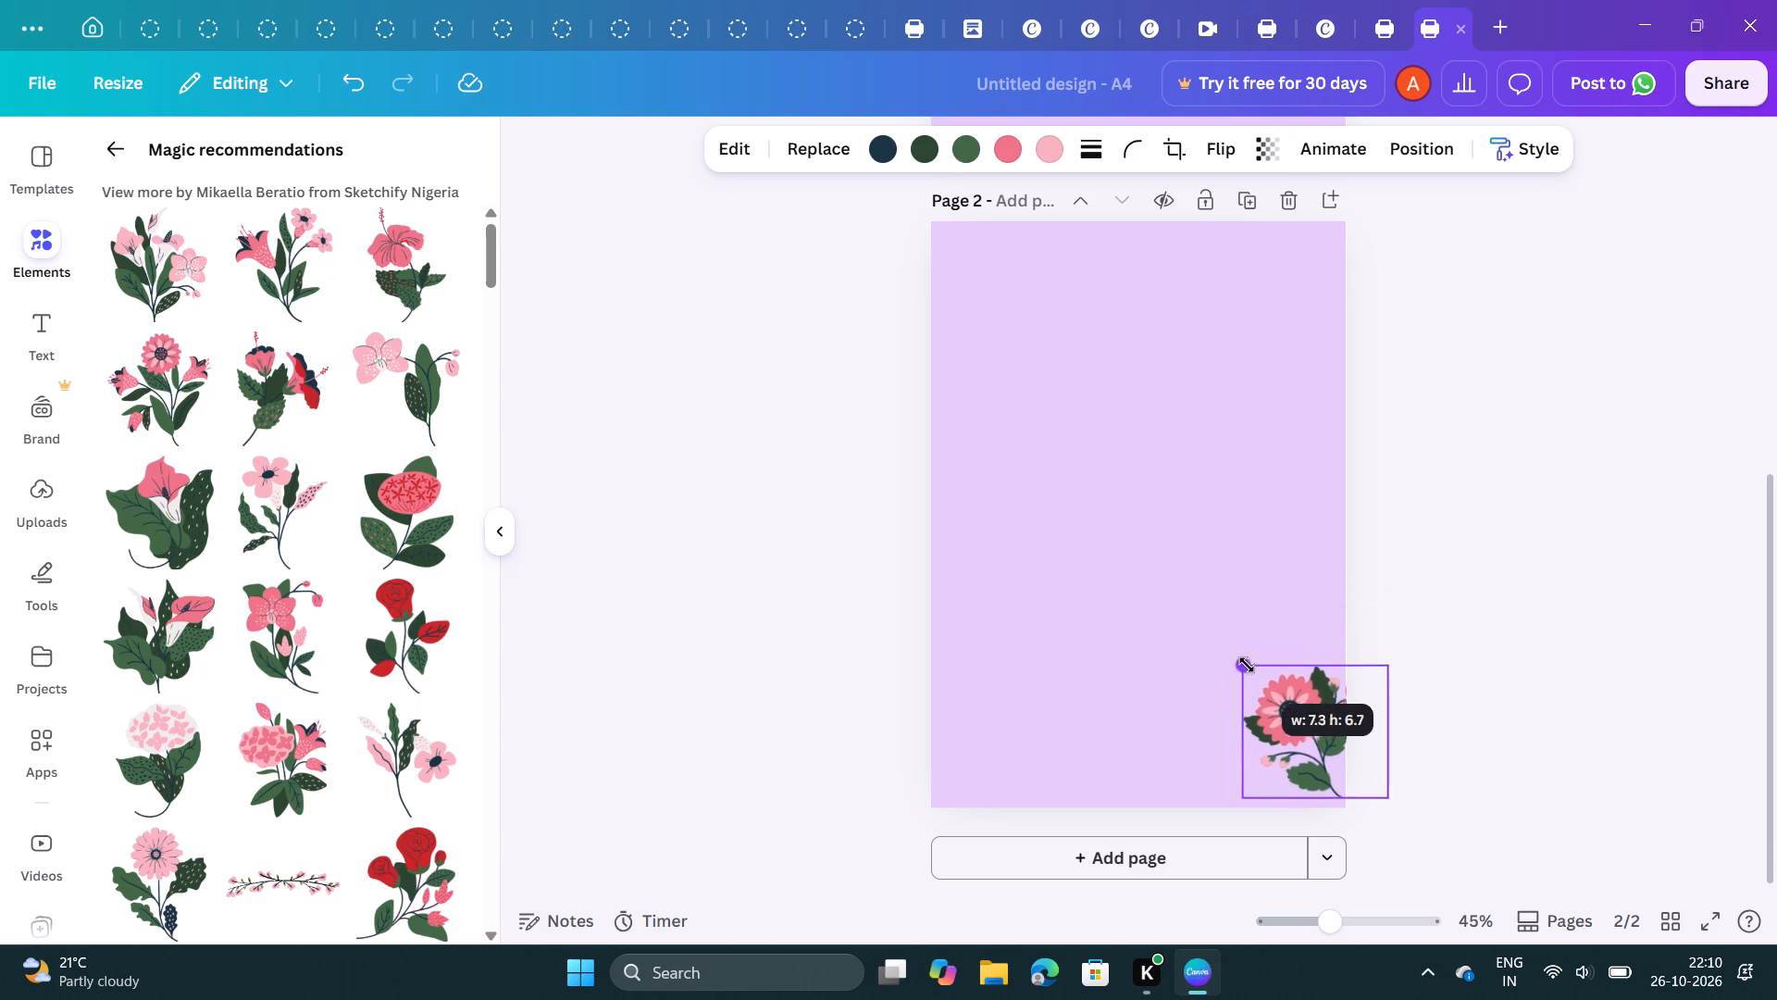
drag(1247, 665, 1282, 716)
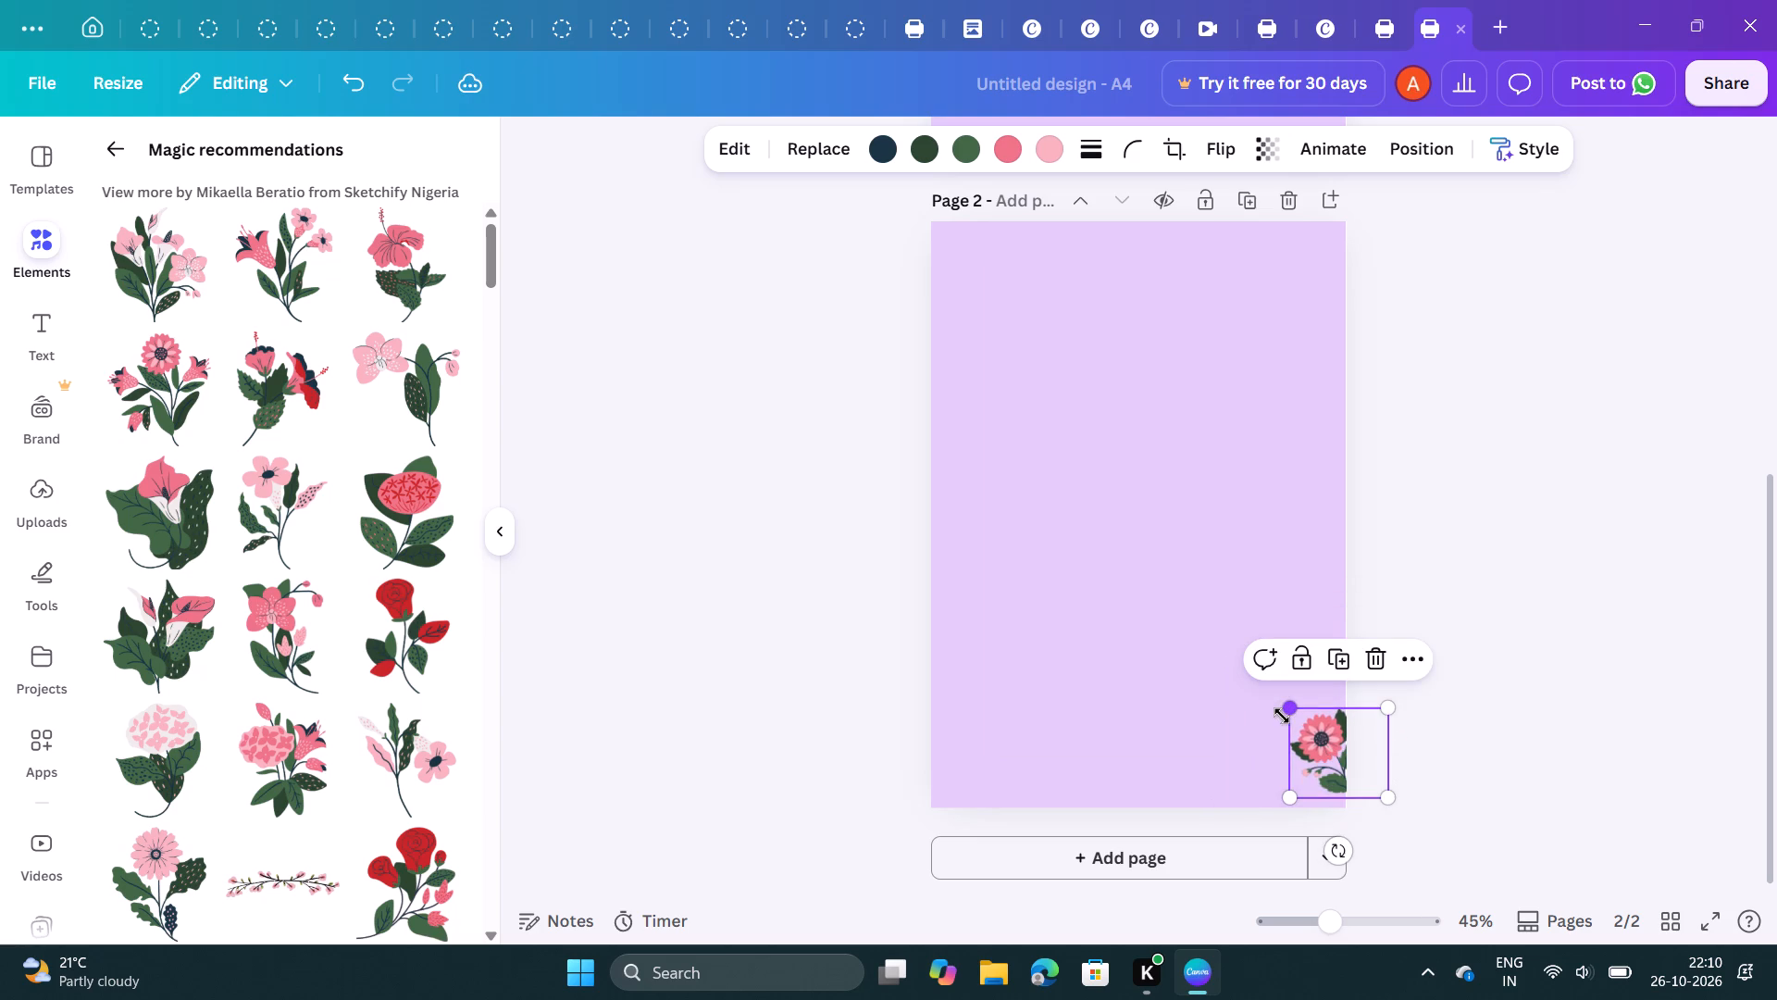
drag(1314, 748, 1299, 733)
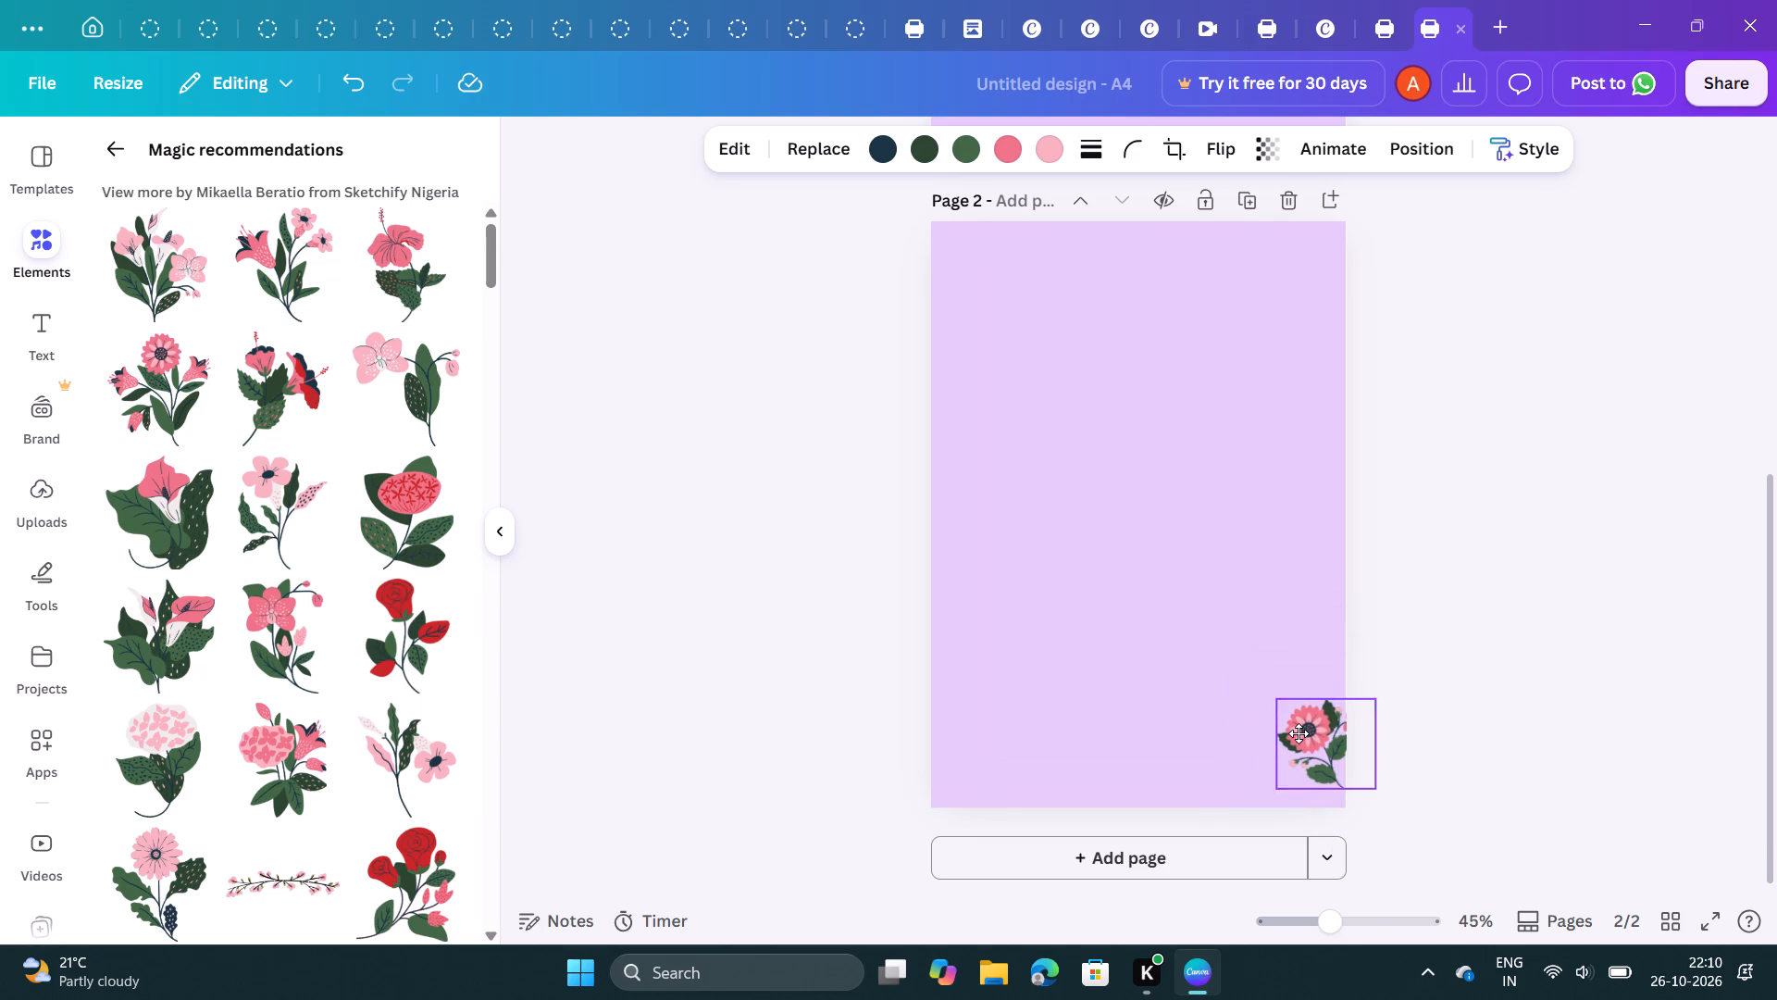
drag(1299, 733, 1297, 756)
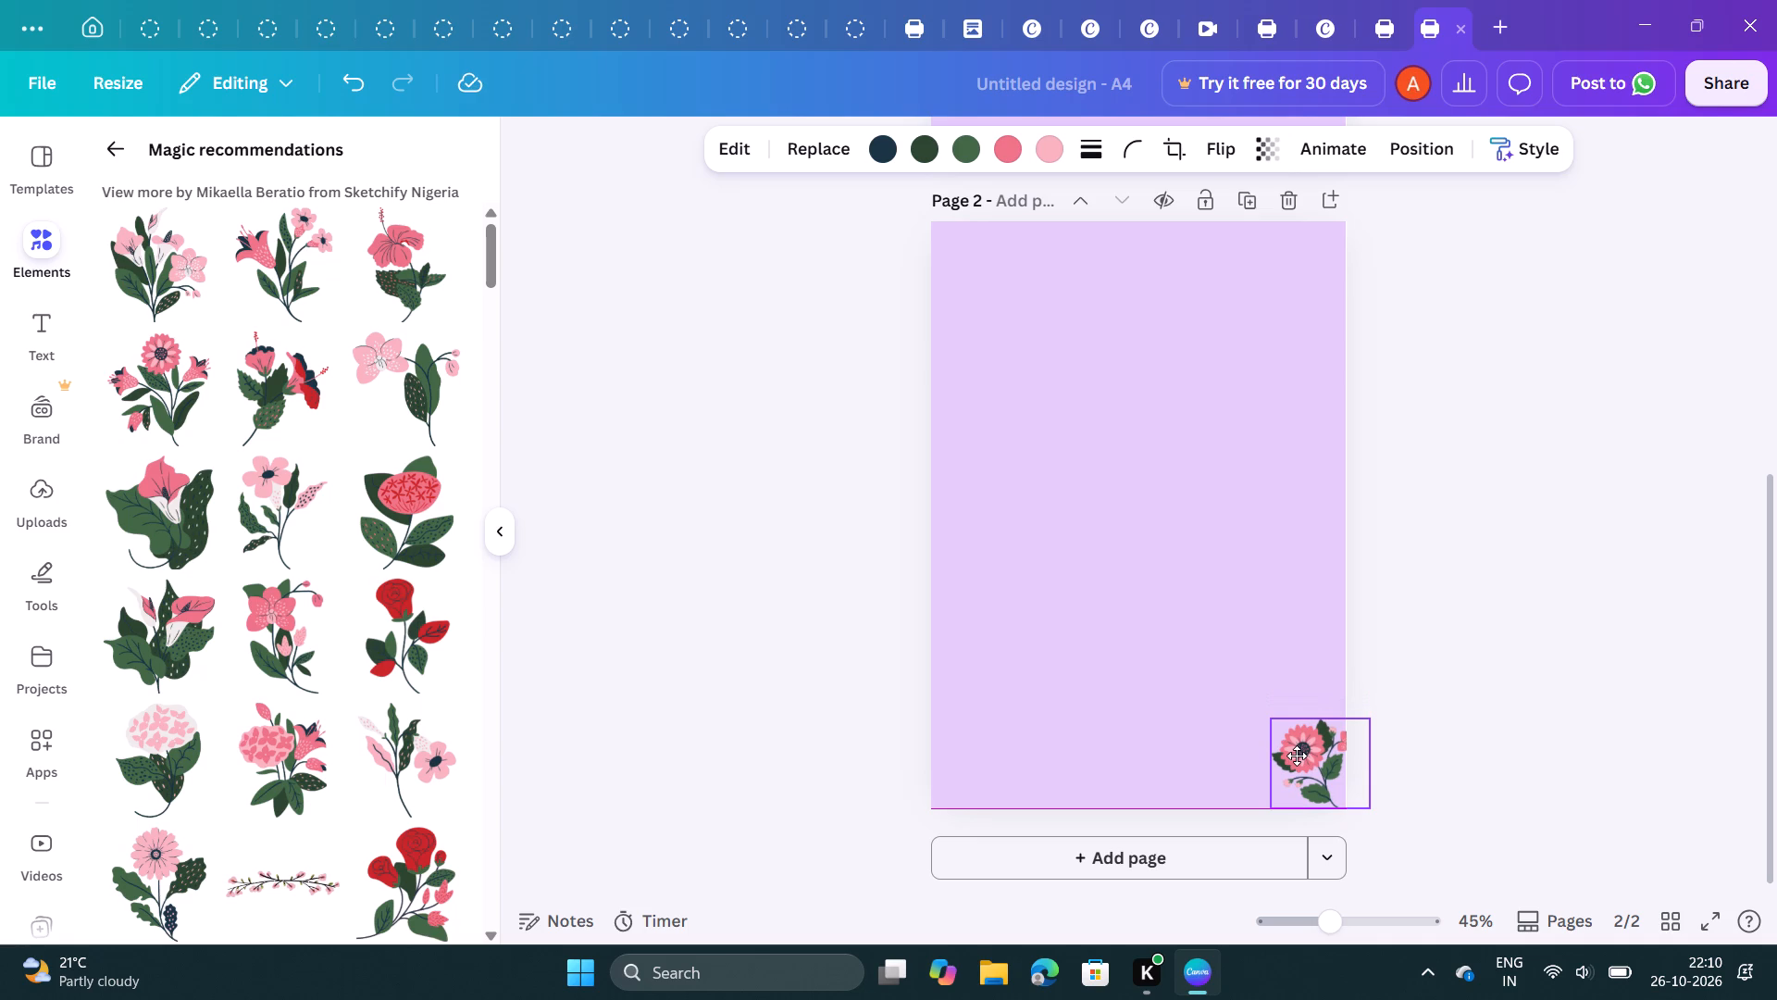
drag(1297, 756, 1289, 754)
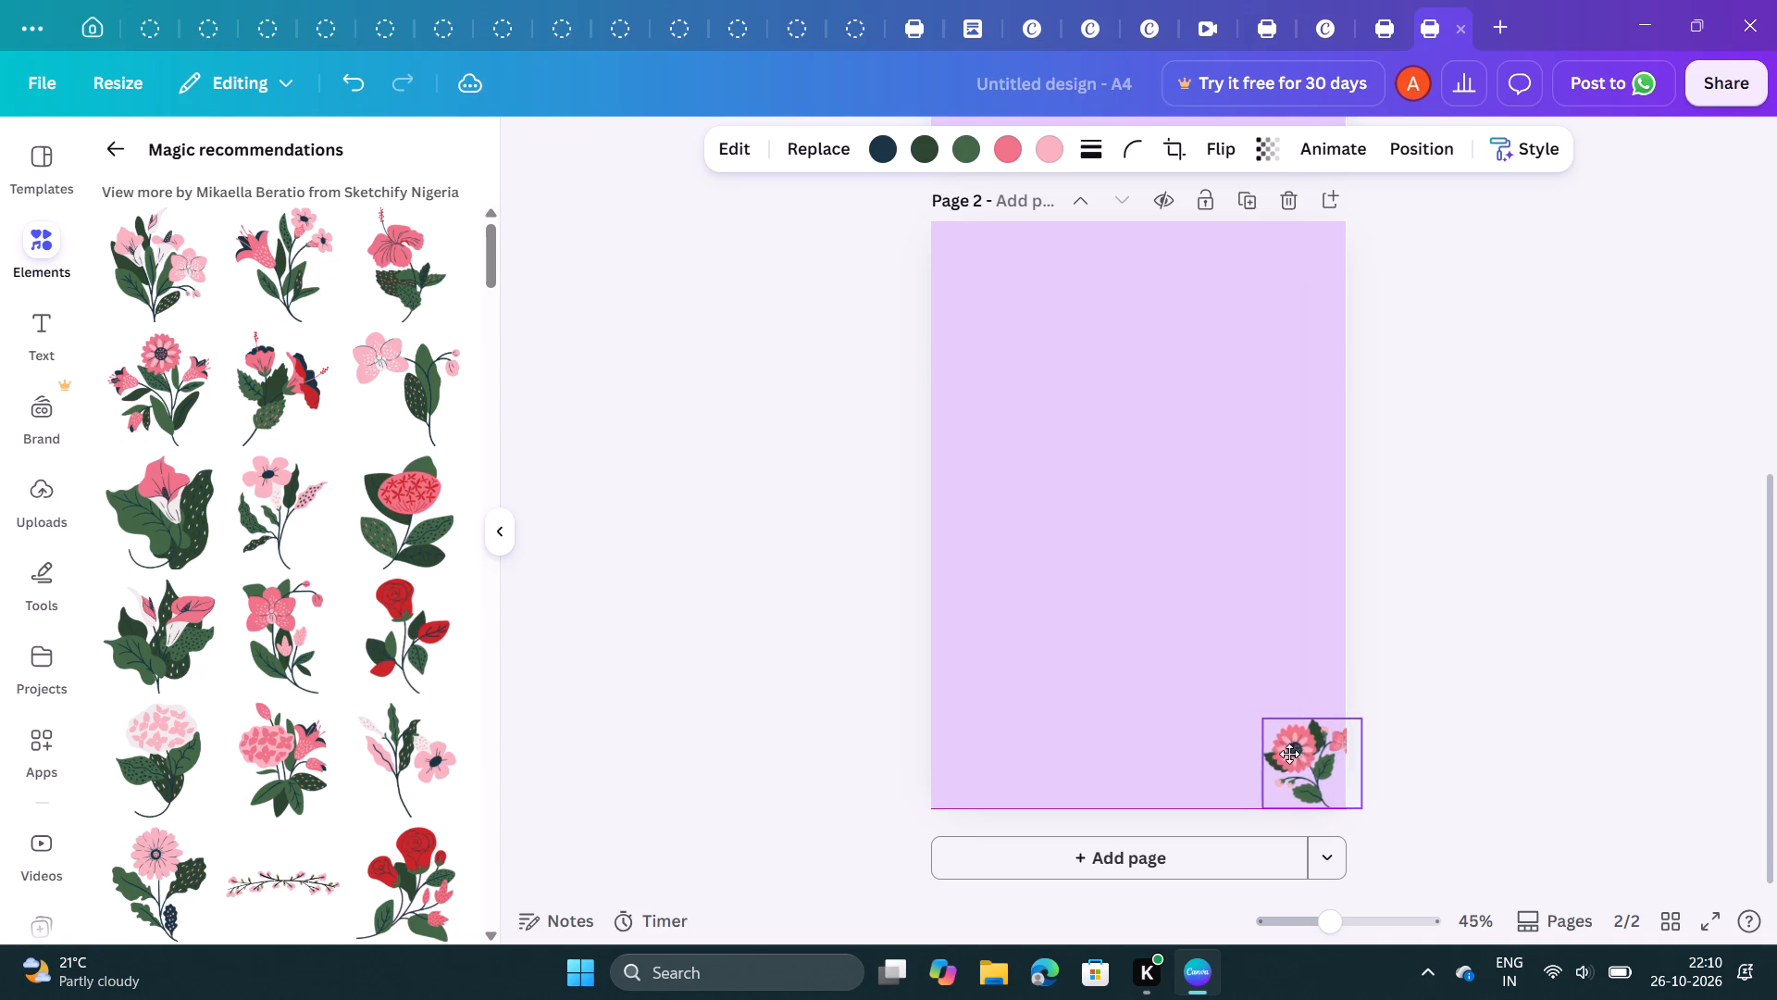
drag(1289, 754, 1293, 755)
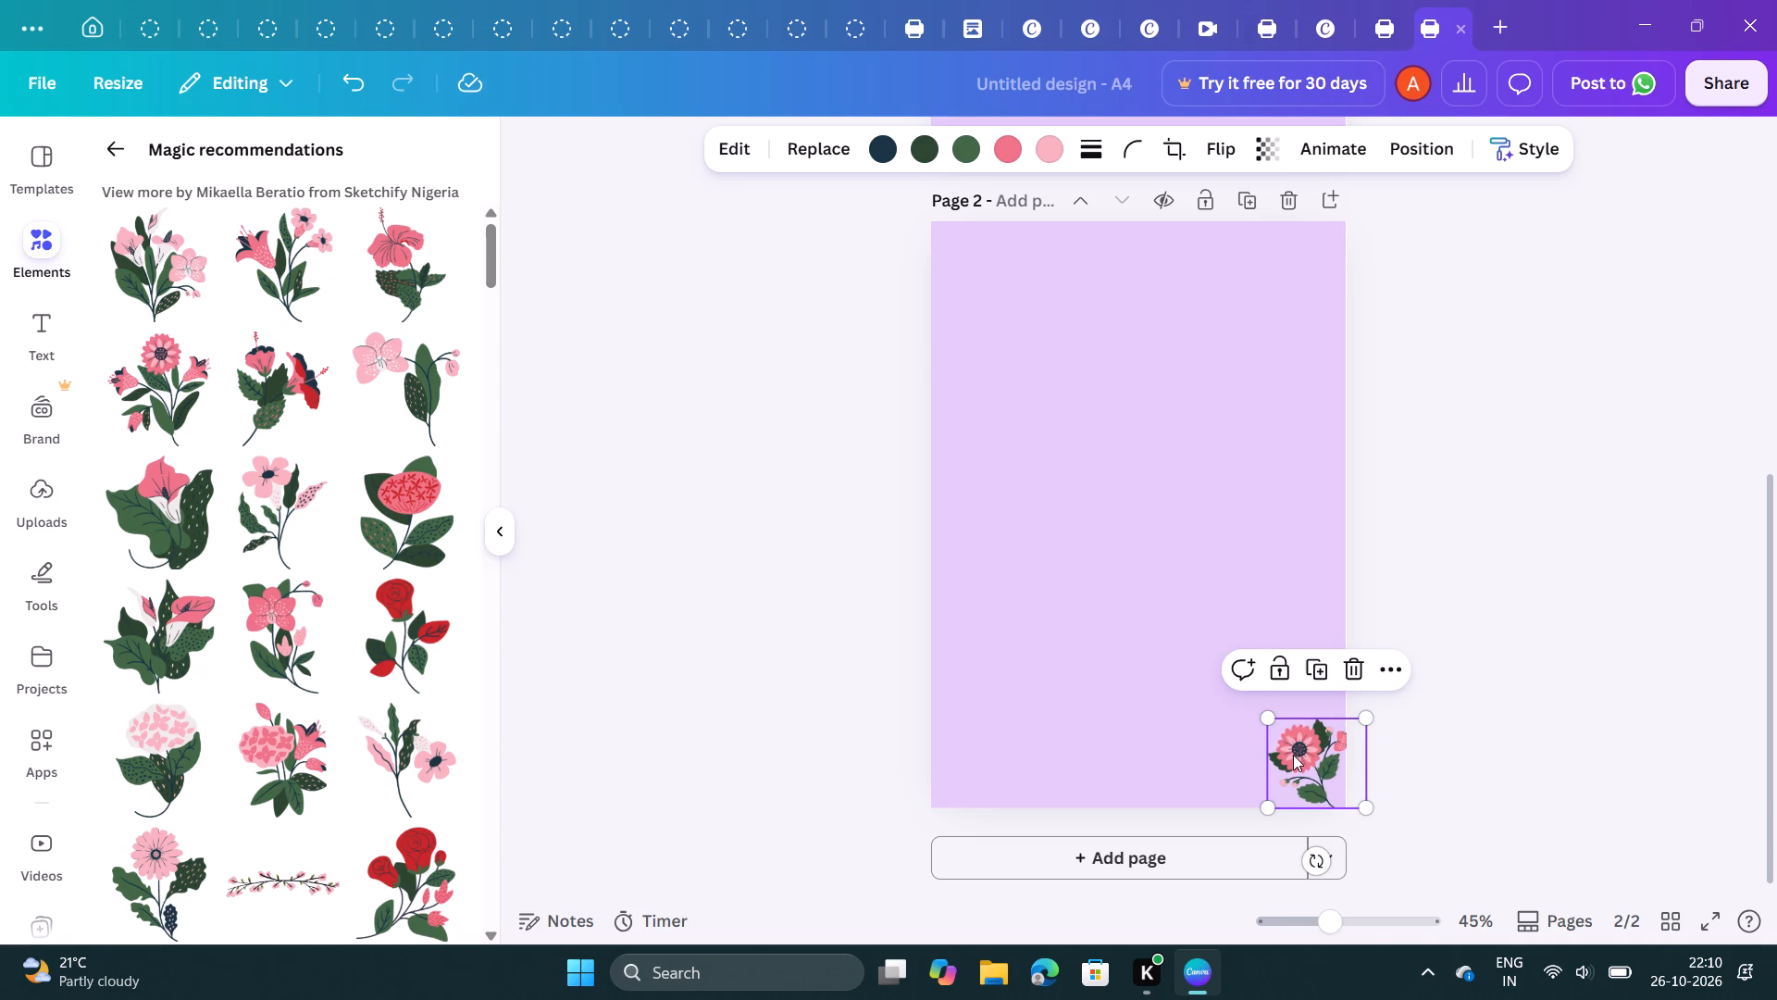
click(1293, 755)
click(1293, 755)
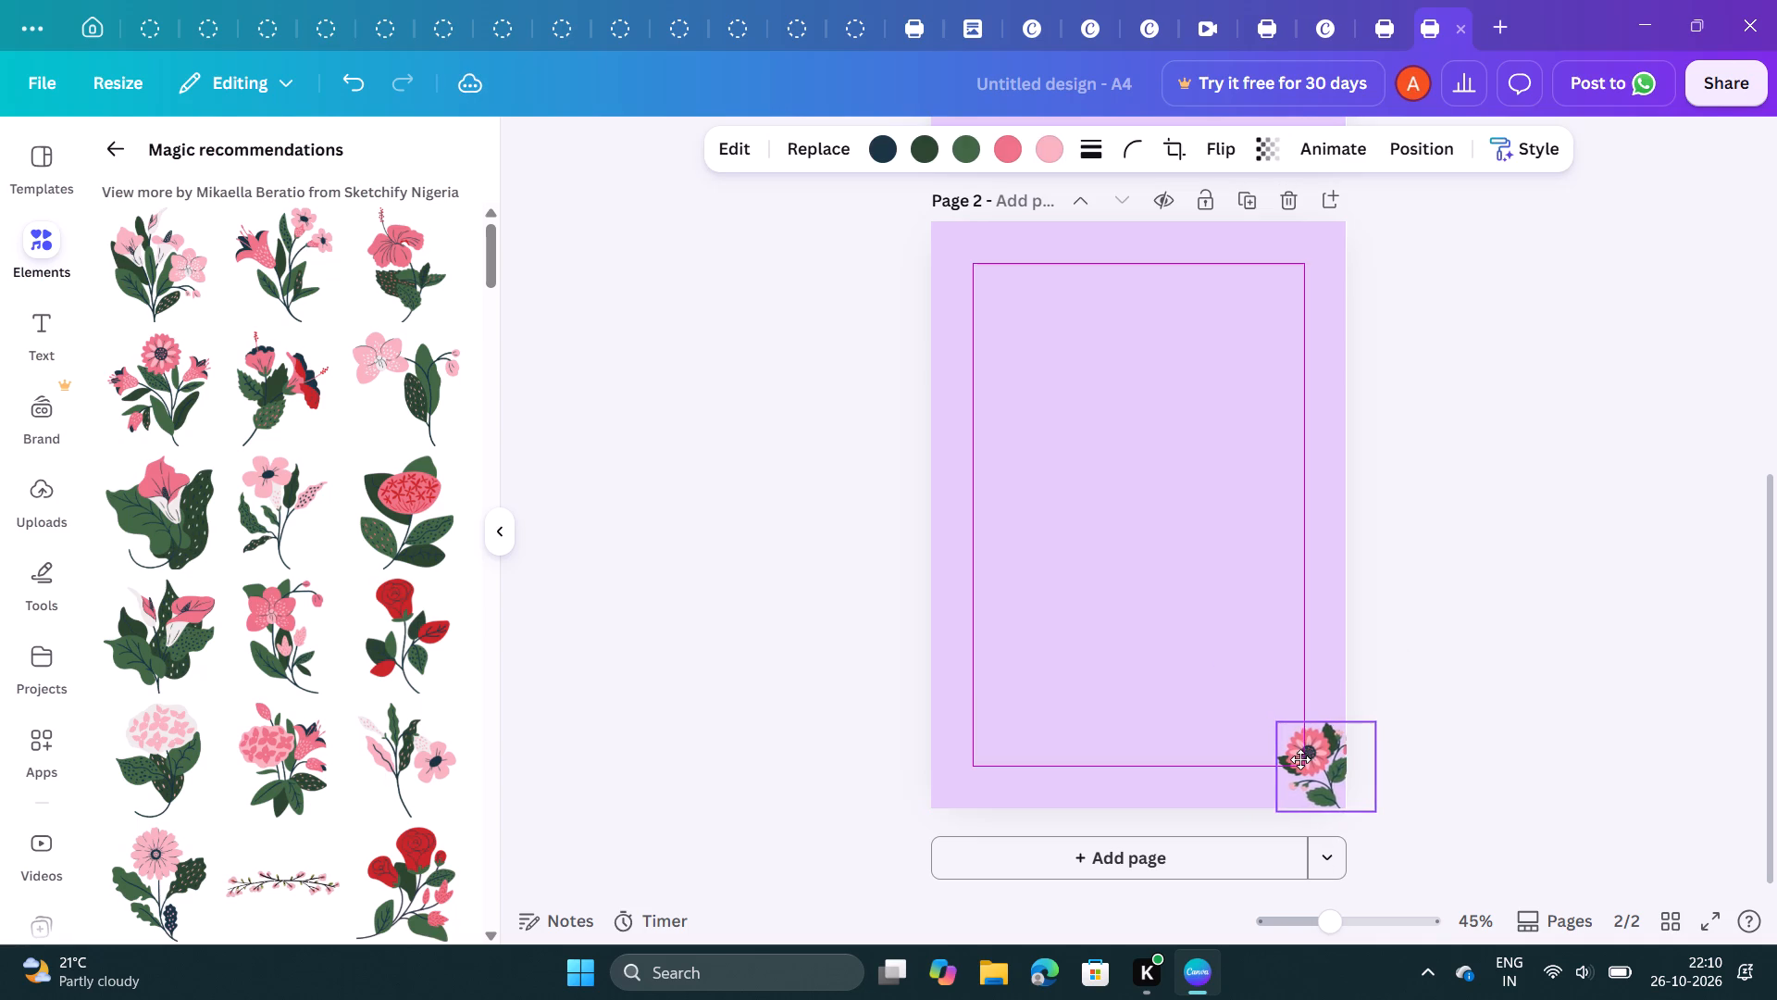
click(1462, 659)
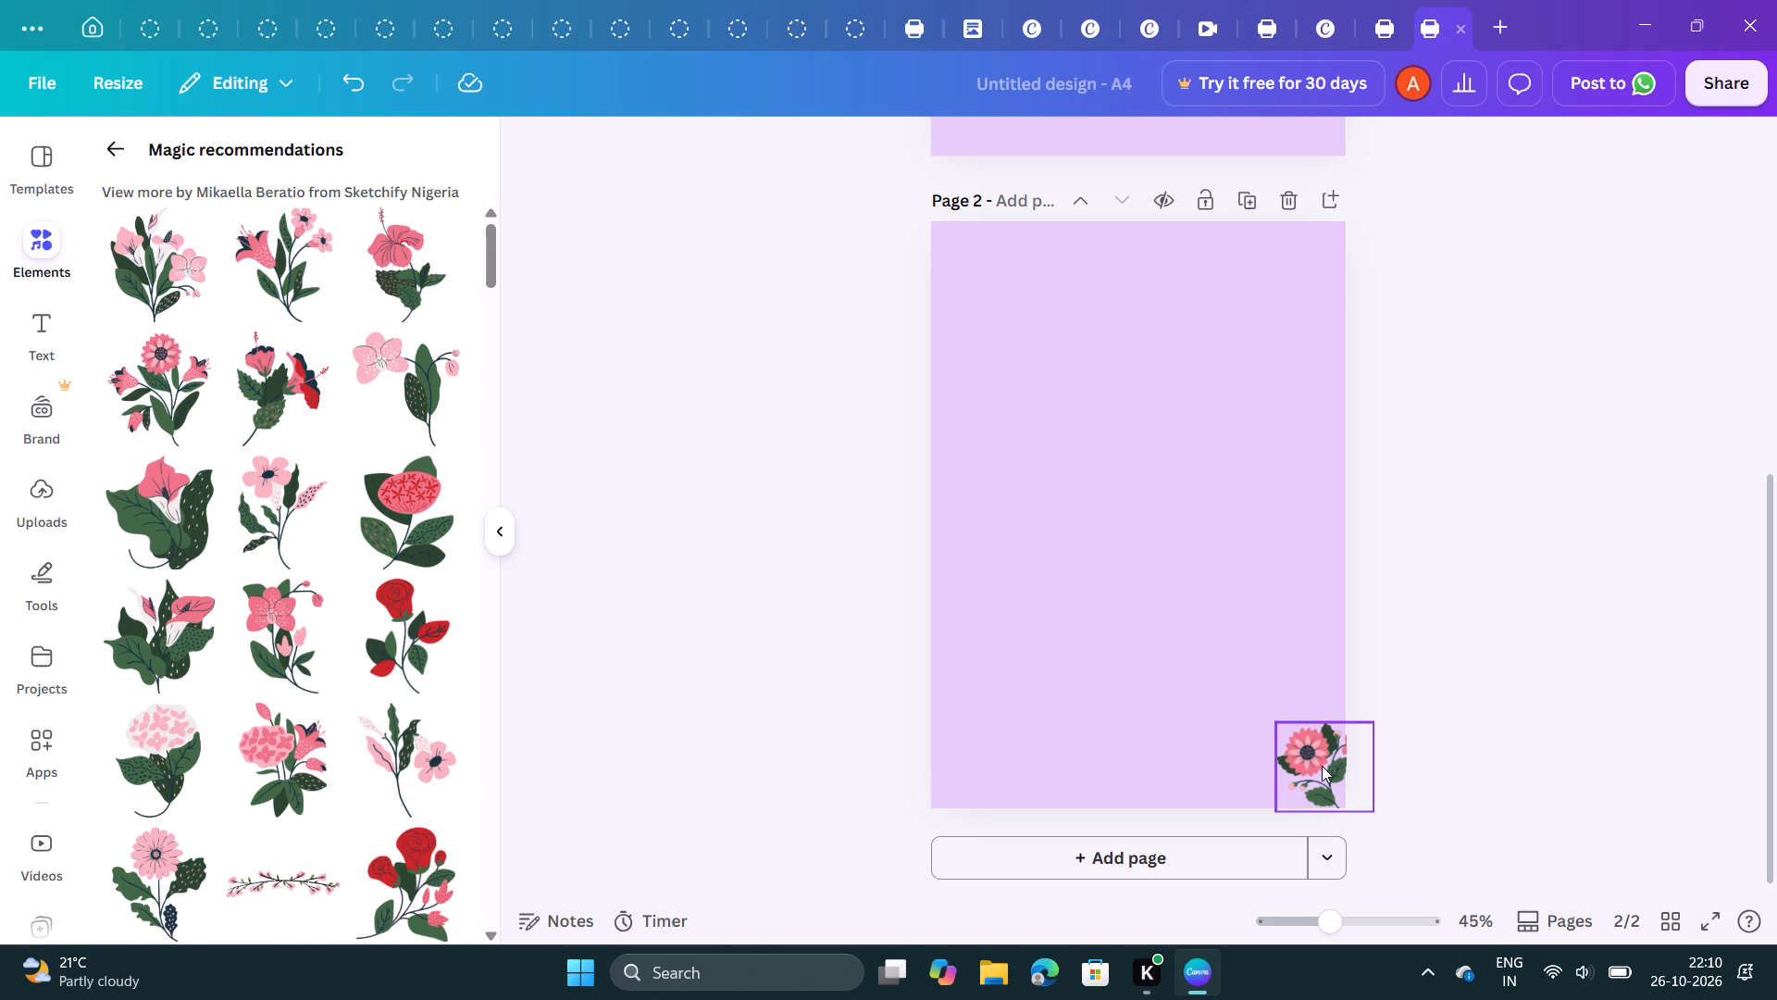
Enlarge the corner flower slightly and align it with page 2's bottom edge, with its side blossom running past the right edge.
drag(1322, 766, 1303, 747)
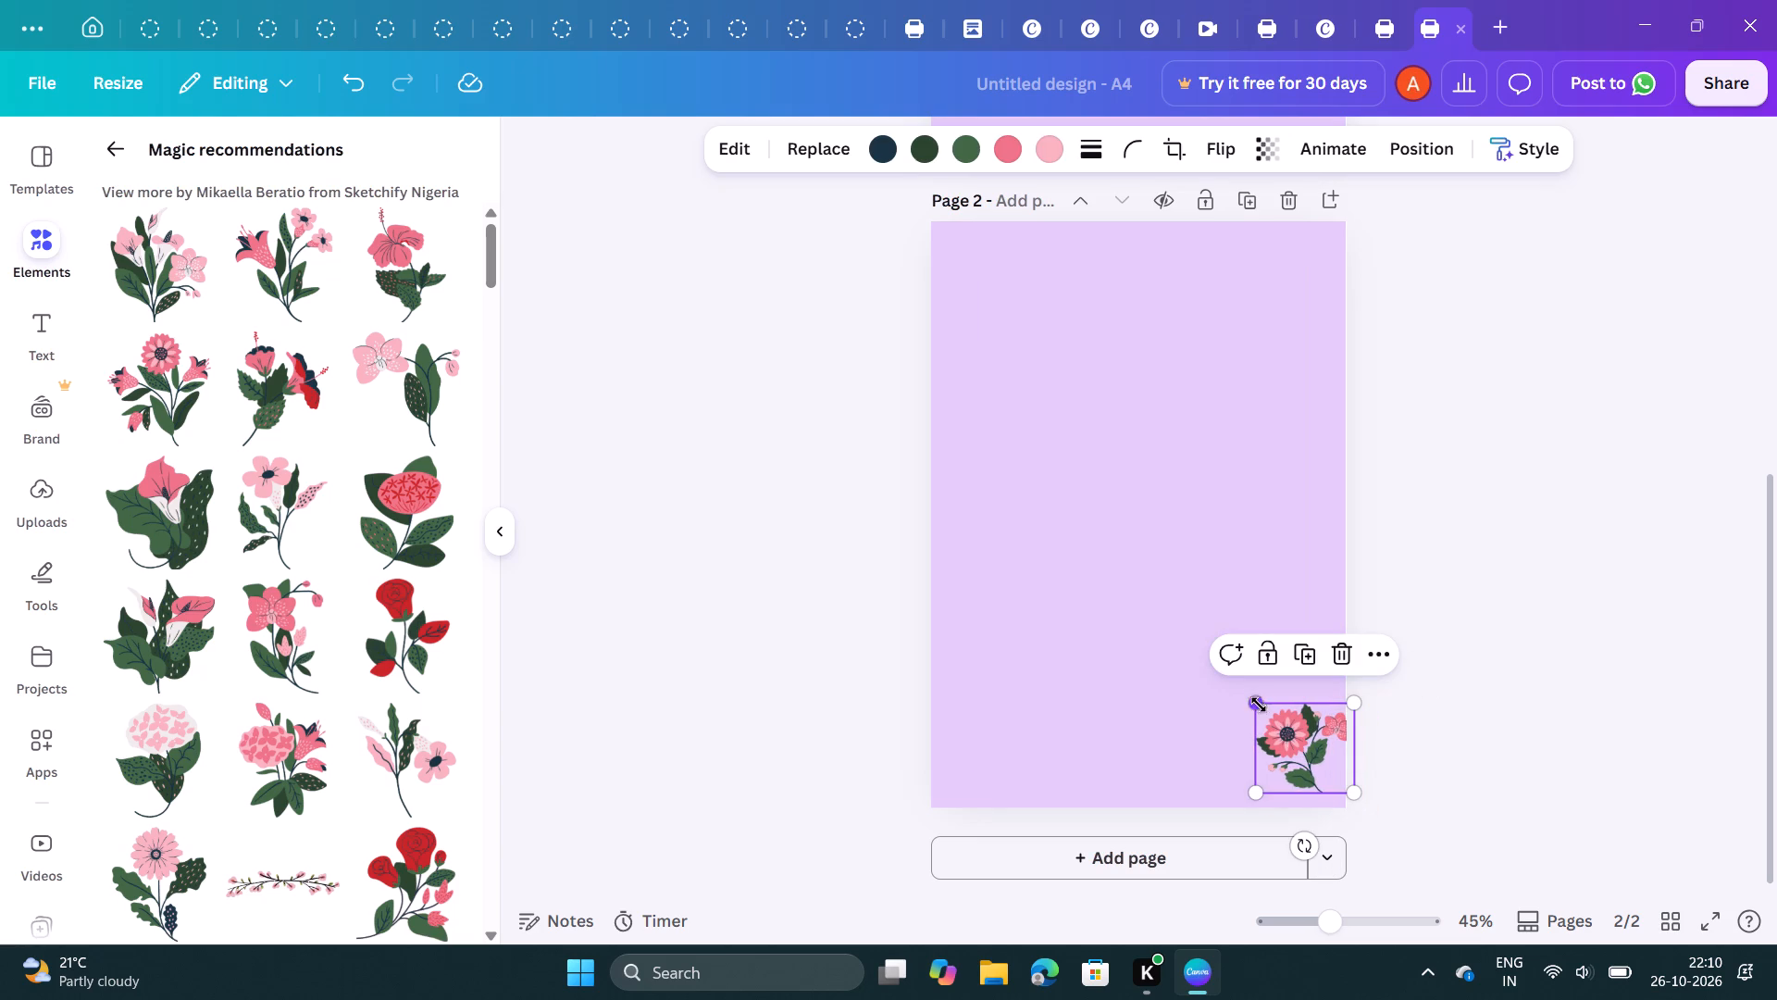
click(1256, 695)
click(1257, 700)
drag(1257, 700, 1242, 692)
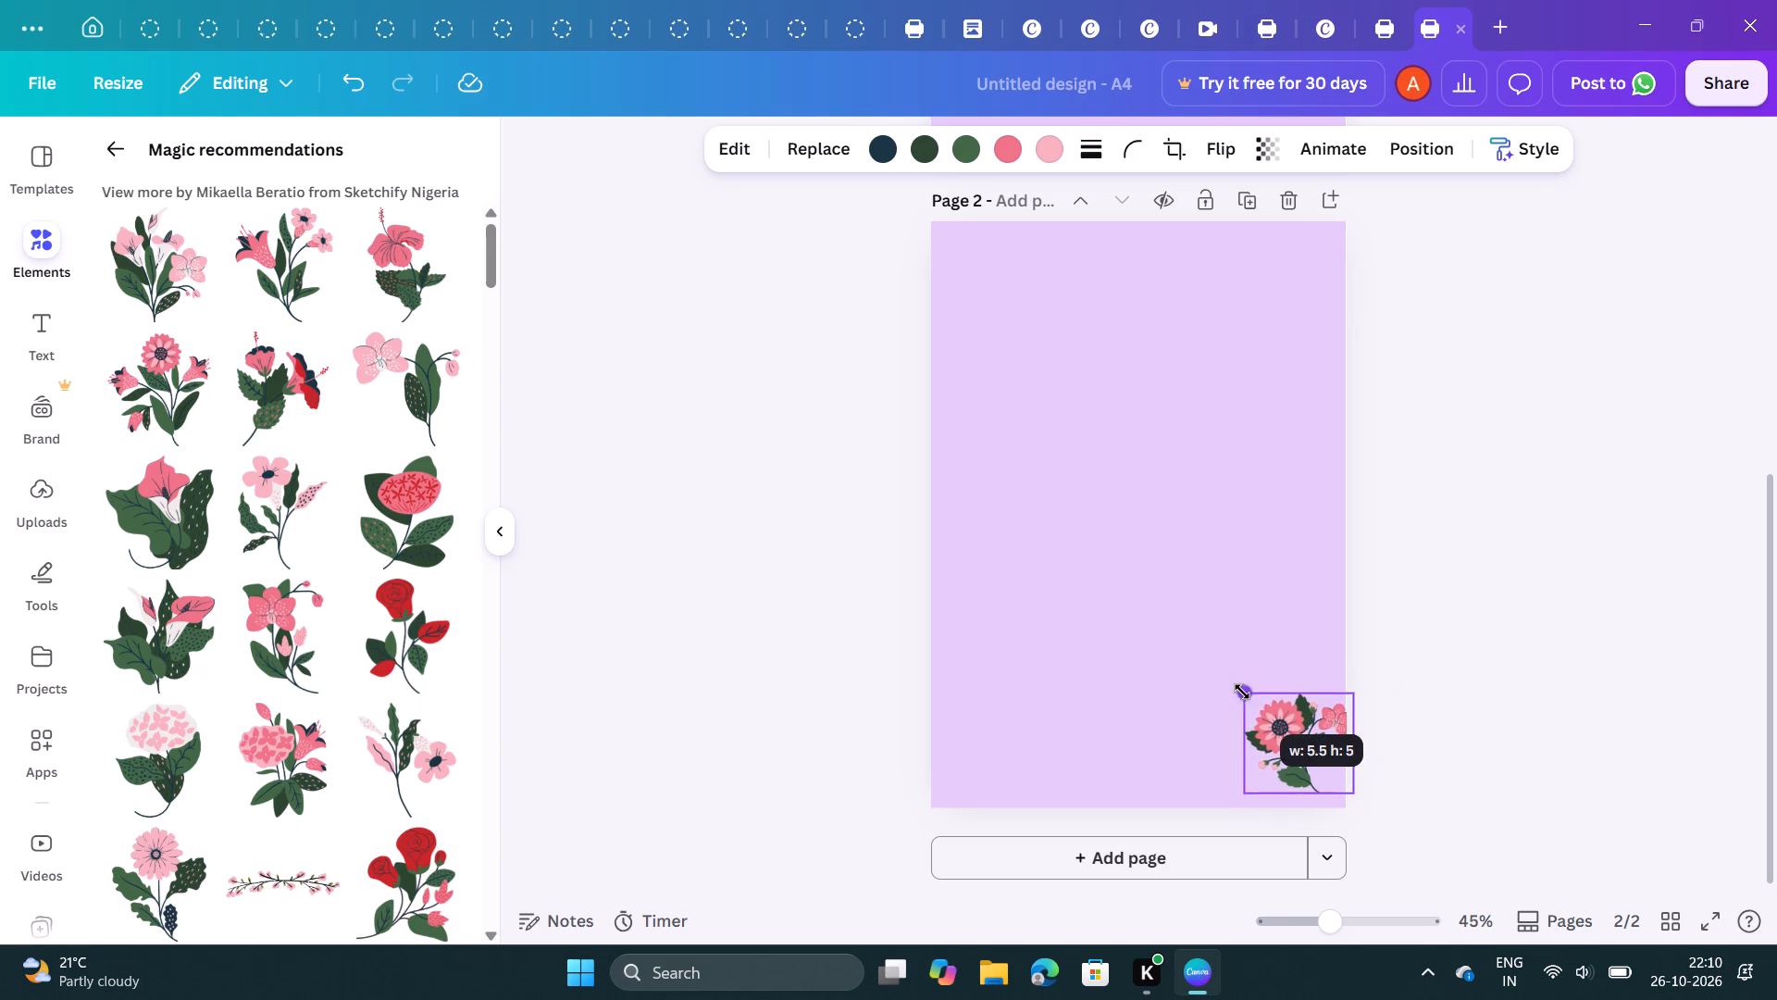
drag(1242, 692, 1230, 684)
click(1284, 702)
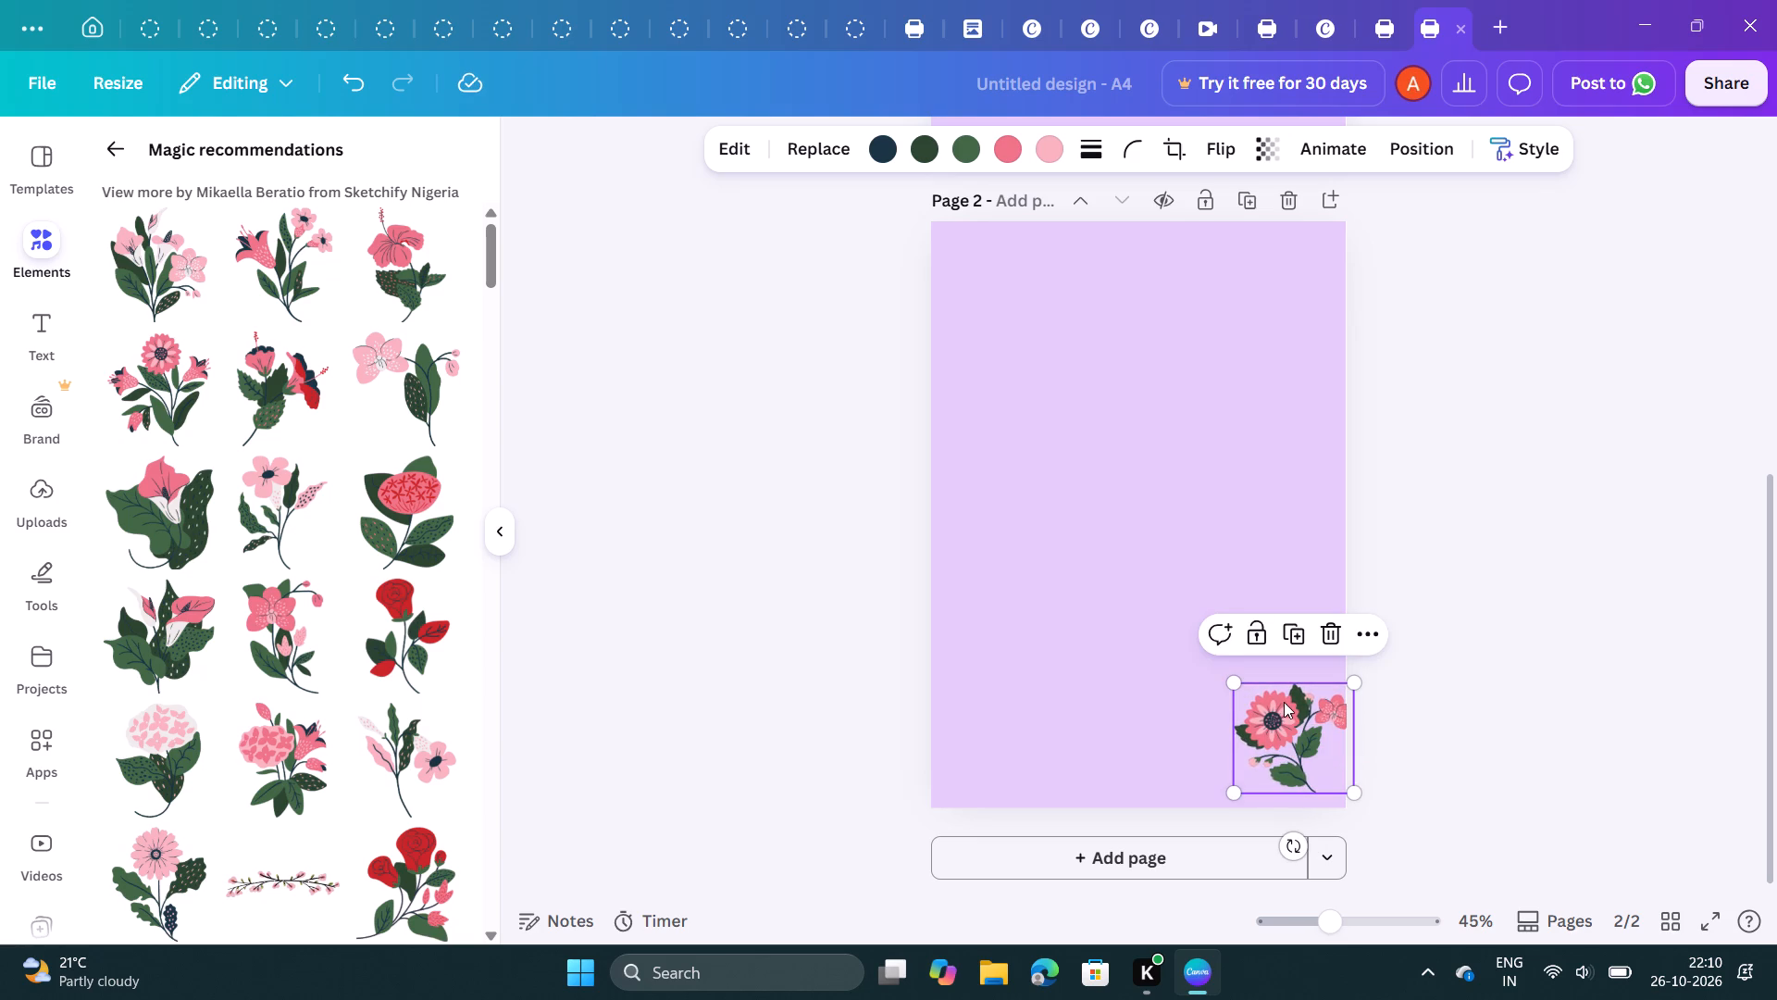
drag(1284, 702, 1313, 715)
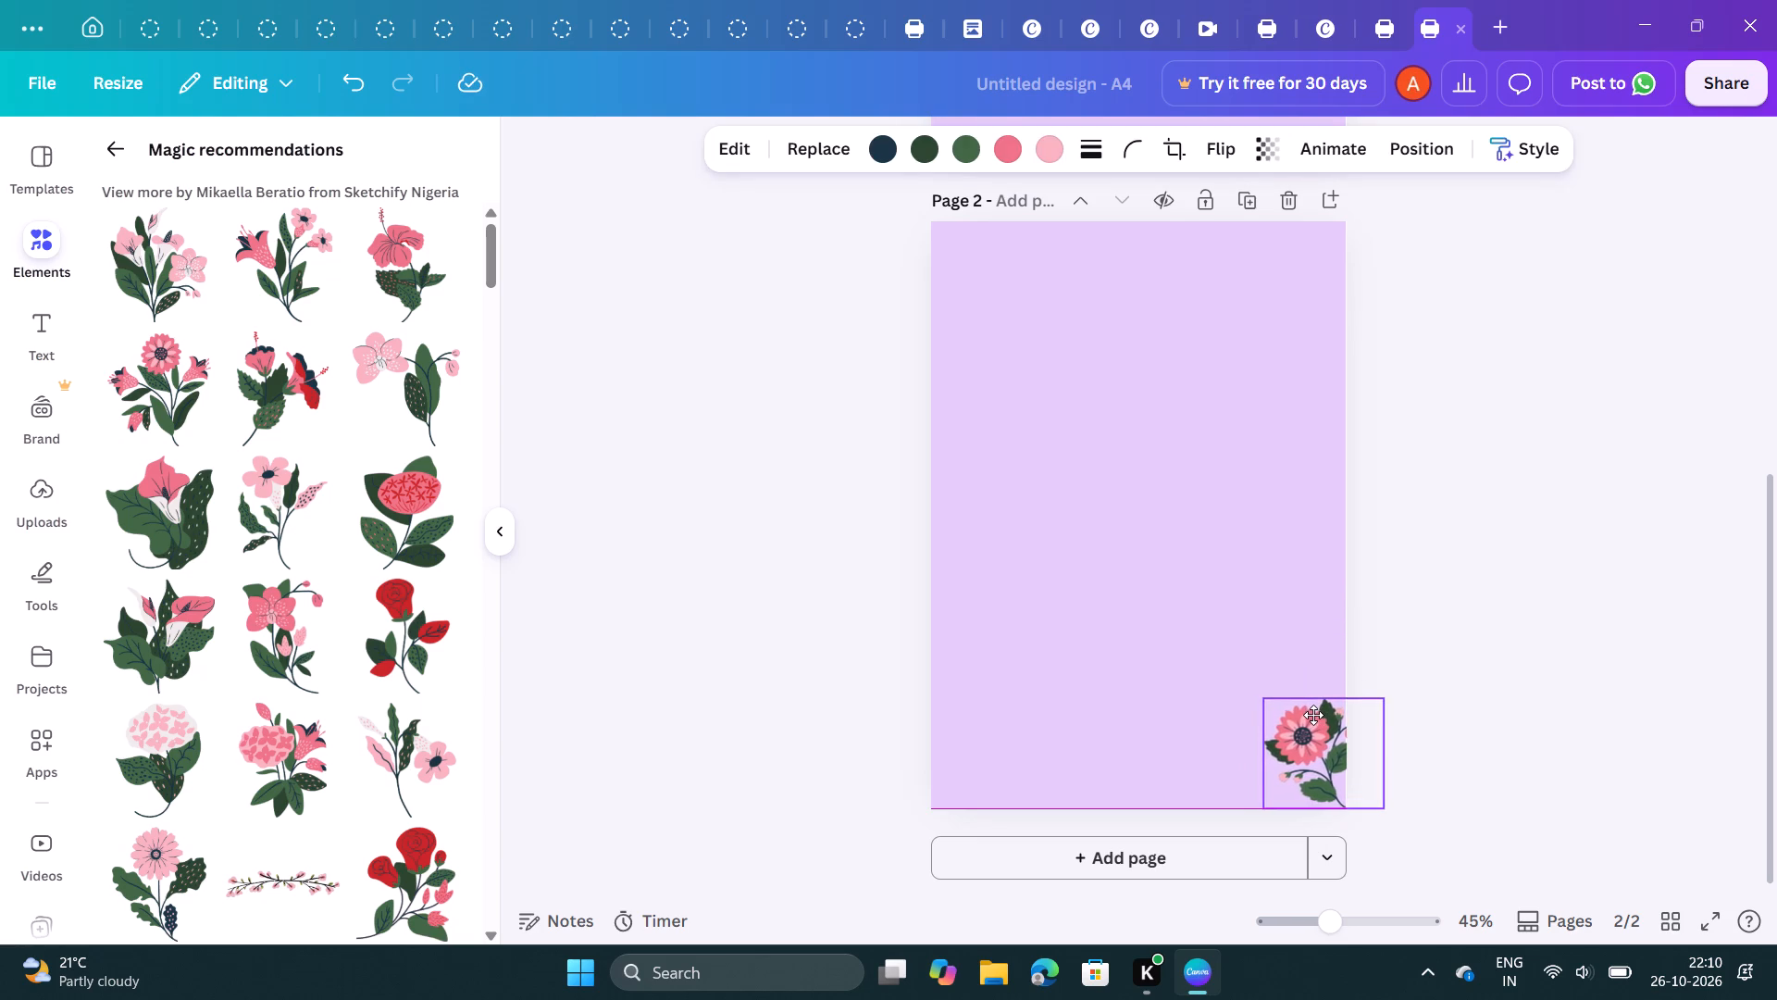
drag(1313, 715, 1309, 718)
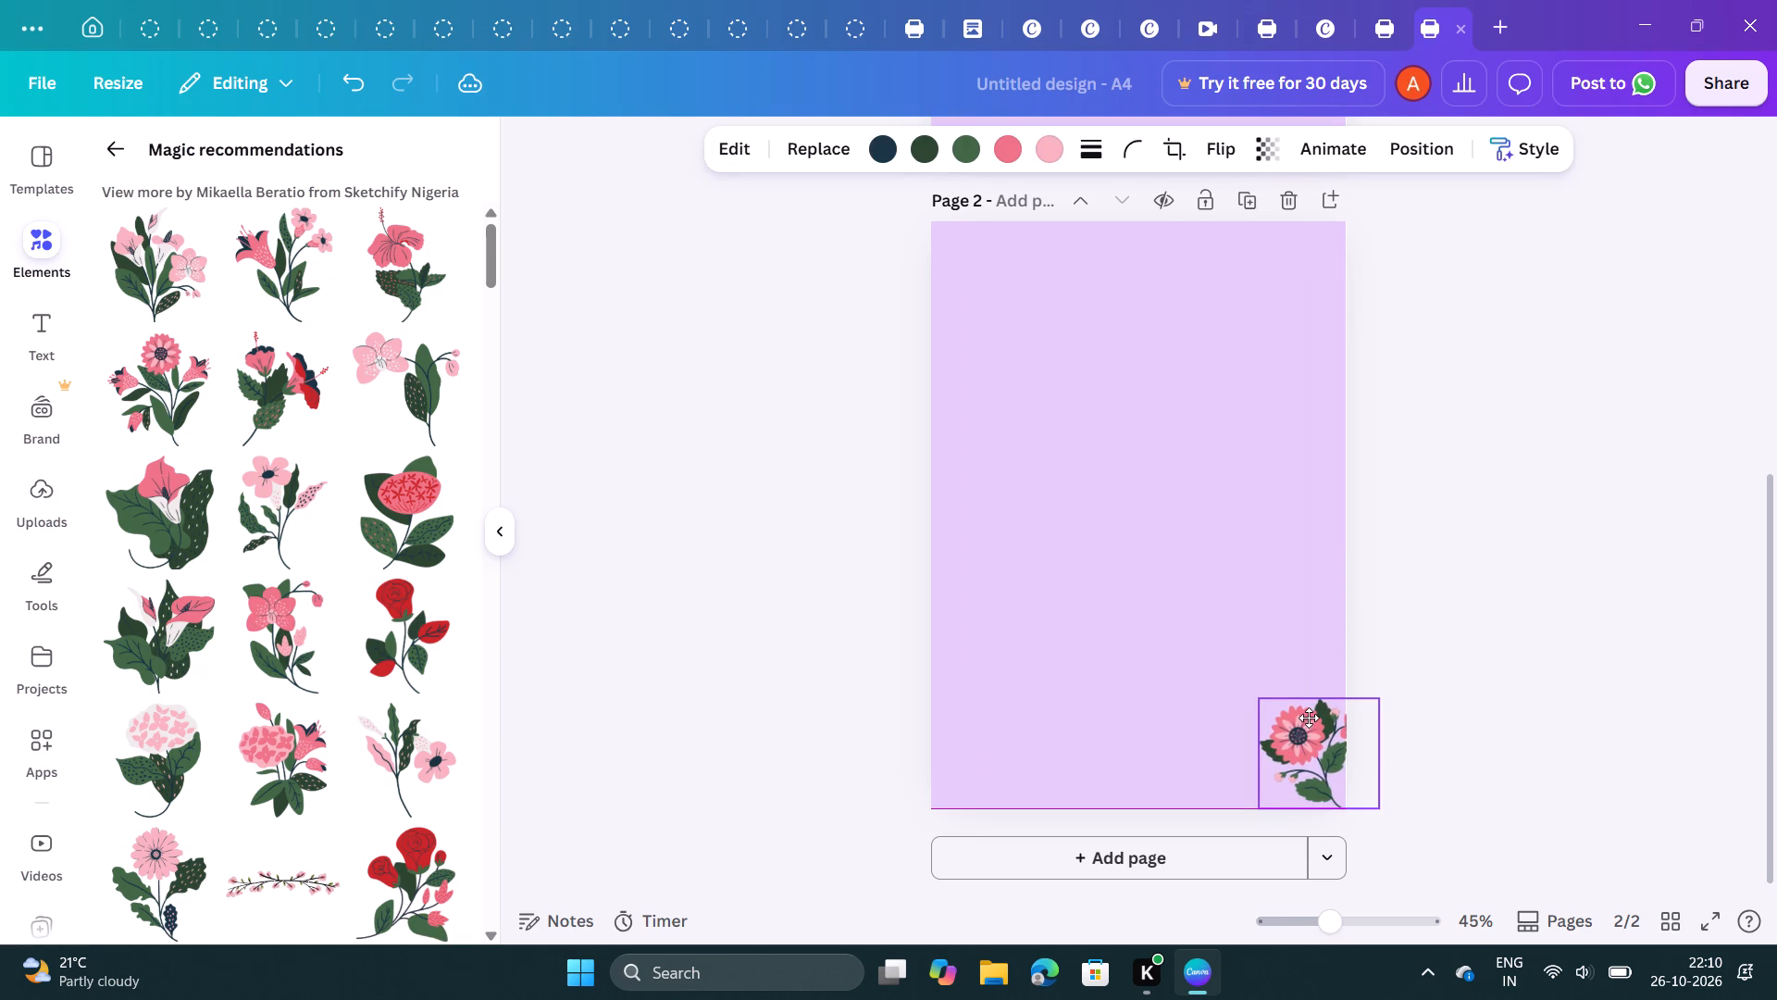
drag(1309, 718, 1309, 720)
click(1448, 598)
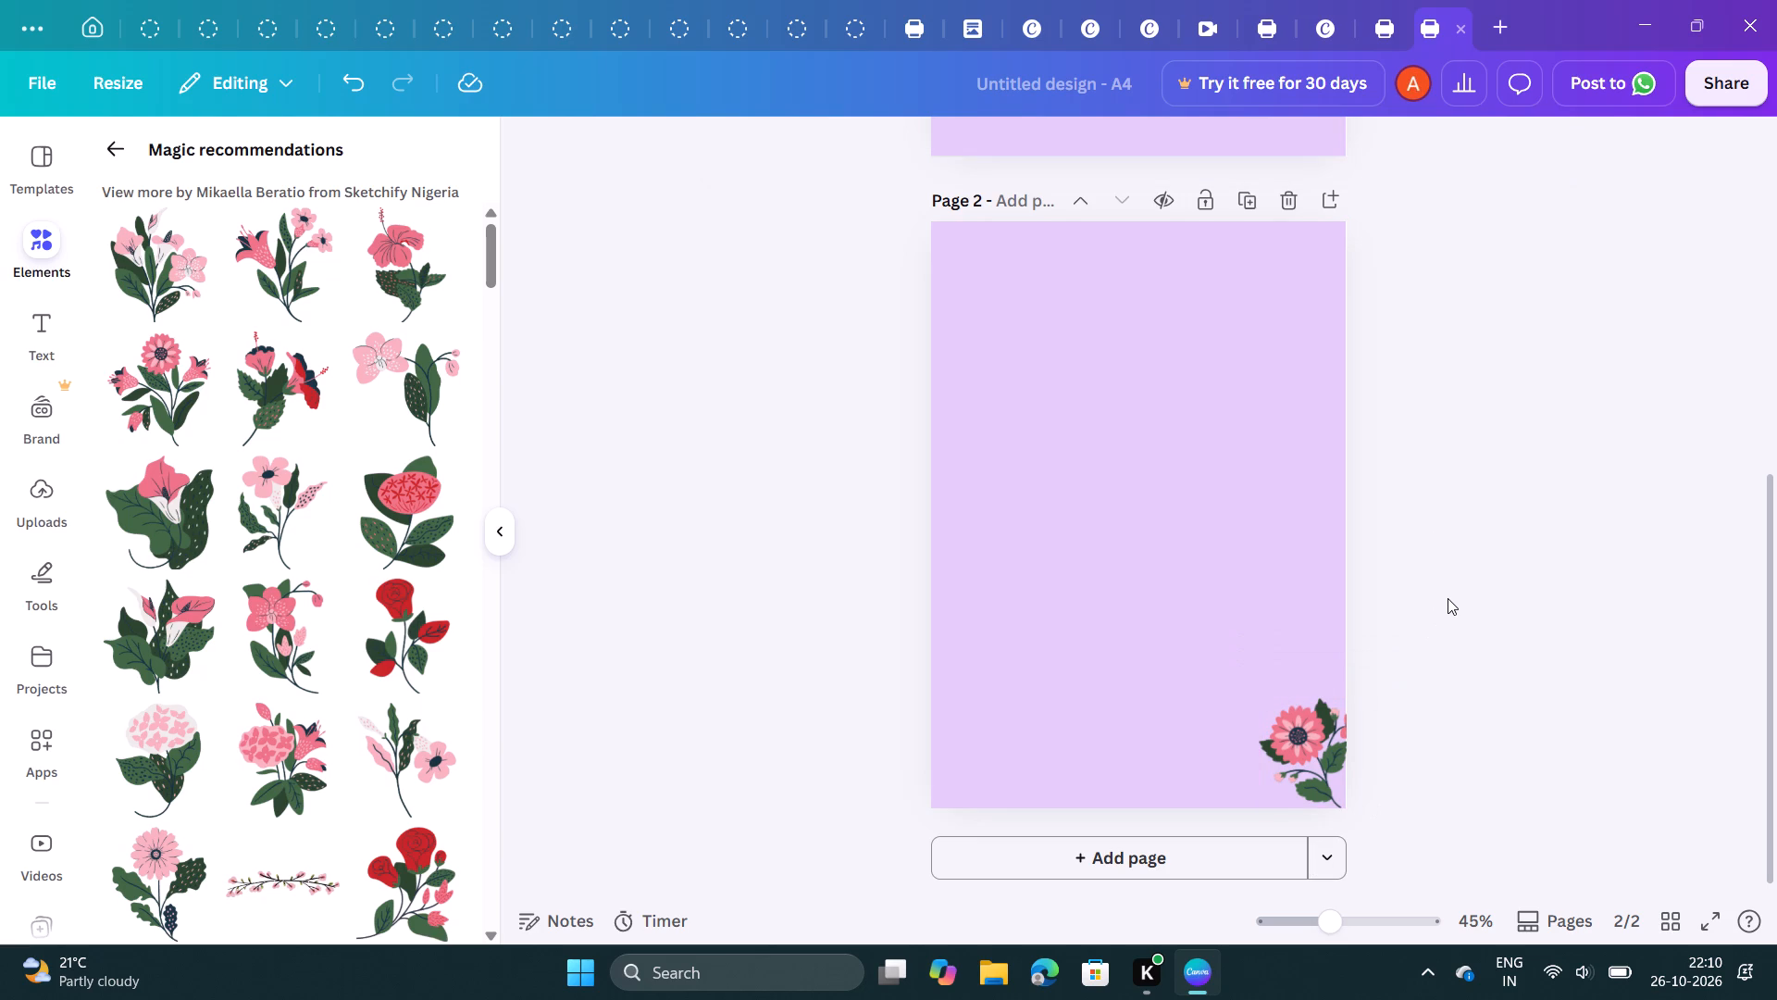
Duplicate the corner flower and place the copy in page 2's bottom-left corner, level with the original and partly past the left edge.
click(1329, 739)
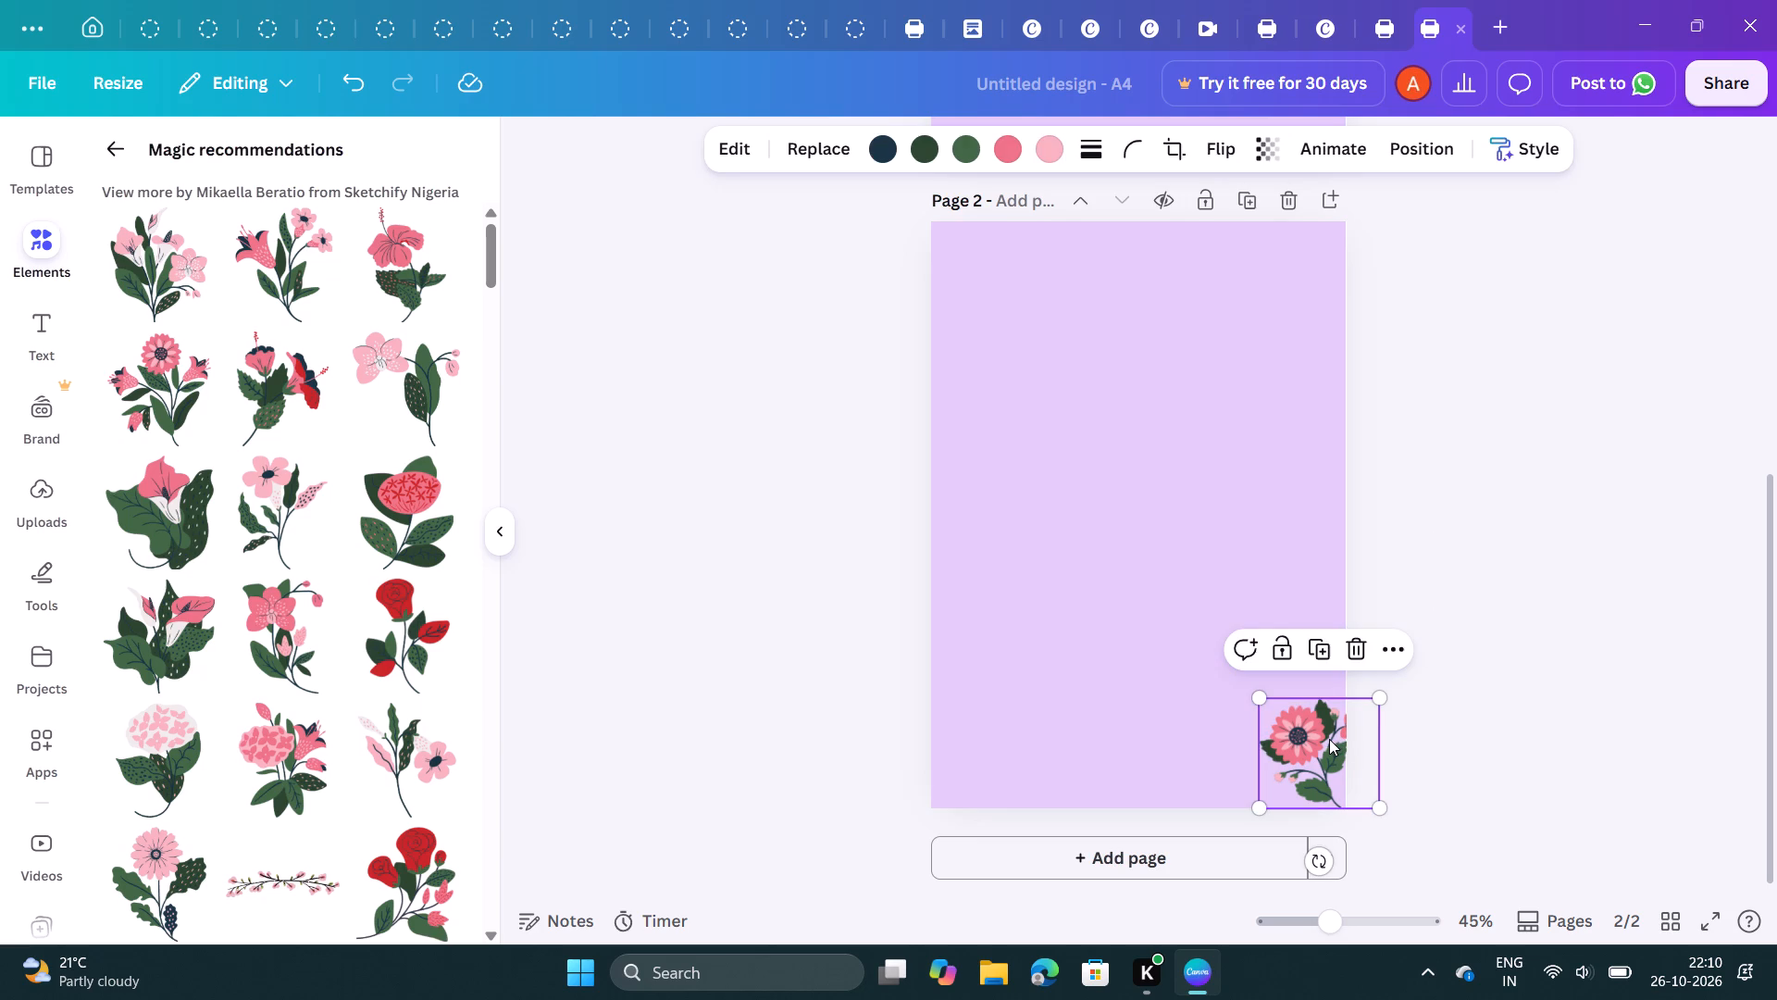
click(1323, 647)
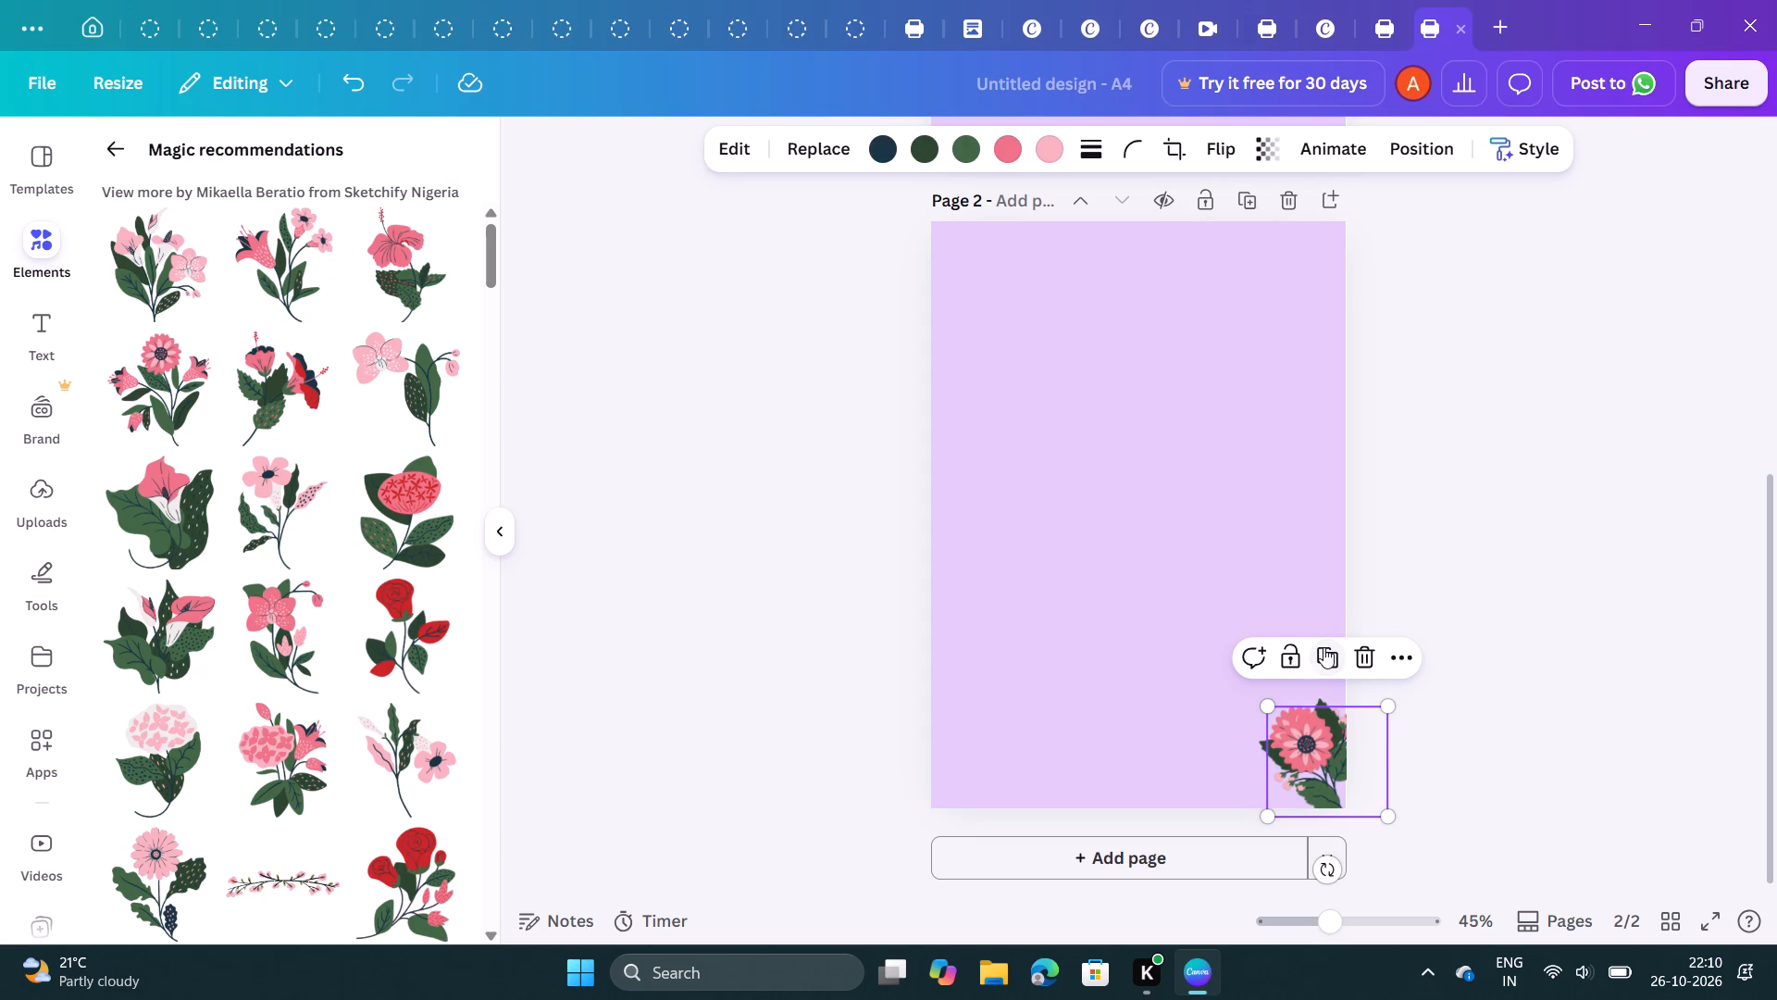
drag(1320, 735, 952, 731)
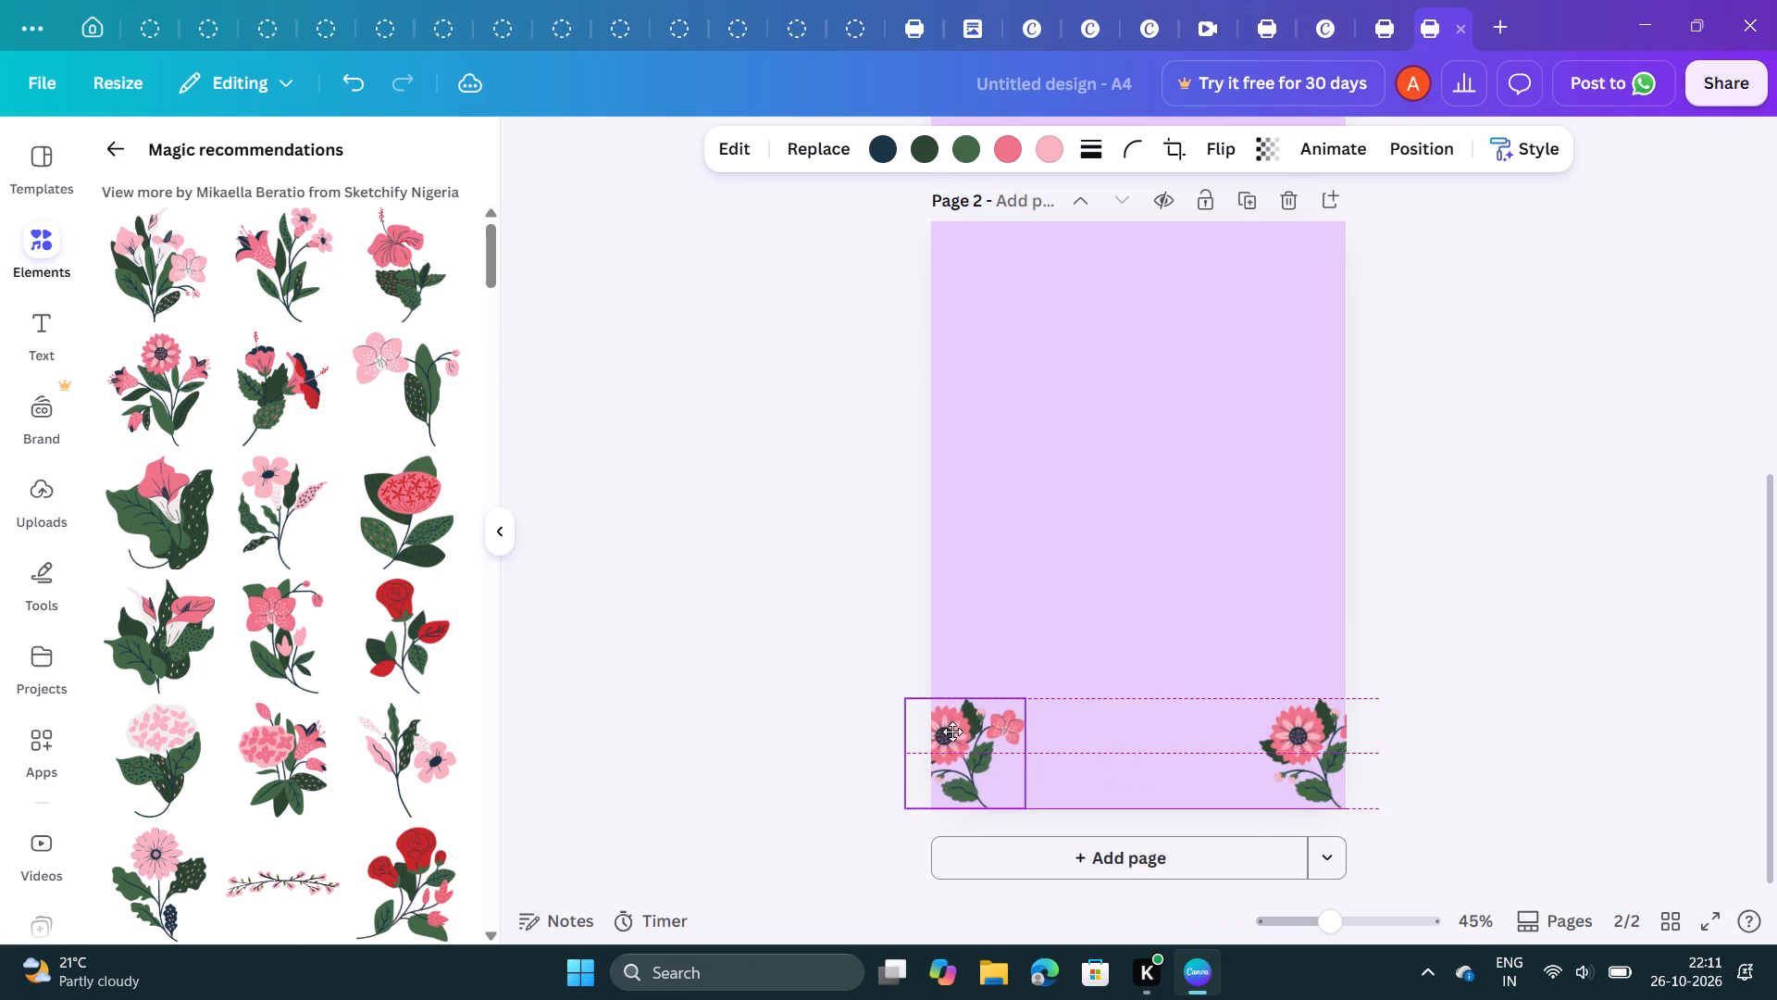
drag(952, 731, 921, 733)
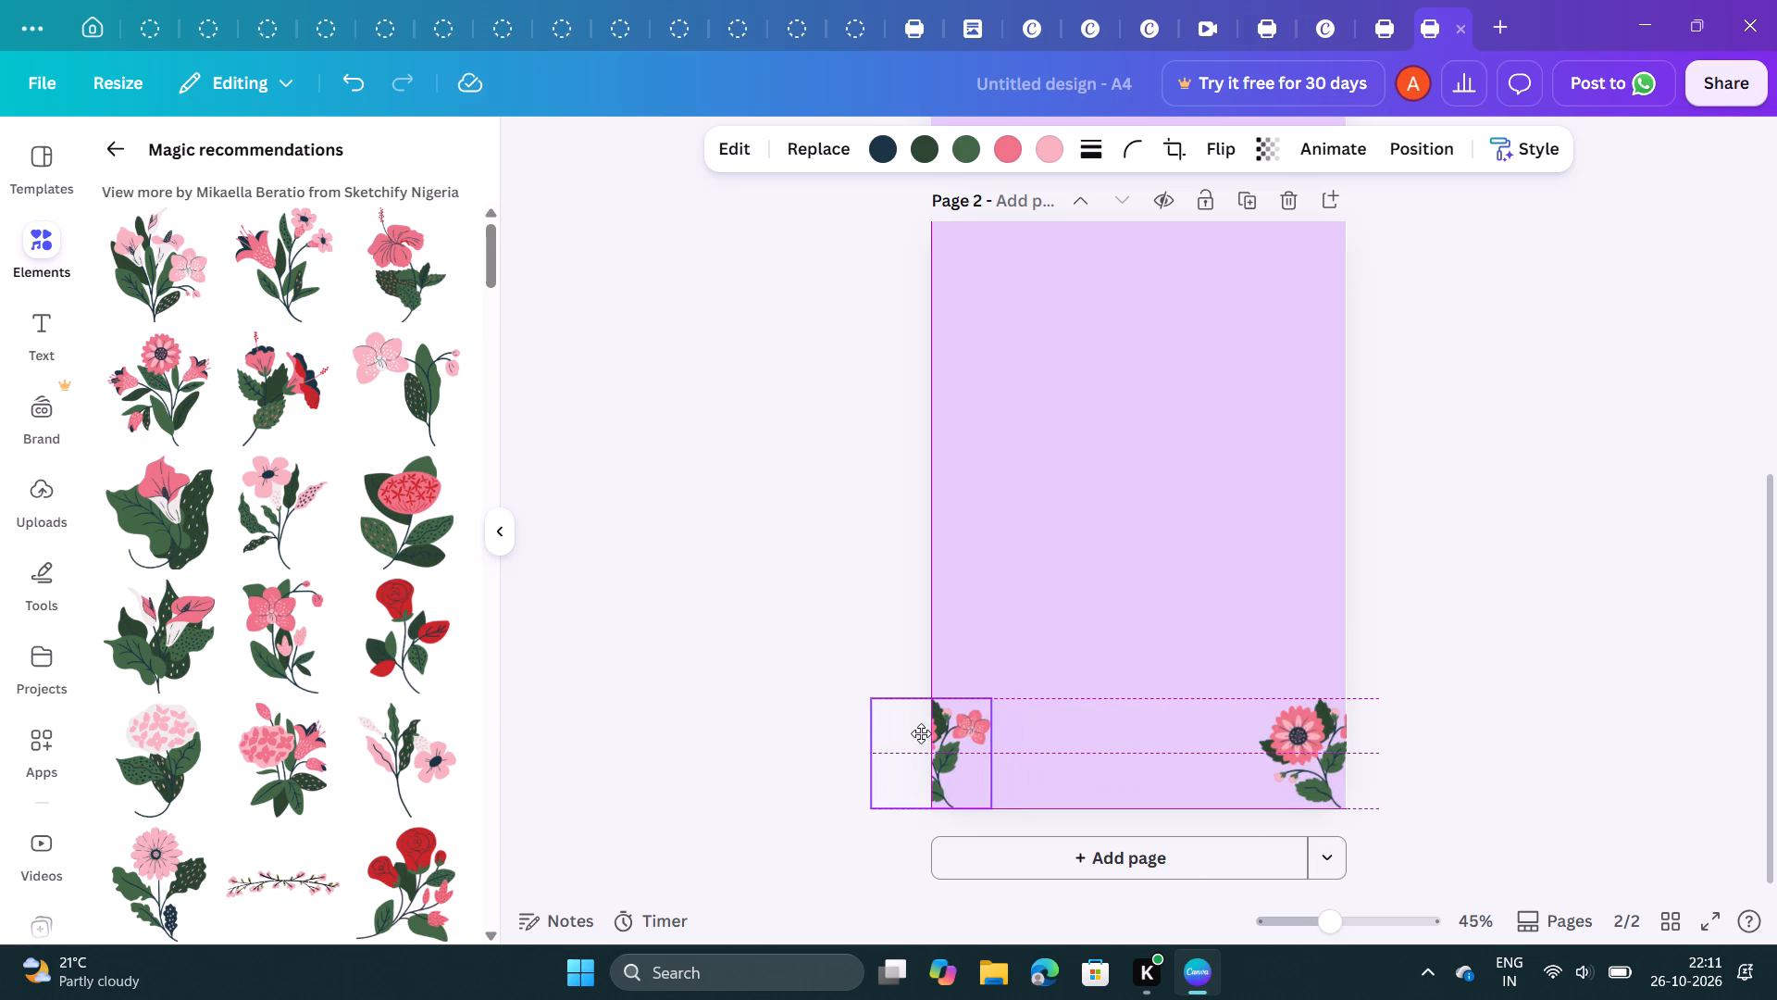
drag(921, 733, 929, 744)
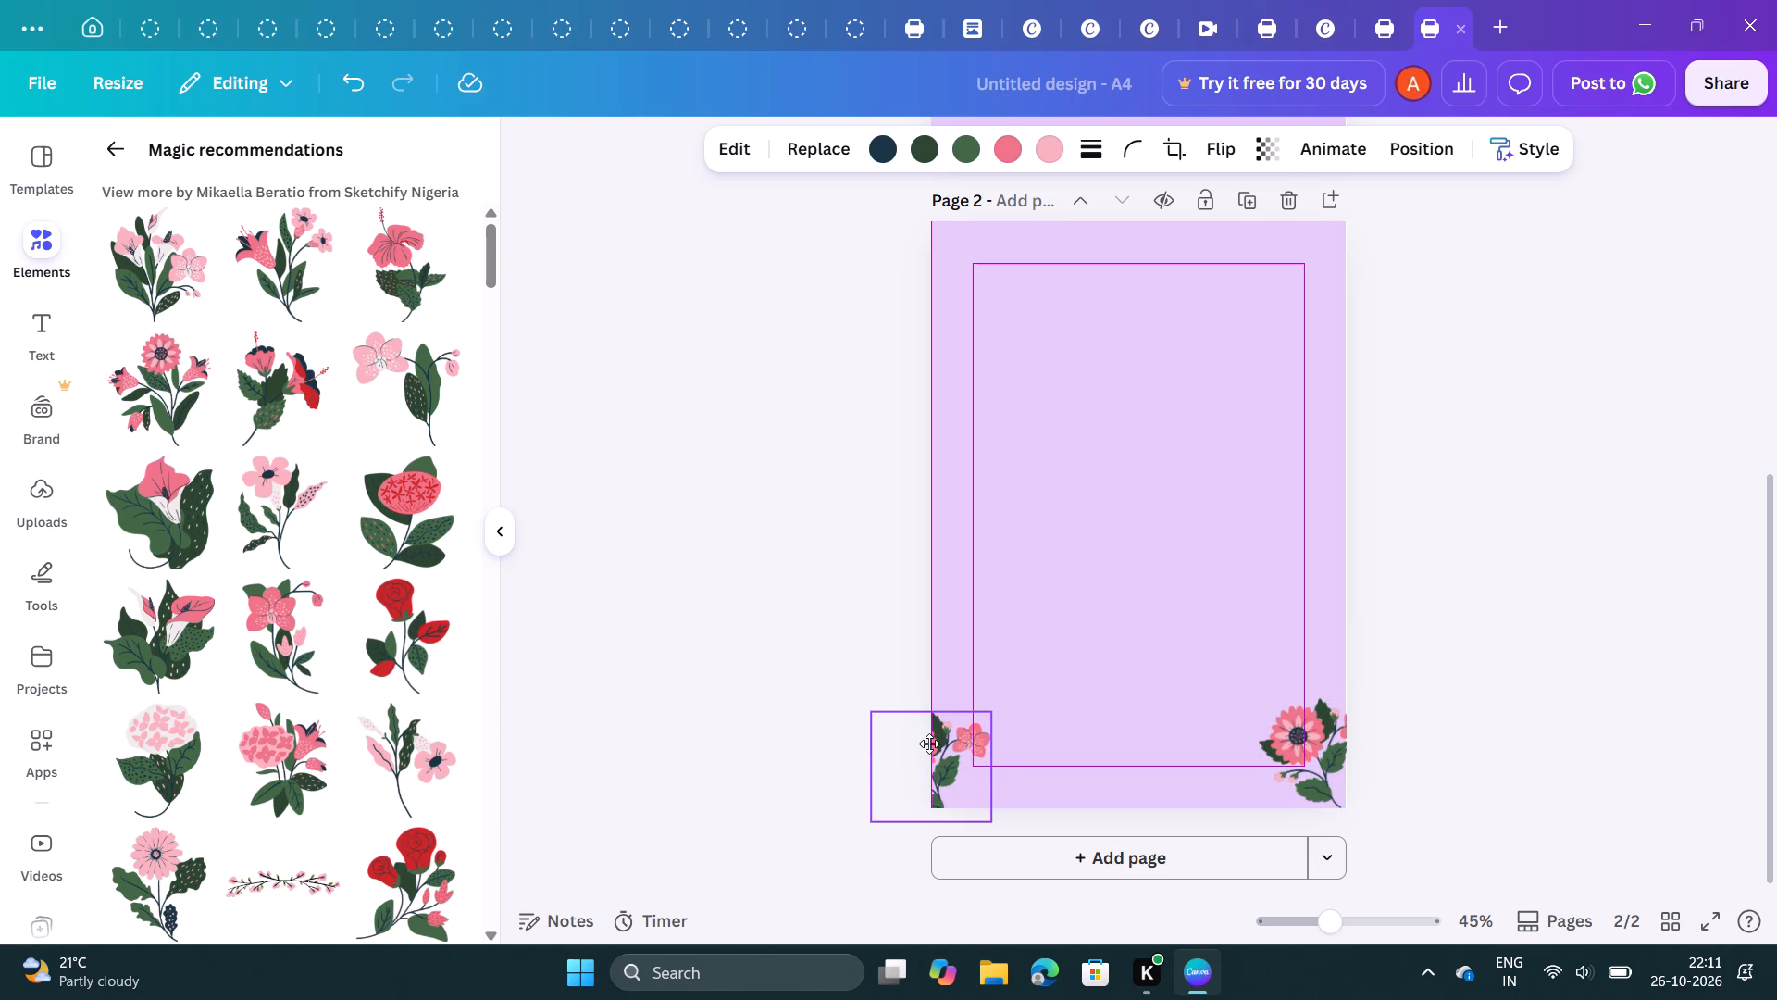
drag(929, 744, 917, 733)
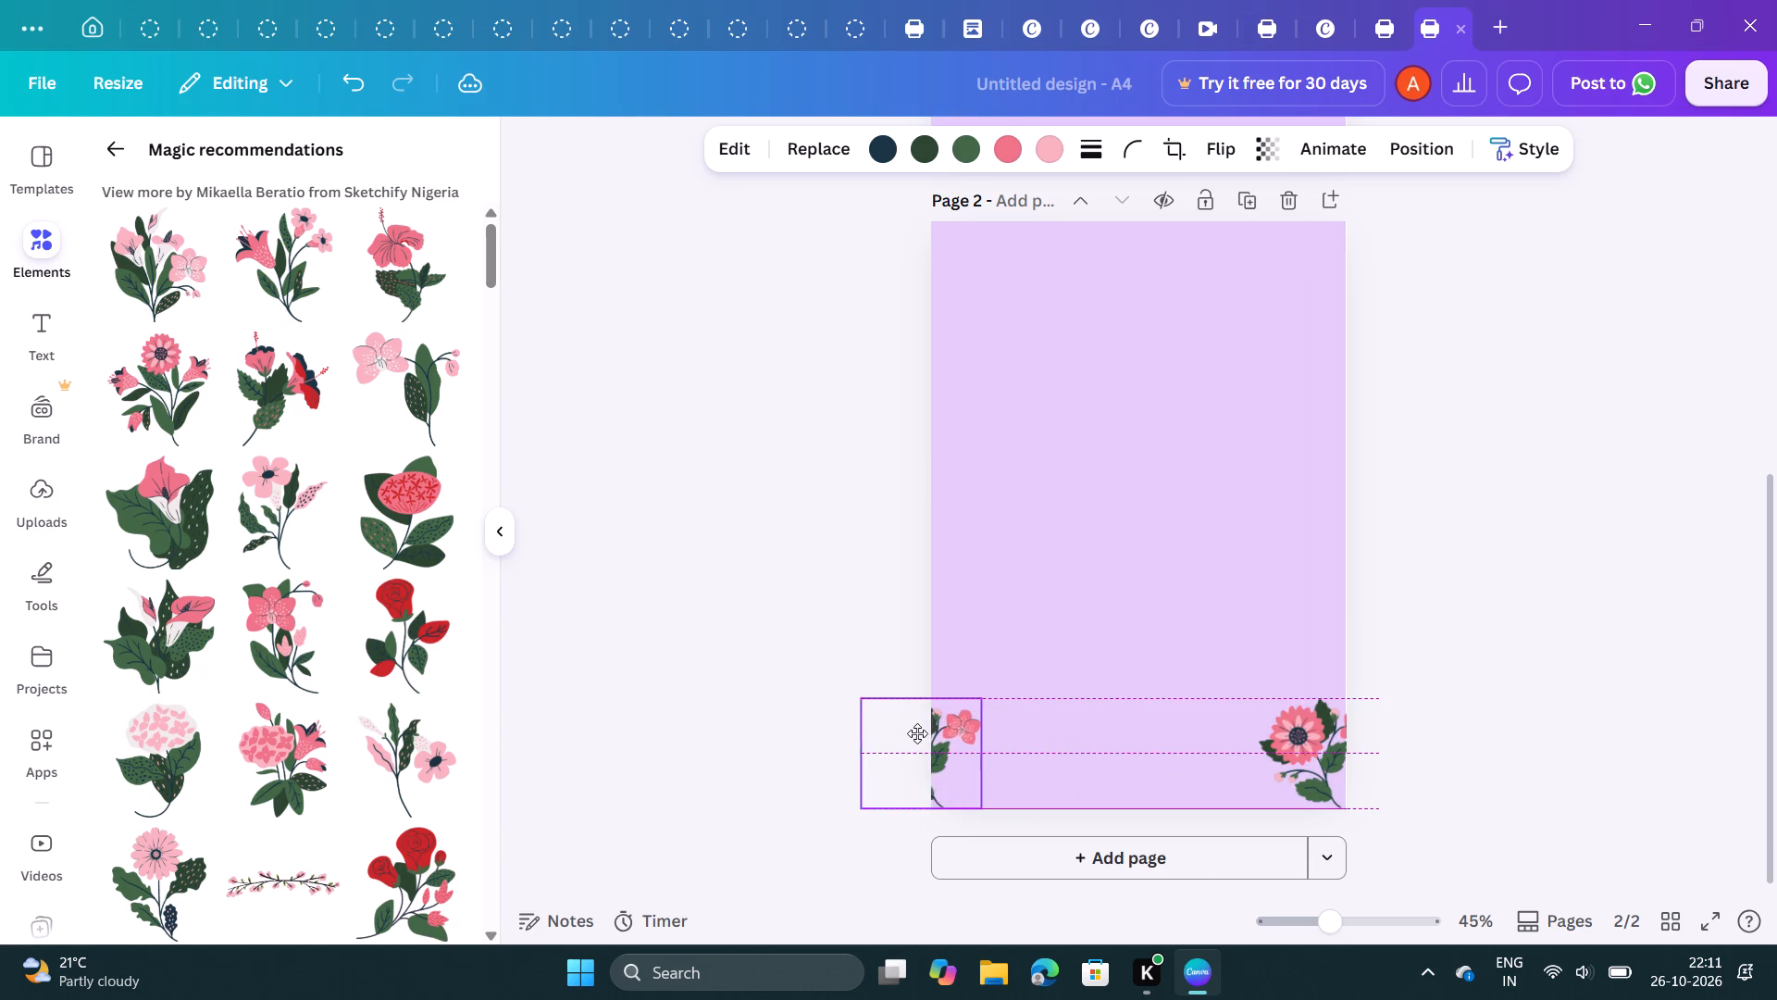
drag(917, 733, 933, 733)
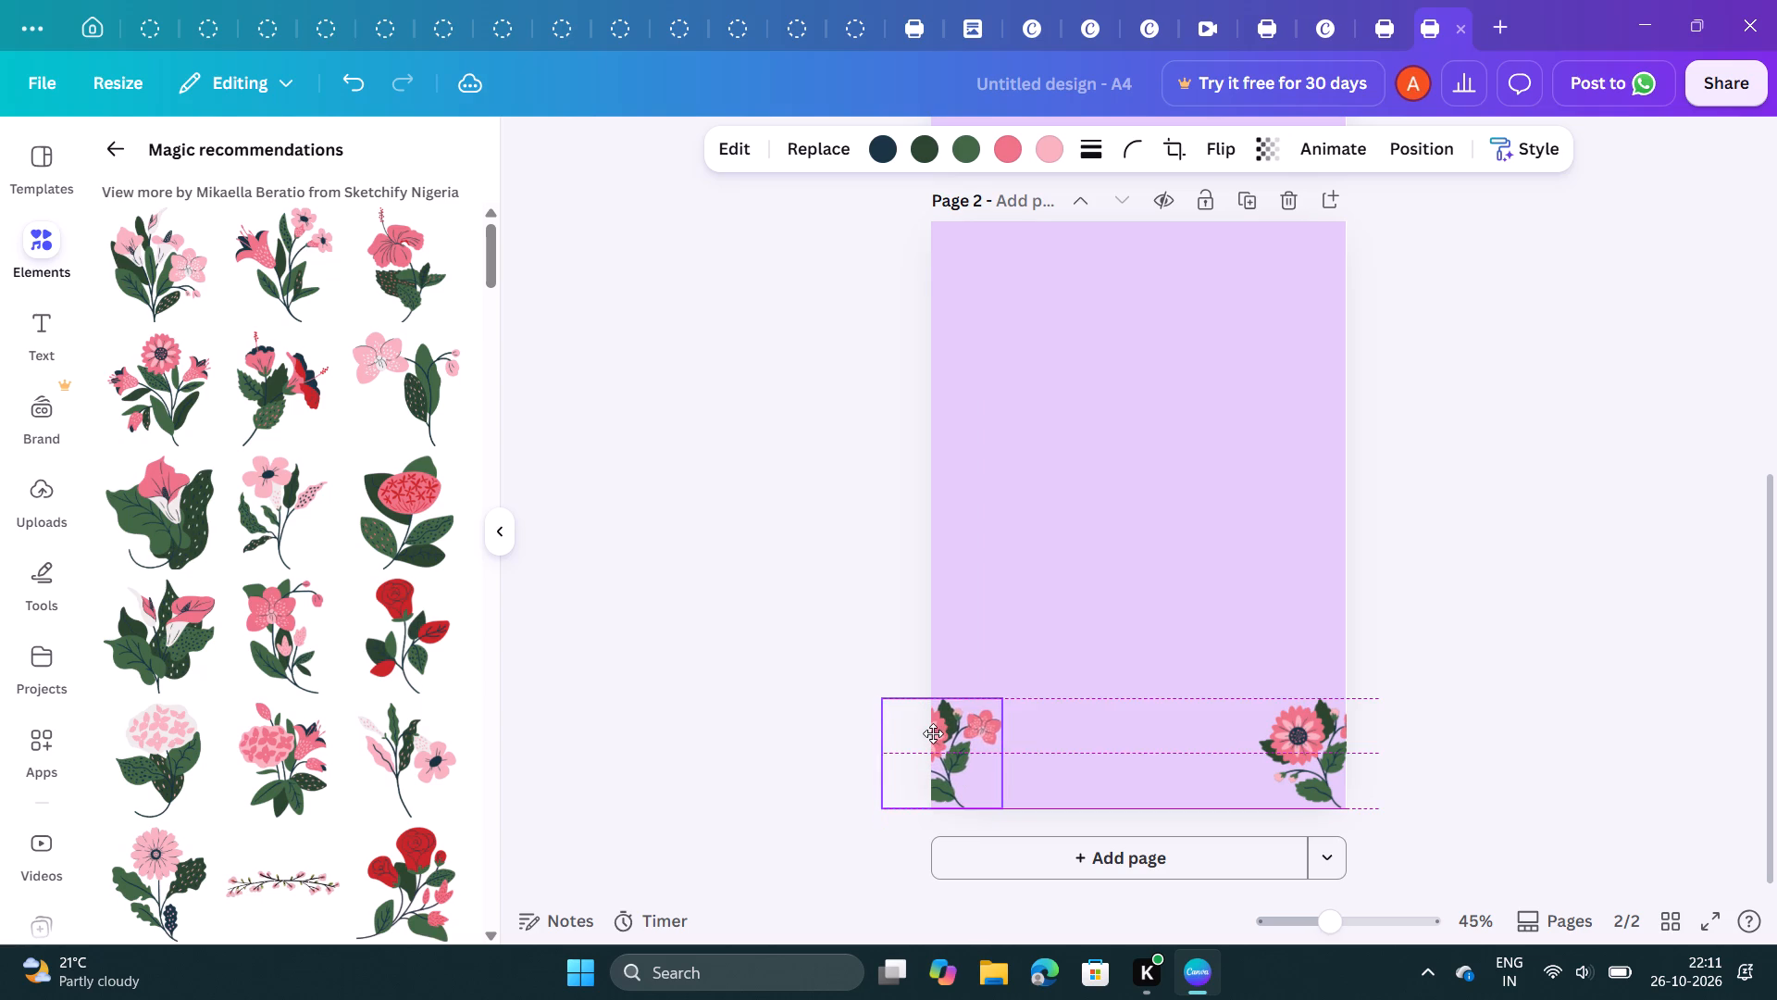
drag(933, 733, 932, 733)
click(825, 579)
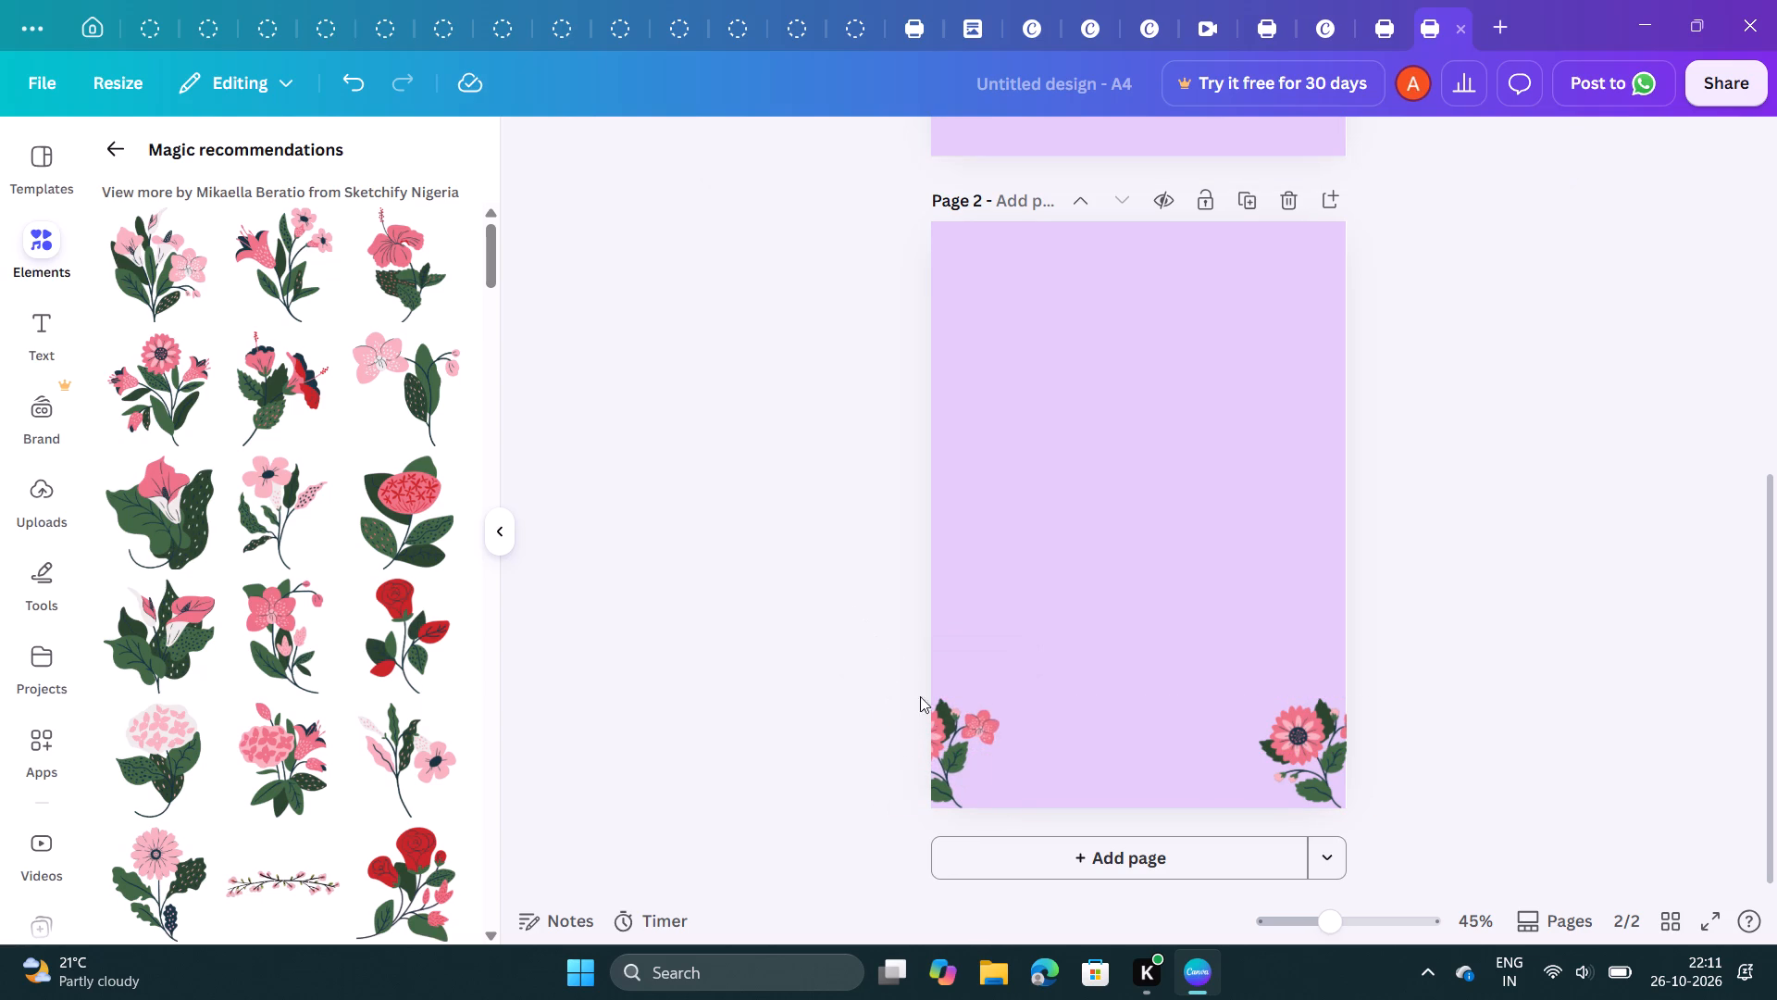
Move the duplicated flower up to page 2's top-left corner, flush with the top edge and partly past the left edge.
drag(931, 717, 877, 304)
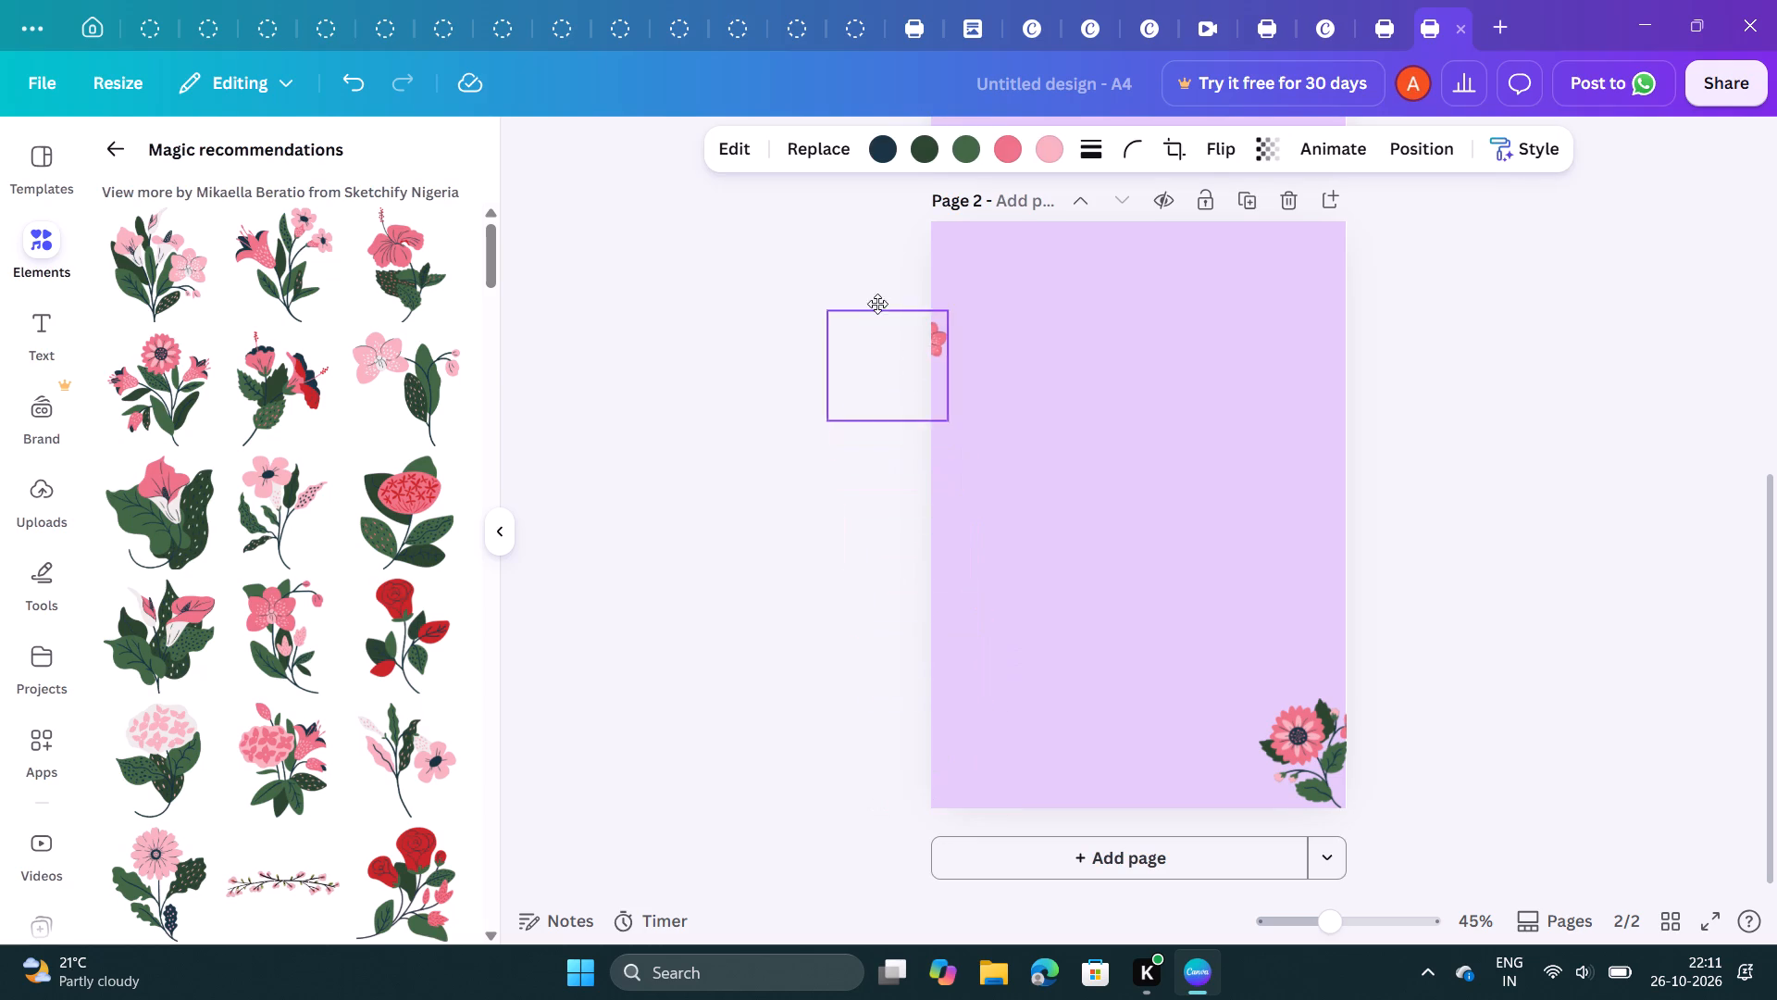
drag(877, 304, 912, 245)
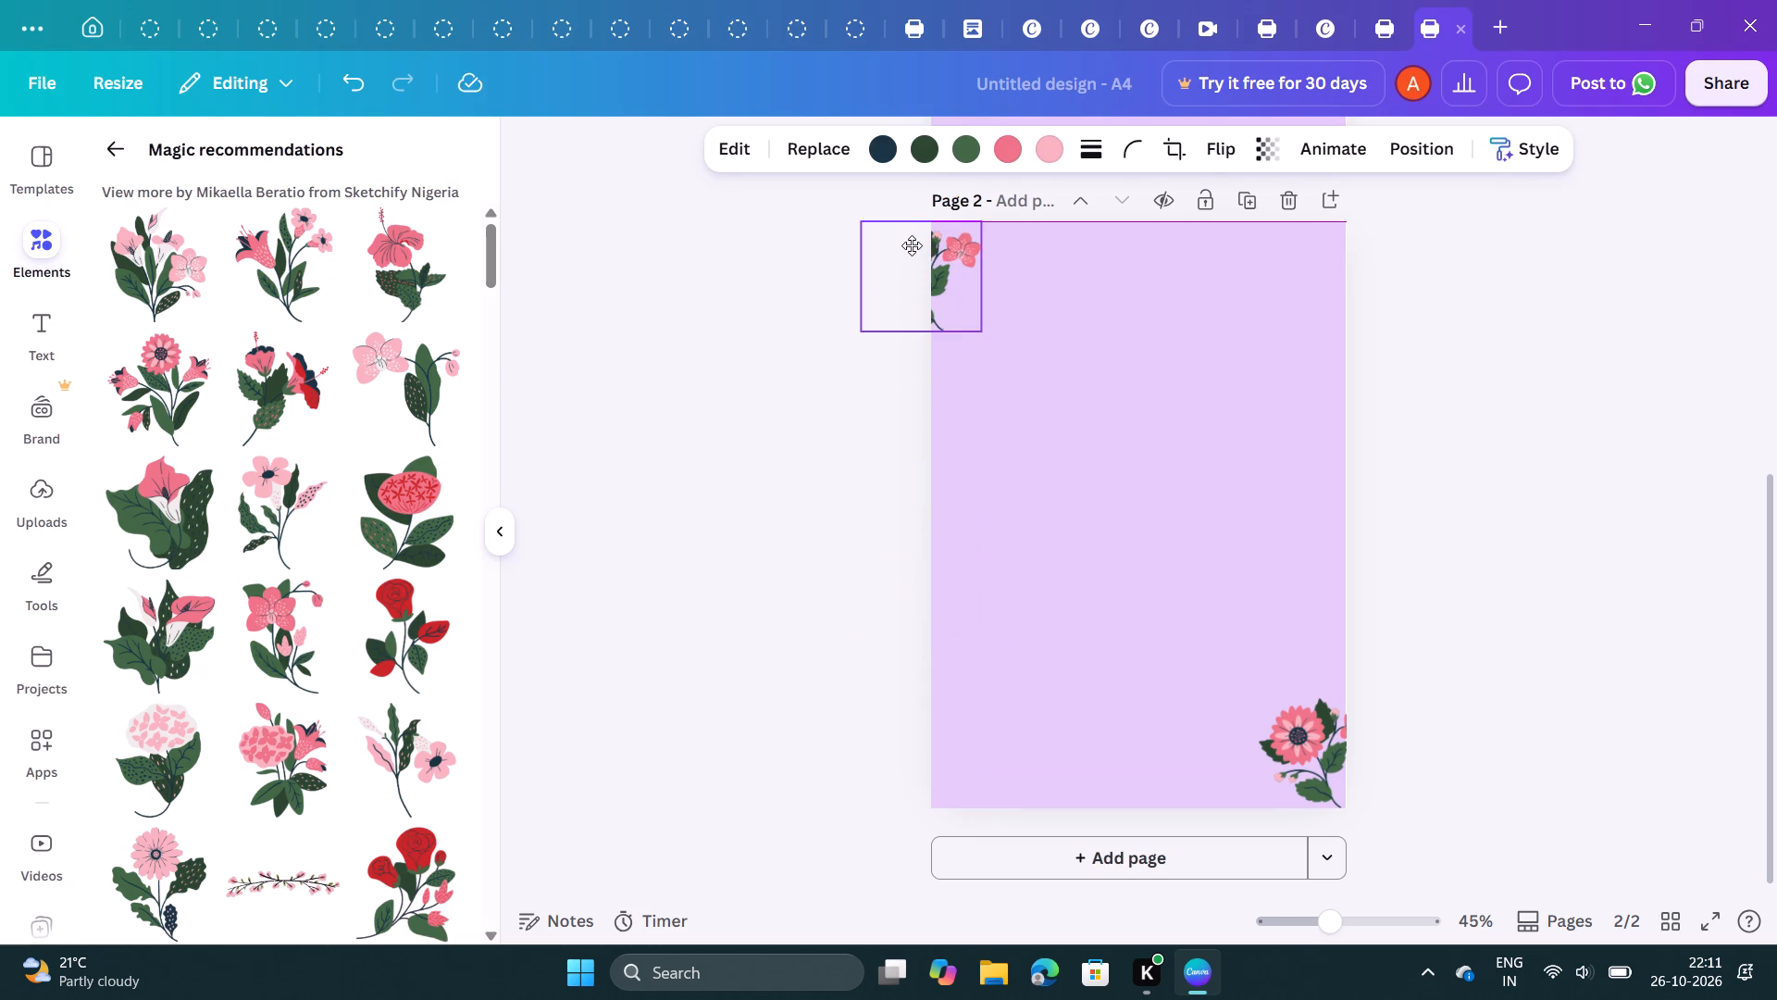
drag(912, 245, 912, 237)
drag(912, 237, 913, 237)
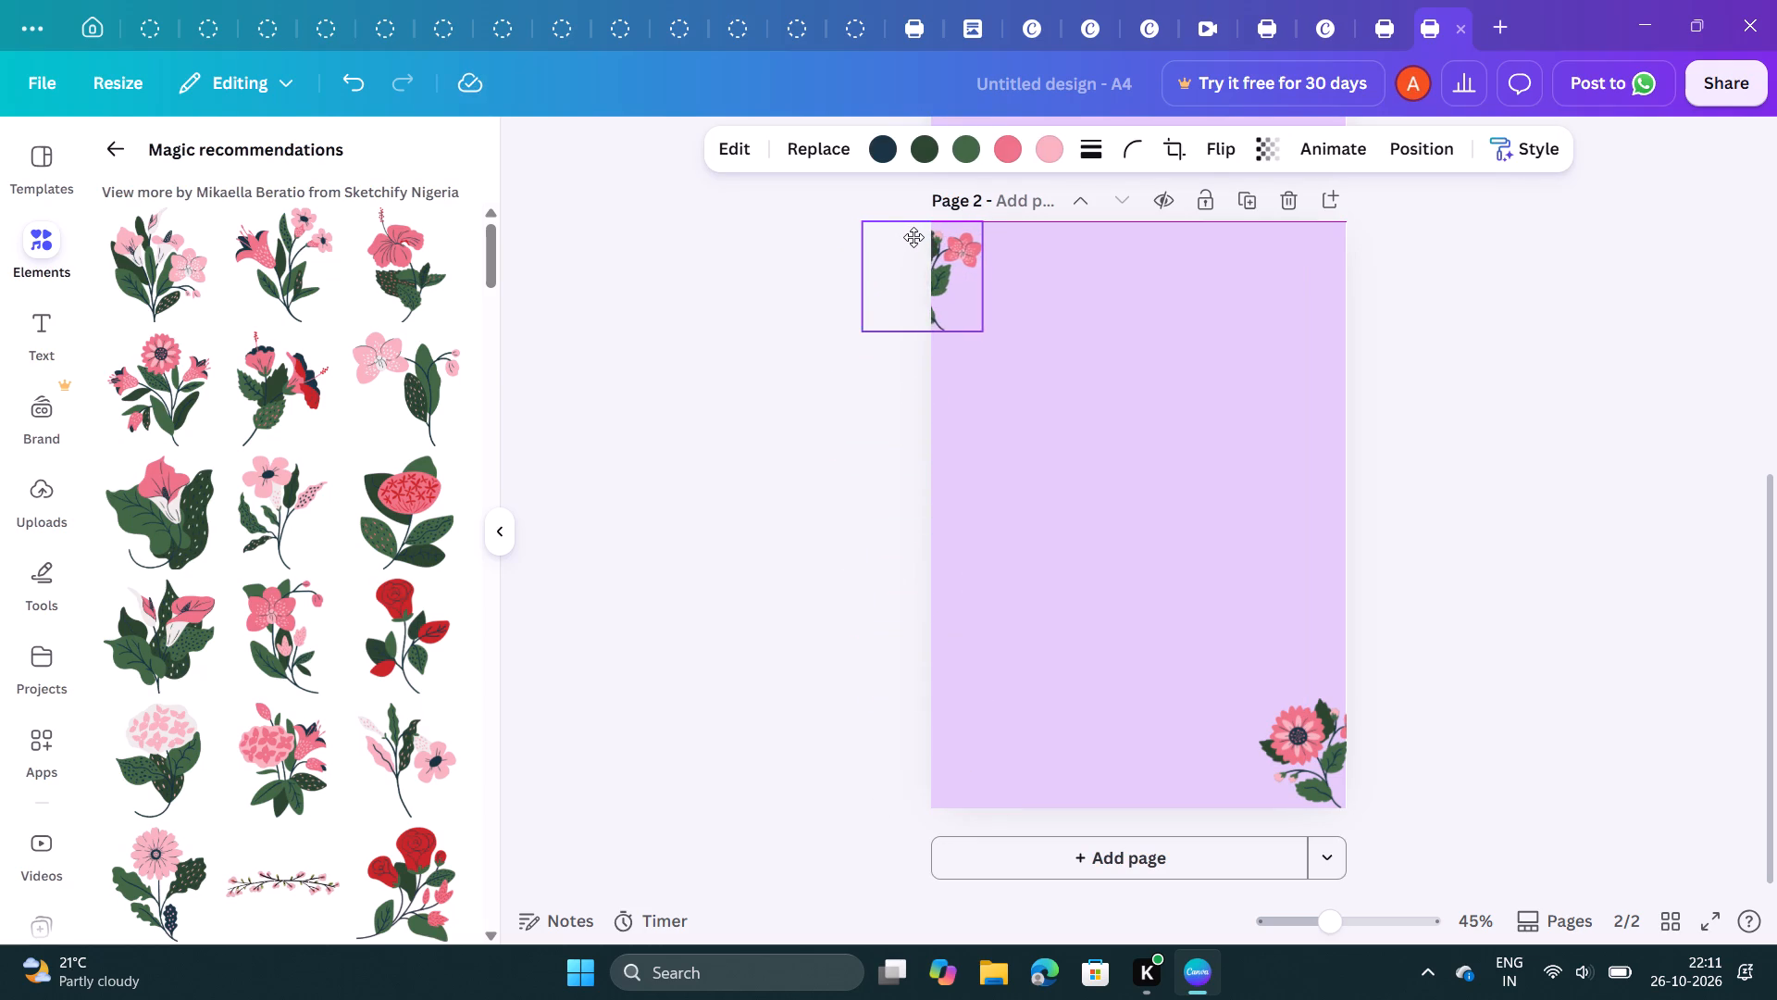
drag(913, 237, 924, 237)
click(800, 292)
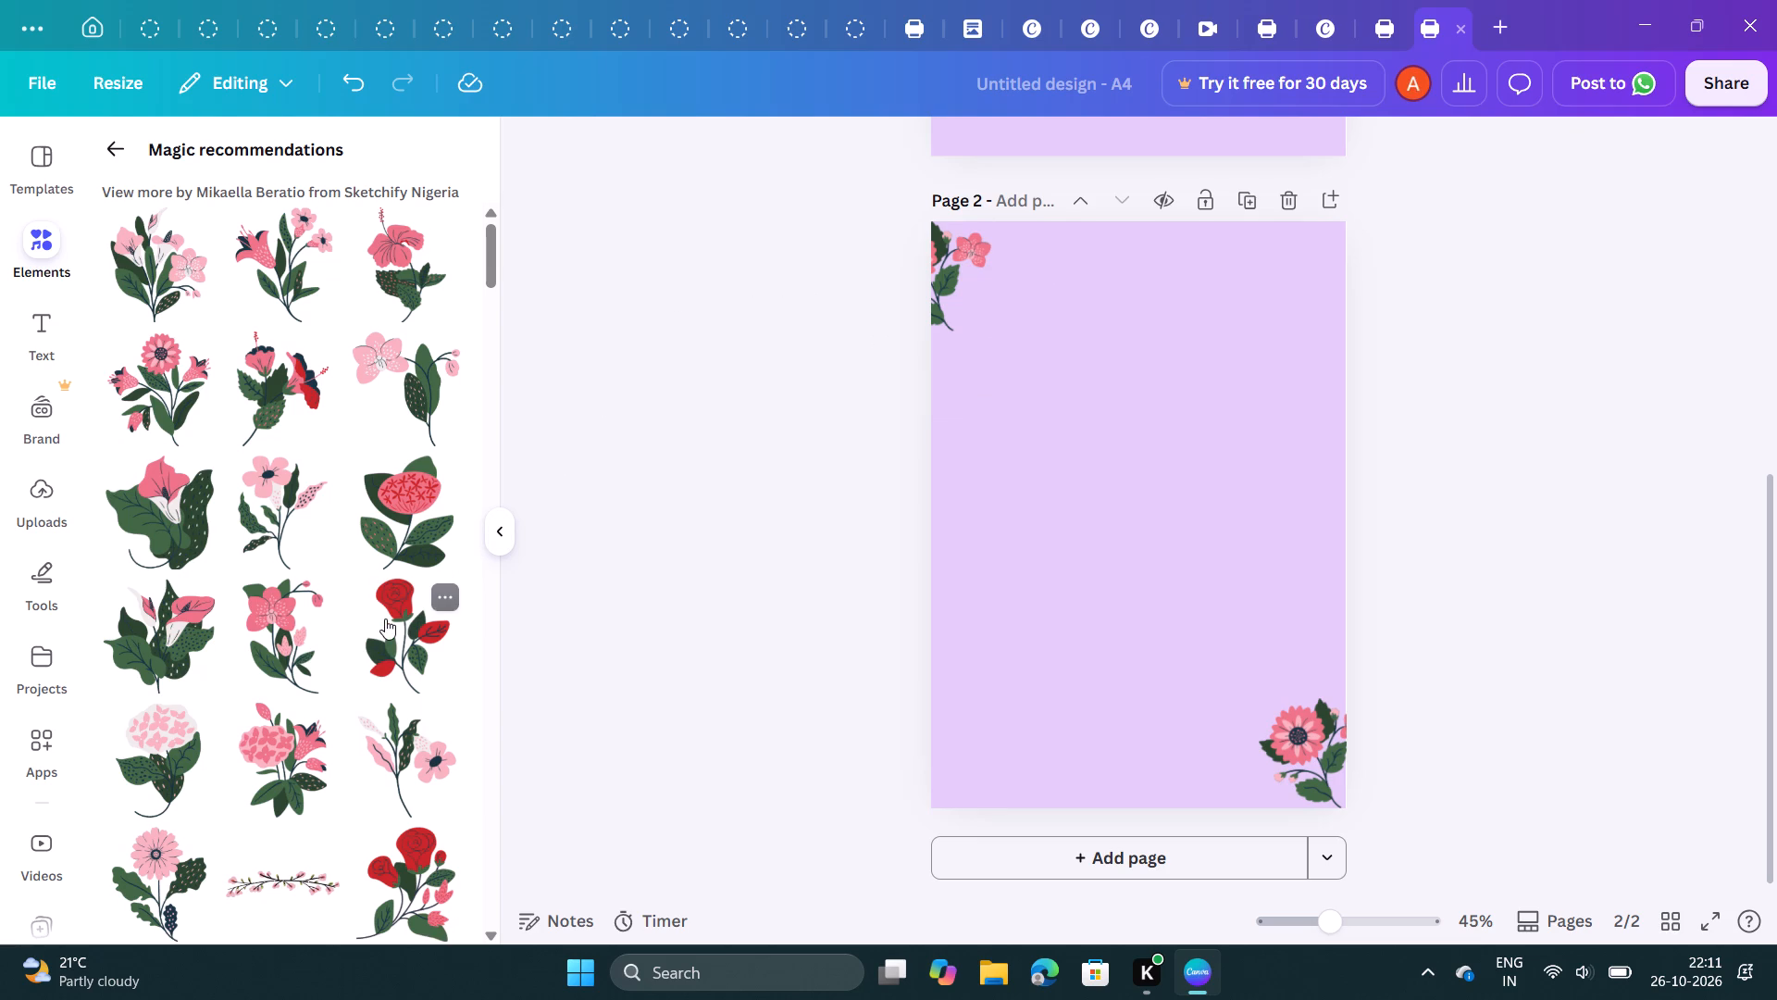
Add the graphic with two pink daisy-like flowers, a small blossom and dark green leaves from the Magic recommendations to page 2.
scroll(385, 619, down, 3)
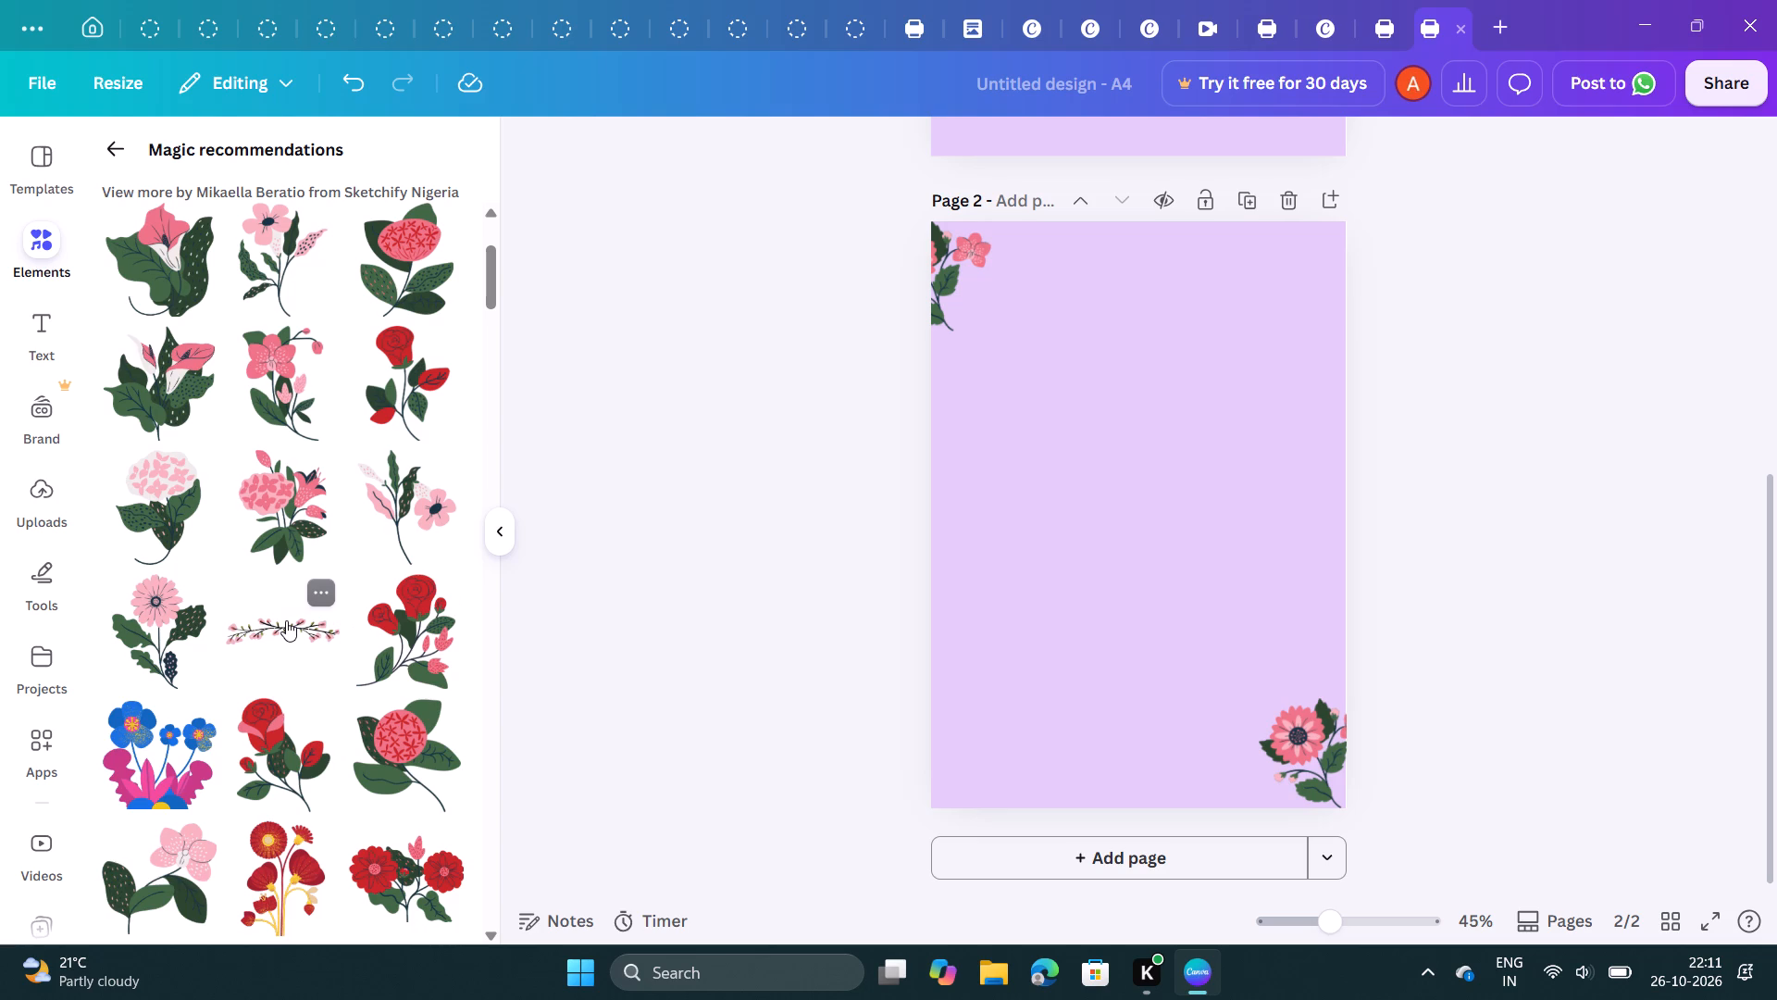
scroll(286, 620, down, 3)
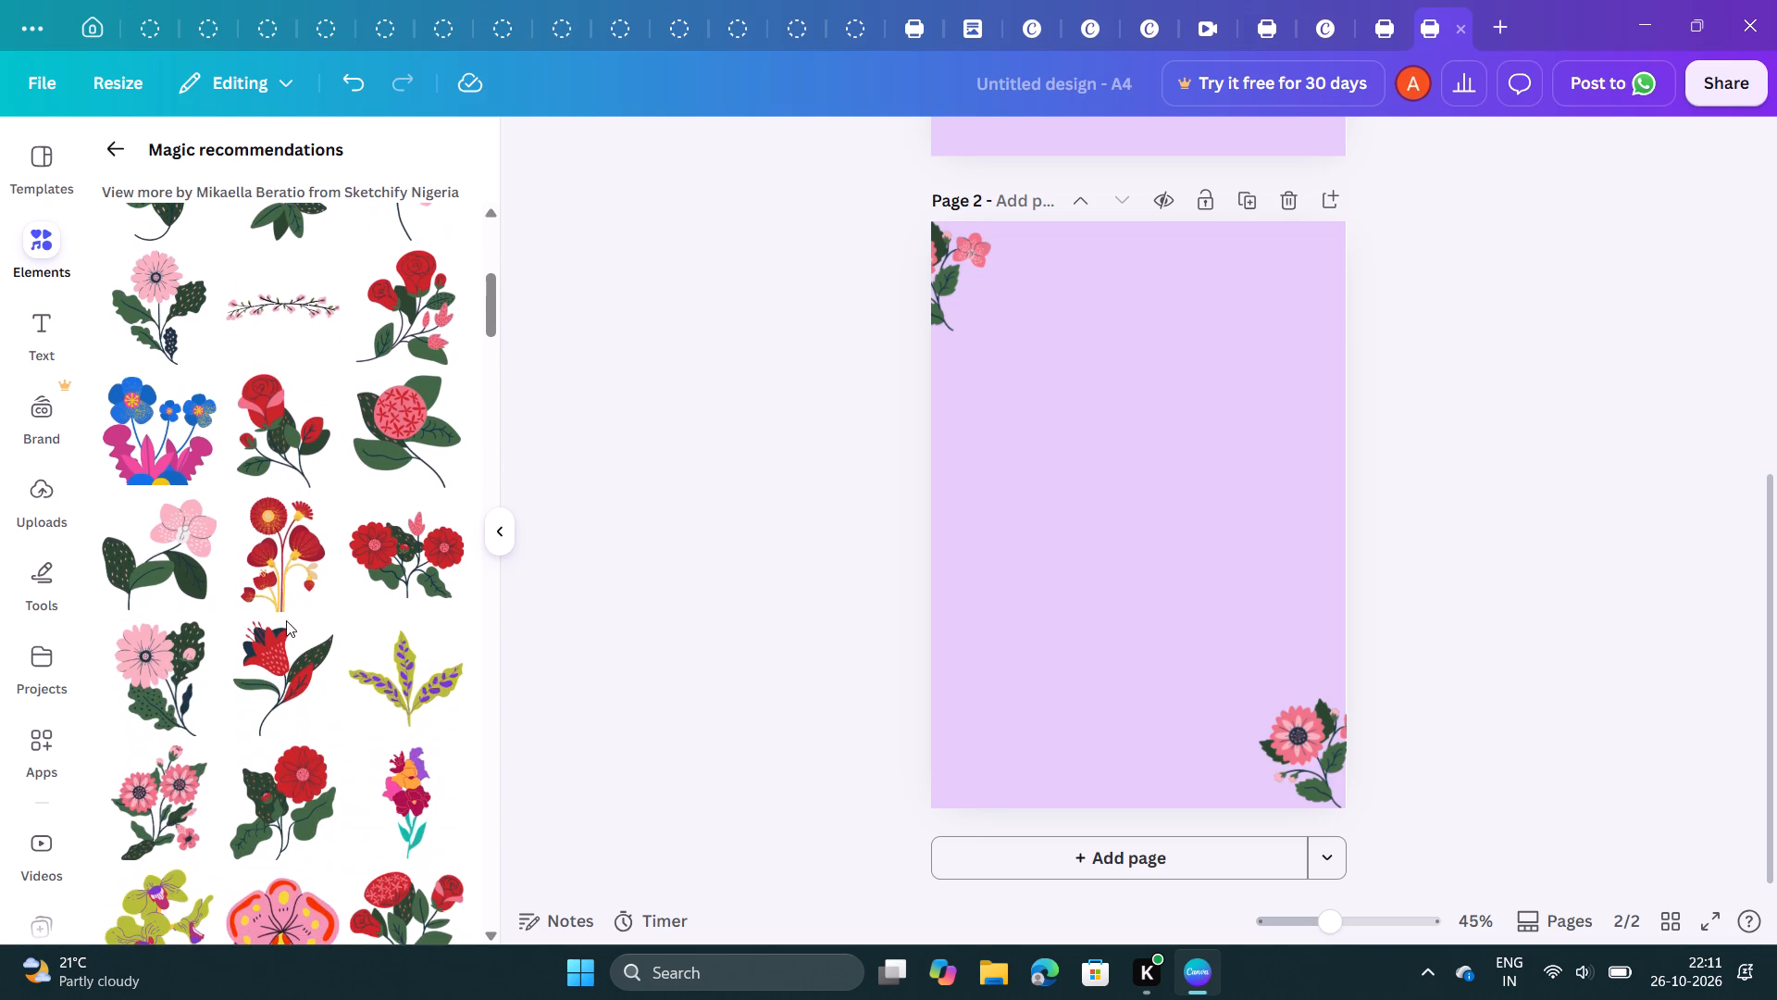
scroll(286, 620, down, 1)
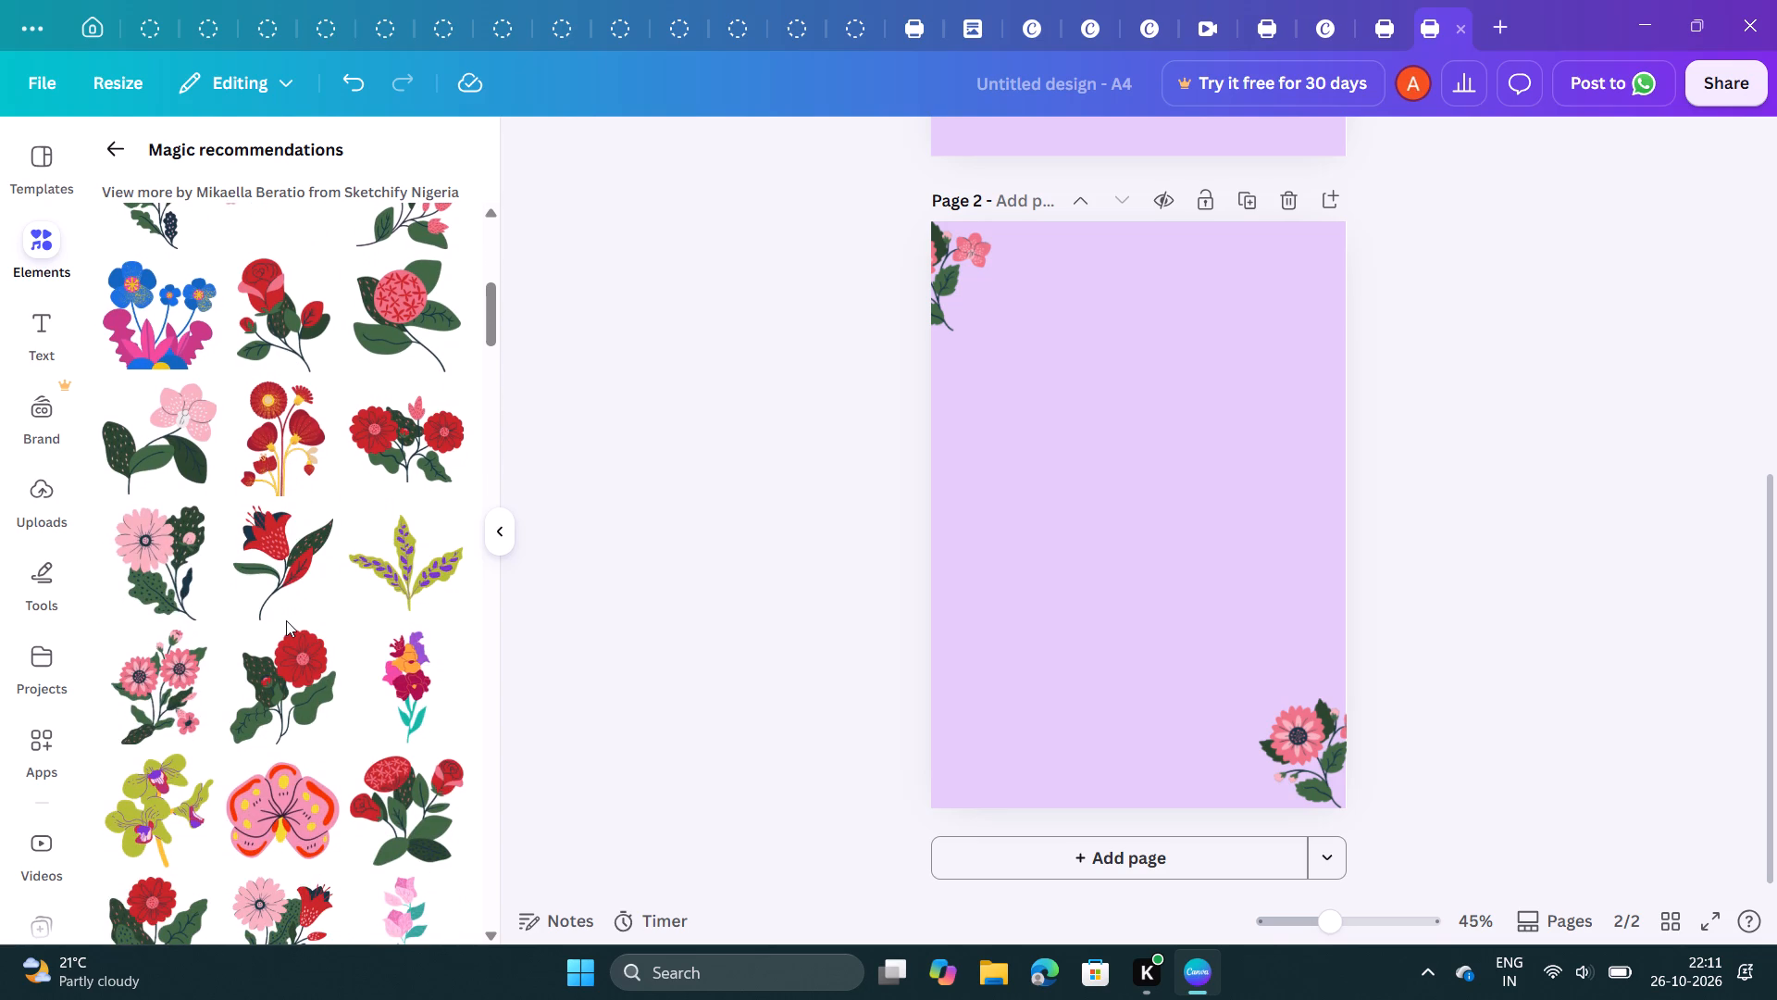
click(169, 719)
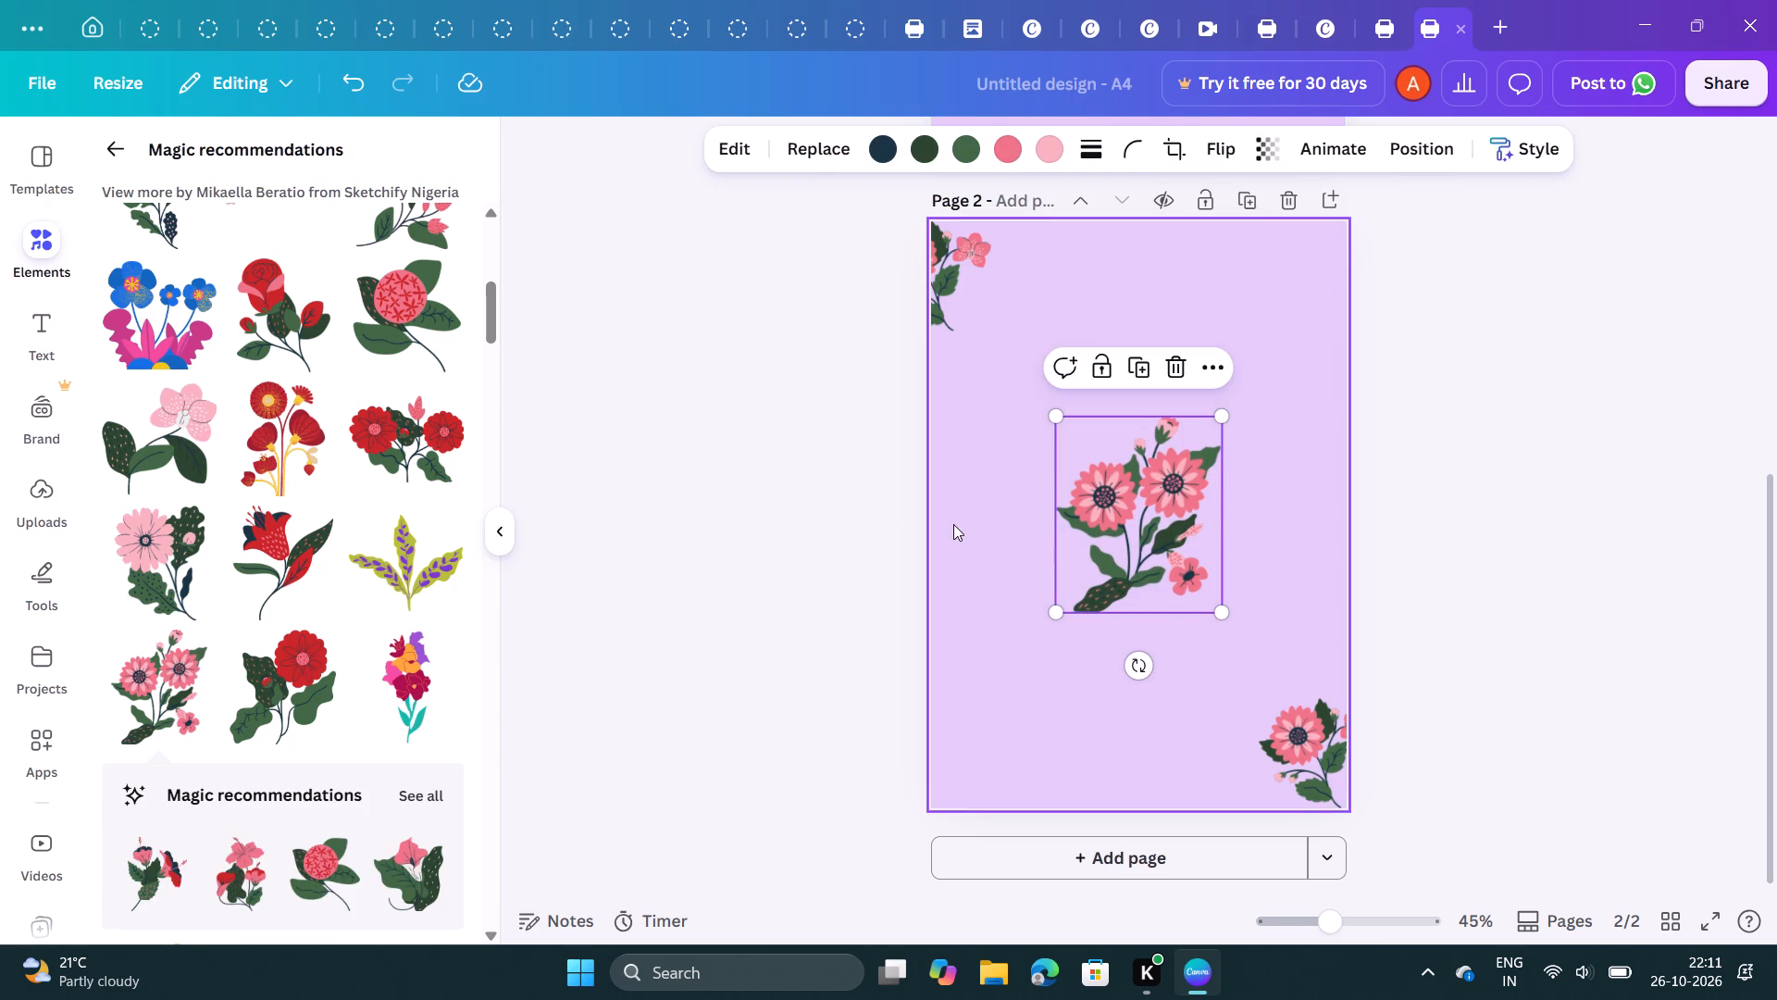
Move the two-daisy graphic to page 2's bottom-left corner, with its left half past the left edge and its base past the bottom edge.
drag(1148, 482, 960, 688)
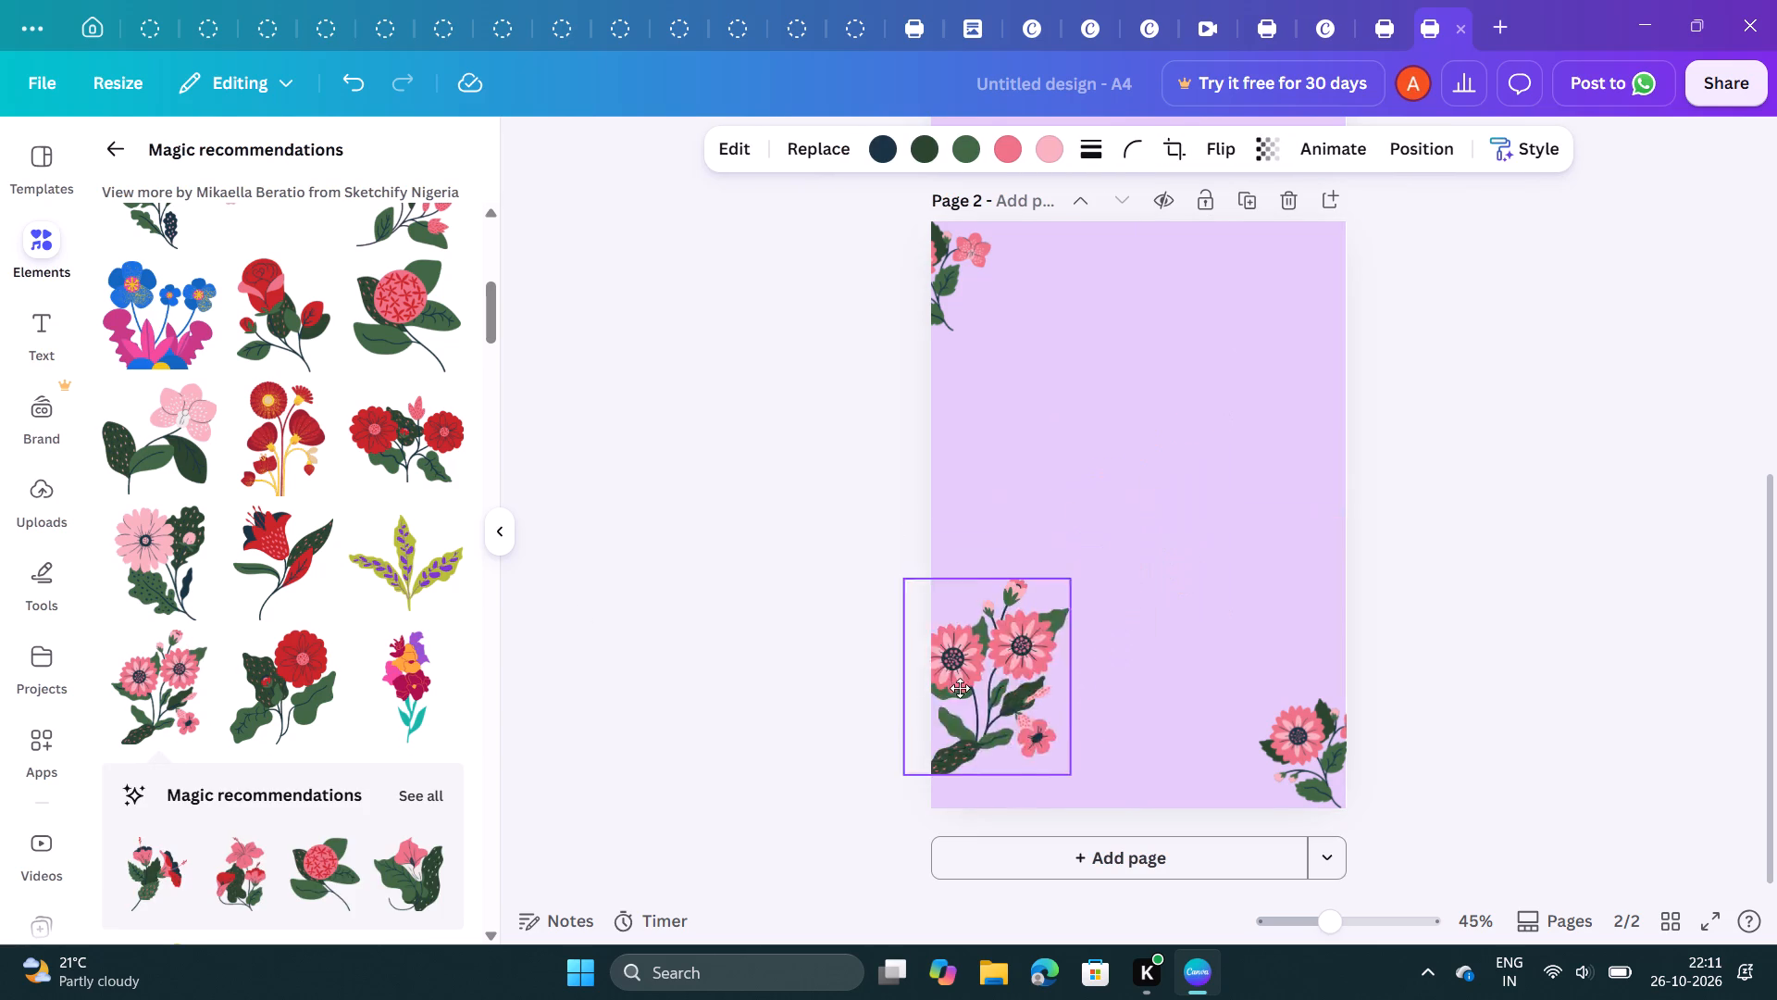
drag(960, 688, 941, 719)
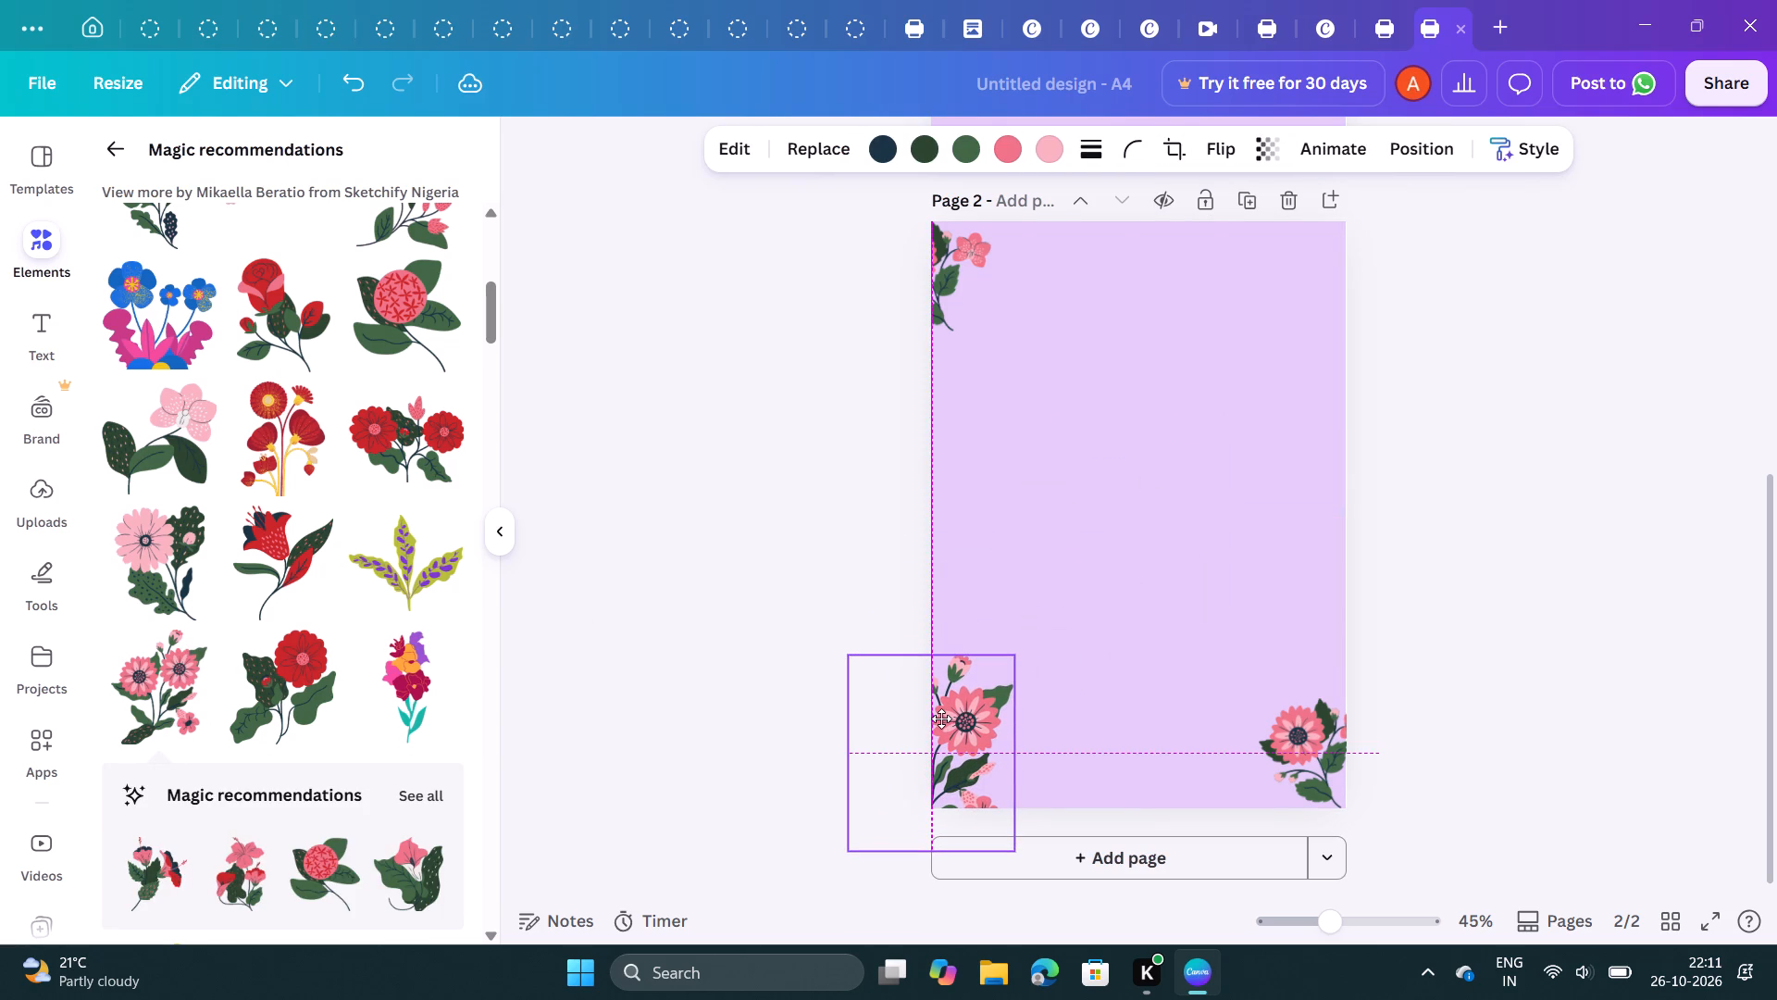
drag(941, 719, 941, 719)
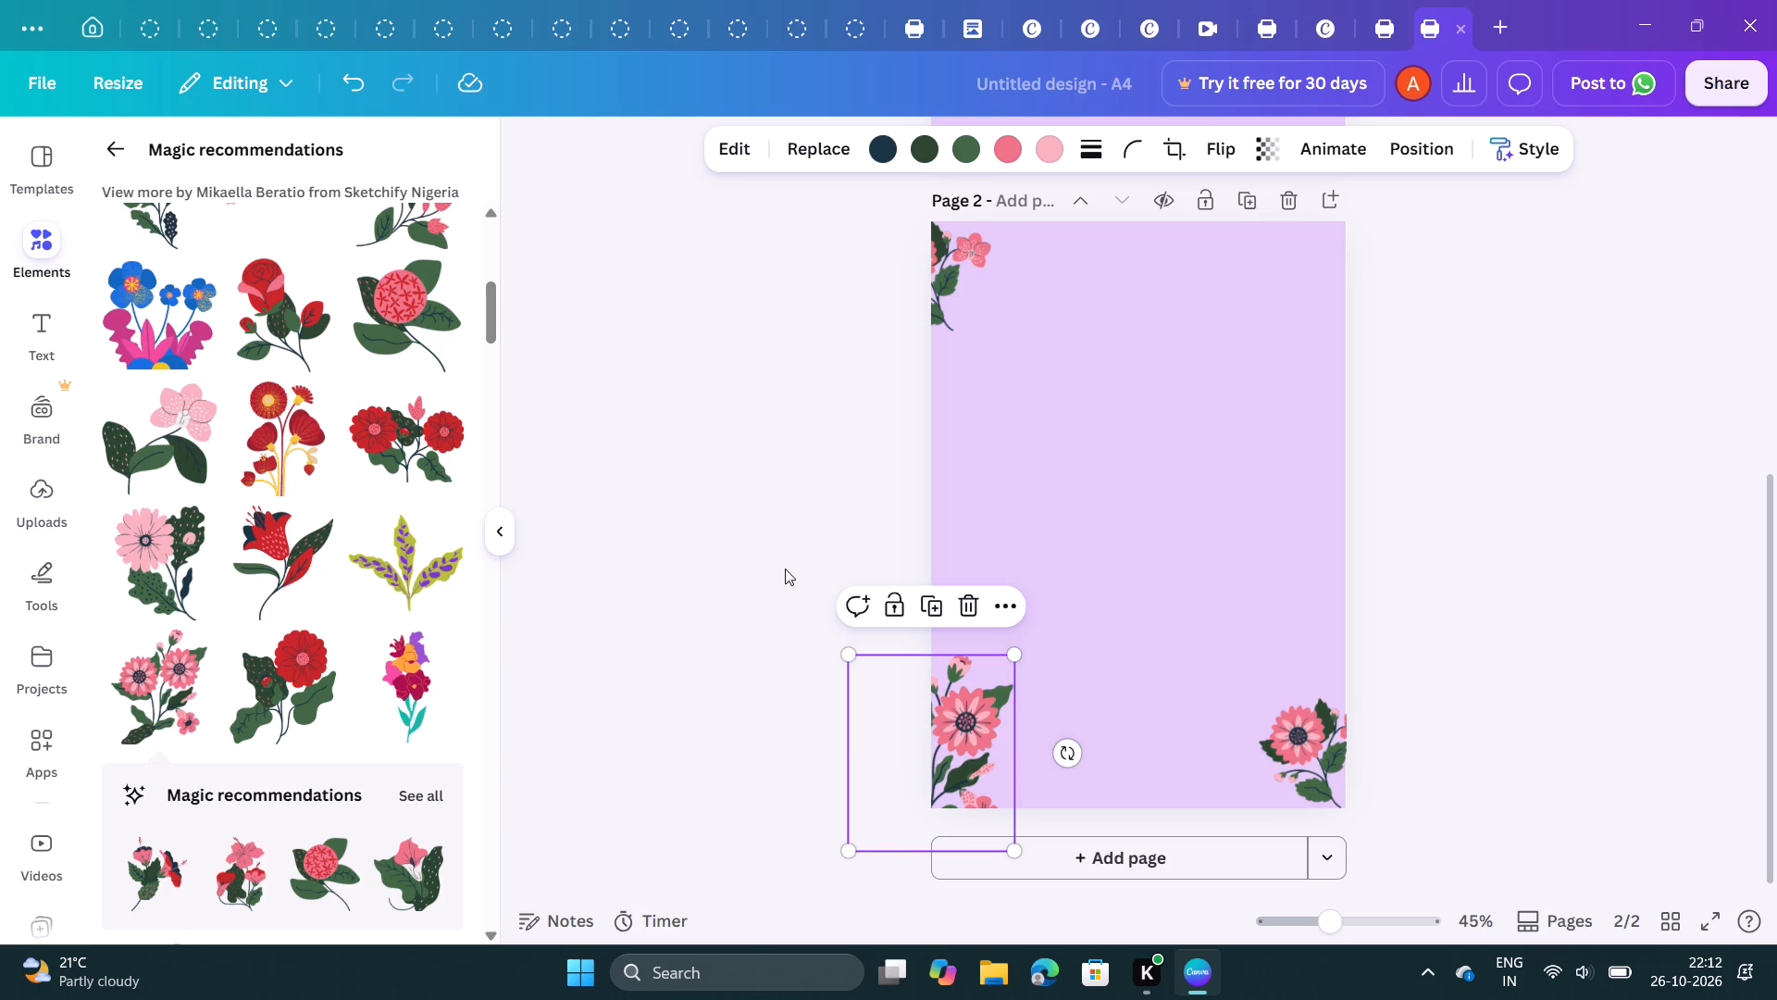
click(785, 569)
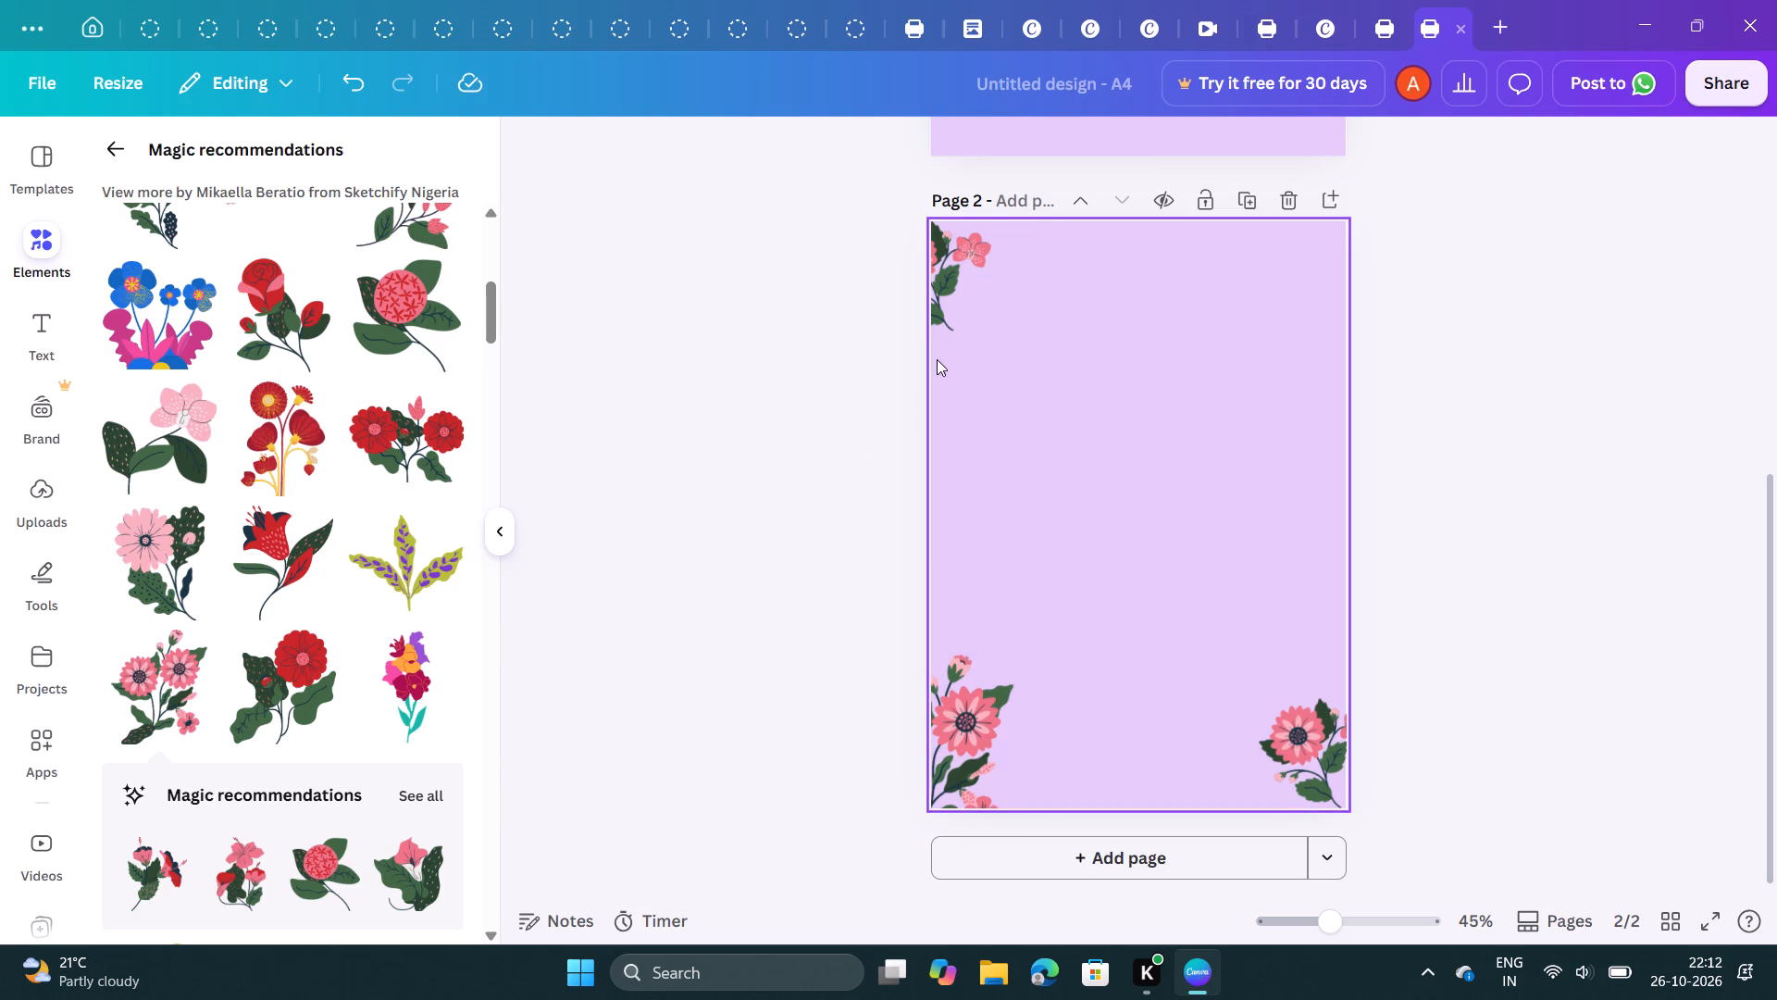
Delete the small flower graphic from page 2's top-left corner.
click(954, 256)
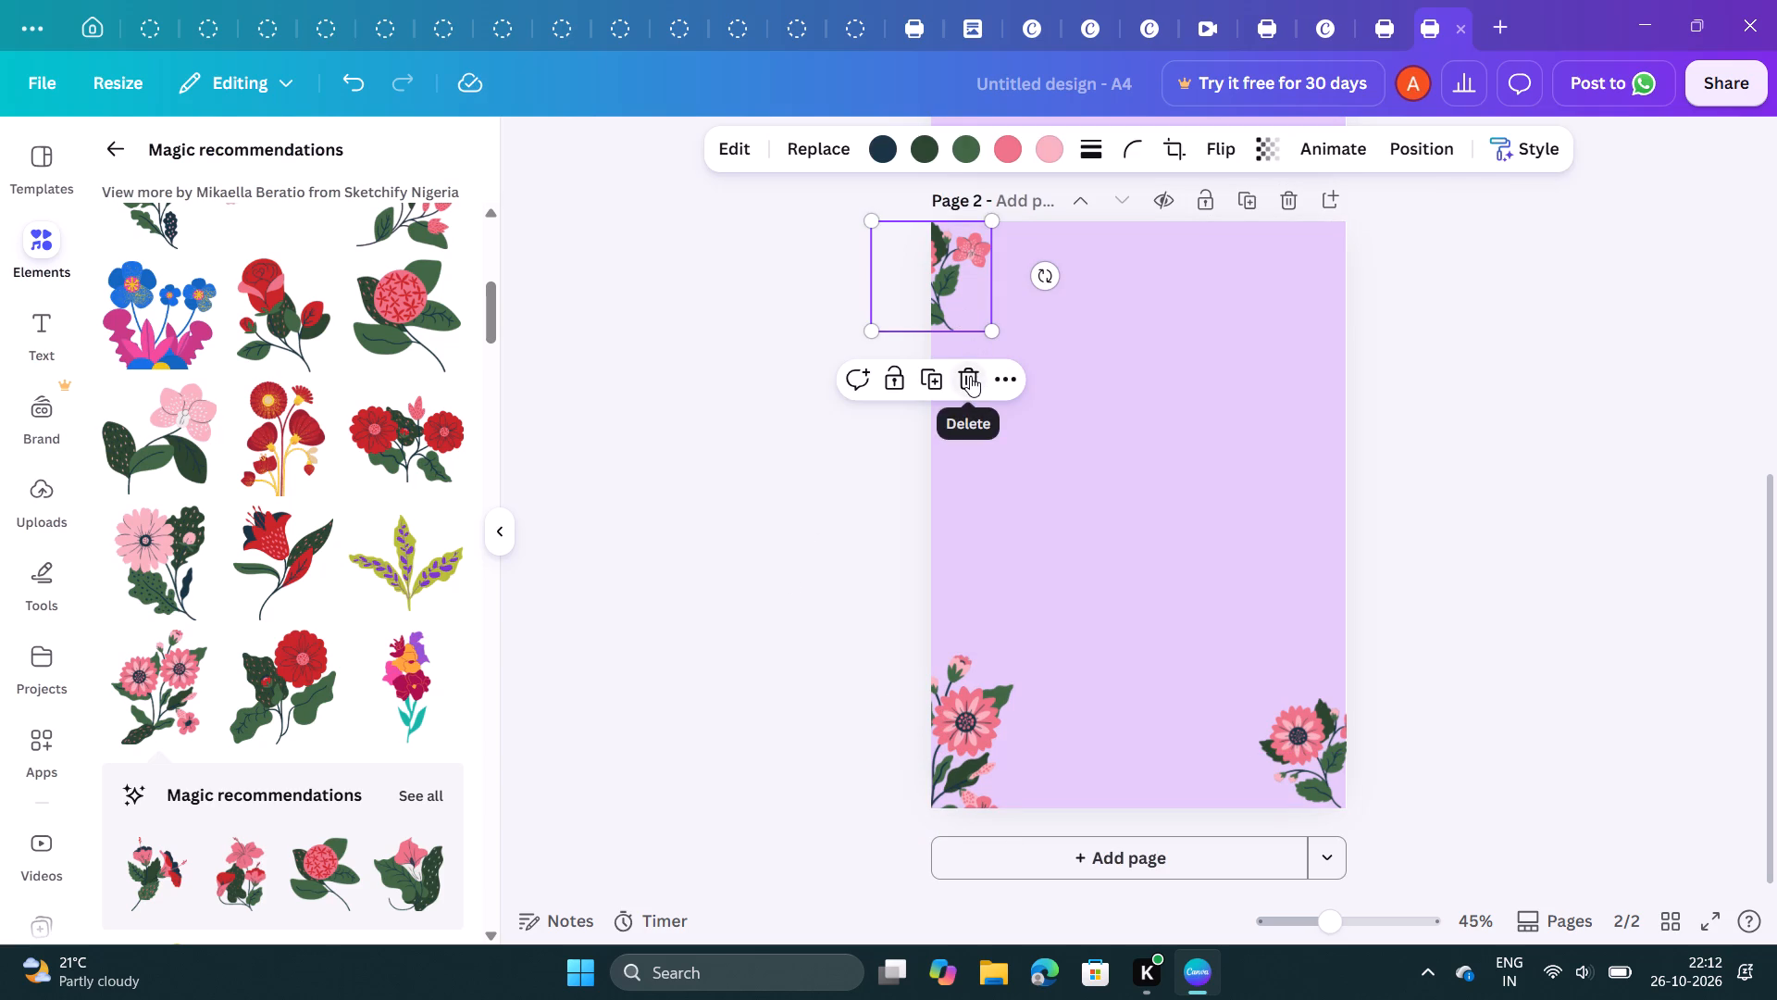
click(970, 376)
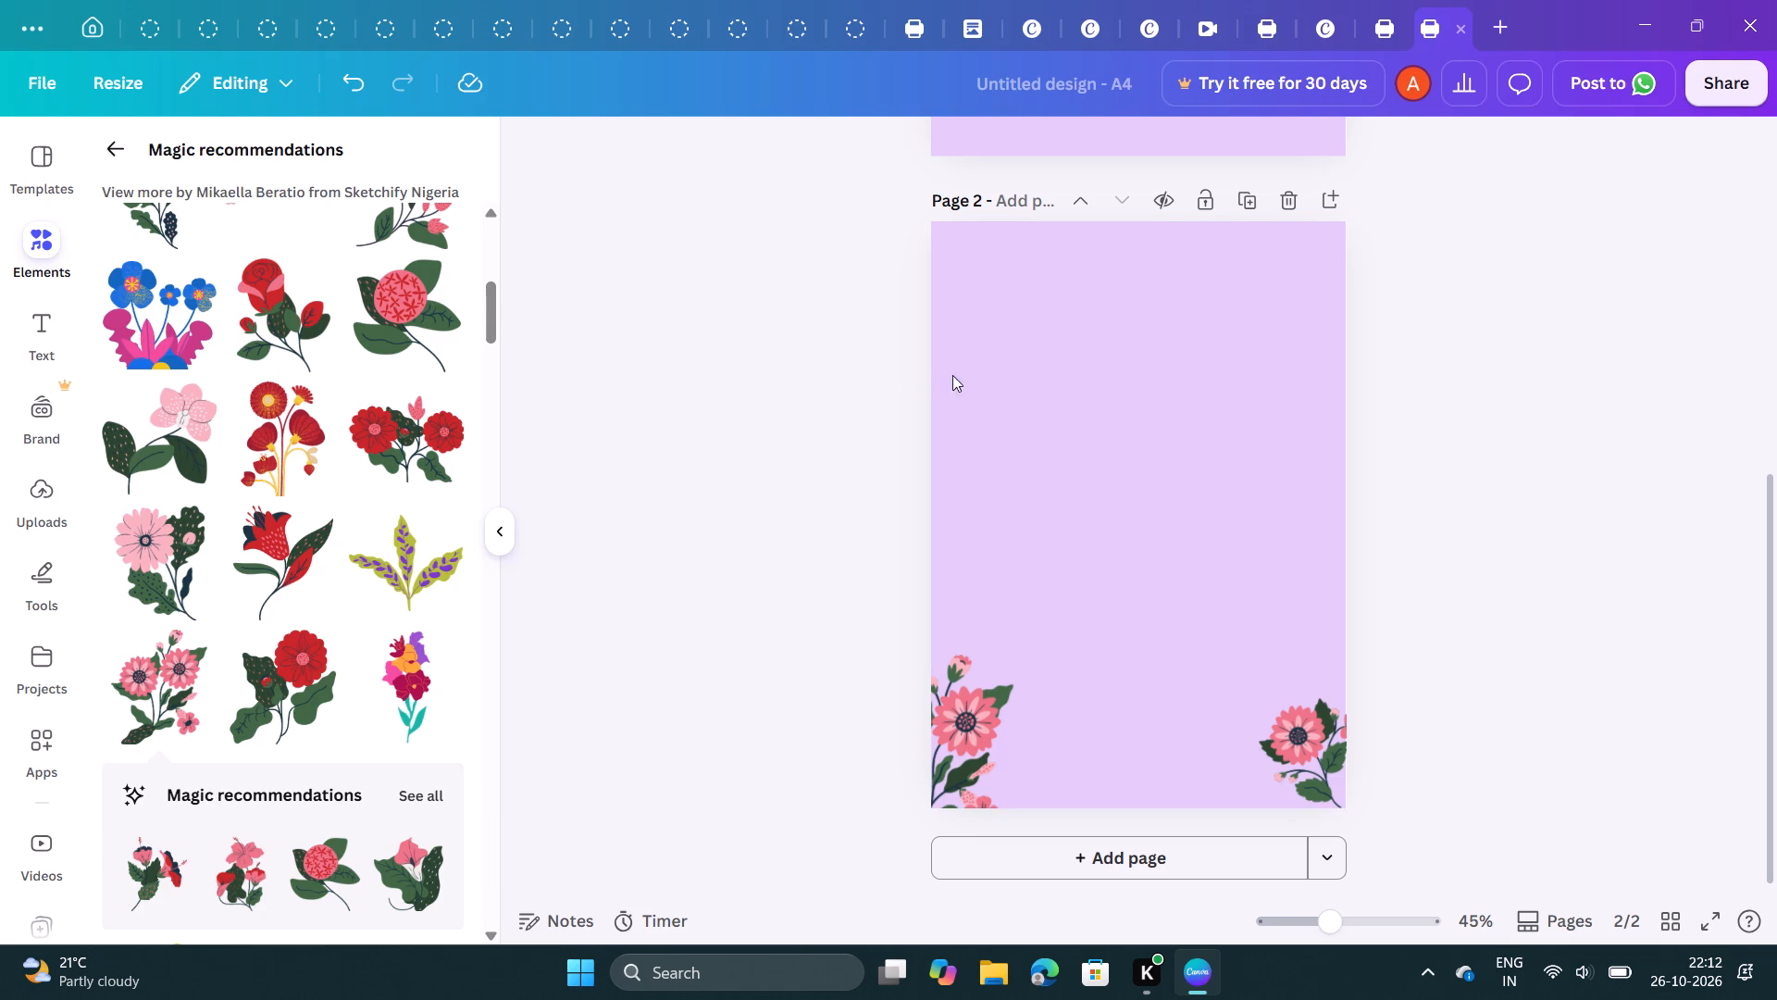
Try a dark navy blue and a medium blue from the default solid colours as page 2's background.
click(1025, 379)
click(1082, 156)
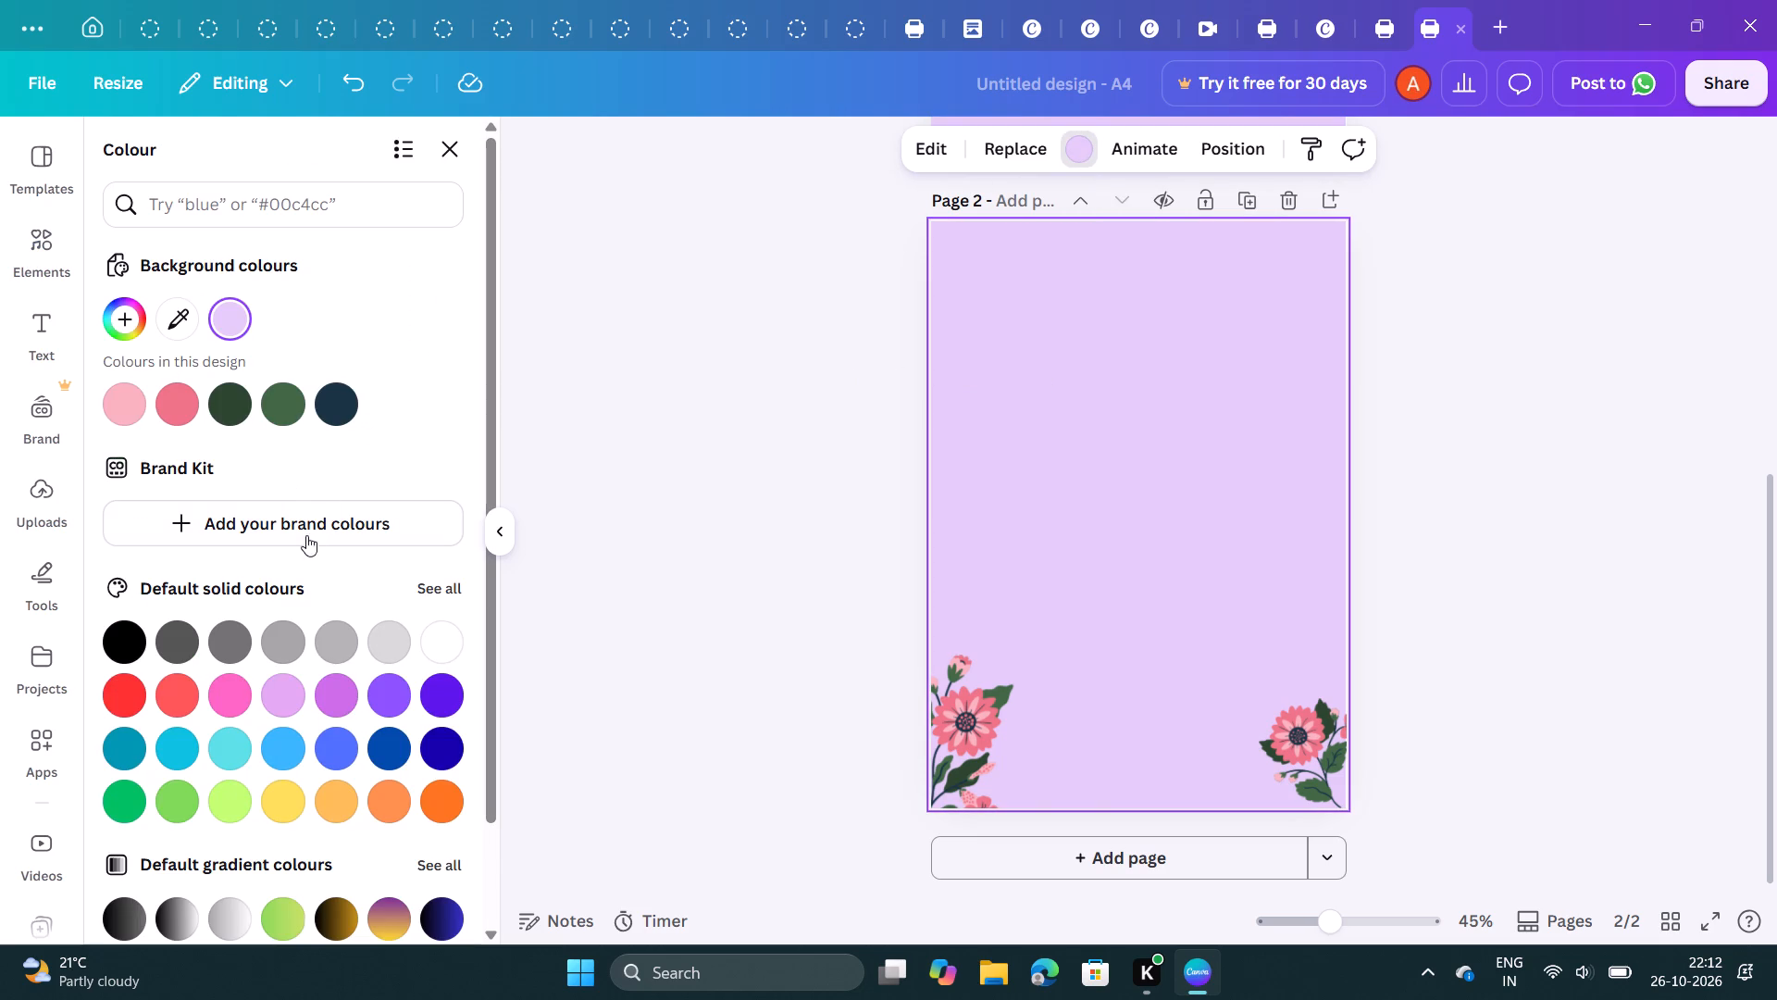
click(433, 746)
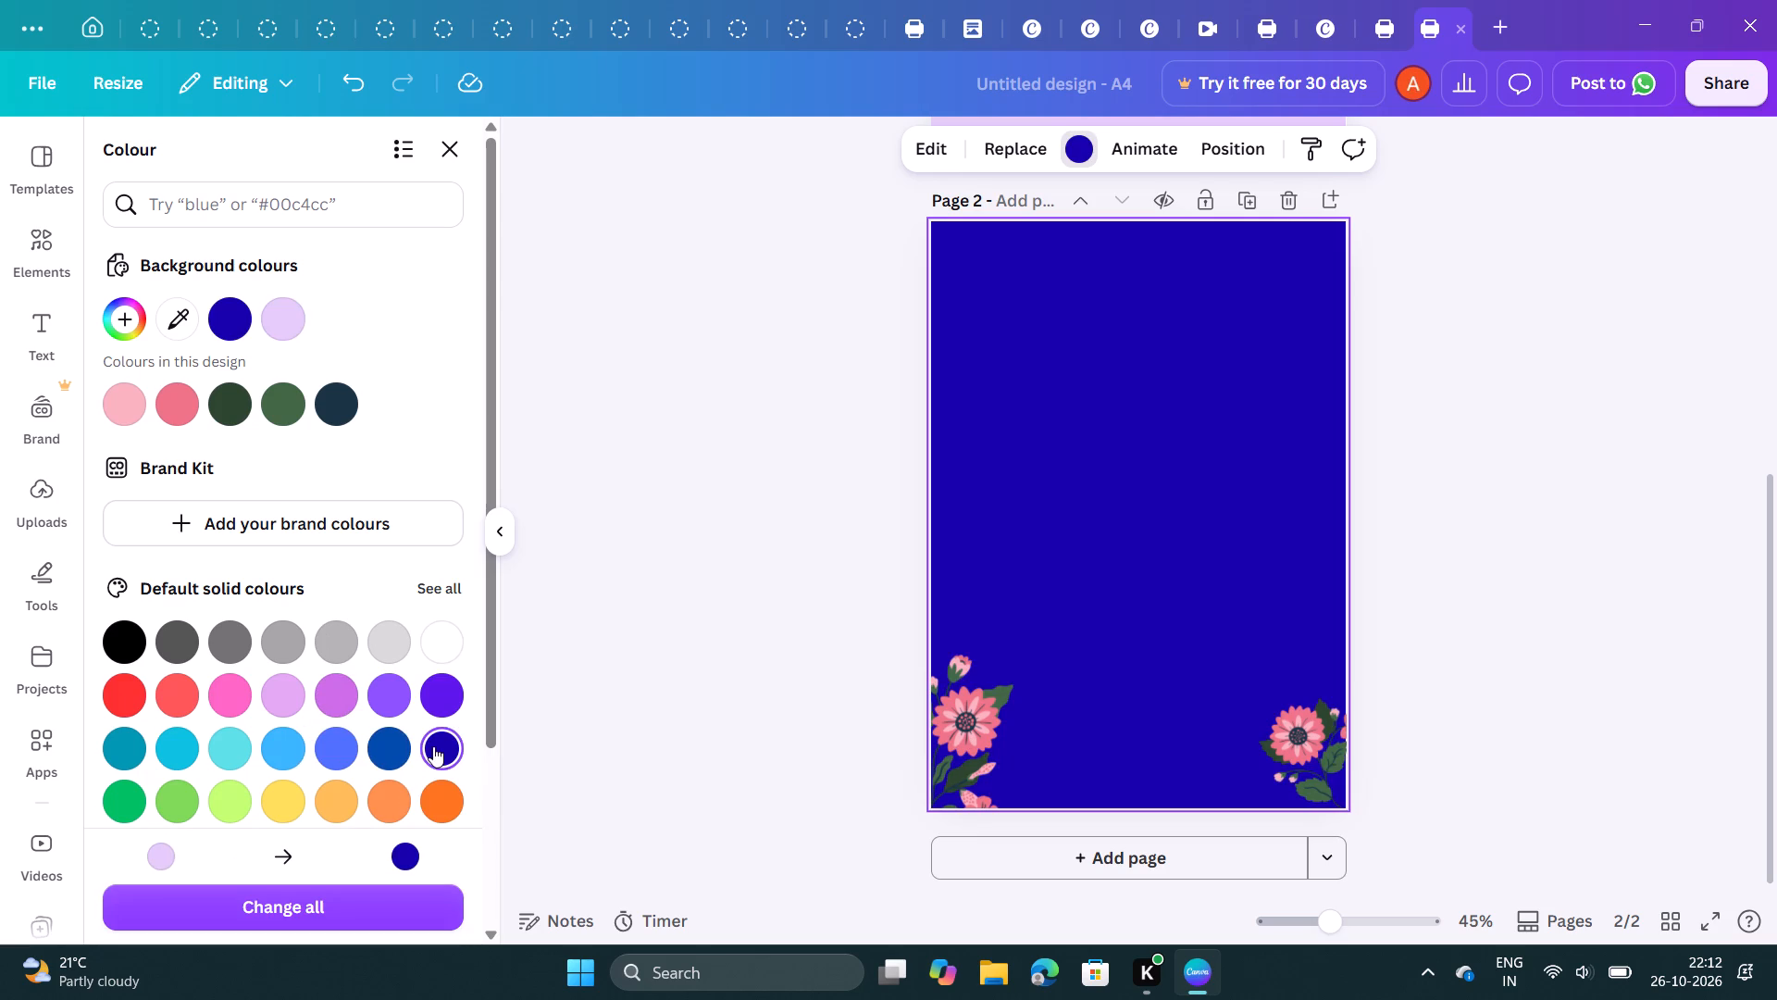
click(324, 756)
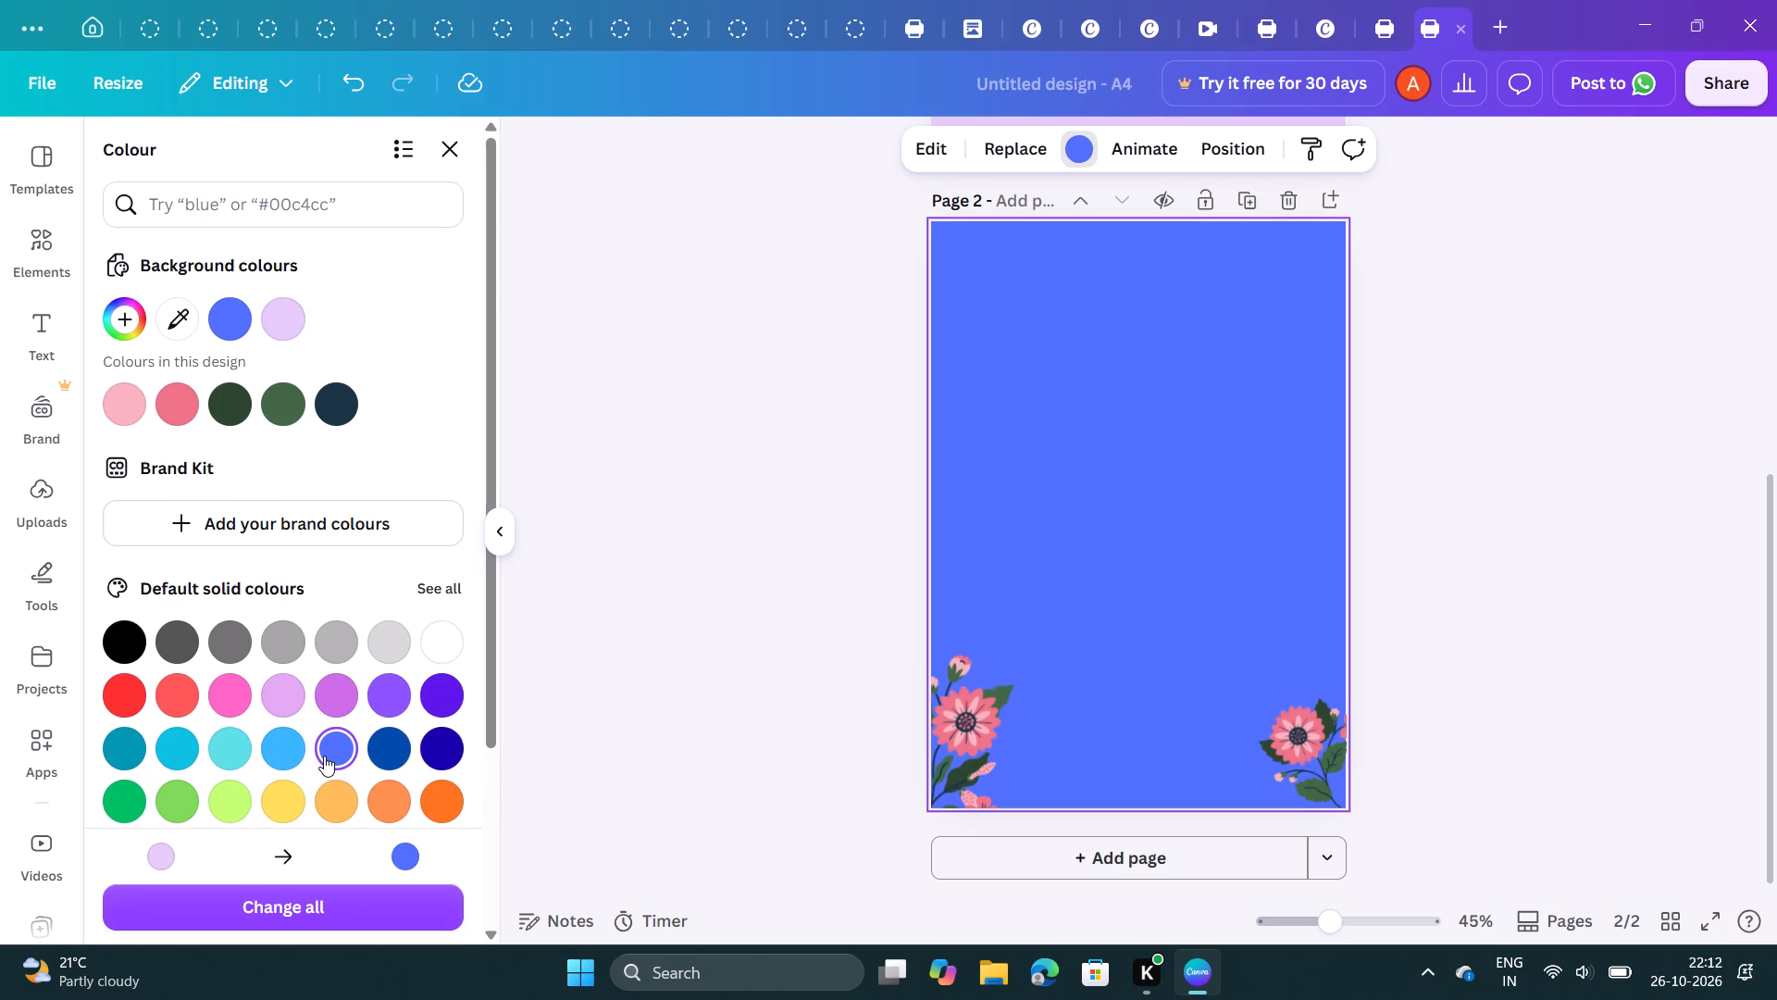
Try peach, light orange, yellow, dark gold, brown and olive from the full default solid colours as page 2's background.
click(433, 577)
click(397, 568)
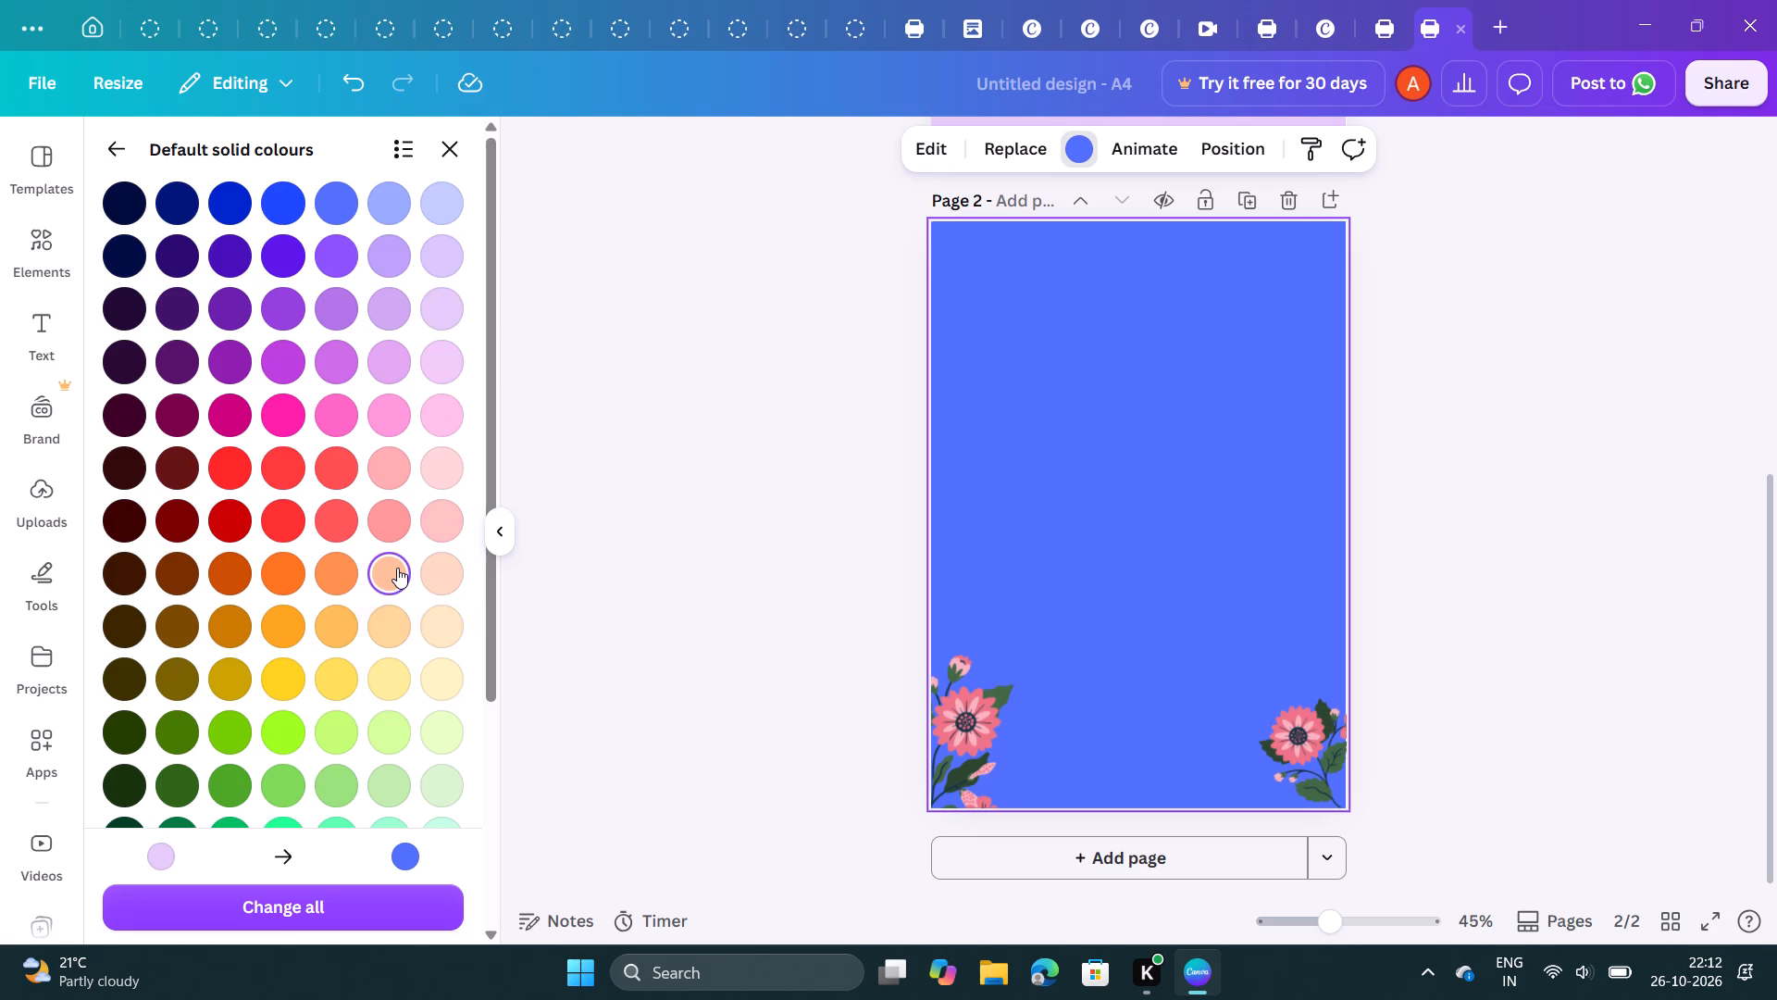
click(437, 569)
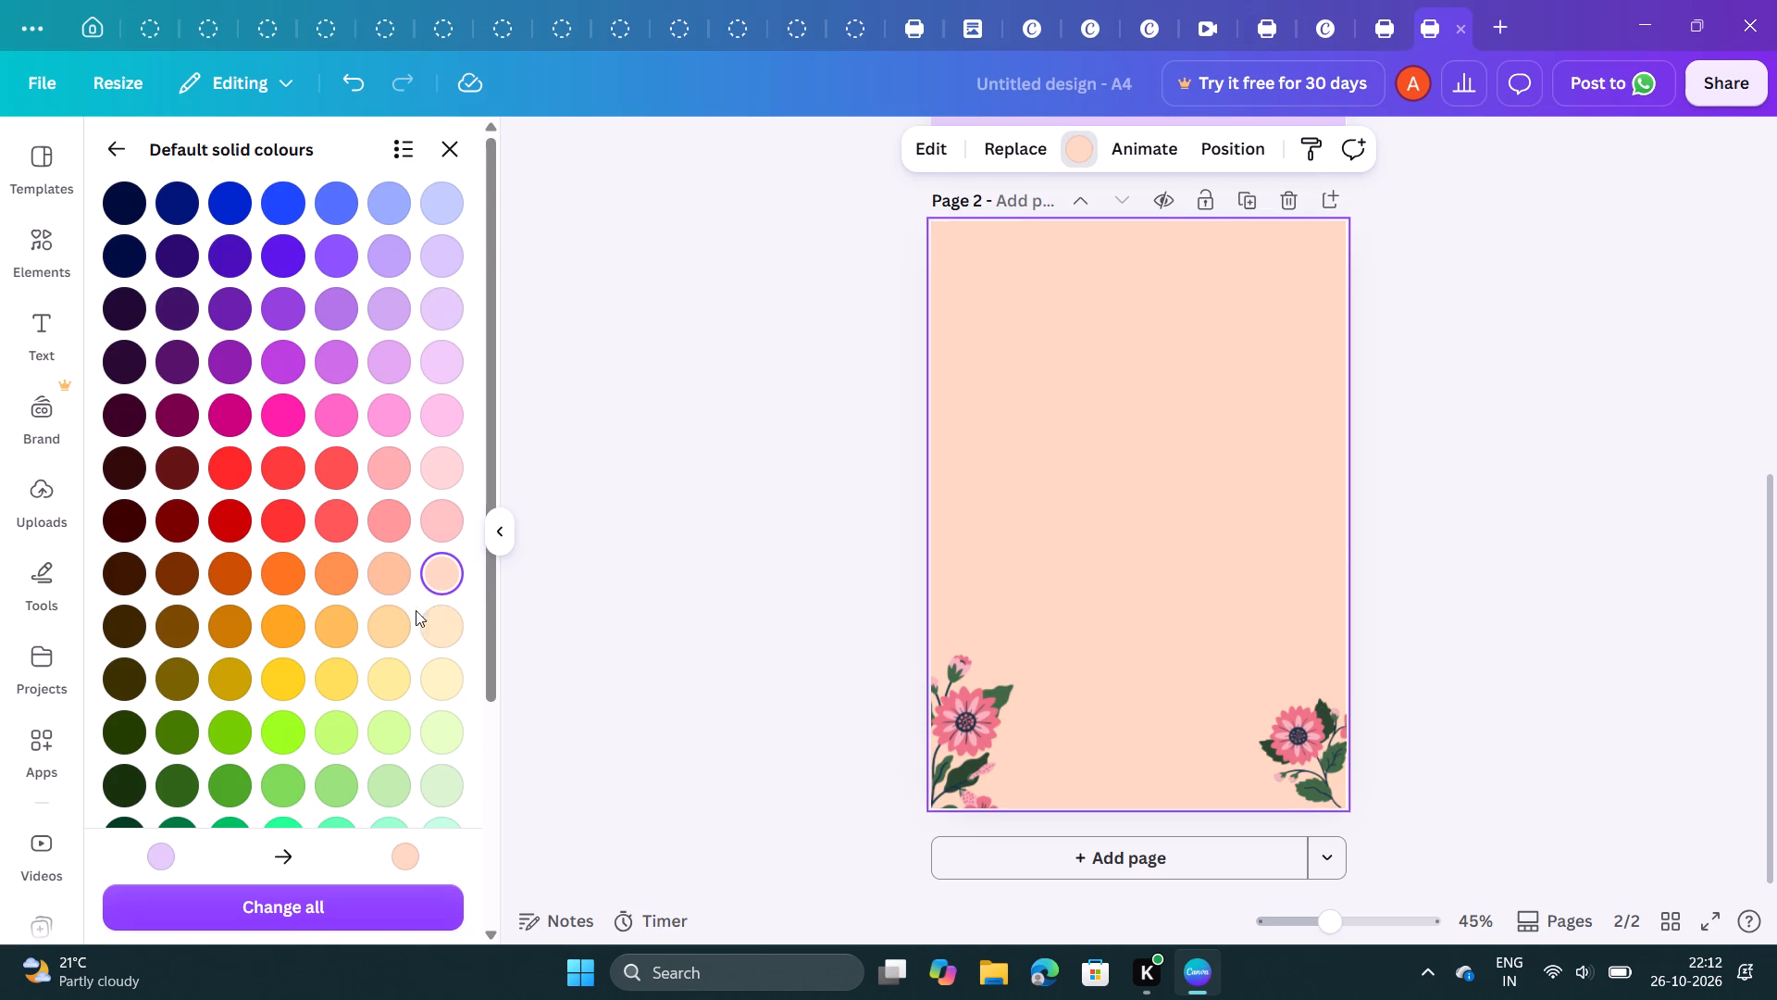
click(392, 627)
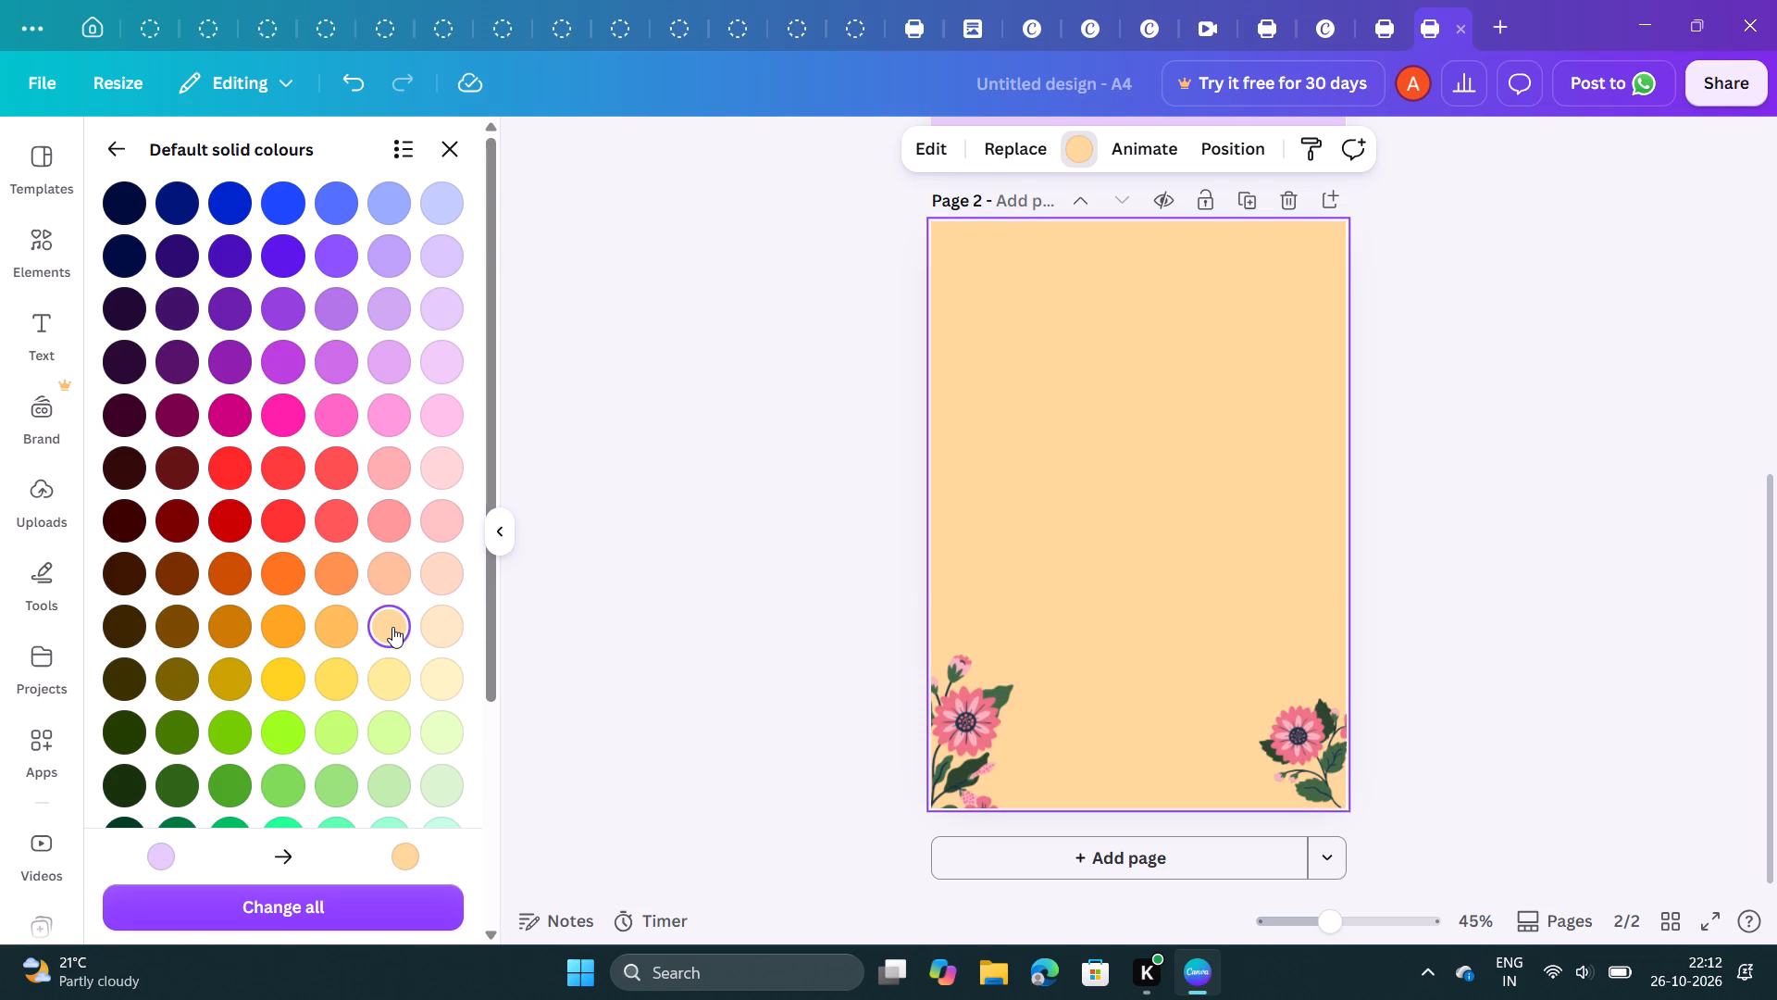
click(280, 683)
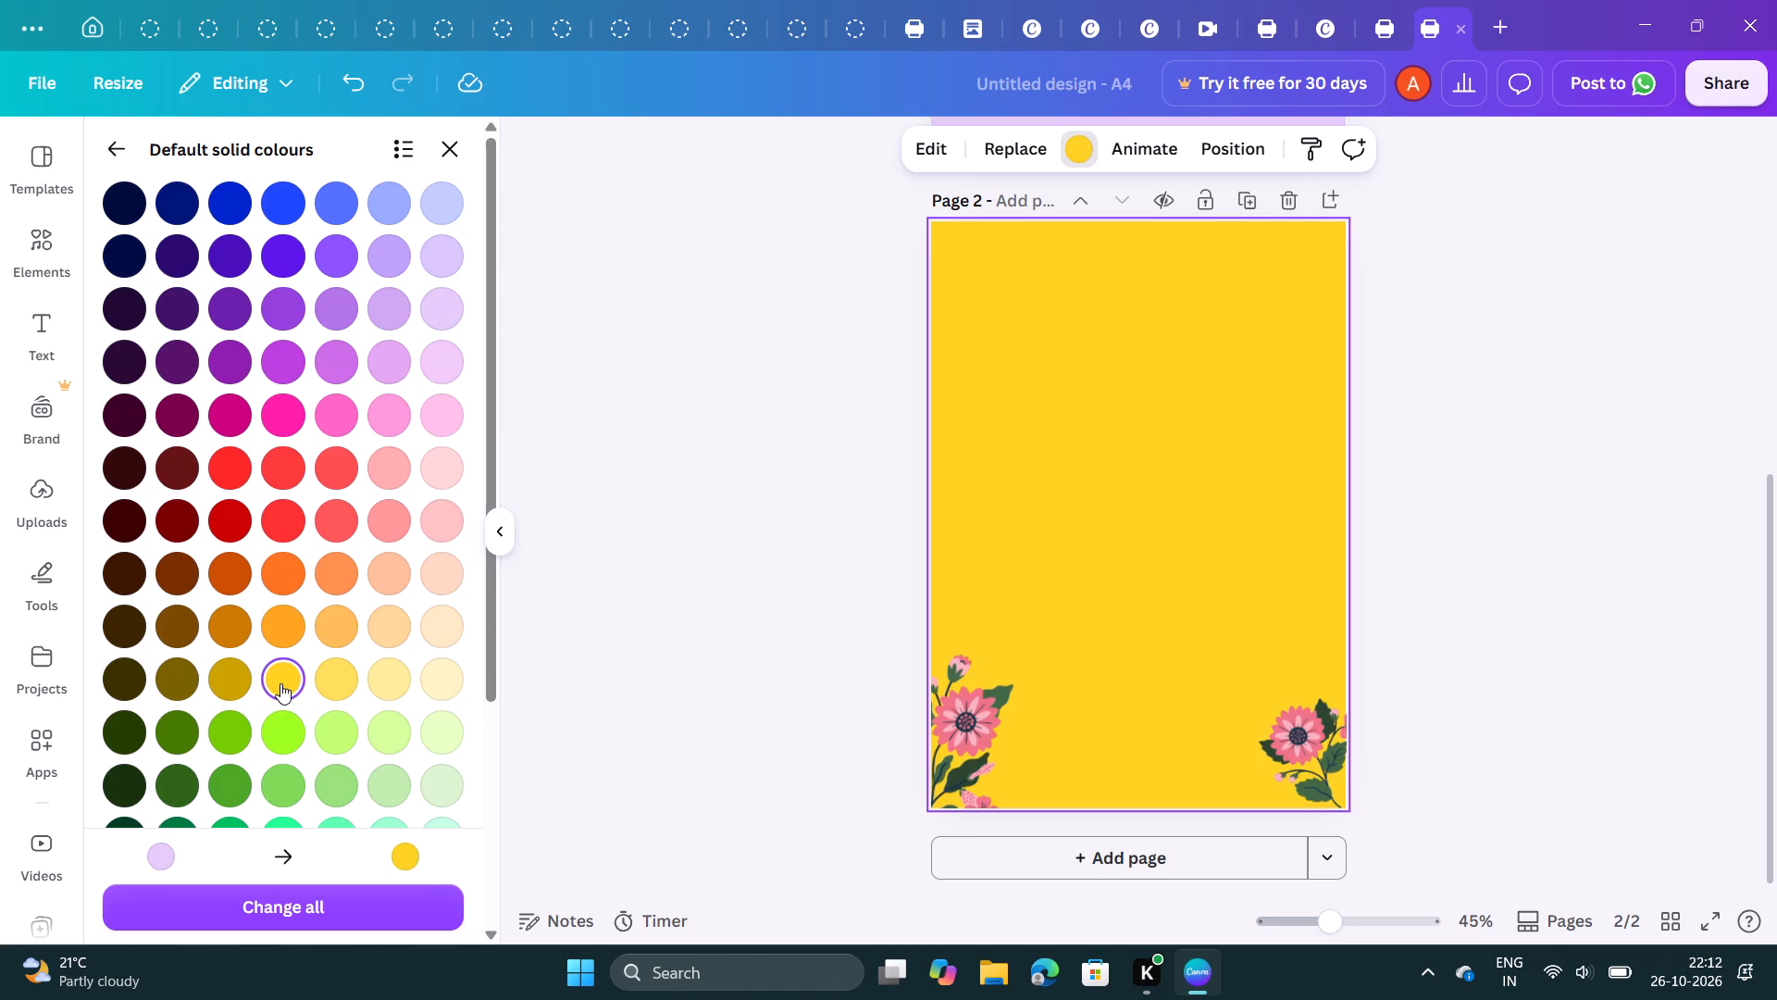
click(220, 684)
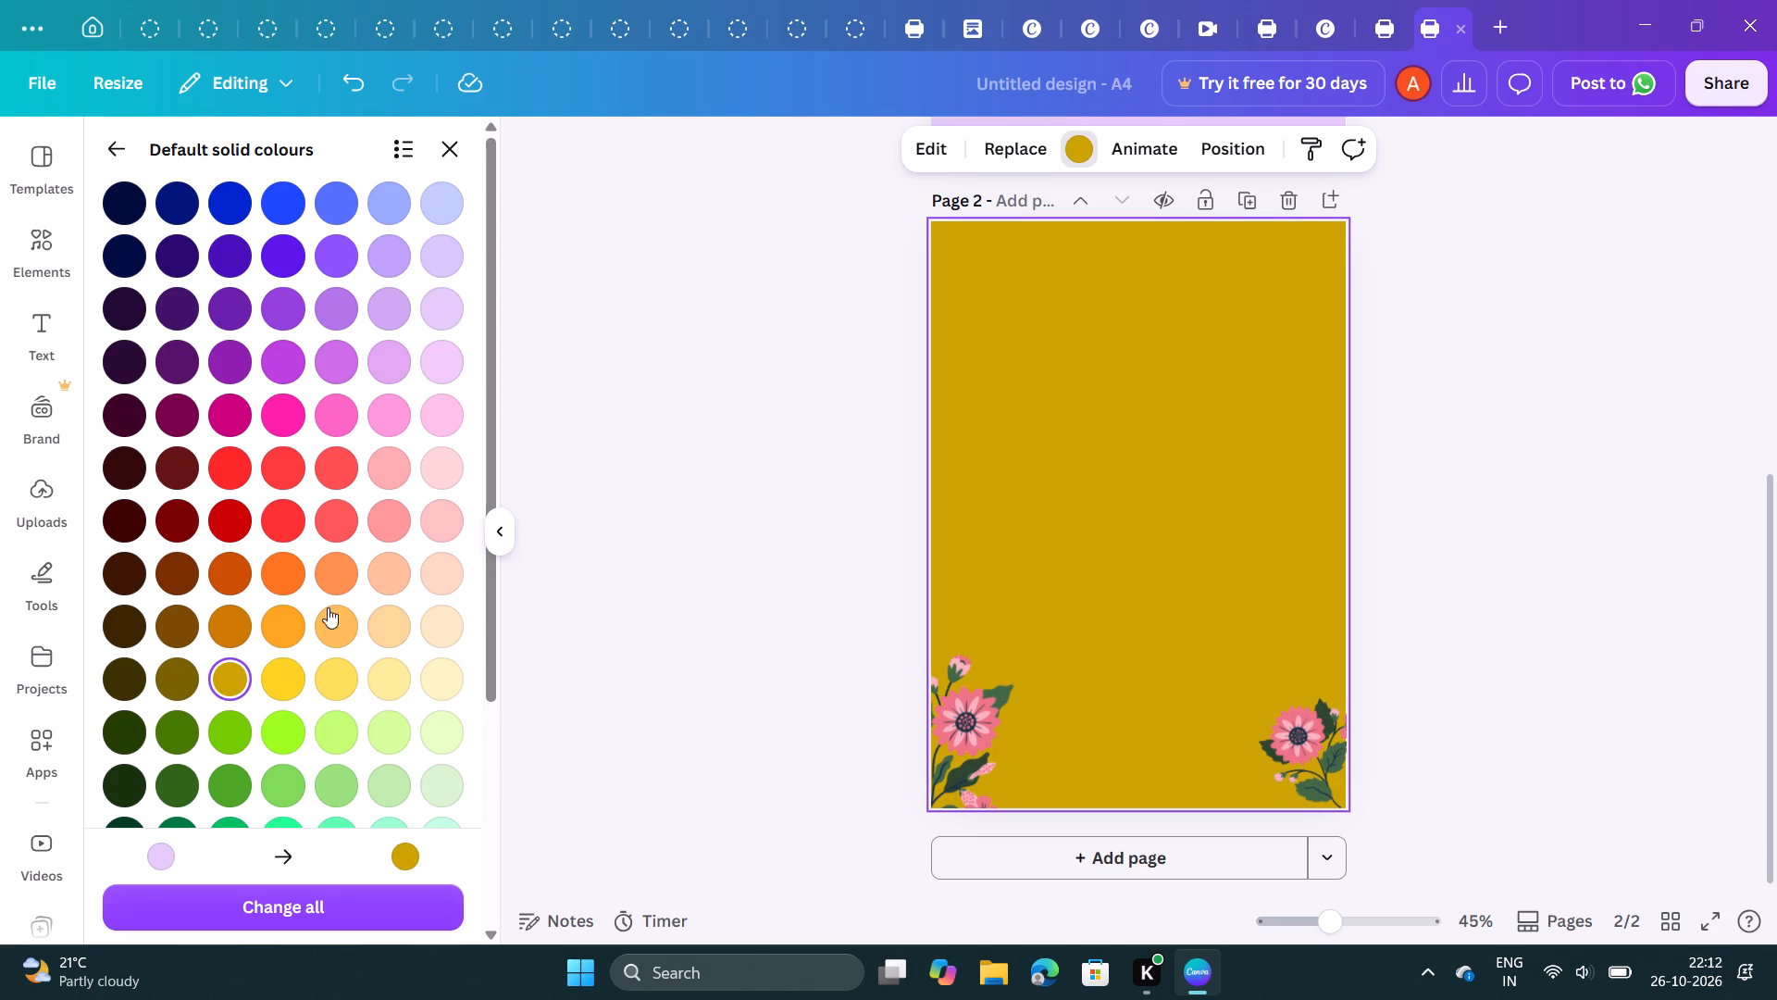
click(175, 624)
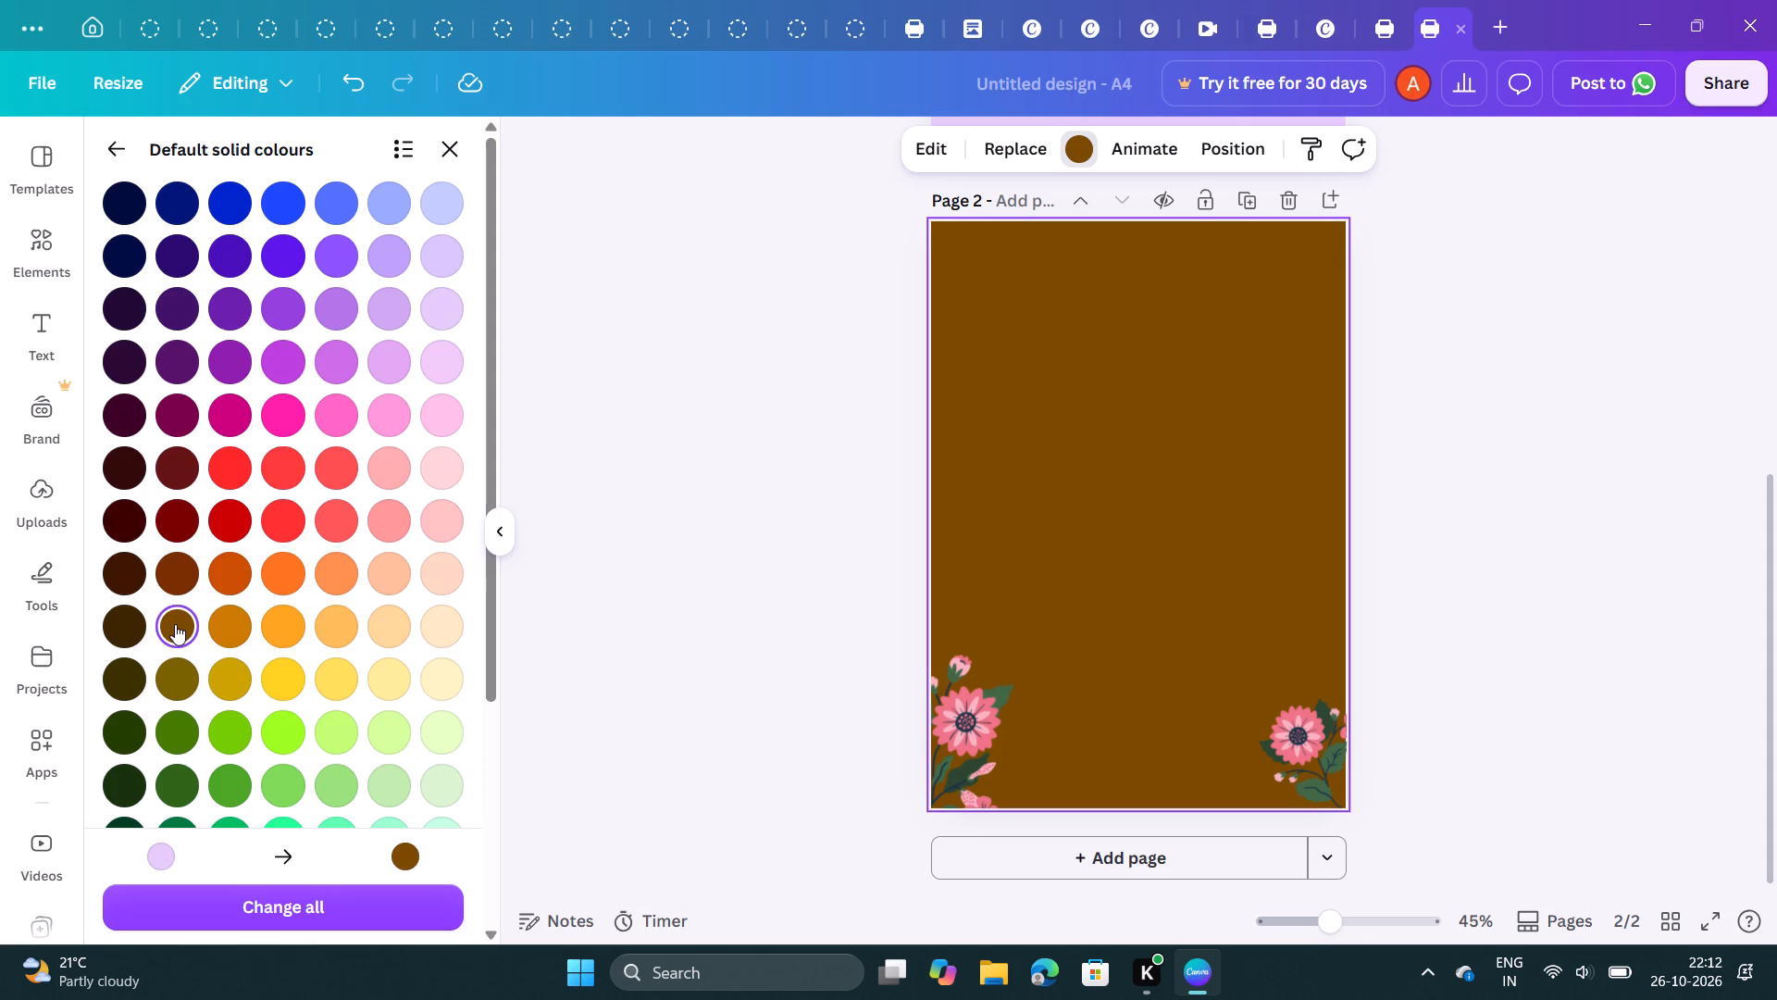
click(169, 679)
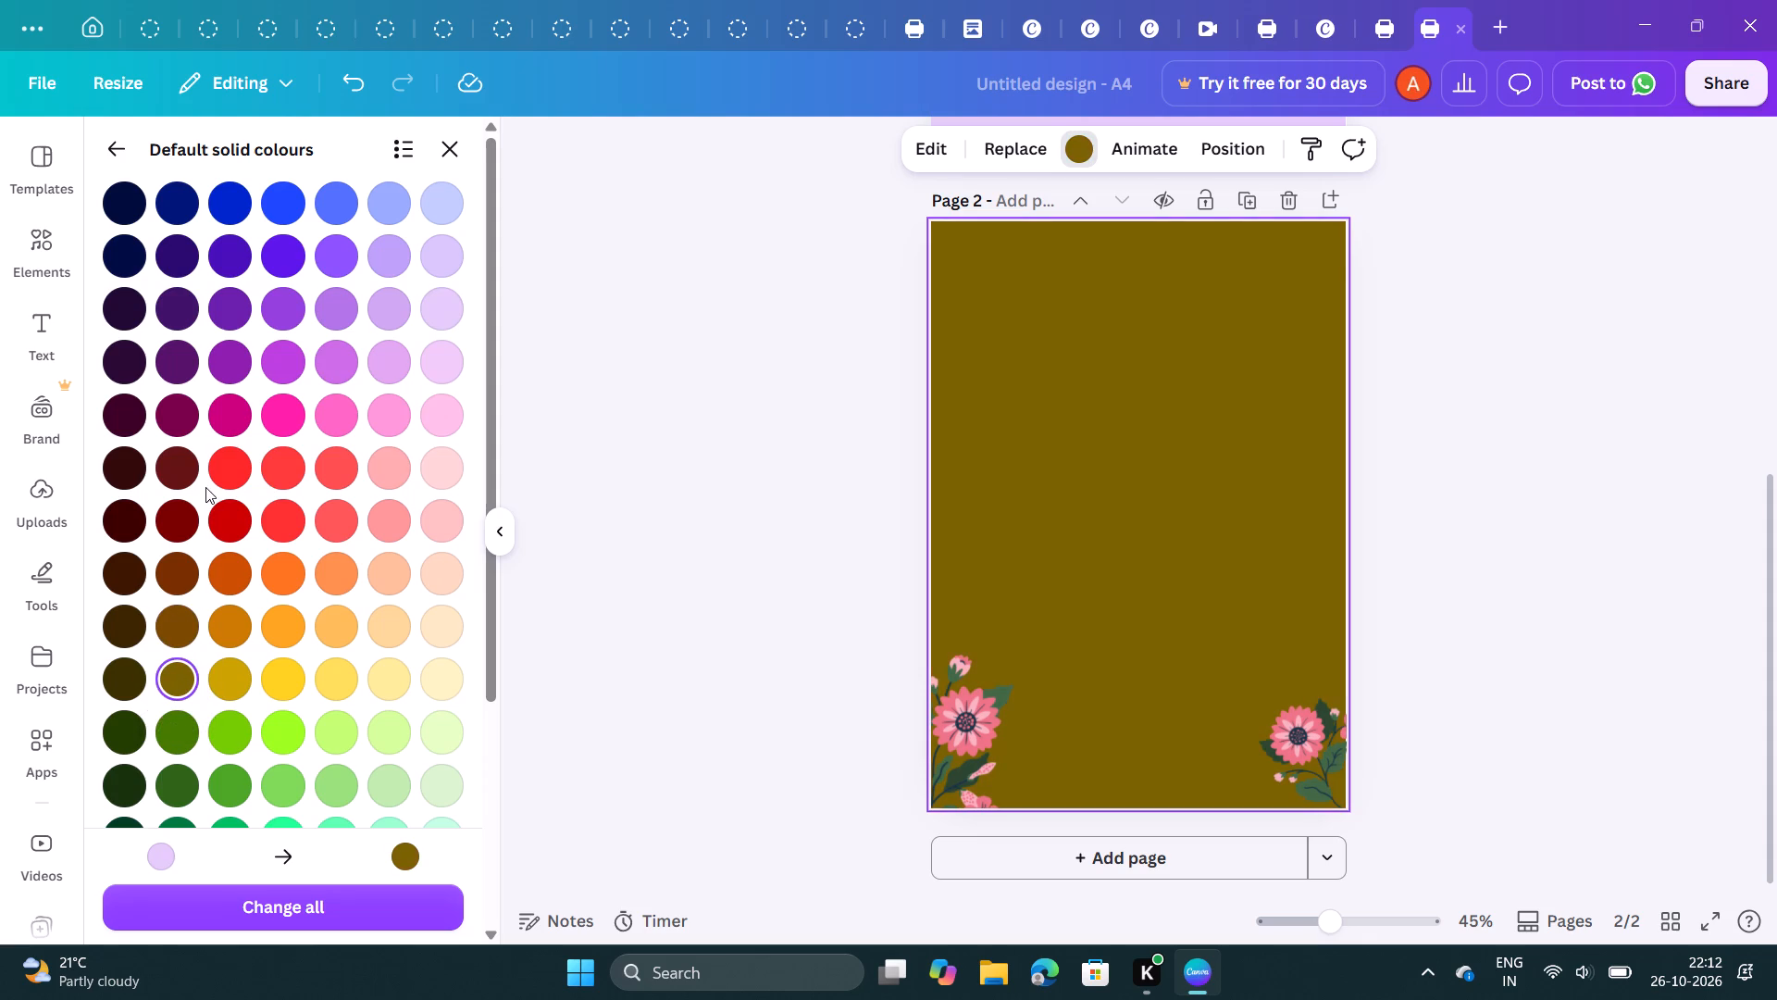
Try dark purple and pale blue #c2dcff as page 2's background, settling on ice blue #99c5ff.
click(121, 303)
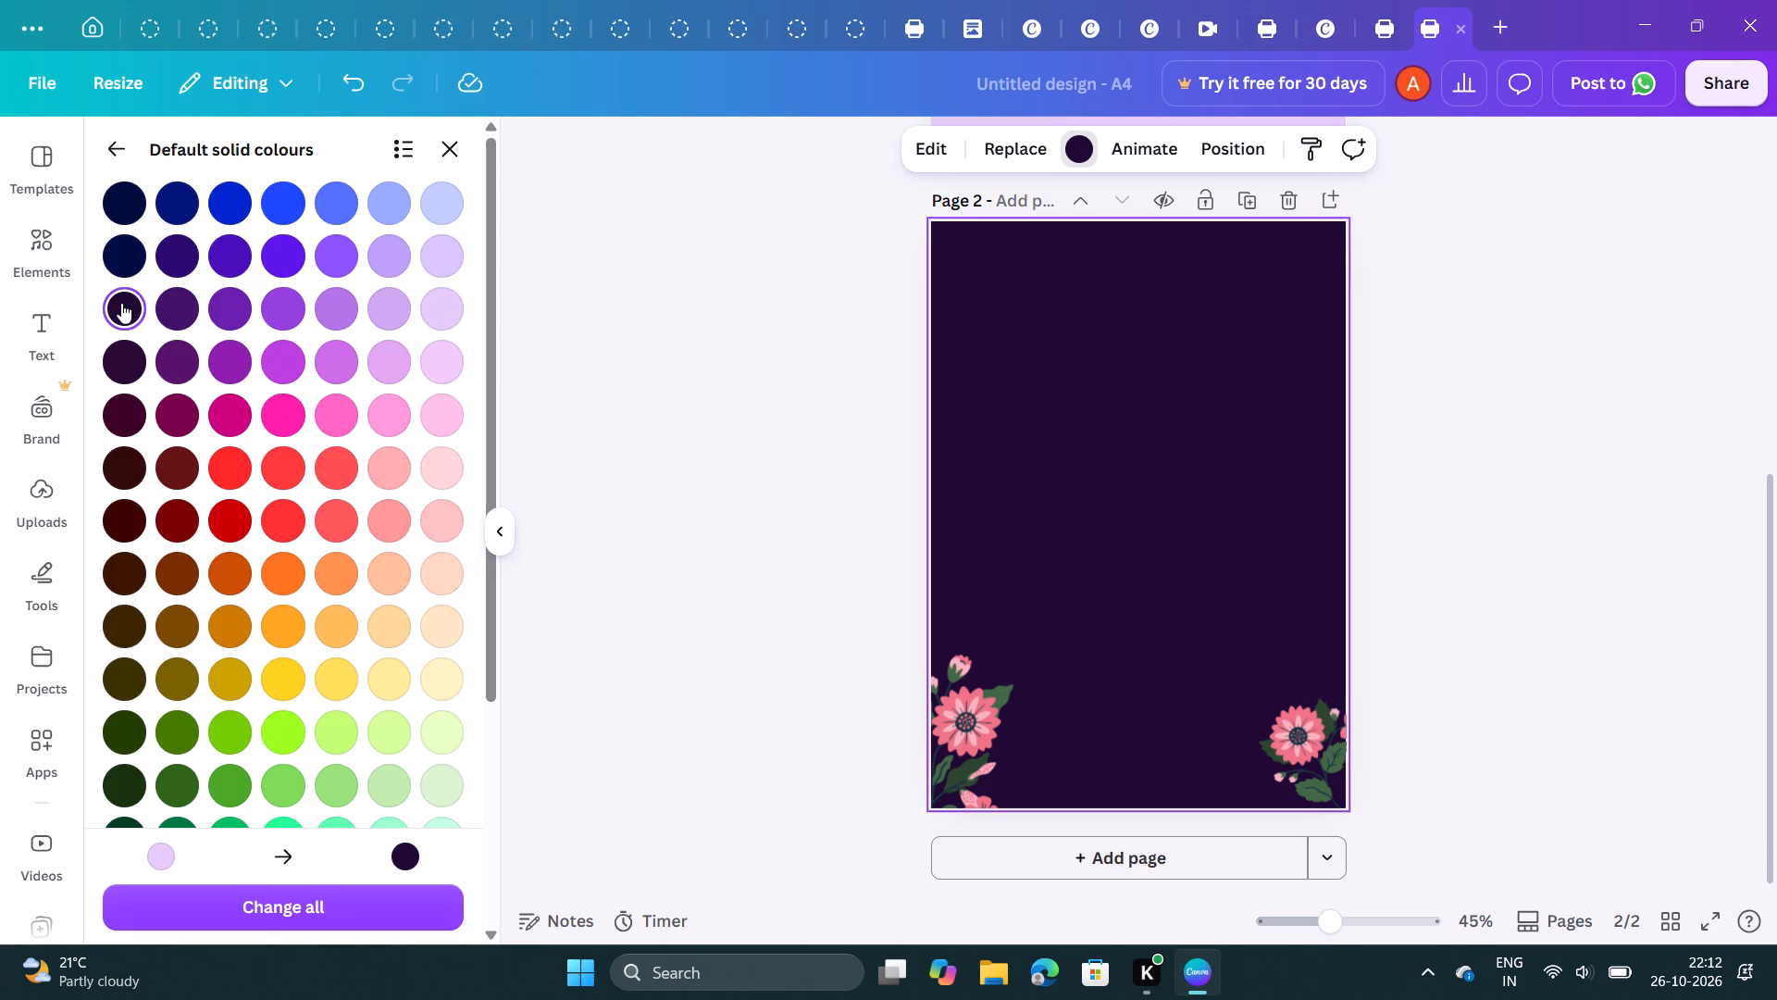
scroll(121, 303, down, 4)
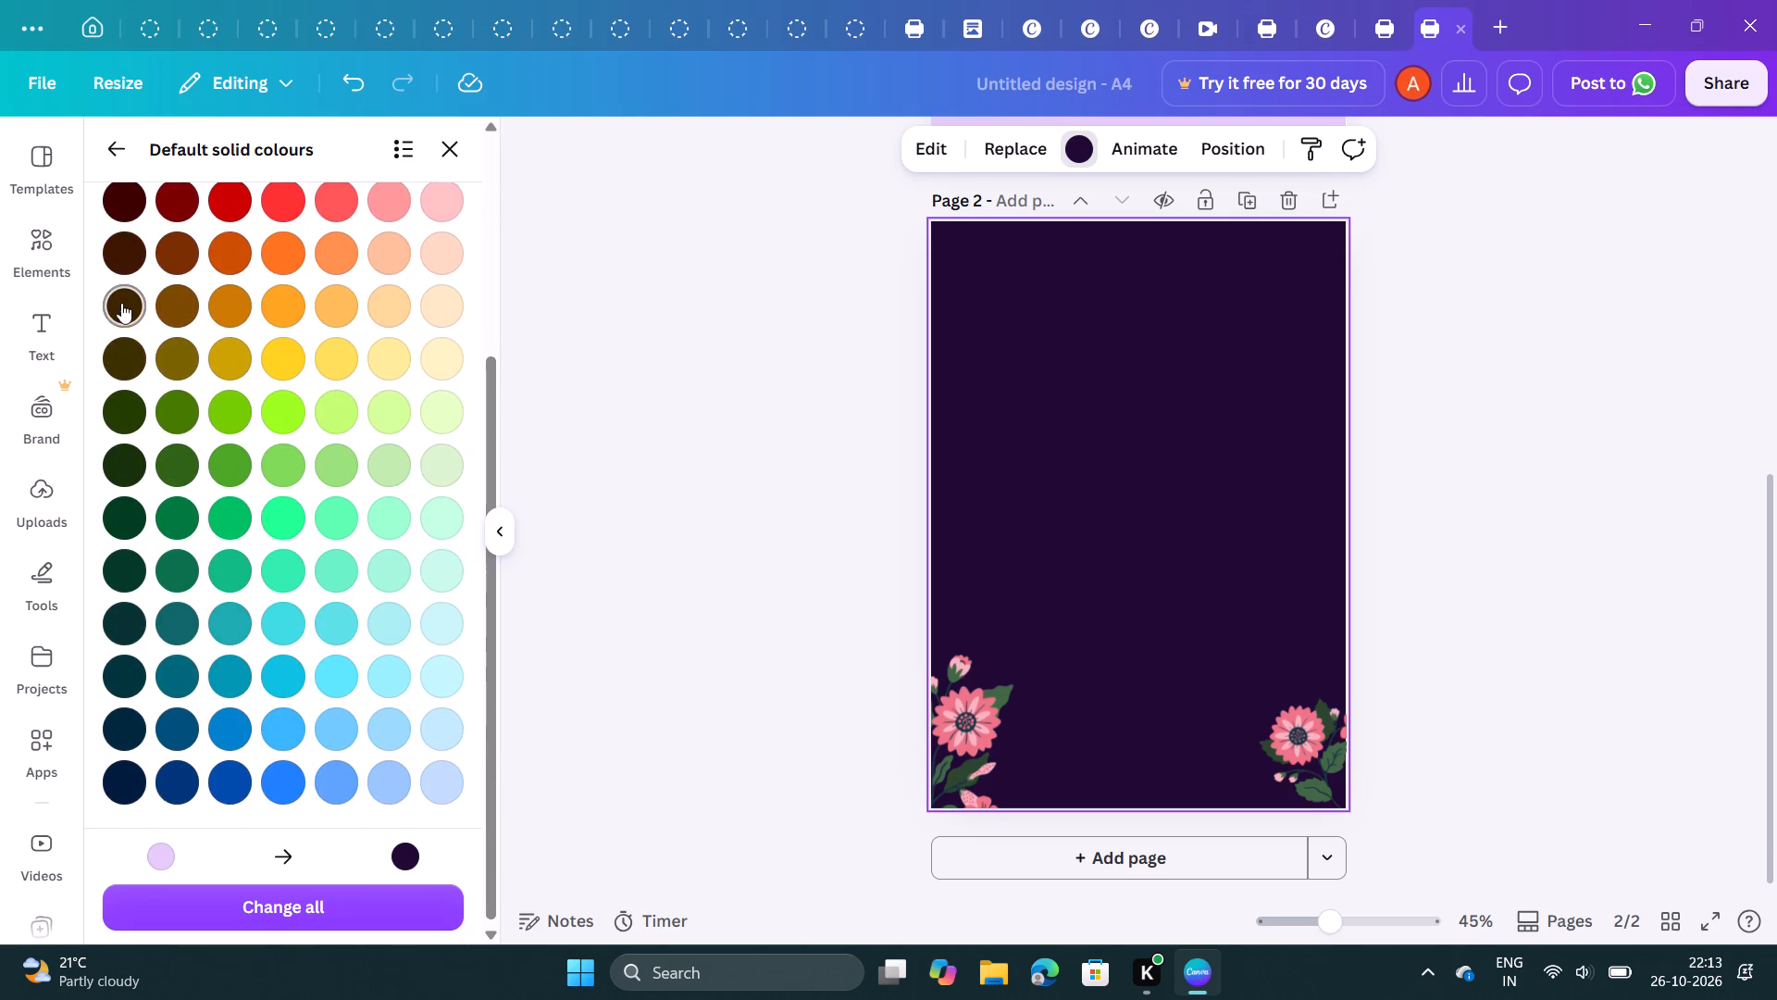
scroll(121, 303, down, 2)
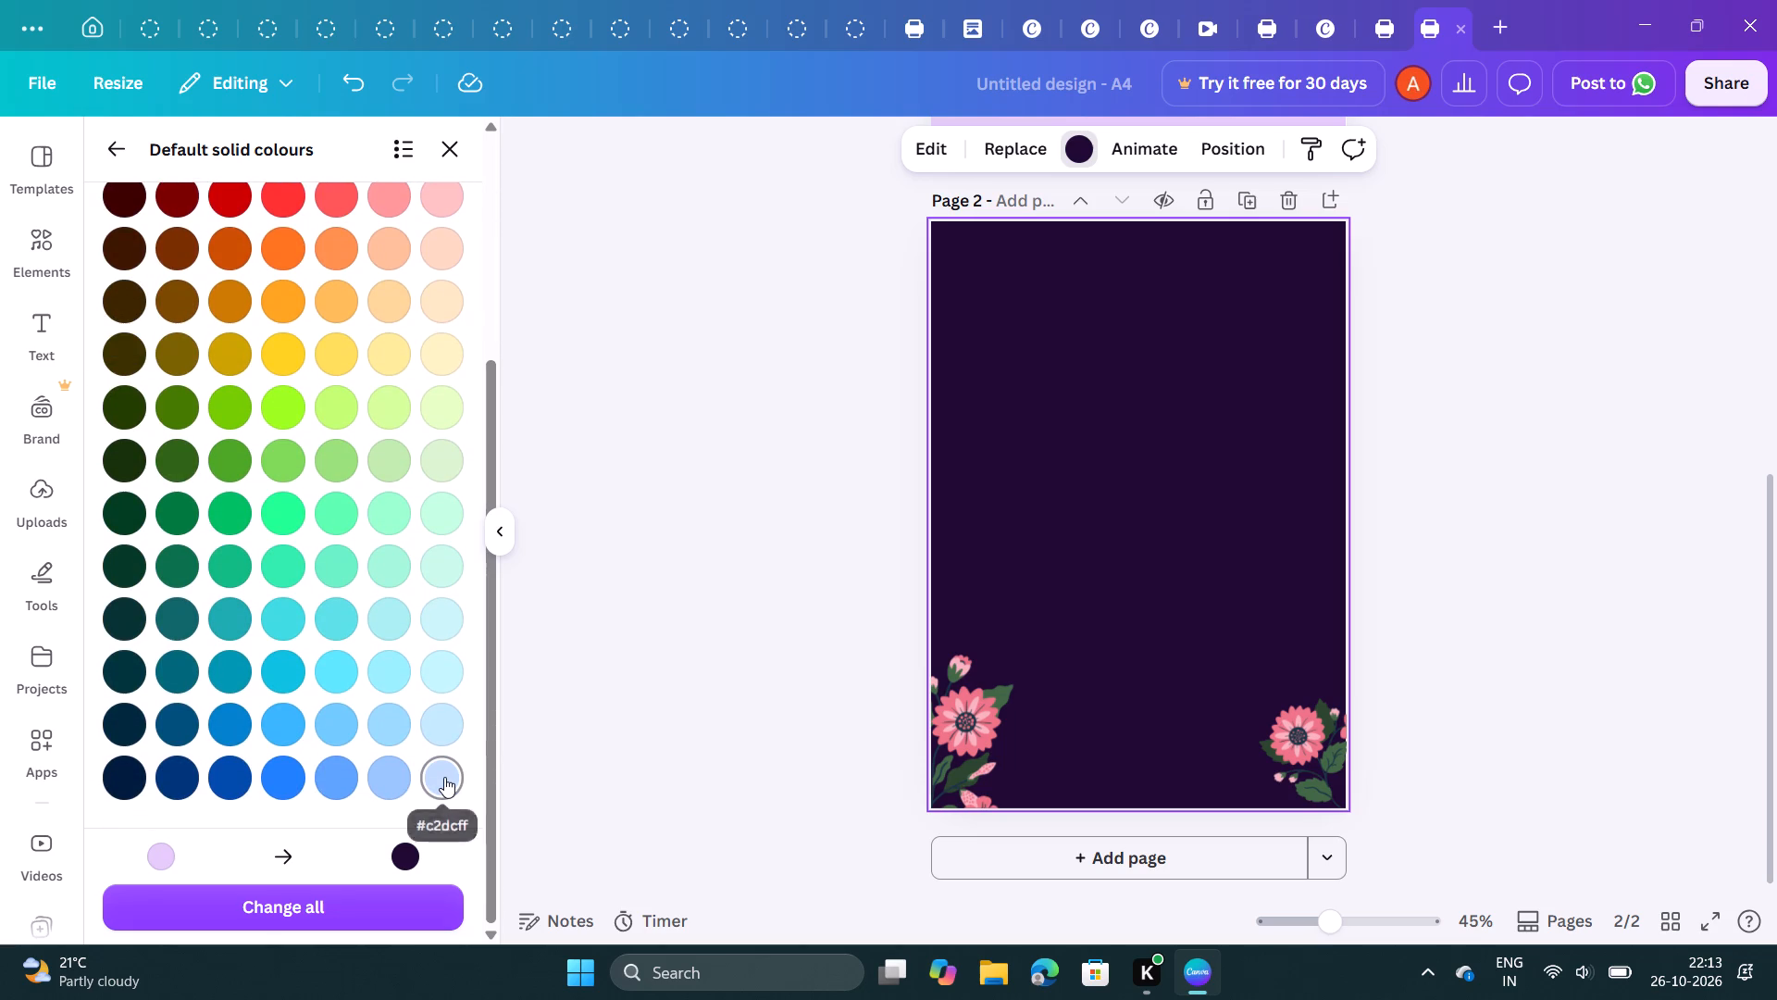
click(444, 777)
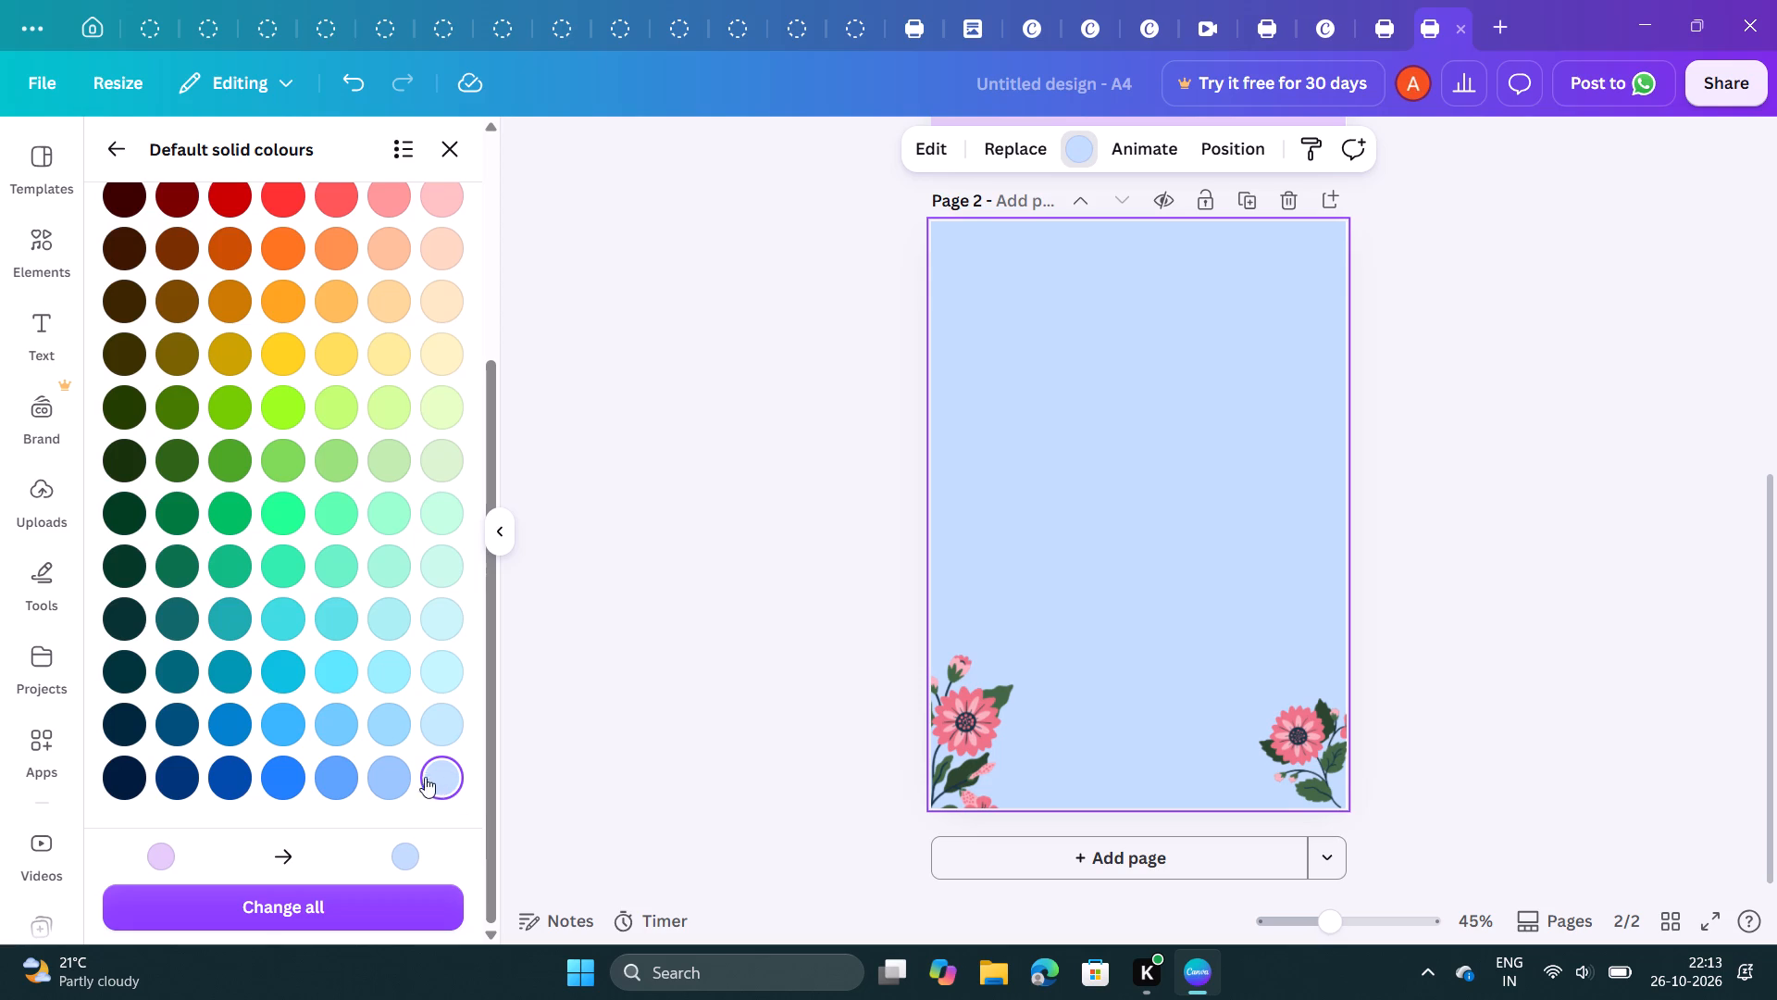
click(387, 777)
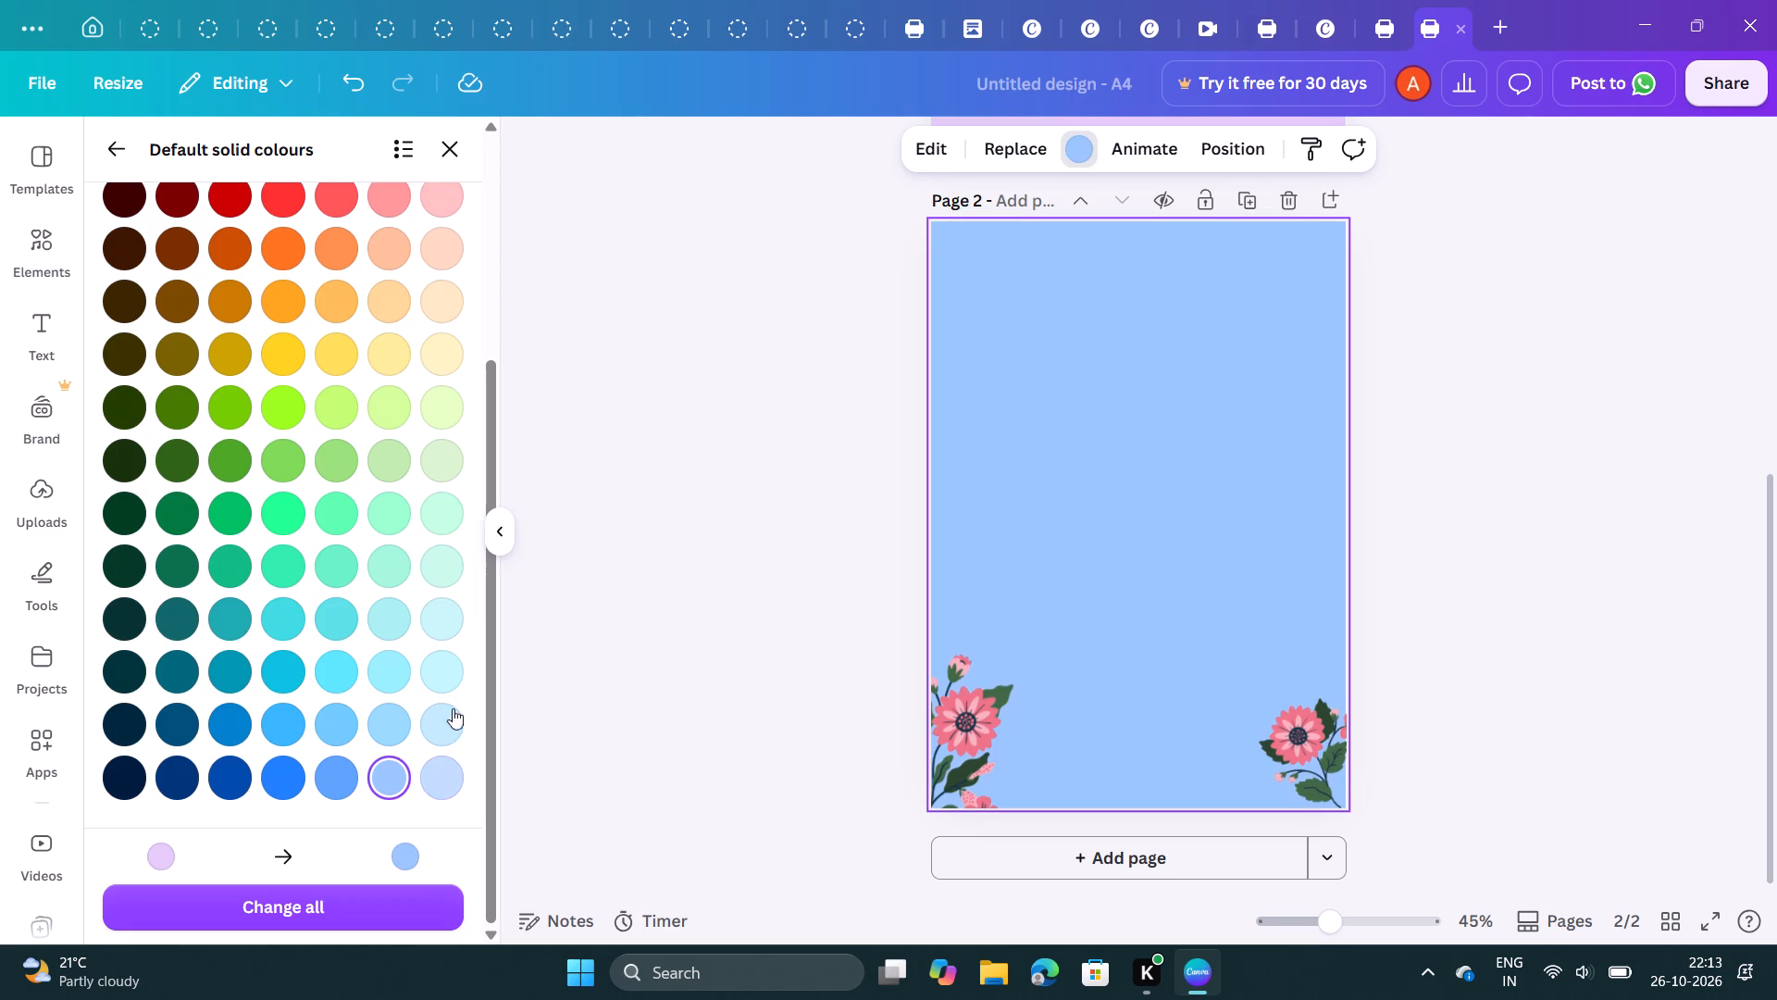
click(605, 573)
Set page 1's background to the darker pink among the colours used in the design.
scroll(605, 573, up, 2)
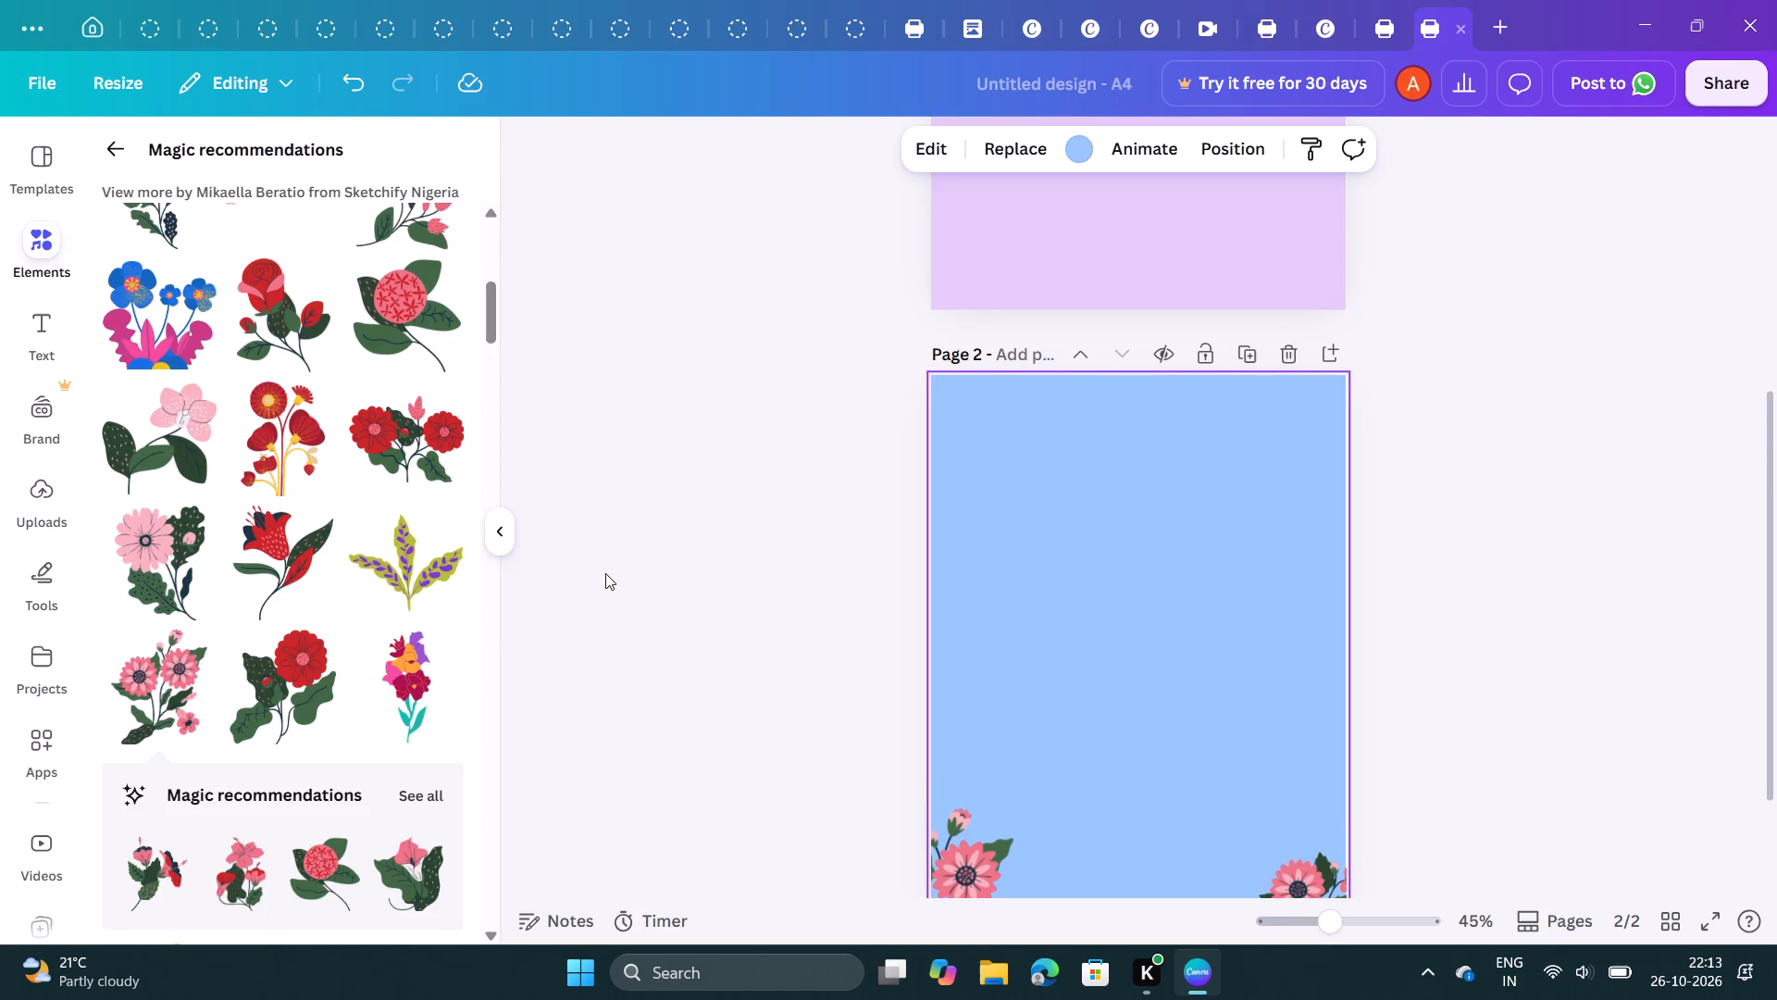
click(1075, 210)
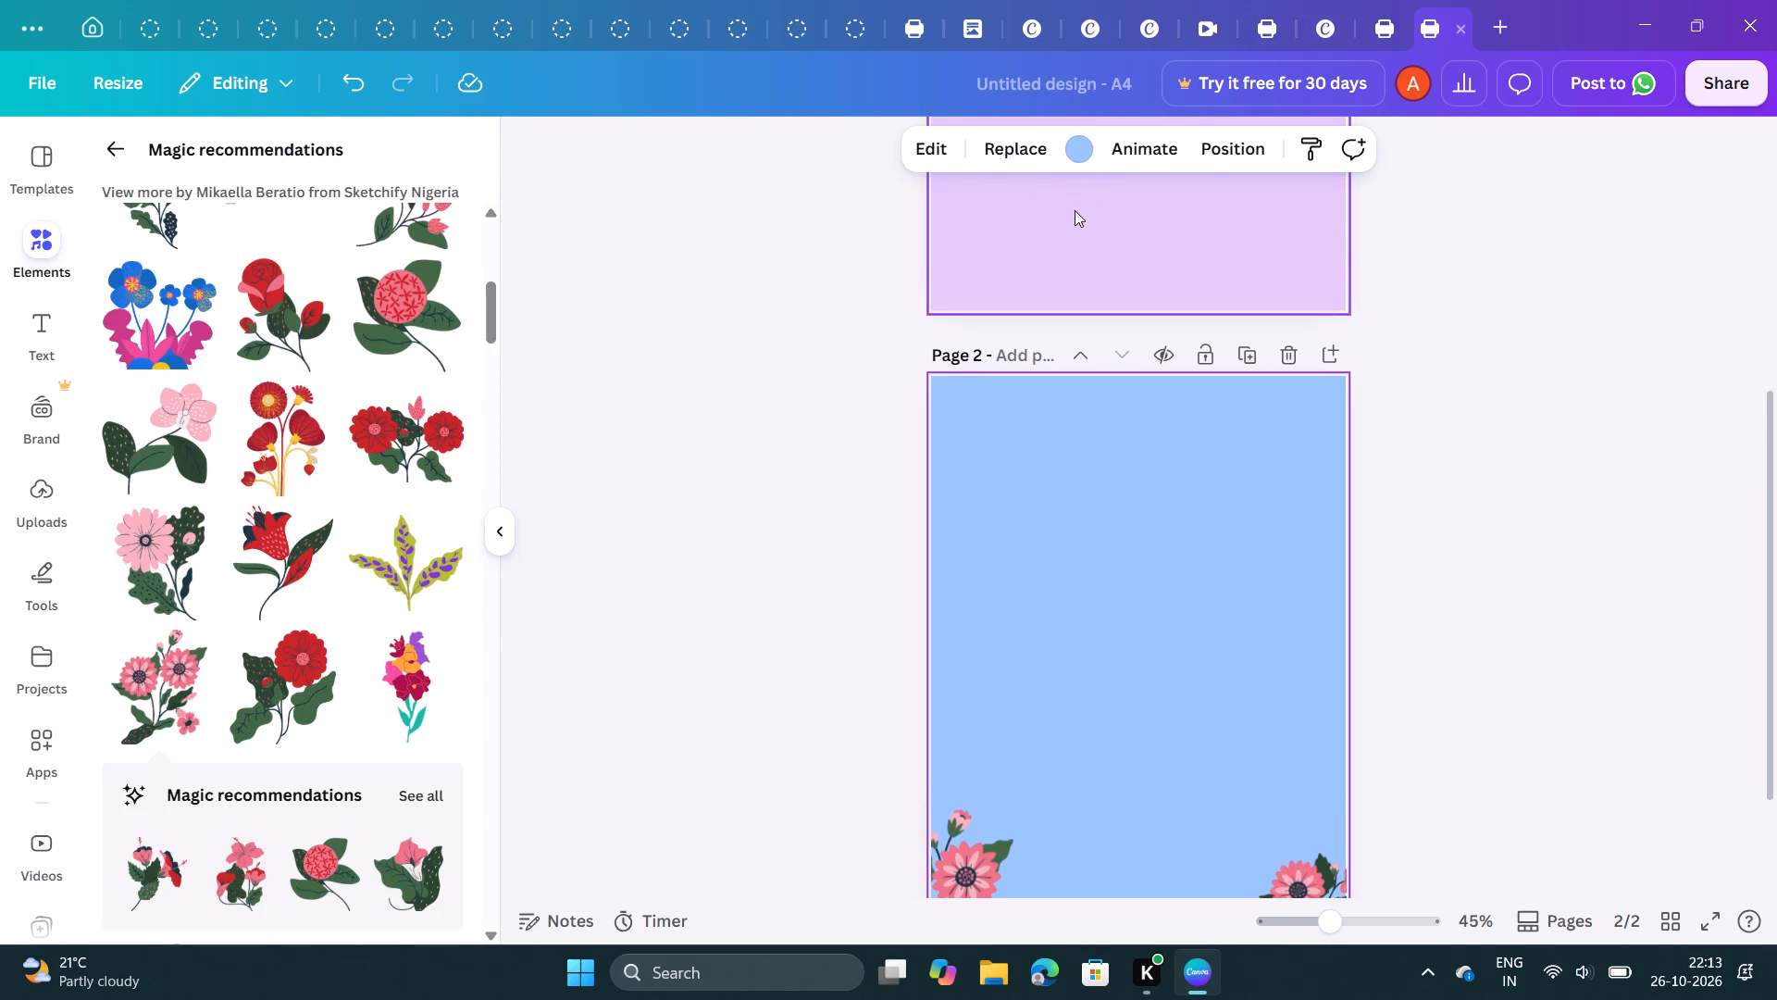
click(1123, 147)
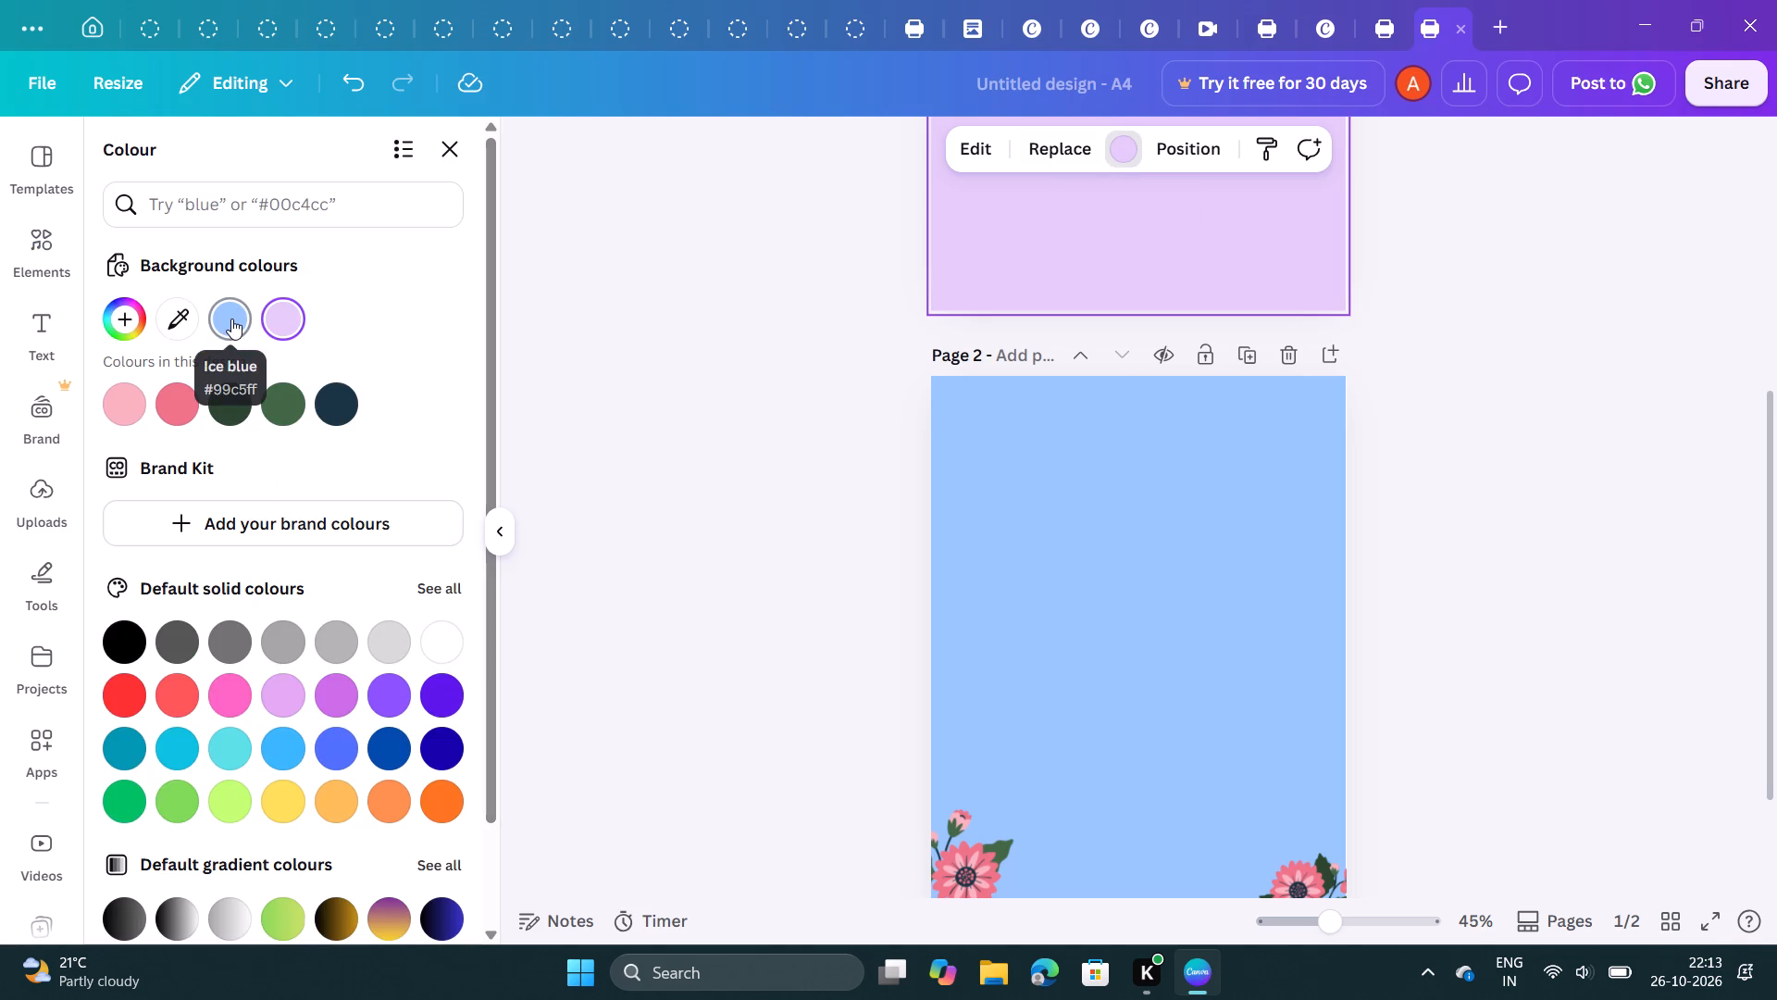
click(177, 421)
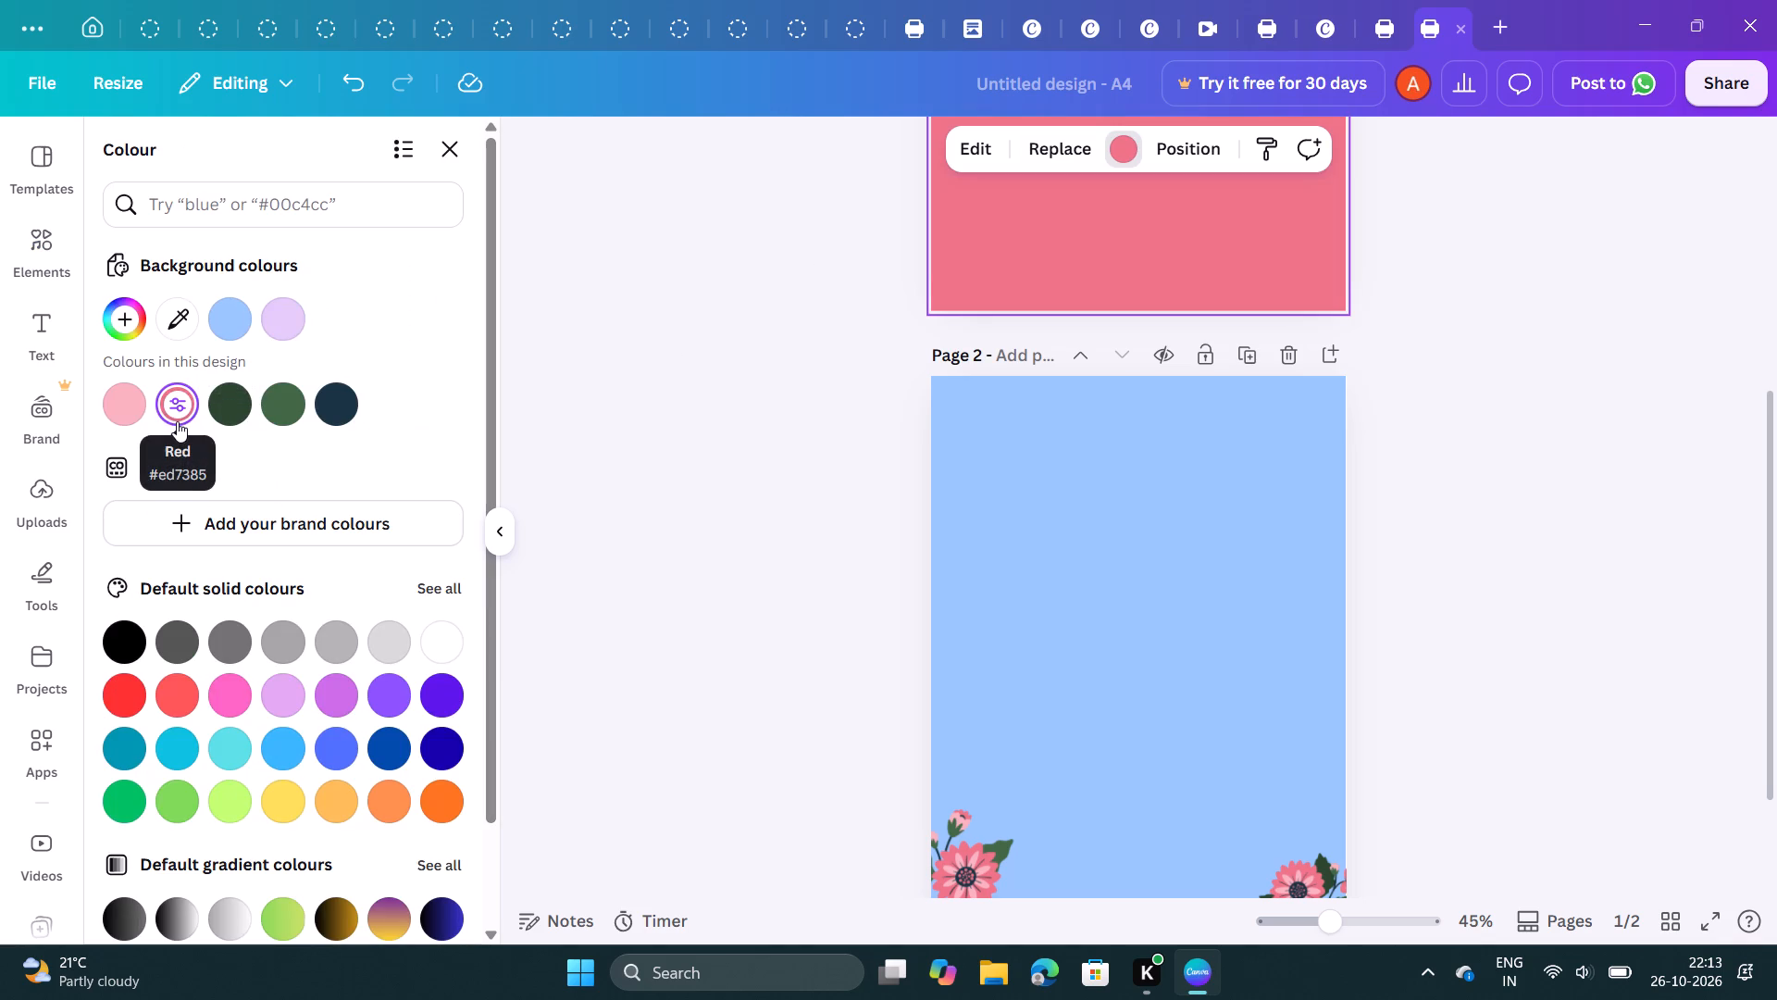
Set page 2's background to the same darker pink as page 1.
click(966, 536)
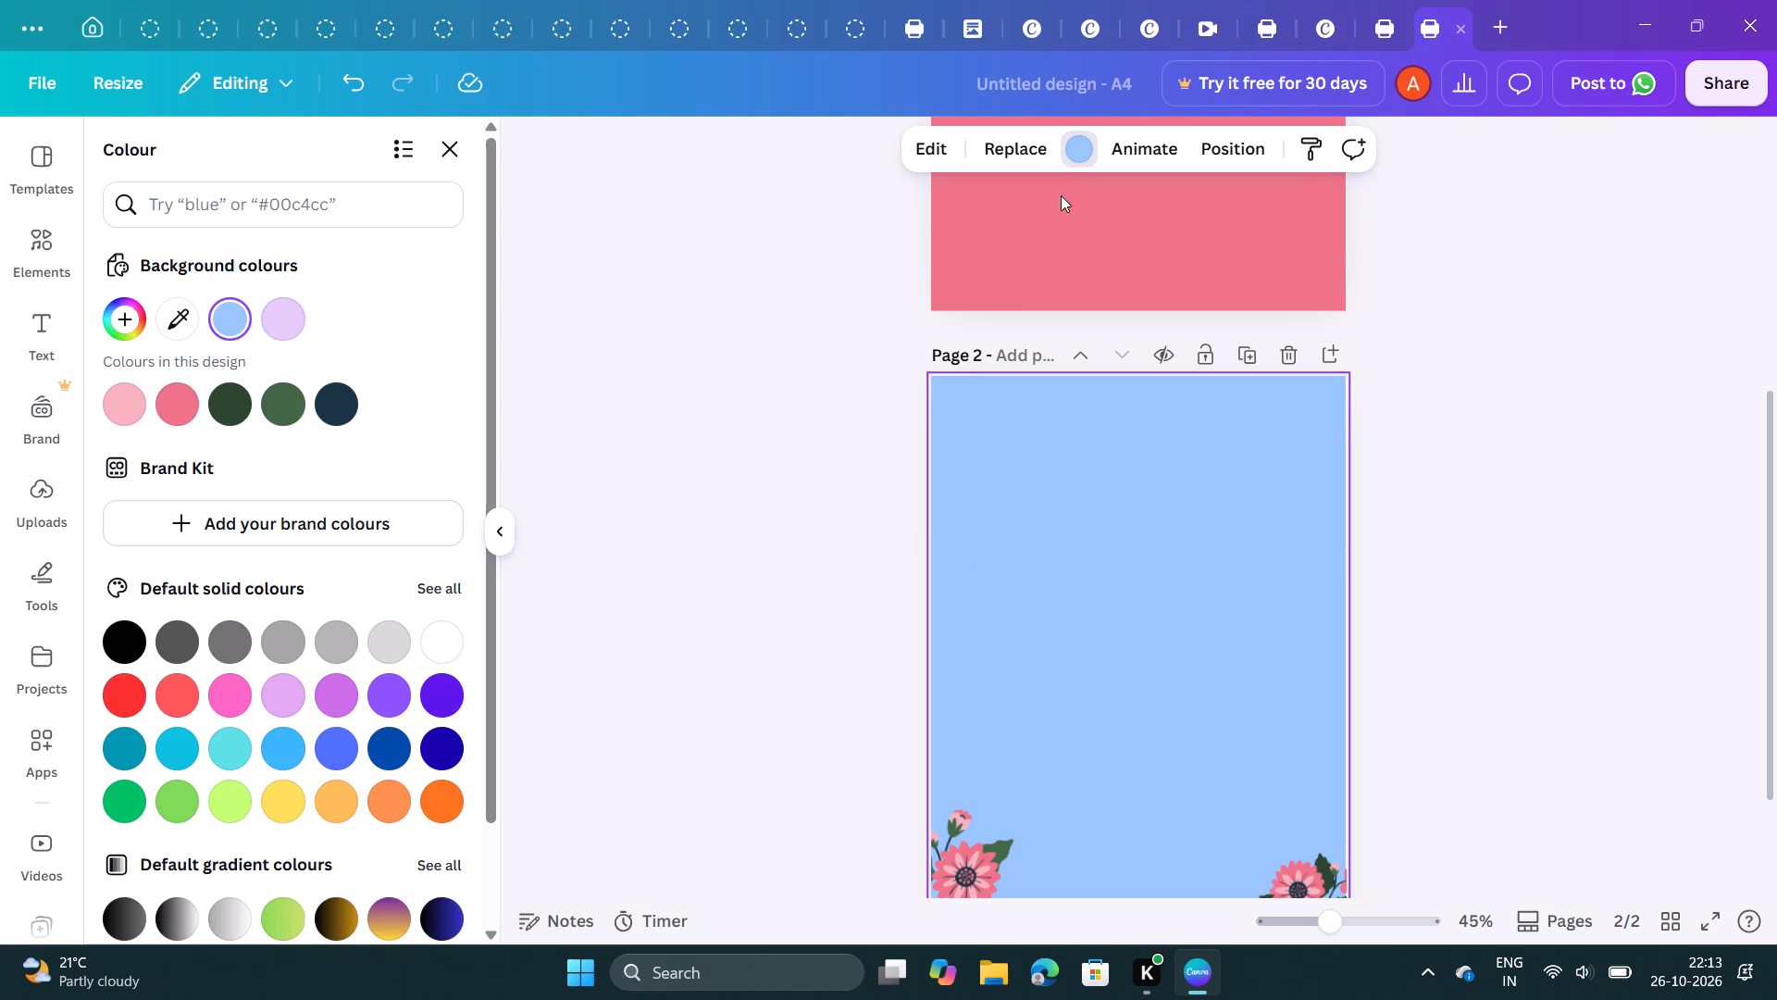
click(1064, 145)
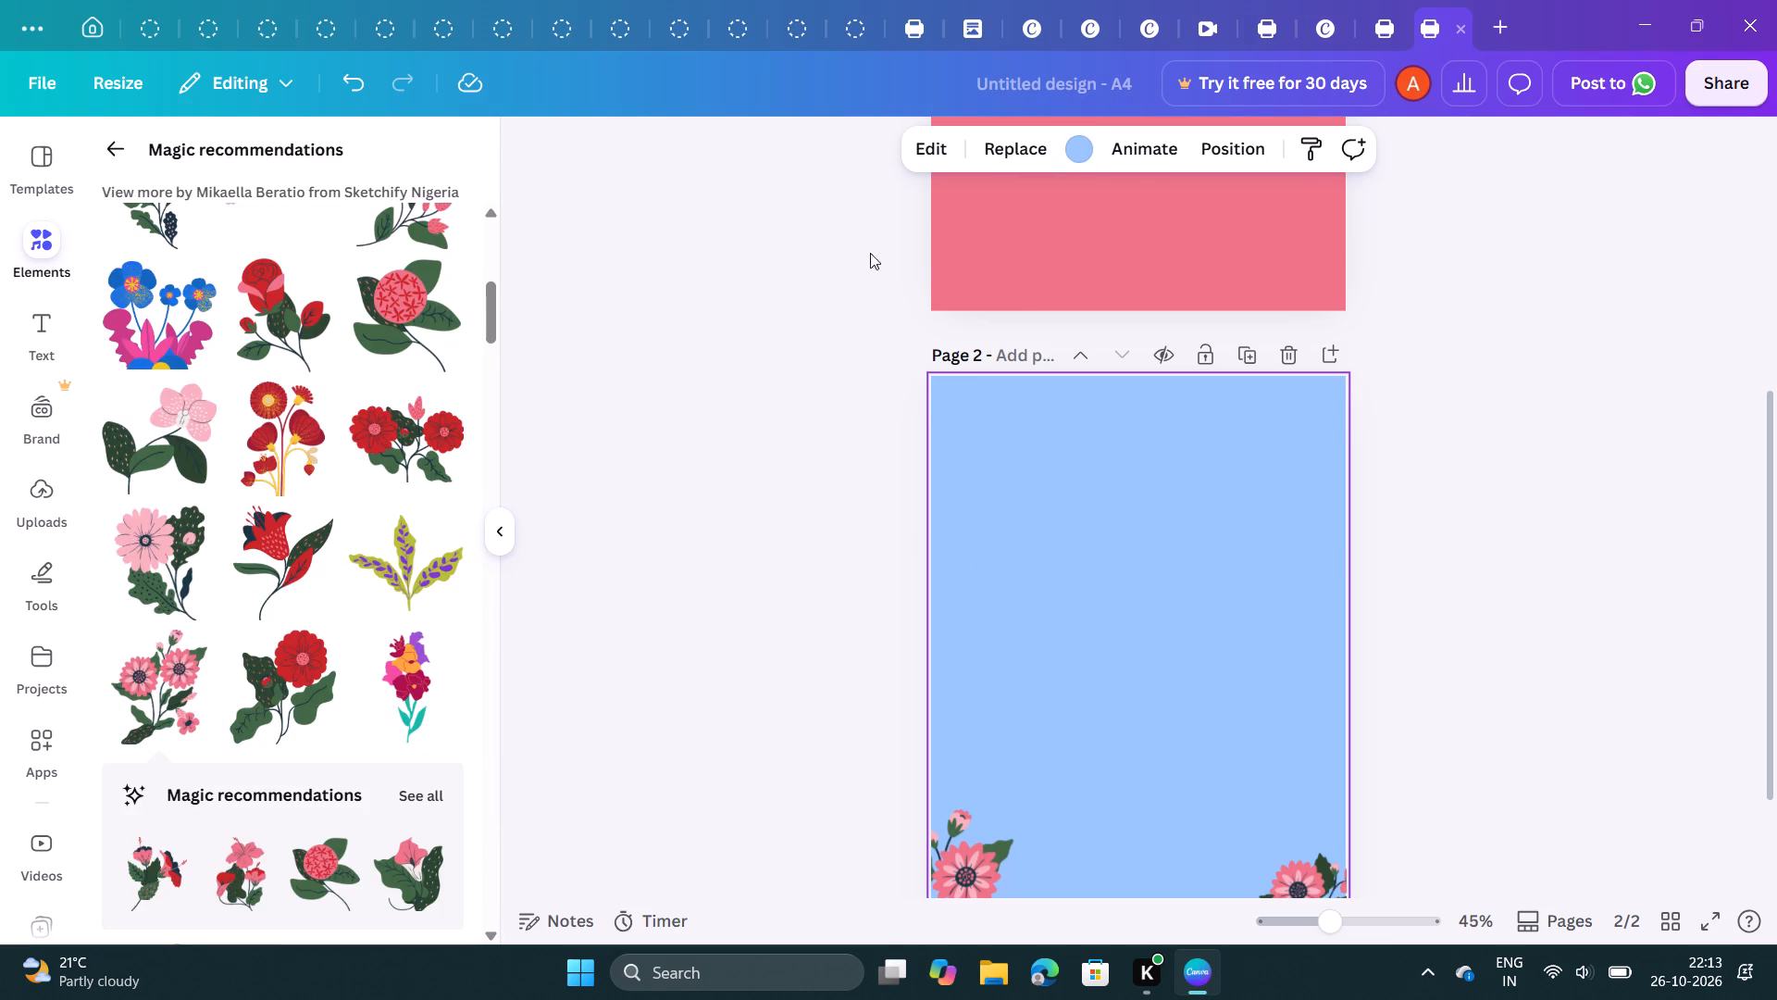
click(1087, 151)
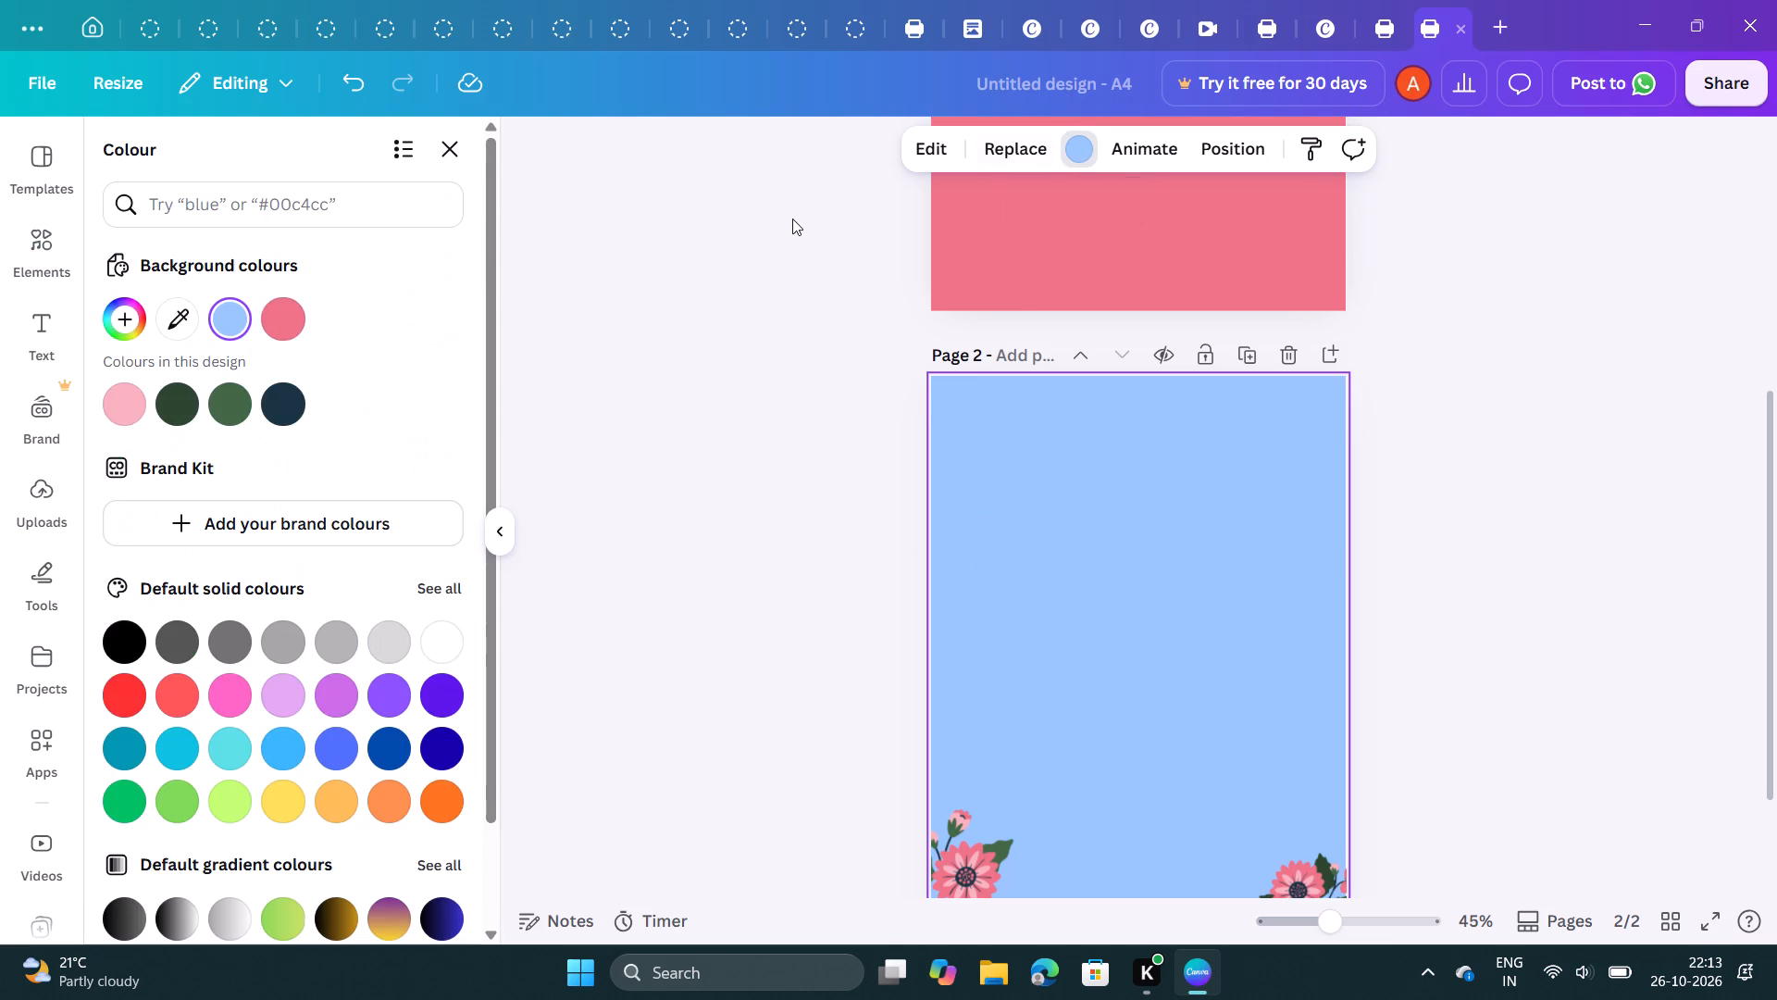
click(283, 319)
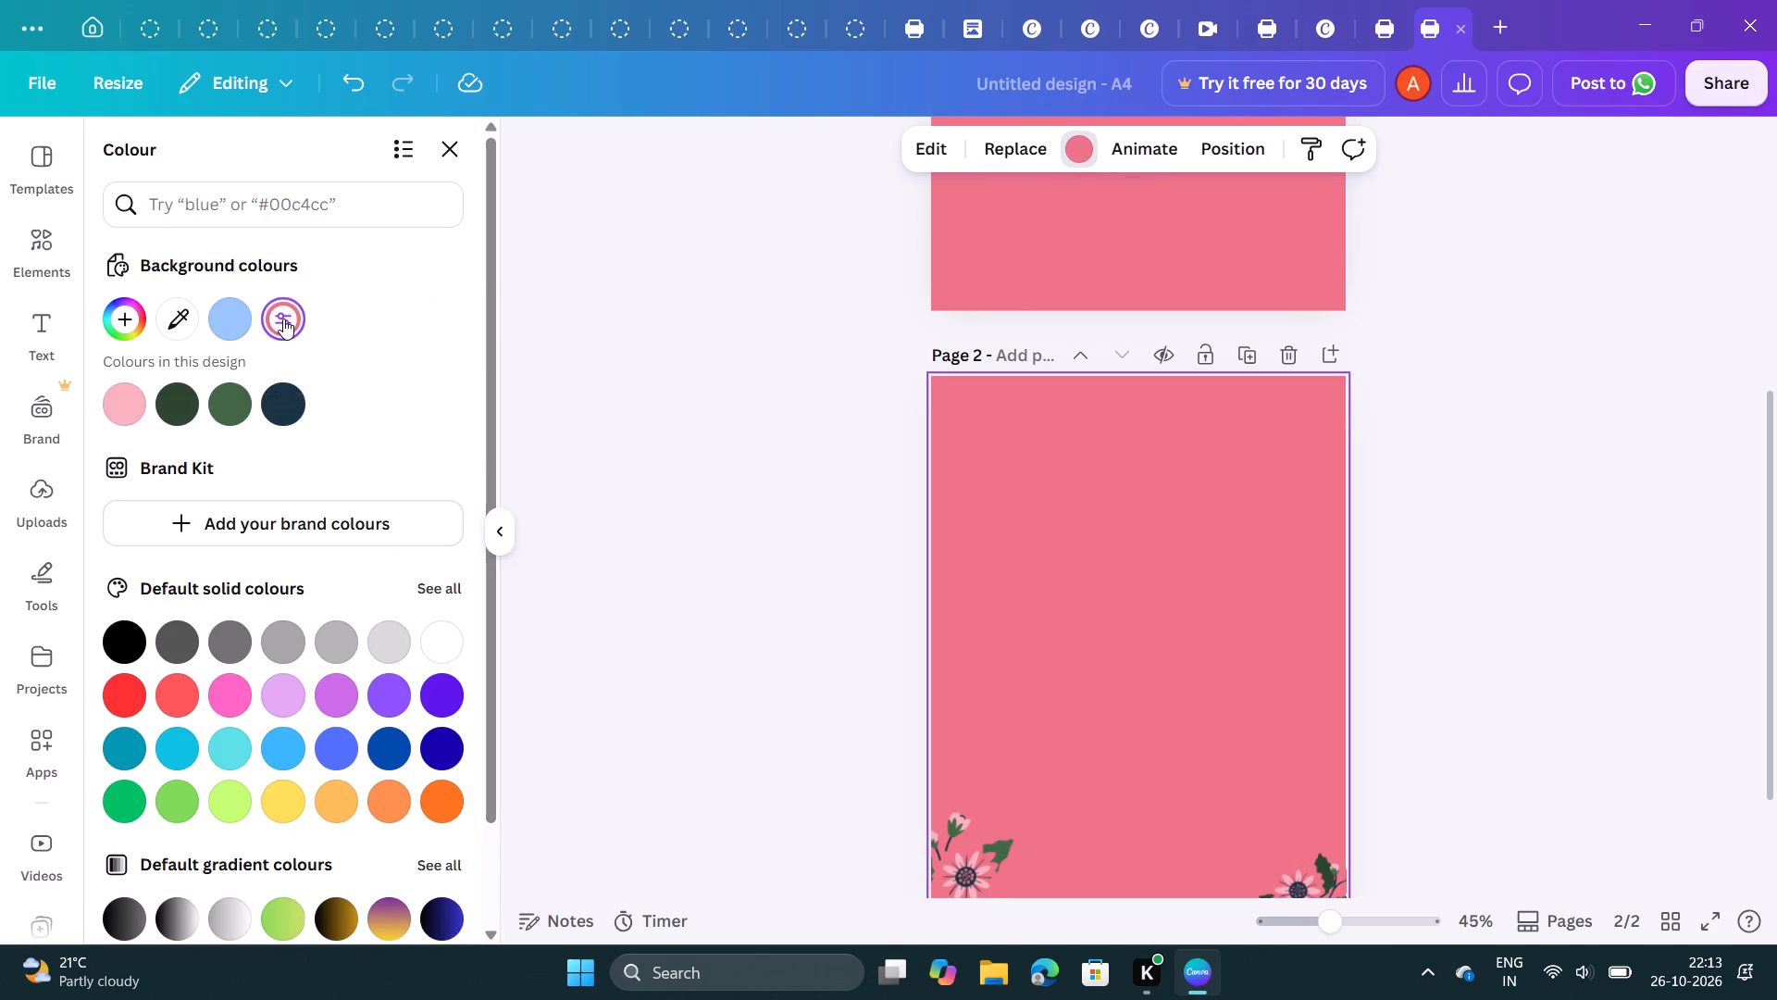
Review pages 1 and 2 to compare their backgrounds and how the corner flowers look against the pink.
scroll(685, 354, down, 2)
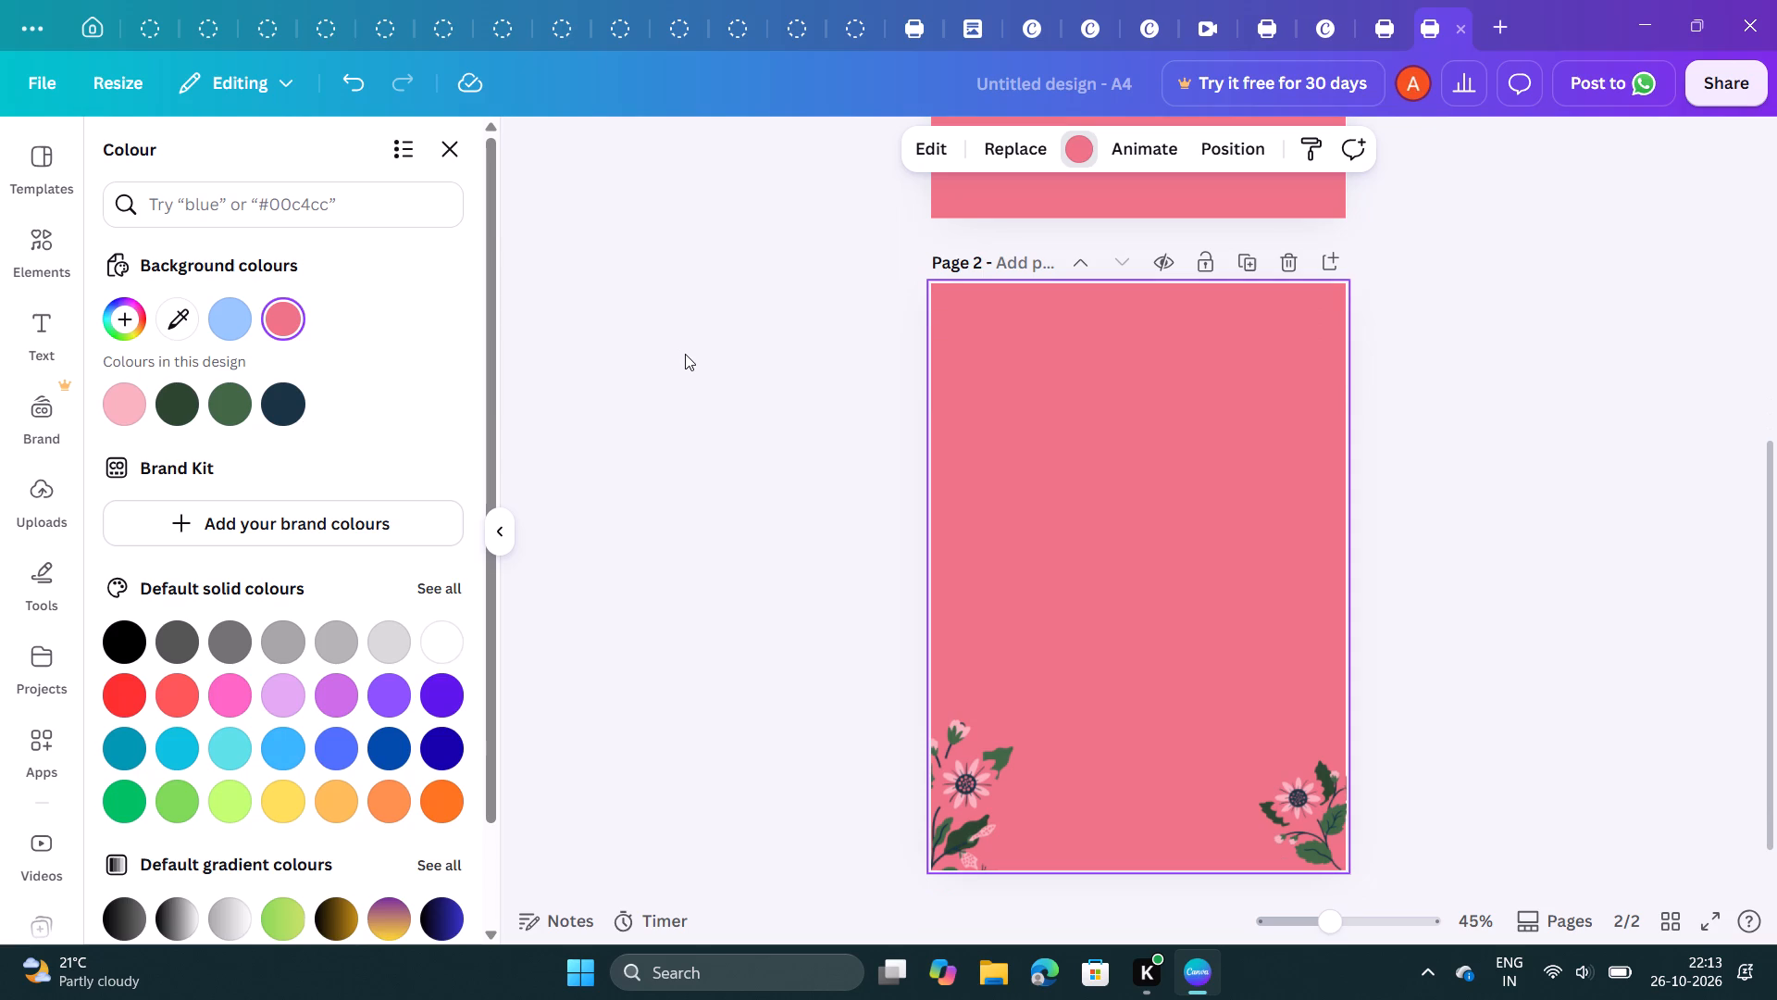
scroll(685, 354, down, 1)
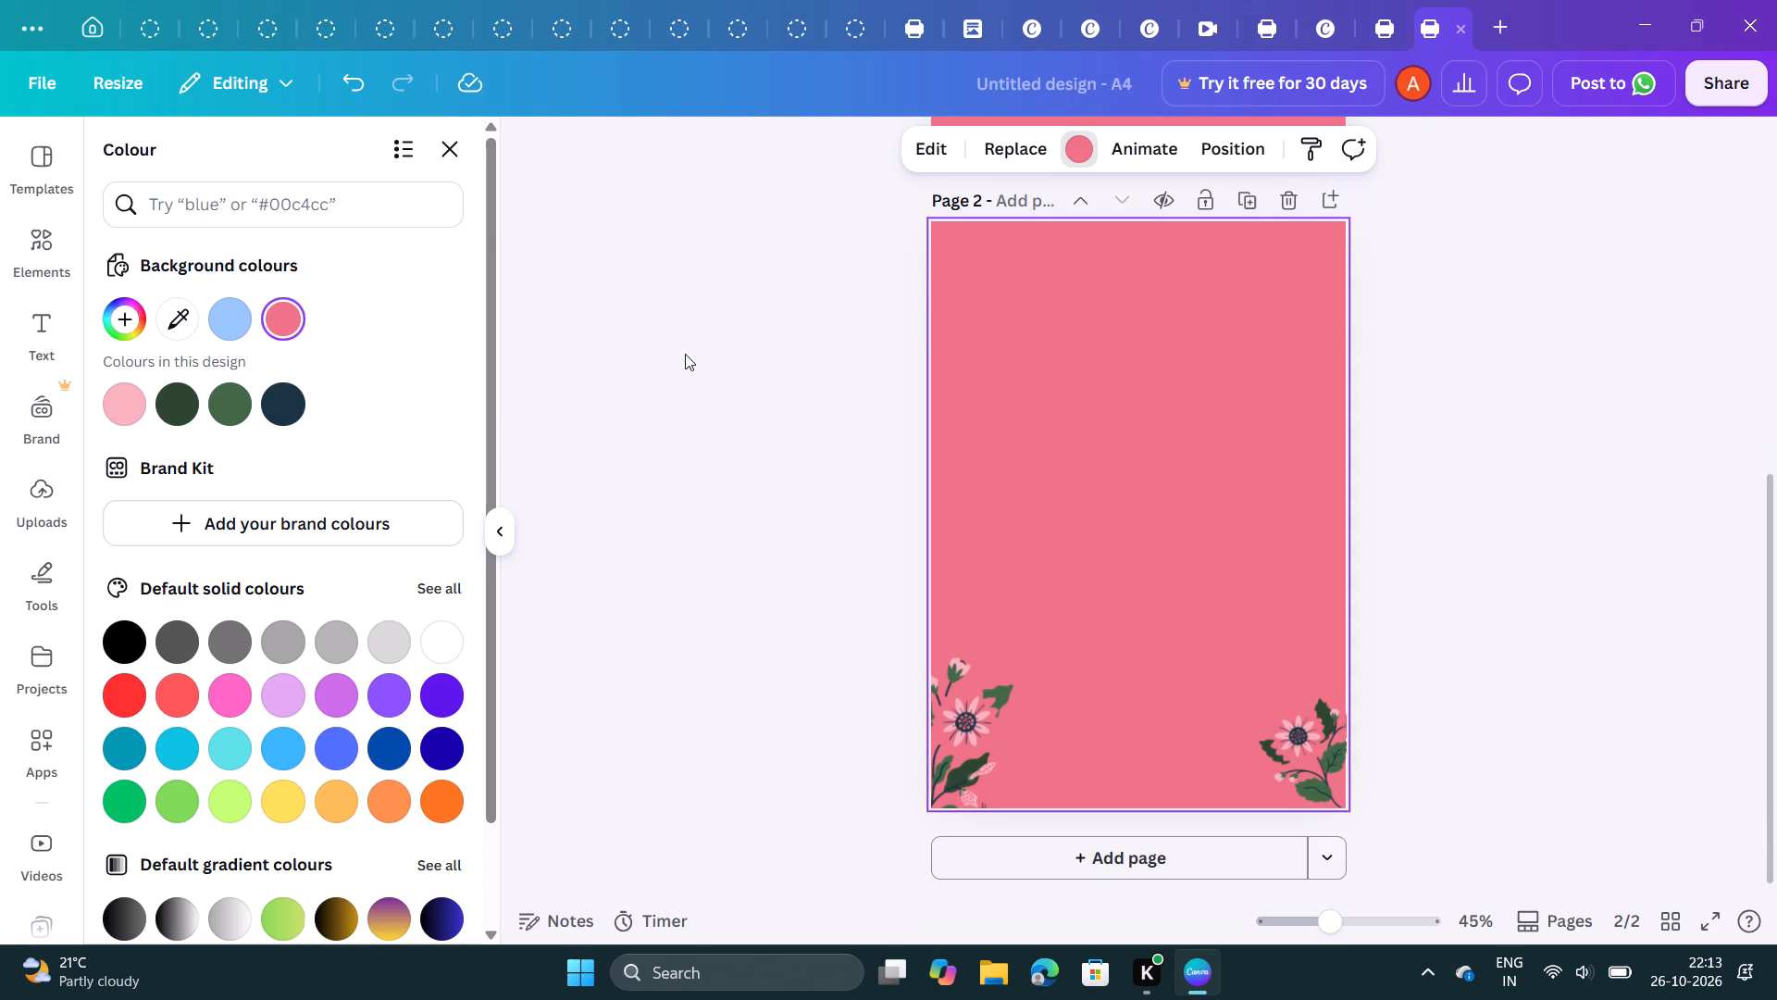
scroll(685, 354, up, 1)
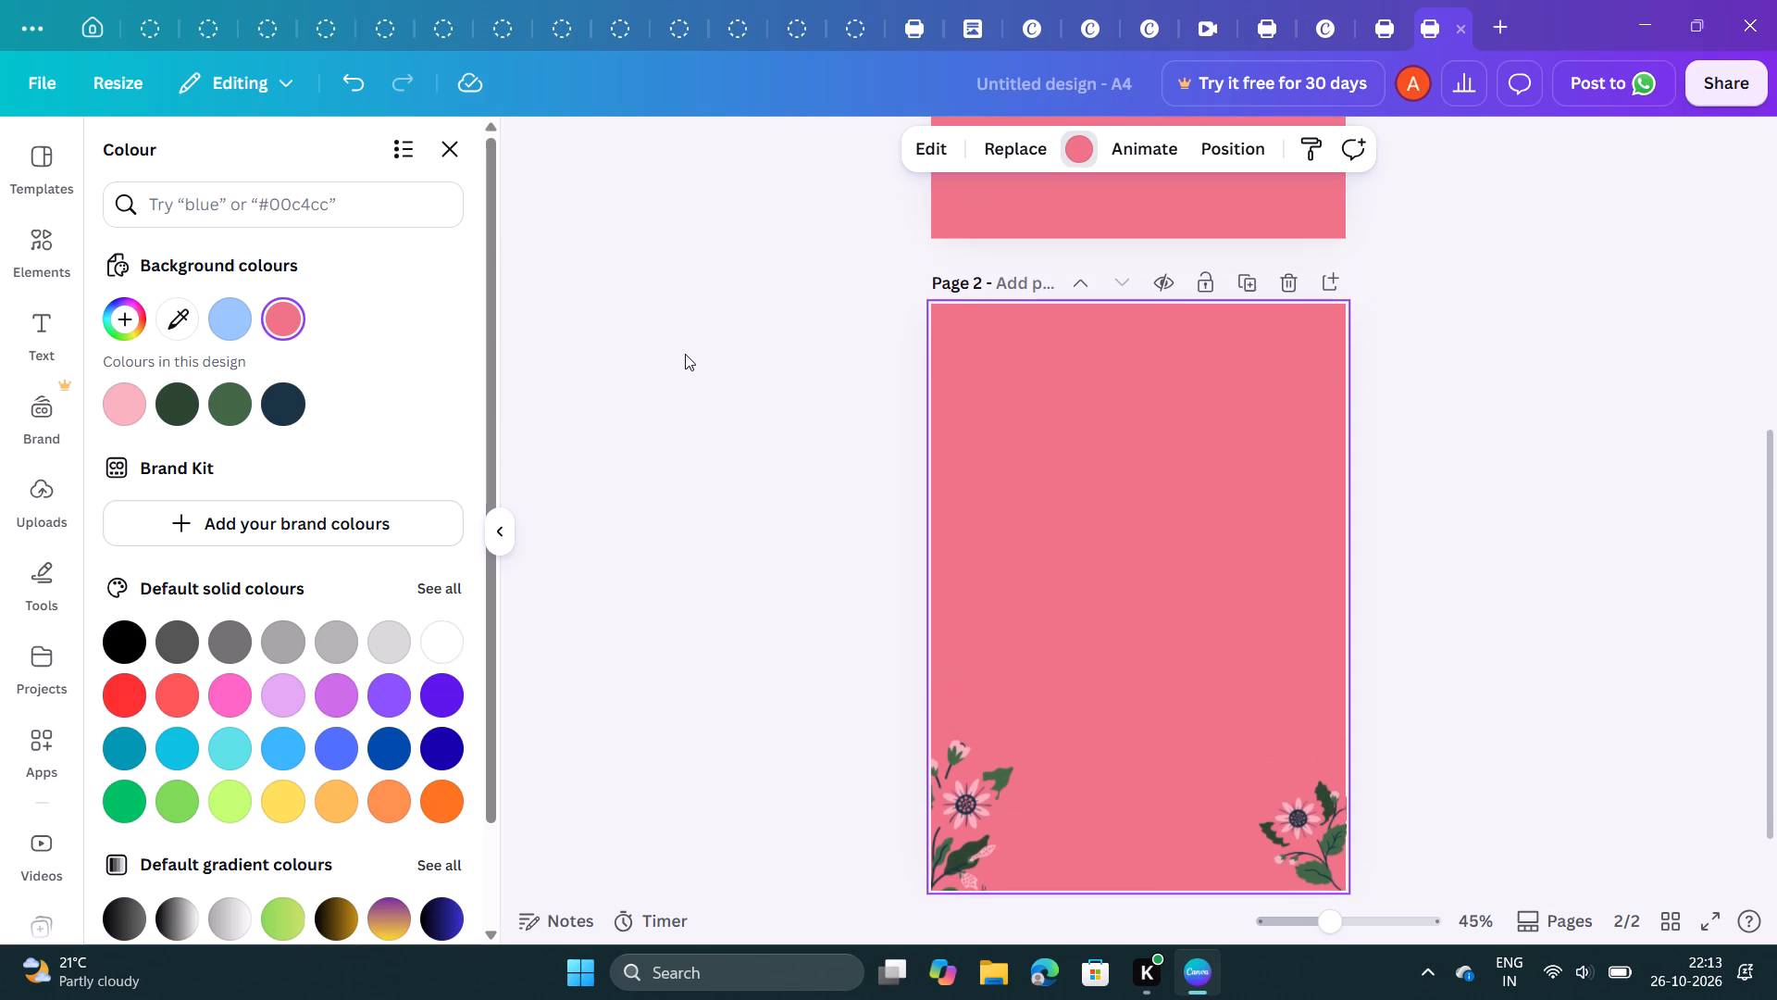
scroll(685, 354, up, 2)
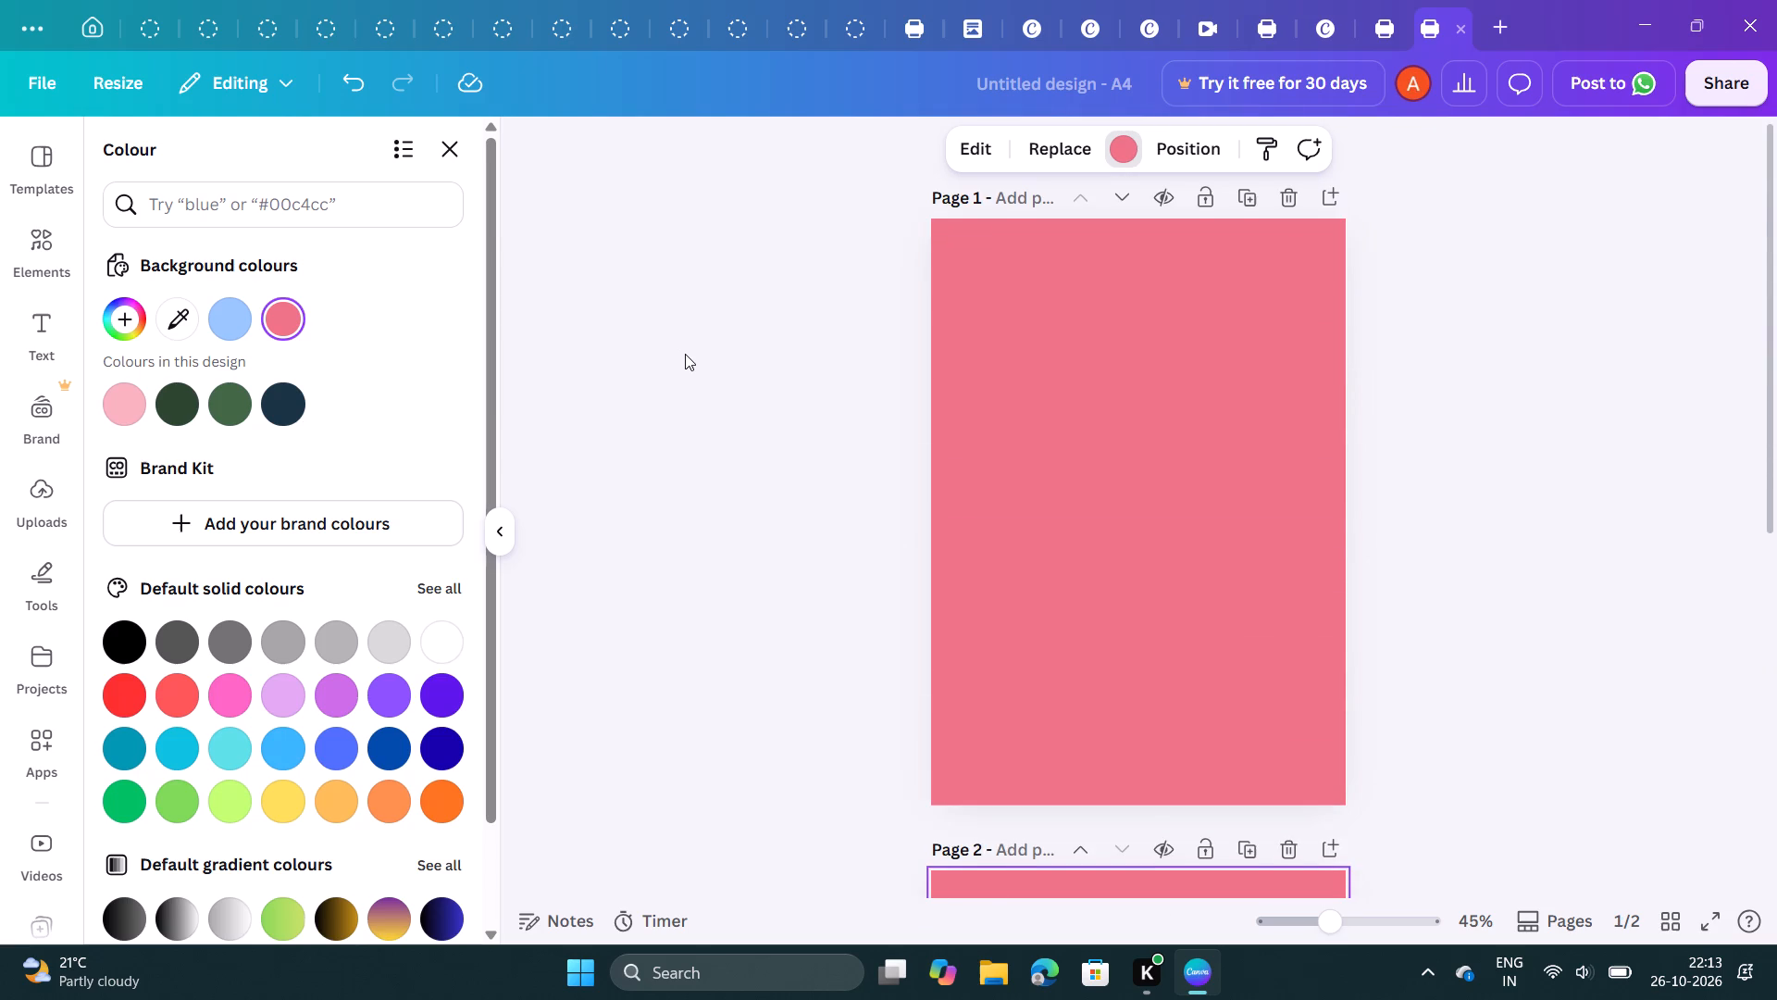
scroll(685, 354, down, 4)
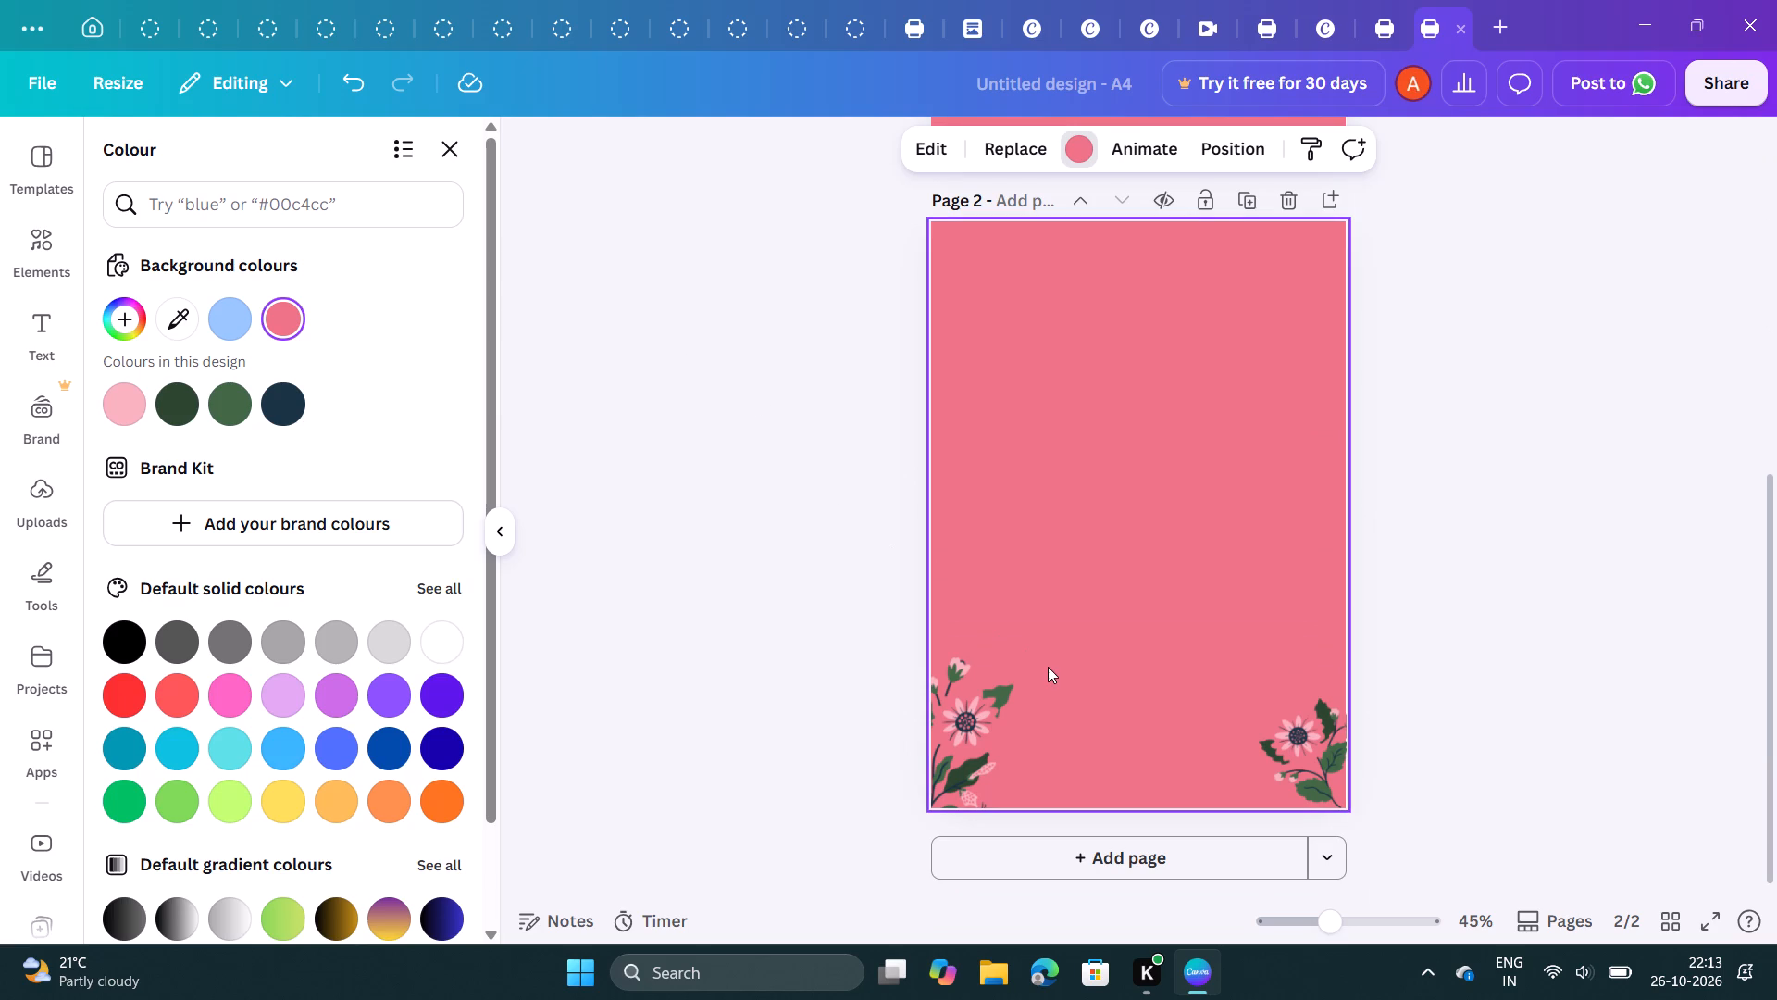
Add the thin horizontal blossom branch from Magic recommendations to page 2 and place it near the page's top edge.
click(800, 587)
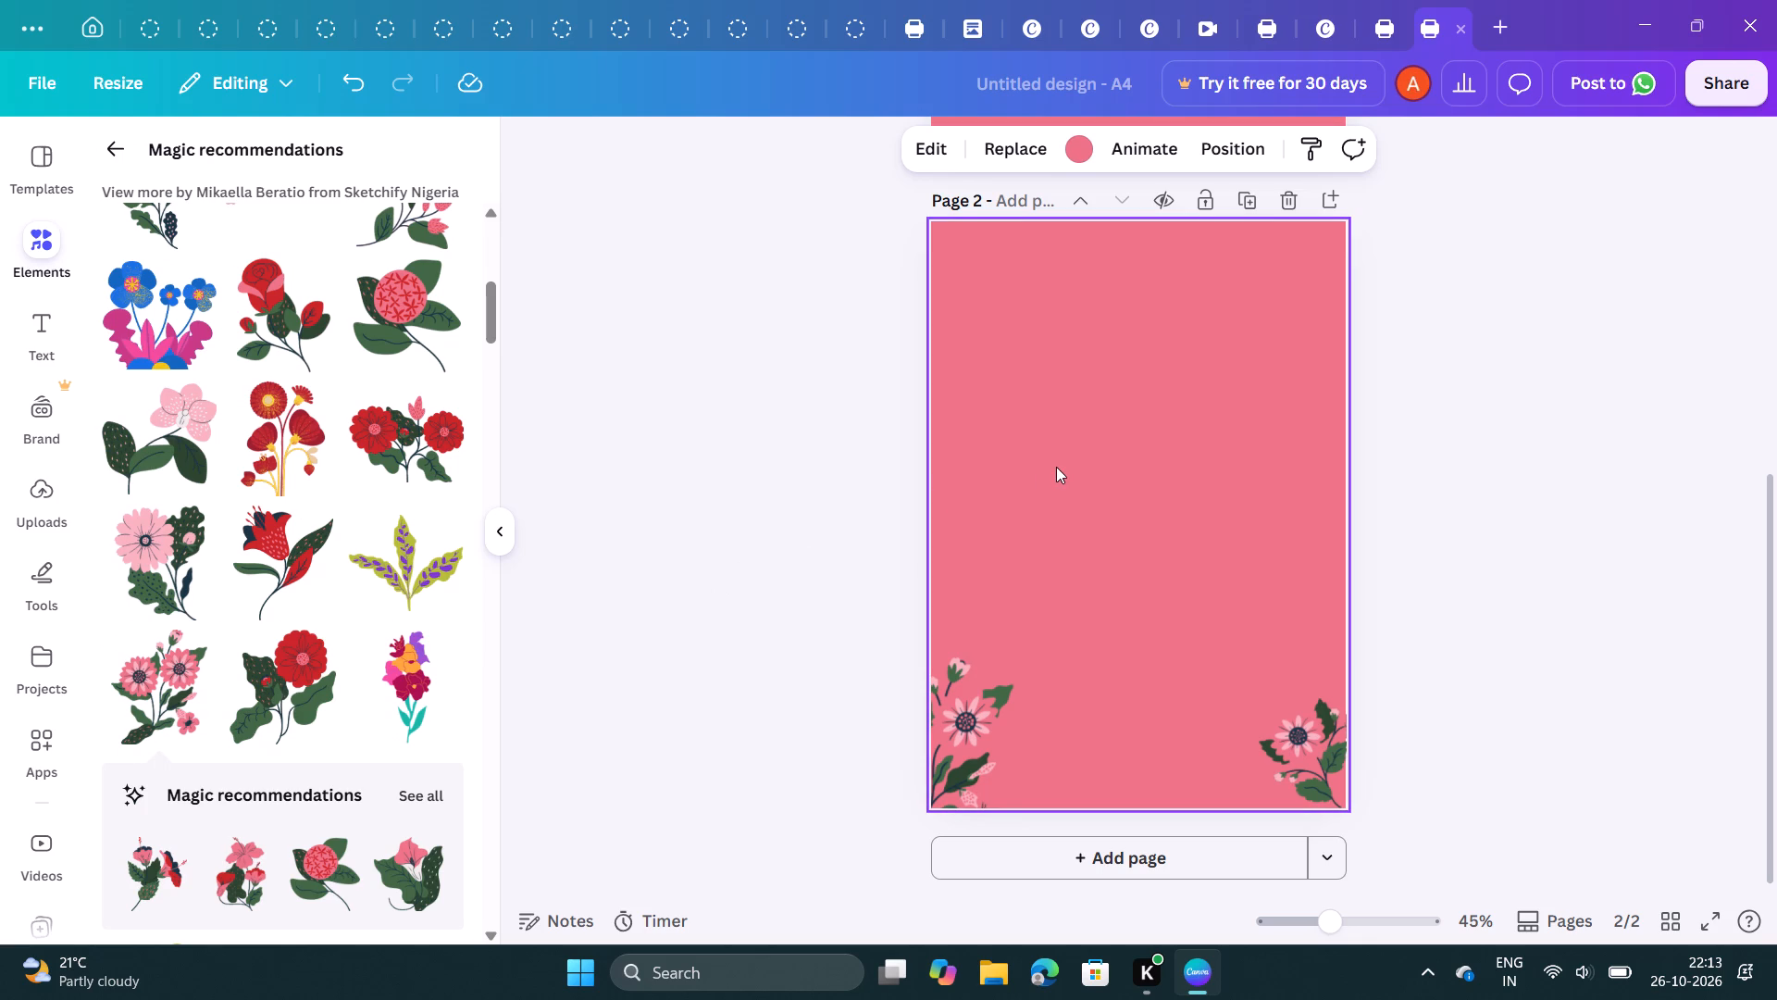
scroll(342, 481, up, 1)
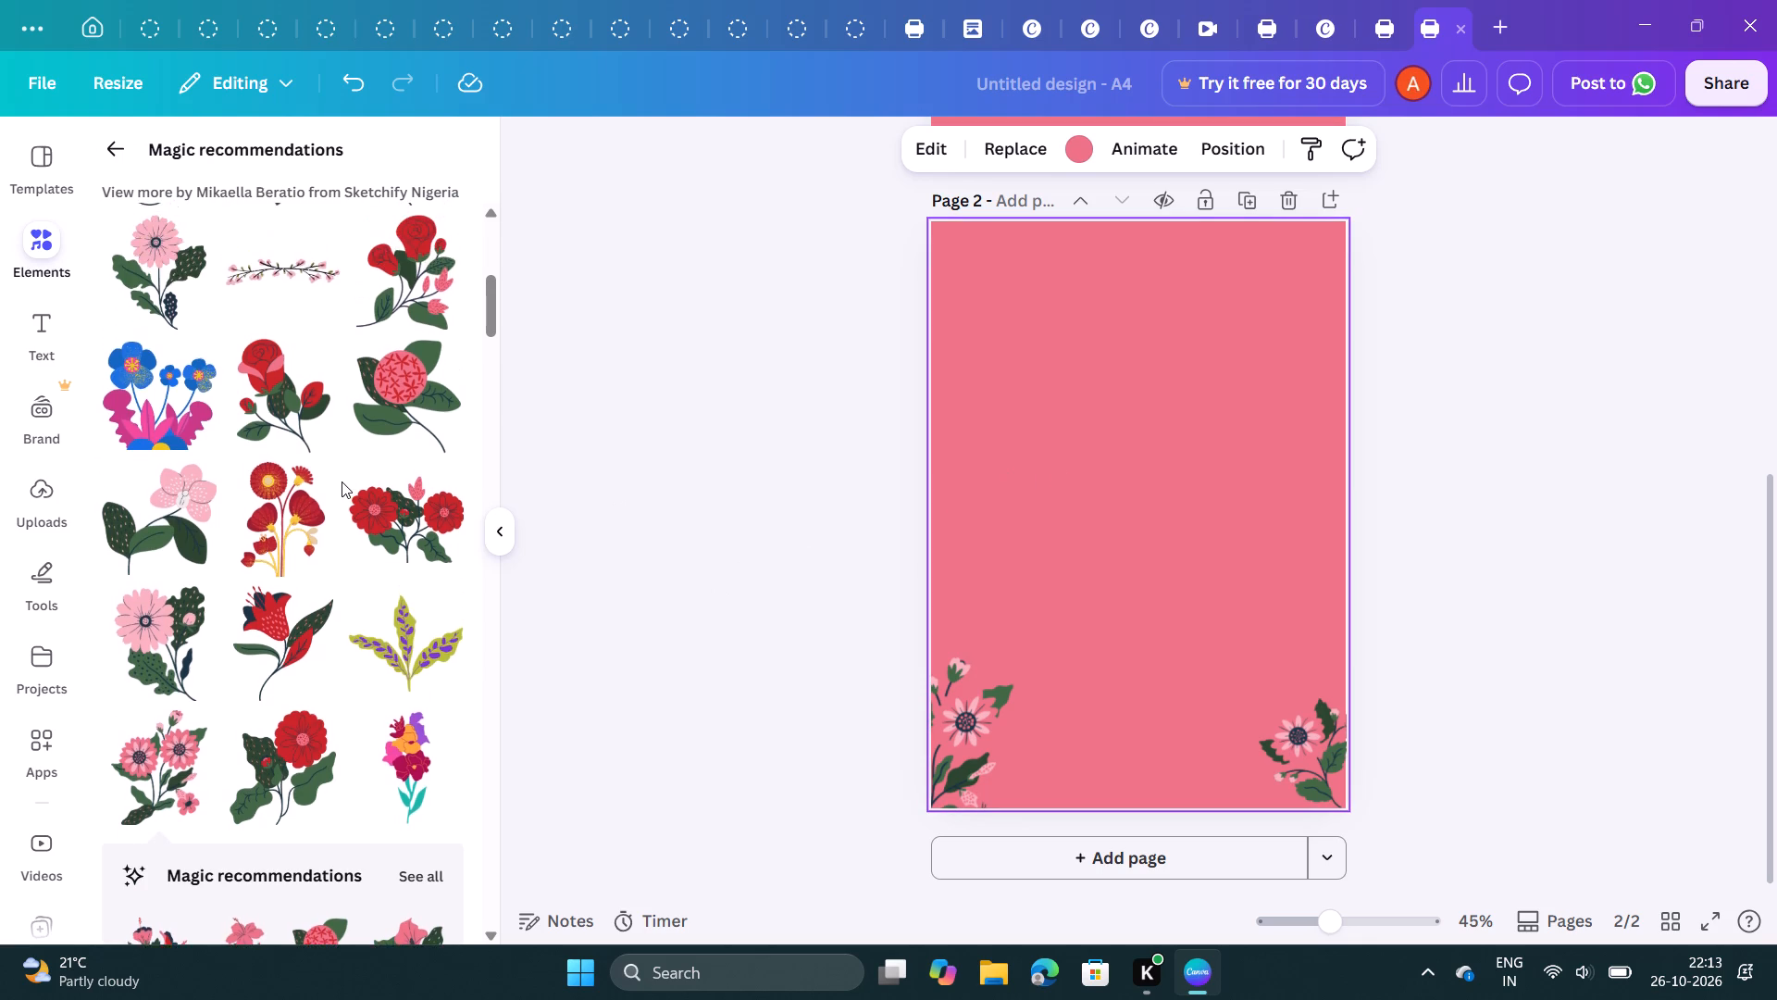
scroll(342, 481, up, 1)
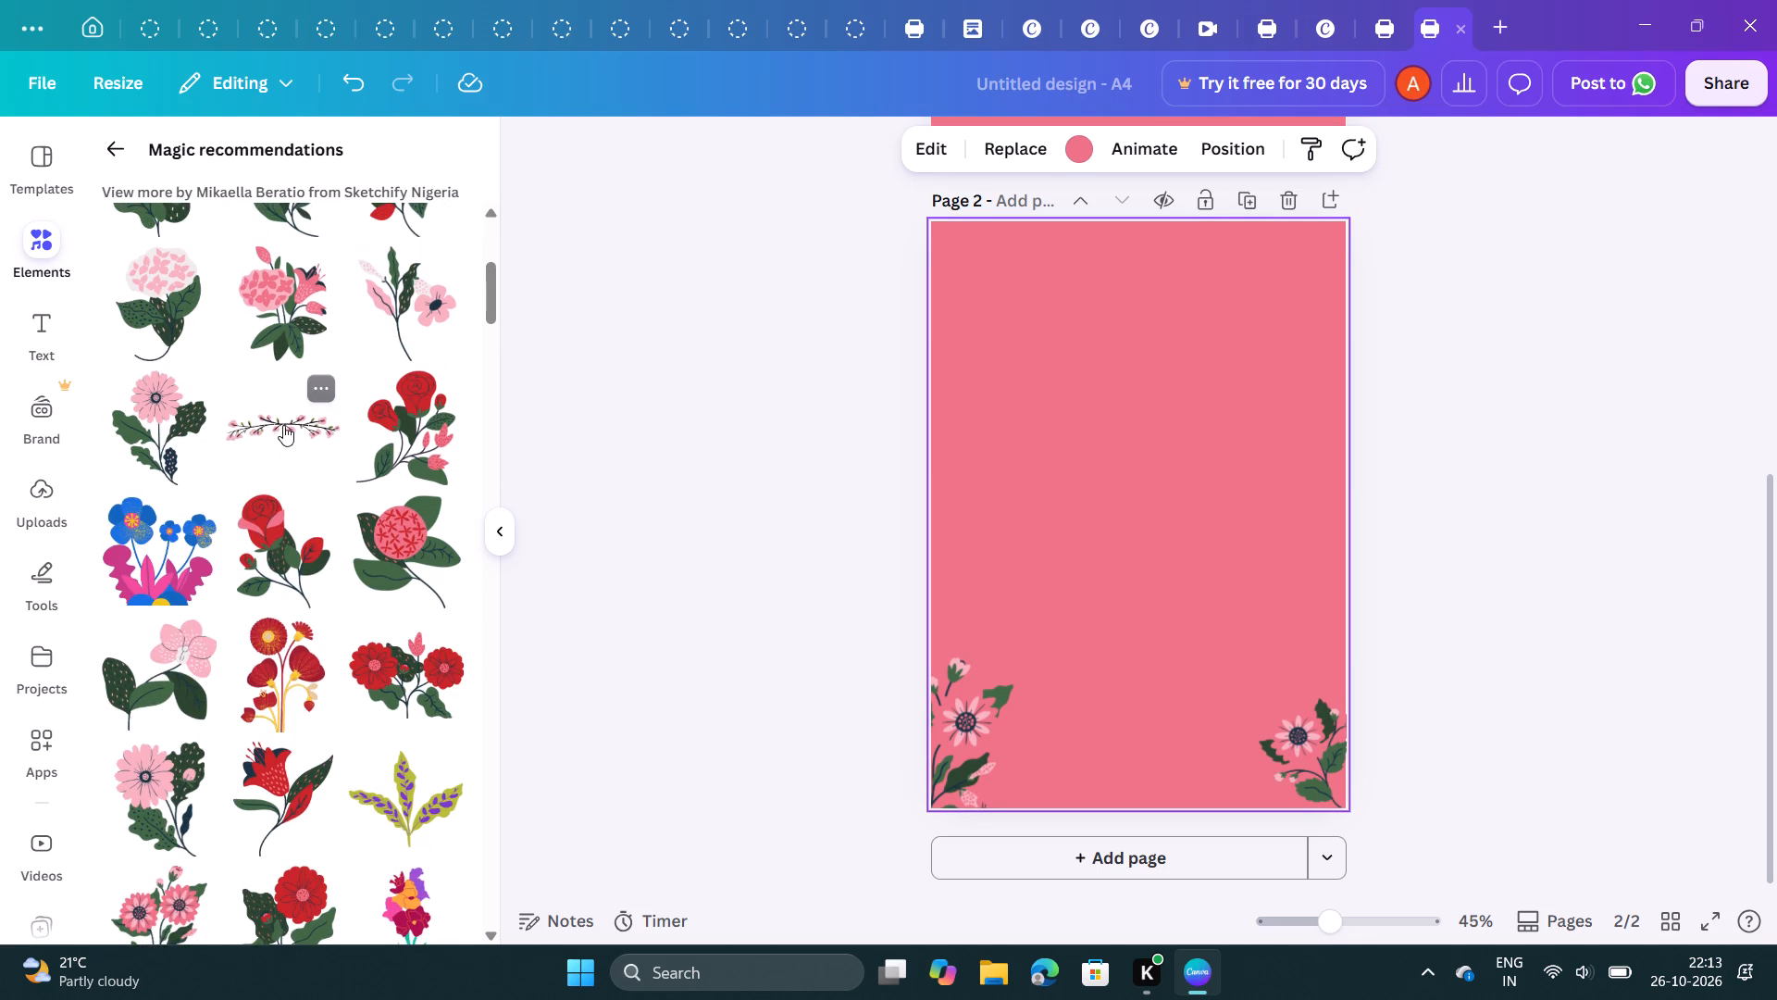
click(283, 423)
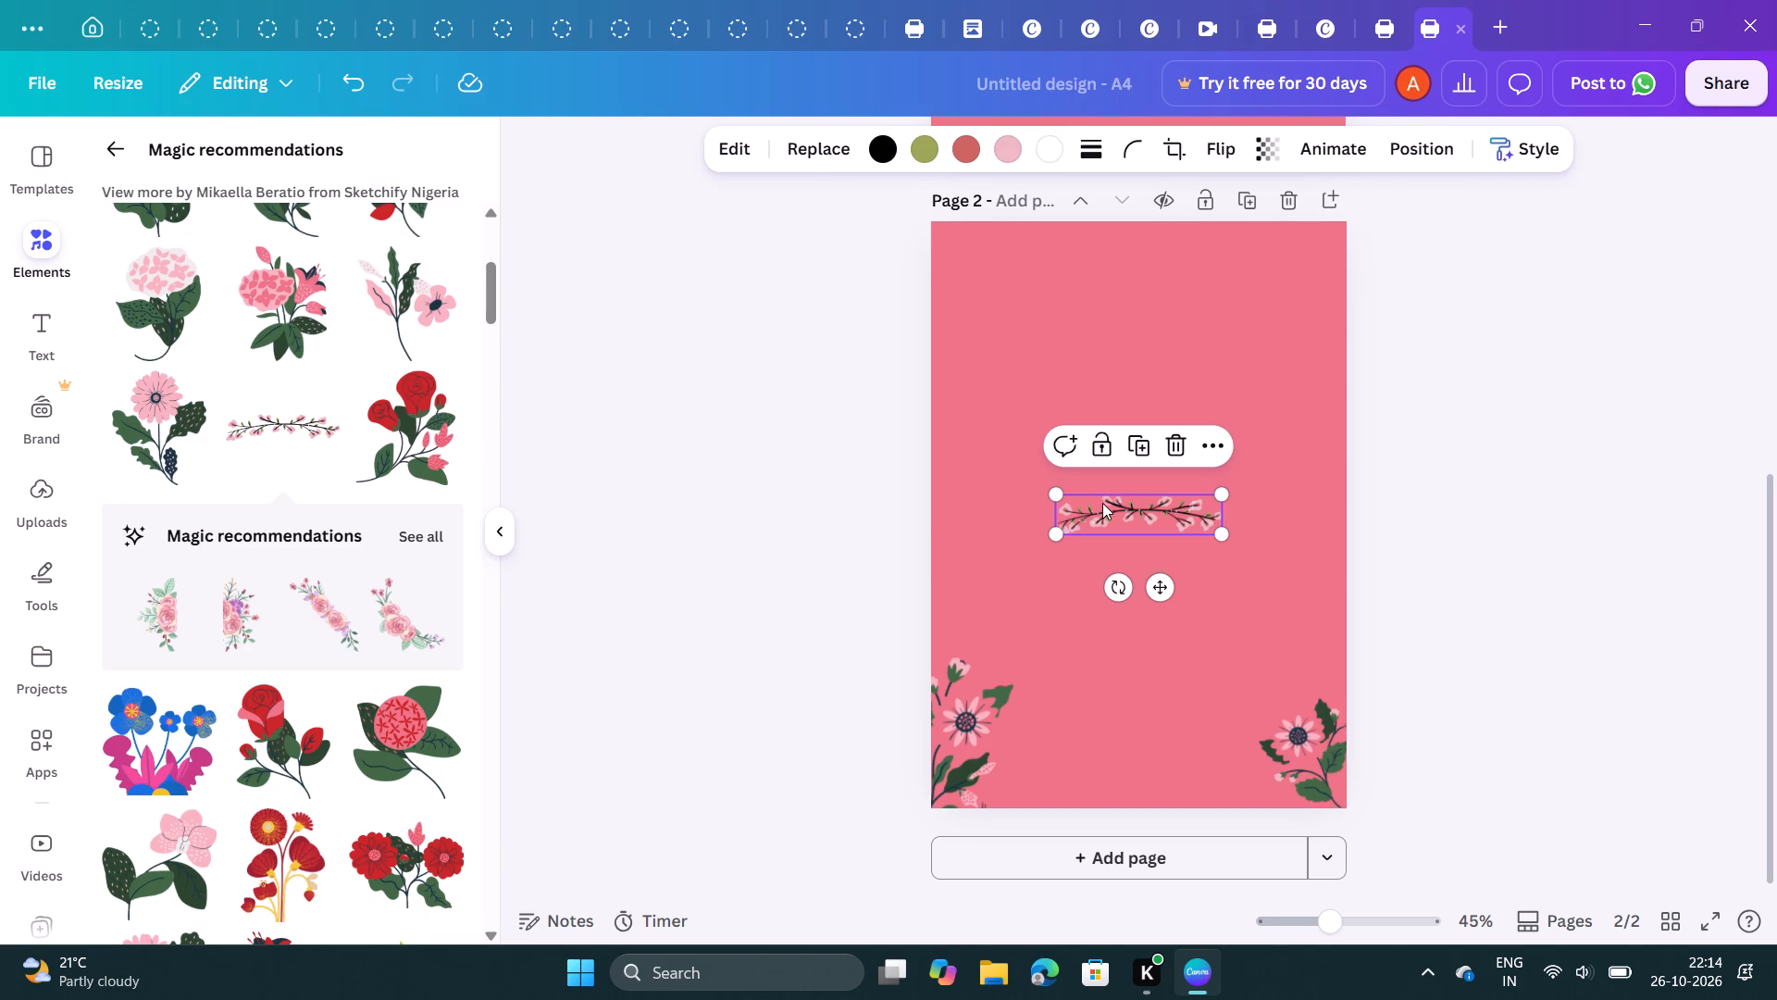
drag(1102, 503, 1078, 251)
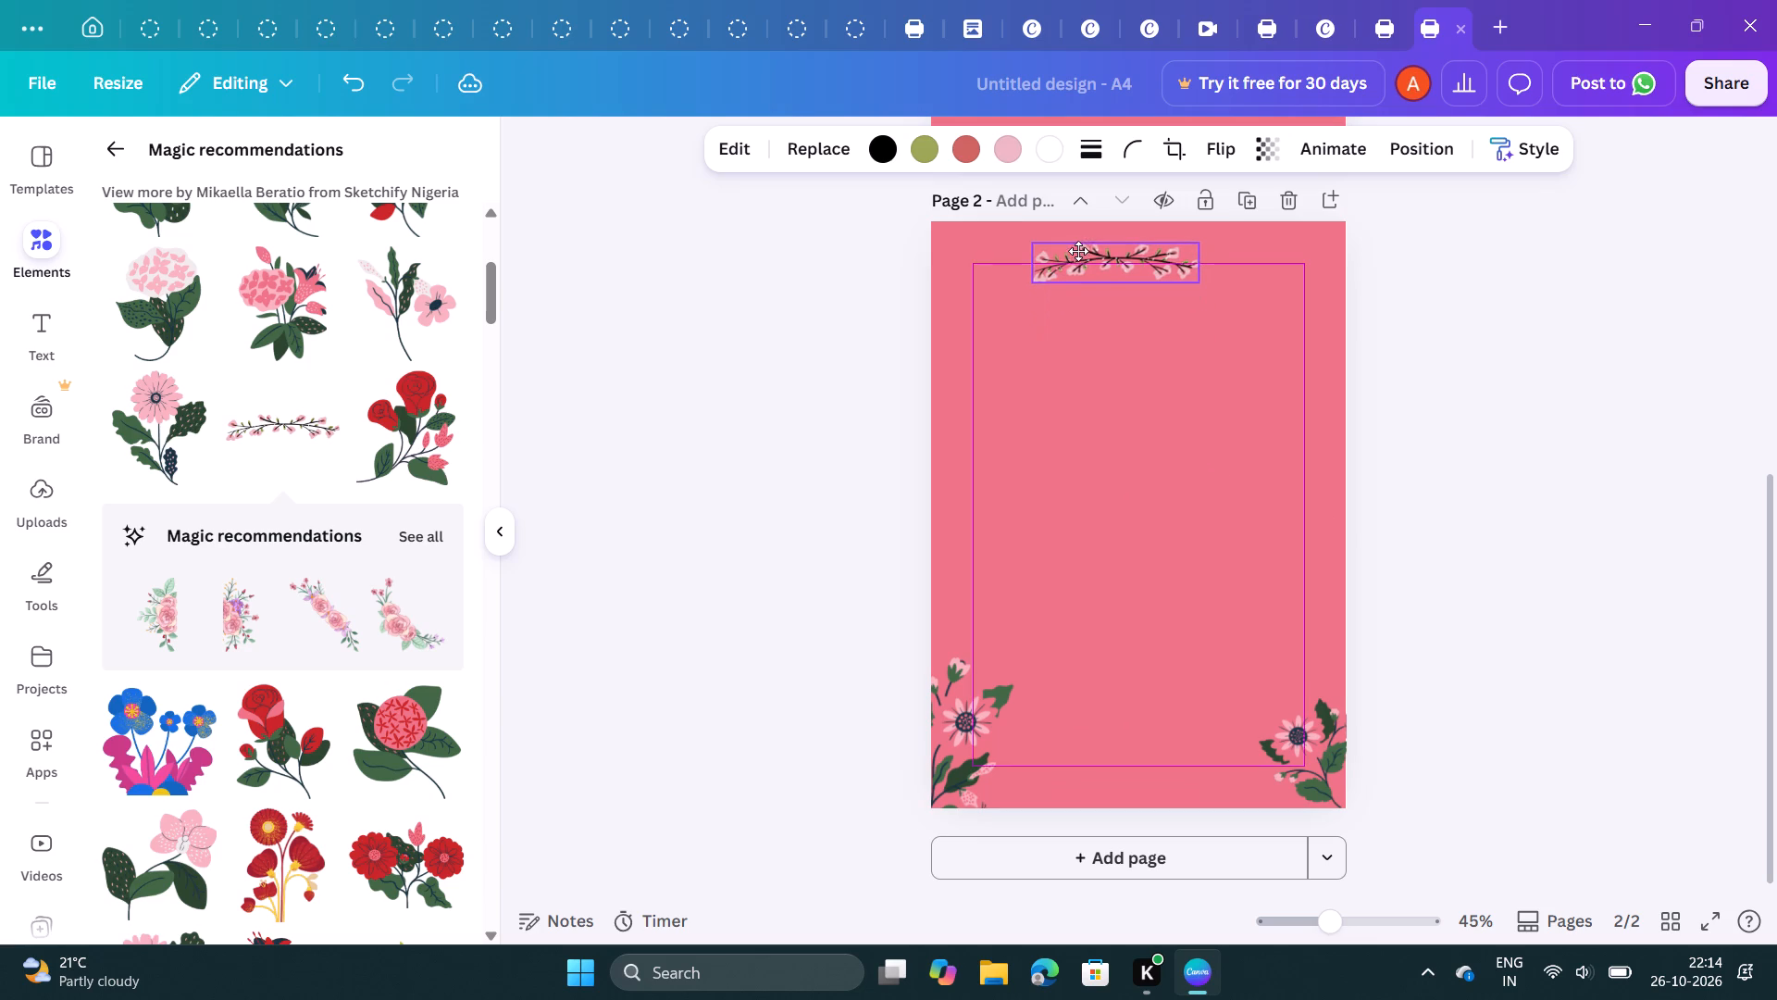
drag(1078, 251, 1078, 241)
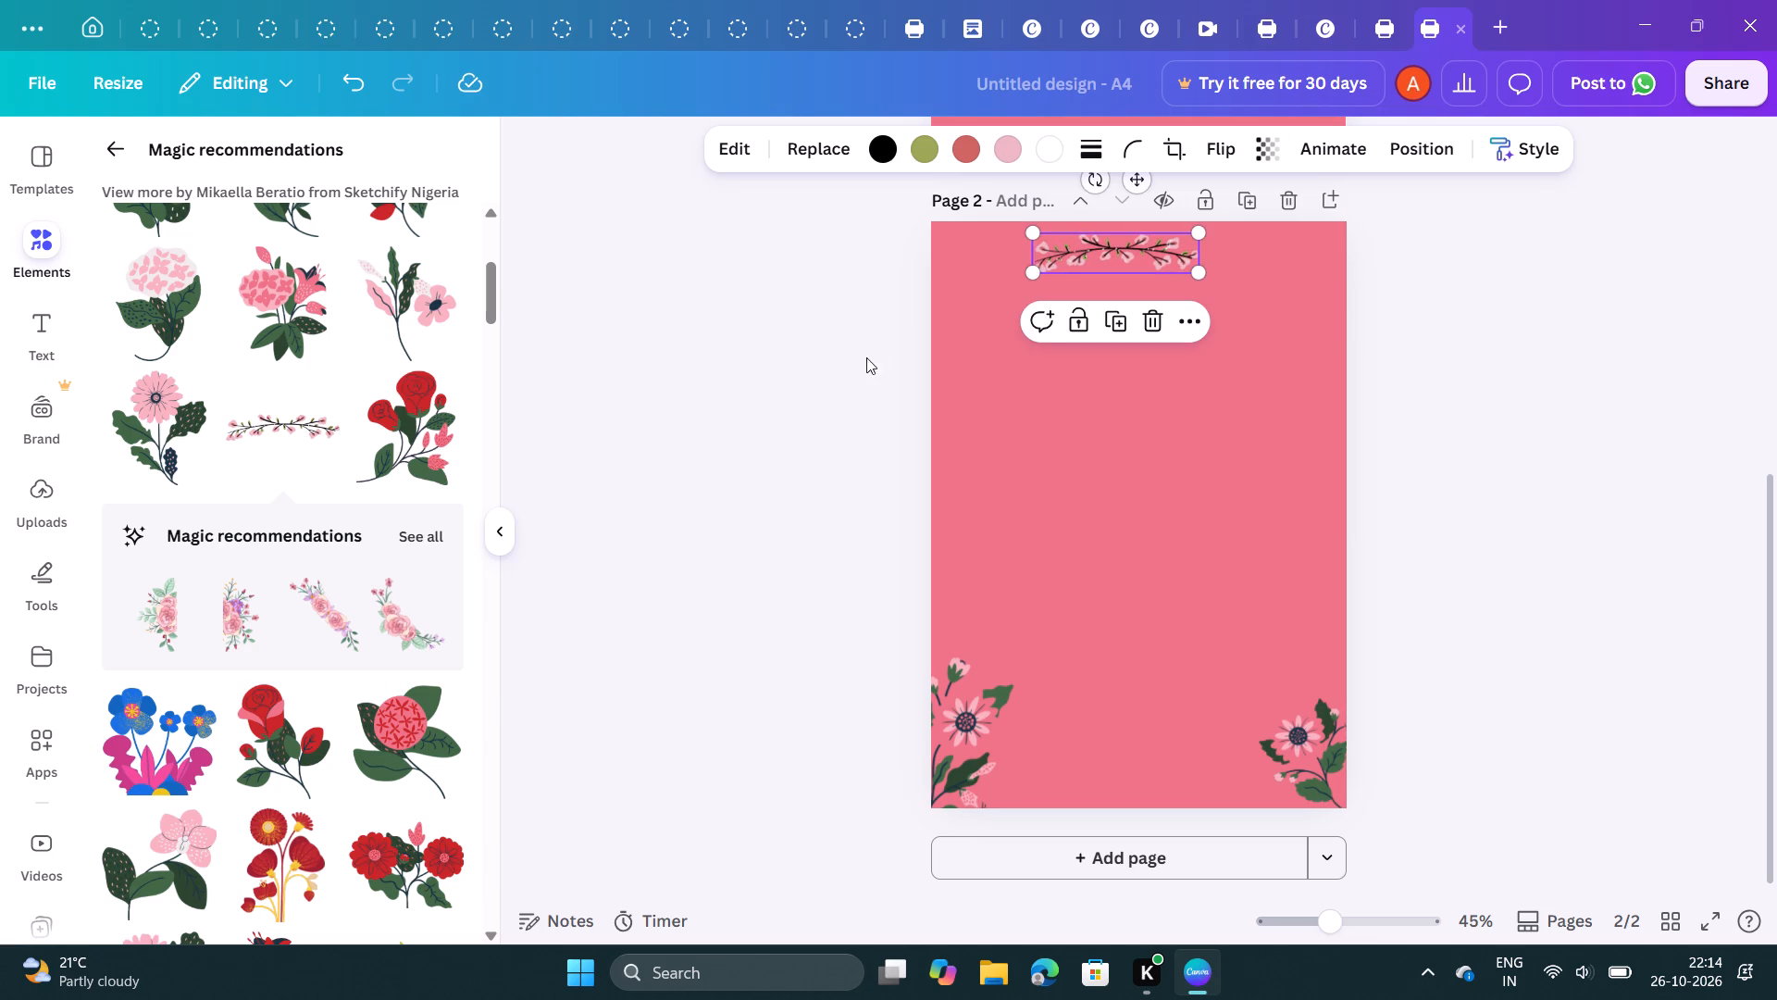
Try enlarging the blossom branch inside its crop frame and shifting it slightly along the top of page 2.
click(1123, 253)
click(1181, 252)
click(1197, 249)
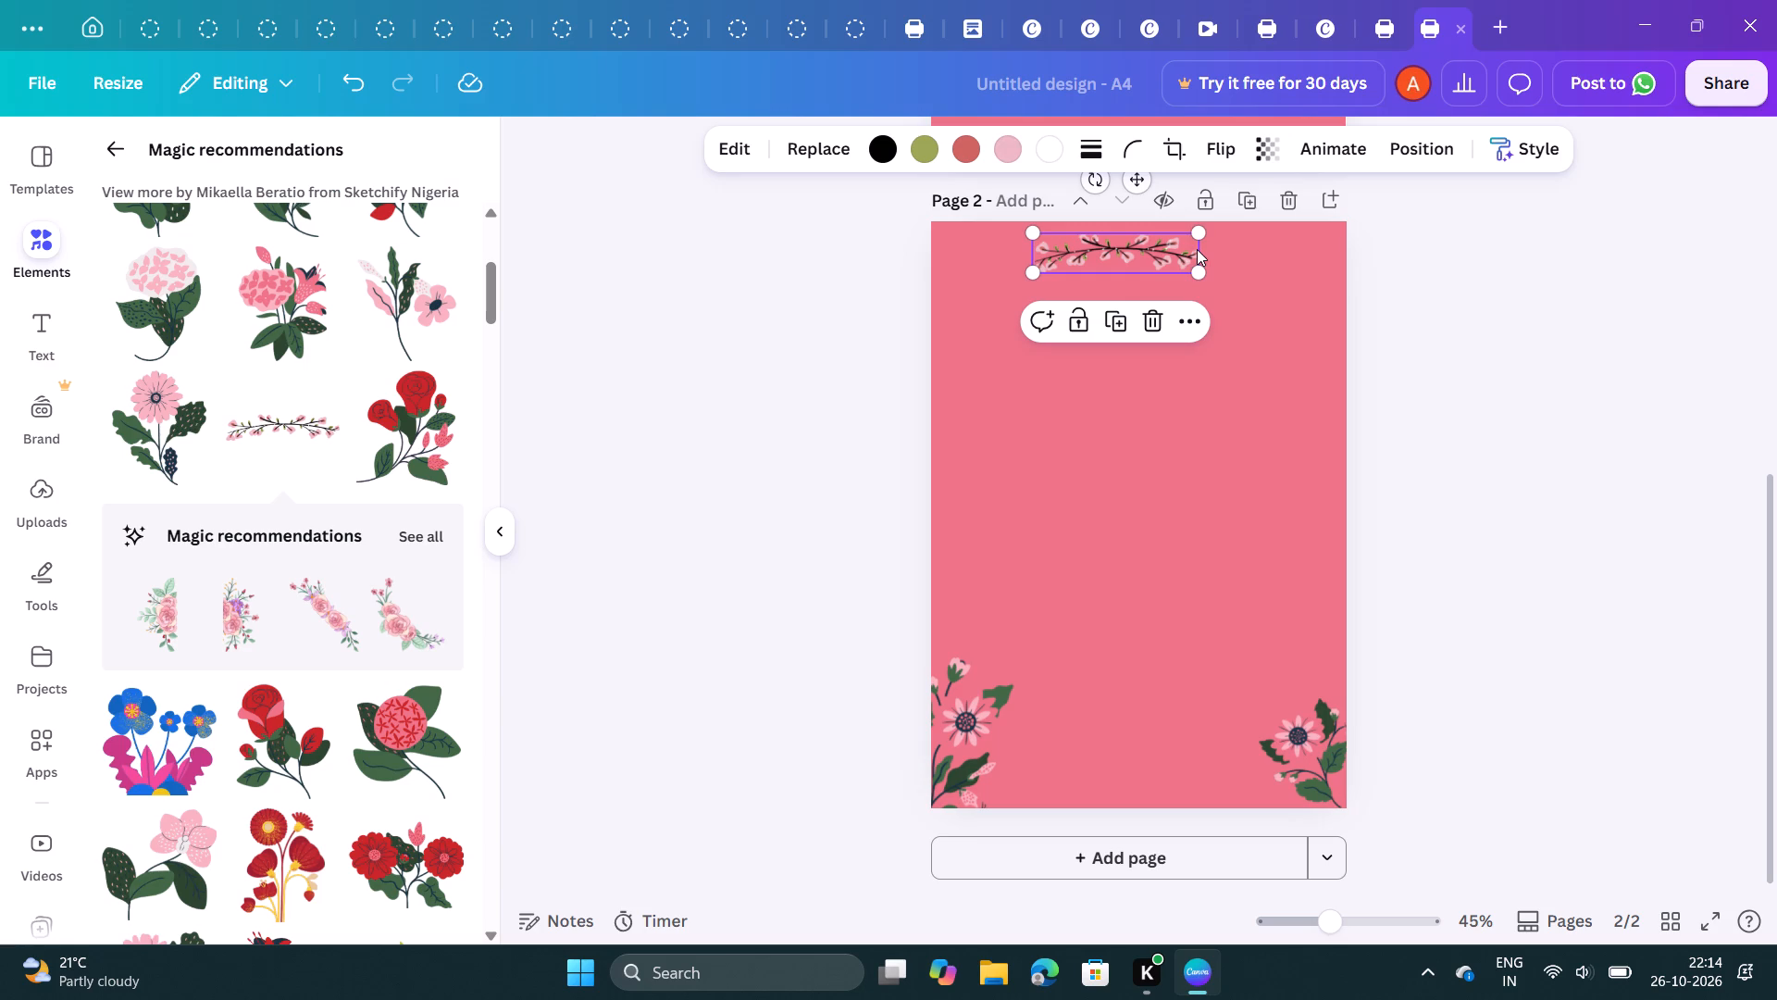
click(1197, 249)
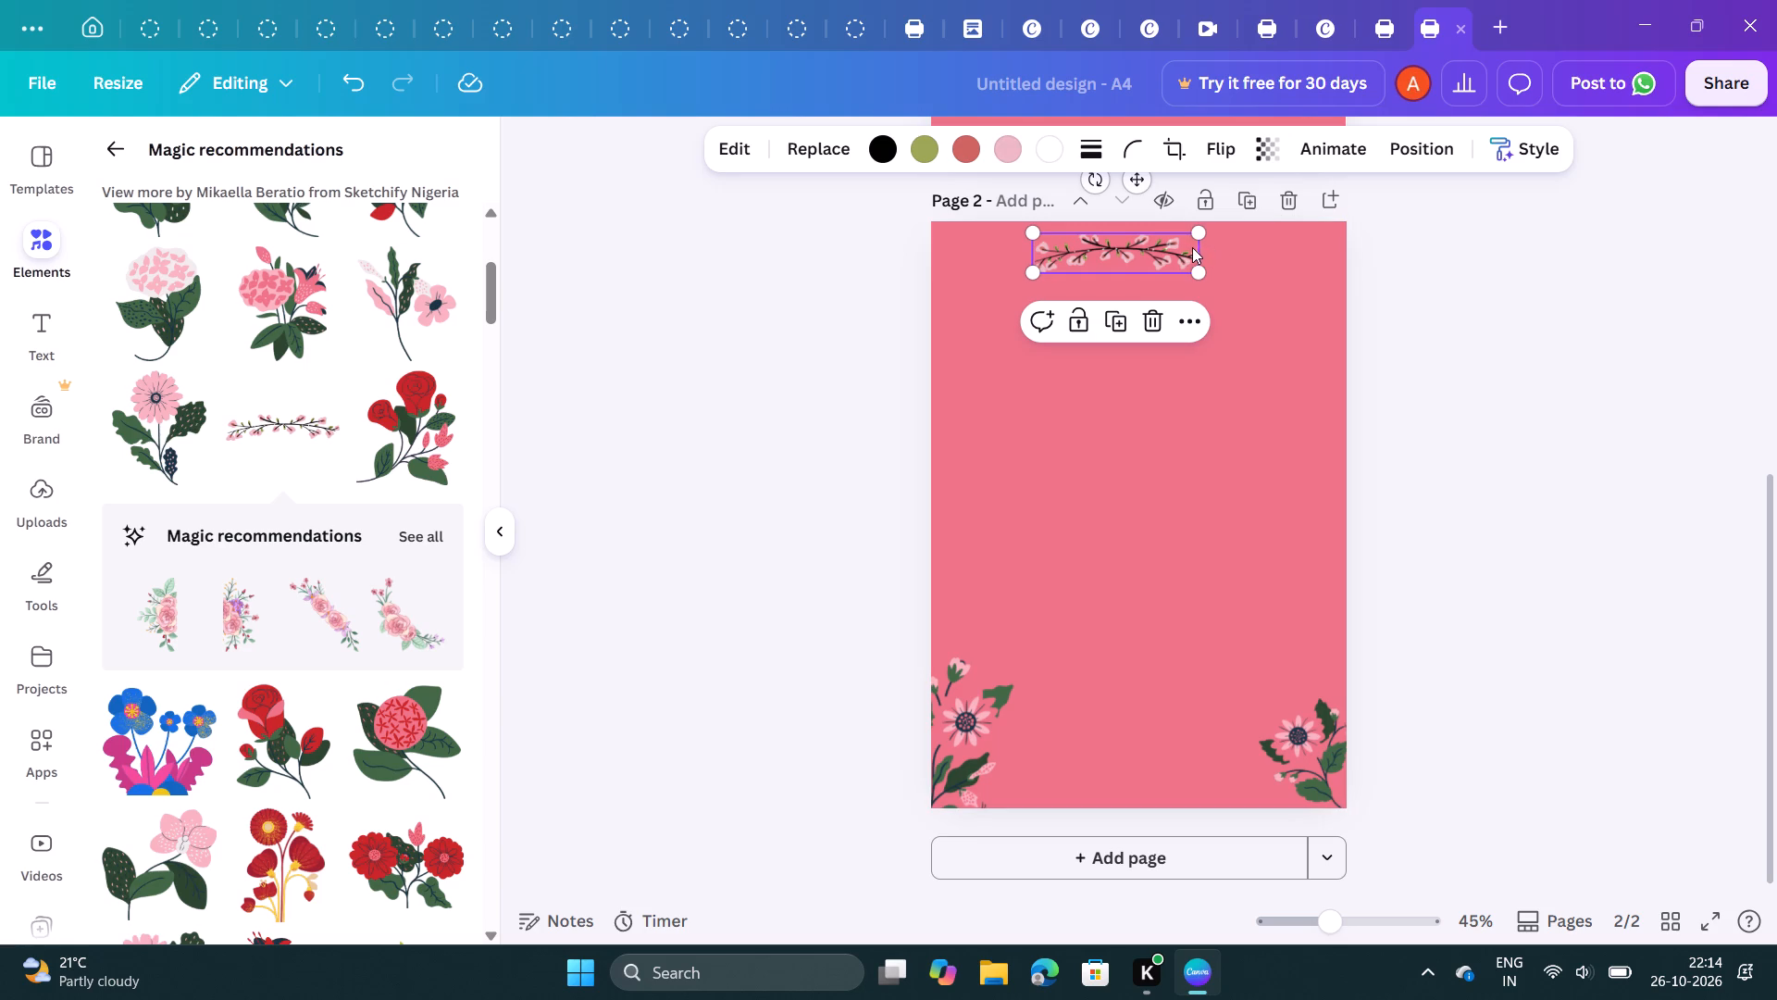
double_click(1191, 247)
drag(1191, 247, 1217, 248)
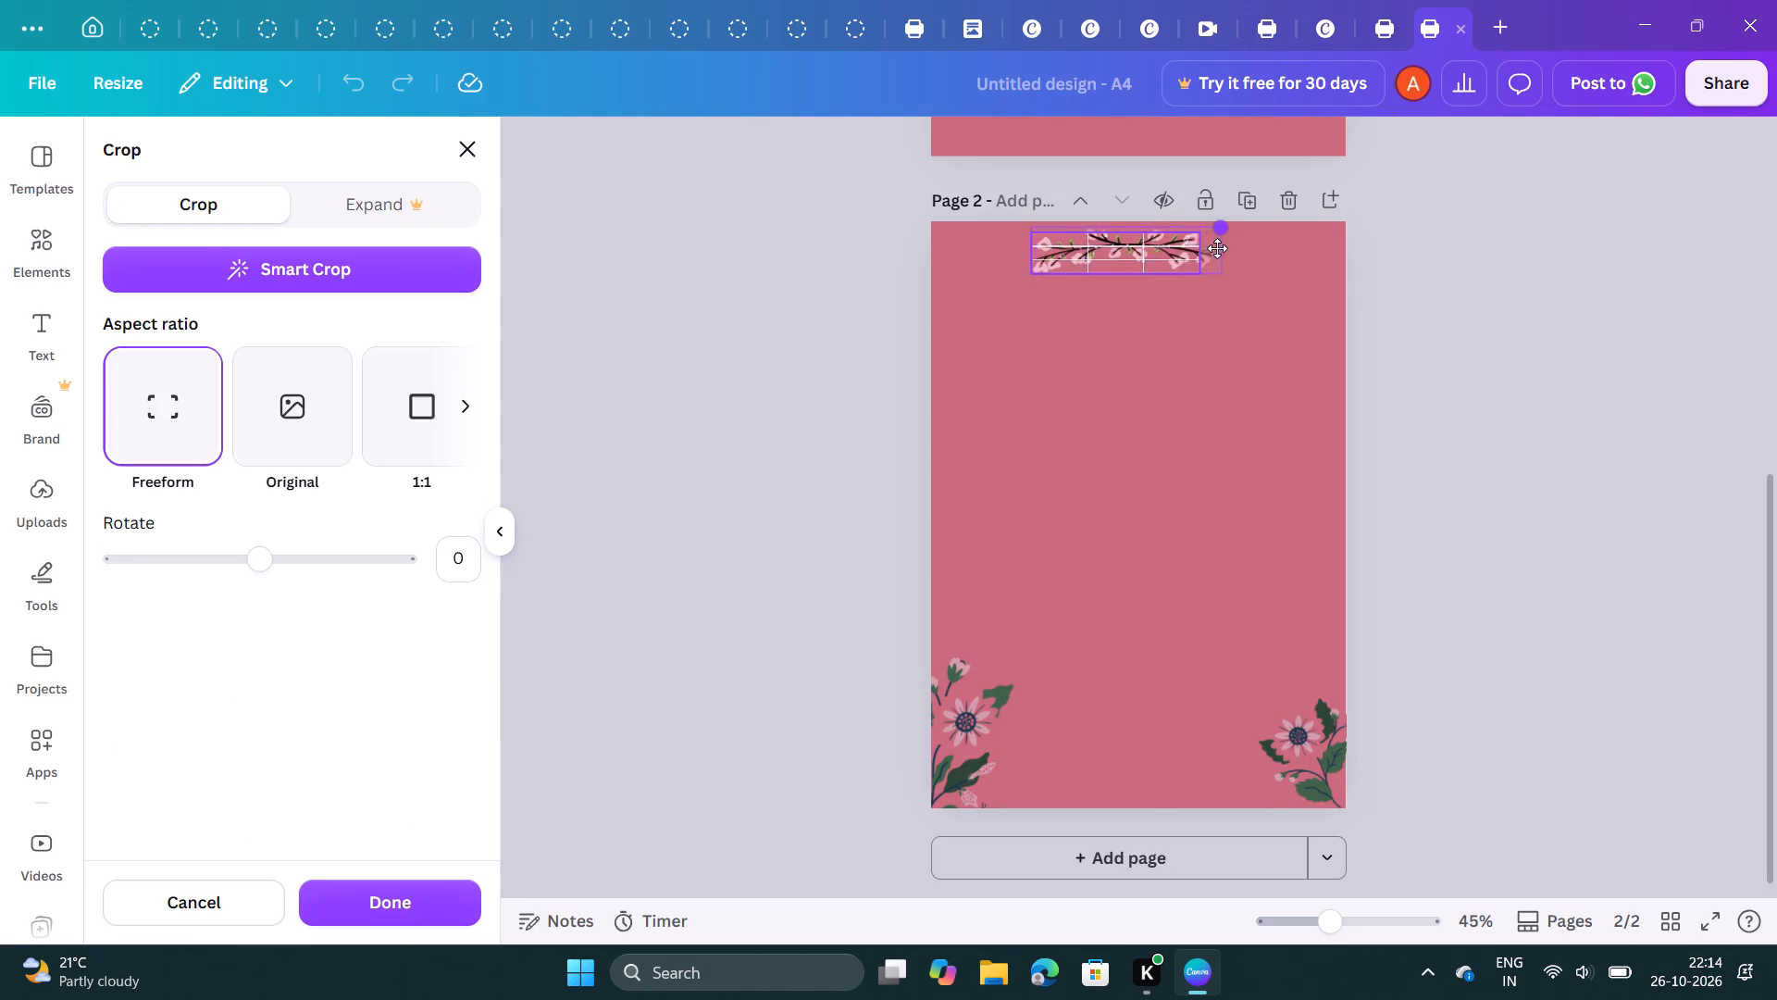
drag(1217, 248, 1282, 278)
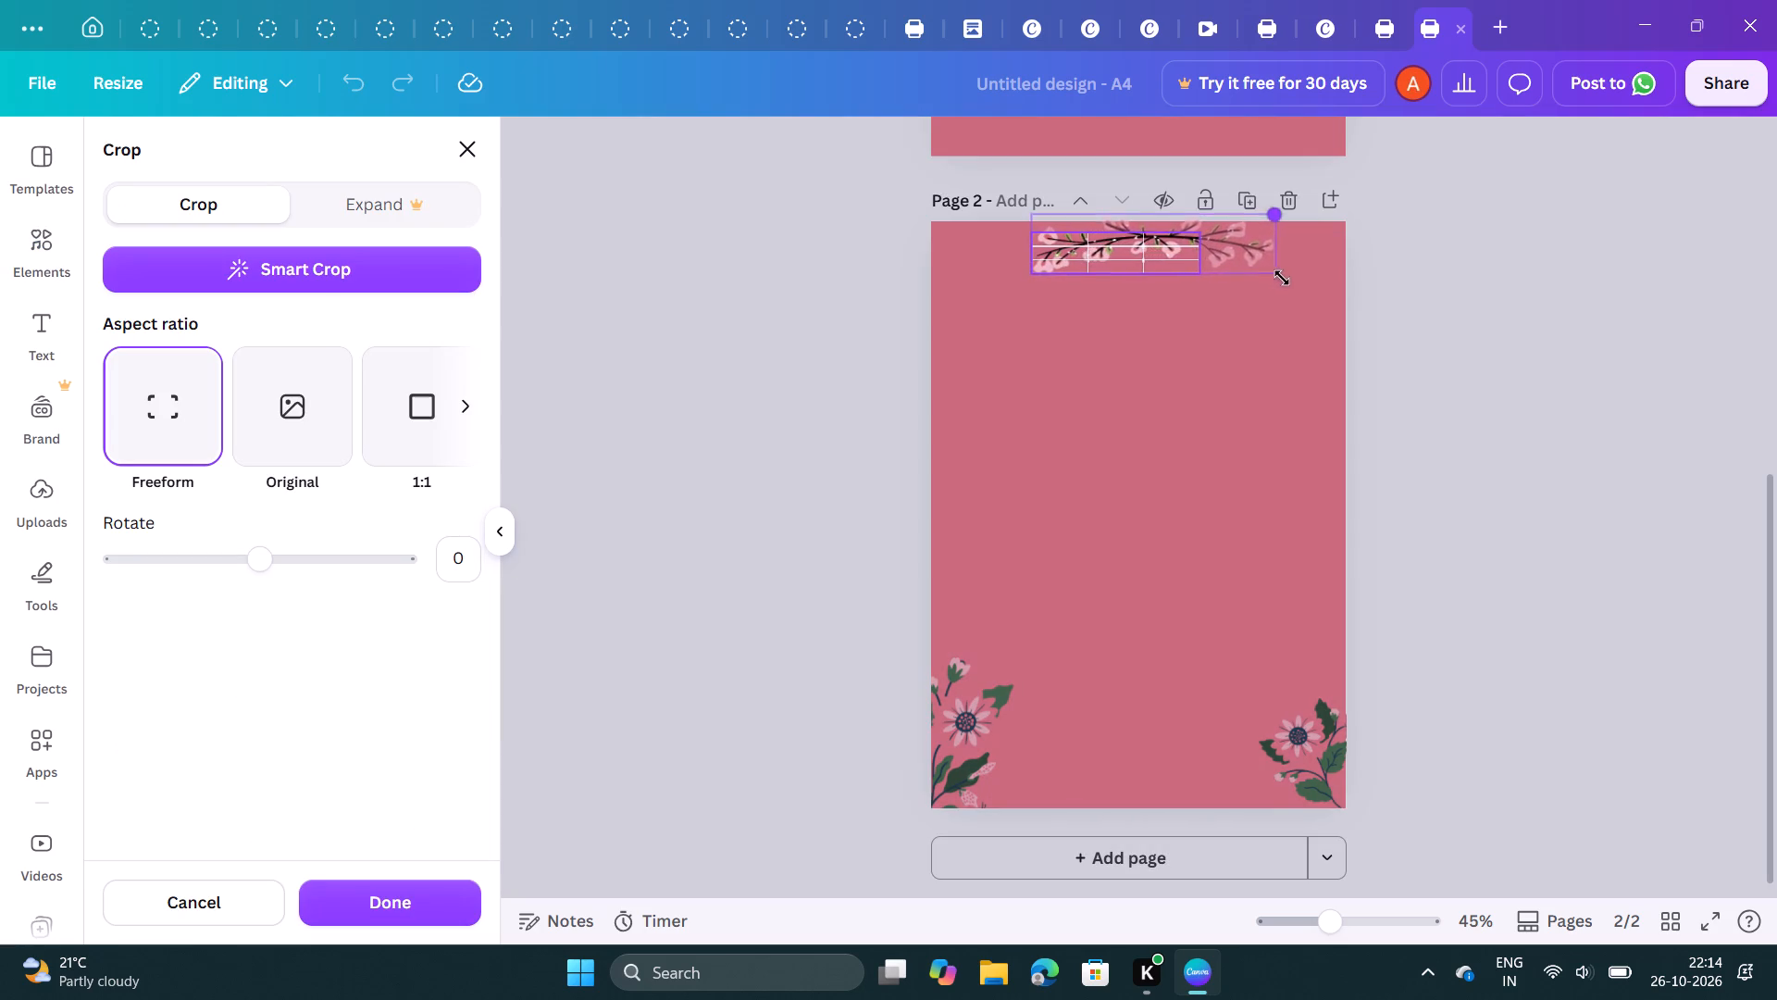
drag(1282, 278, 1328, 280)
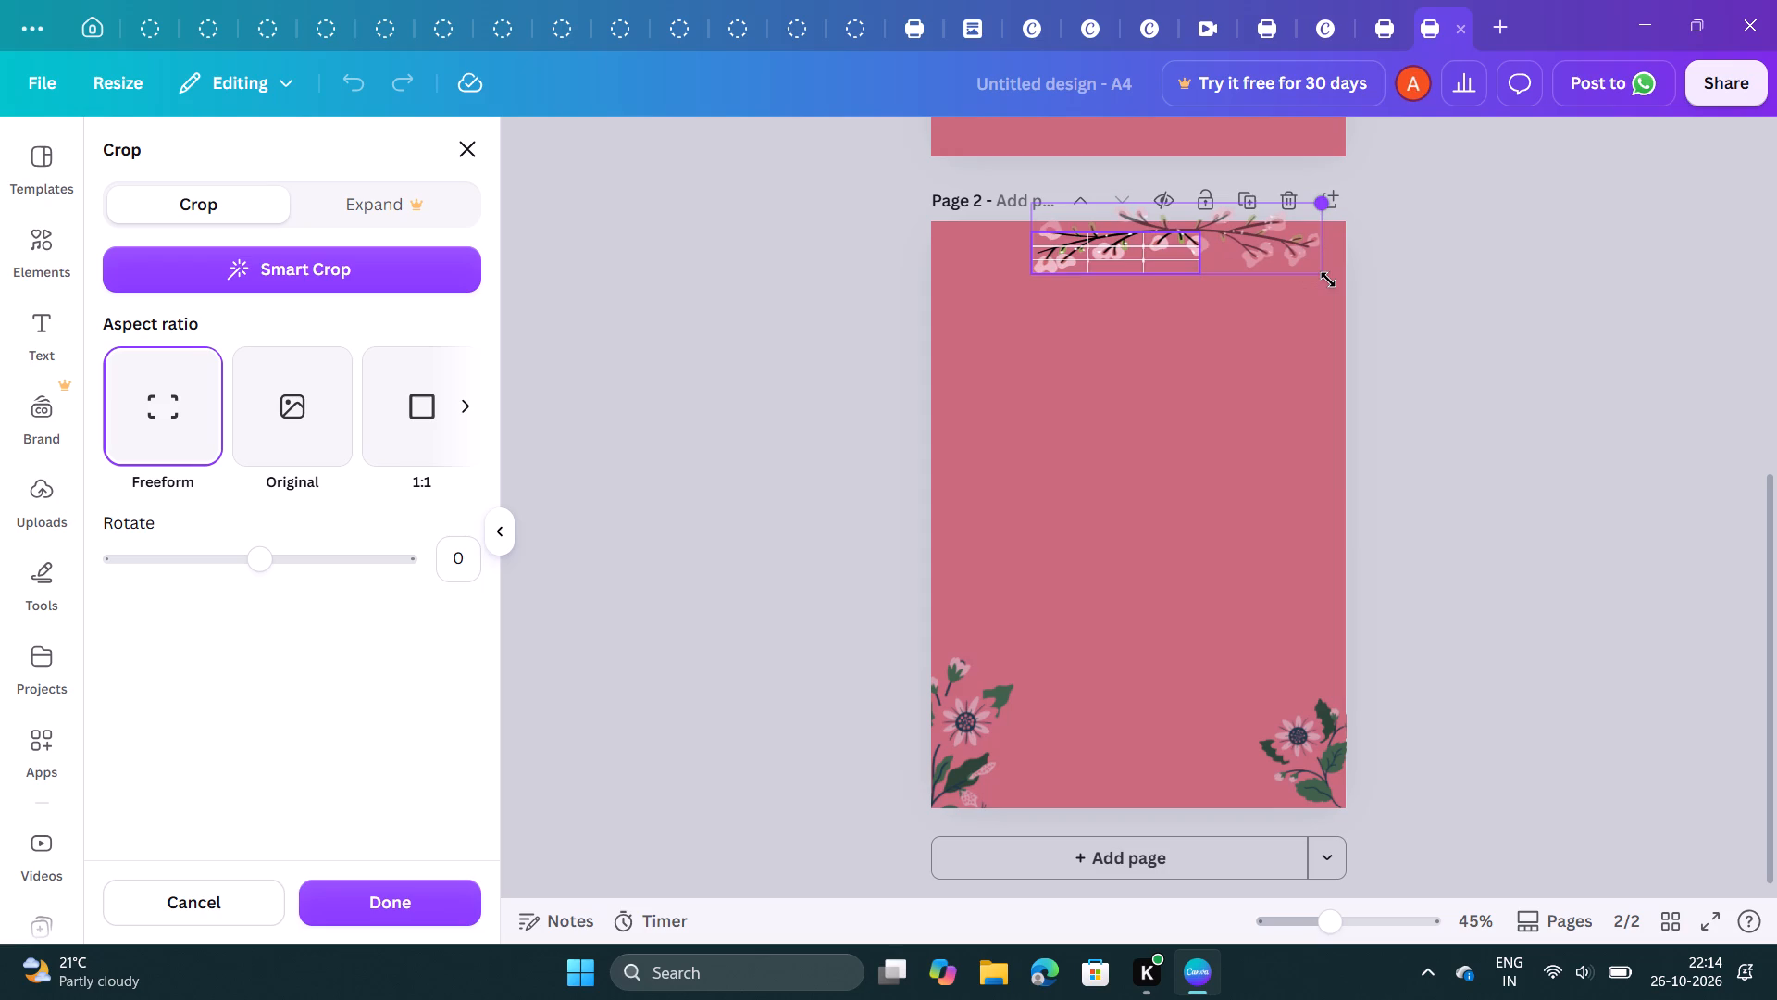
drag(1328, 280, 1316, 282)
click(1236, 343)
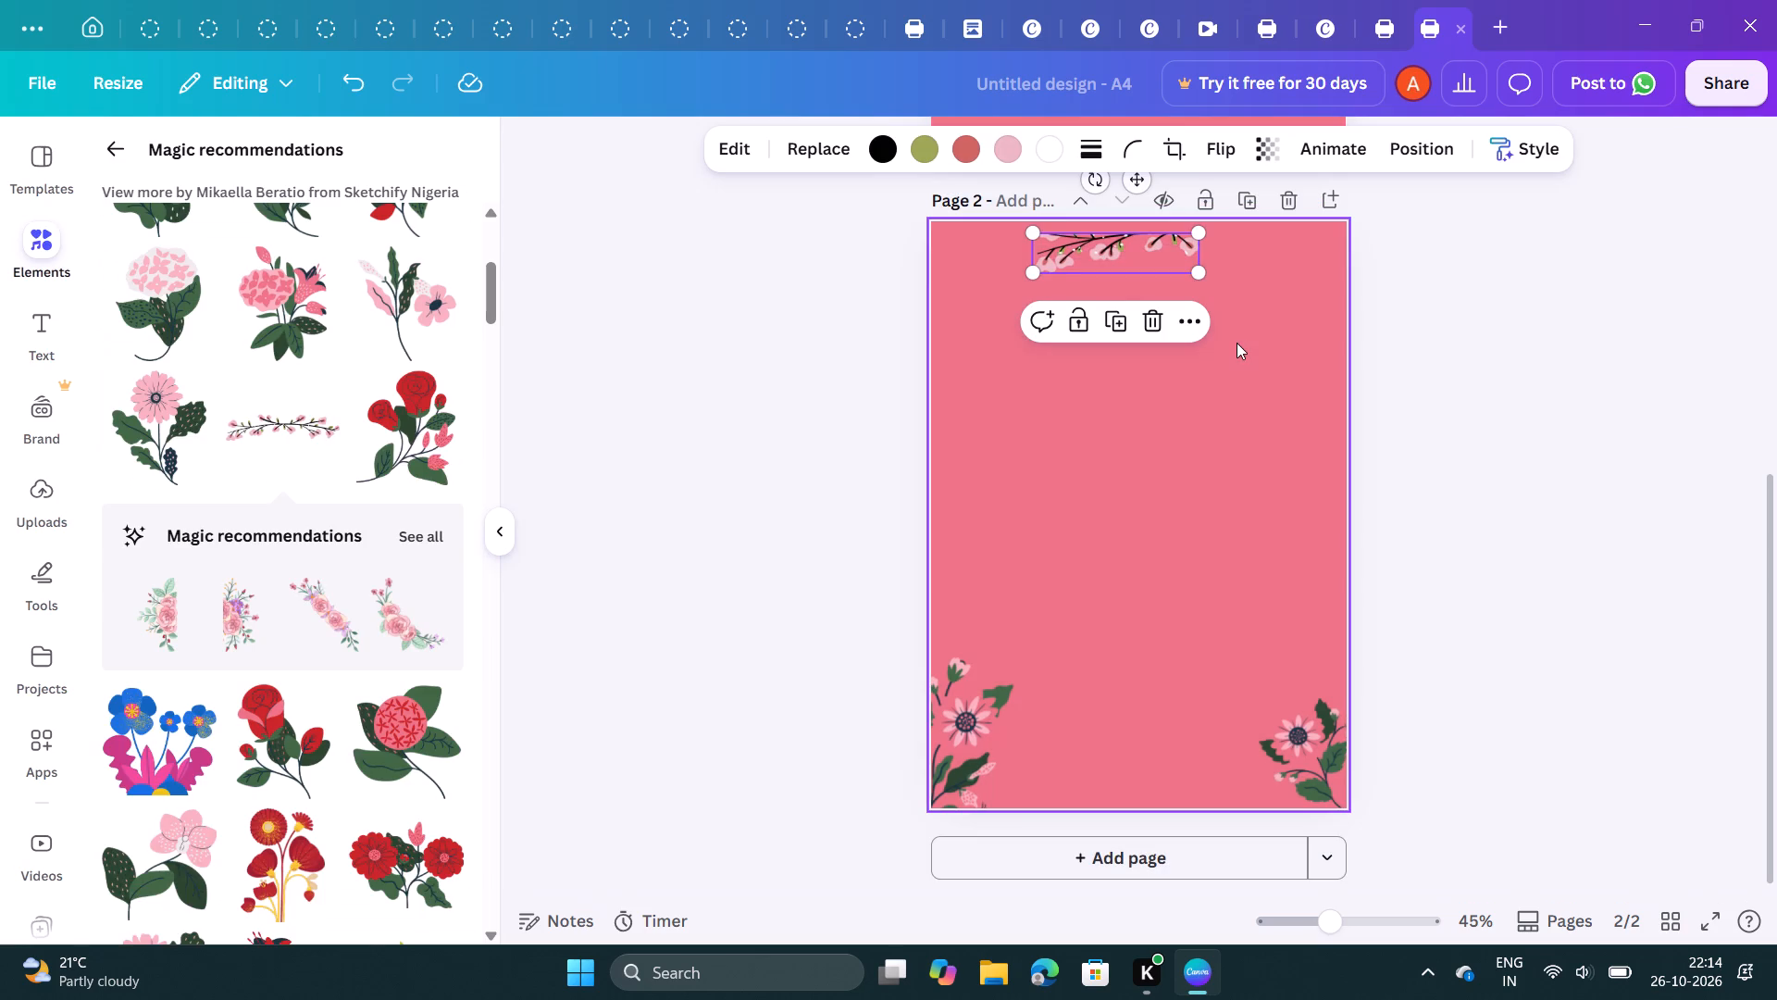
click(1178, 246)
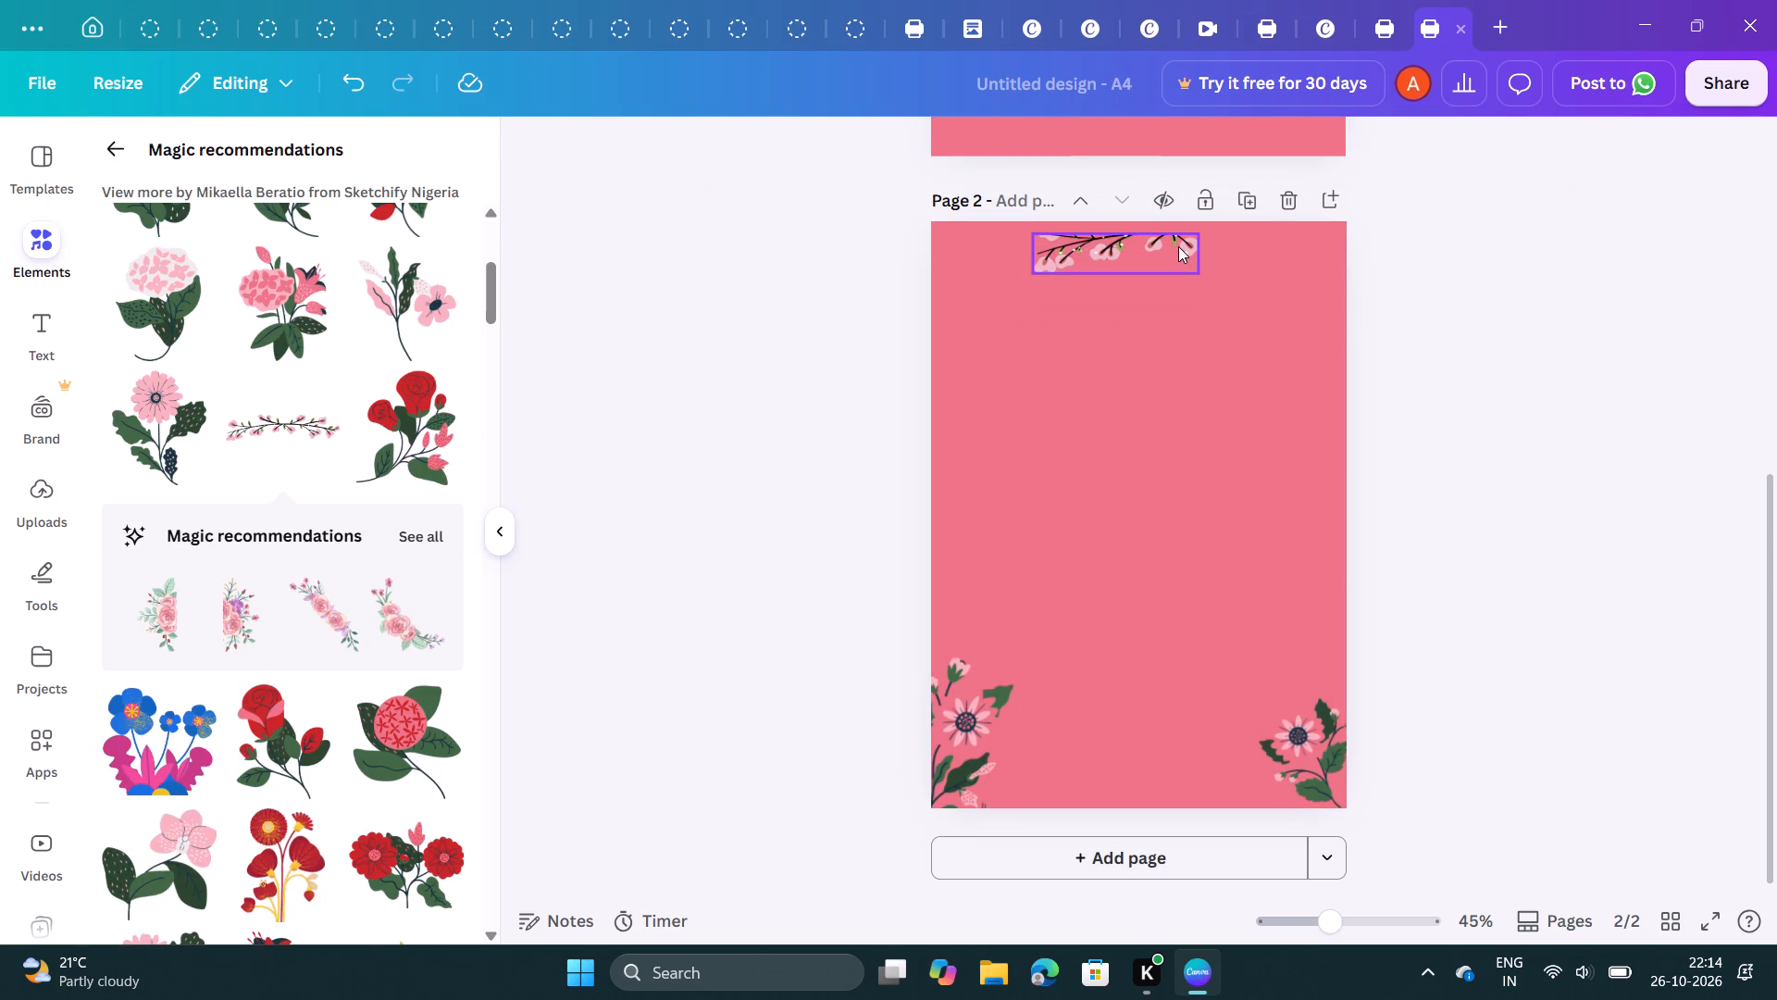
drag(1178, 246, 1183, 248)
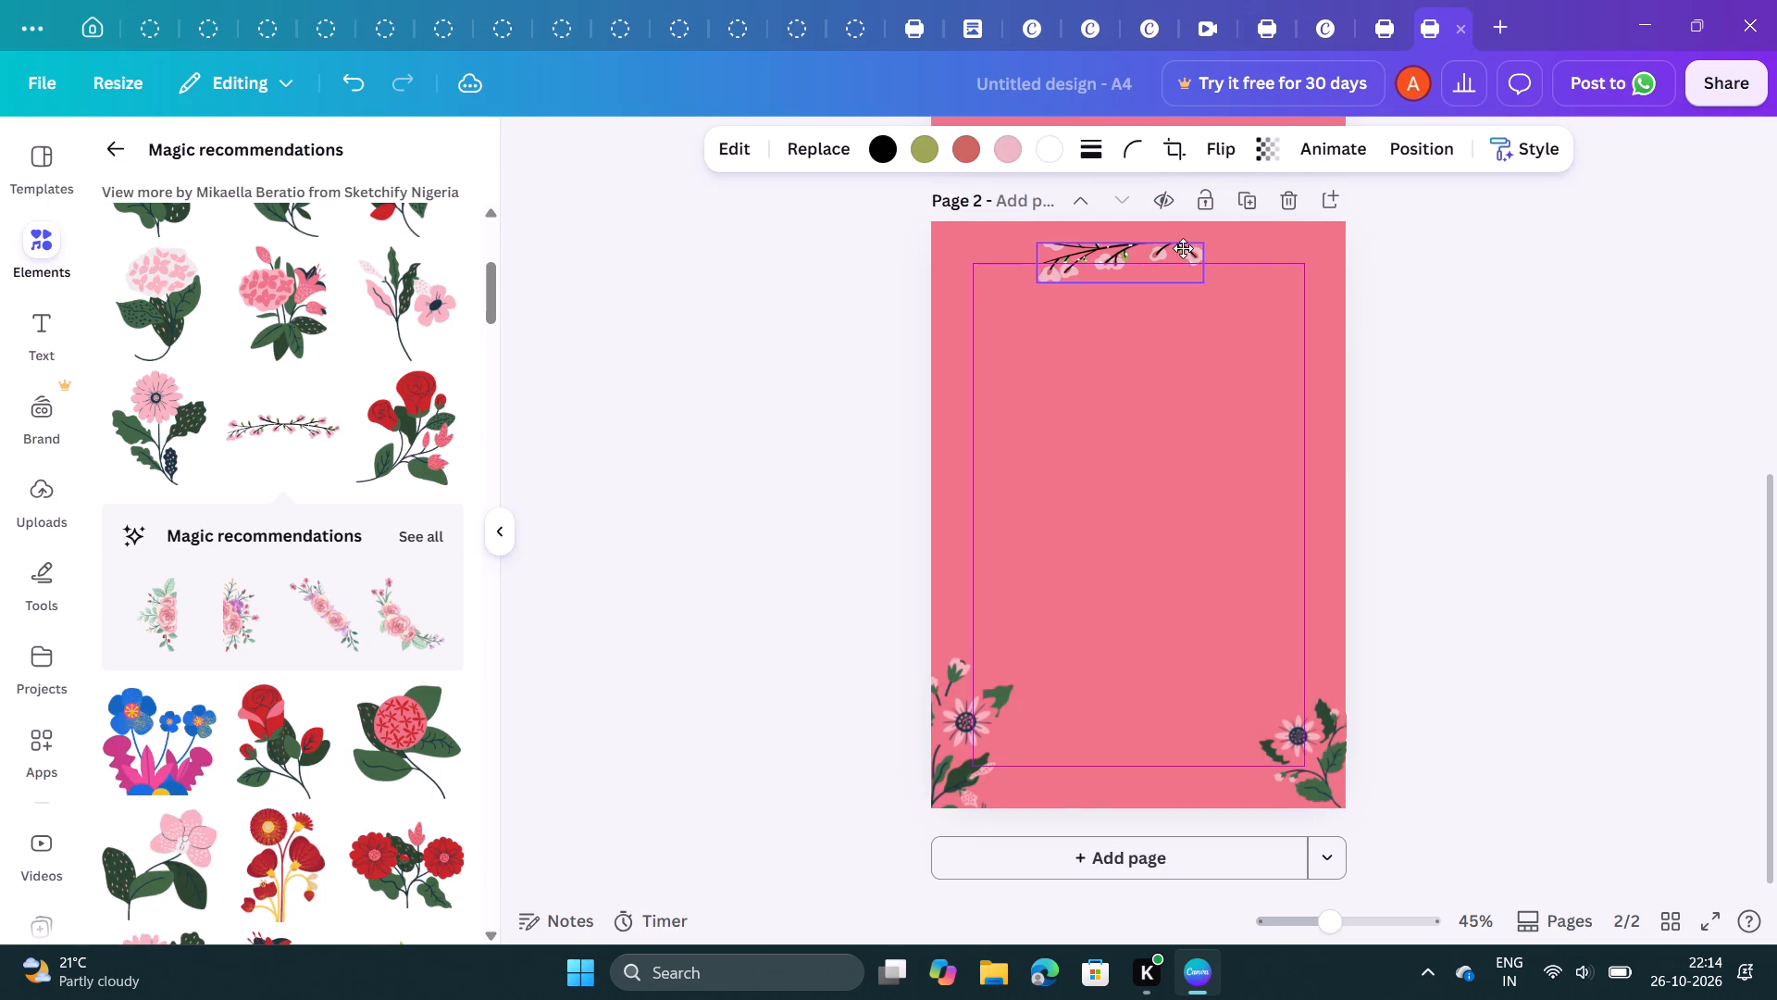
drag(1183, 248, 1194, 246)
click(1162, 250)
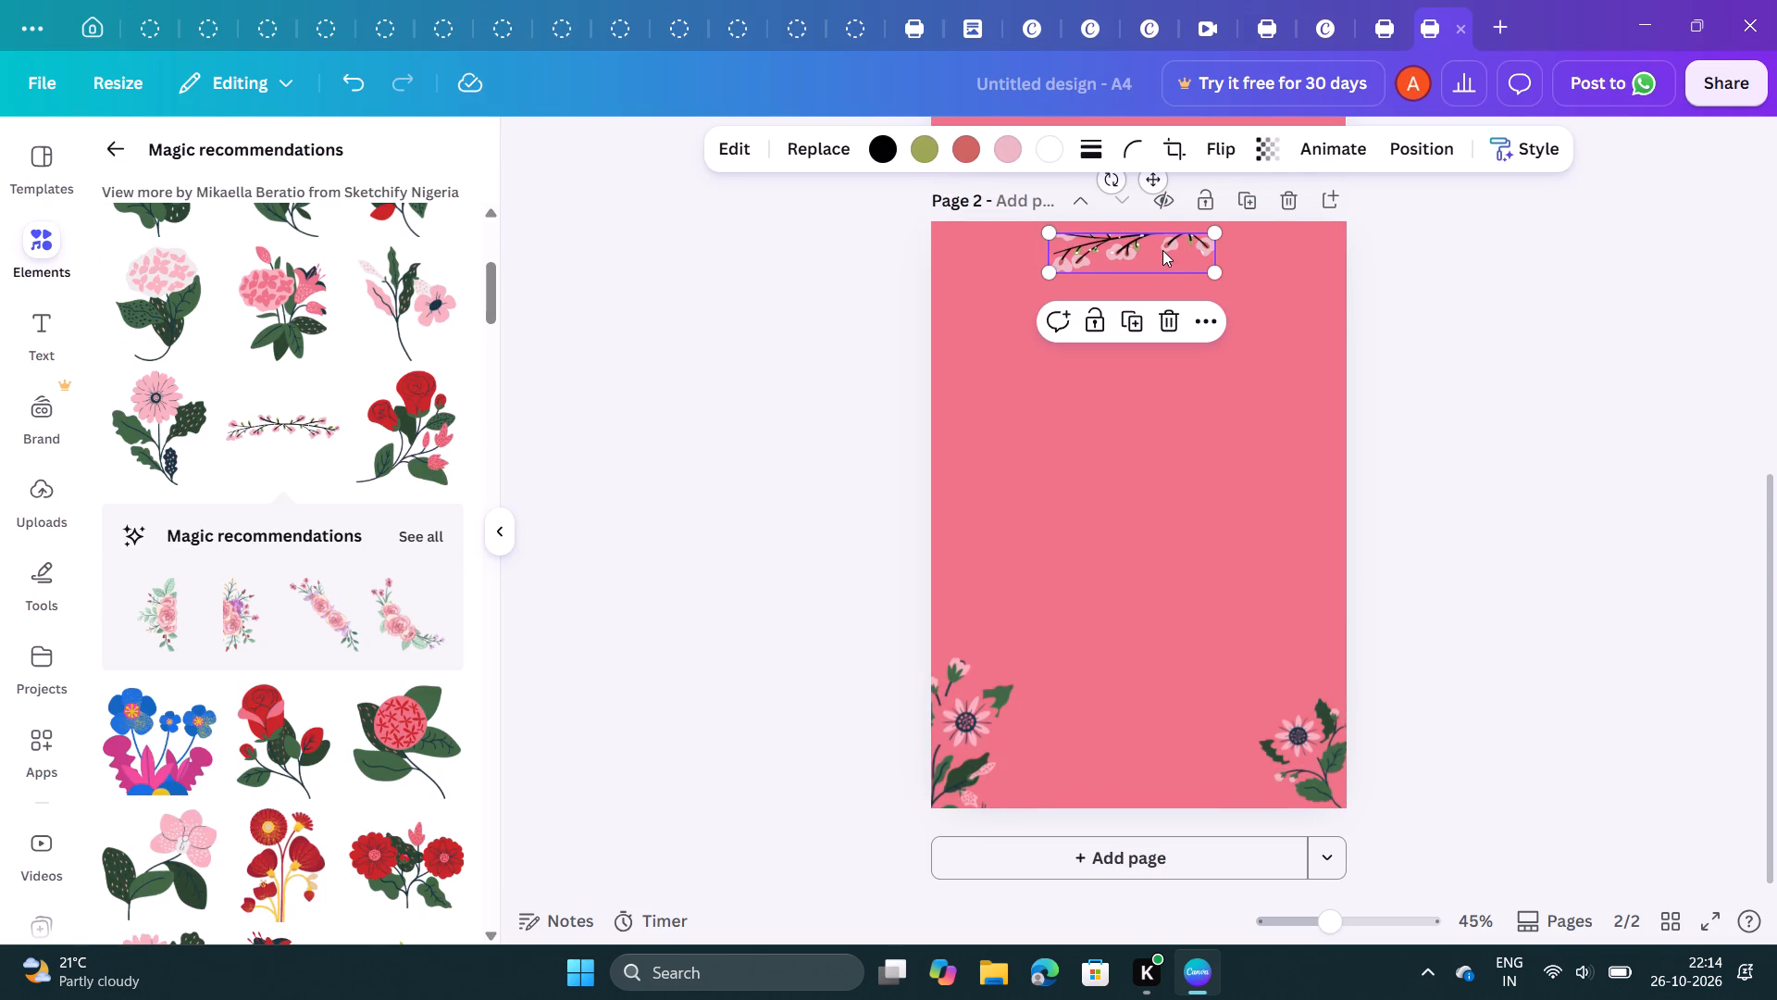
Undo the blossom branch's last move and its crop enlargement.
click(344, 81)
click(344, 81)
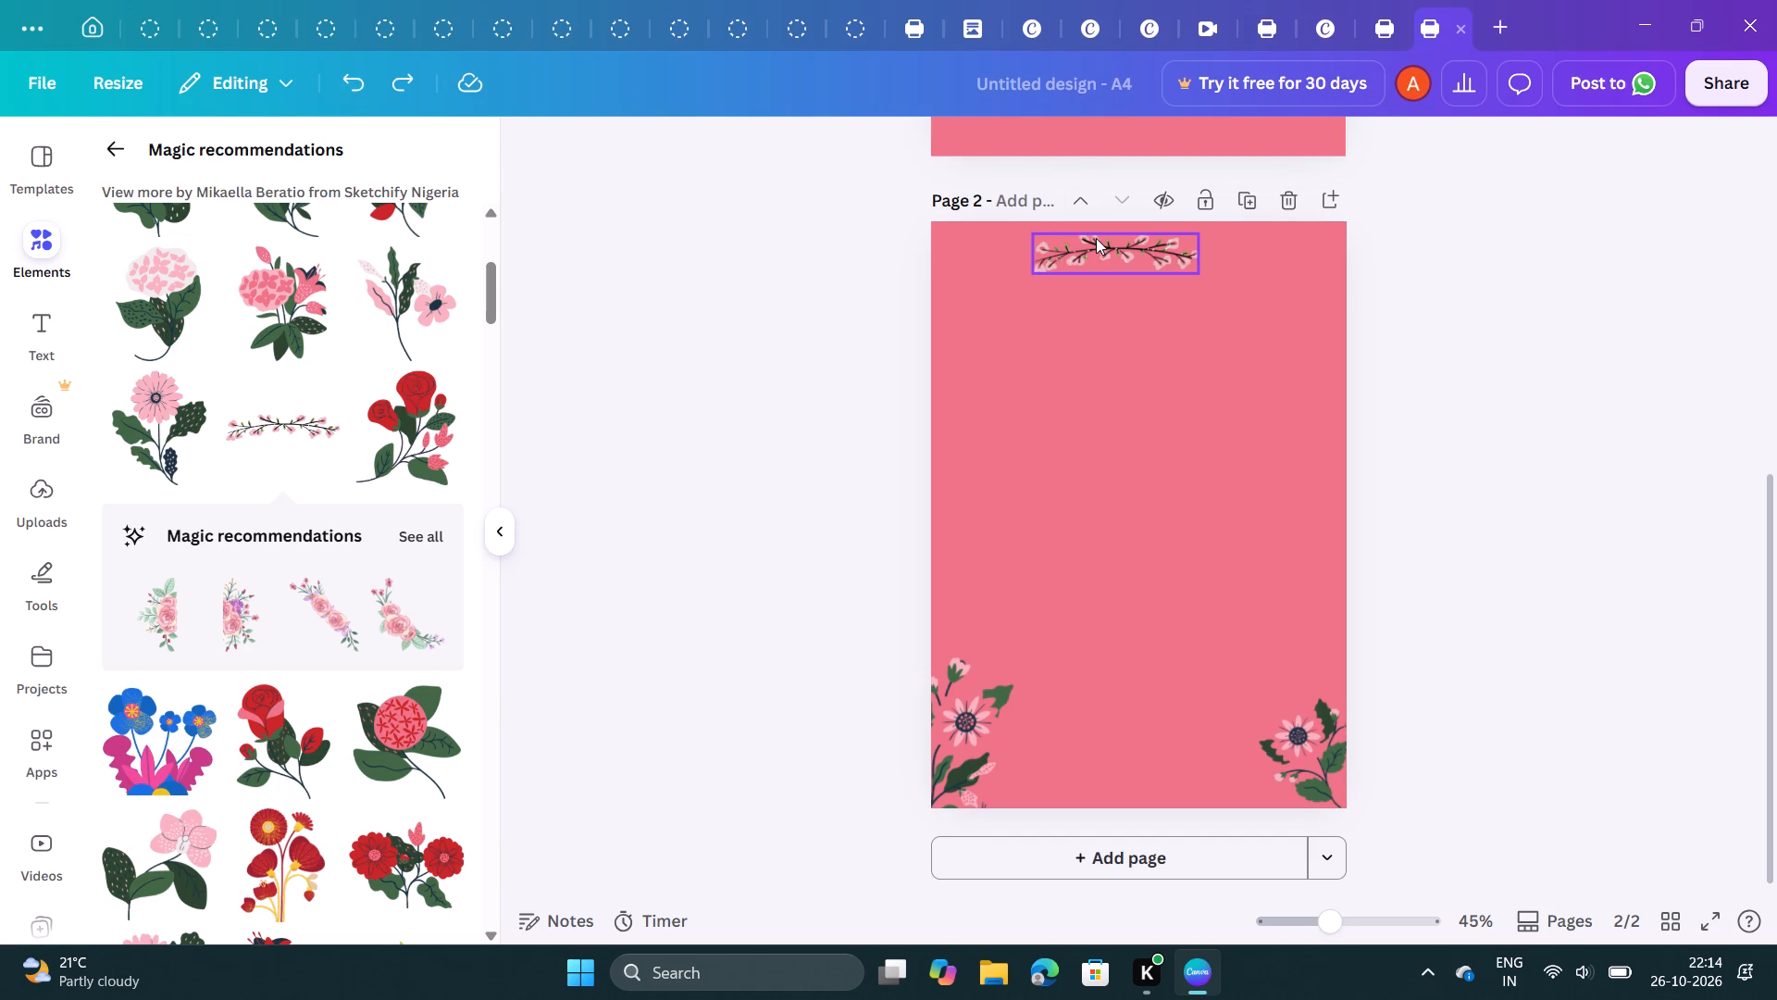
Move the blossom branch to the bottom centre of page 2, between the two corner flowers.
drag(1101, 241, 1127, 749)
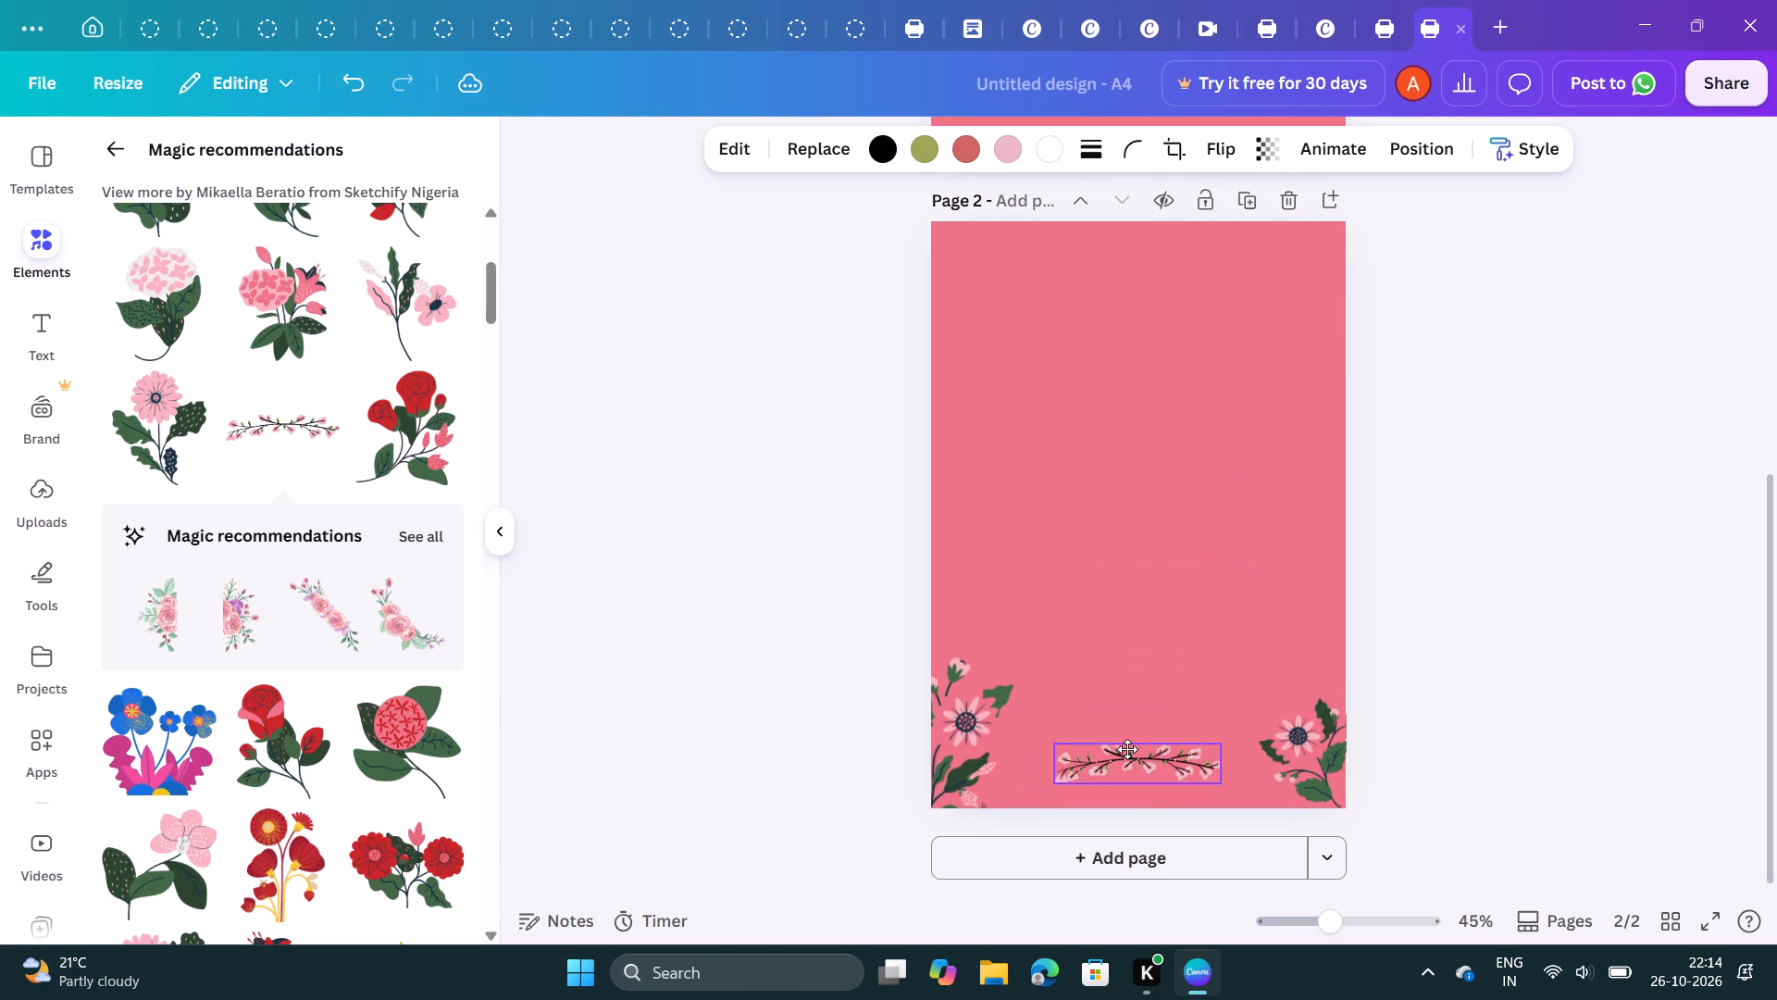
drag(1127, 749, 1129, 756)
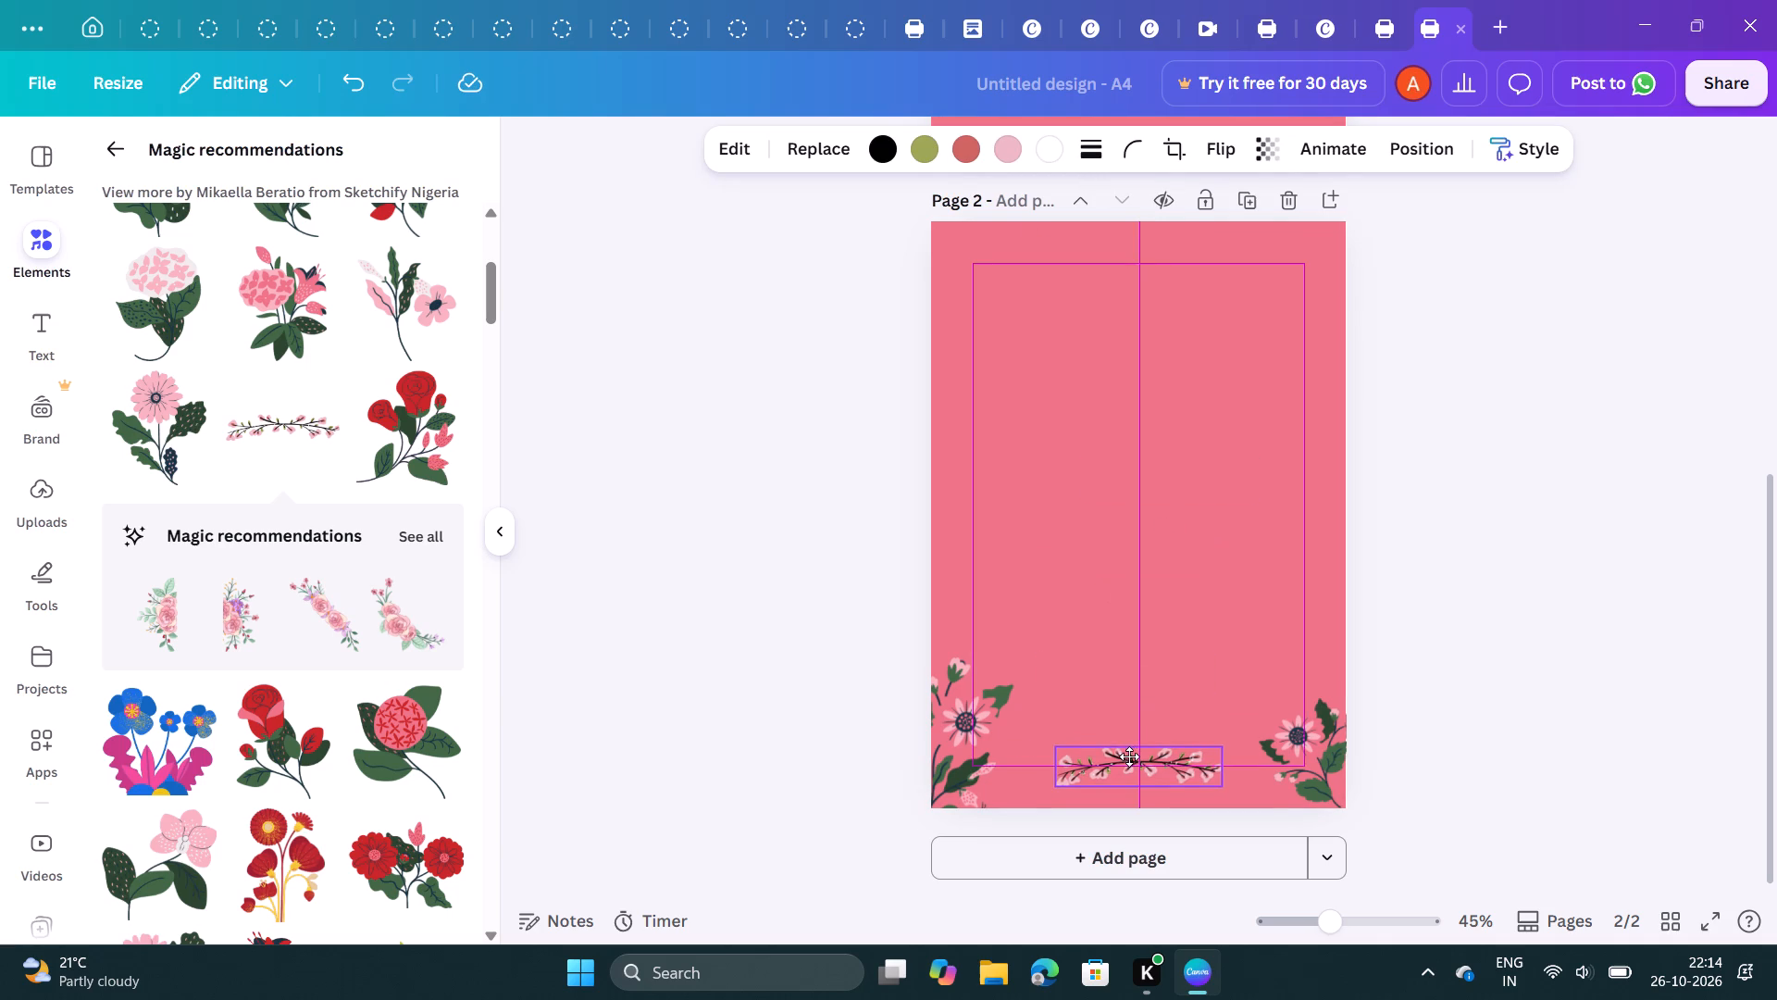
drag(1129, 756, 1130, 758)
click(1421, 553)
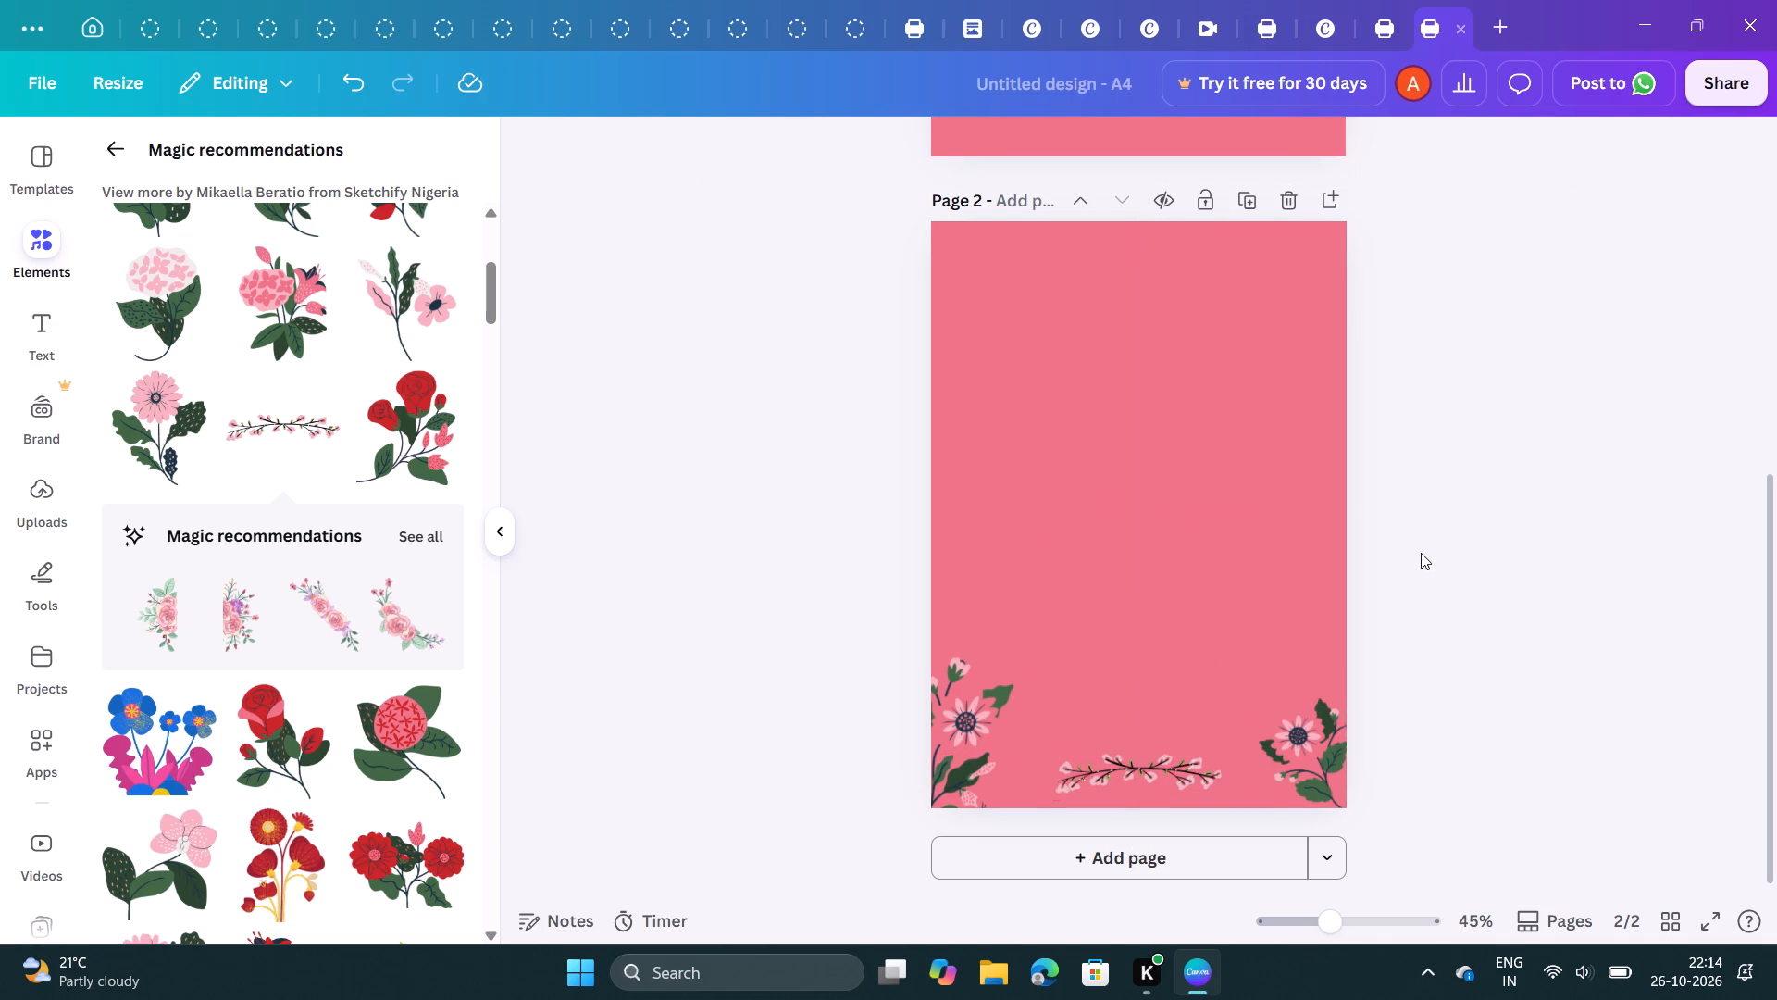
Set page 1's background to the muted pale pink among the colours used in the design.
scroll(1230, 538, up, 4)
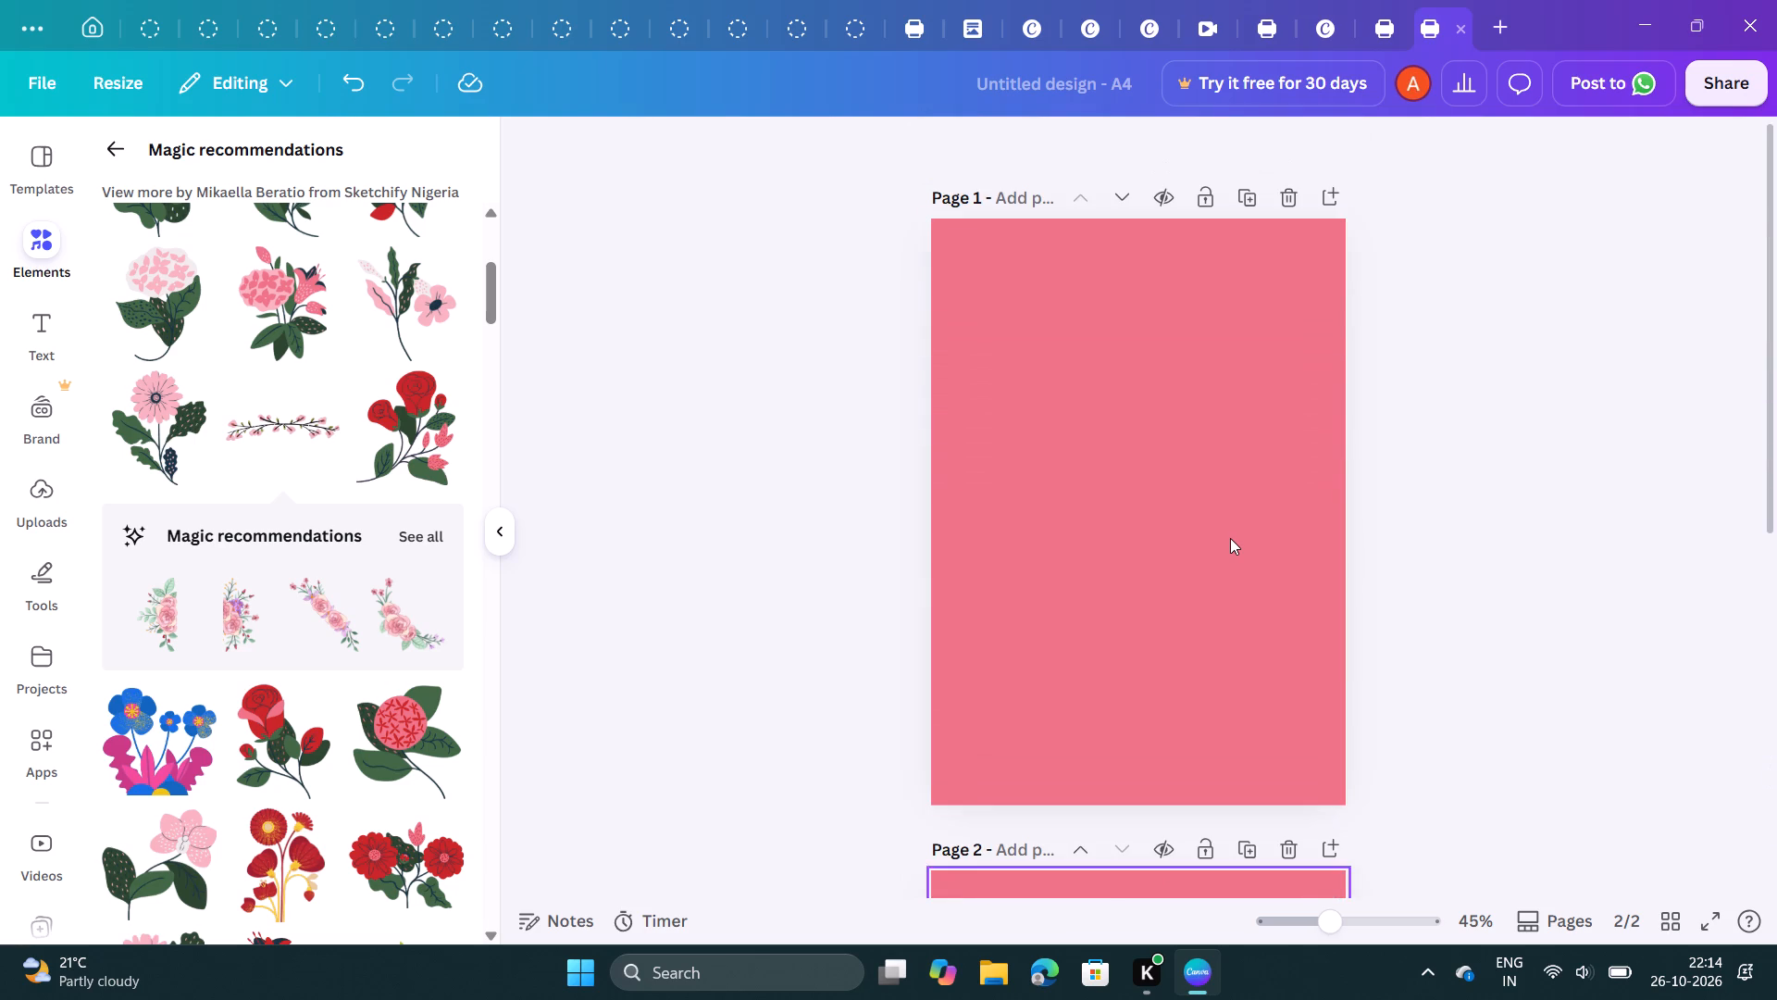
click(1131, 335)
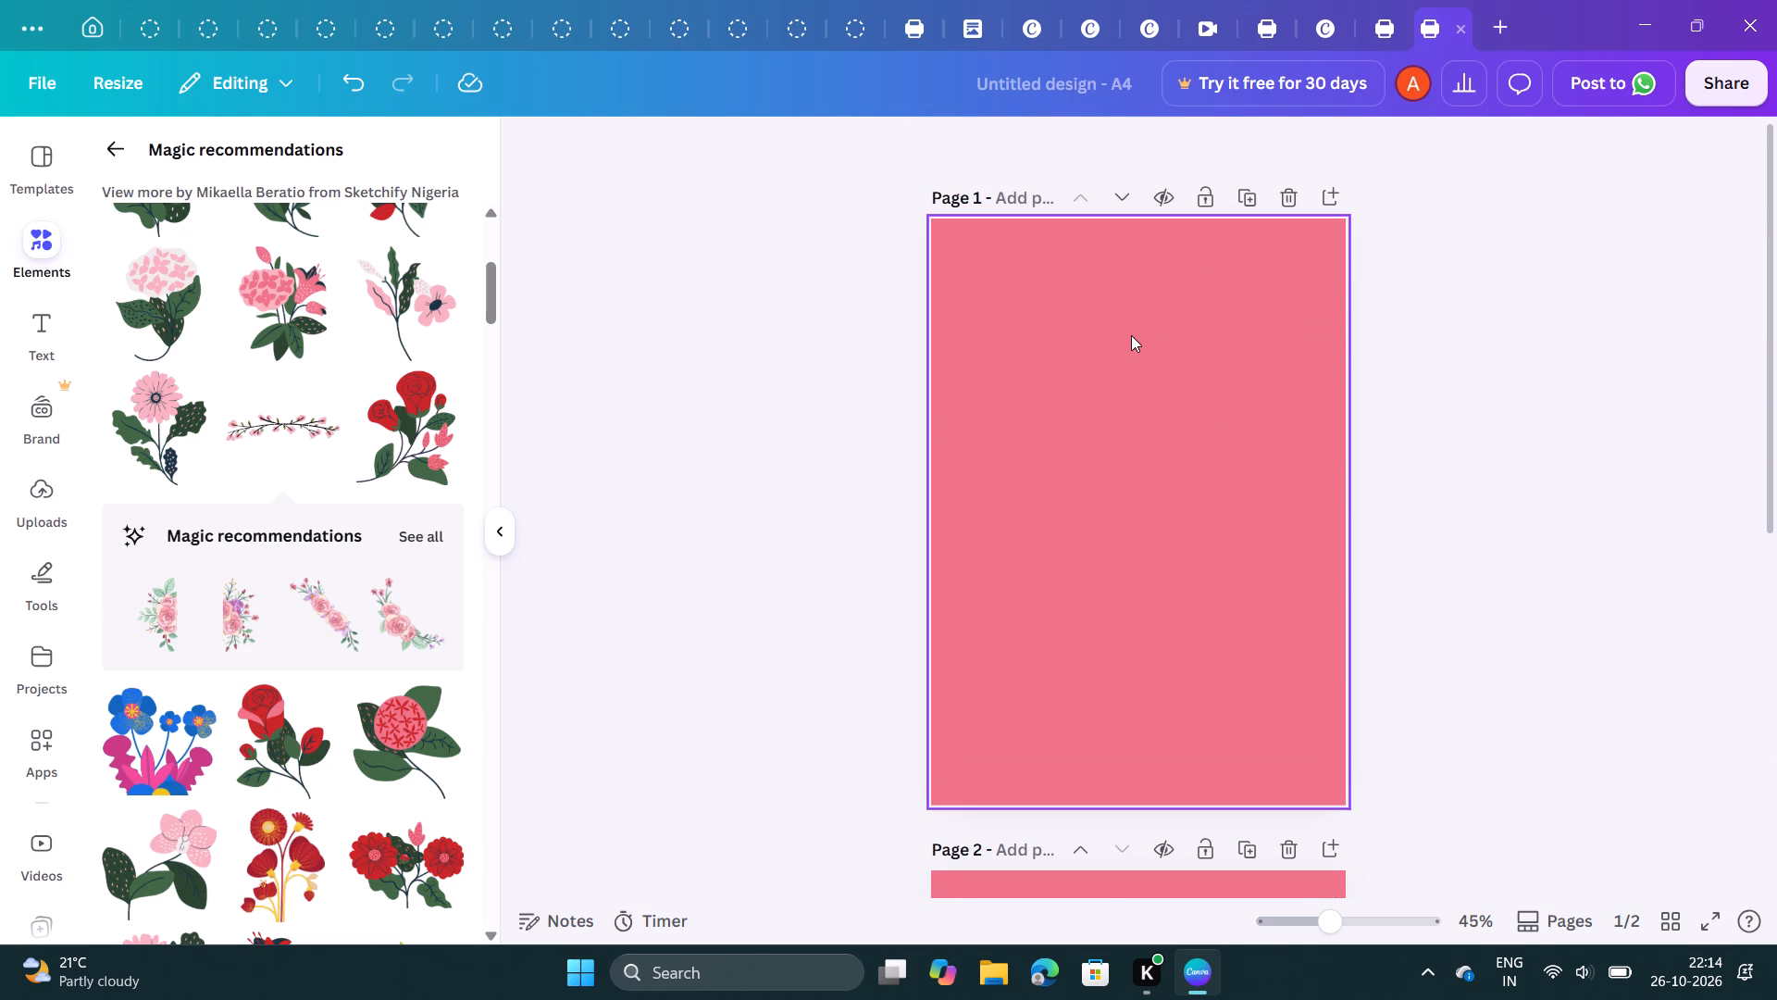
click(1125, 145)
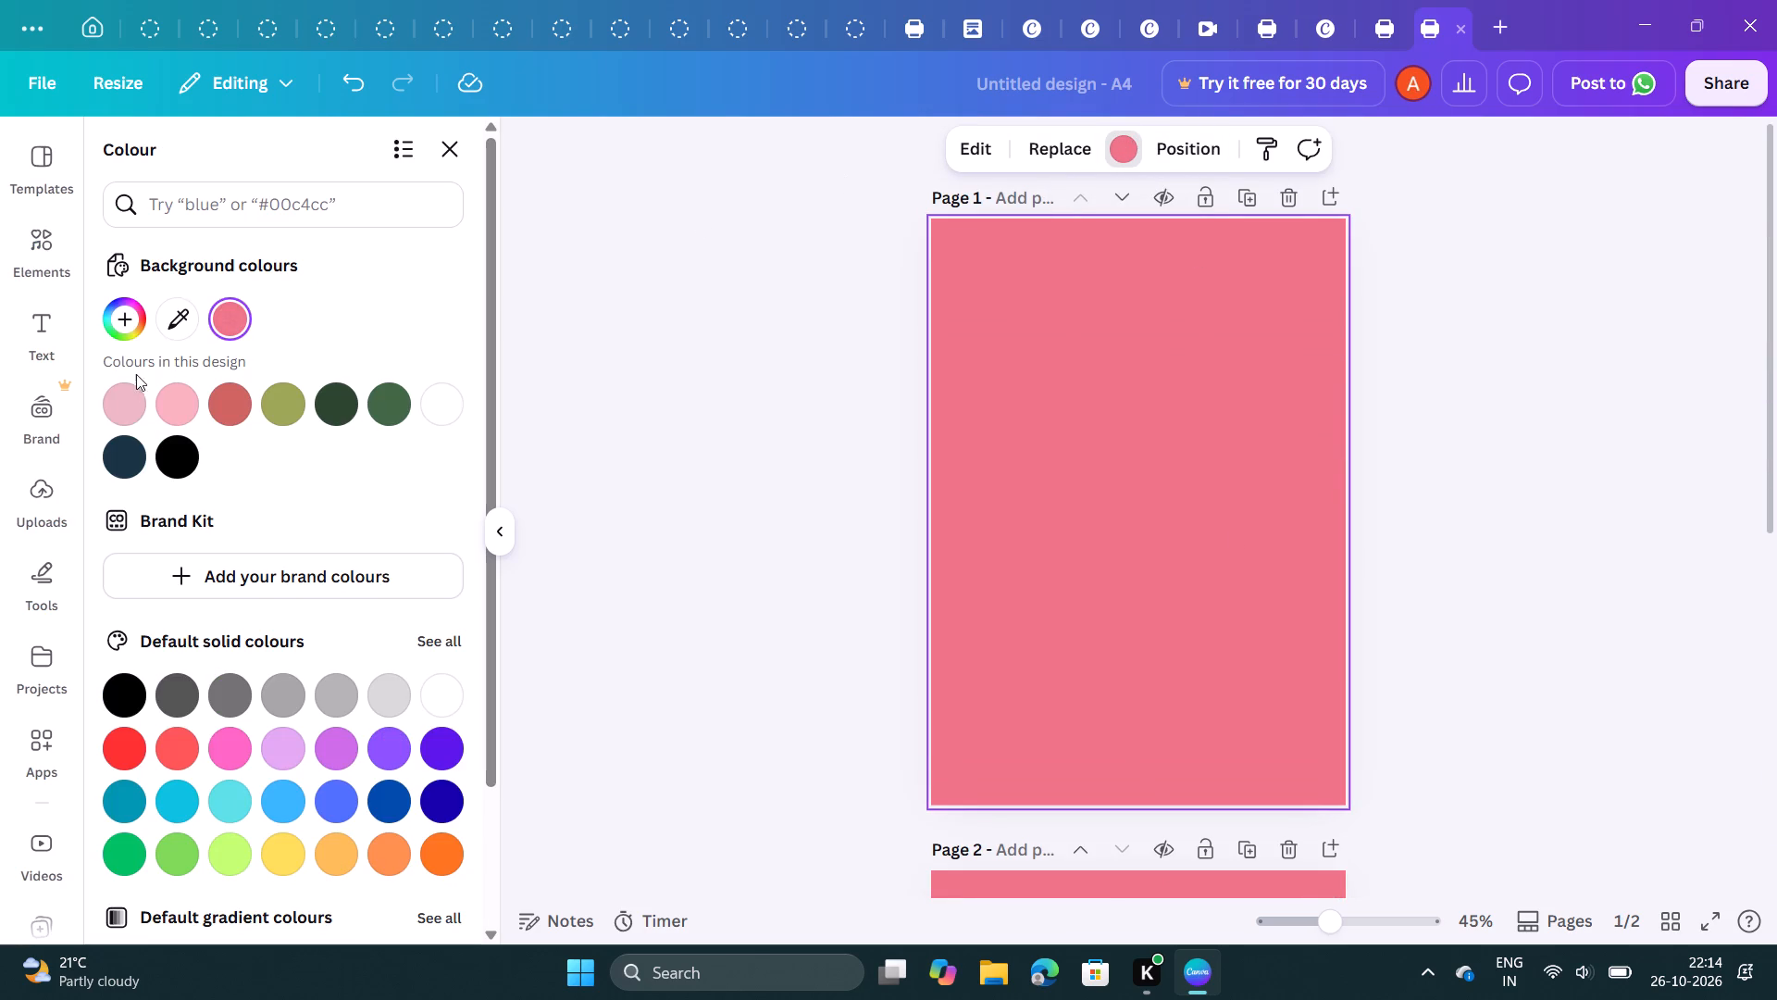
click(130, 398)
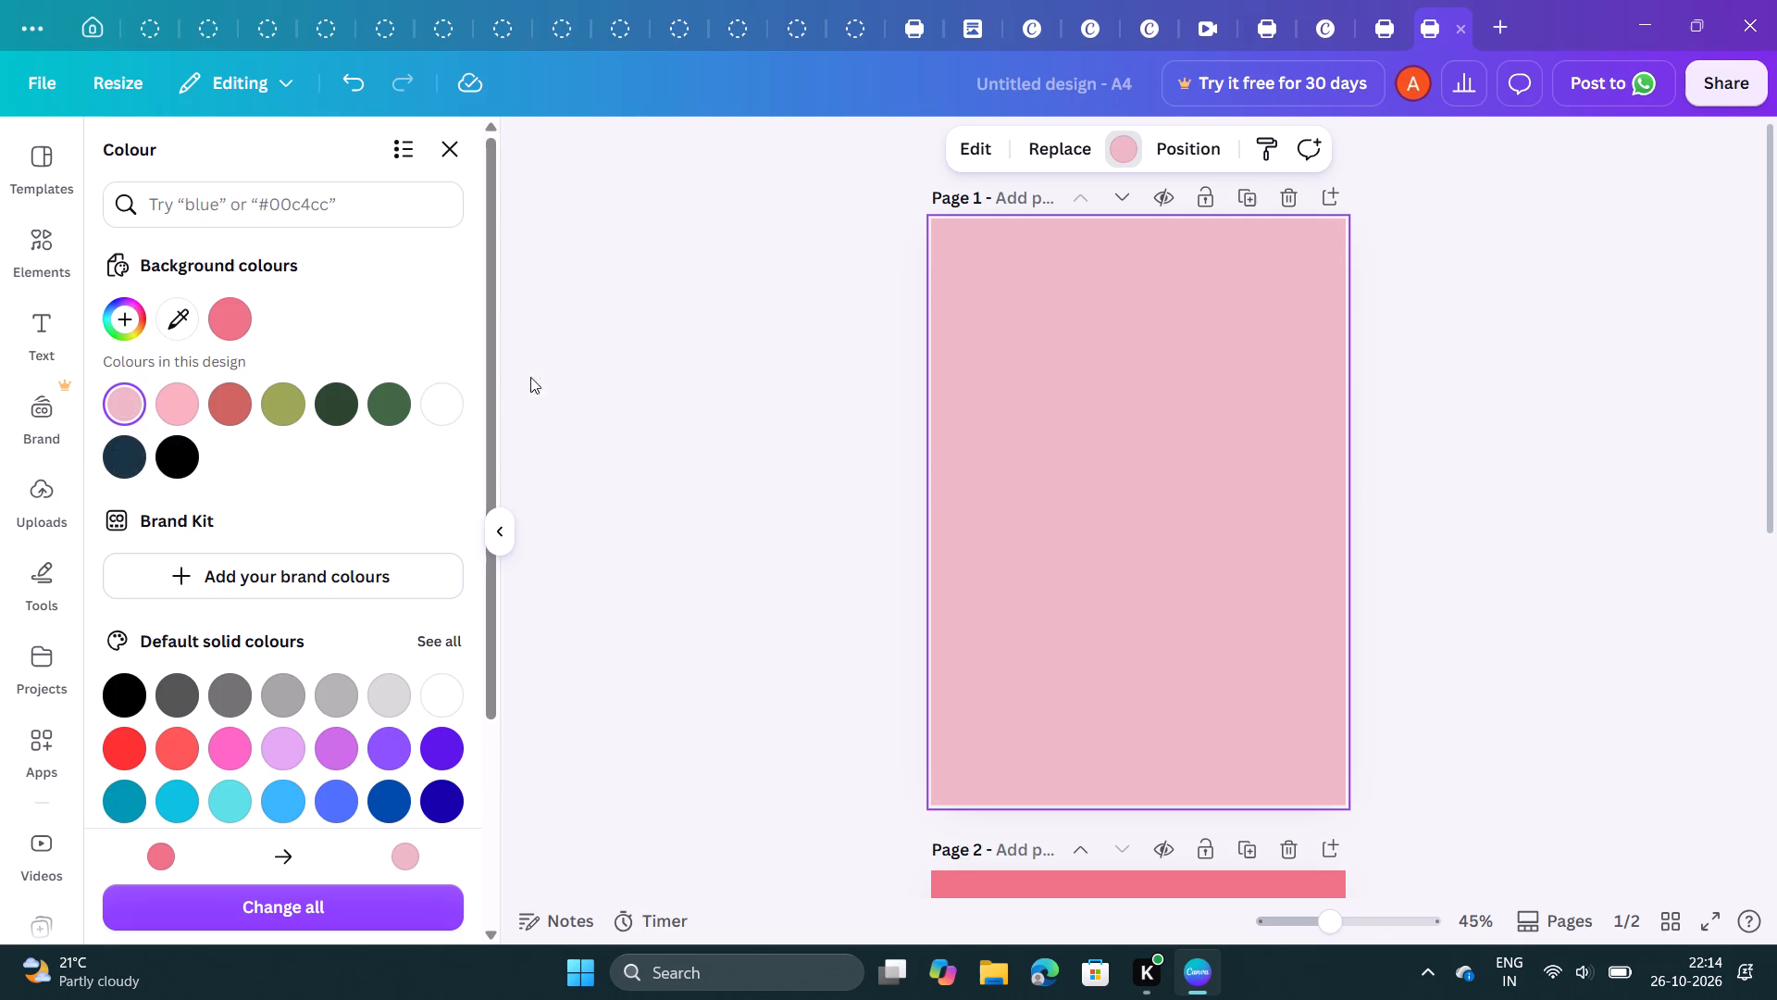
Set page 2's background to the same muted pale pink as page 1.
scroll(812, 340, down, 6)
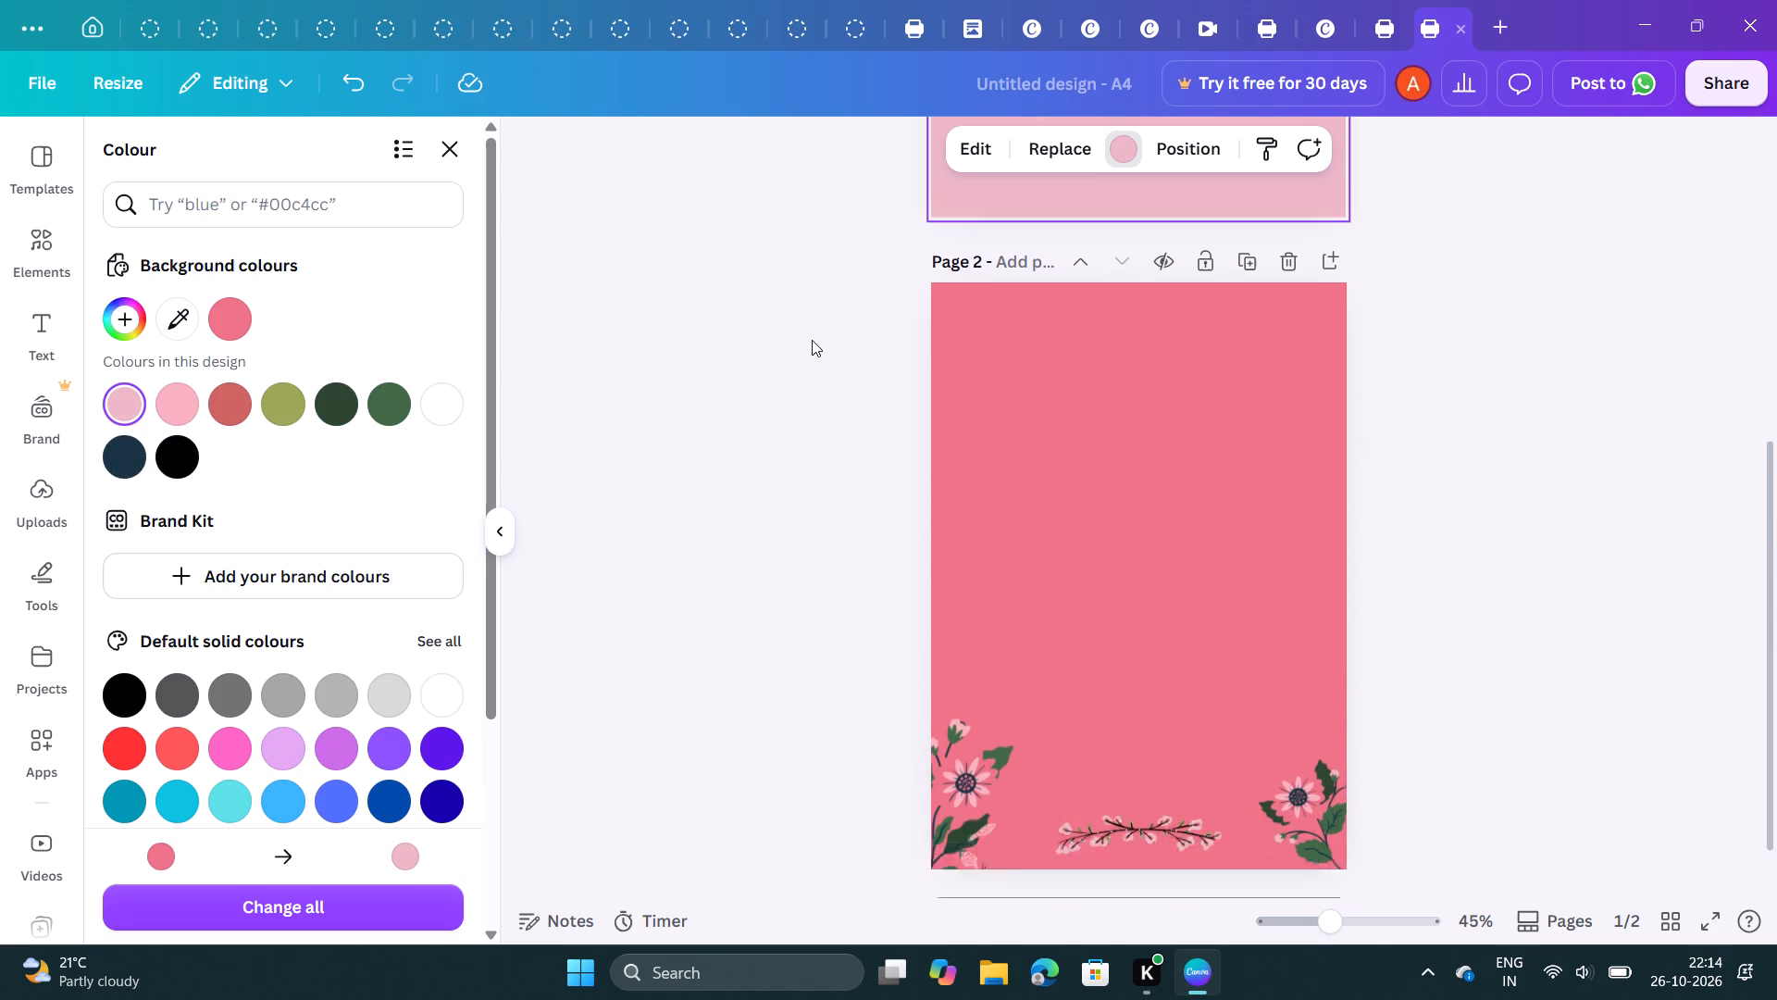
scroll(812, 340, down, 1)
click(1057, 443)
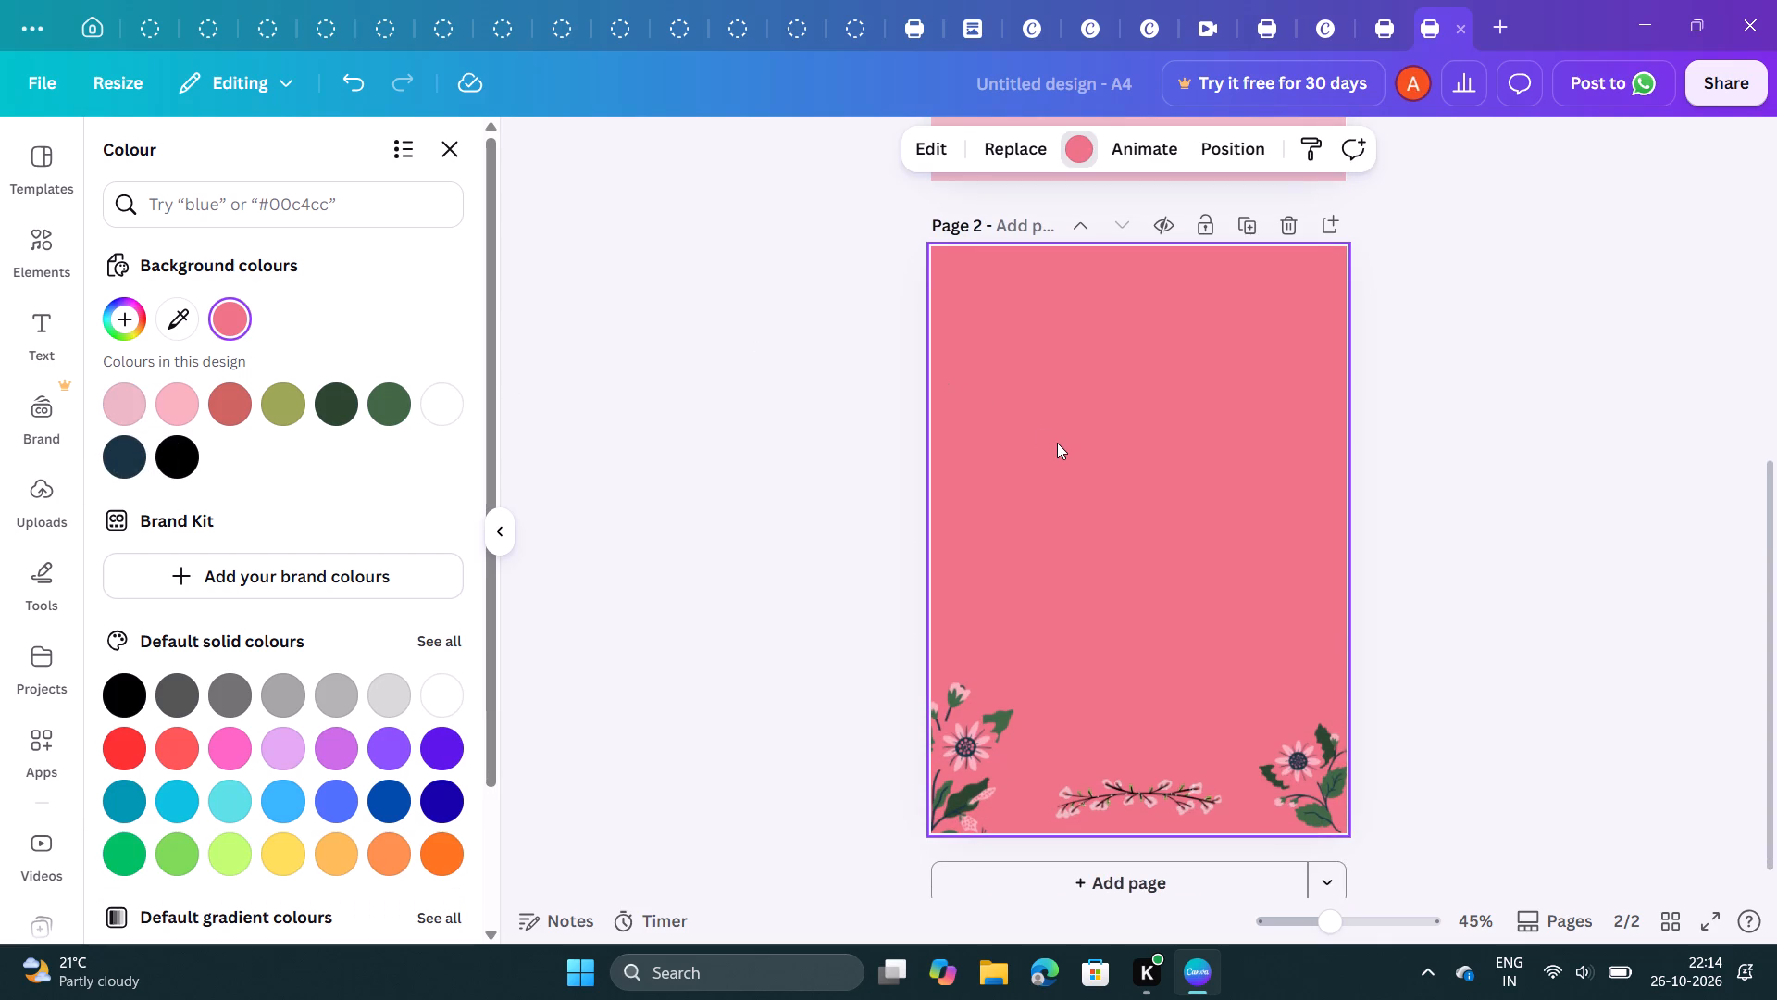
click(130, 403)
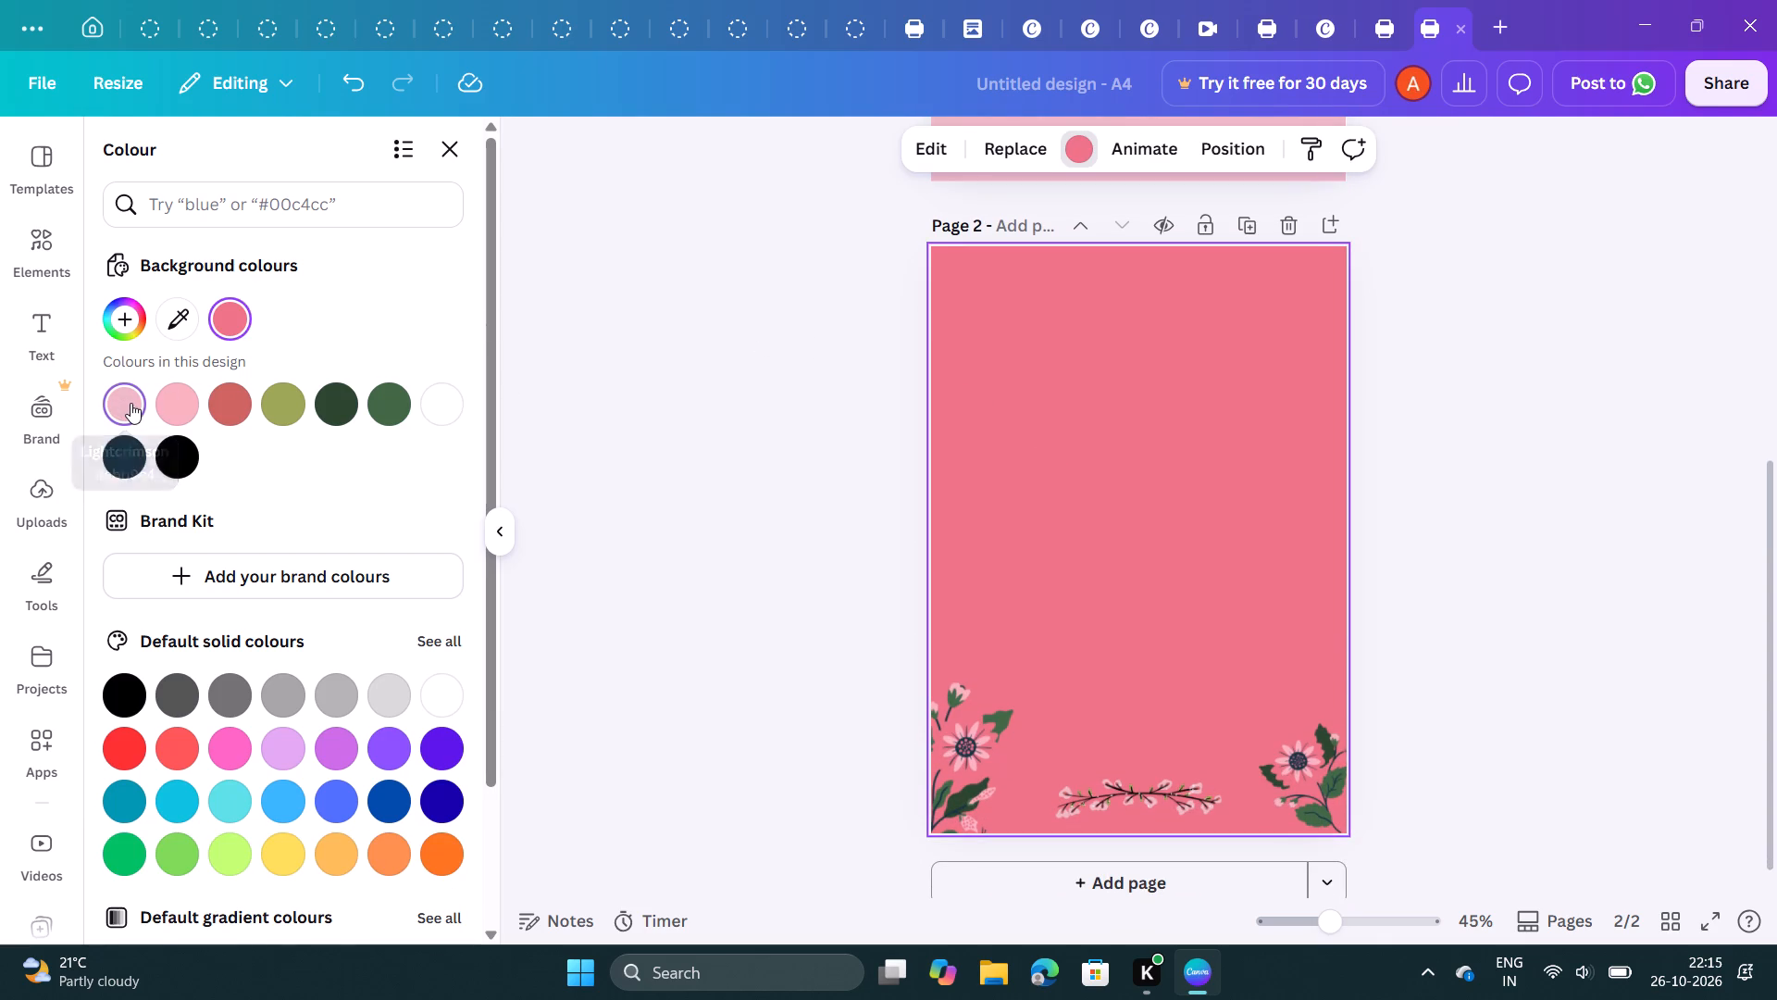
click(592, 380)
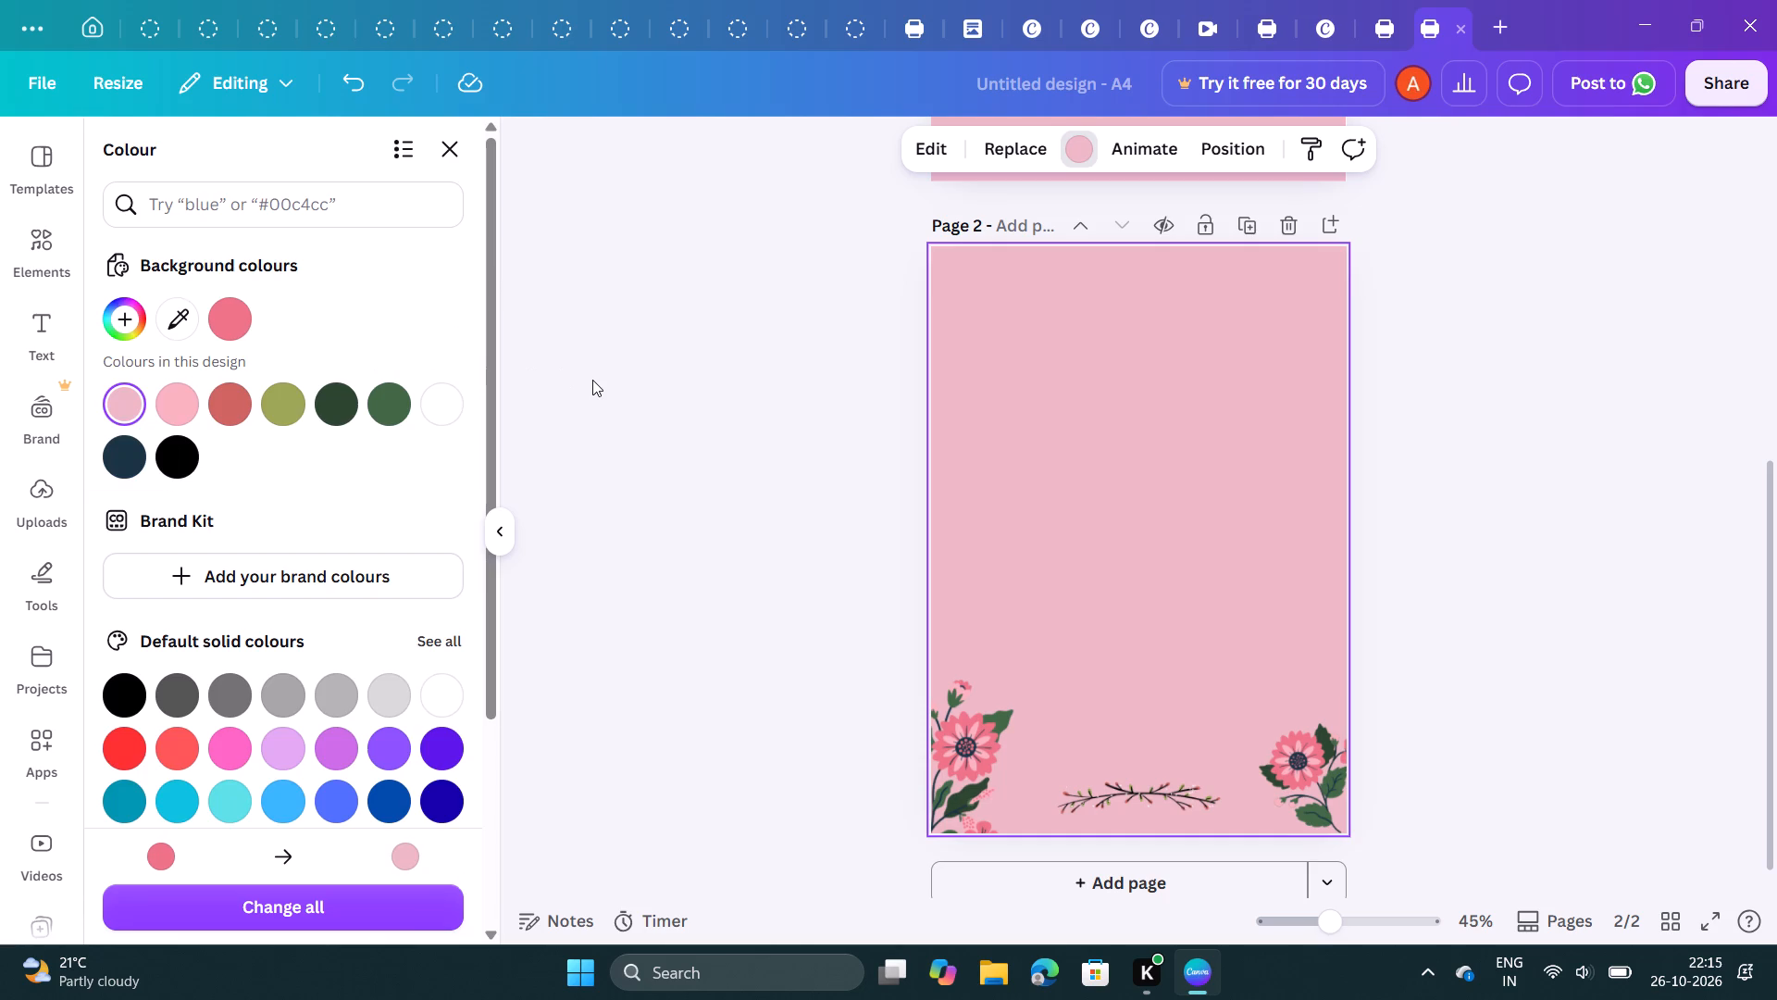
Review pages 1 and 2 to compare their backgrounds and how the flowers and branch look against the pale pink.
scroll(592, 380, up, 4)
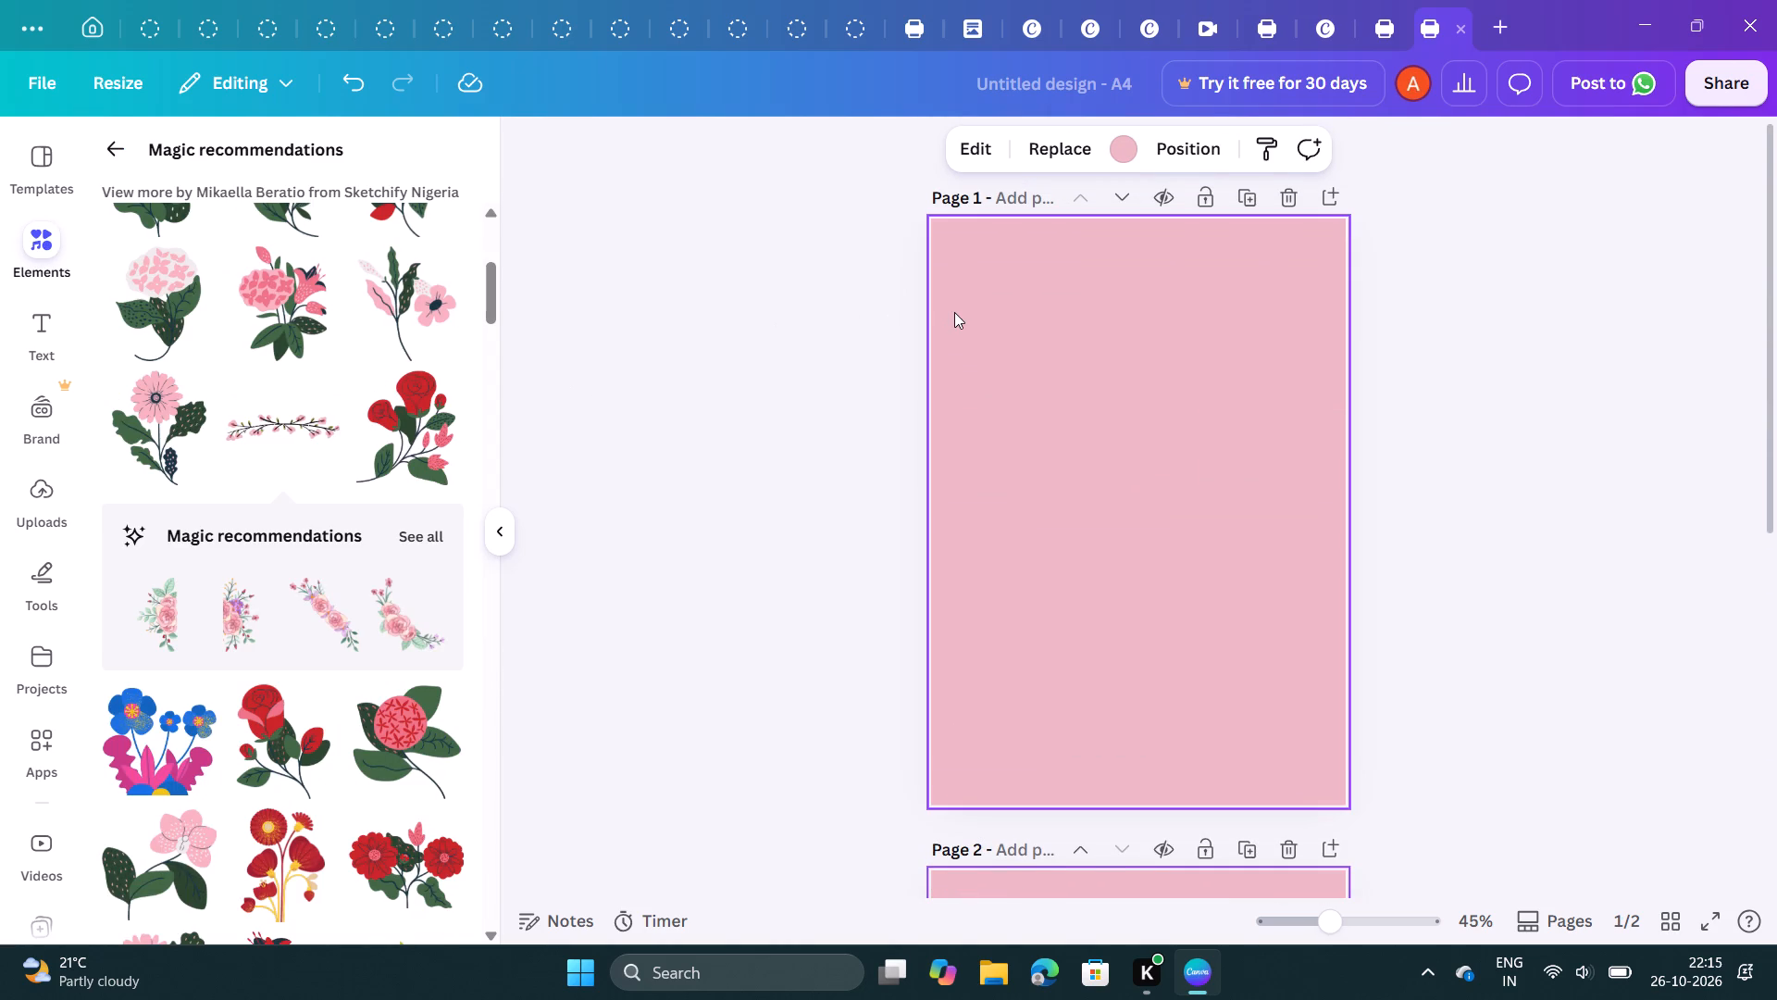
scroll(1097, 358, down, 1)
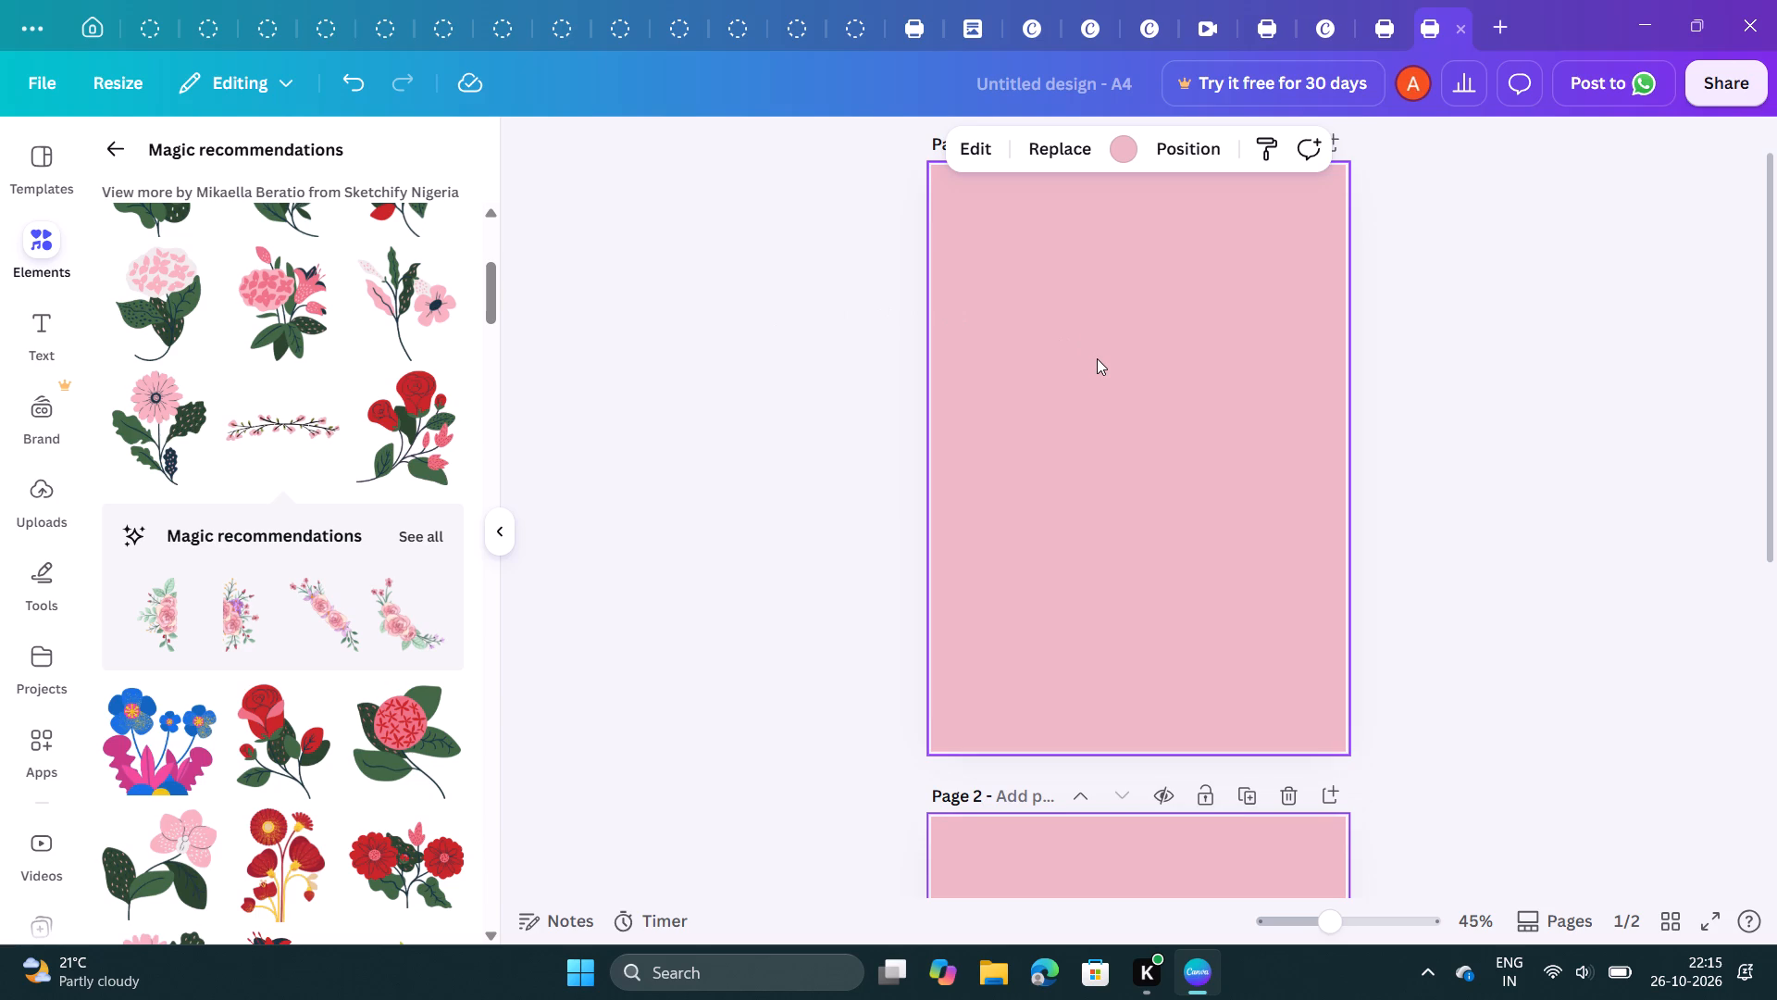
scroll(1097, 358, down, 4)
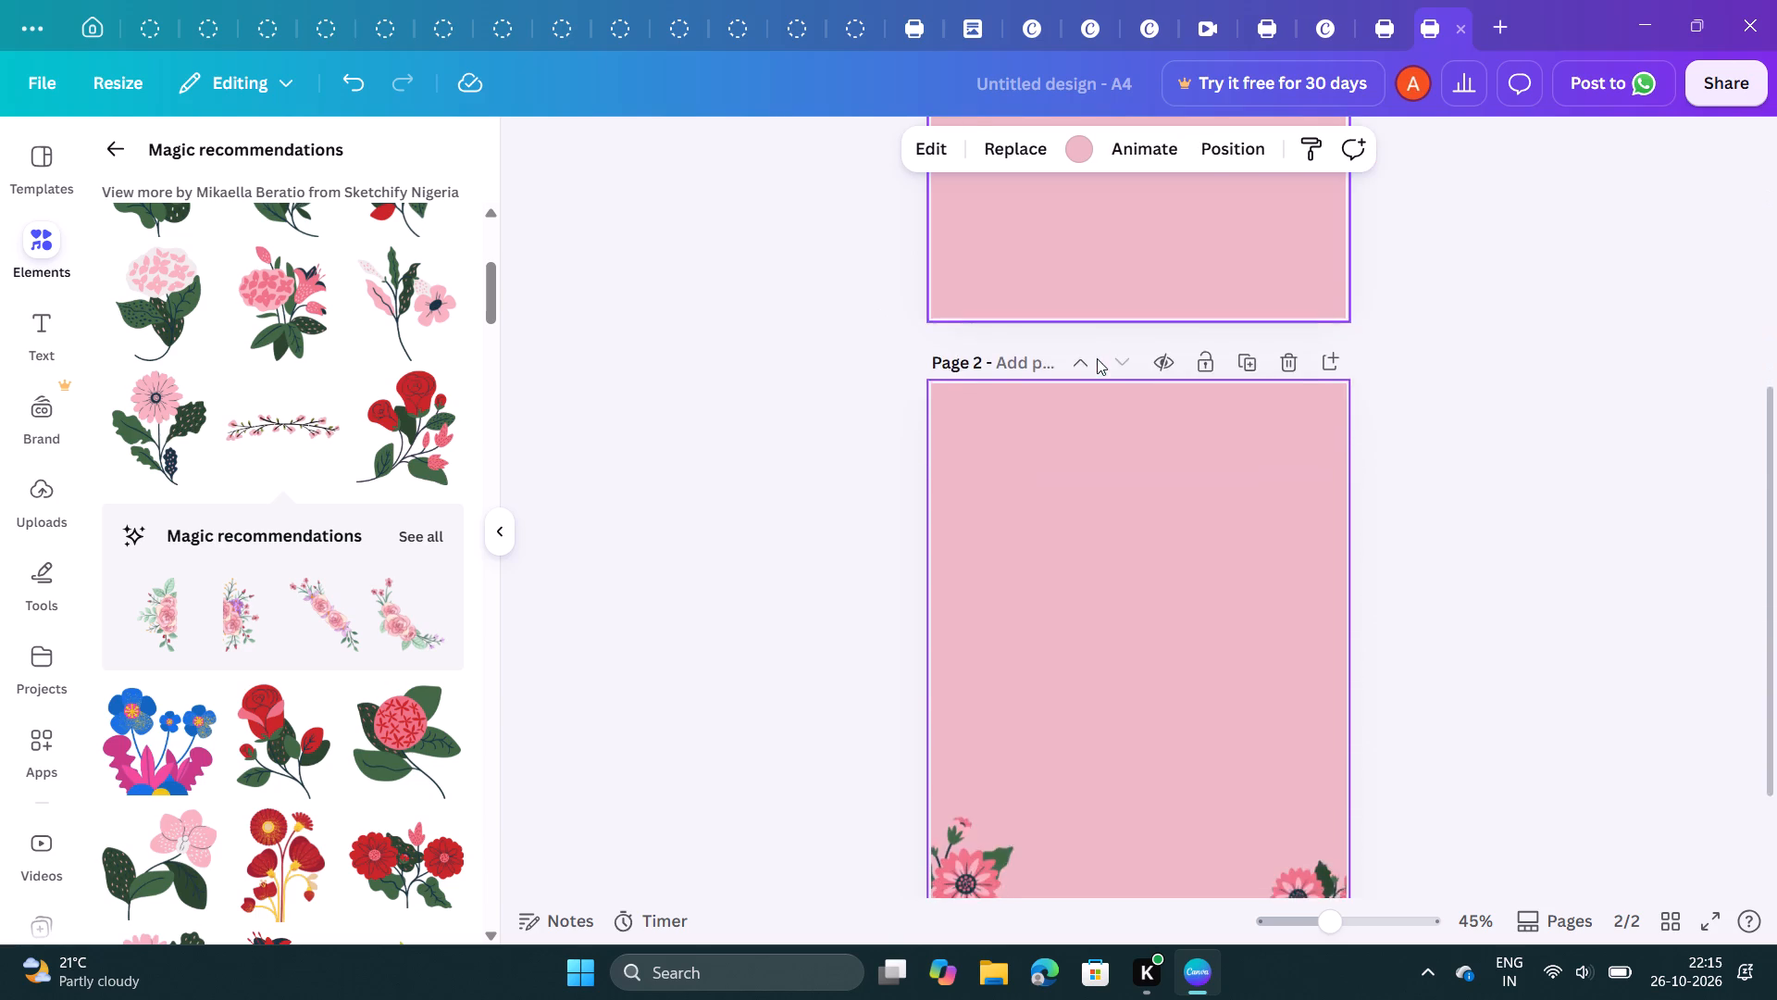
scroll(1097, 358, down, 1)
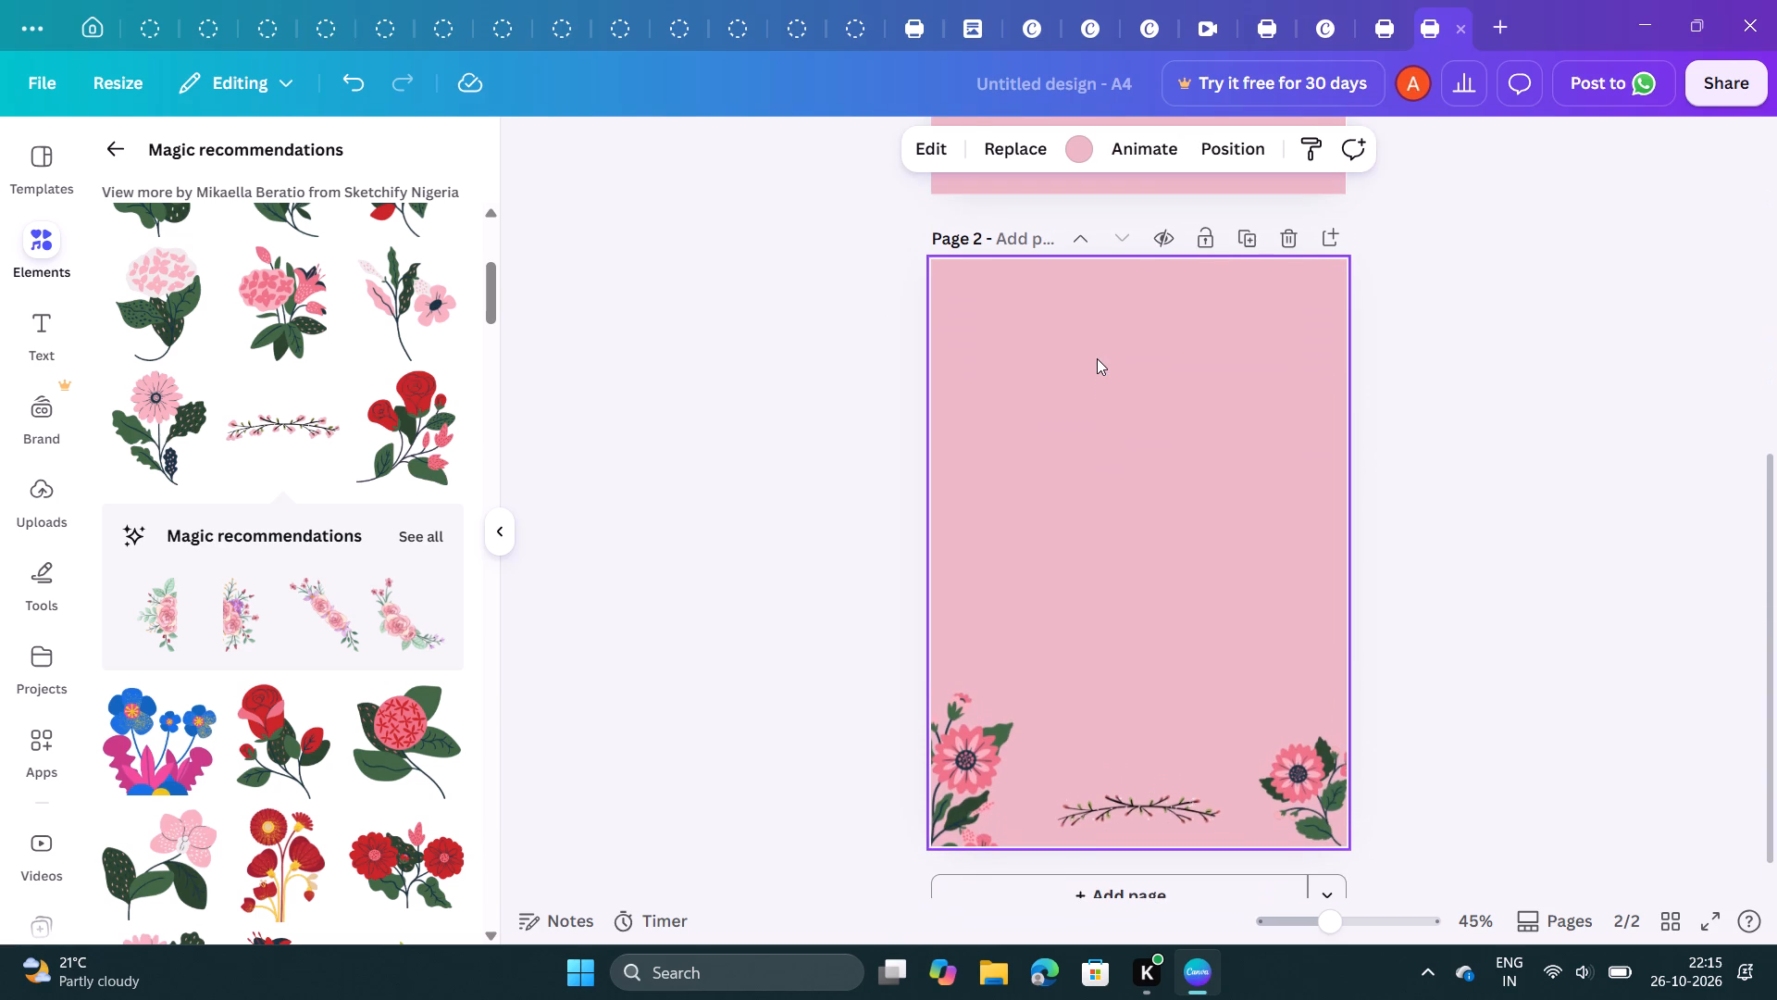
scroll(1097, 358, up, 1)
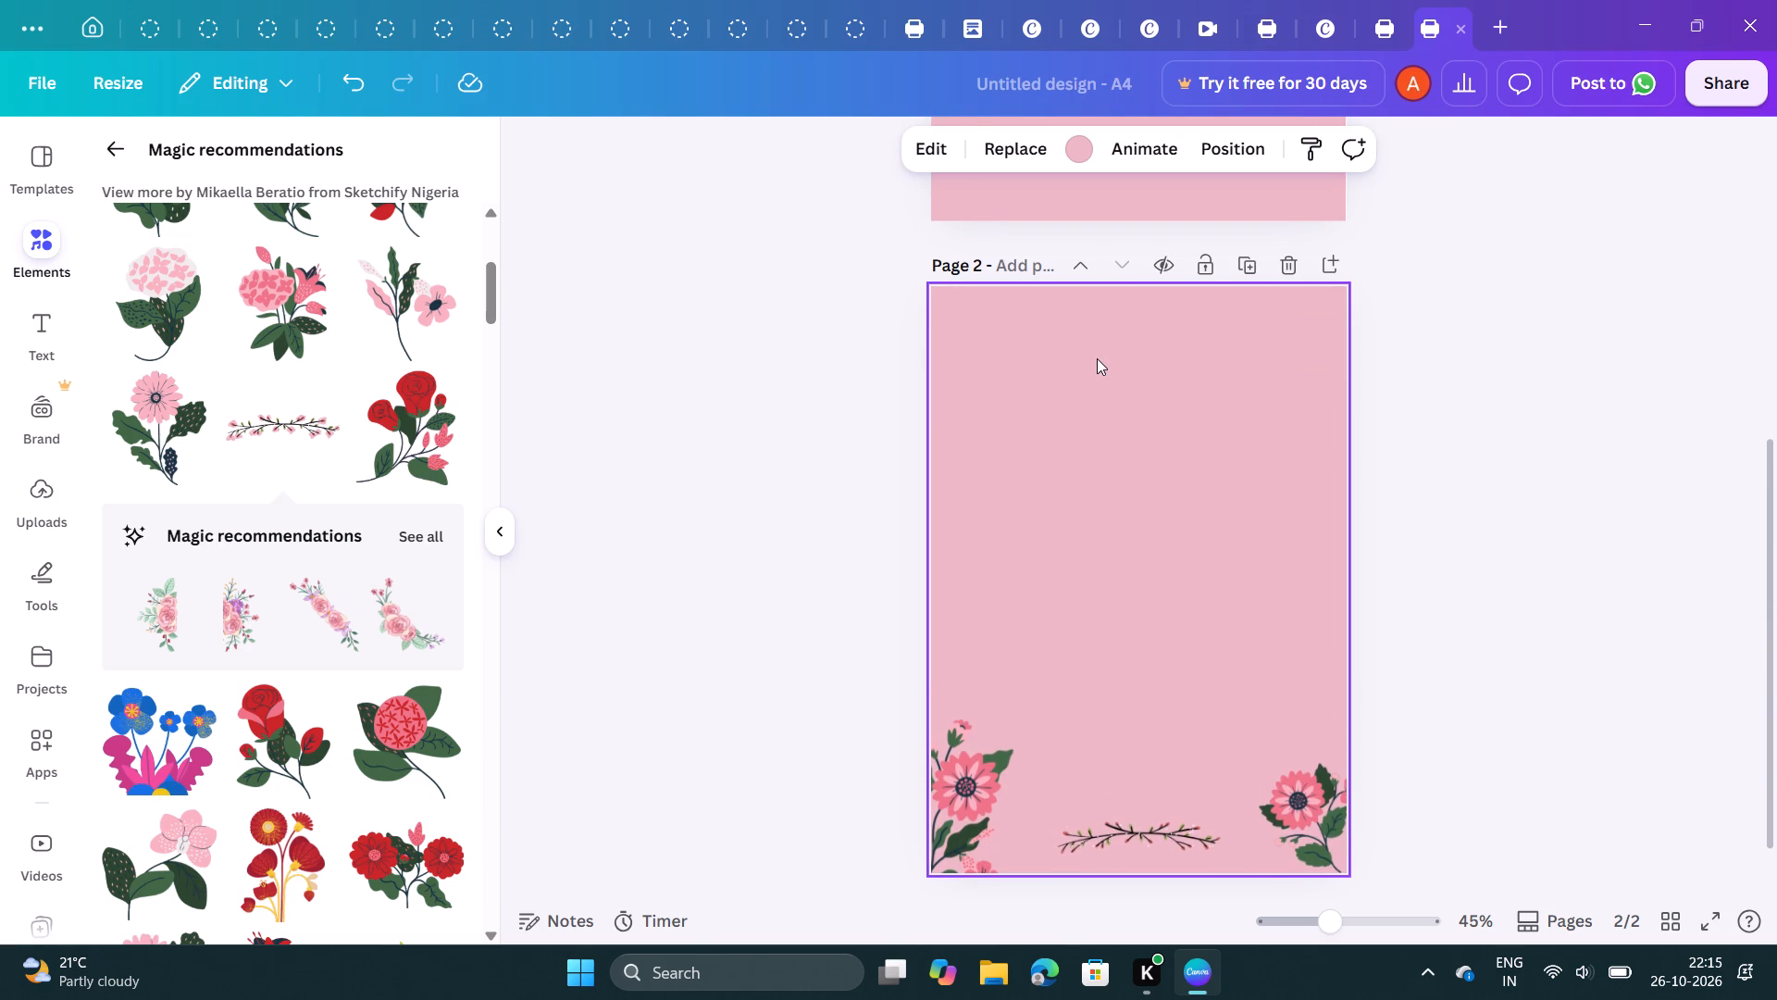
Browse the full list of pink rose Magic recommendations for corner flowers, frames and borders that suit the pale pink pages.
click(429, 531)
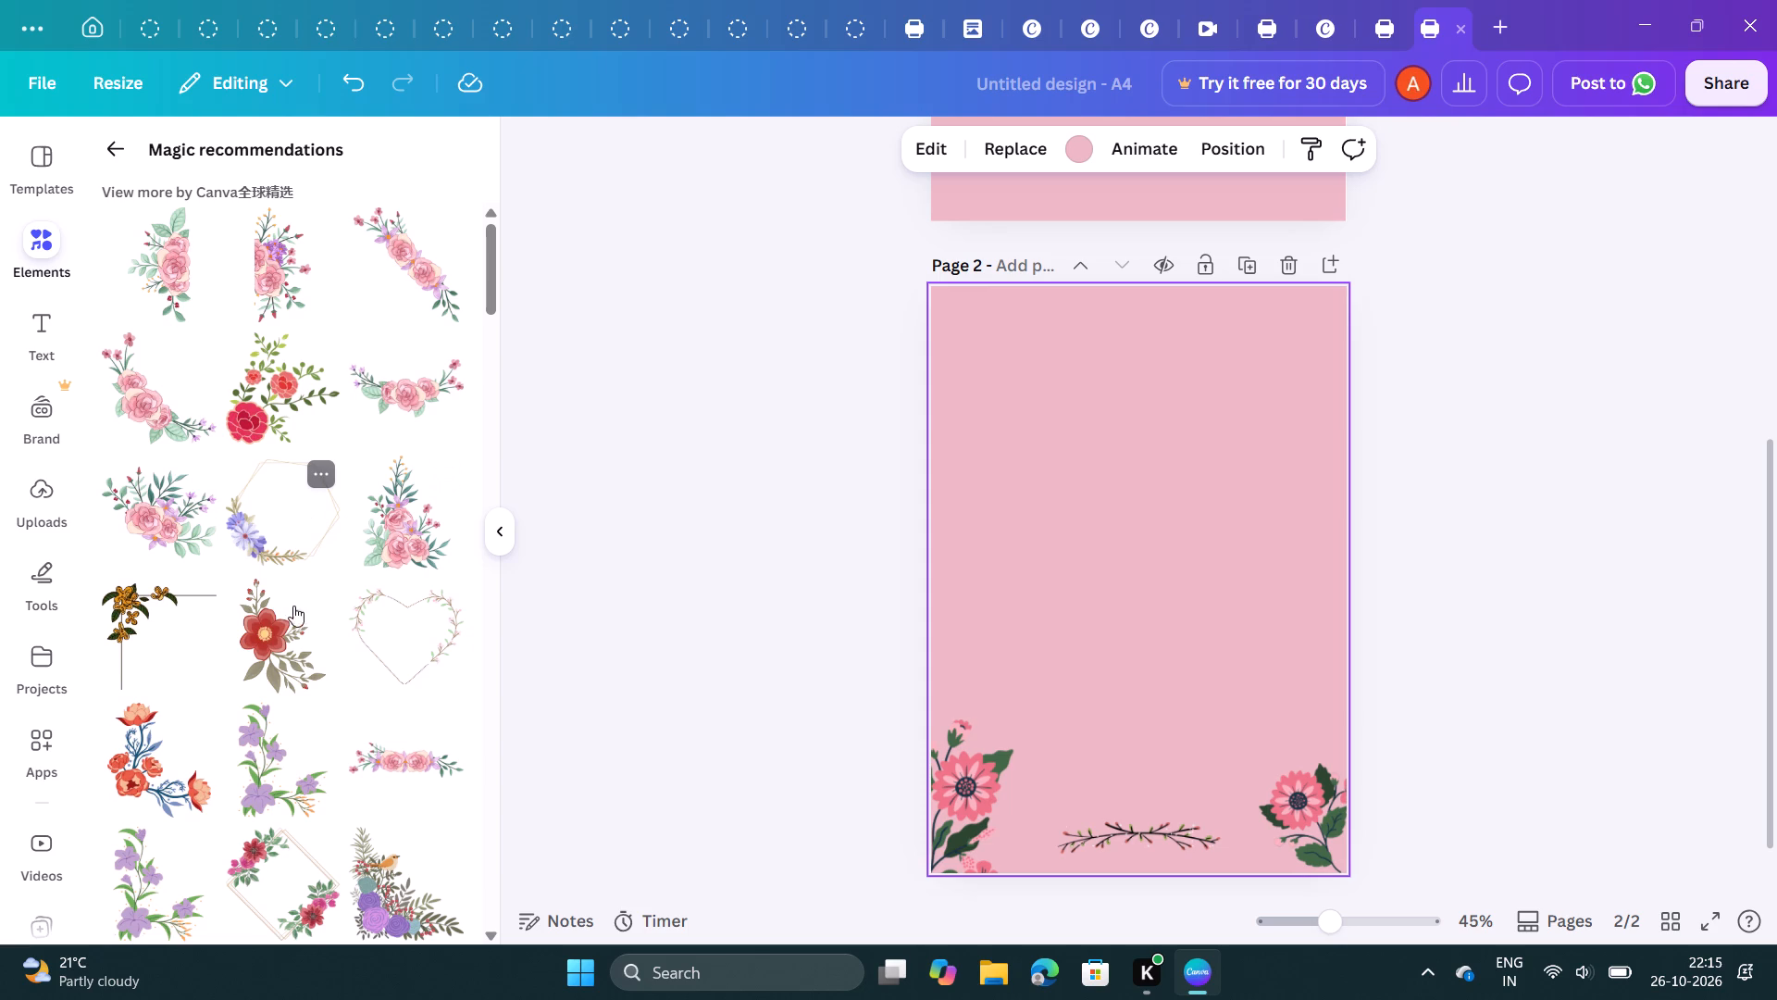
scroll(287, 659, down, 4)
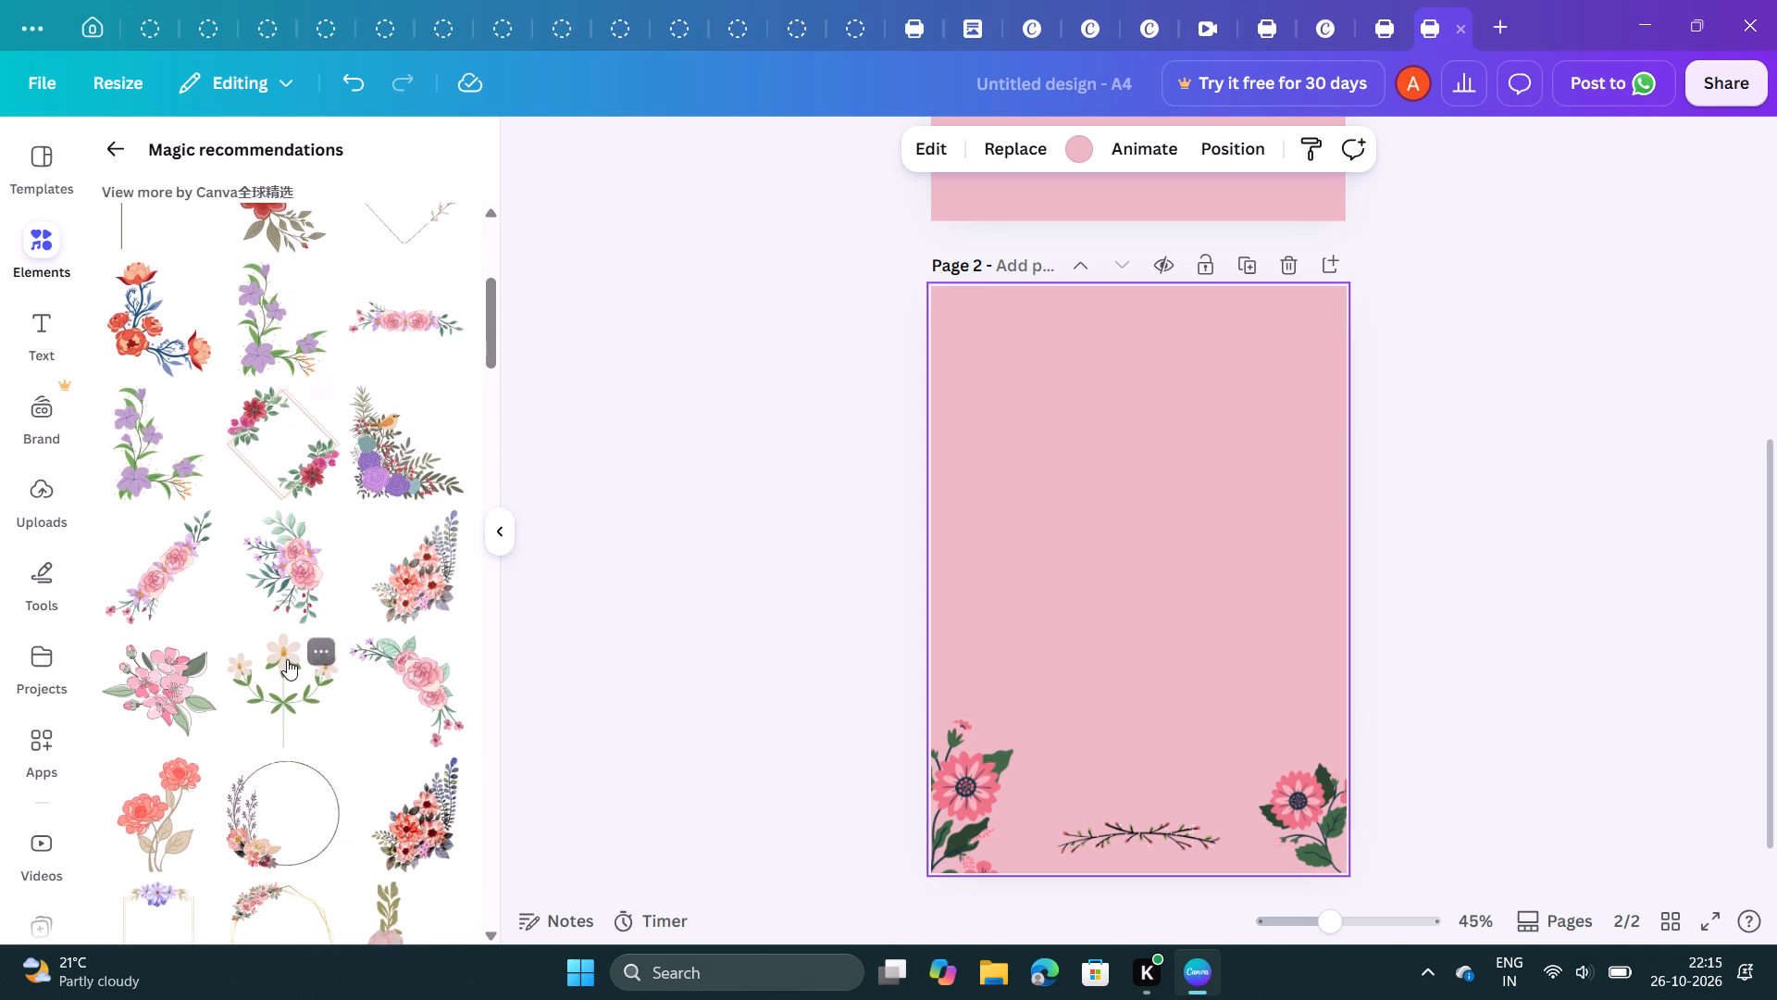
scroll(287, 659, down, 2)
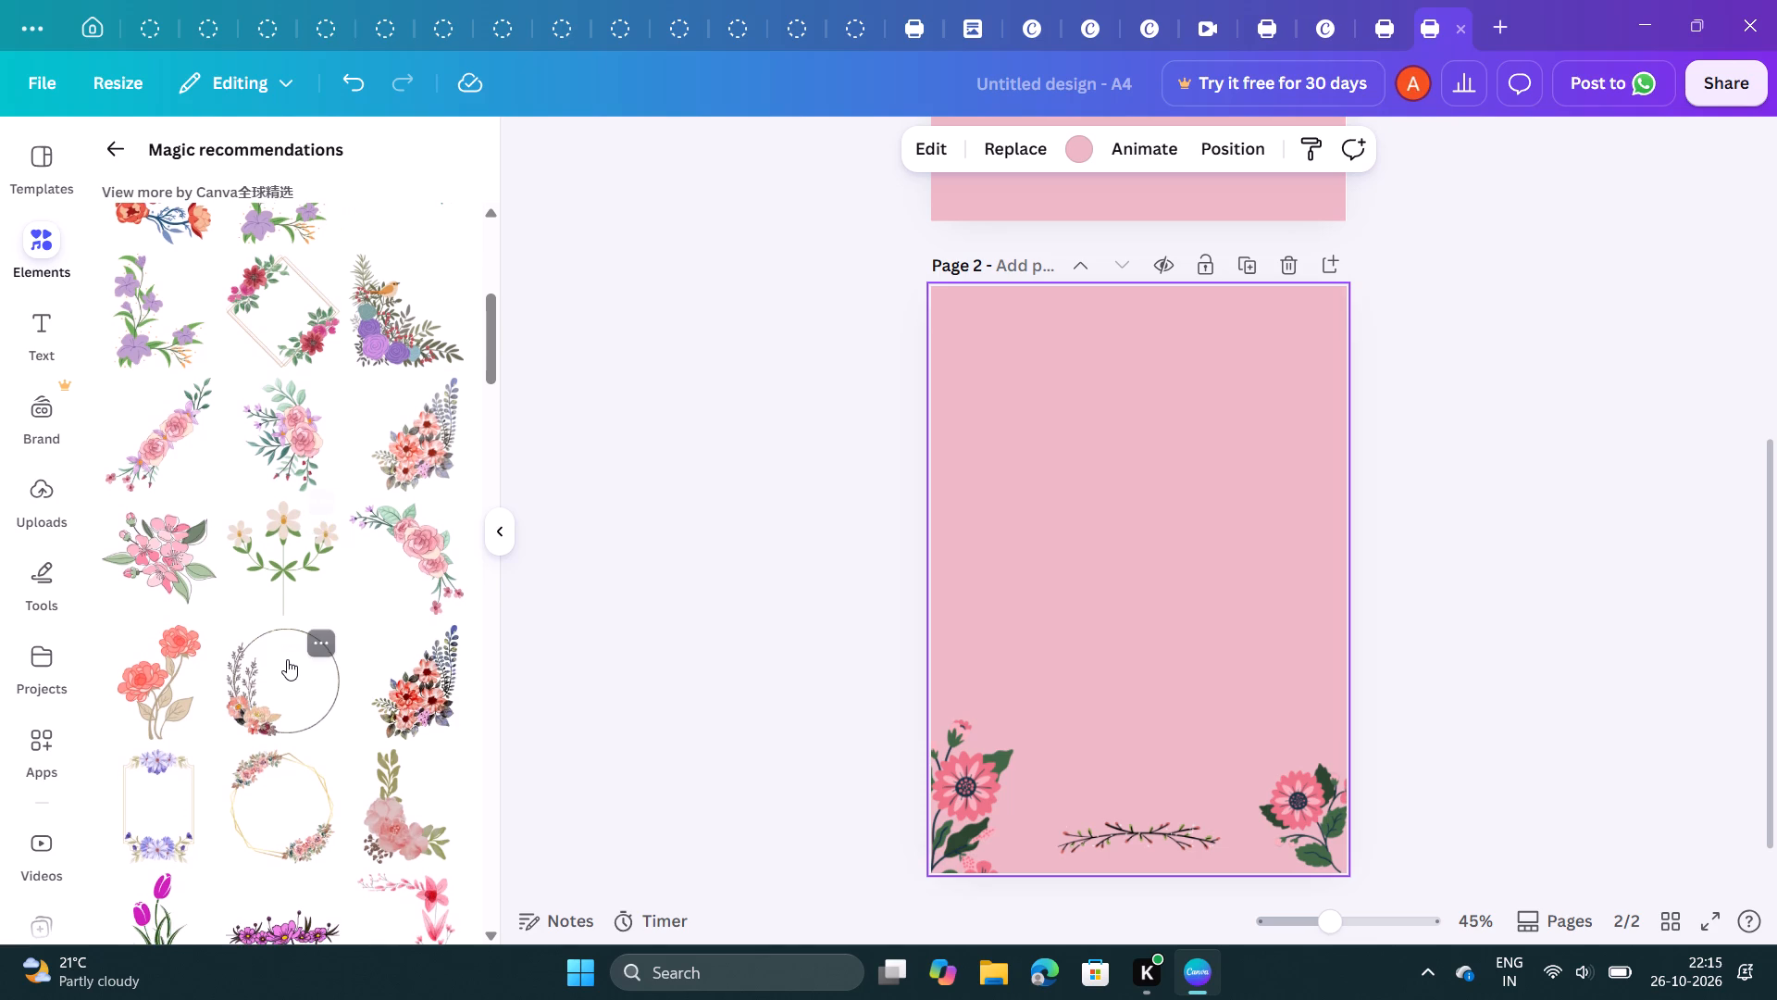
scroll(287, 659, down, 1)
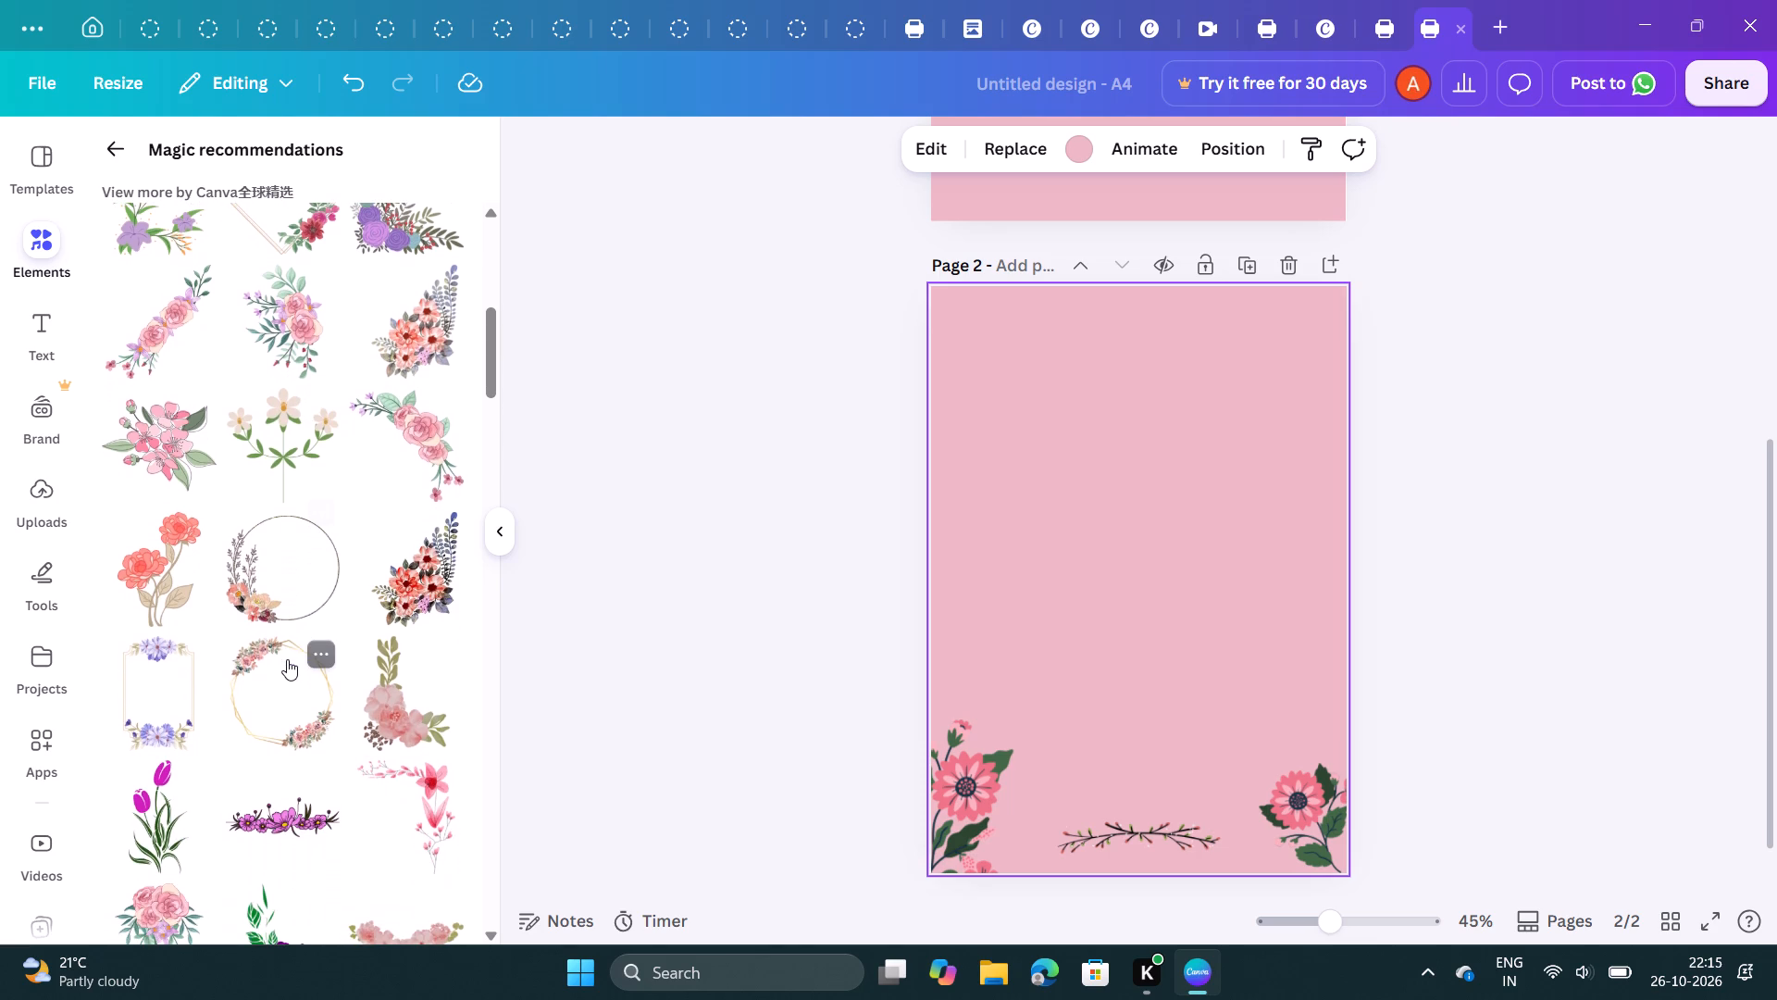
scroll(287, 659, down, 1)
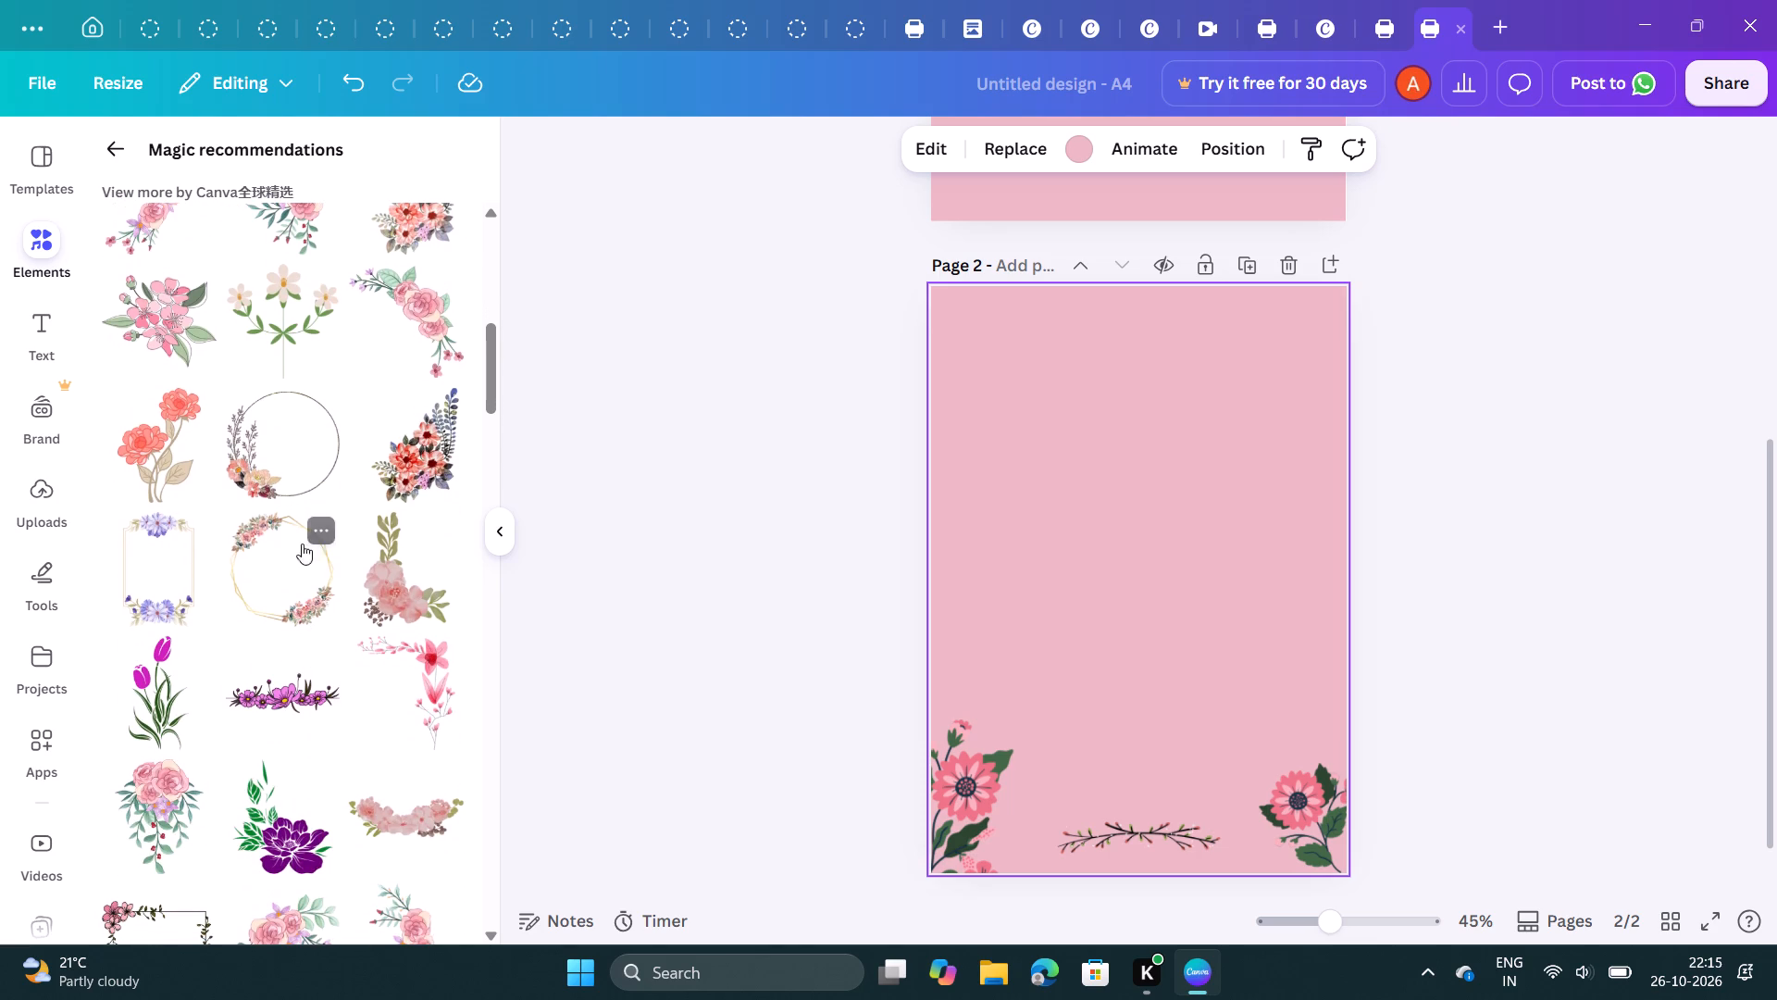
scroll(228, 559, down, 3)
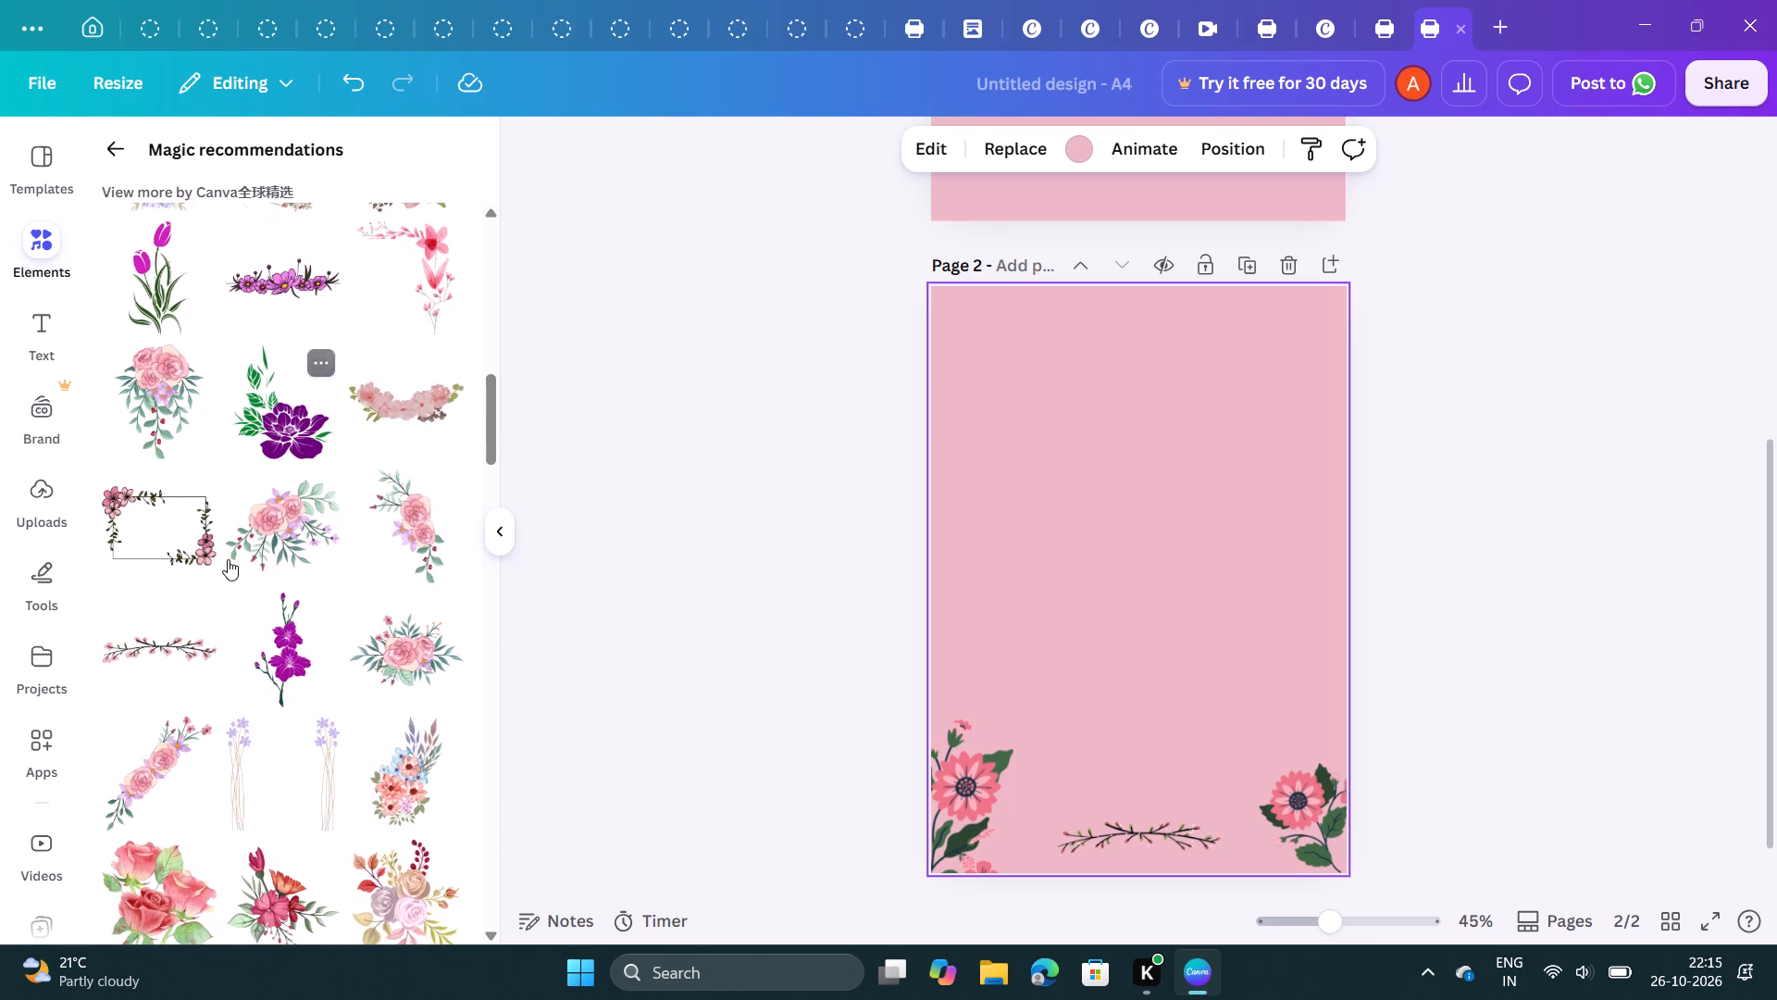
scroll(228, 559, down, 2)
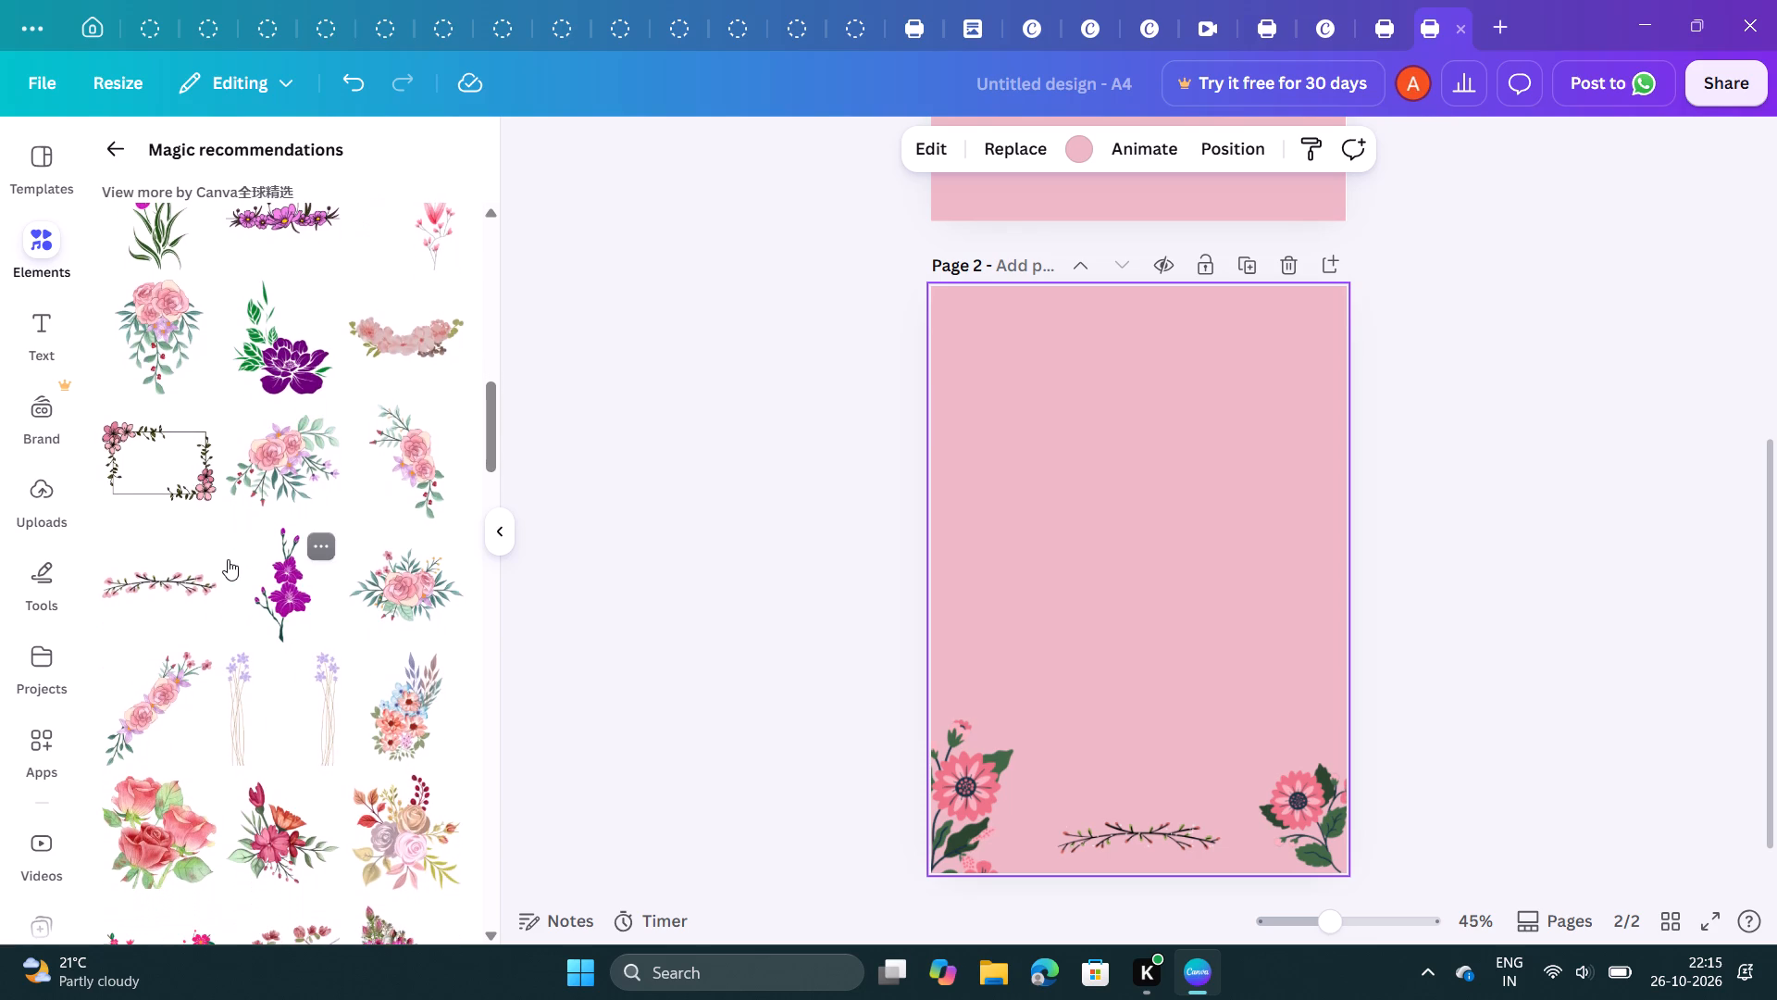
scroll(228, 559, down, 2)
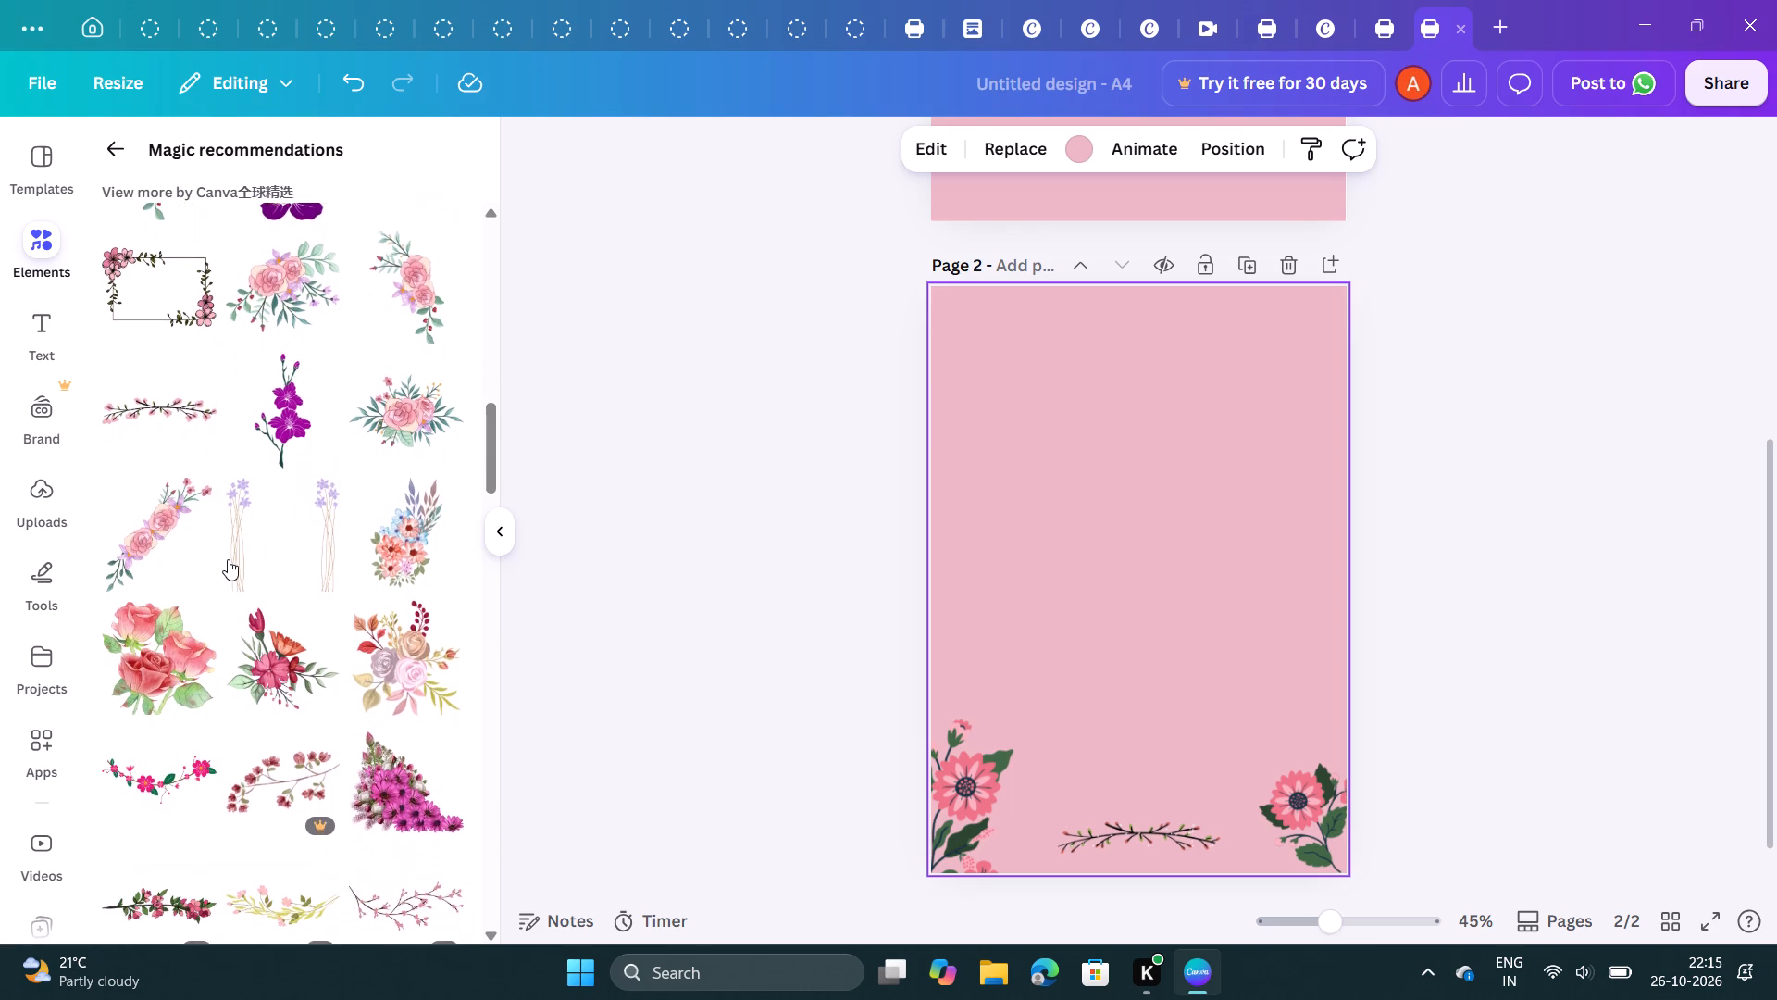
scroll(228, 559, down, 5)
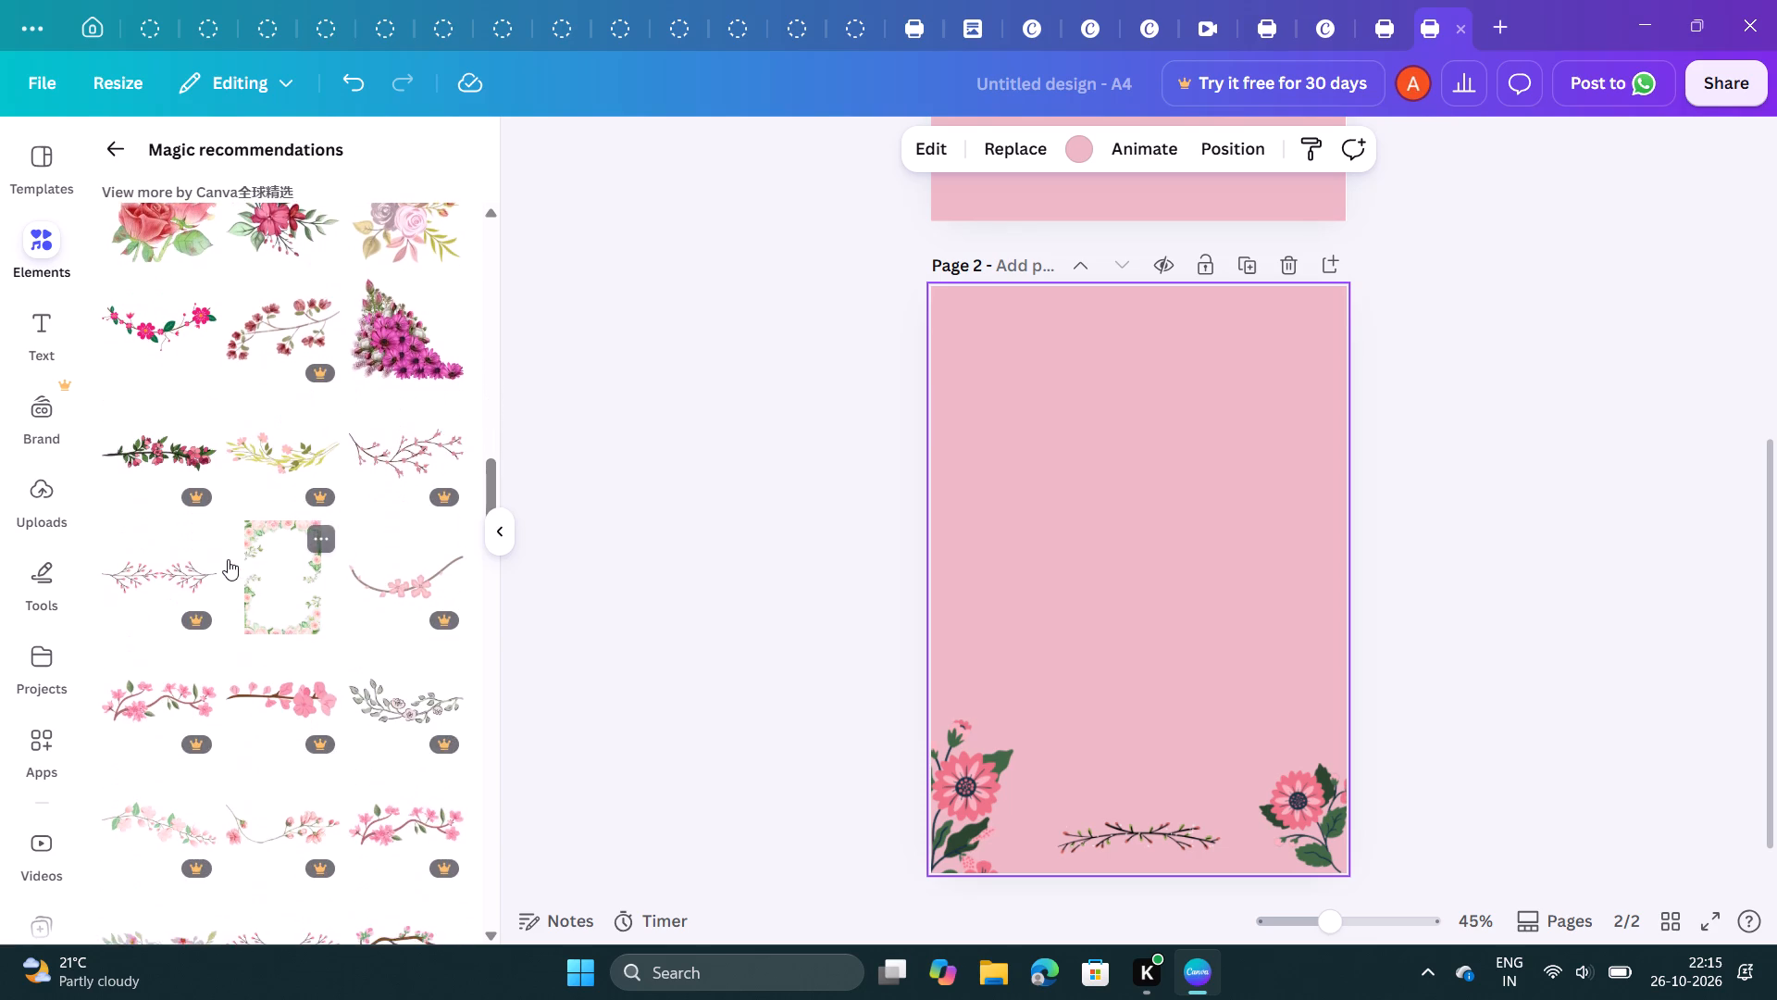
scroll(228, 559, down, 4)
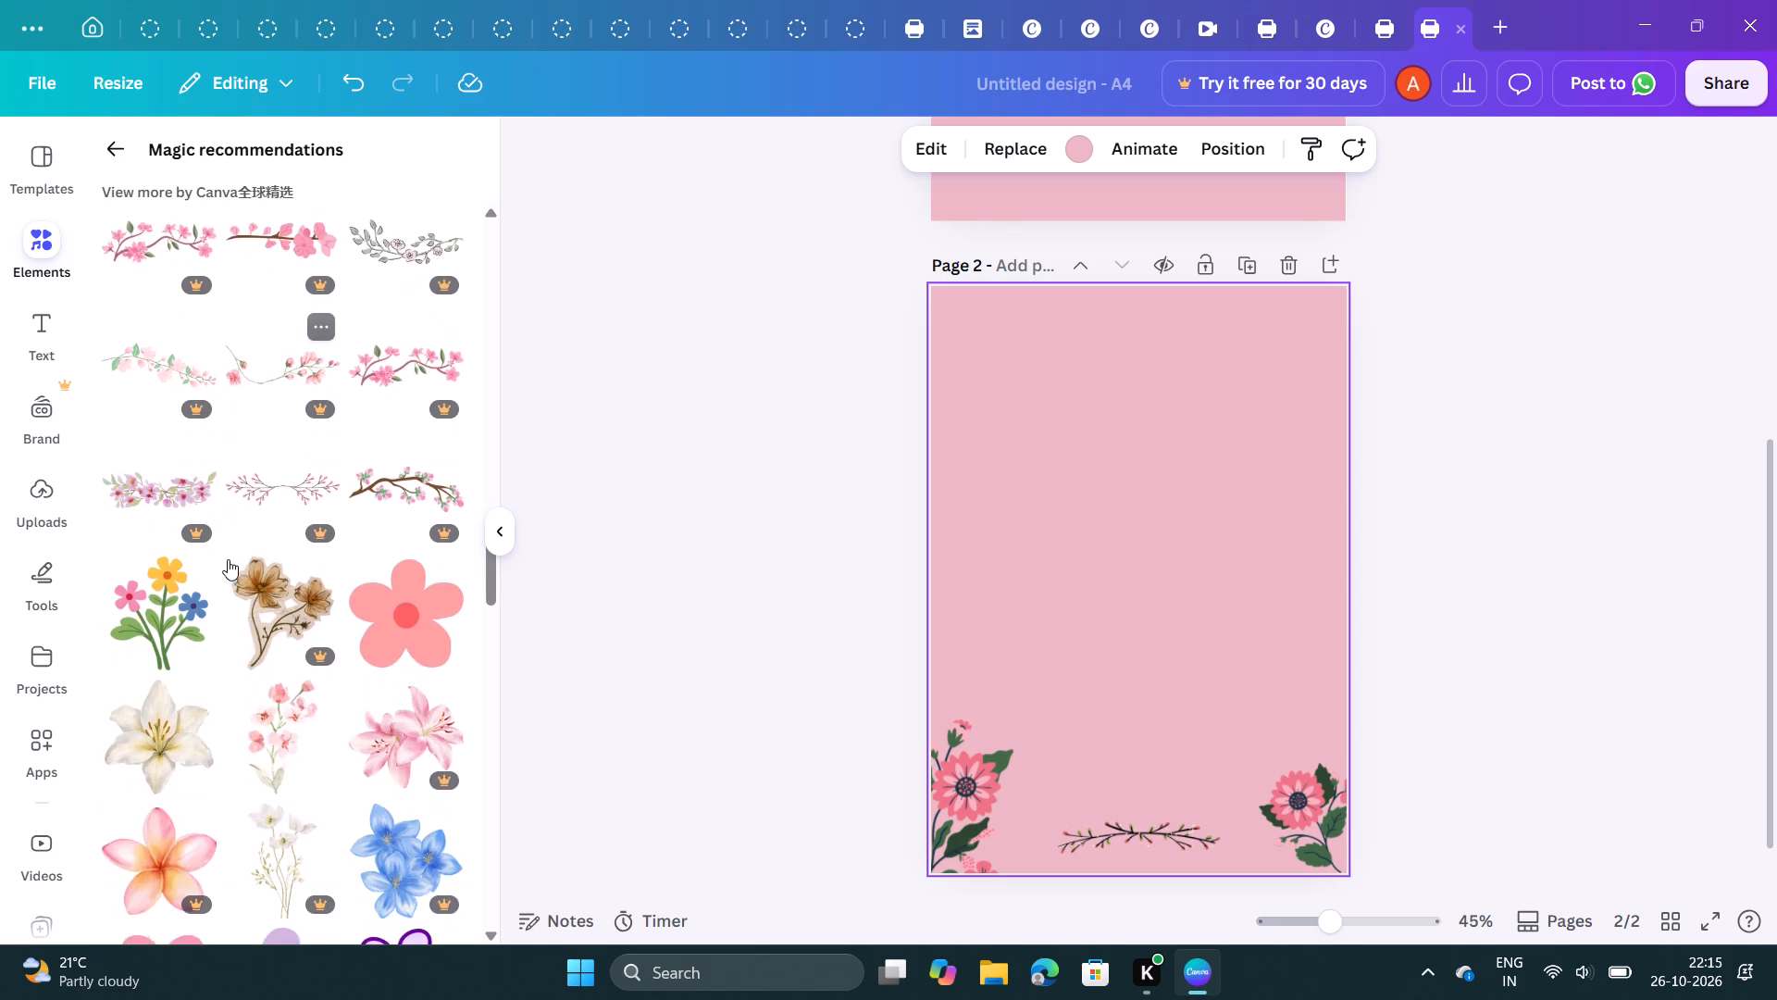
scroll(228, 559, down, 5)
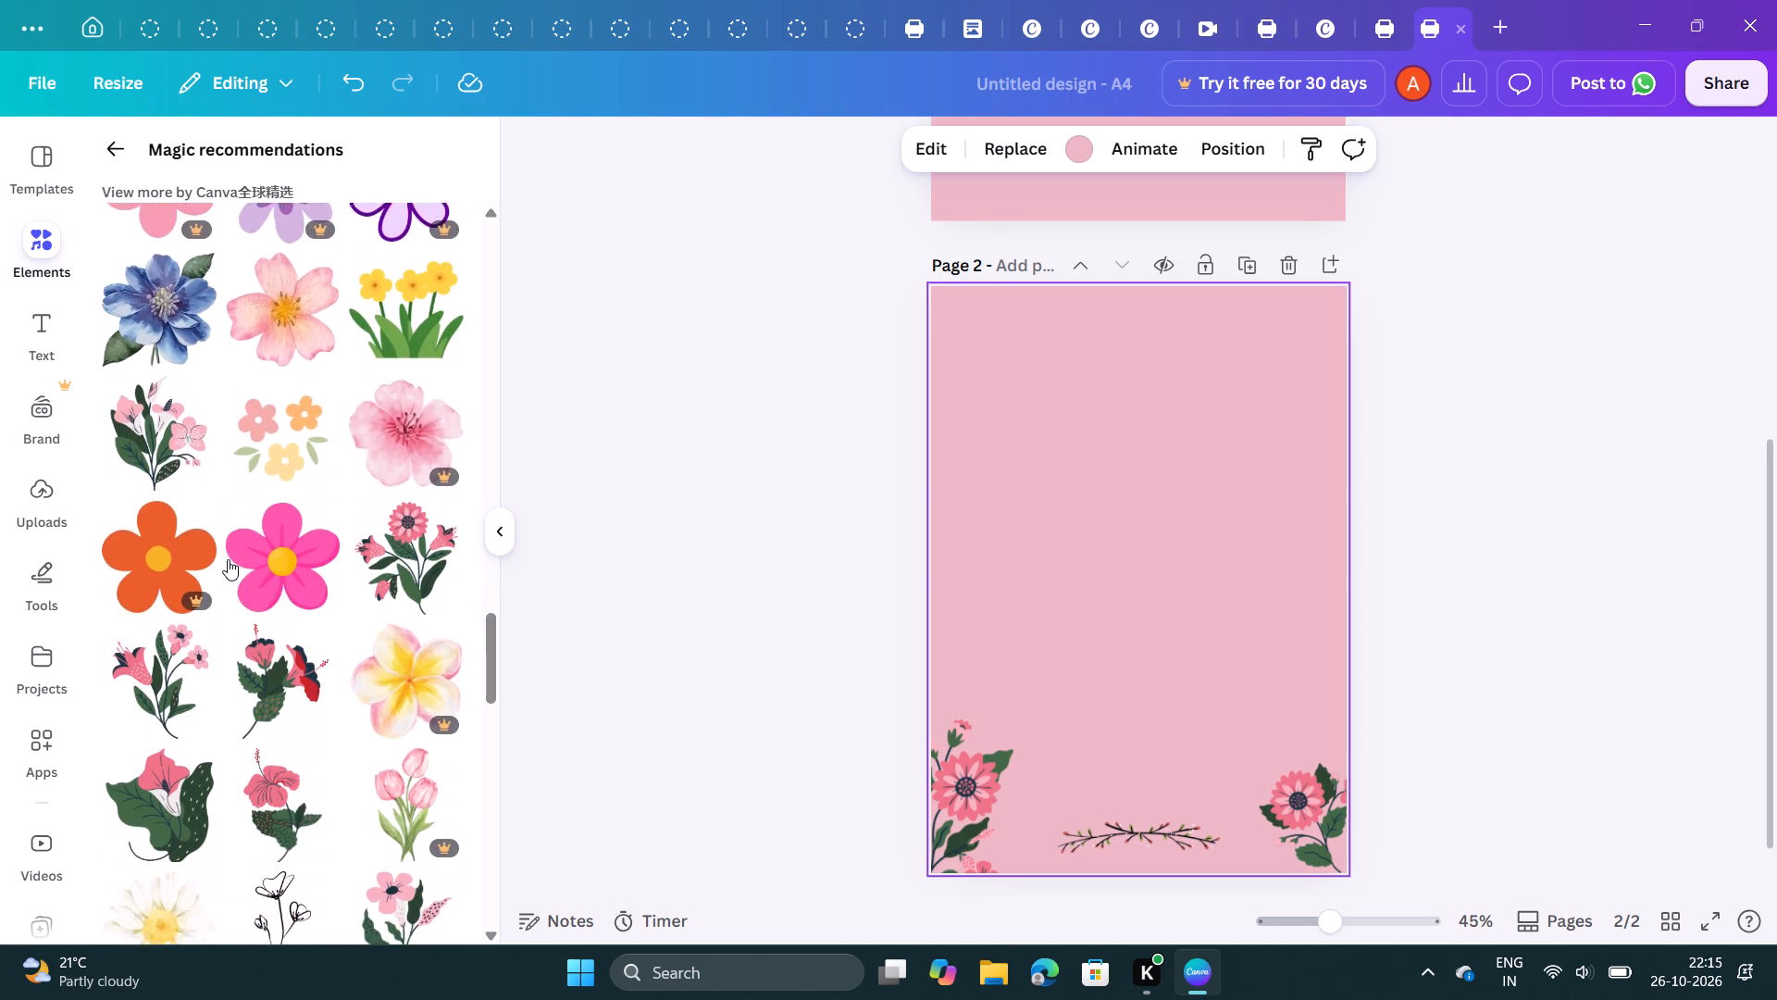
scroll(228, 559, down, 2)
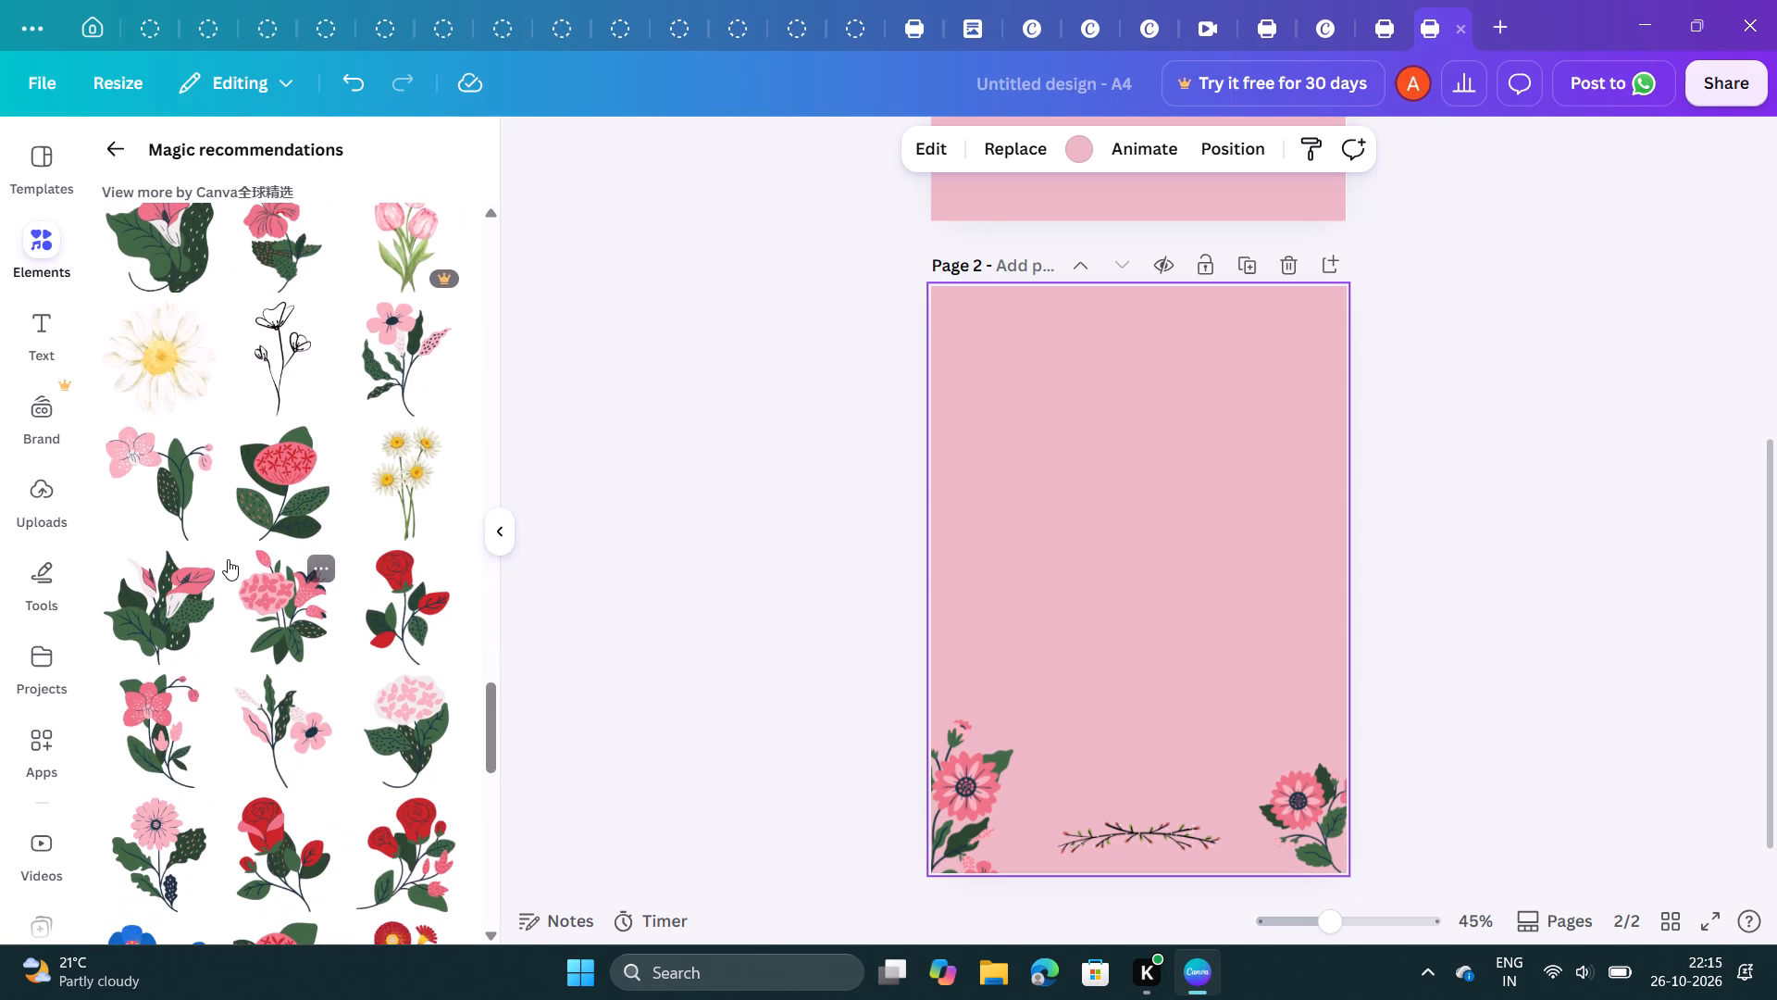
scroll(228, 559, up, 3)
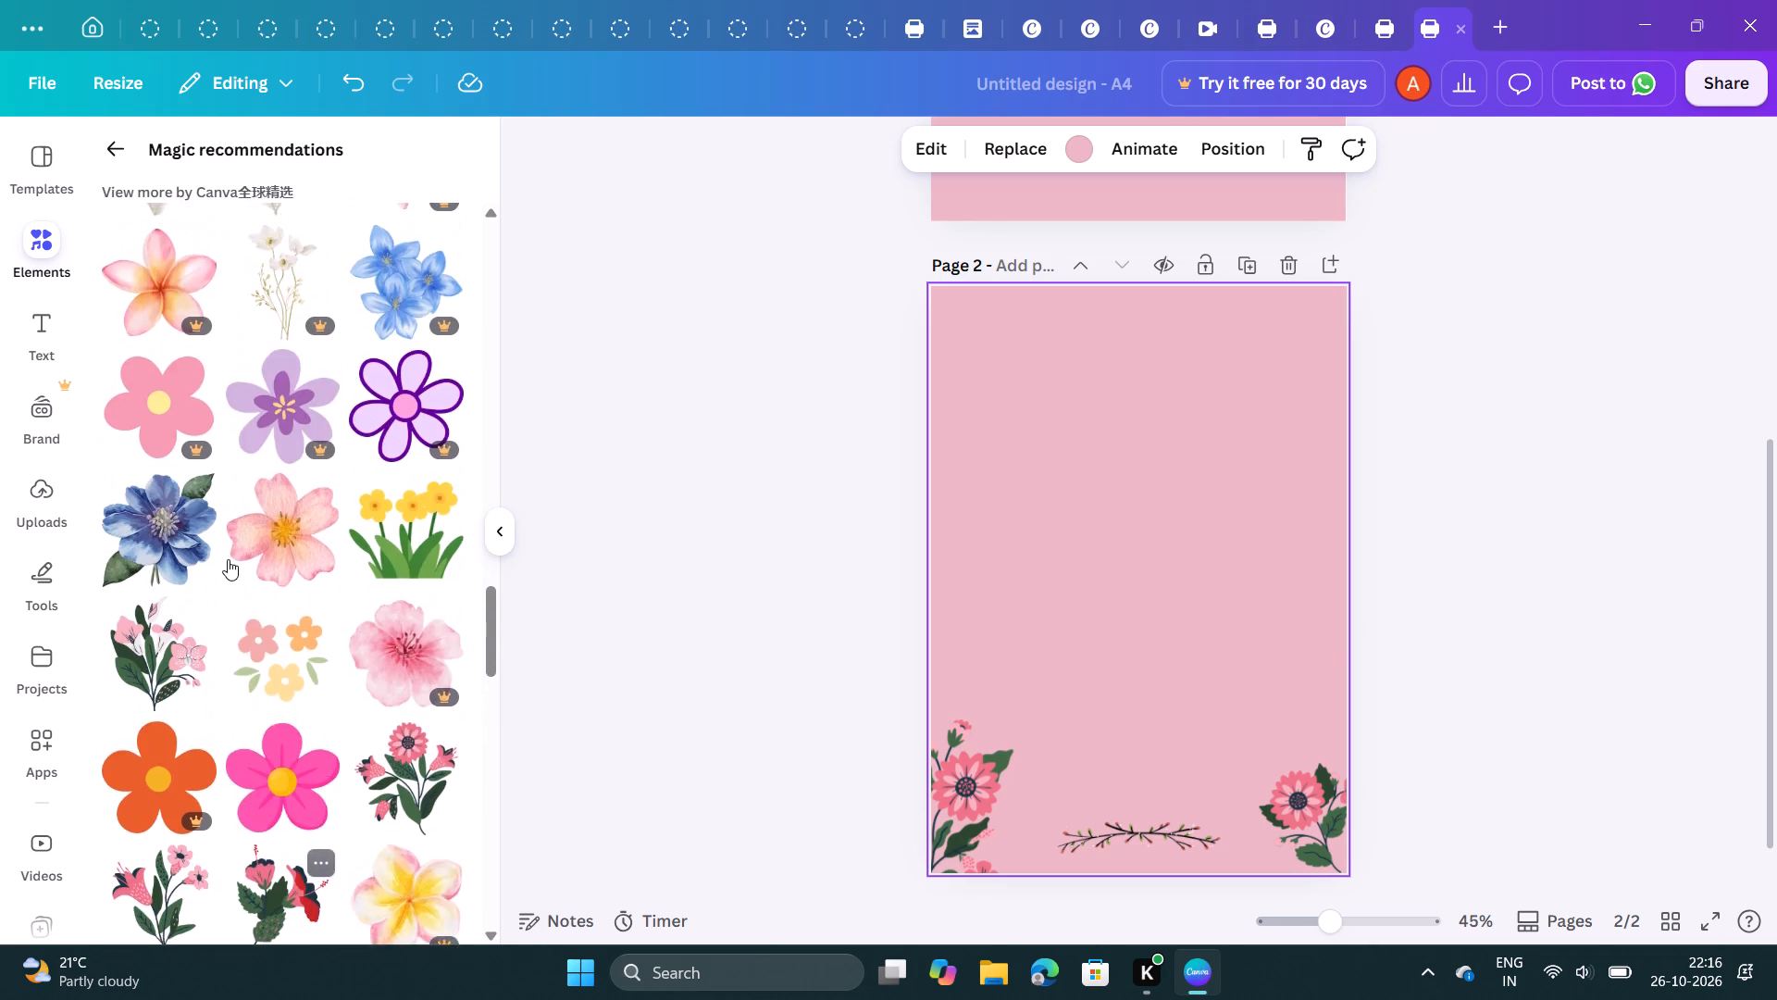
scroll(228, 559, up, 2)
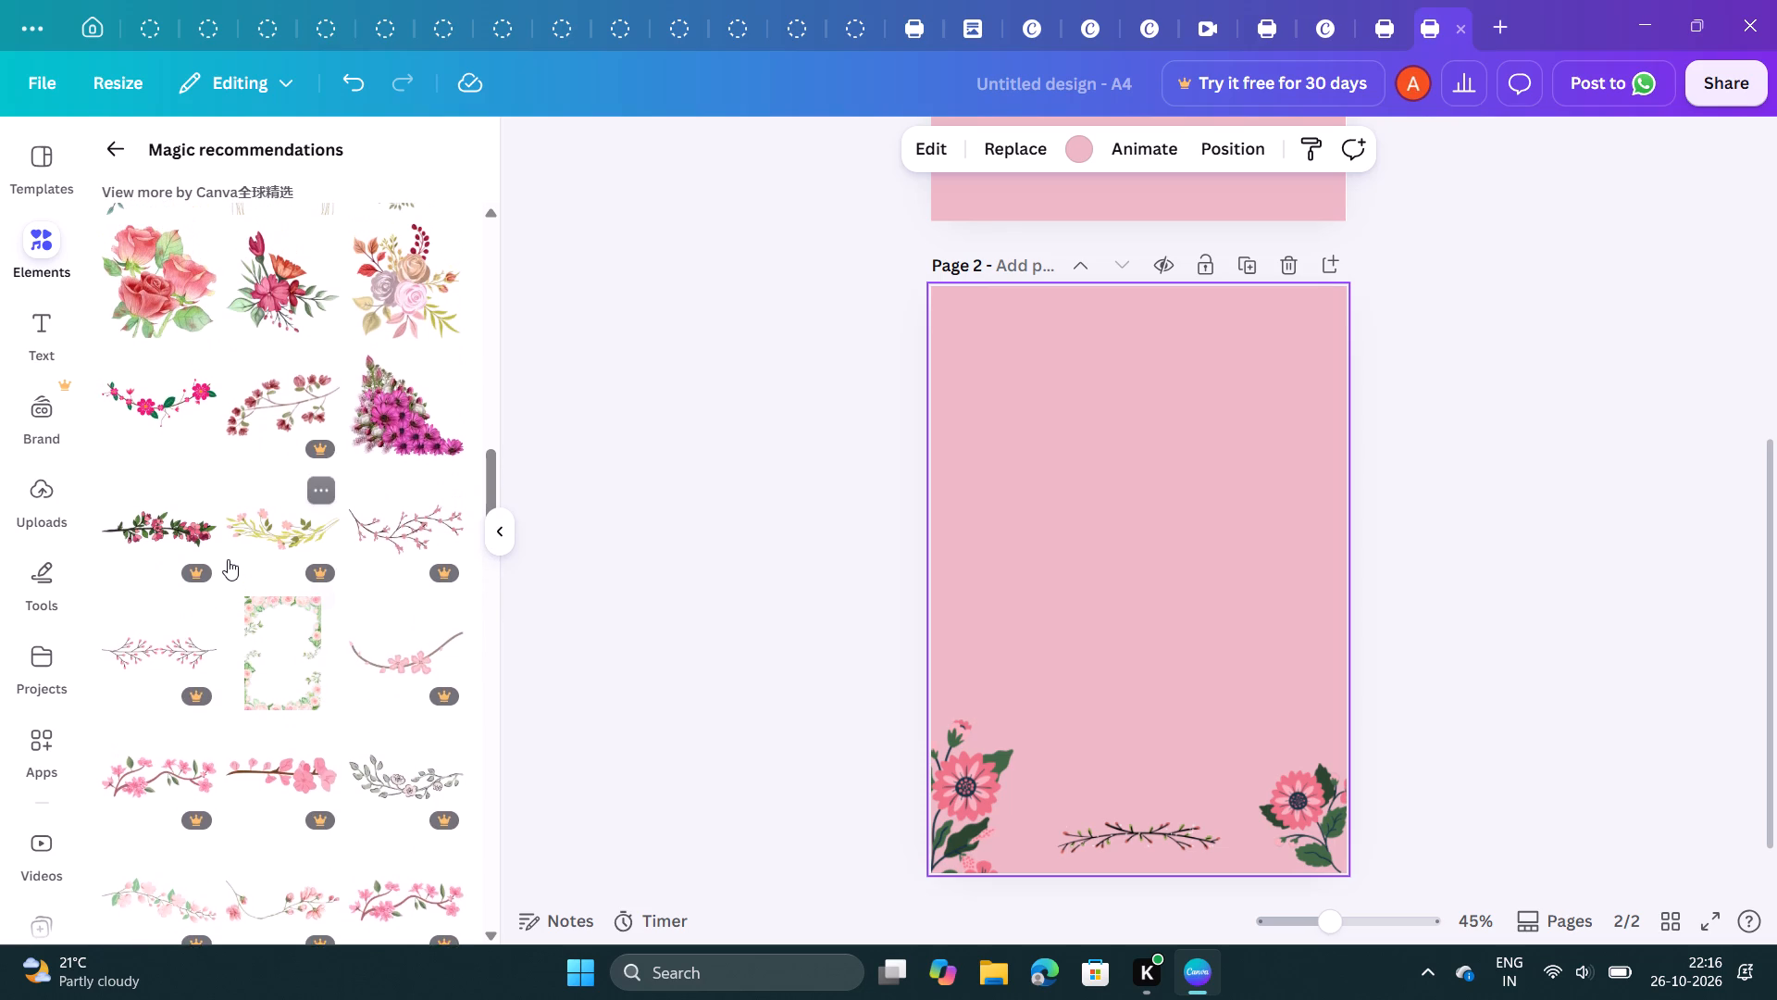
scroll(228, 559, up, 4)
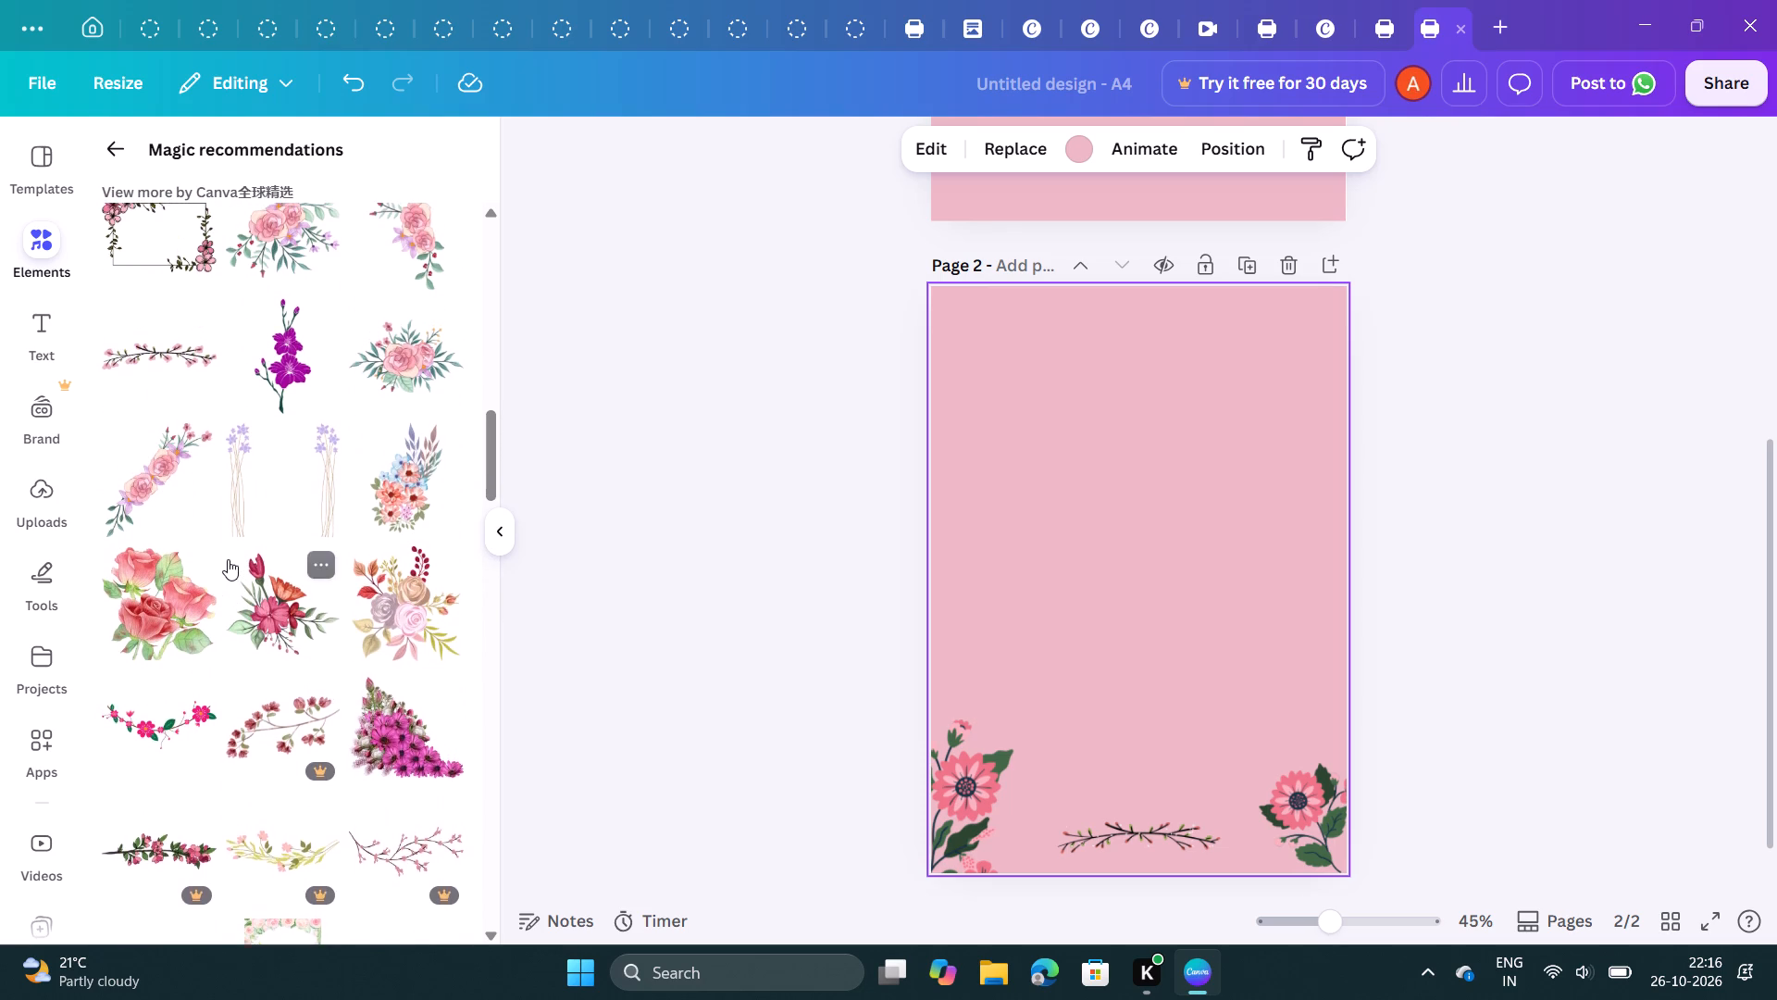
scroll(228, 559, up, 4)
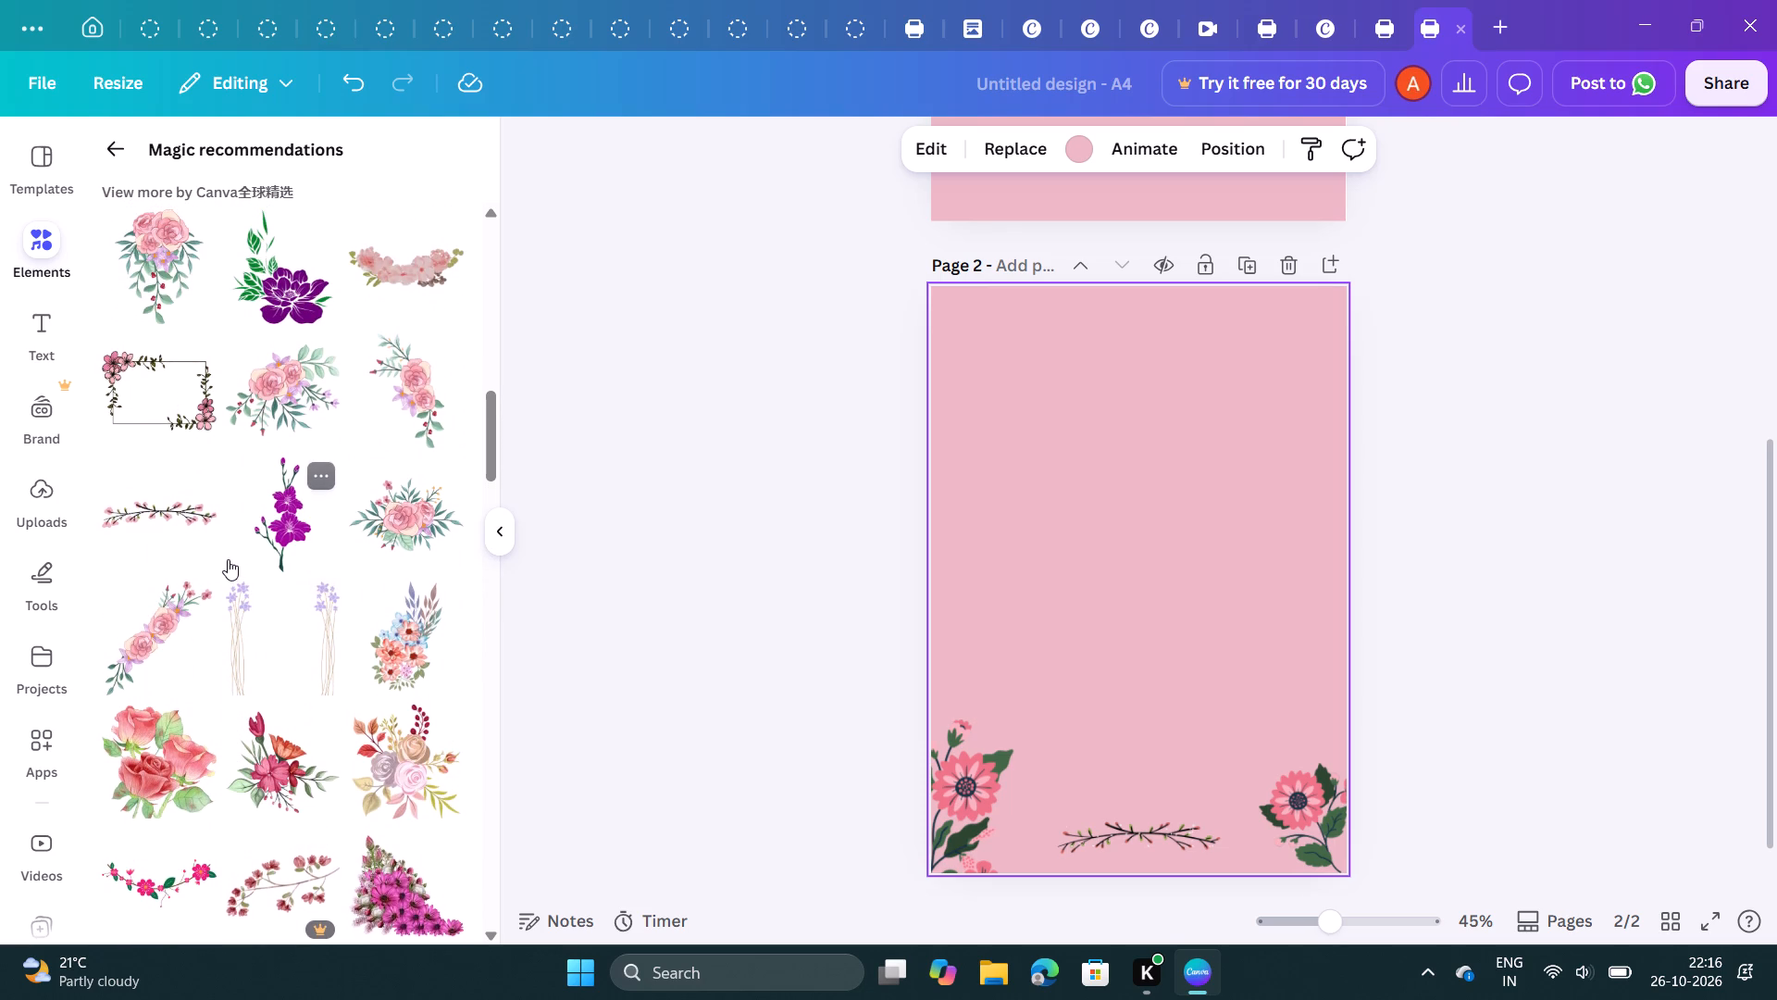
scroll(228, 559, up, 3)
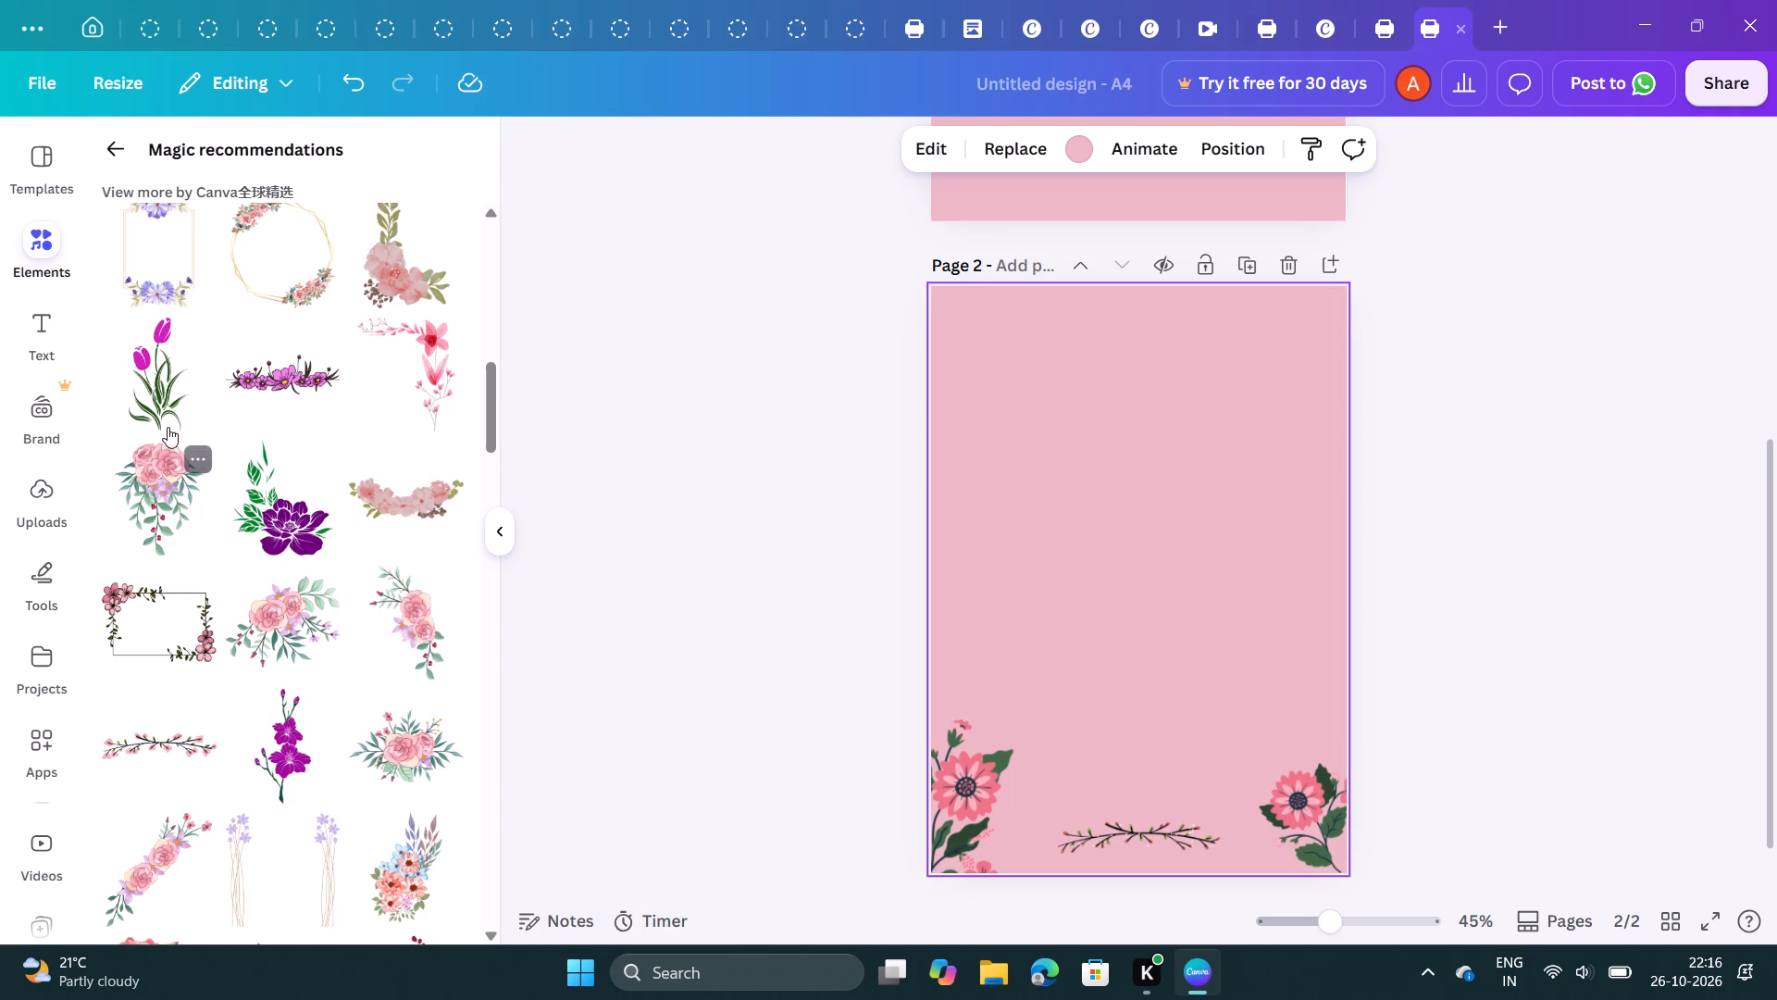
scroll(168, 412, up, 1)
scroll(342, 436, up, 1)
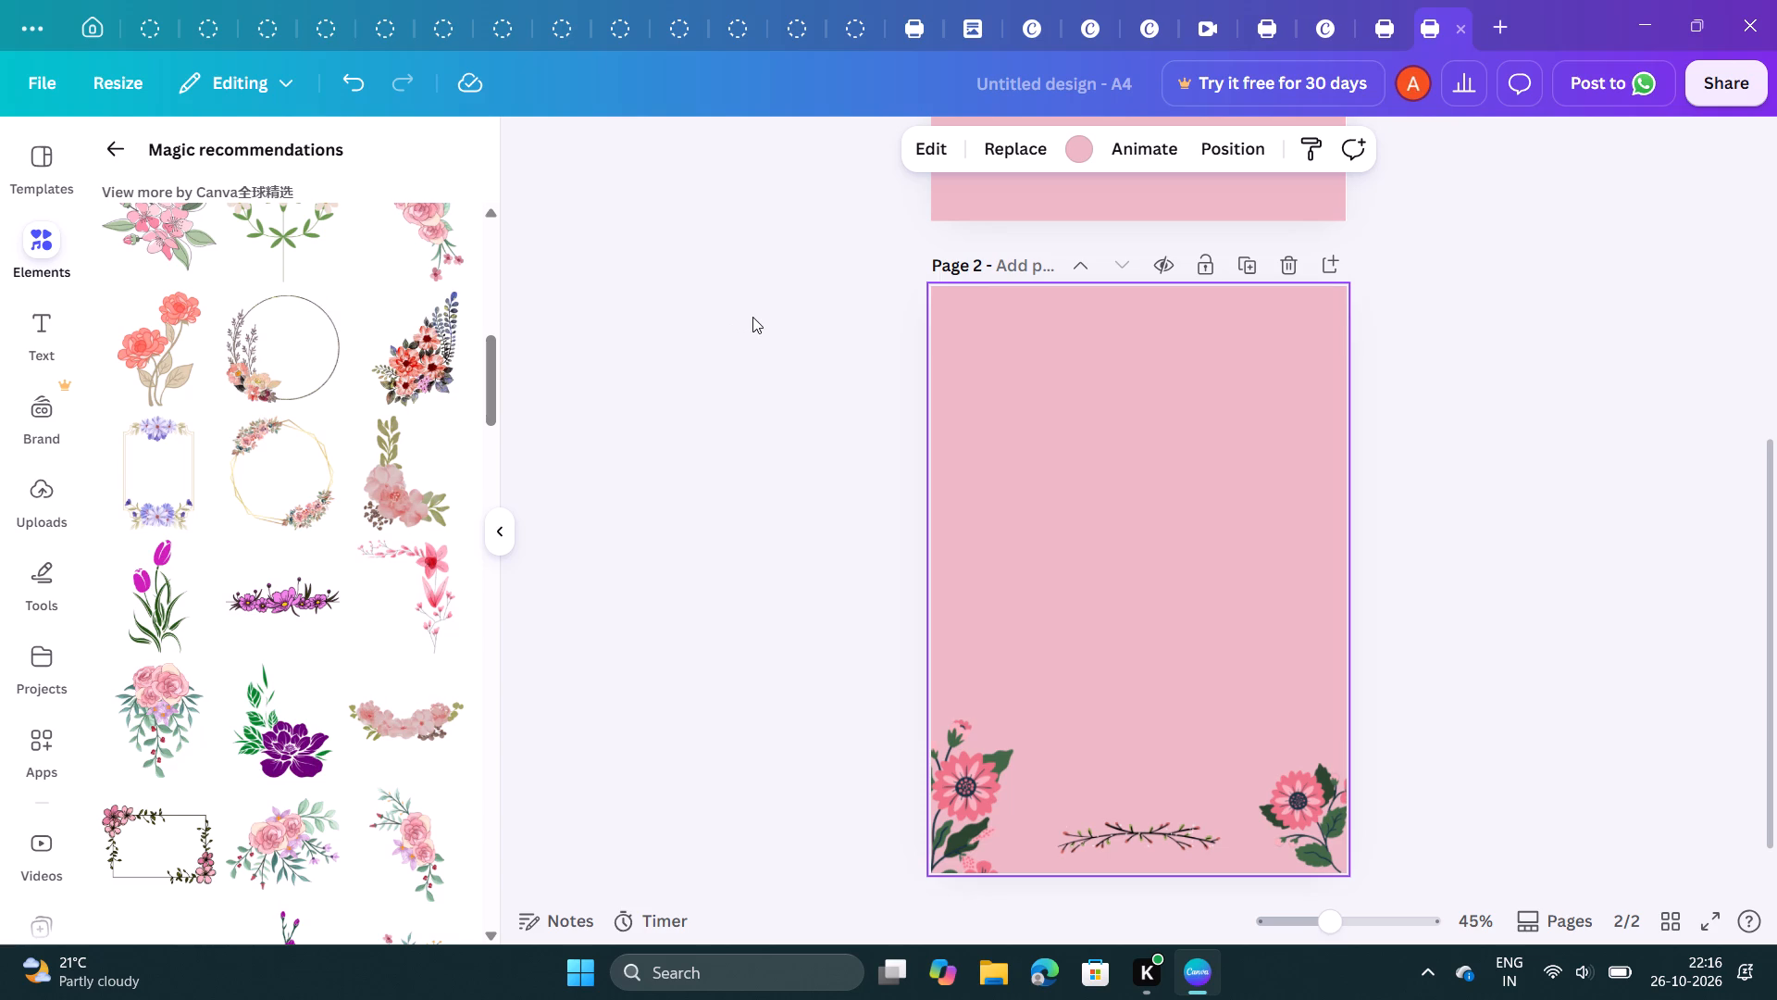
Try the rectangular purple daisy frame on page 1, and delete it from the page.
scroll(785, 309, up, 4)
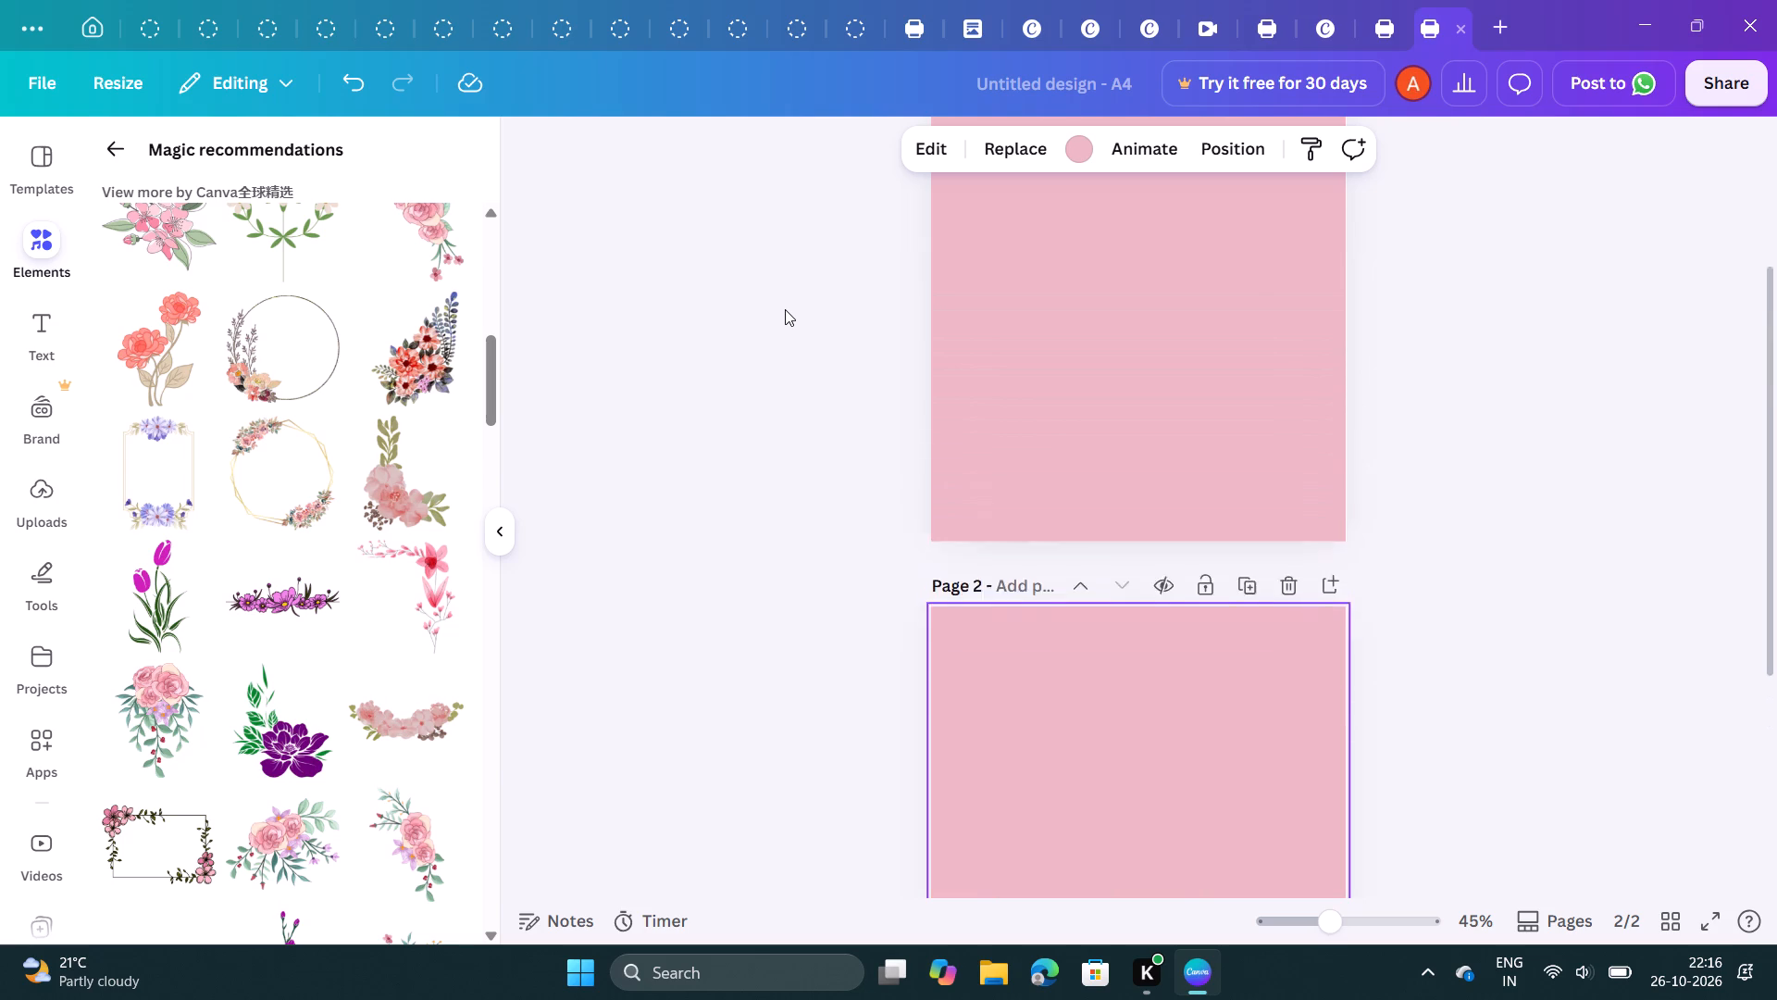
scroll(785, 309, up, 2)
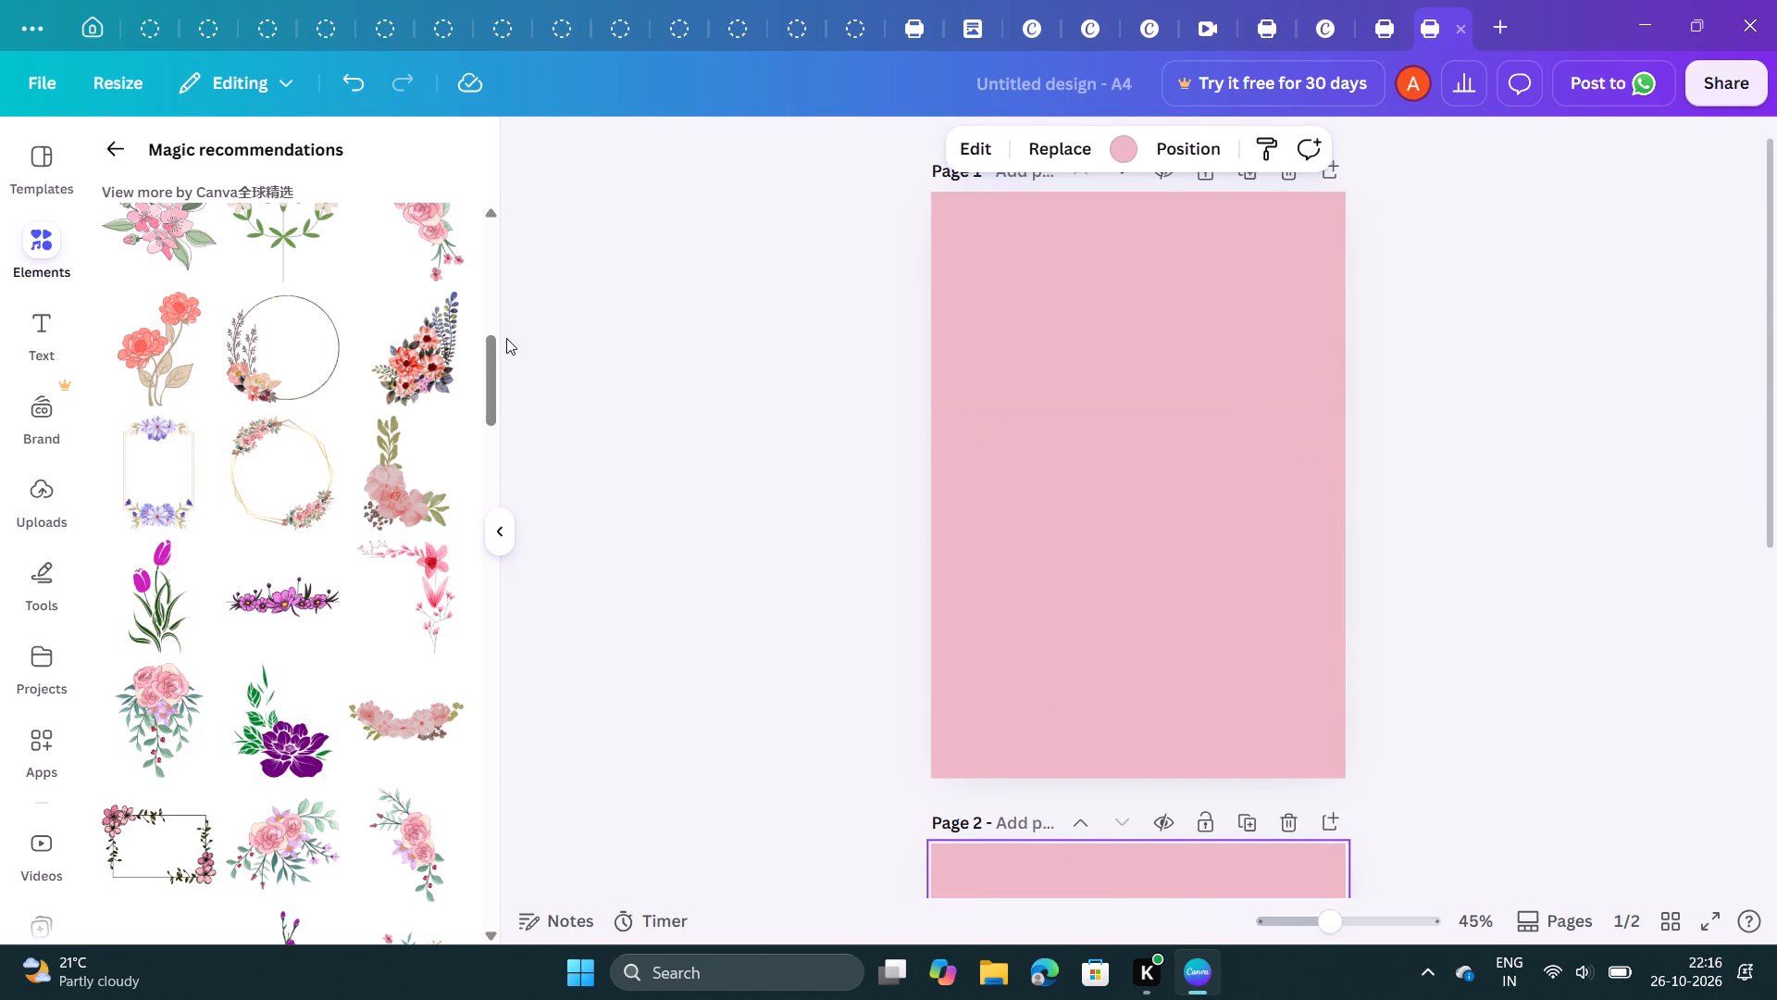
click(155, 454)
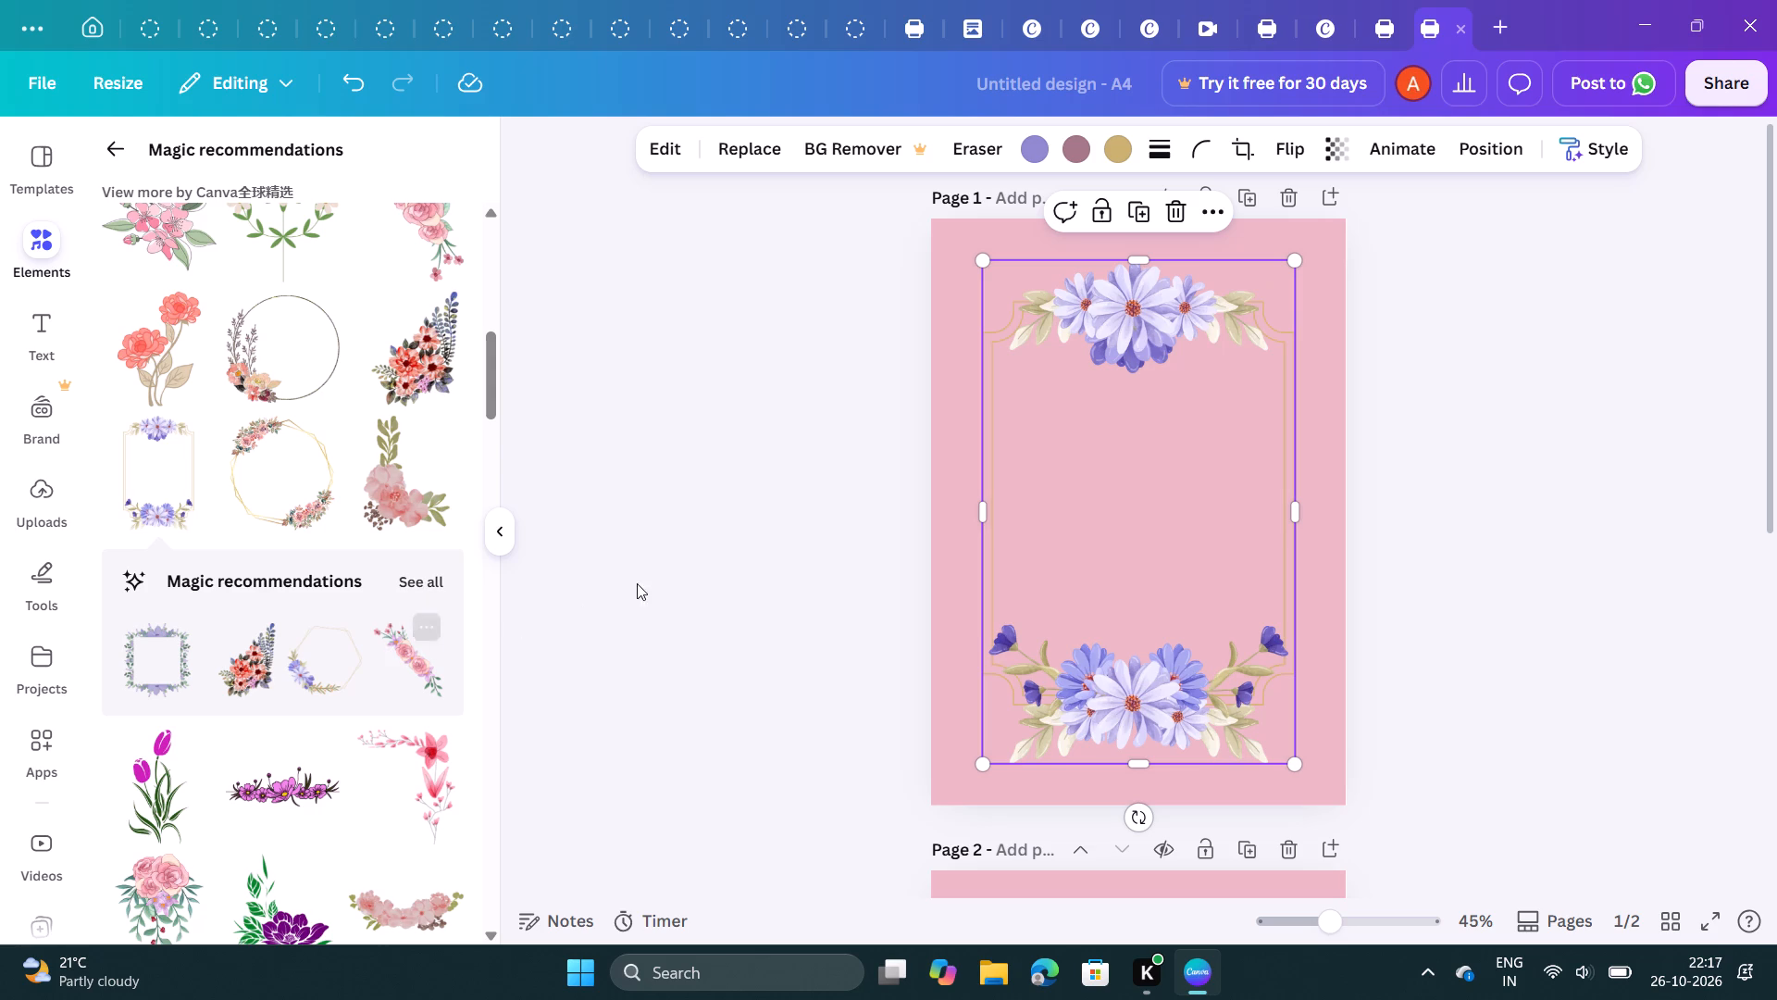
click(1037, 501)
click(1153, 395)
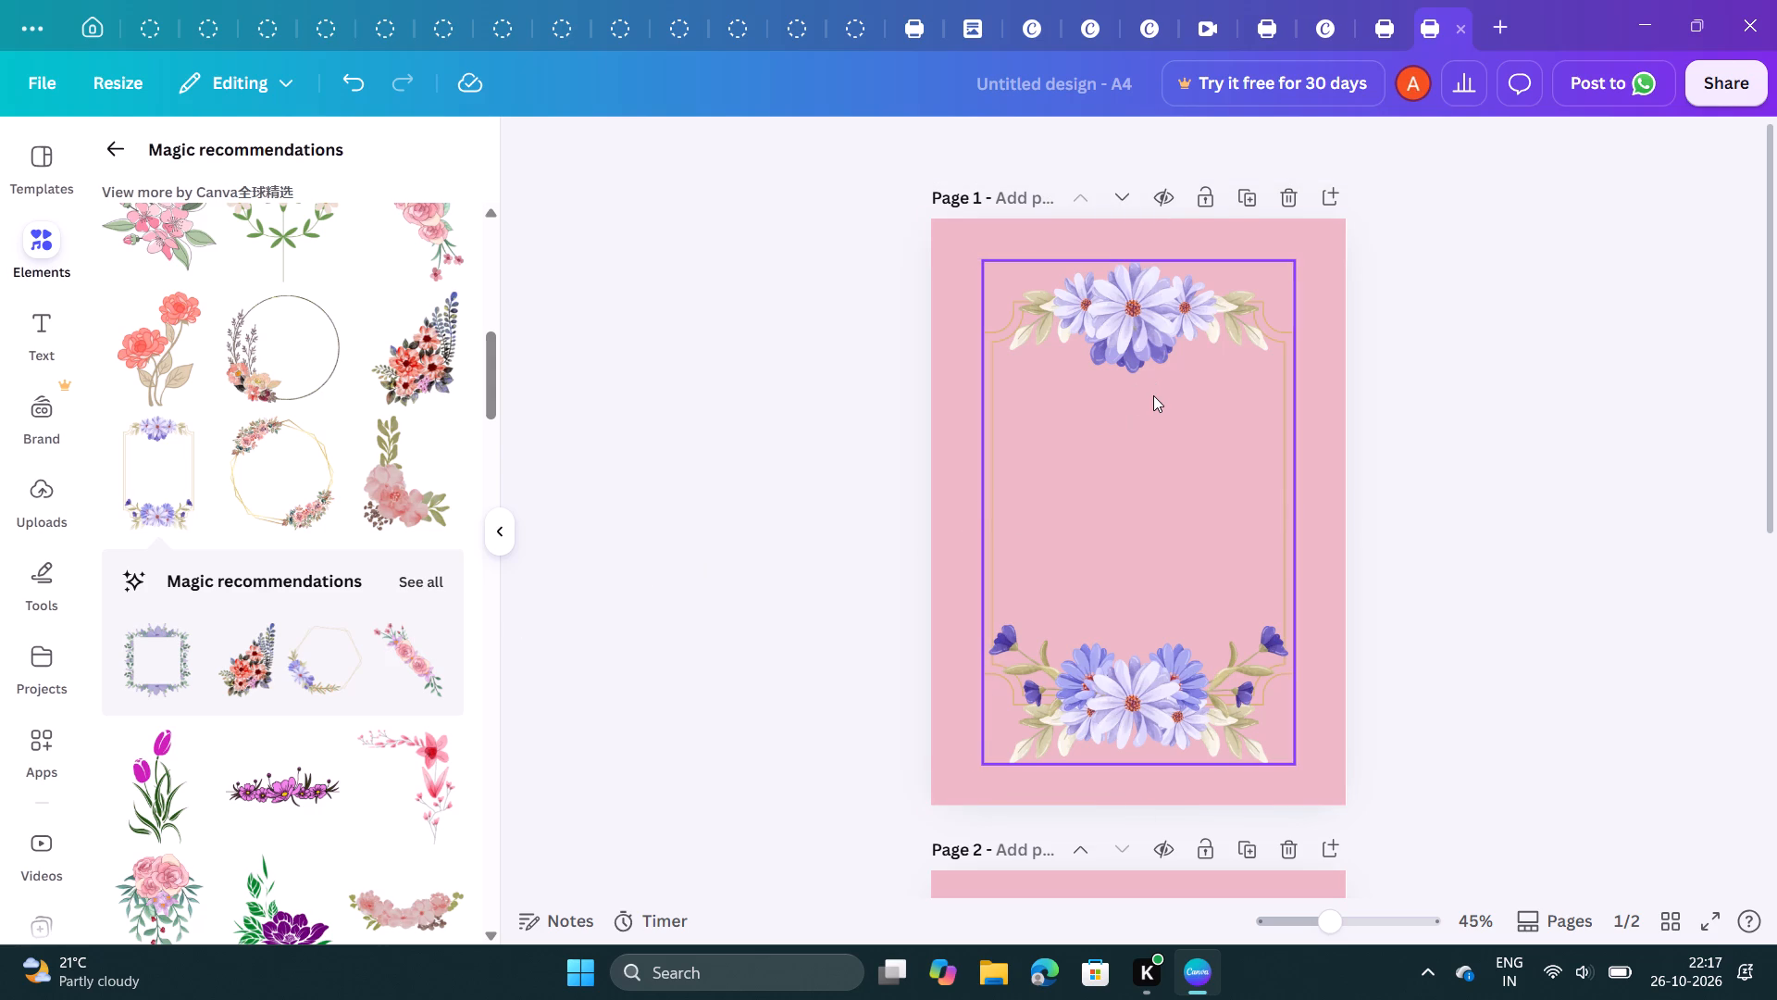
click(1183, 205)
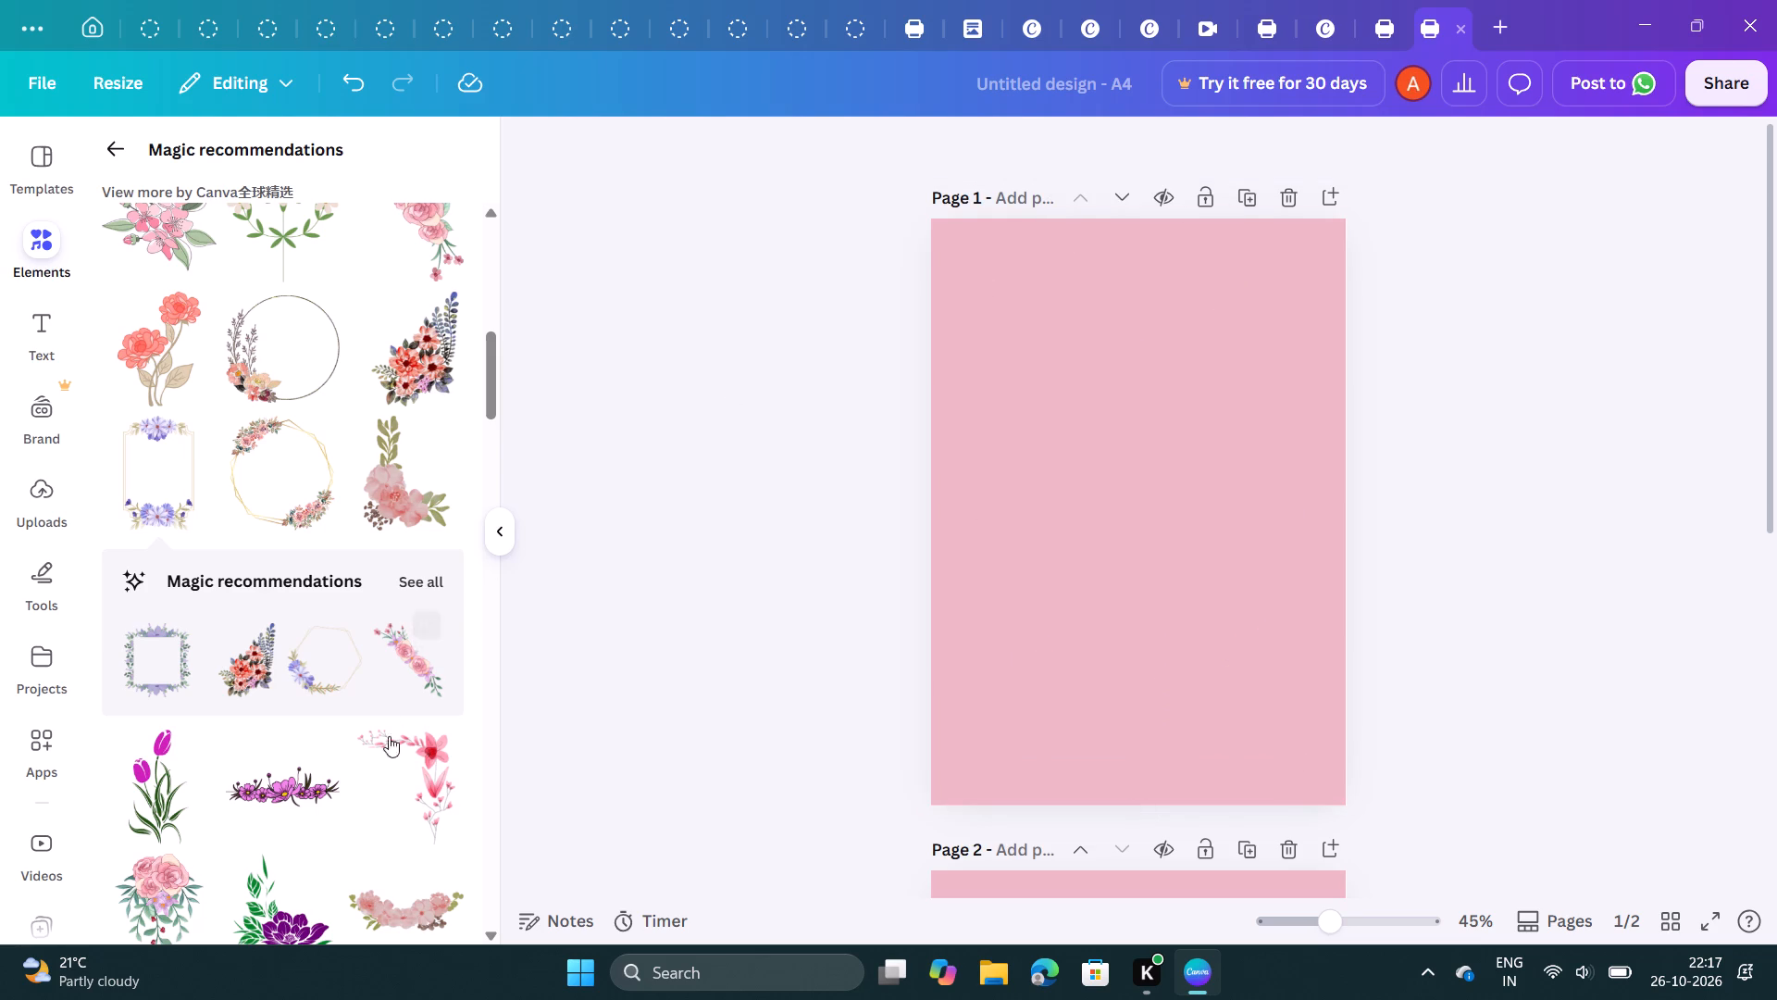
Add the pink-red flower corner with trailing branches to page 1 and show all Magic recommendations similar to it.
click(409, 755)
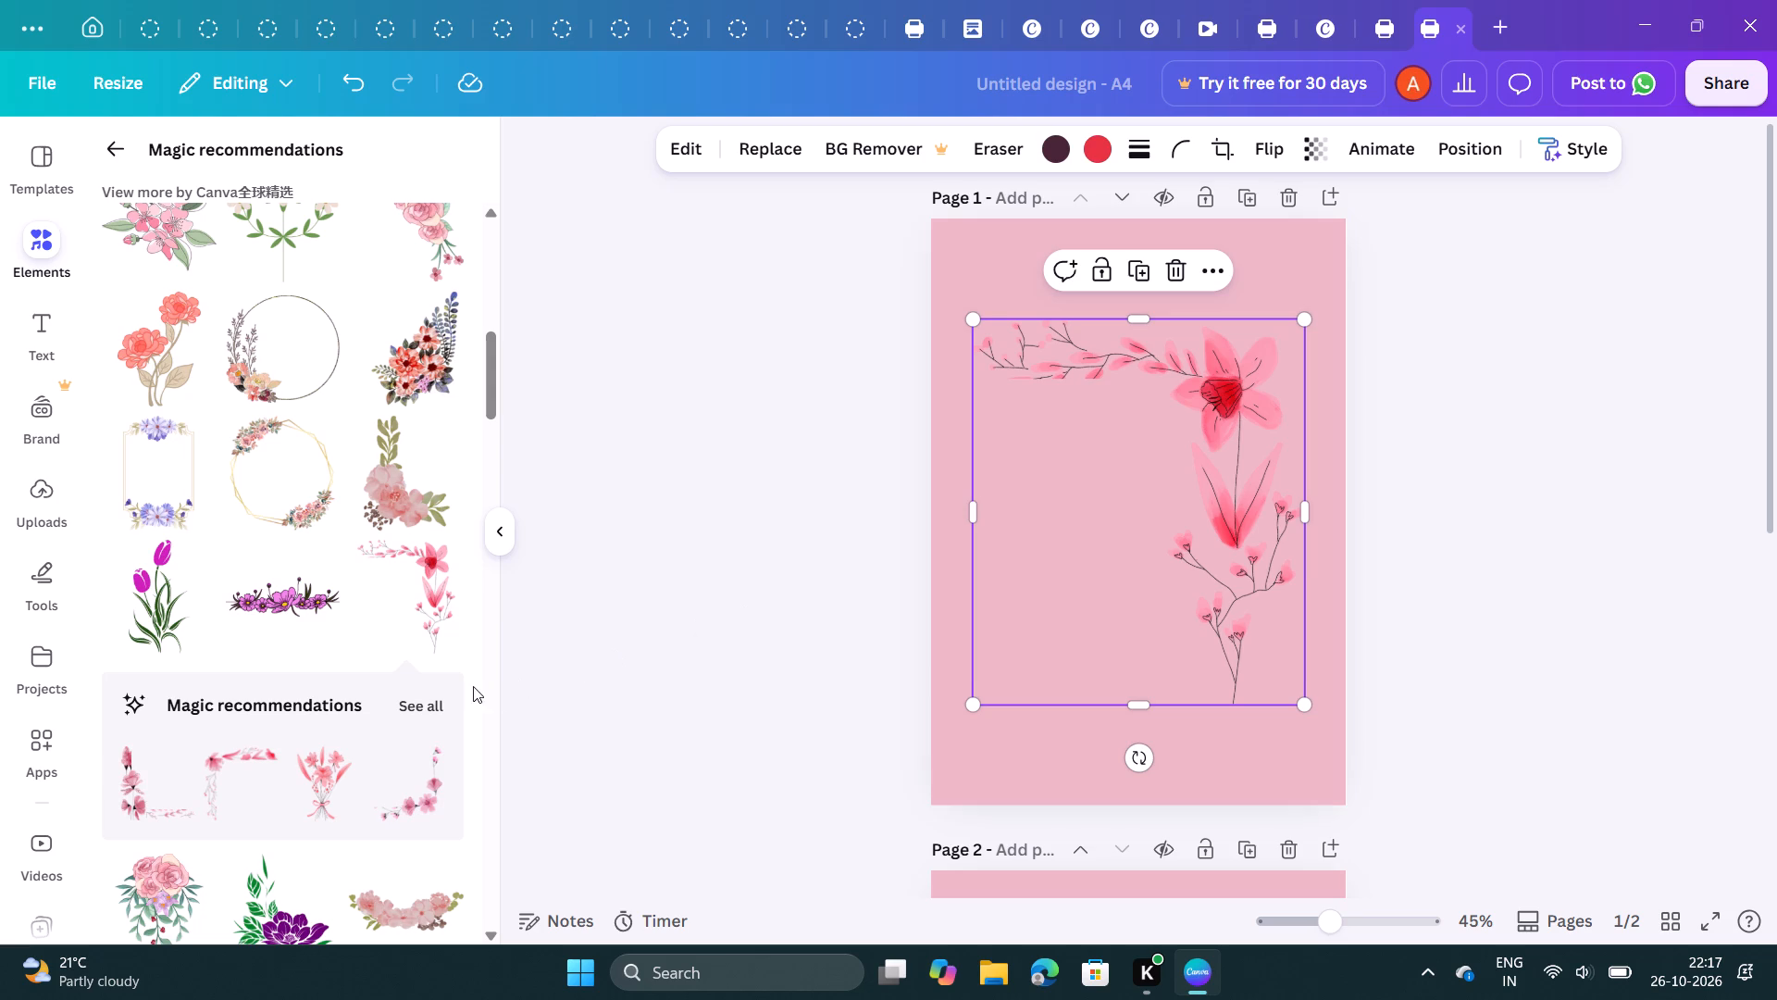
click(426, 703)
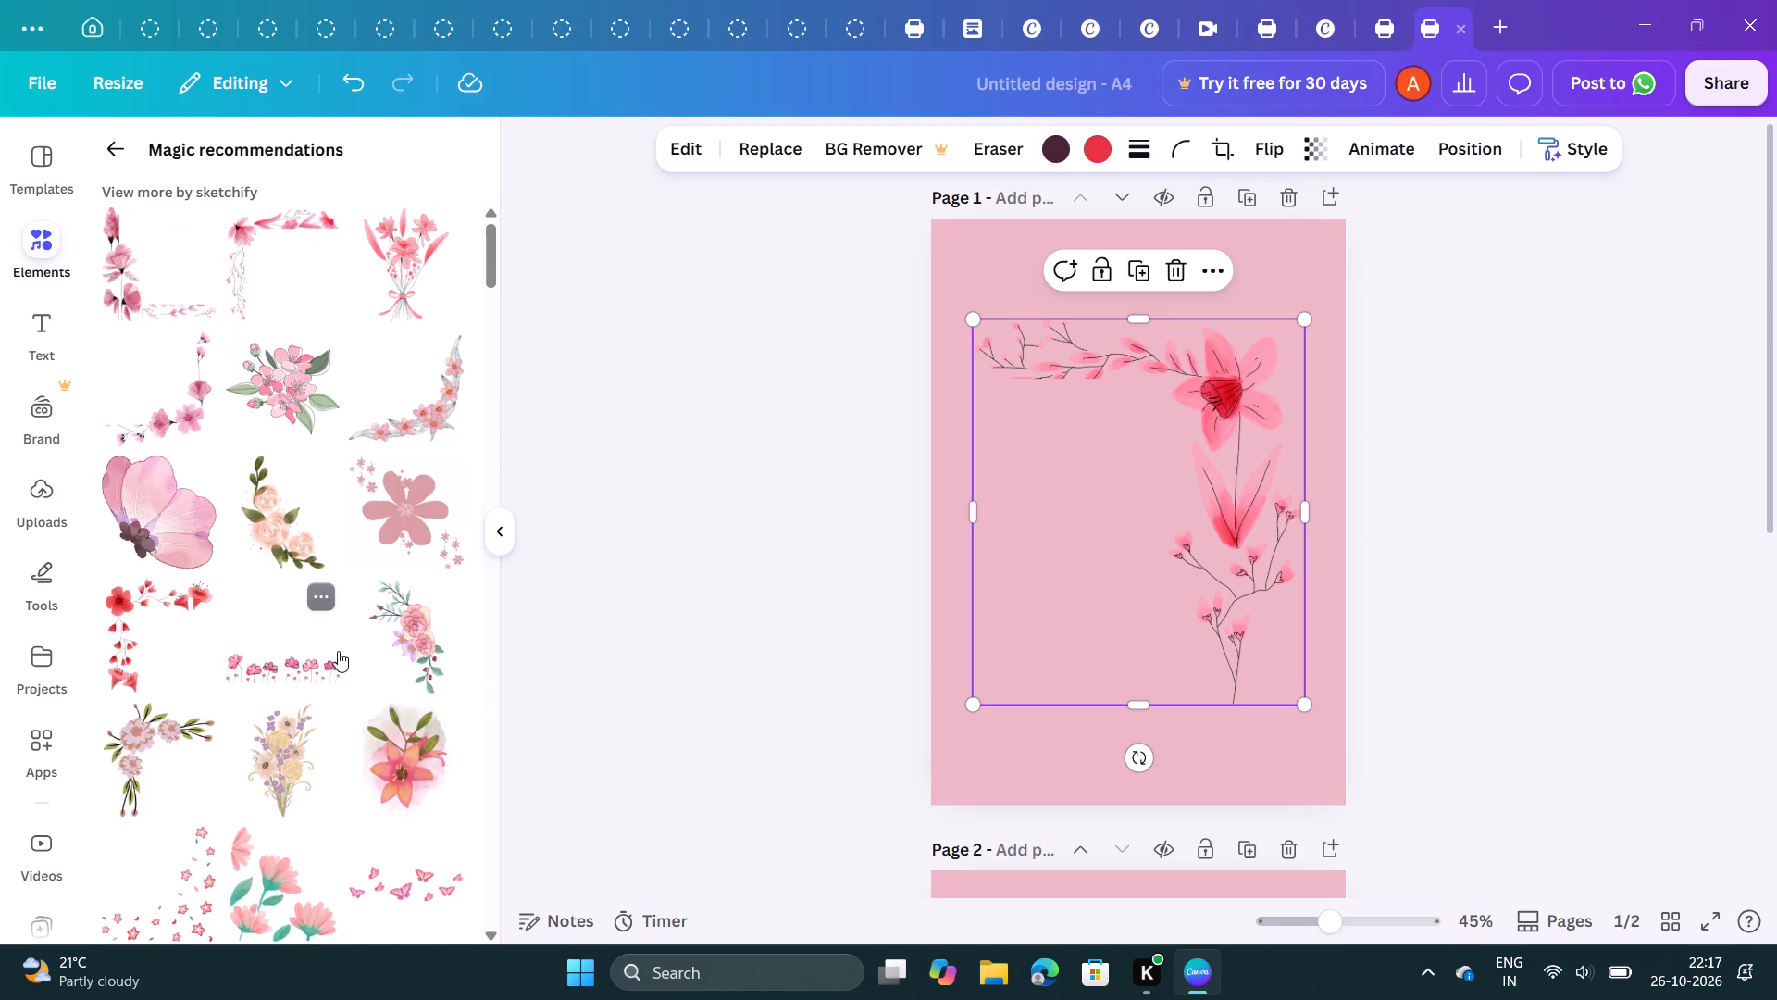
scroll(338, 651, up, 2)
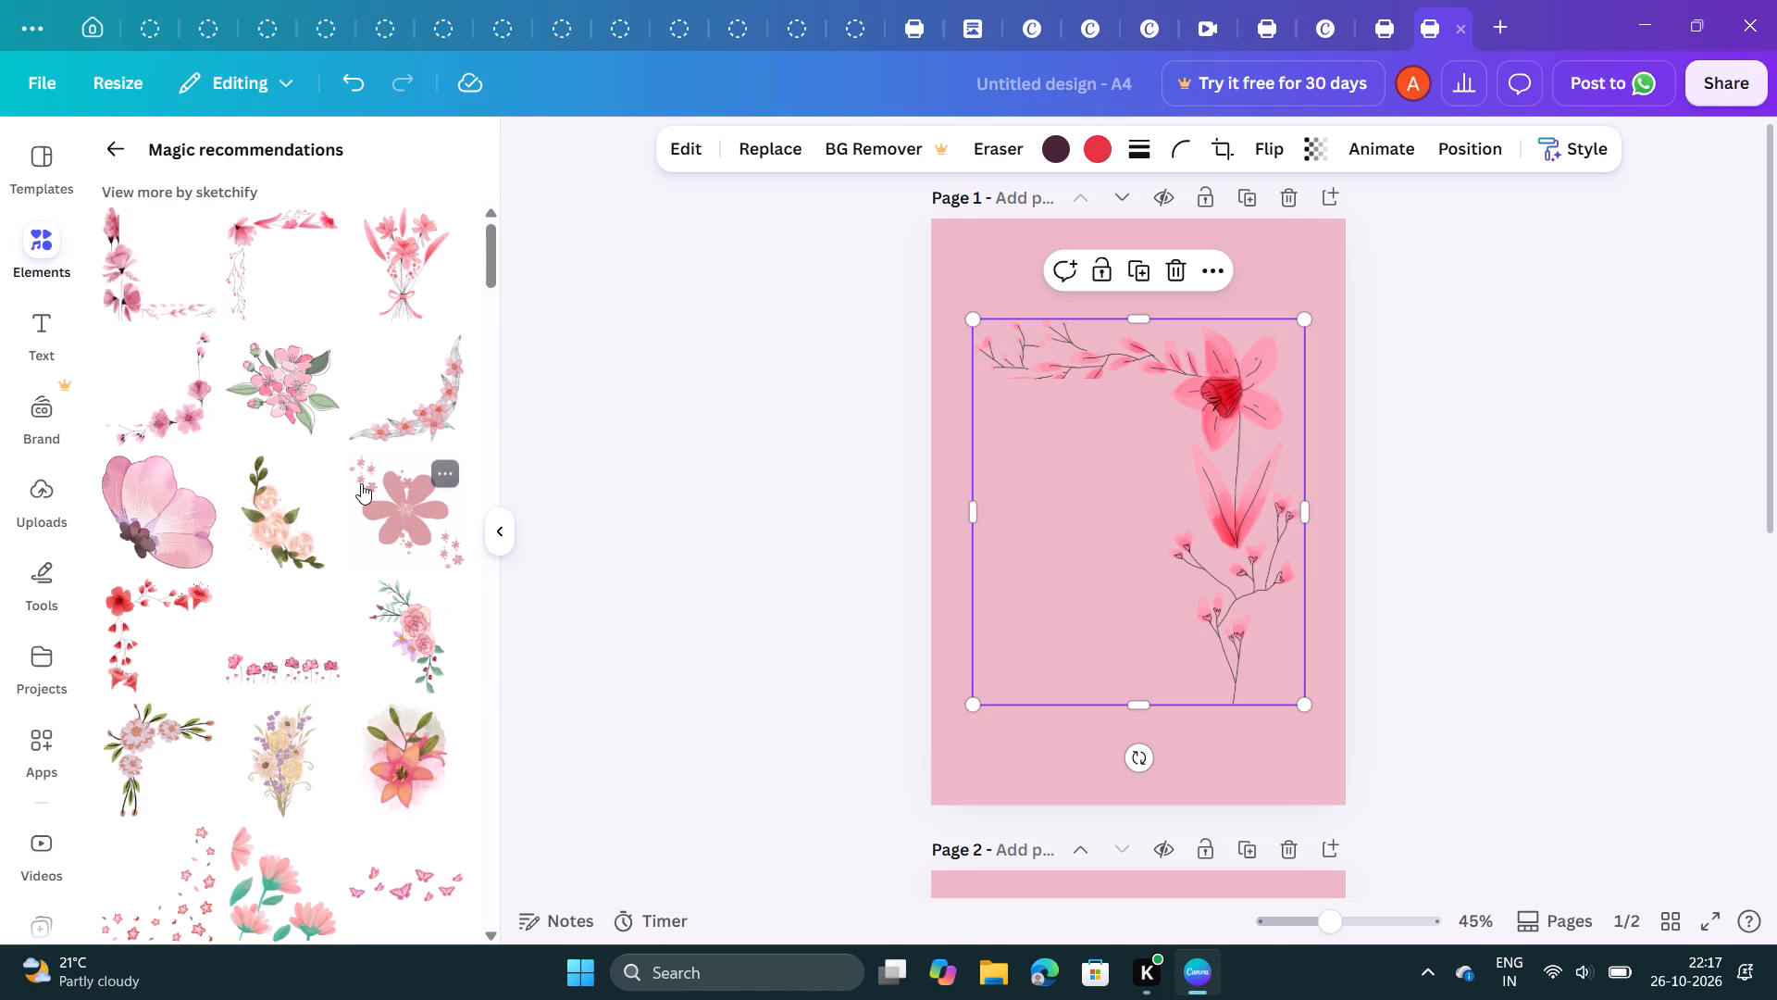
scroll(361, 483, up, 1)
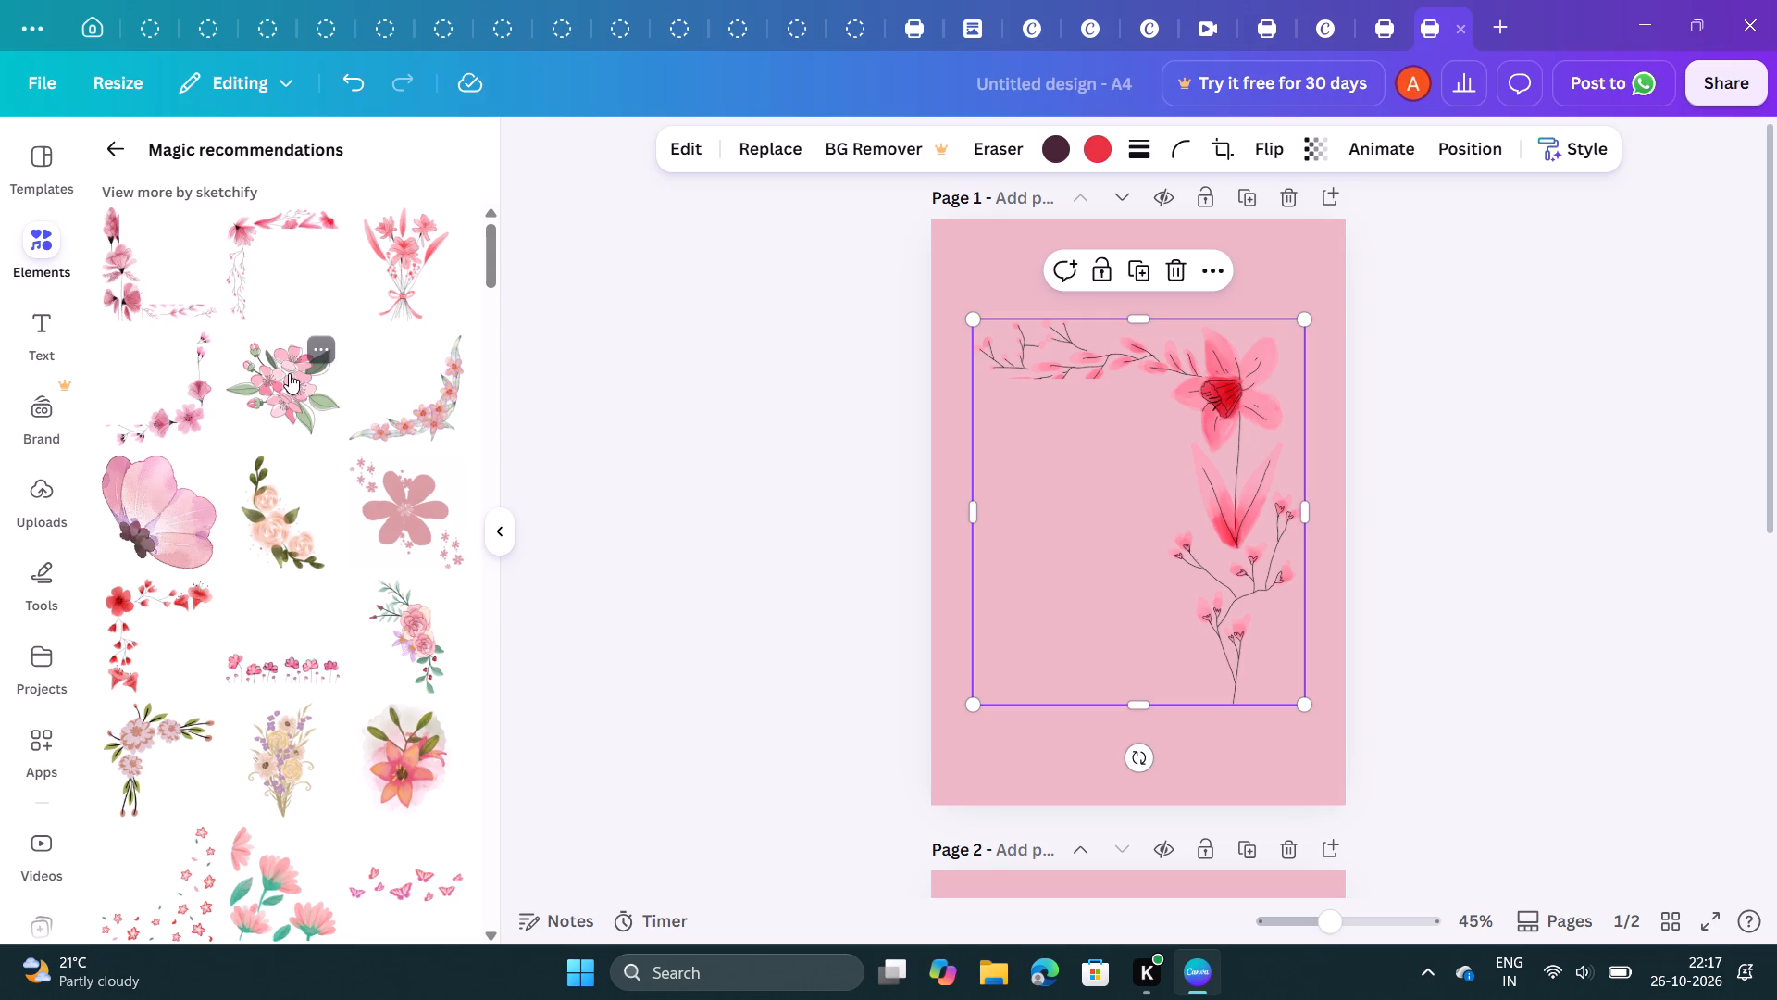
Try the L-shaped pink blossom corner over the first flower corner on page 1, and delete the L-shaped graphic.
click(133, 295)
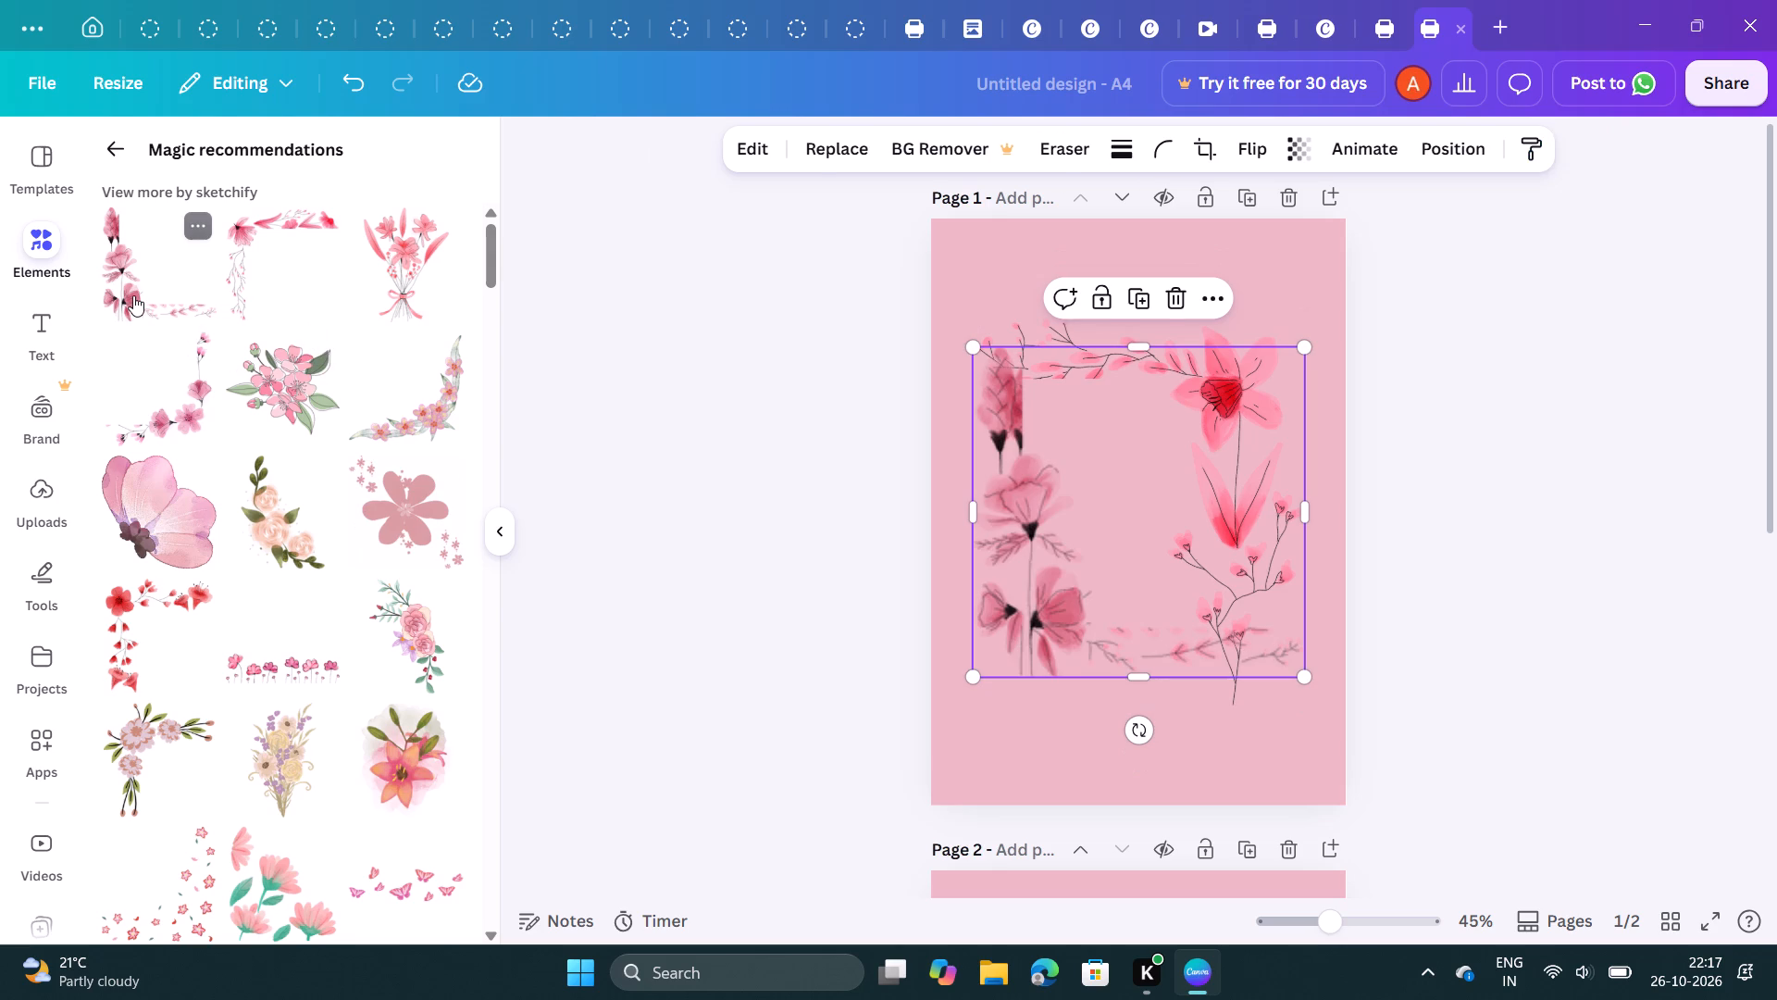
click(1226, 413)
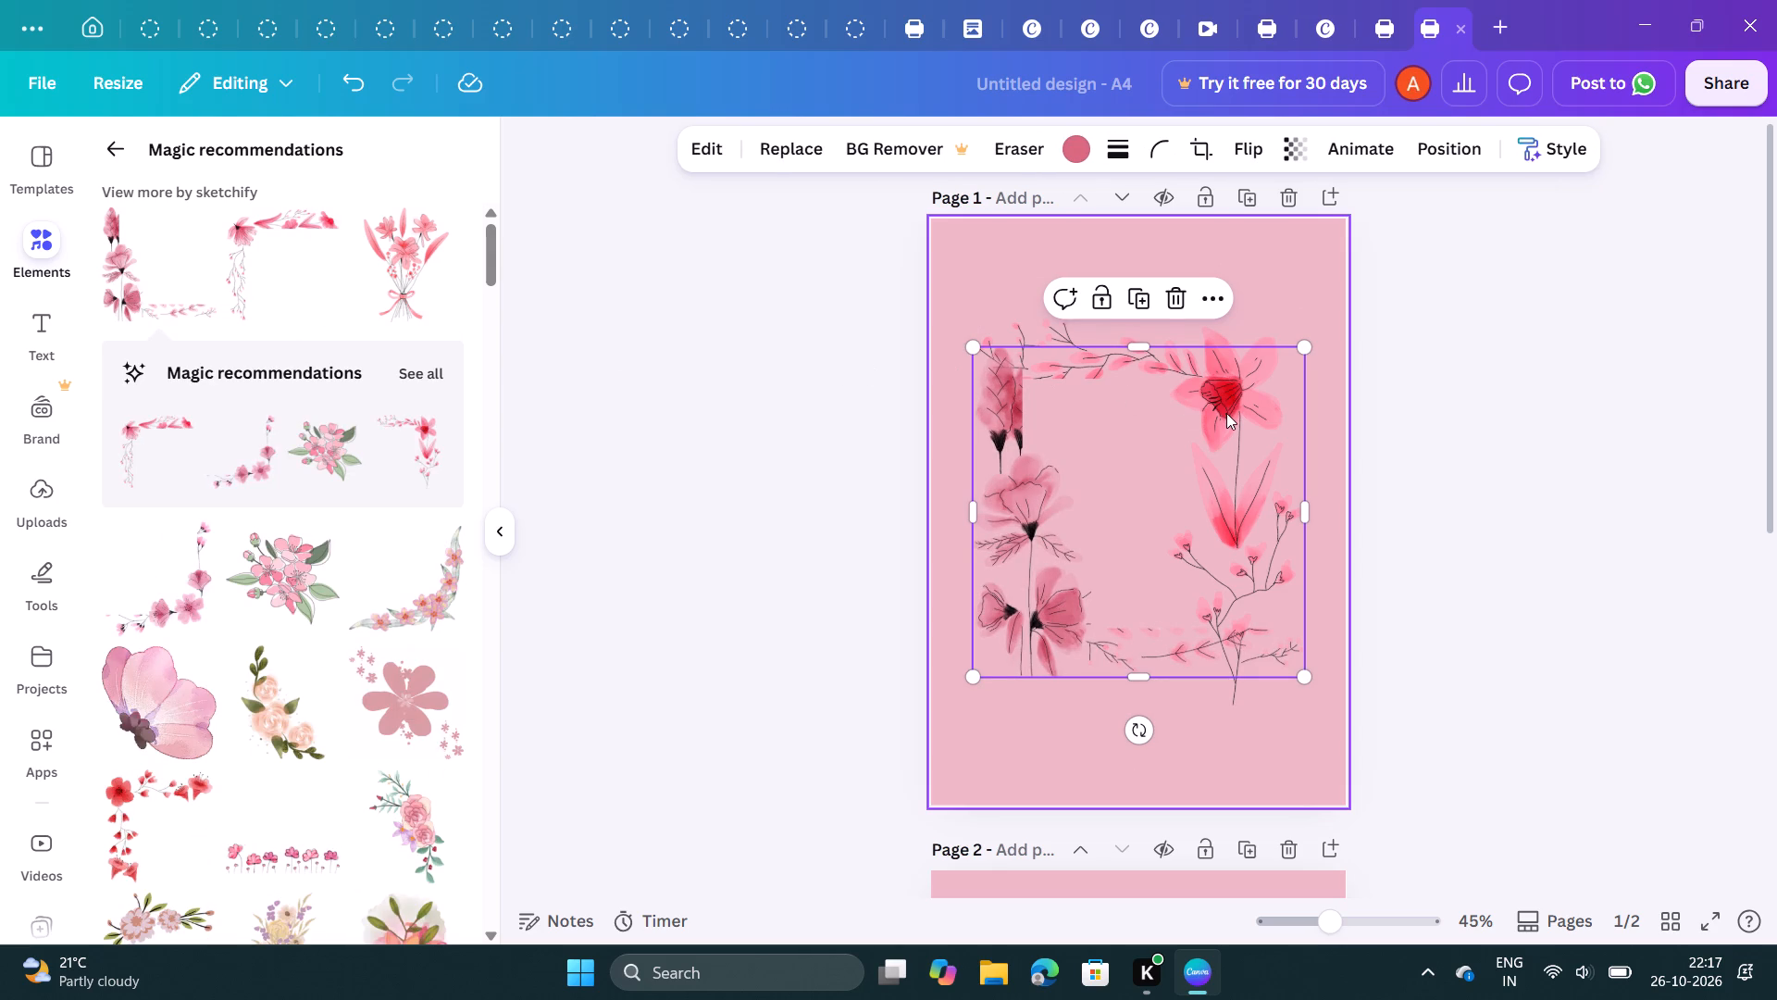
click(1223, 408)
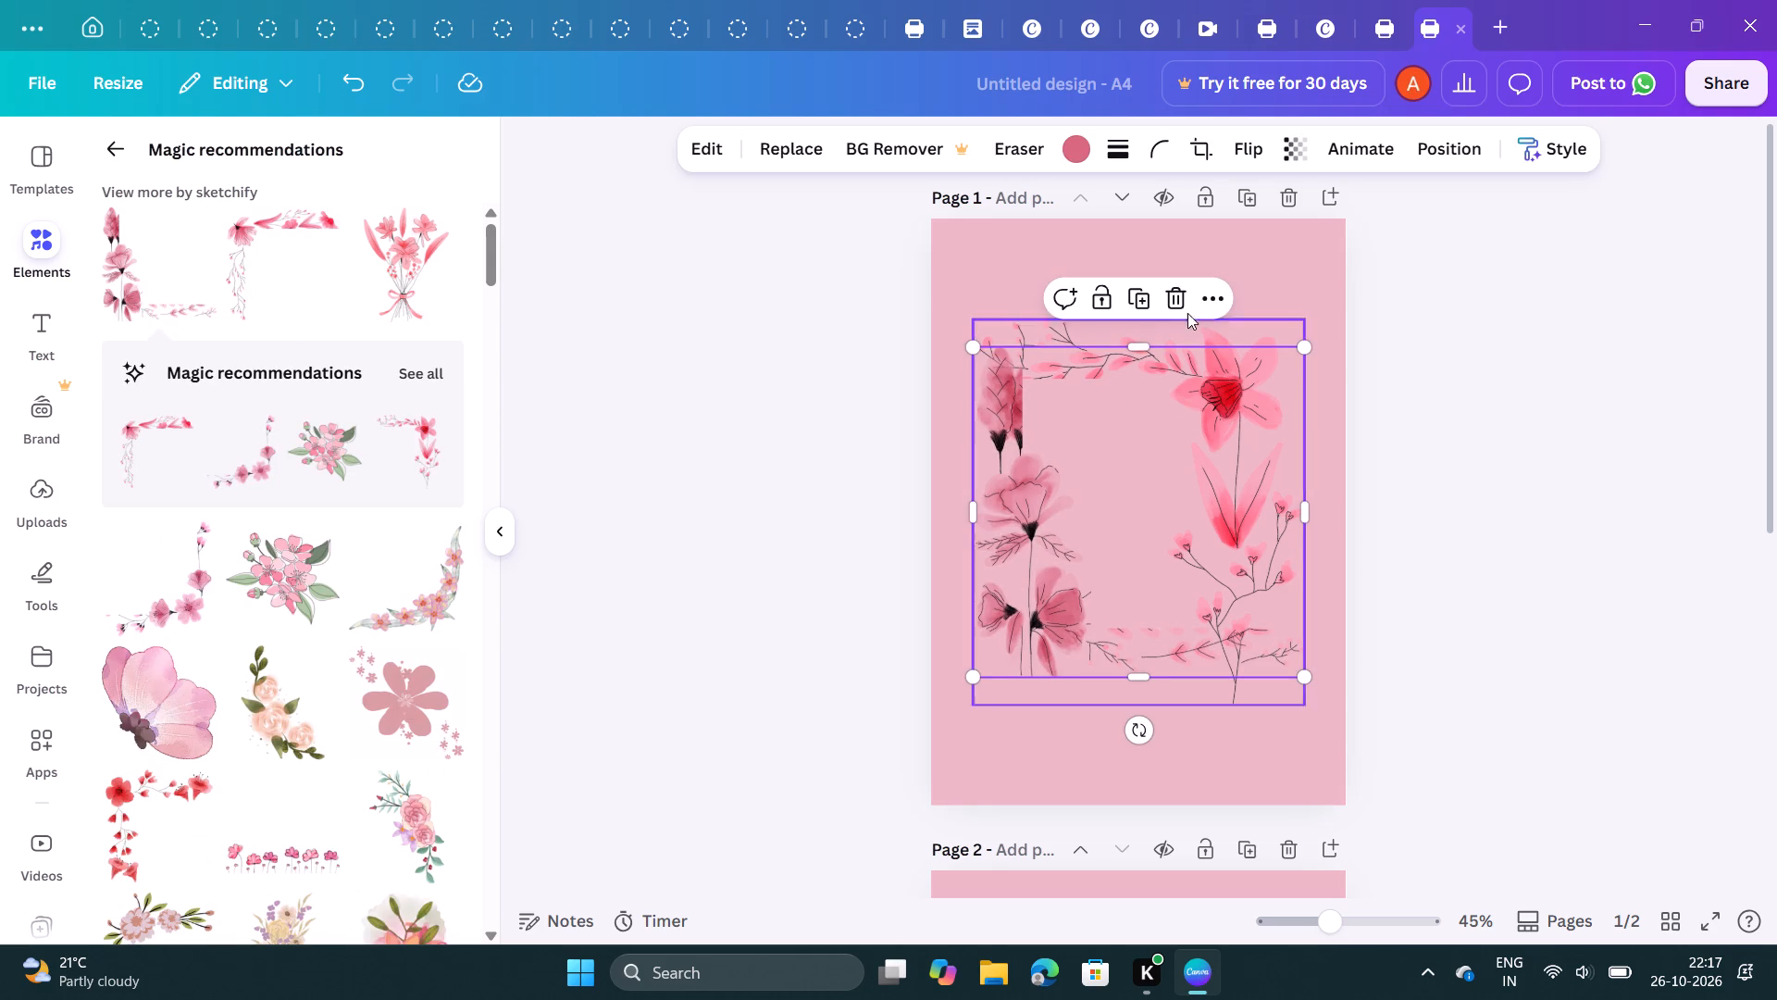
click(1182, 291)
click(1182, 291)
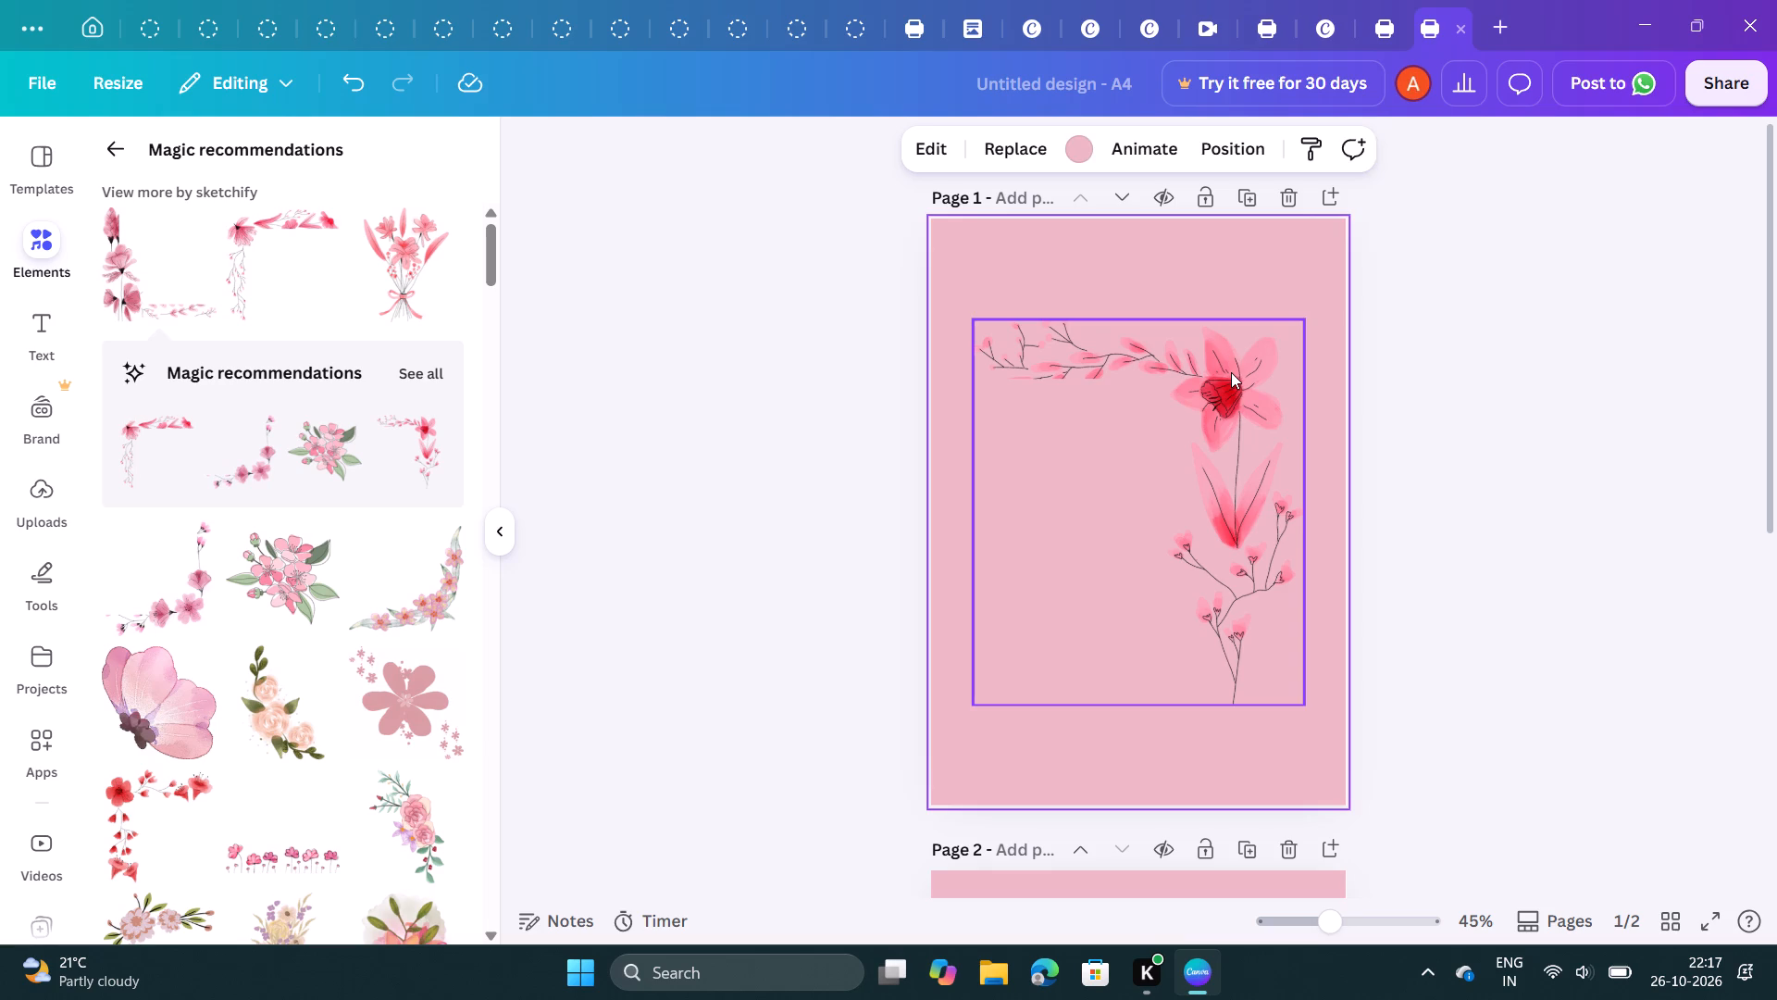
Delete the pink-red flower corner with trailing branches from page 1.
click(1231, 372)
click(1167, 263)
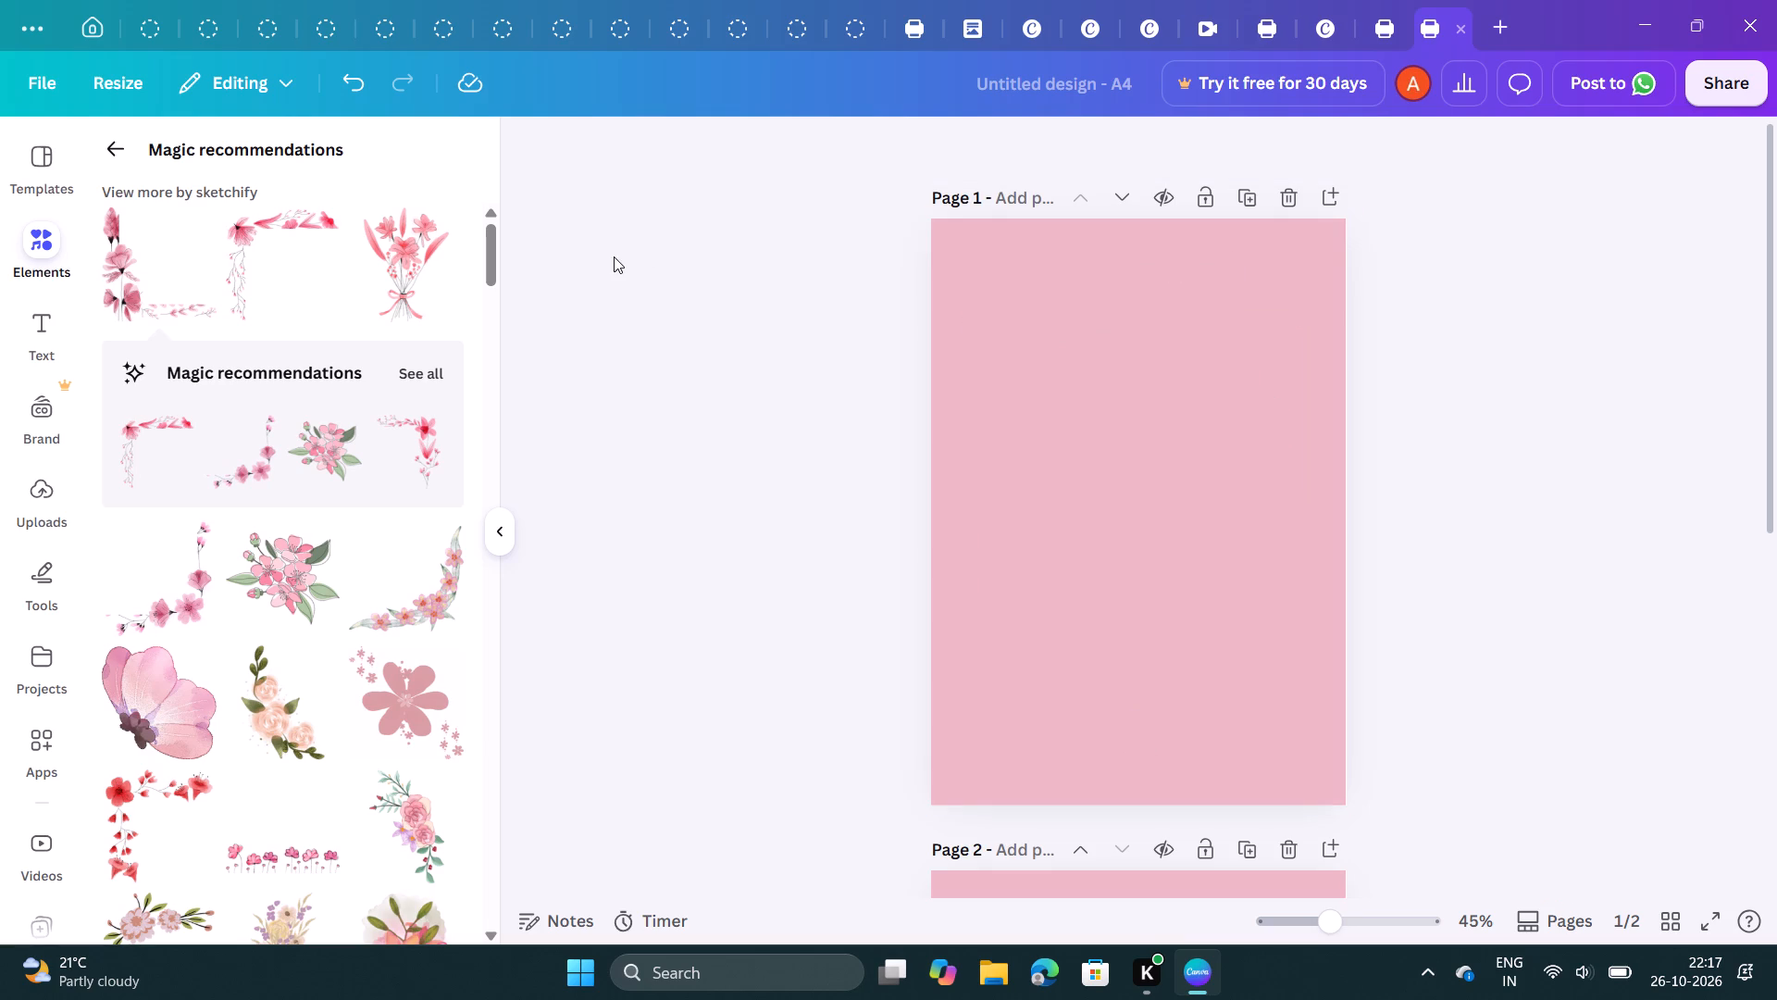
Add the L-shaped pink blossom corner to page 1 and move it into the page's lower-left corner.
click(133, 268)
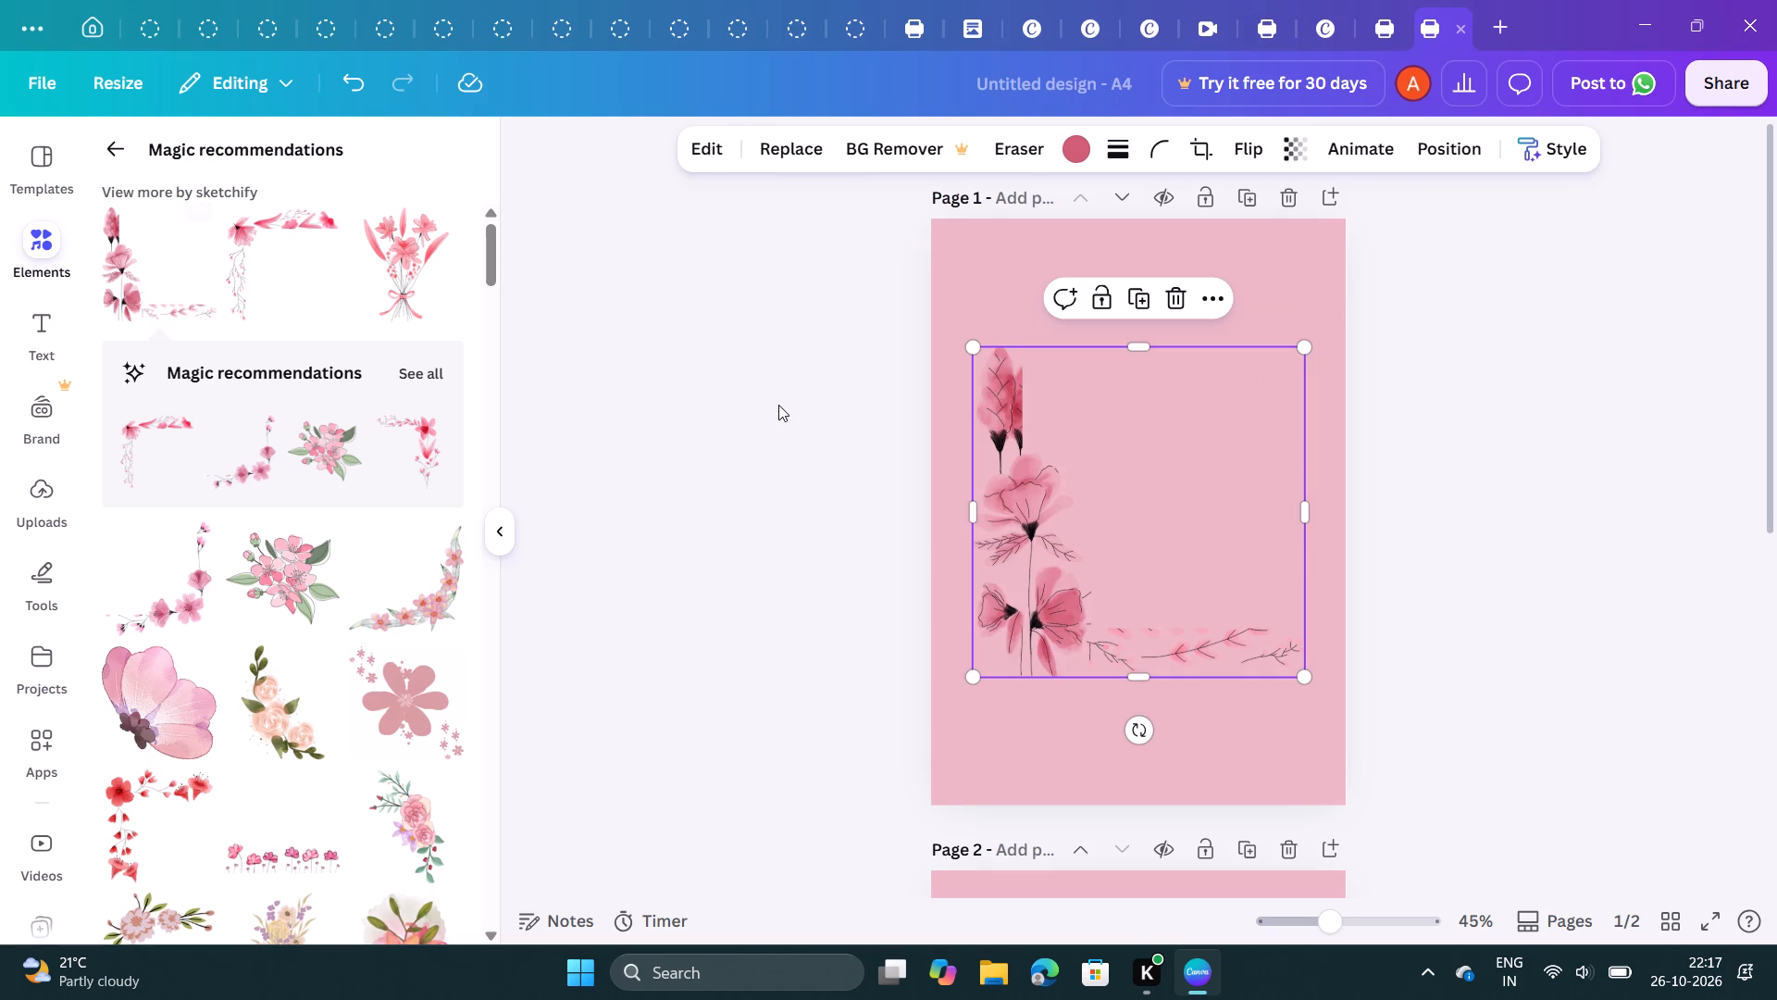
click(814, 424)
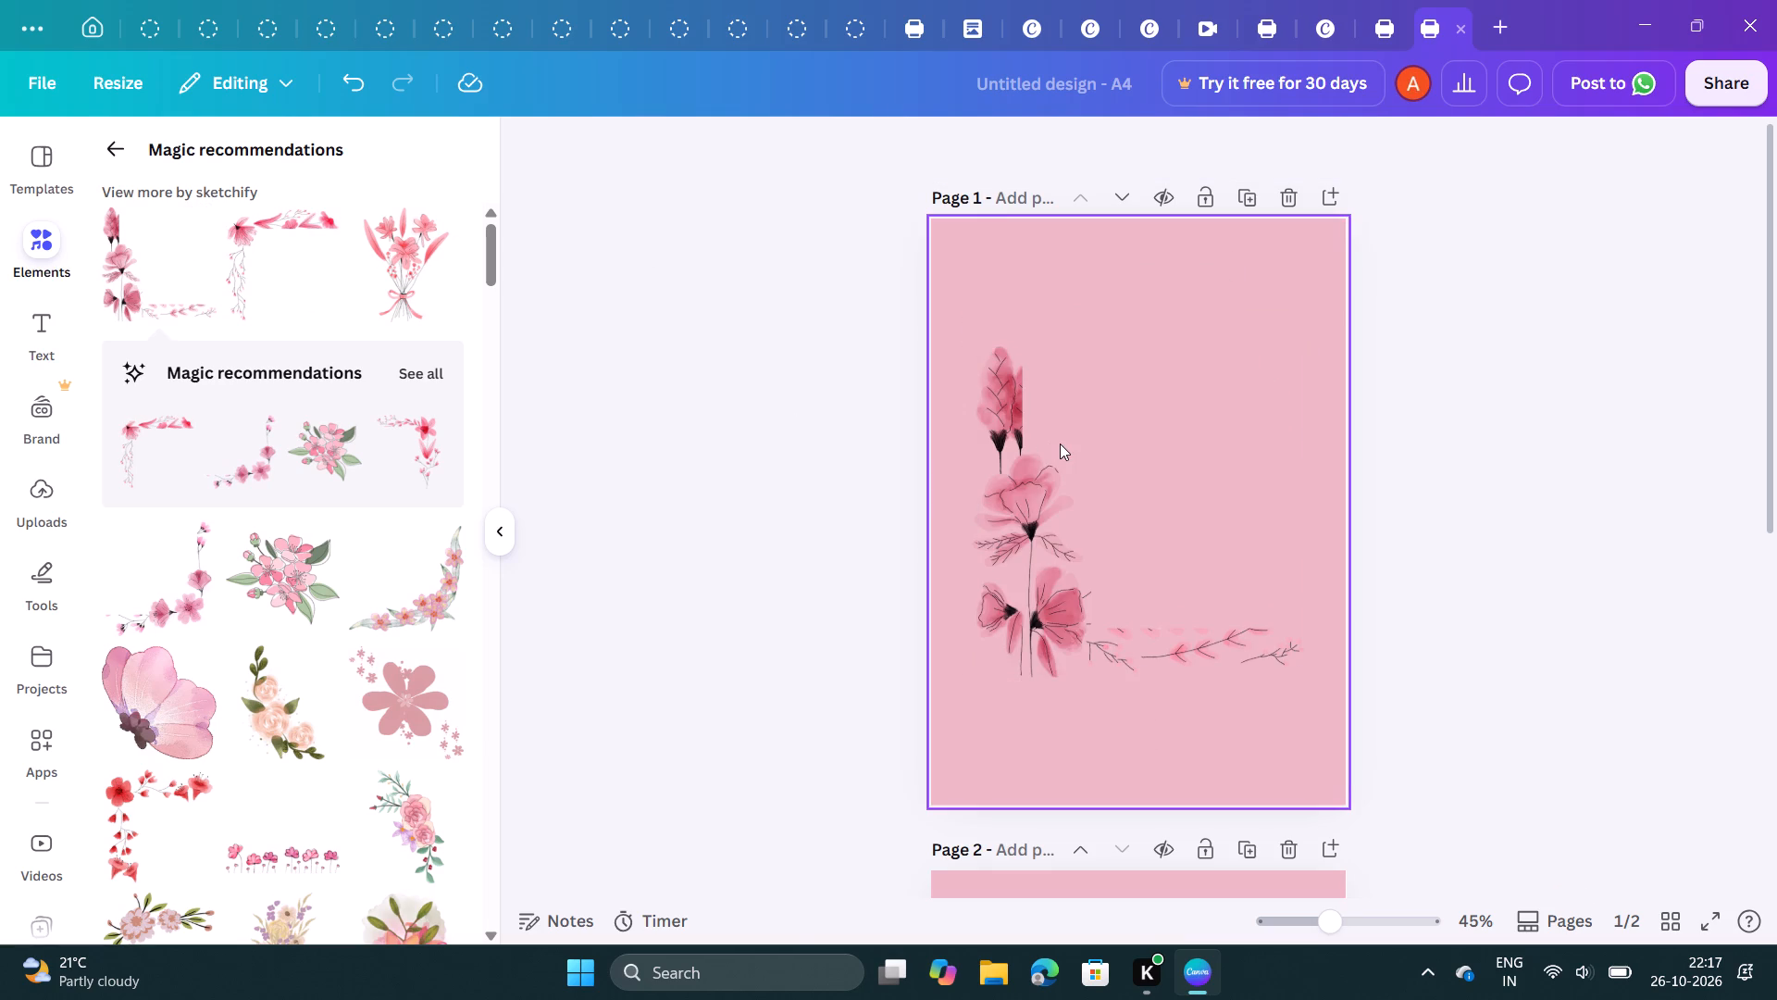
click(1060, 444)
drag(1060, 444, 1004, 548)
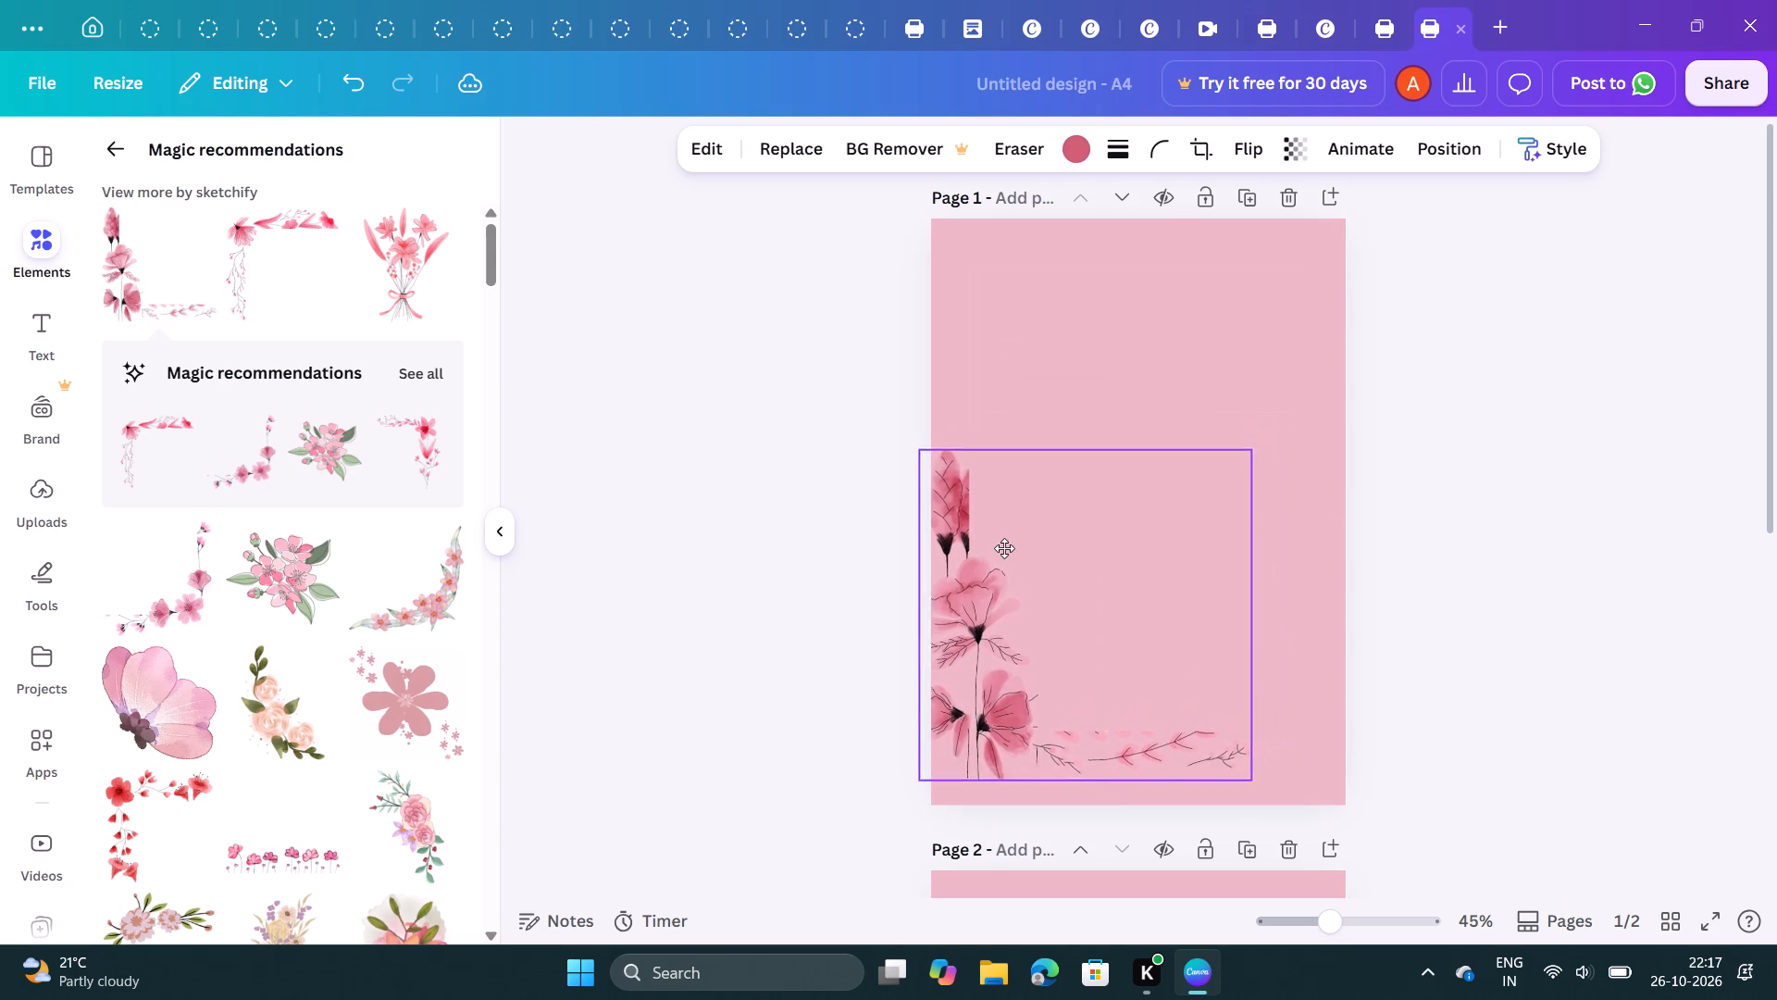
Settle the L-shaped pink blossom corner against page 1's left and bottom edges and enlarge it.
drag(1004, 548, 1007, 580)
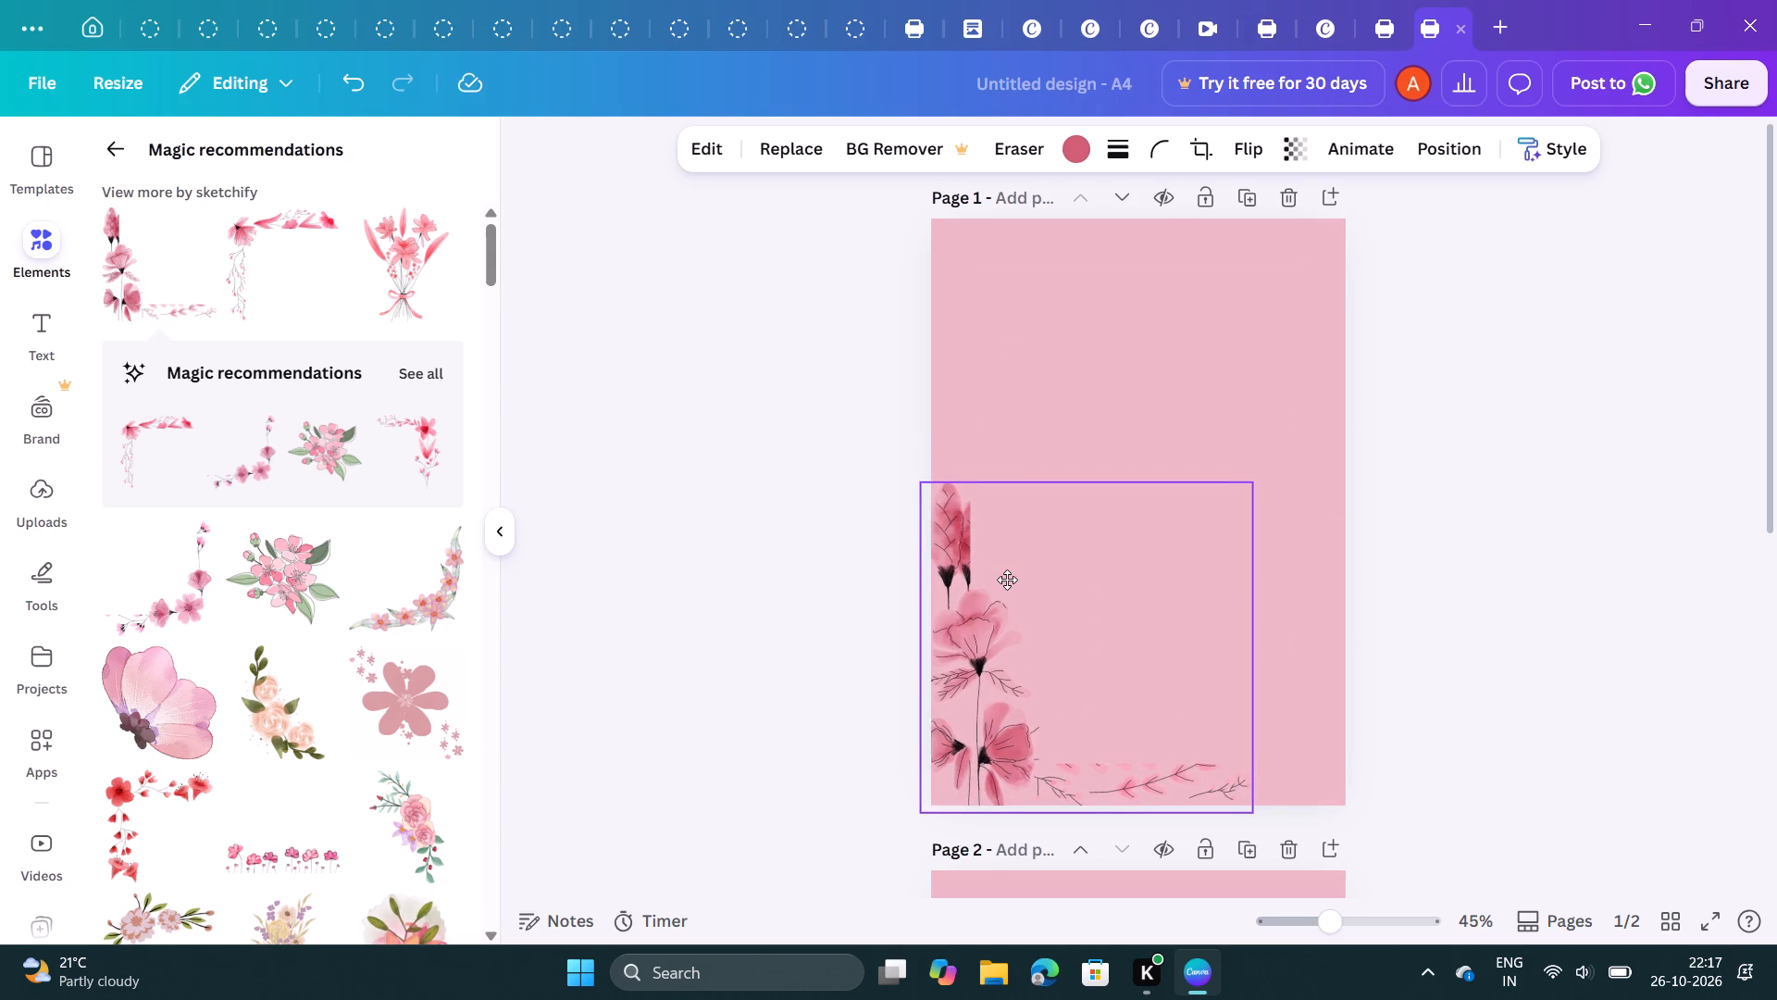
drag(1007, 580, 990, 576)
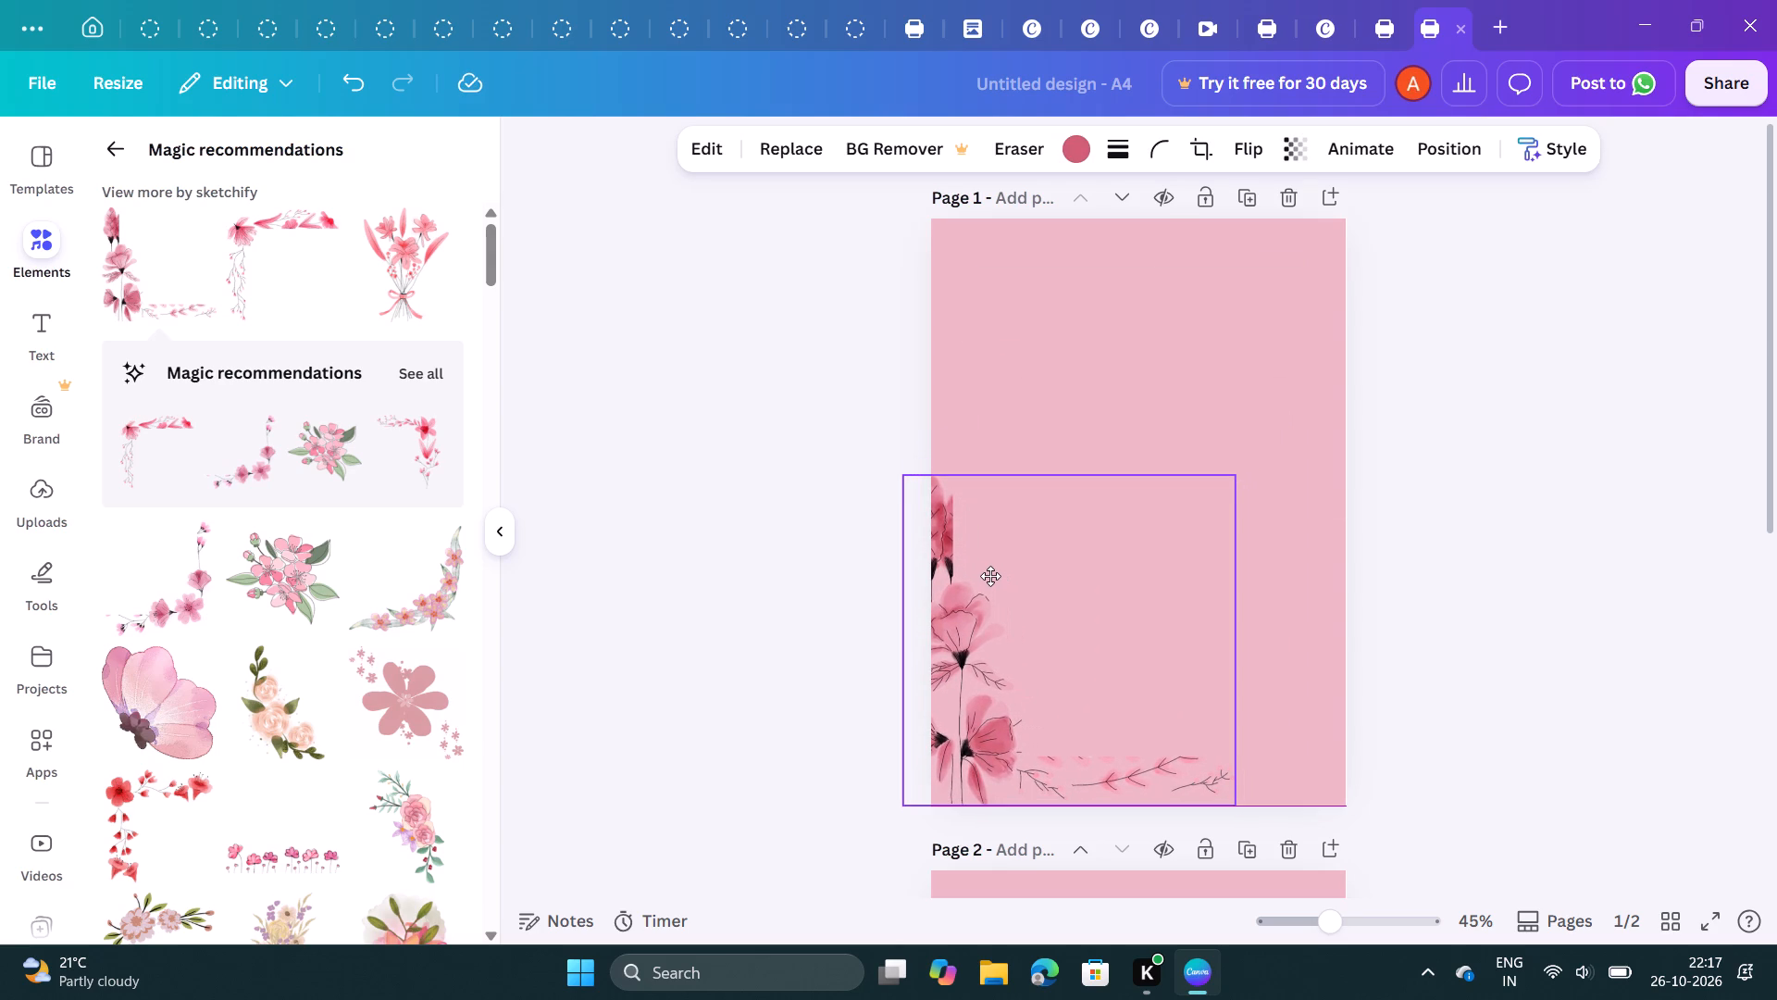
drag(990, 576, 990, 590)
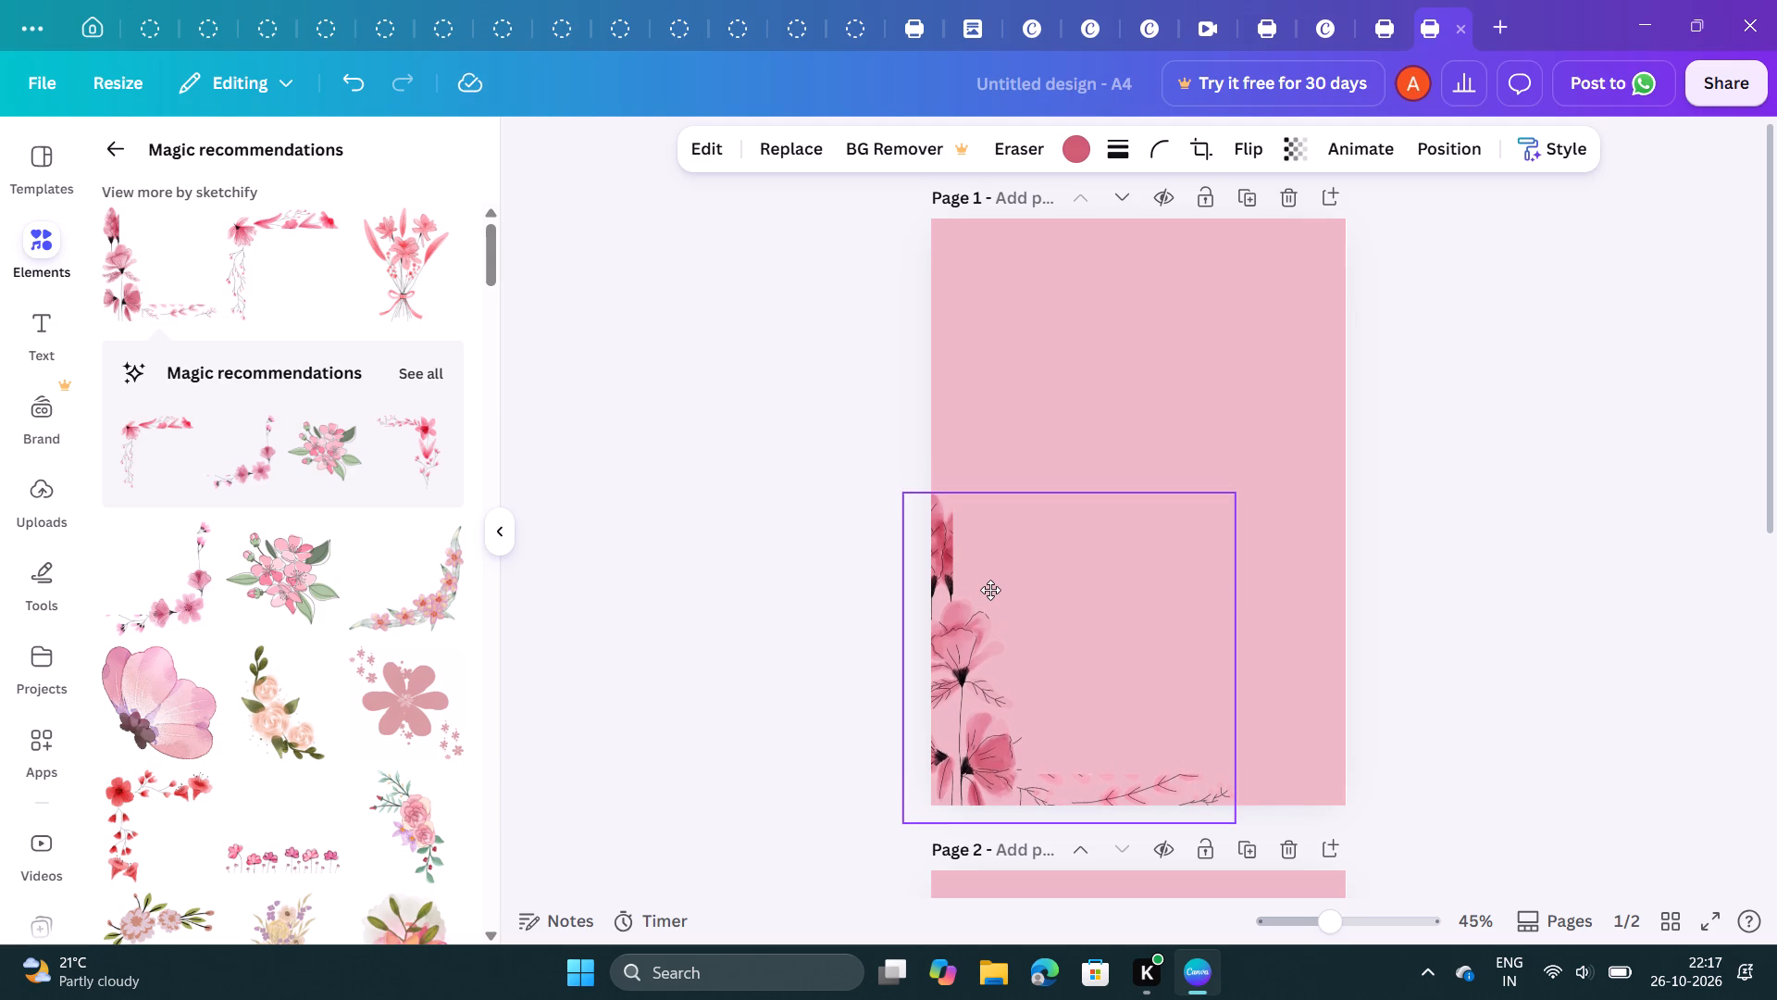
drag(990, 590, 996, 581)
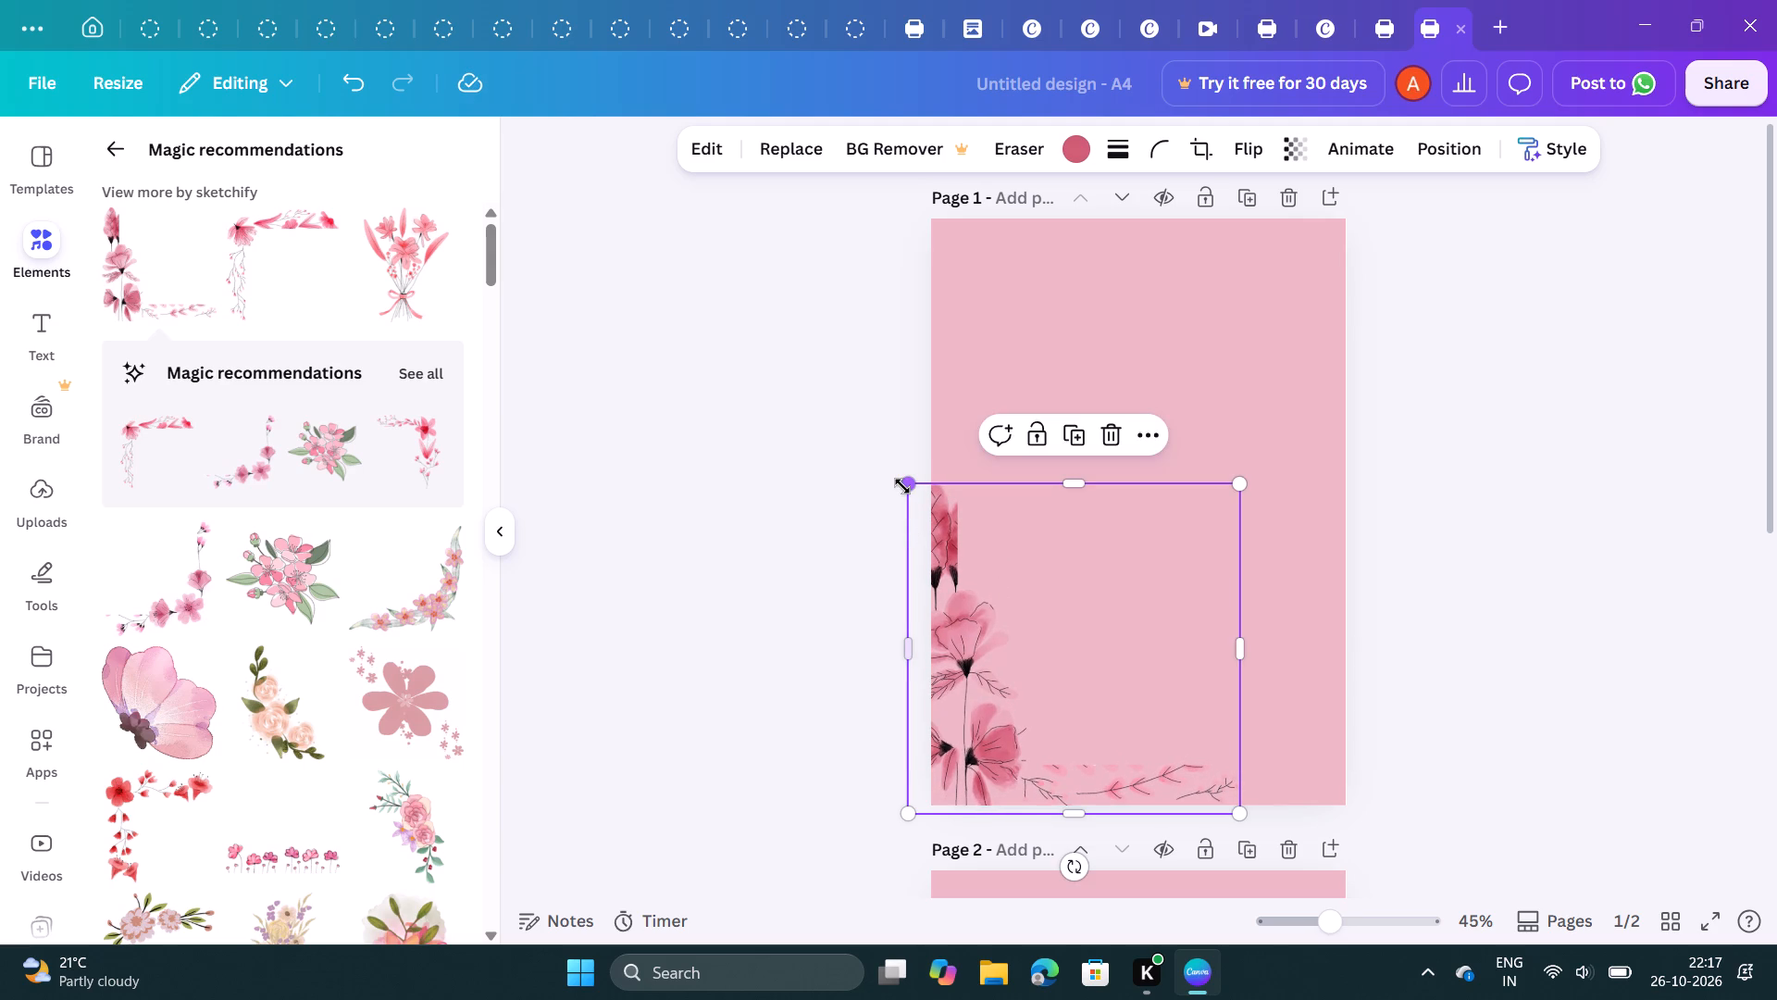
drag(902, 486, 839, 317)
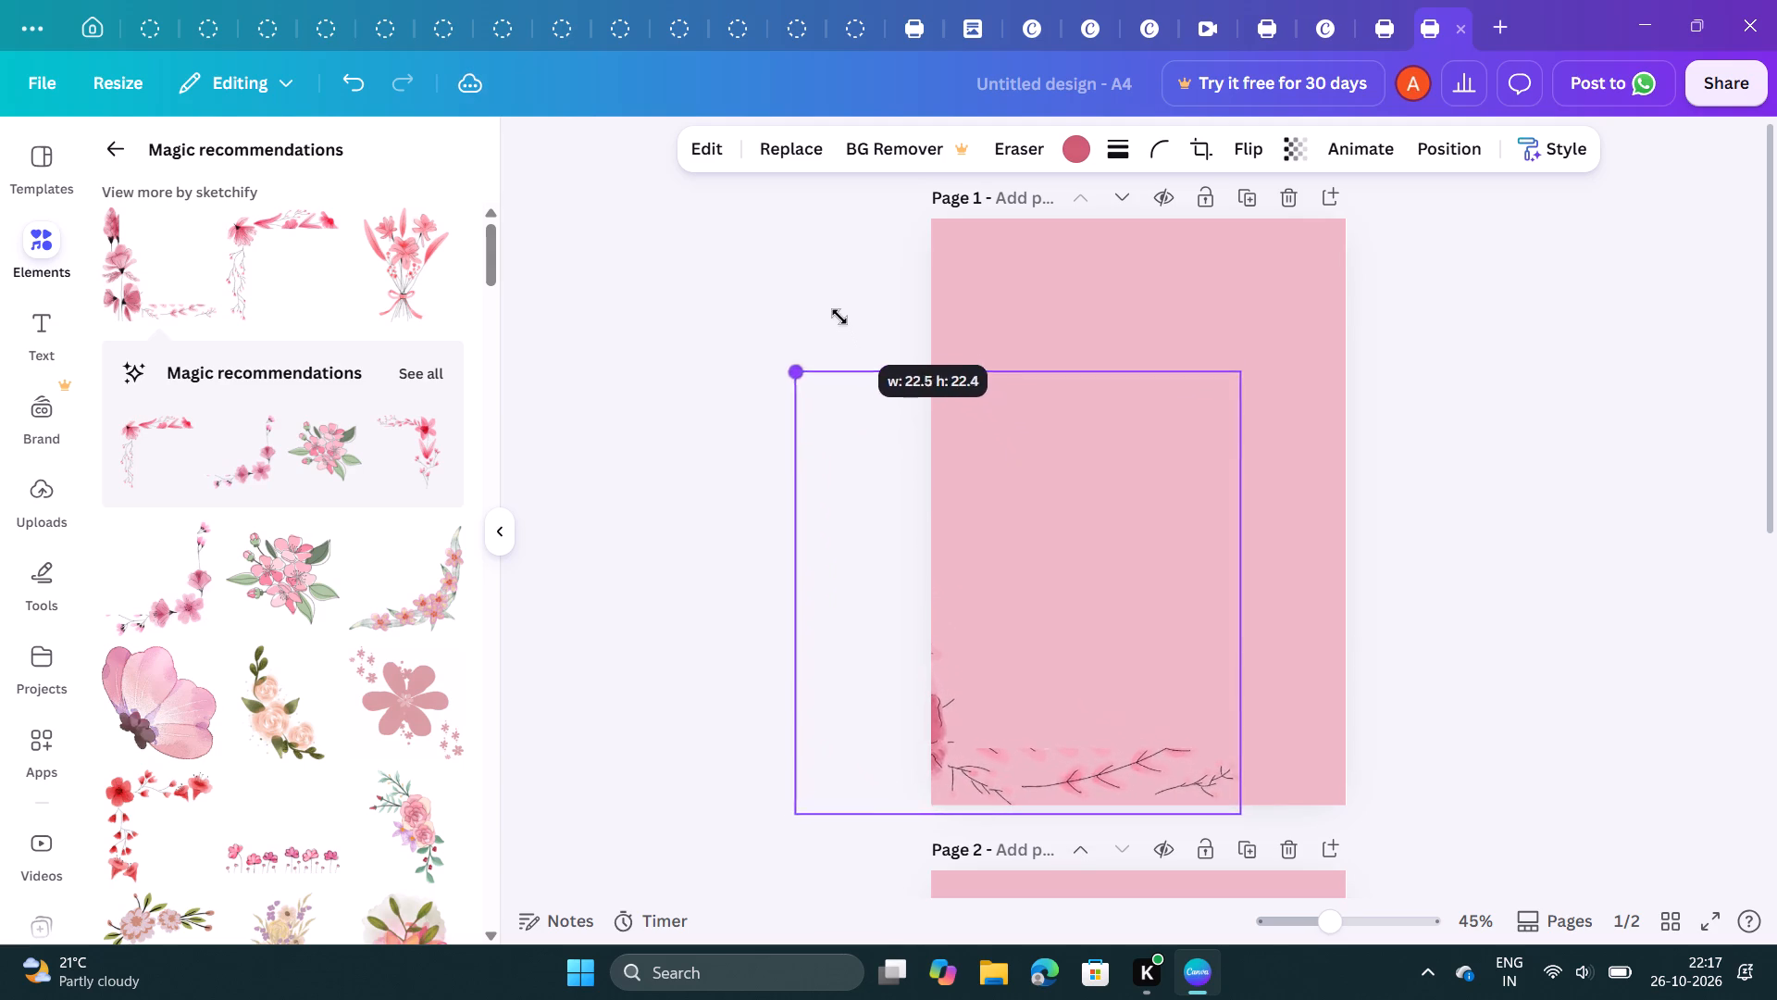
drag(839, 317, 829, 285)
Reposition the enlarged blossom corner so its flowers run off page 1's left edge and its branches lie along the bottom.
click(1051, 436)
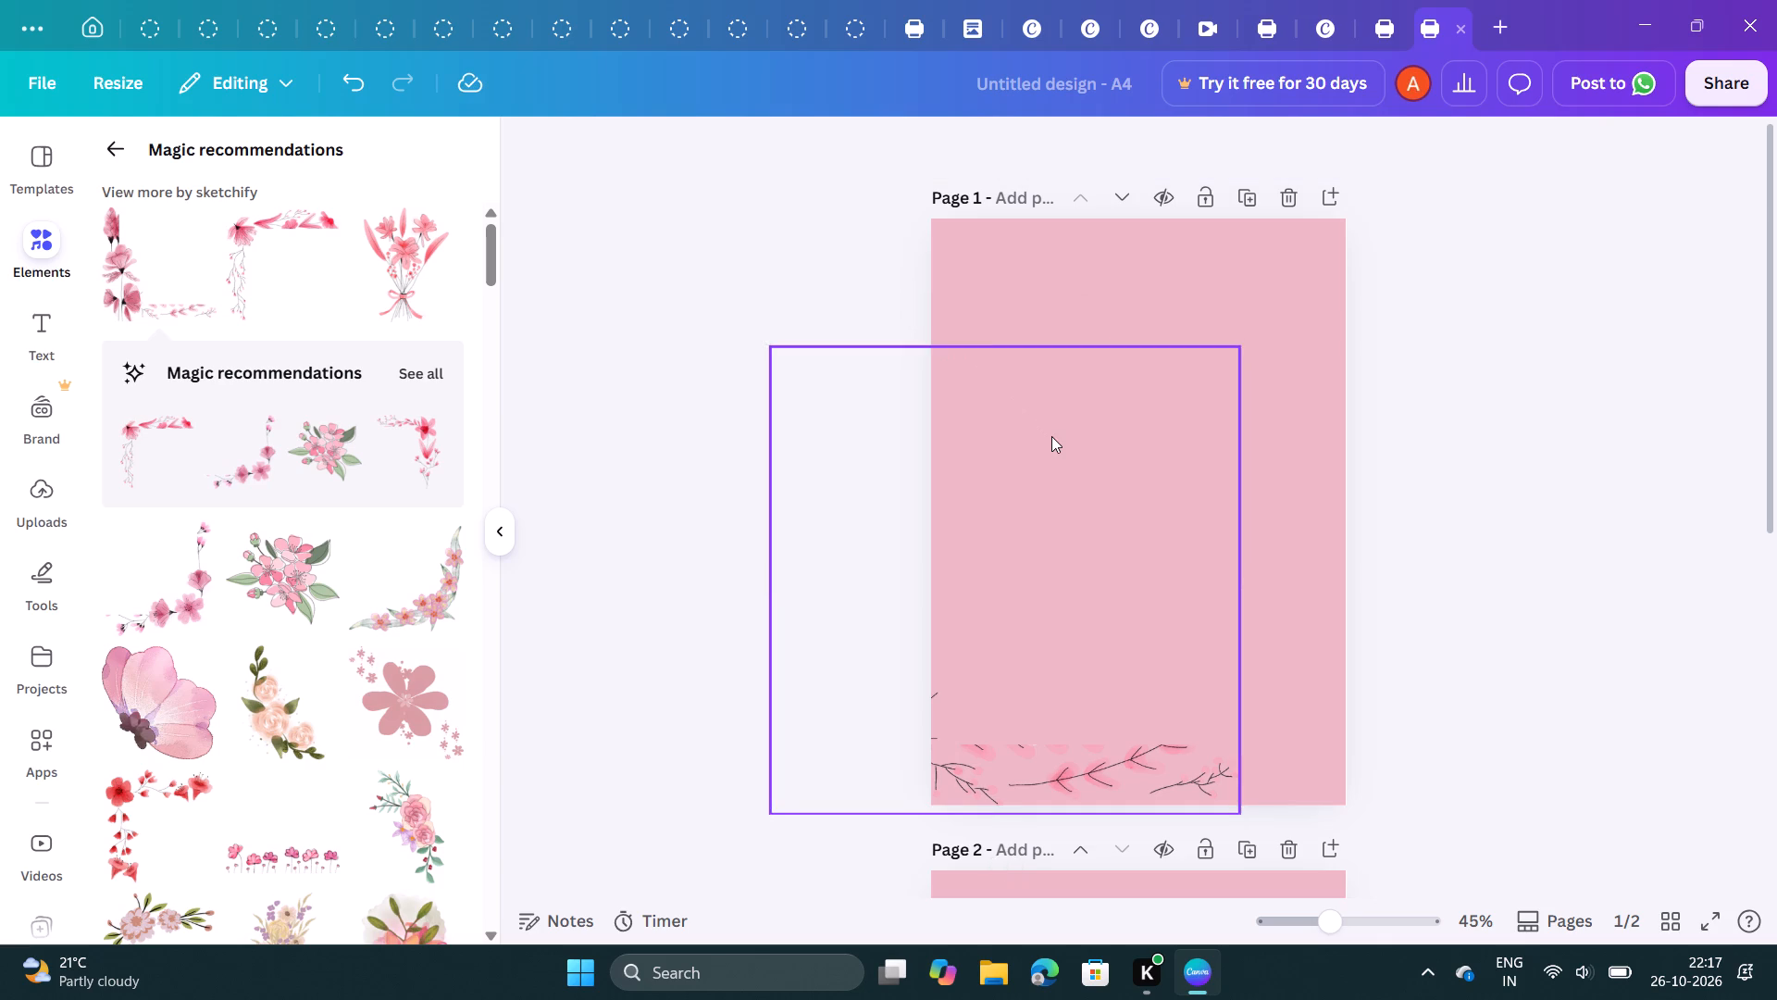
drag(1051, 436, 1202, 404)
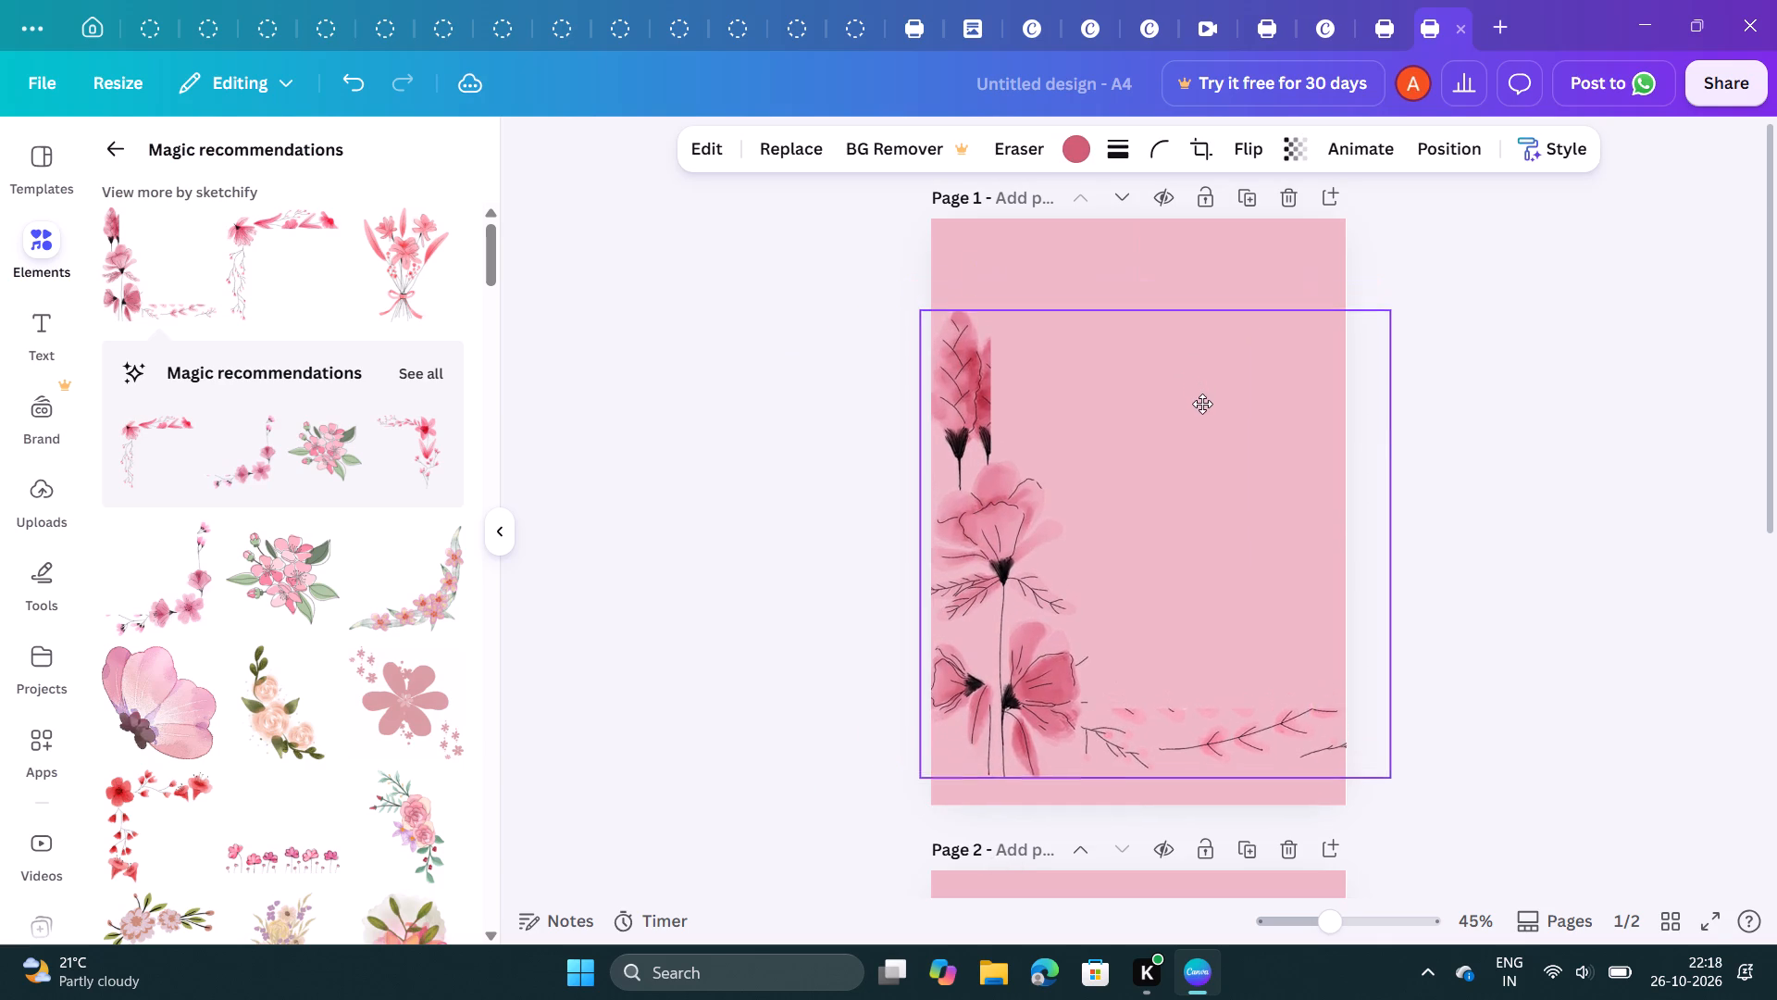
drag(1202, 404, 1164, 456)
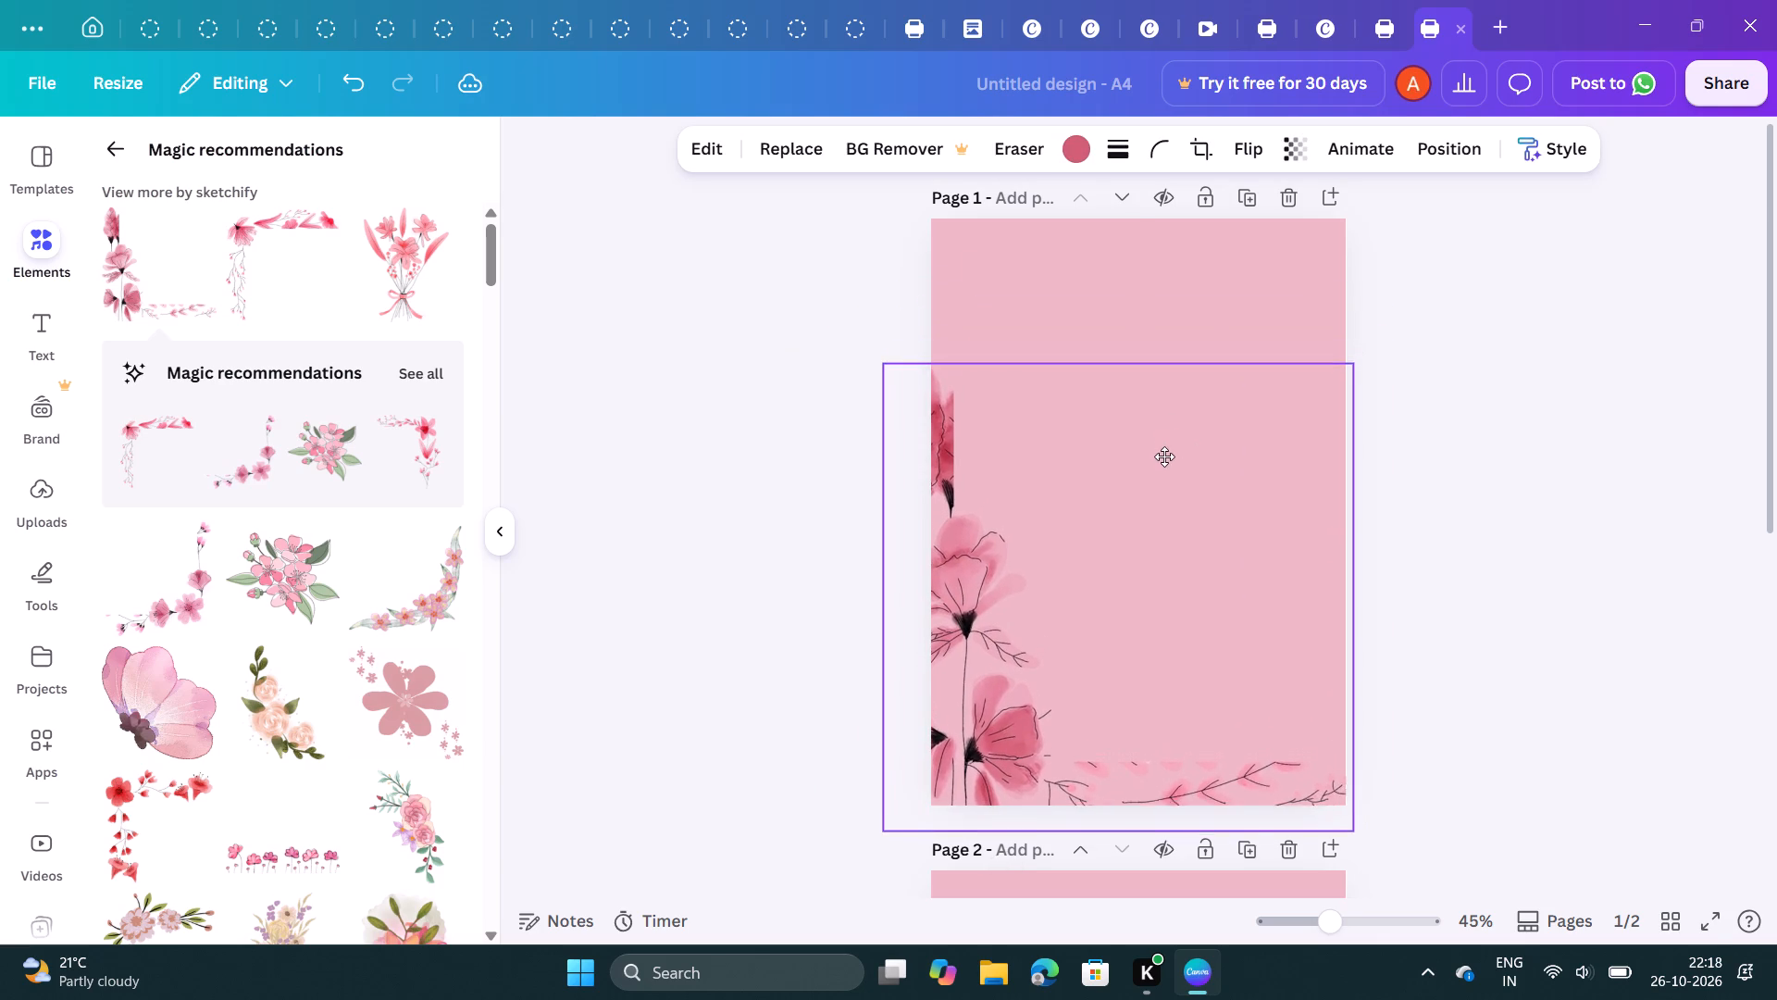
drag(1164, 456, 1170, 469)
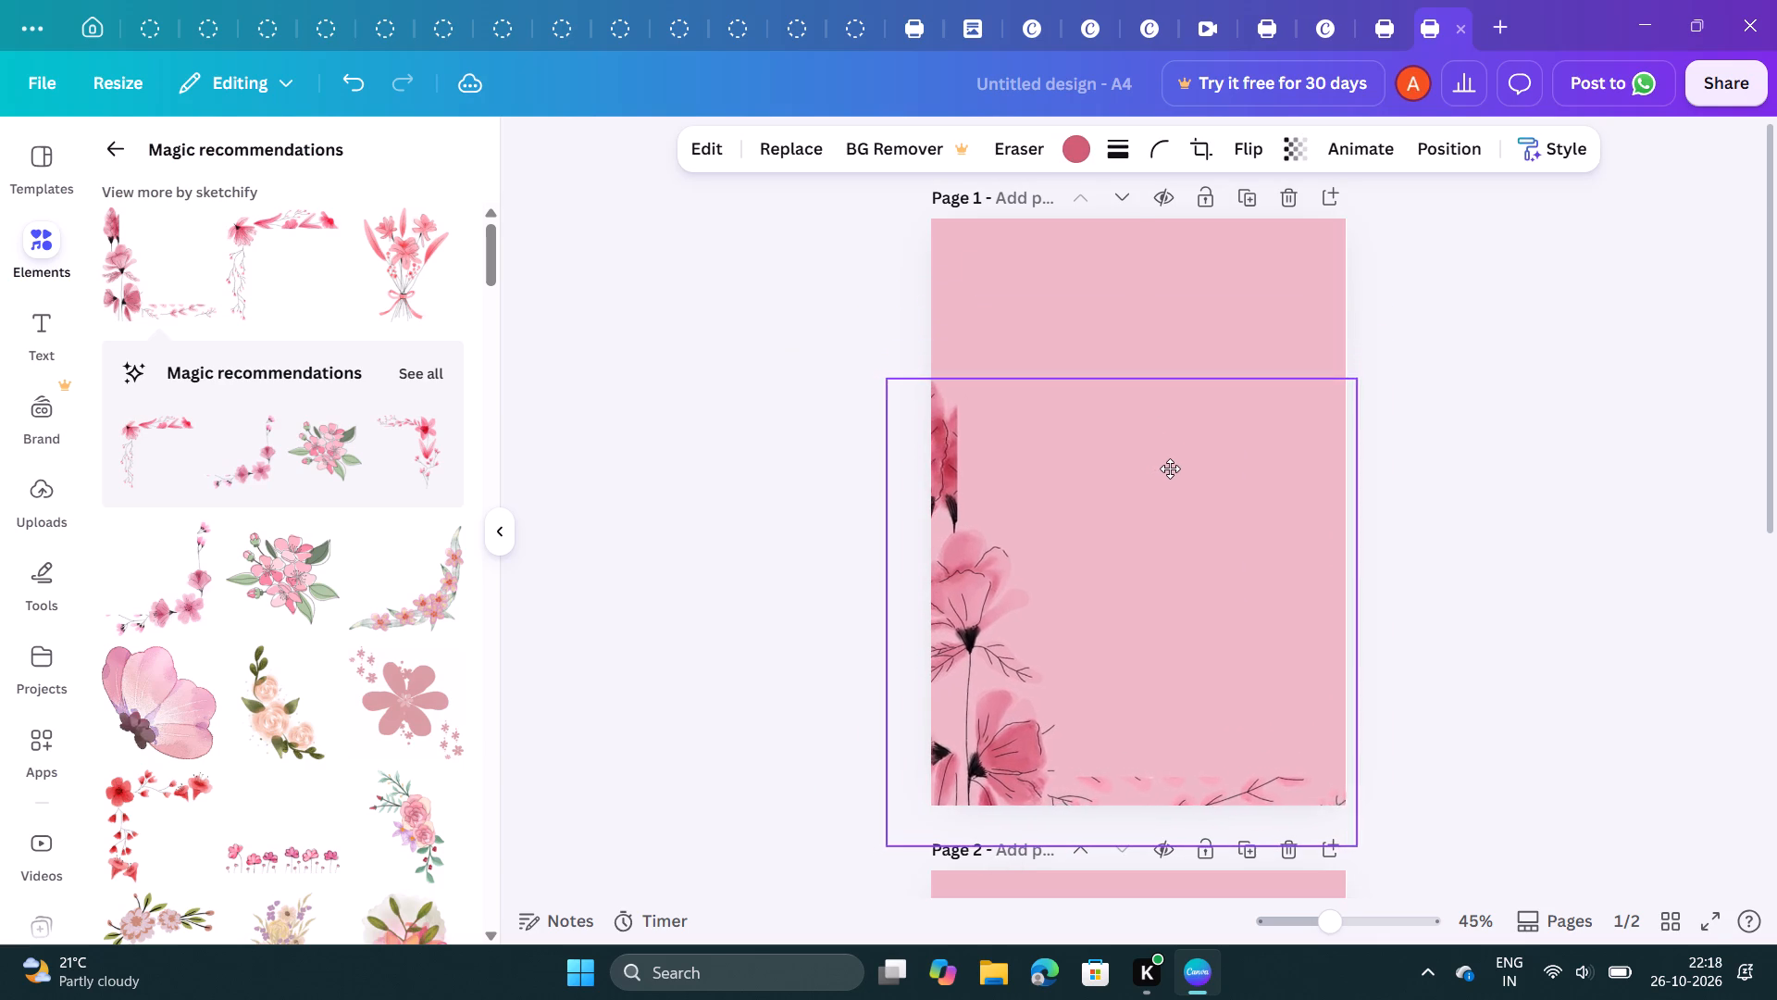
drag(1170, 469, 1221, 469)
drag(1221, 469, 1204, 467)
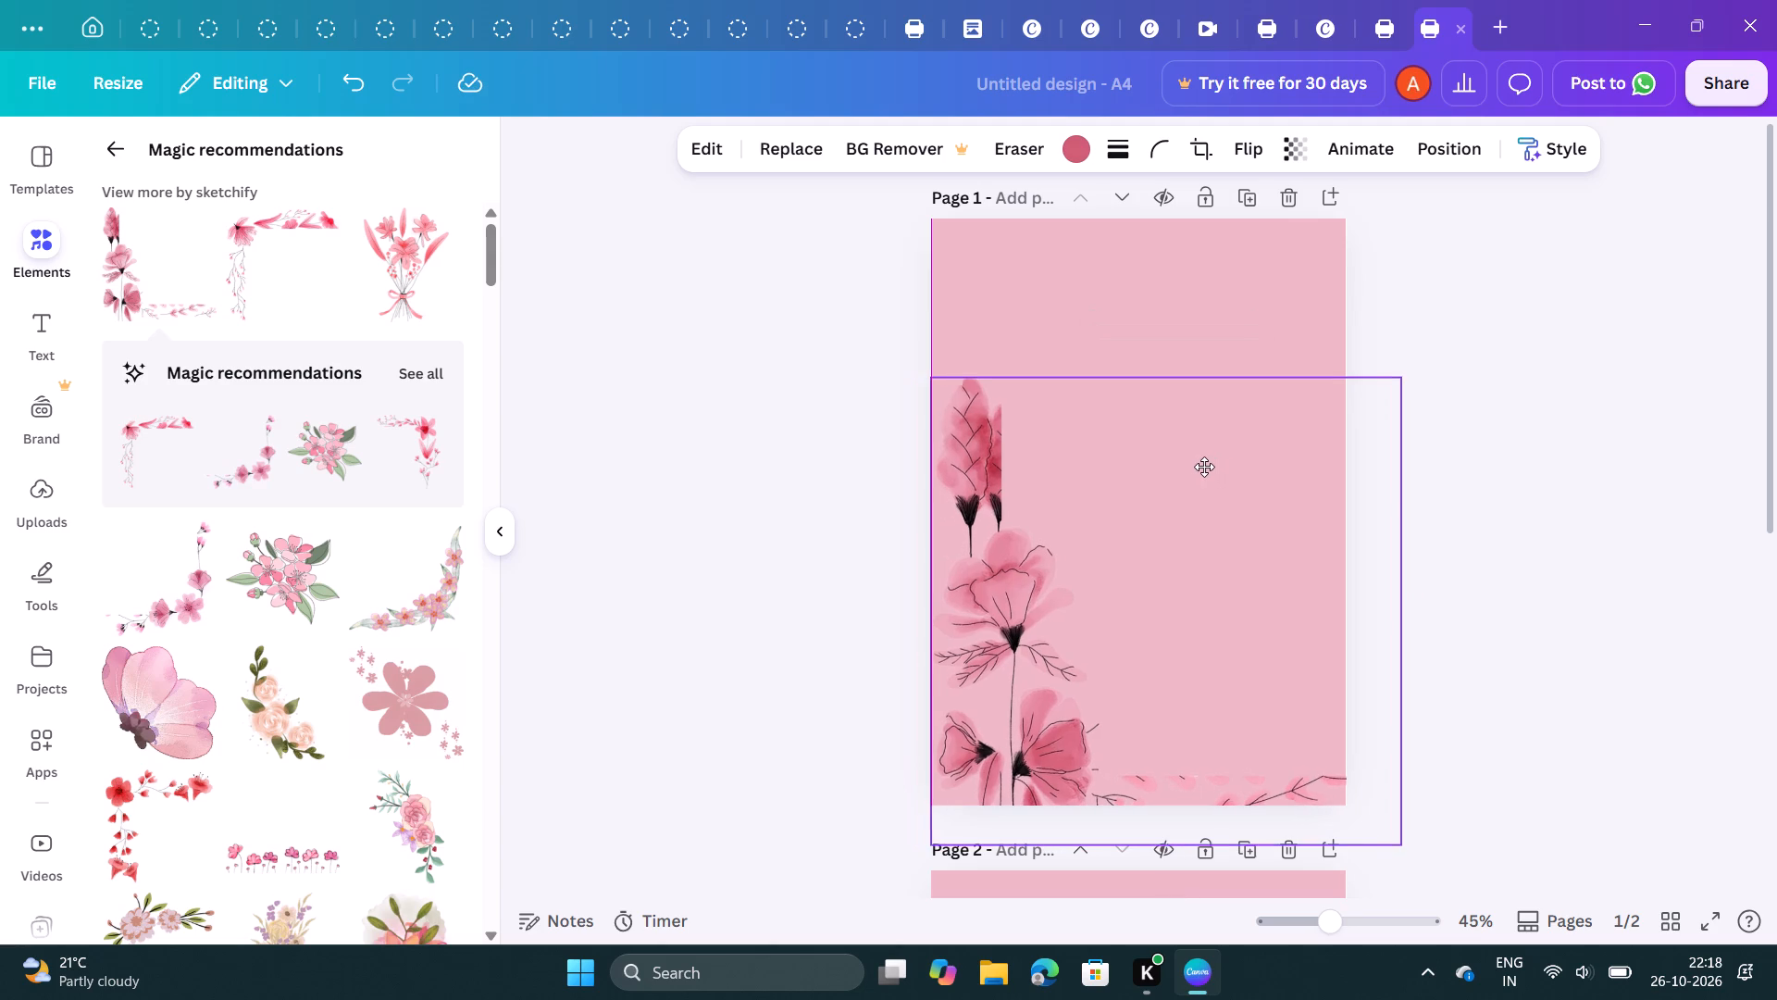
drag(1204, 467, 1162, 468)
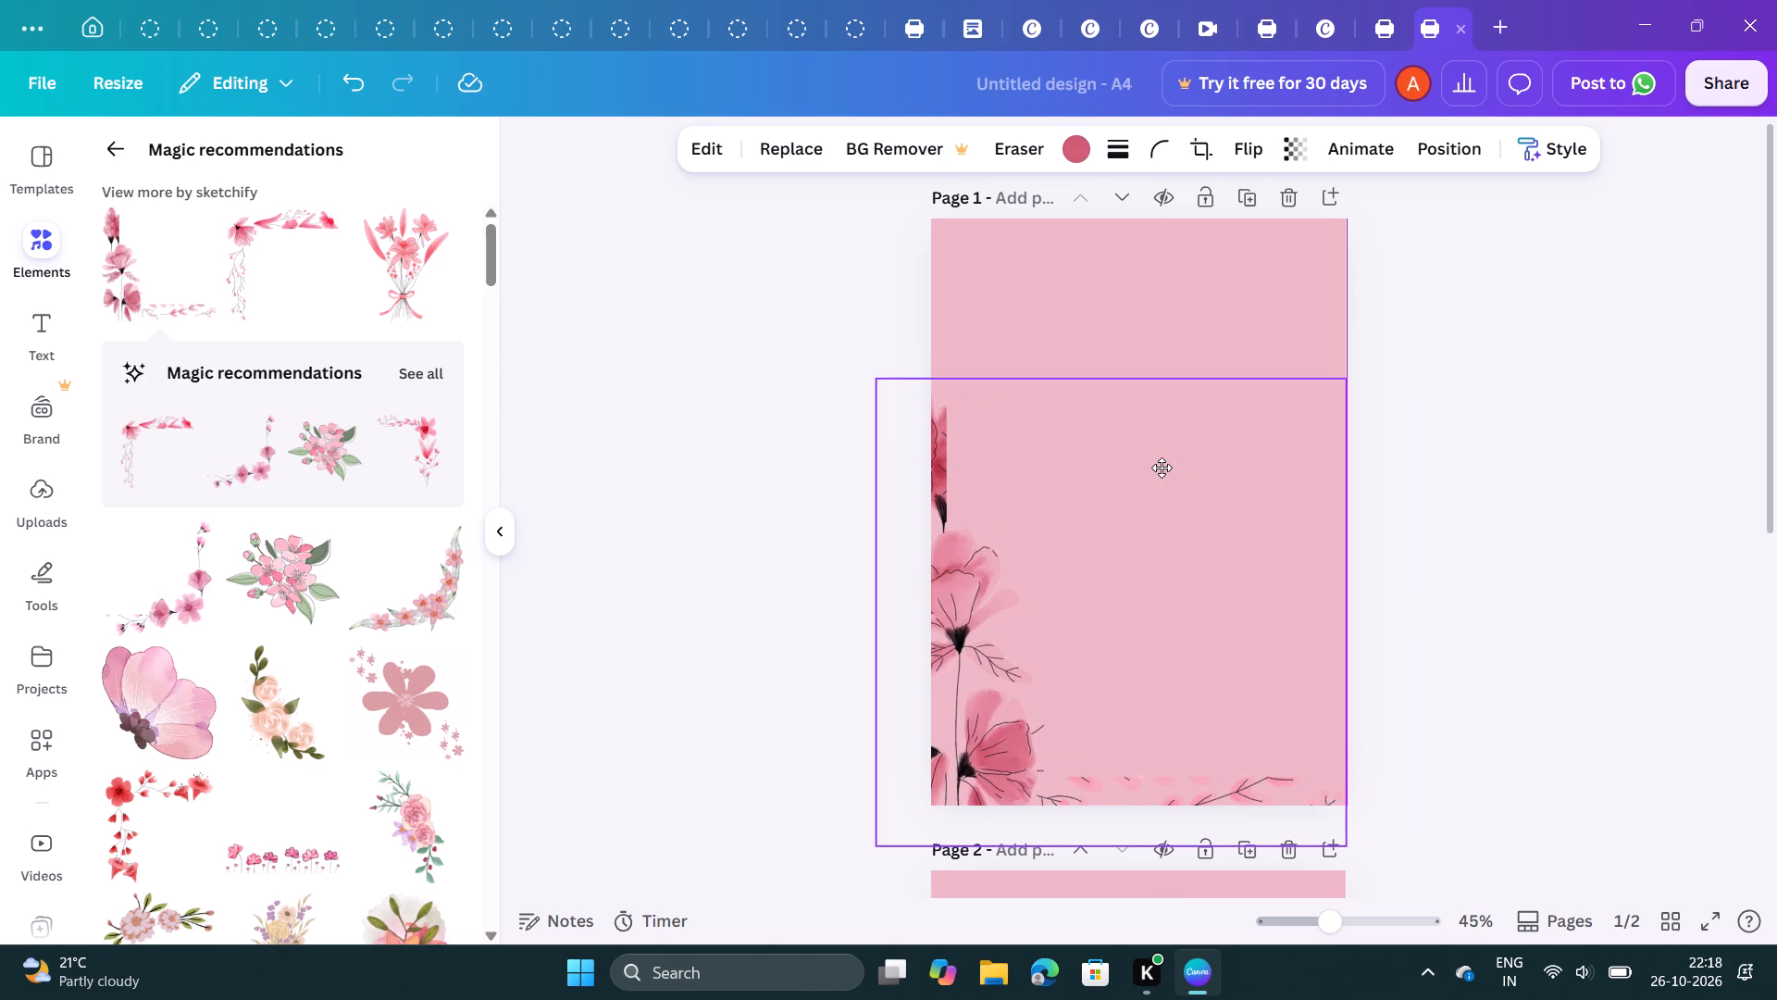
drag(1162, 468, 1125, 464)
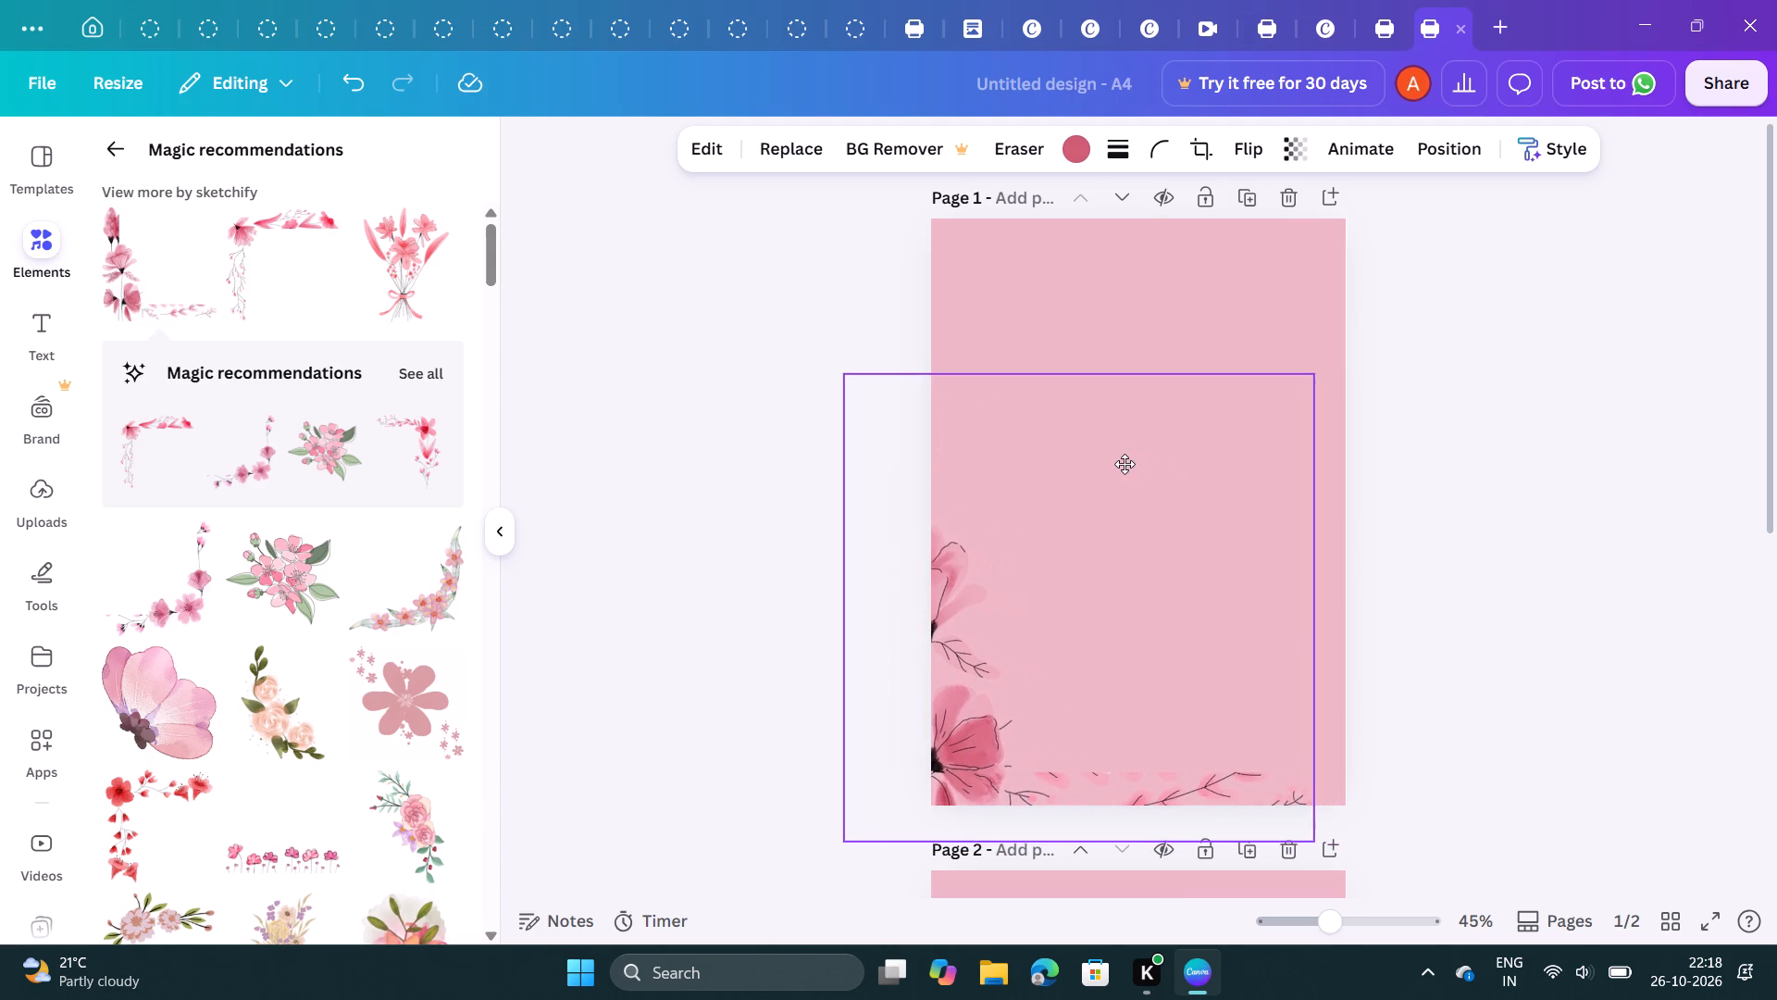
drag(1125, 464, 1109, 452)
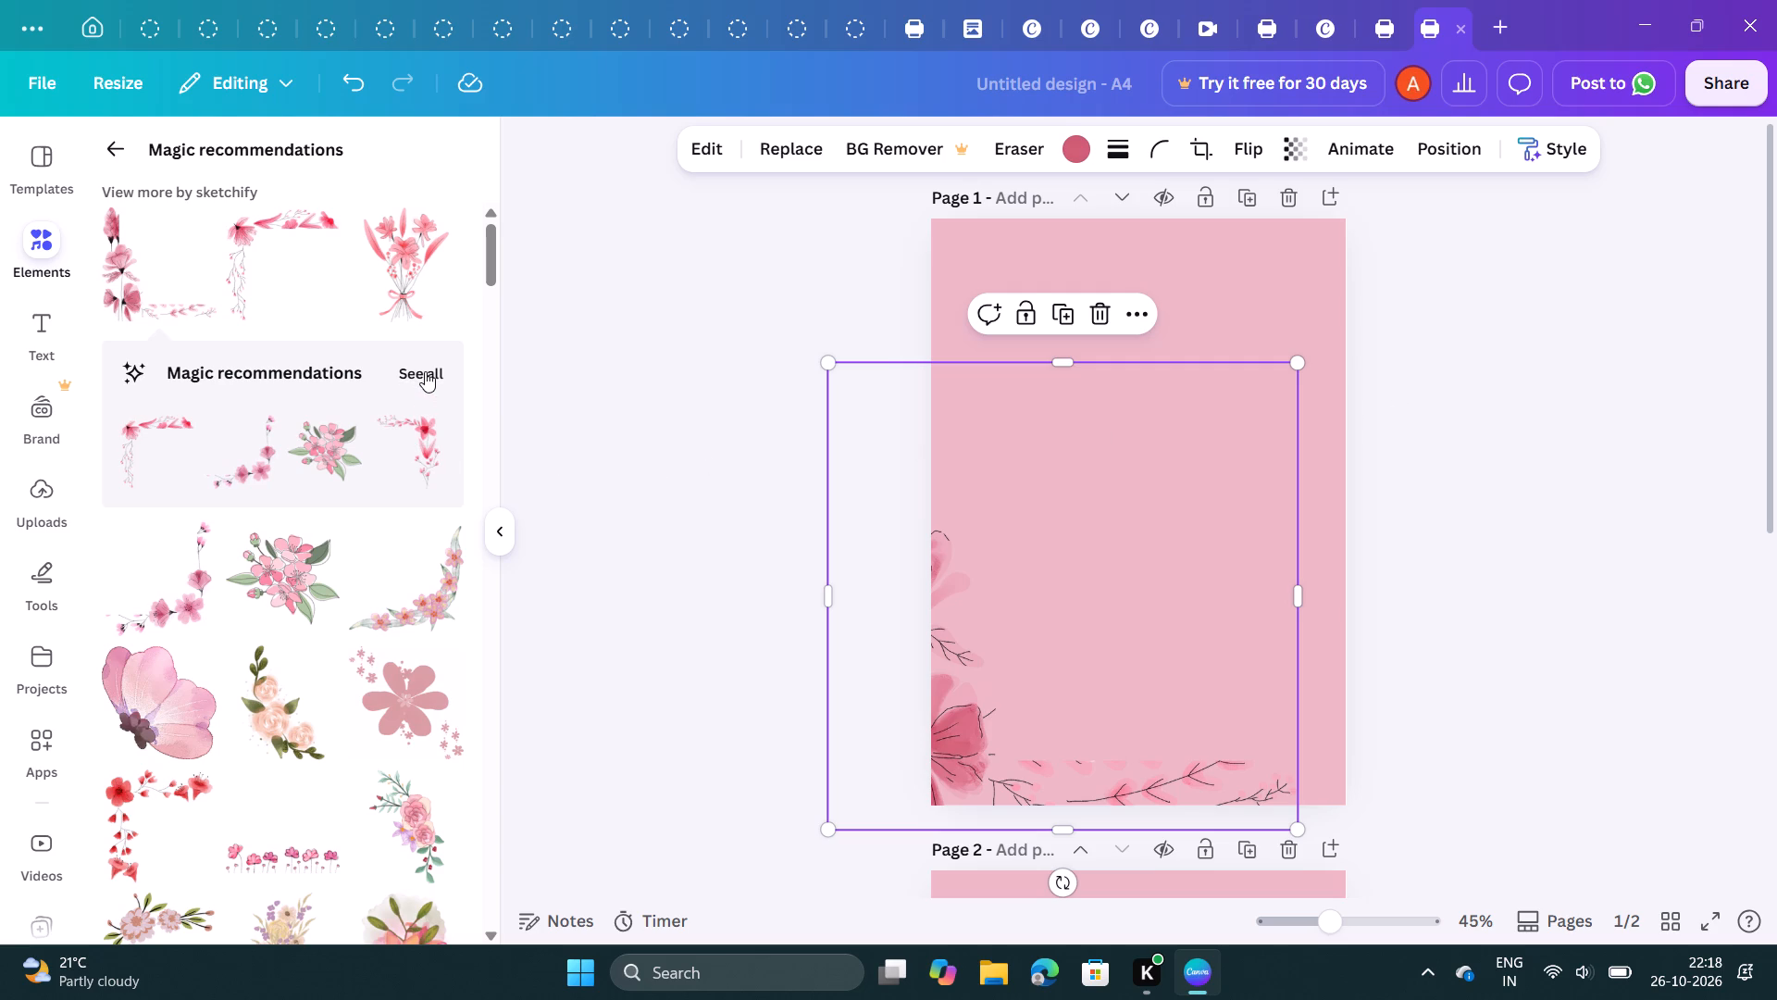
Add the side-view pink butterfly from the Magic recommendations to page 1 and move it toward the page's upper-right area.
scroll(270, 594, down, 2)
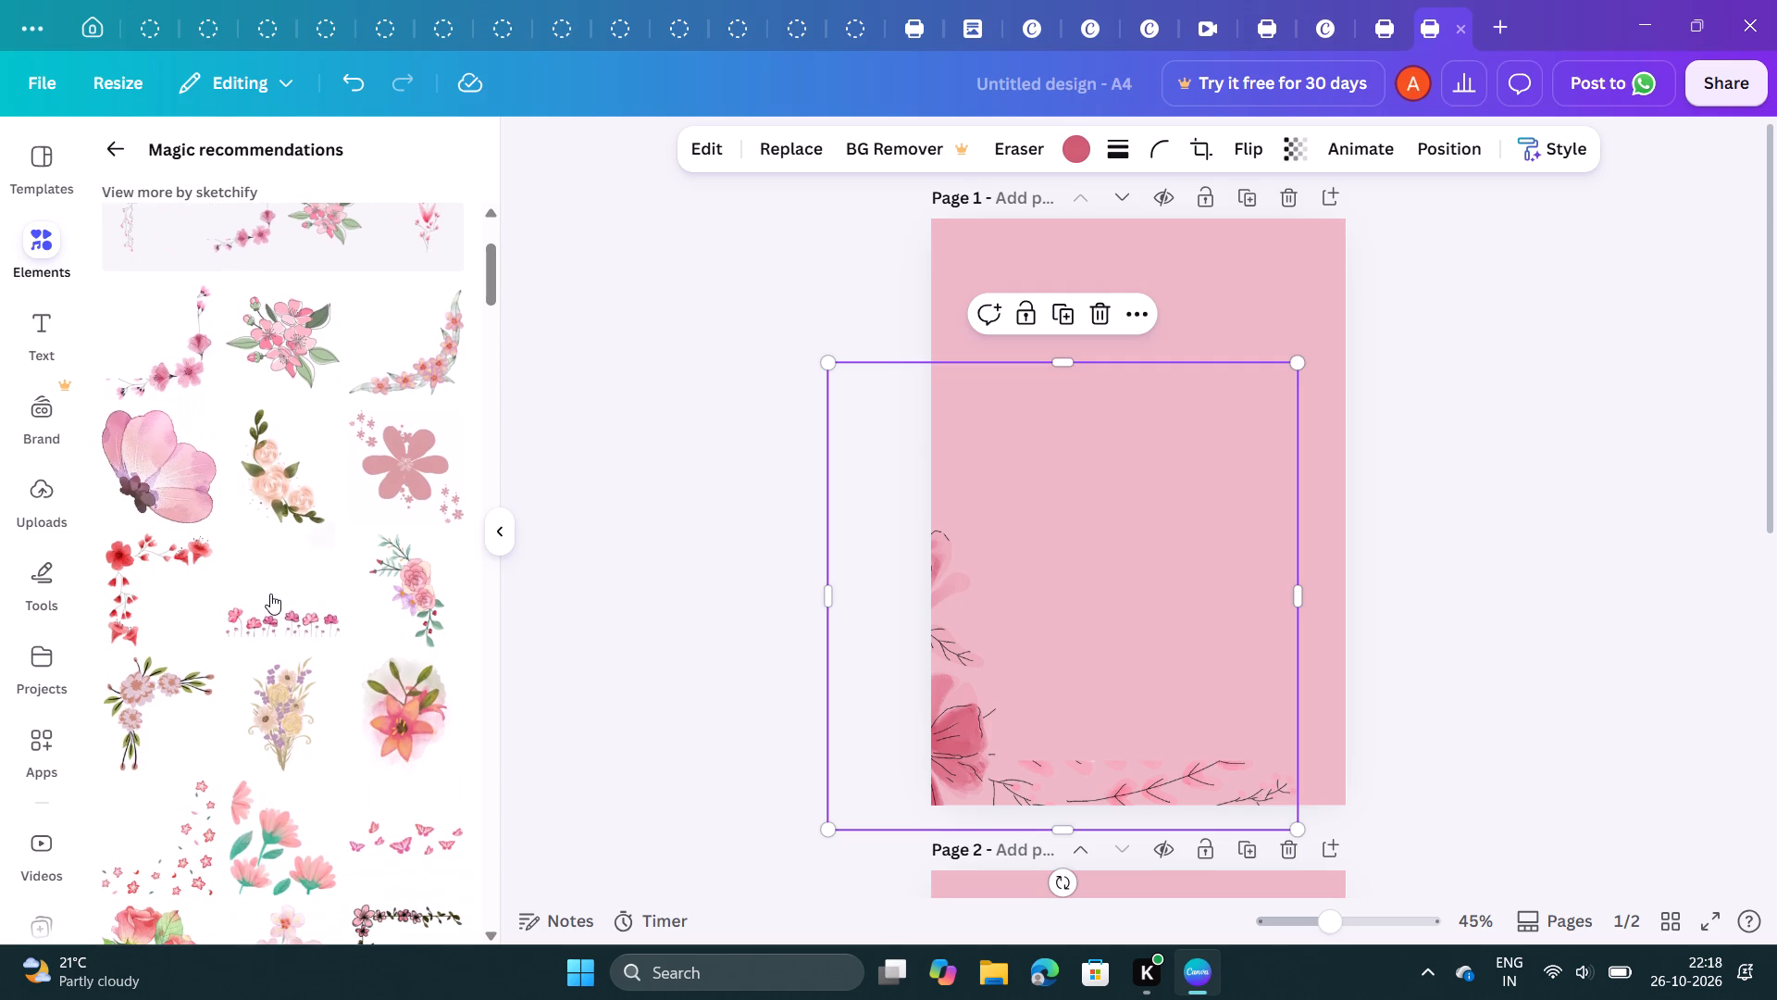
scroll(270, 594, down, 1)
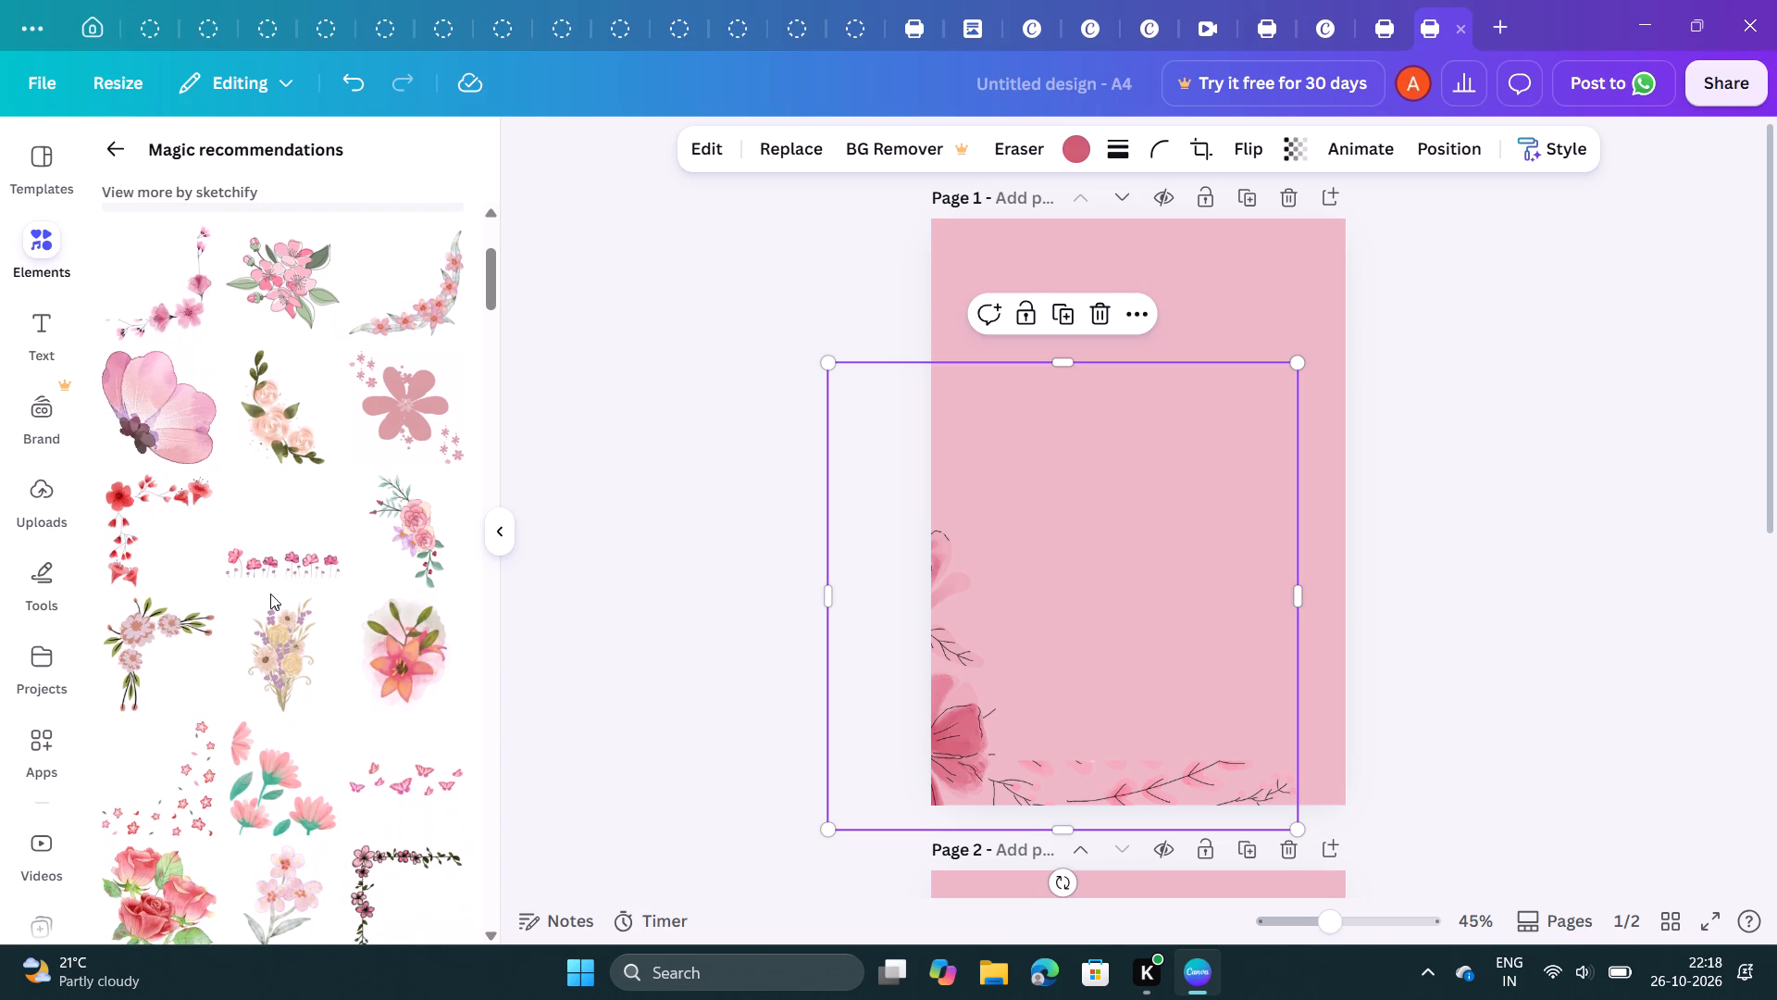
scroll(270, 594, down, 2)
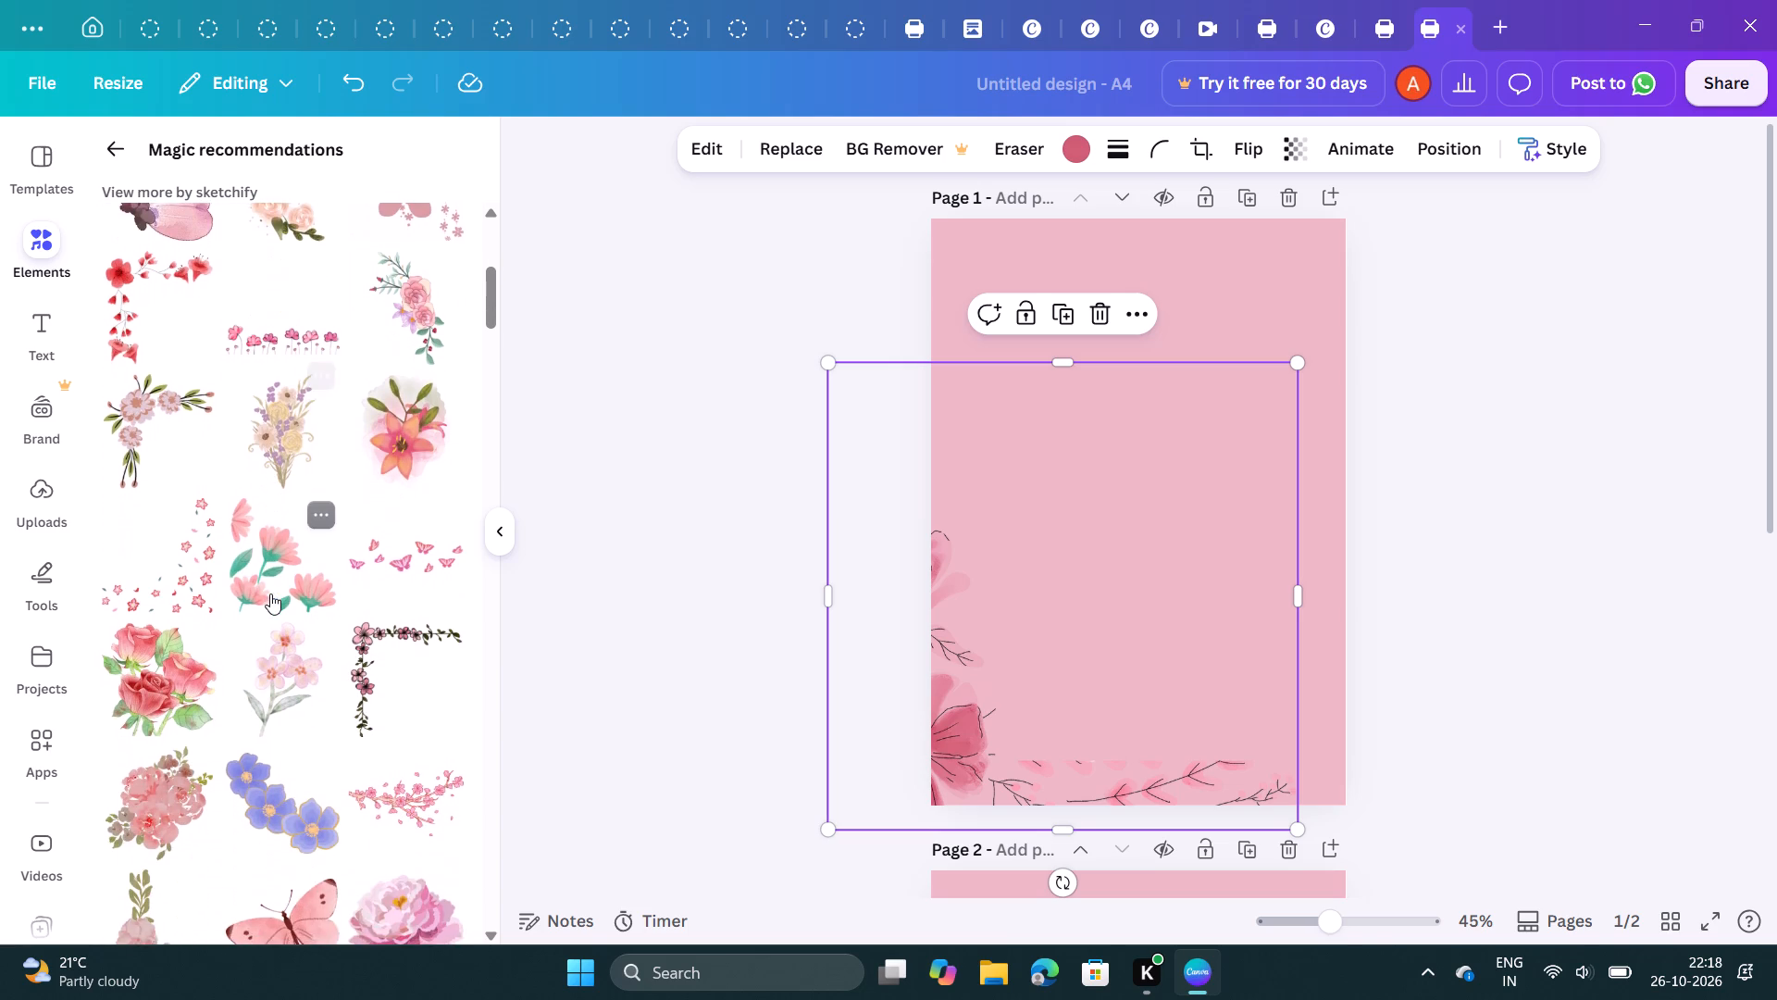
scroll(270, 594, down, 2)
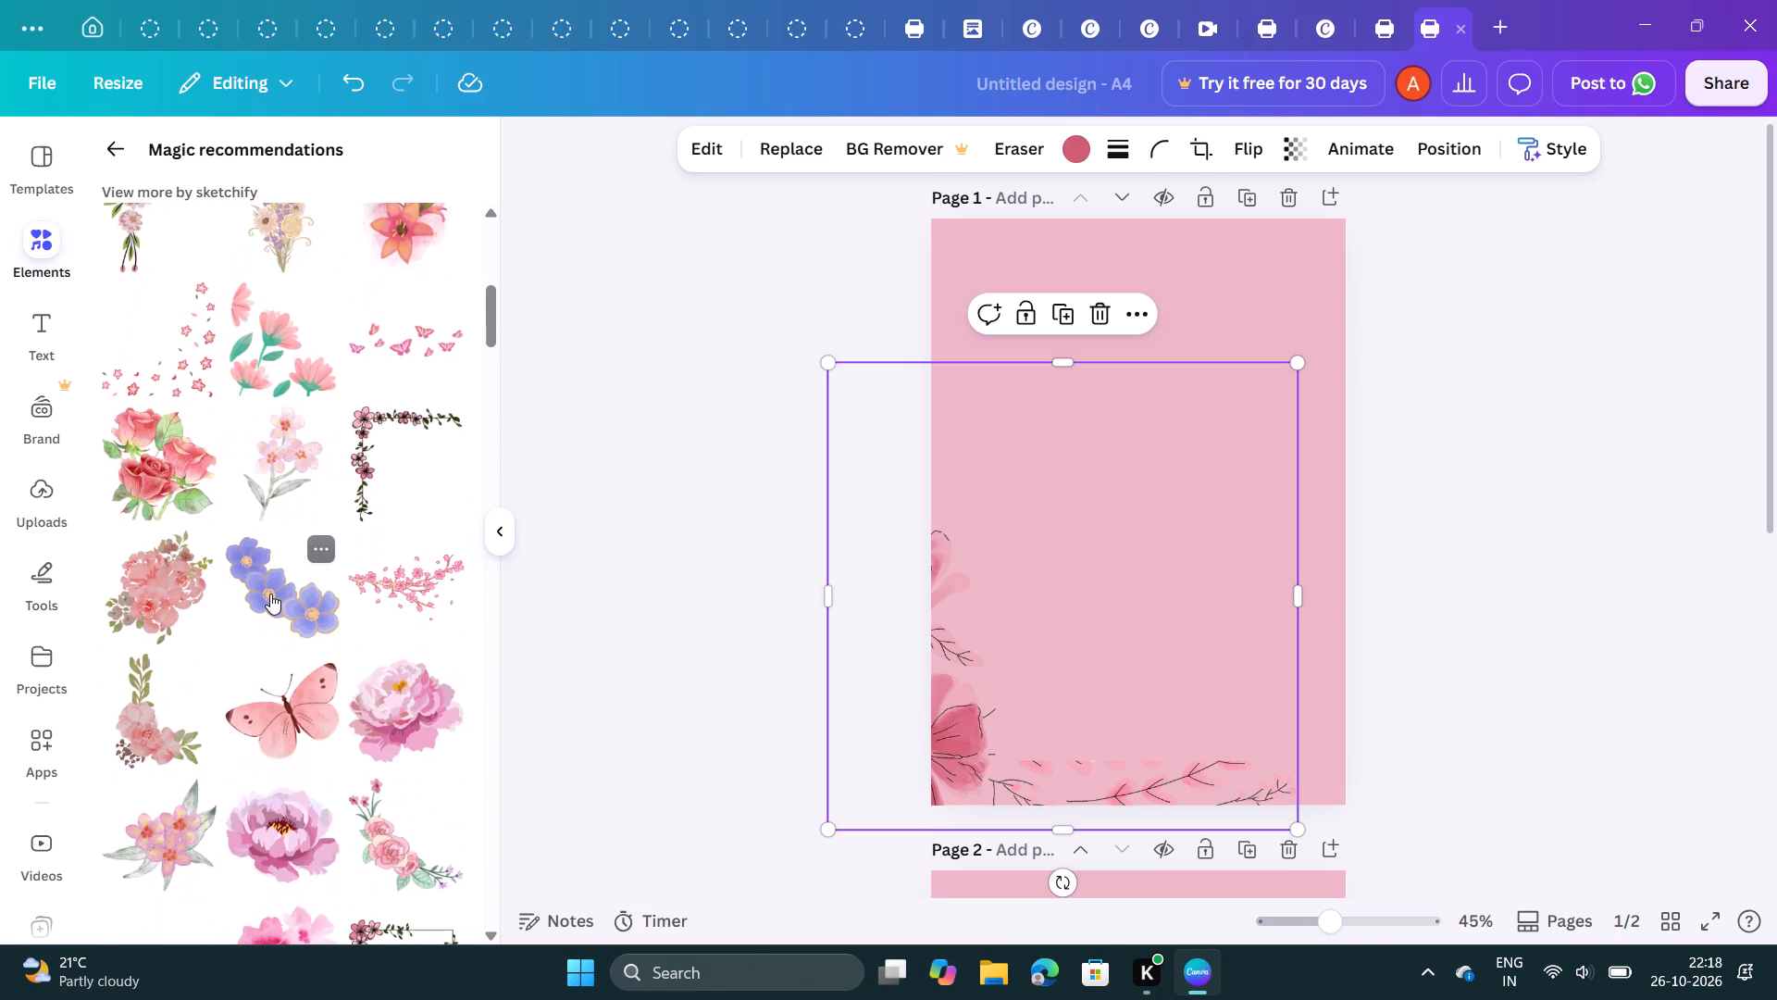
scroll(270, 594, down, 1)
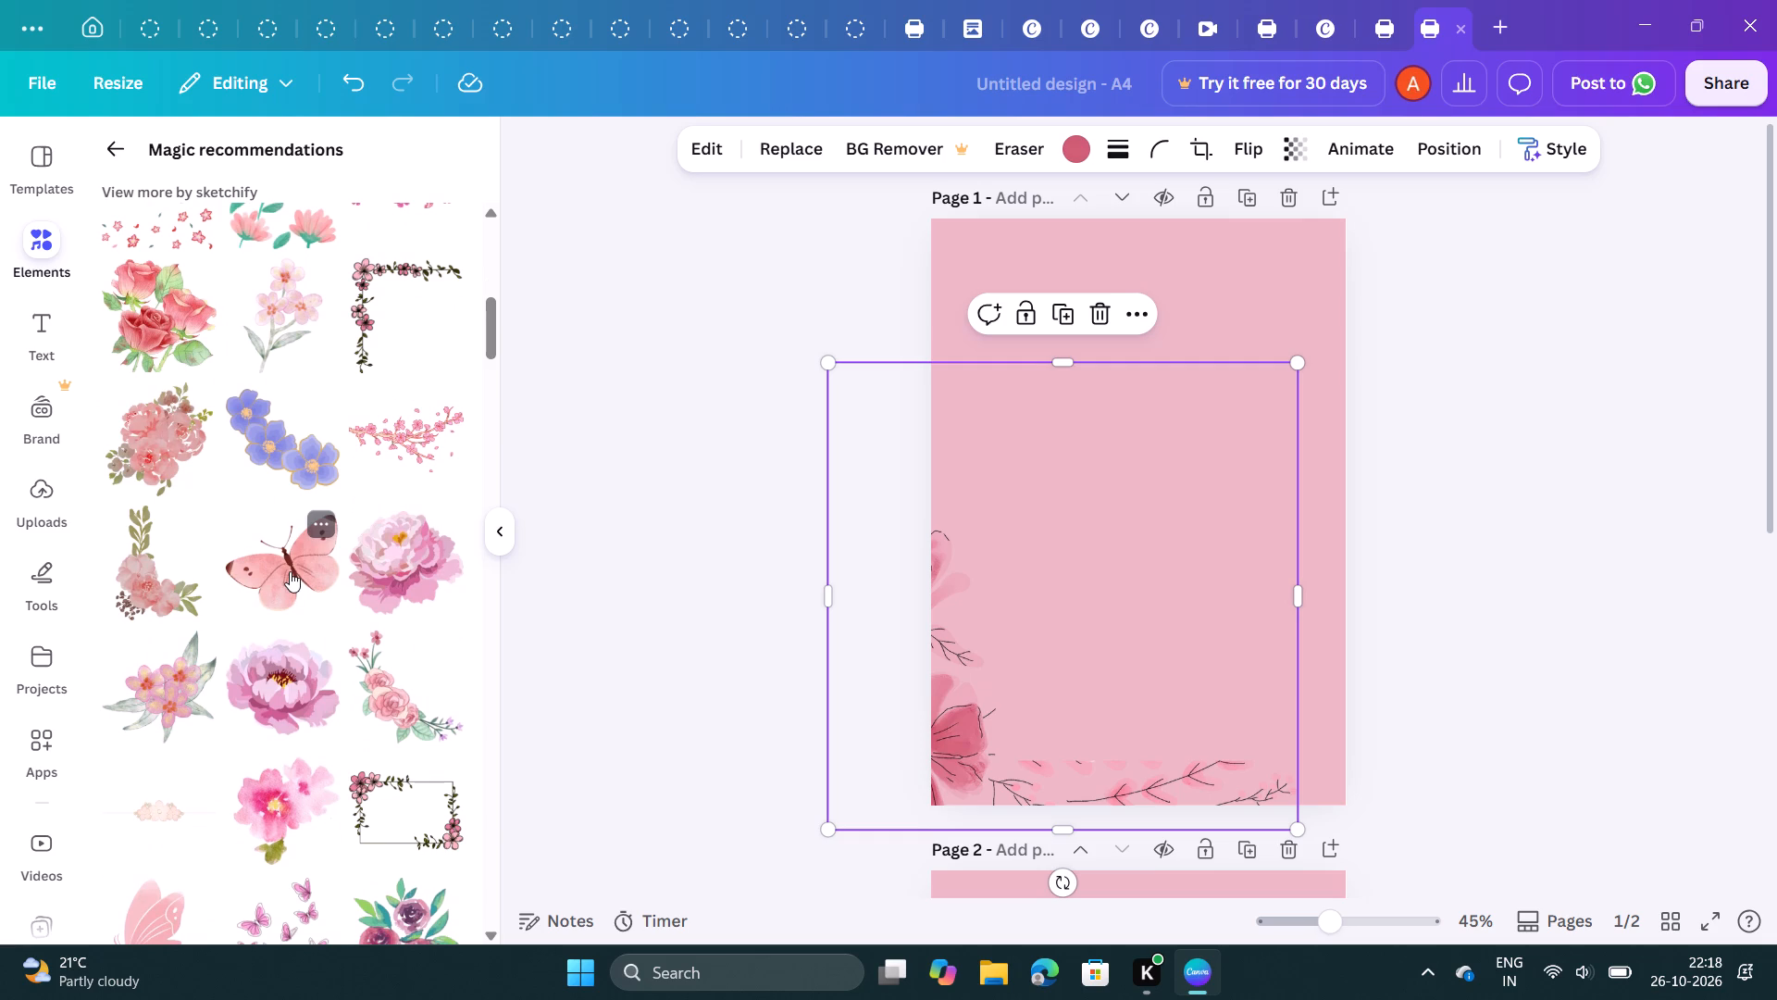
scroll(290, 571, down, 1)
scroll(214, 692, down, 1)
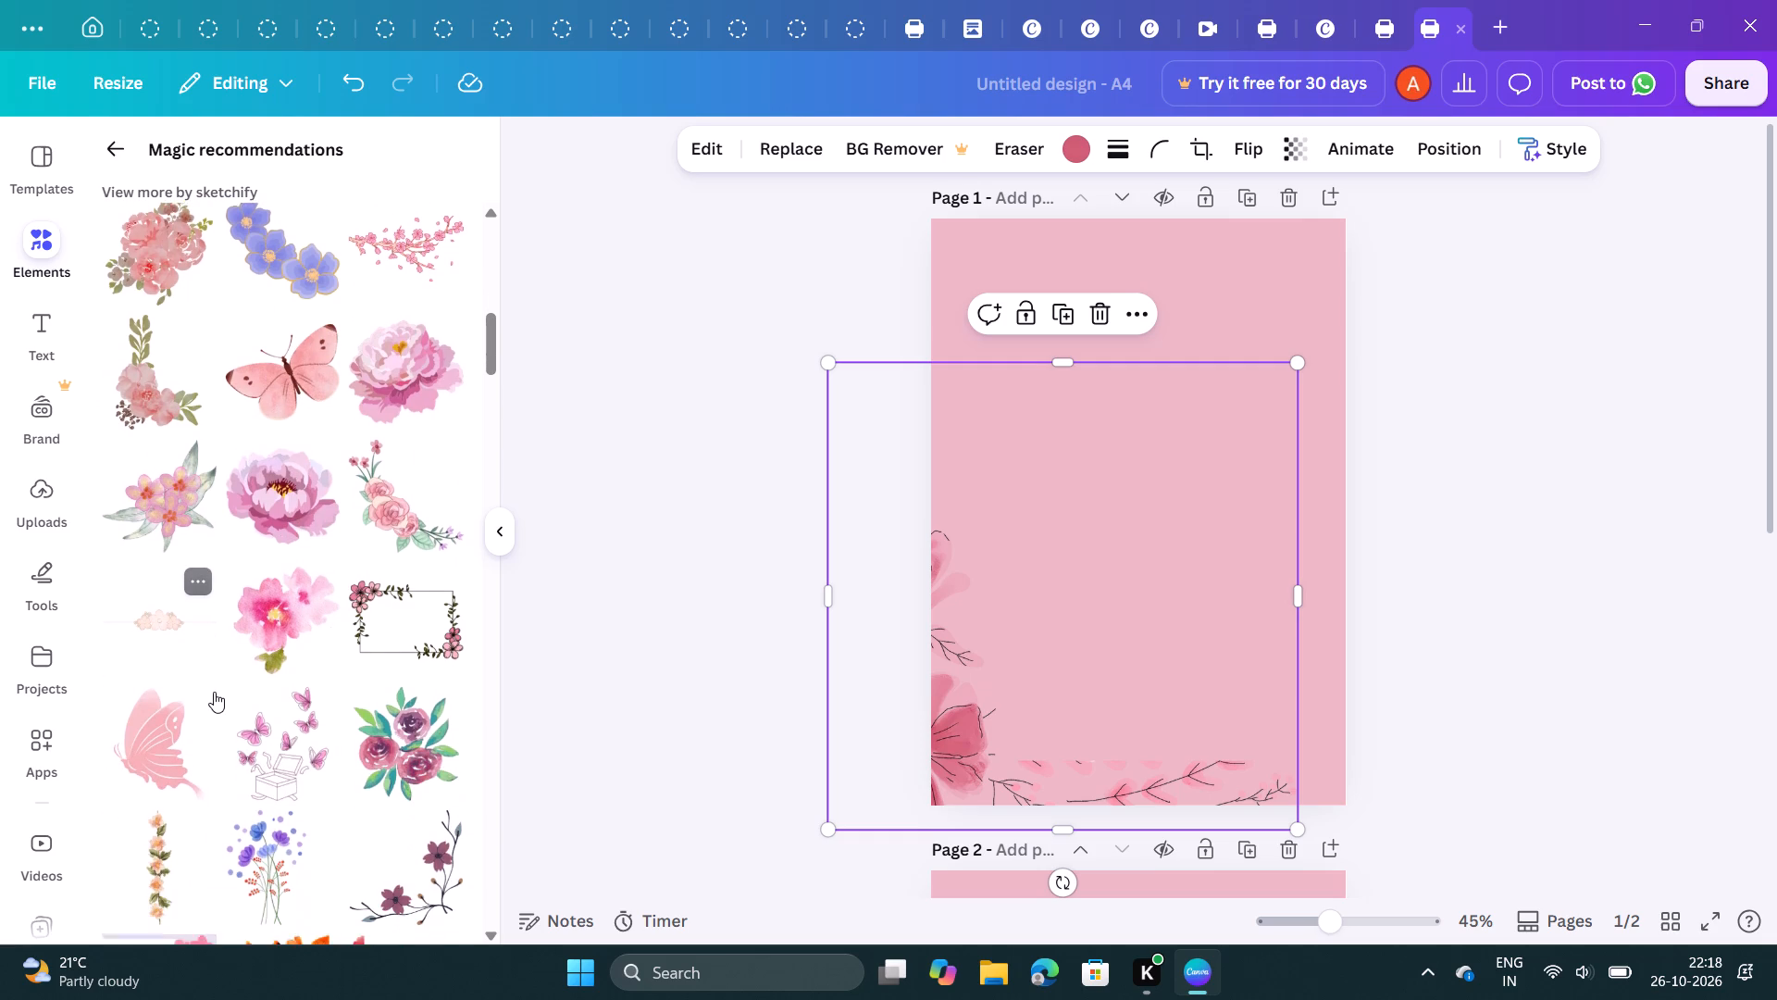
scroll(214, 692, down, 1)
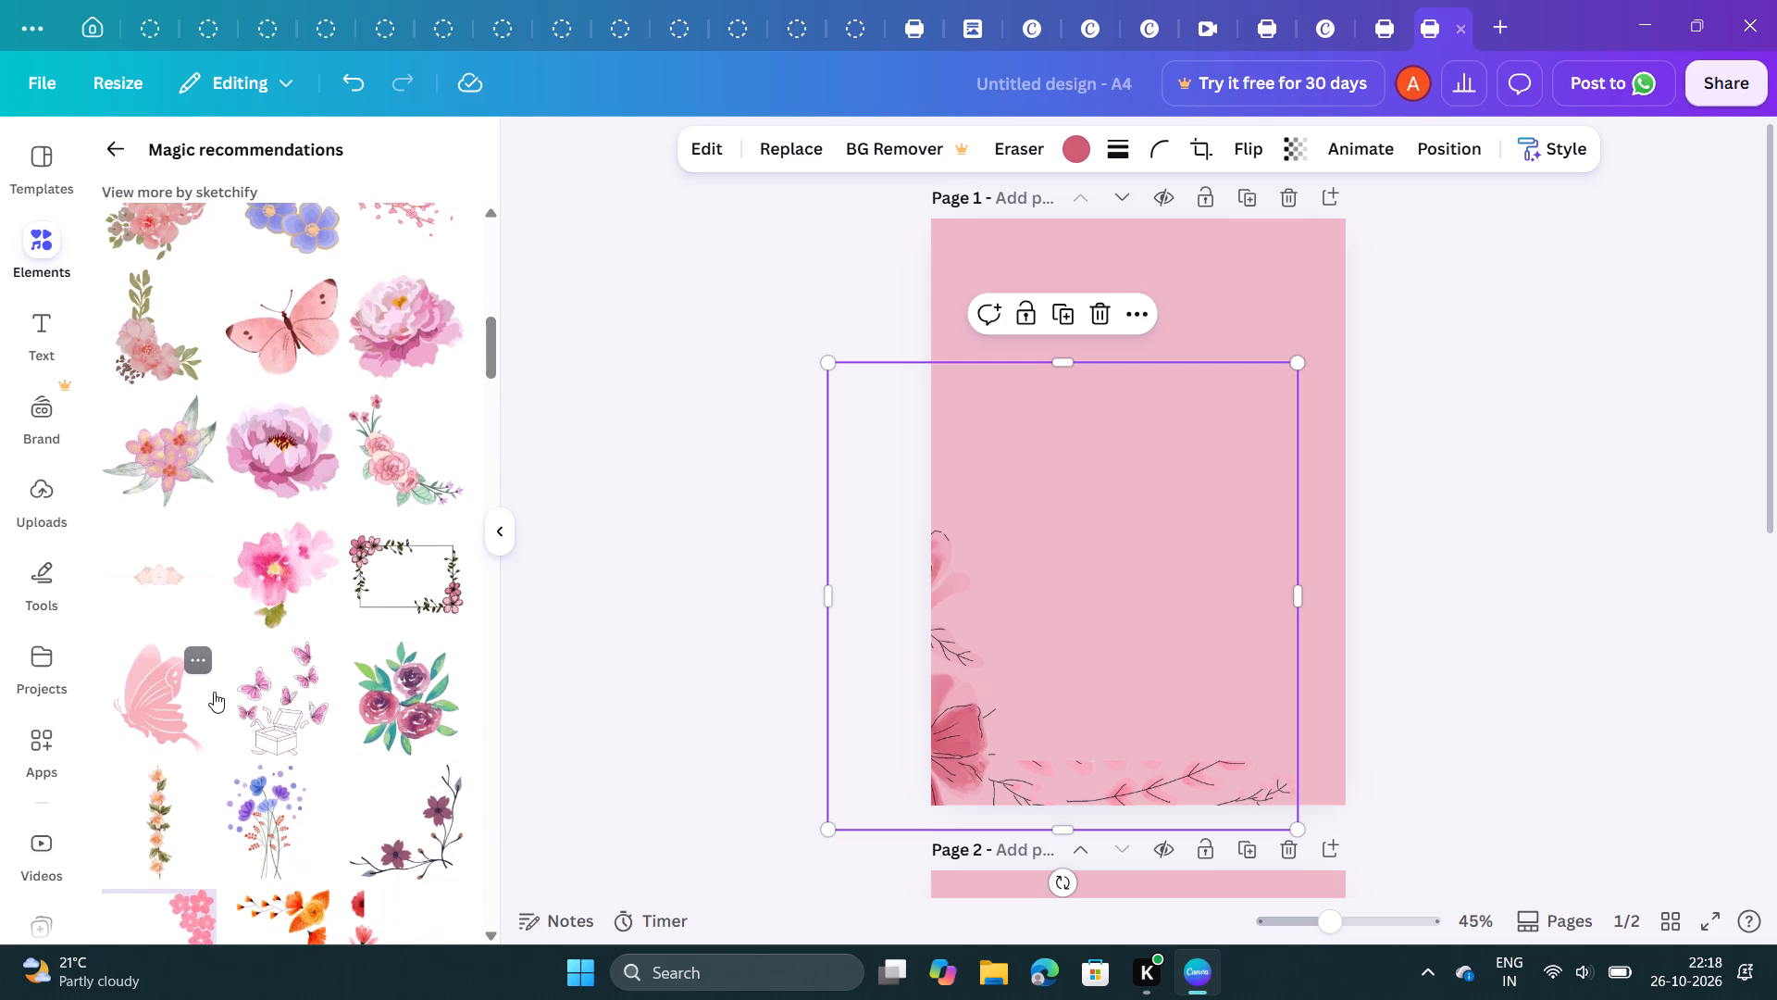
click(164, 689)
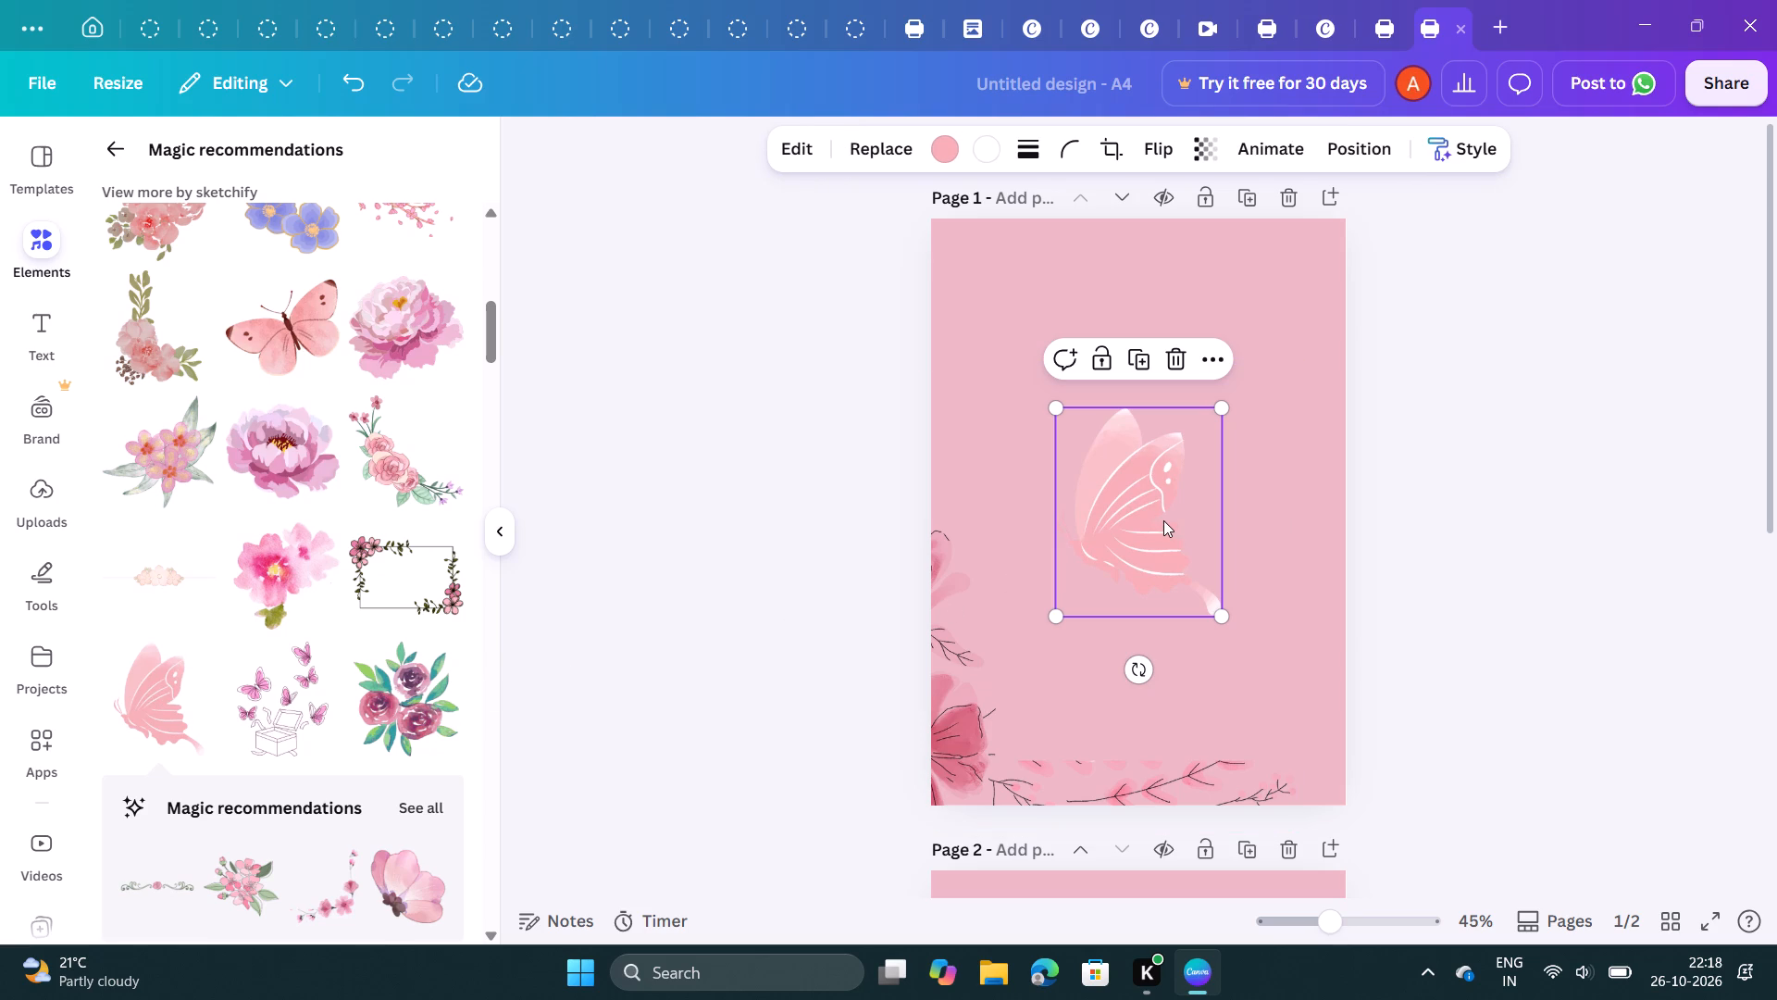
drag(1184, 516, 1272, 331)
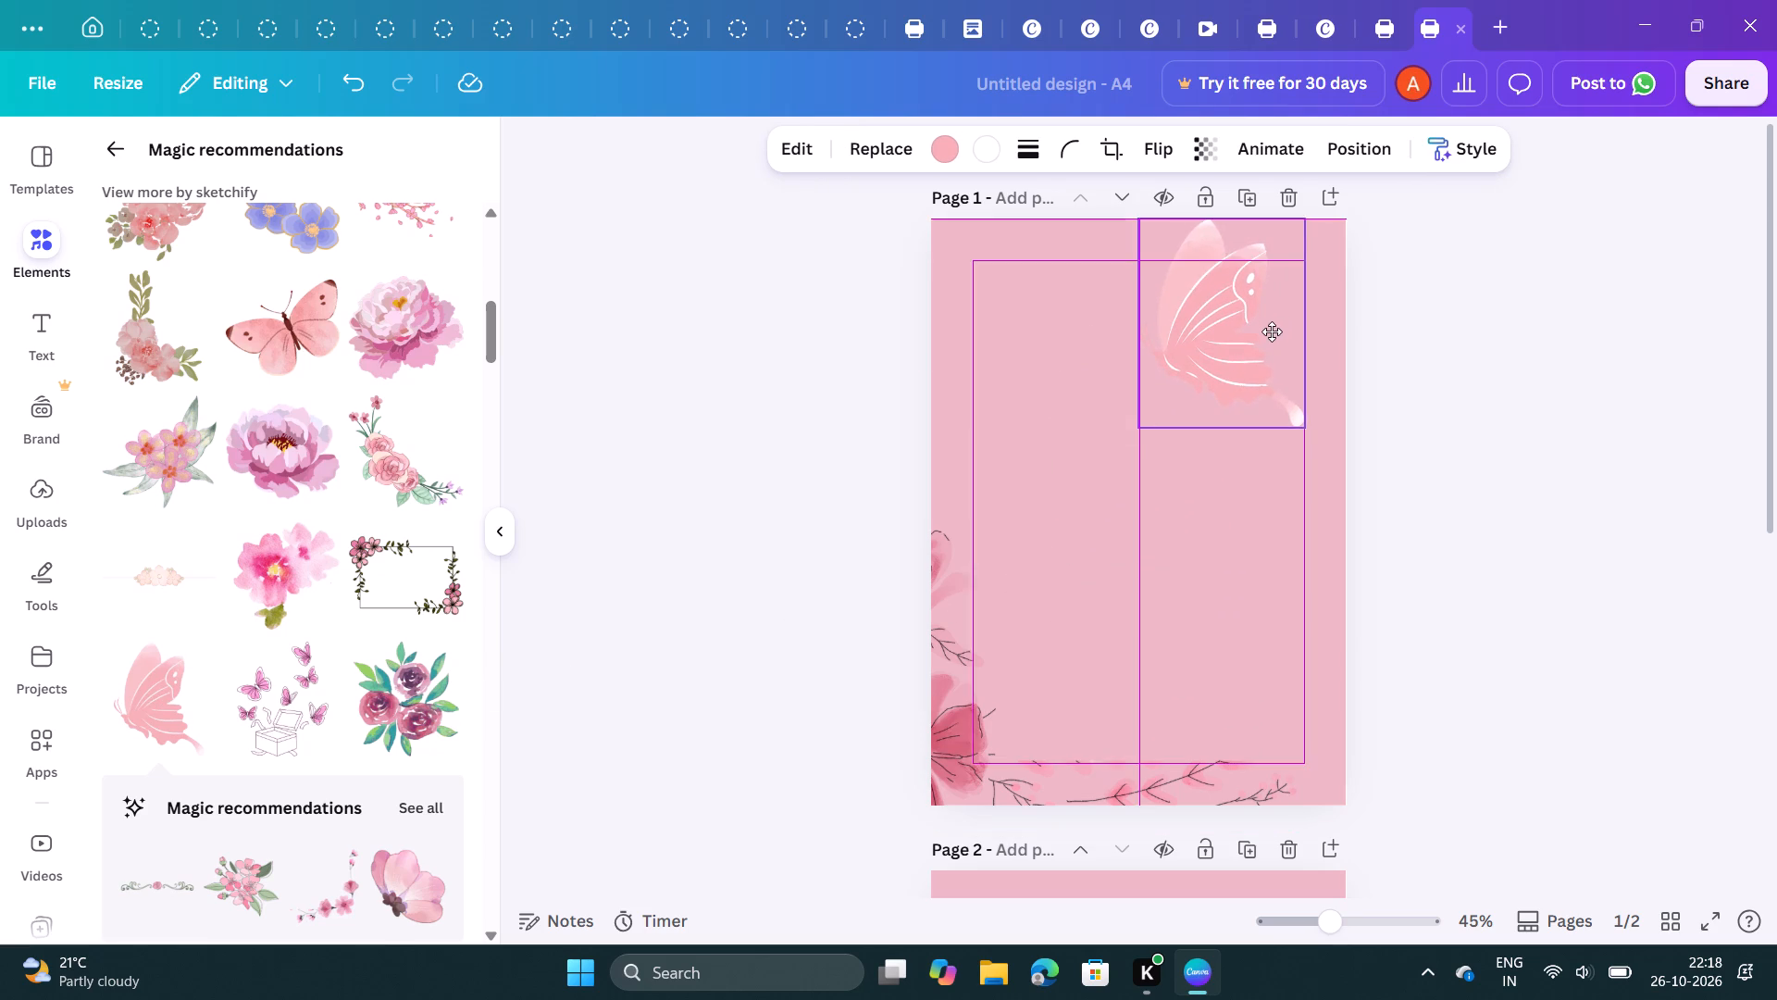
drag(1272, 331, 1270, 363)
Shrink the butterfly on page 1 to about half its size.
click(1138, 257)
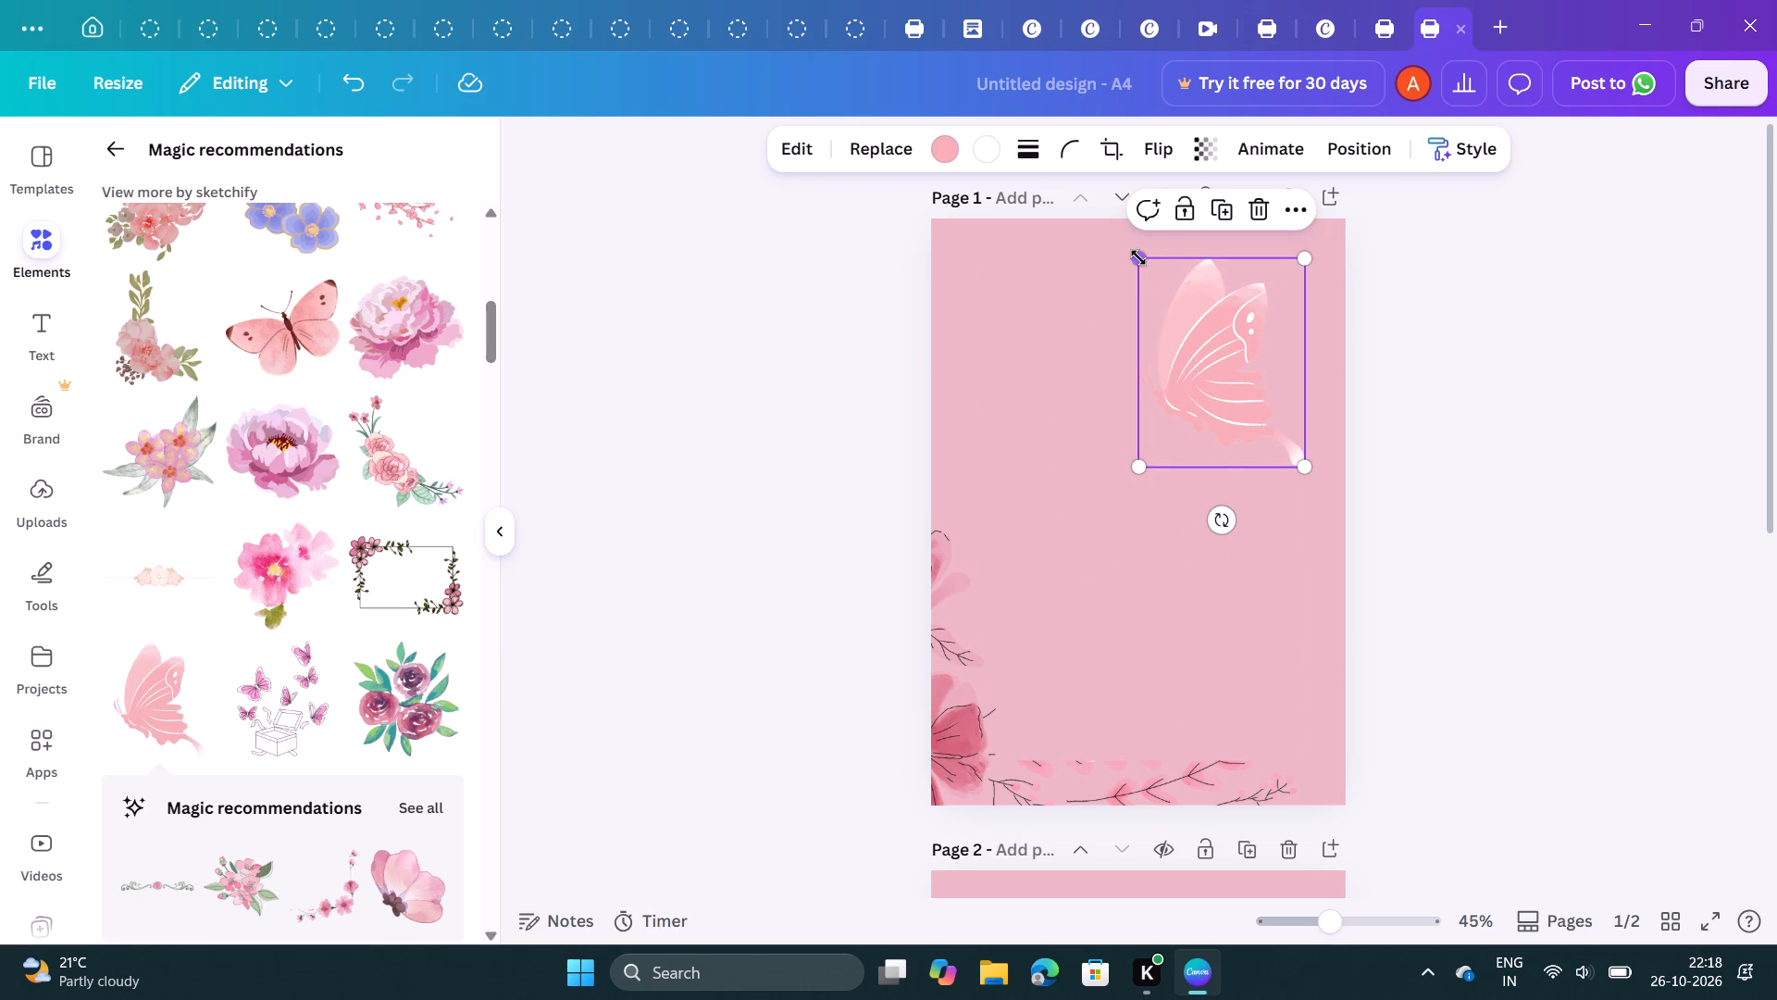
drag(1138, 257, 1190, 300)
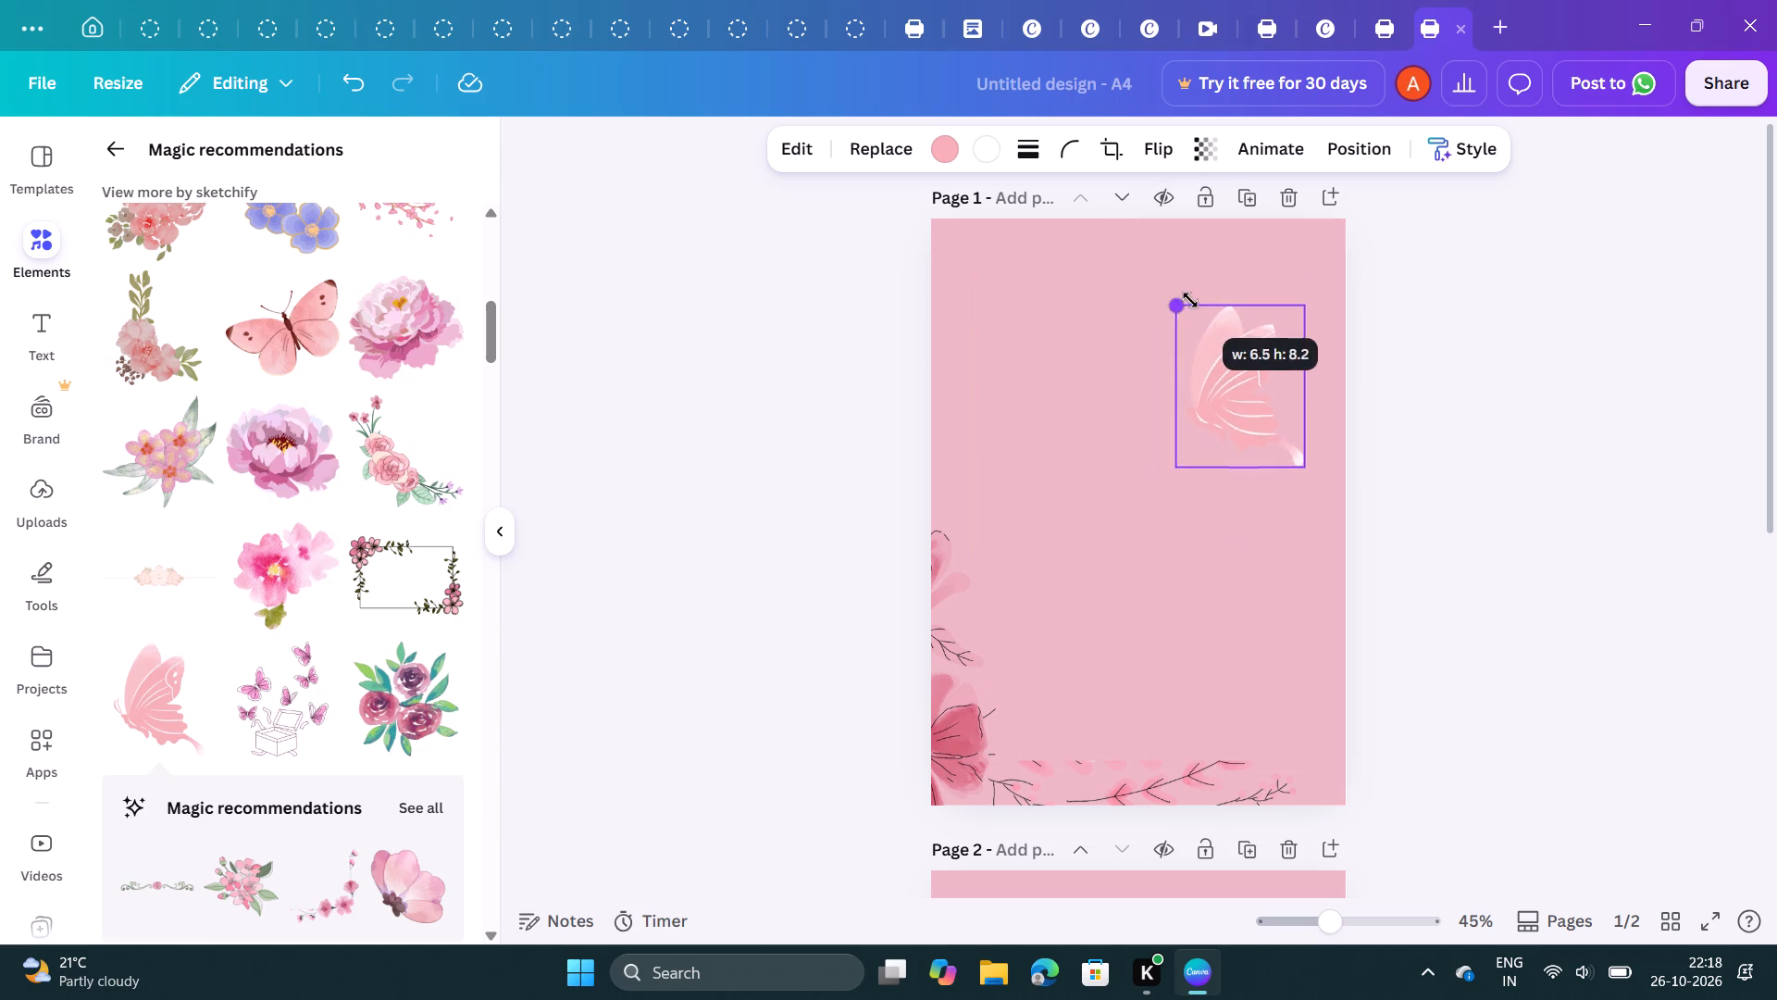
drag(1190, 300, 1241, 349)
Try the red #ed7385 on the butterfly's pink fill, and recolour it with the darker muted red from the graphic colours.
click(1263, 393)
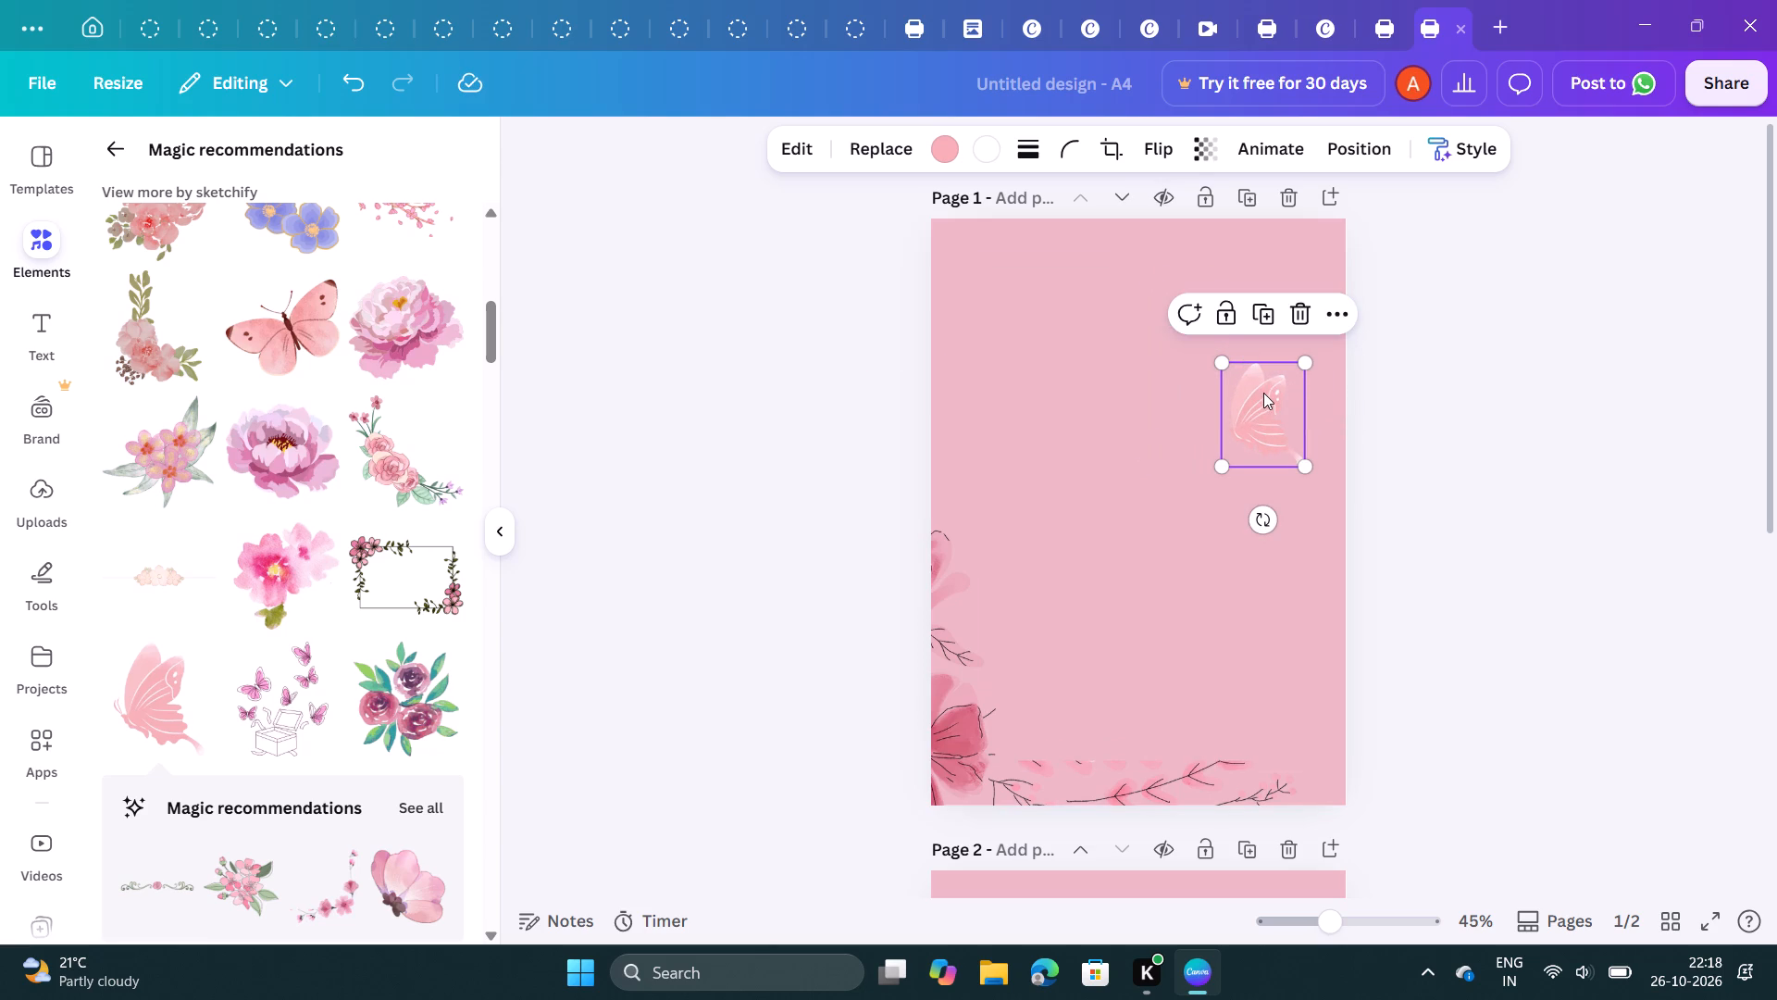
click(1263, 393)
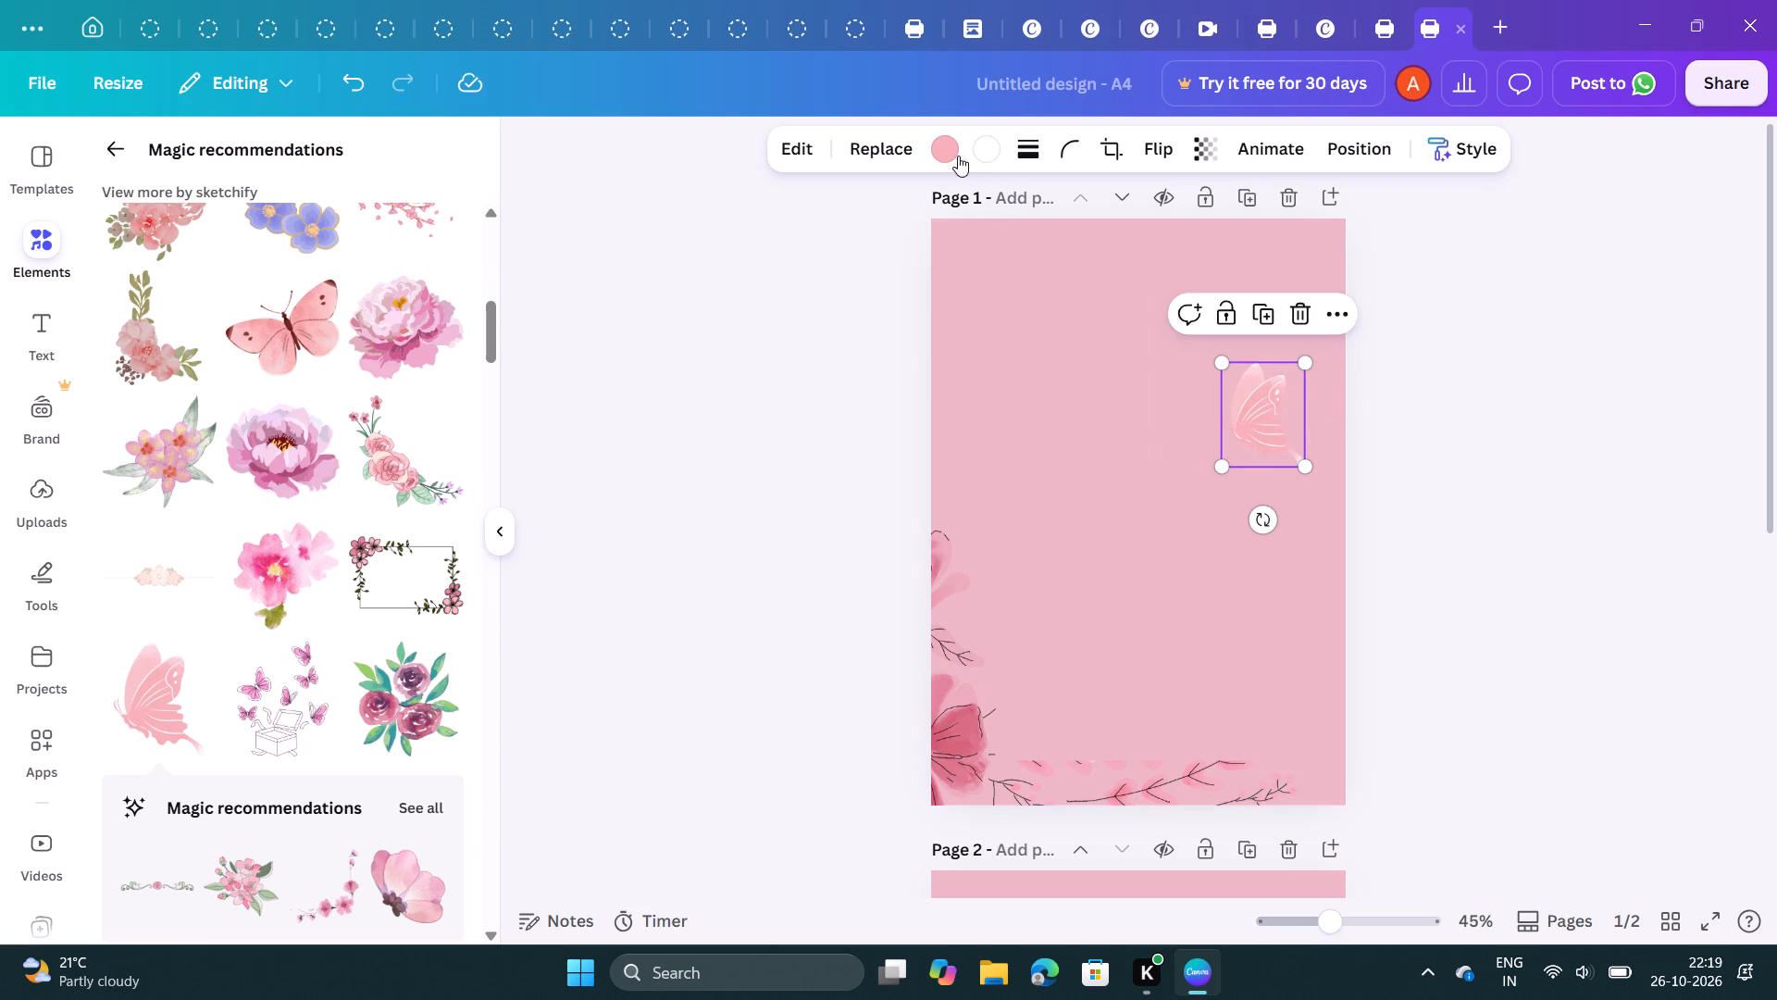
click(951, 154)
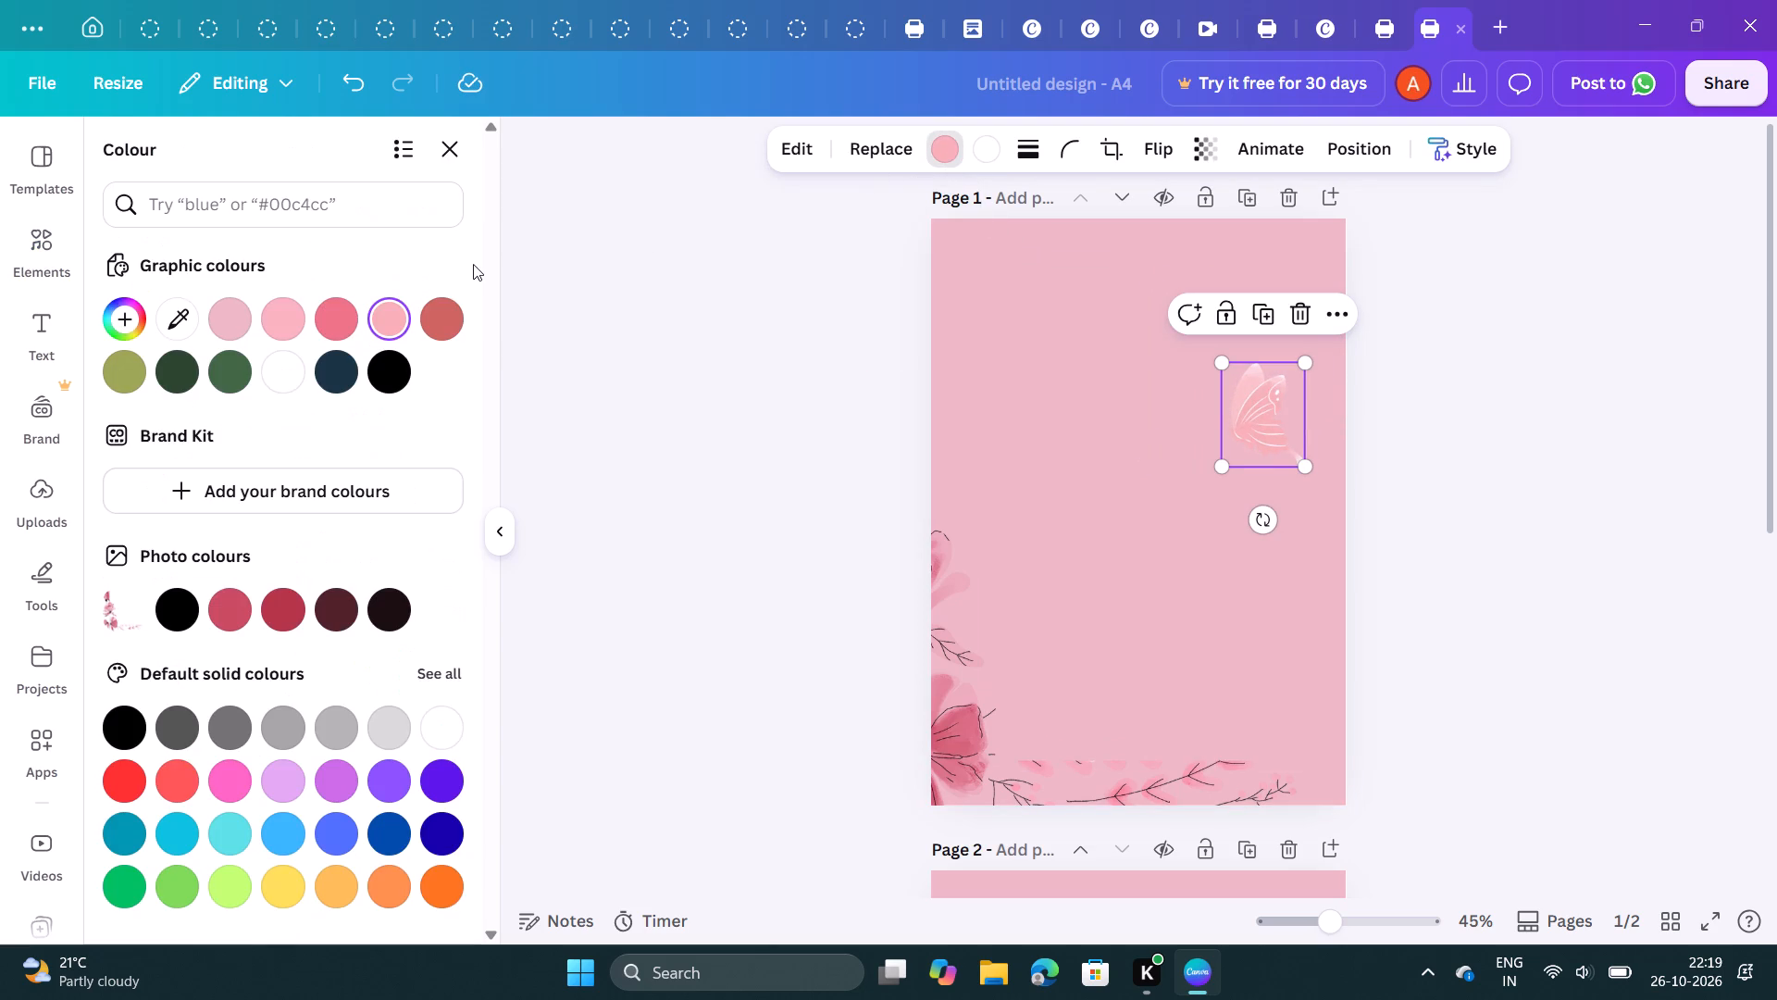
click(331, 306)
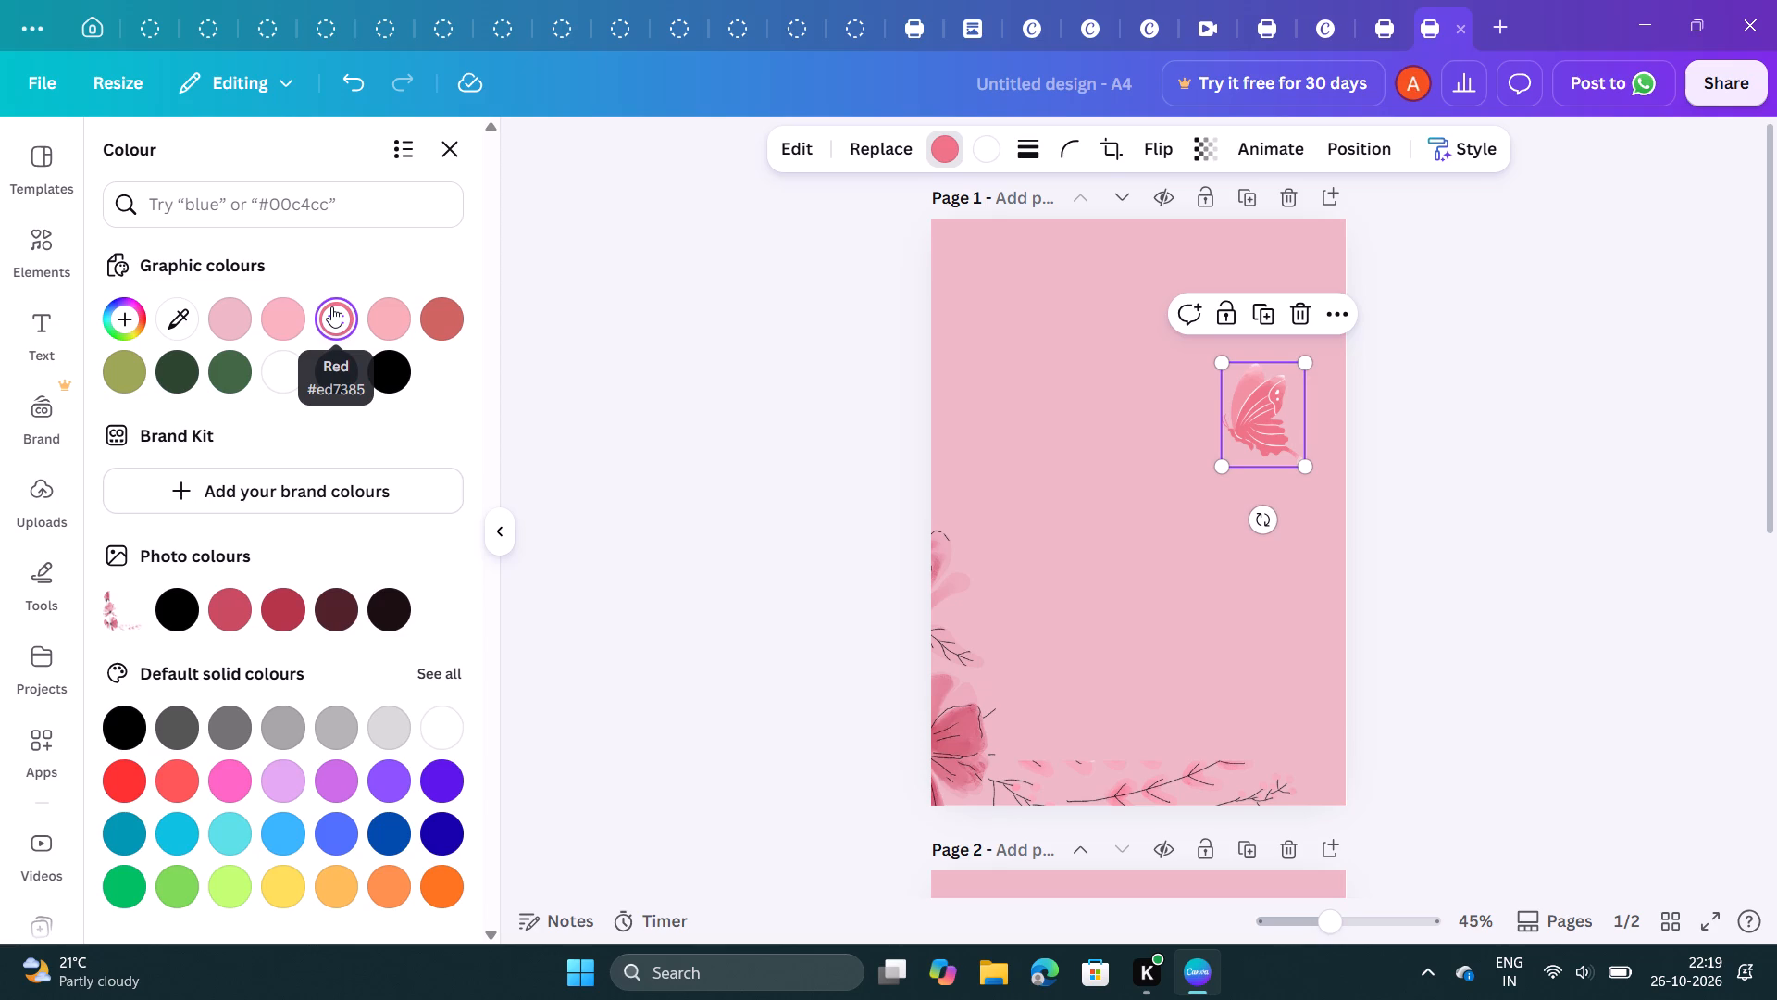
click(434, 319)
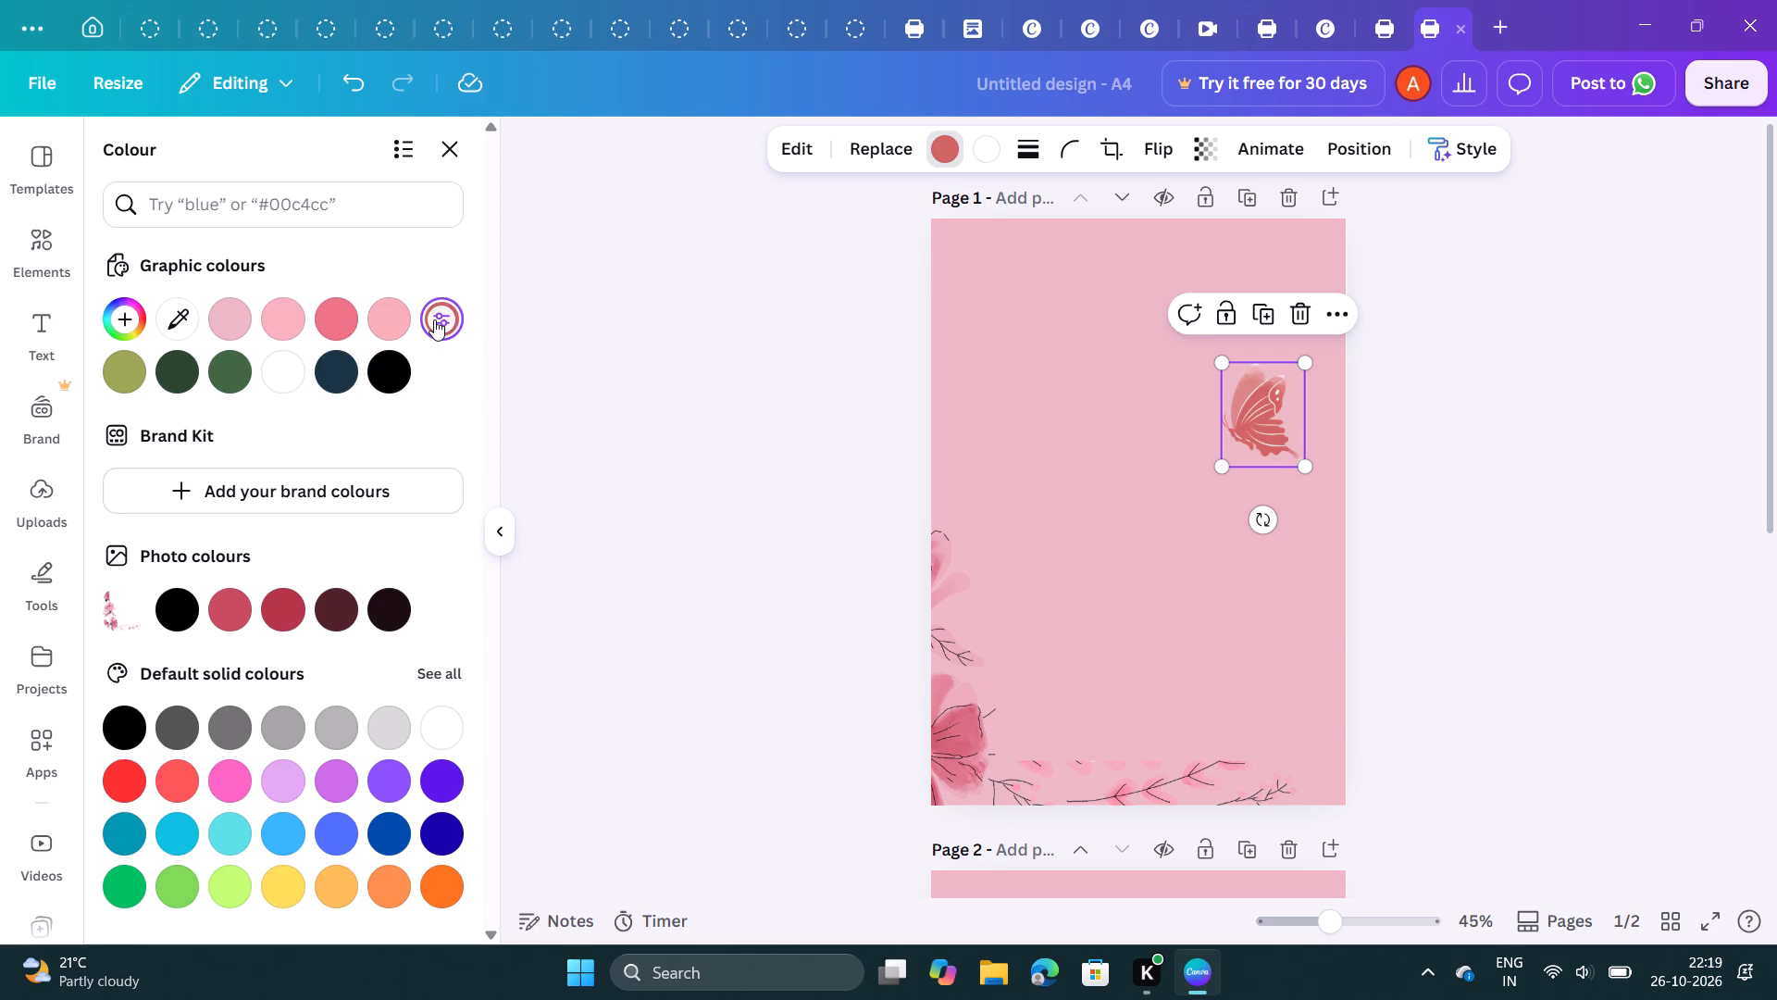
click(701, 381)
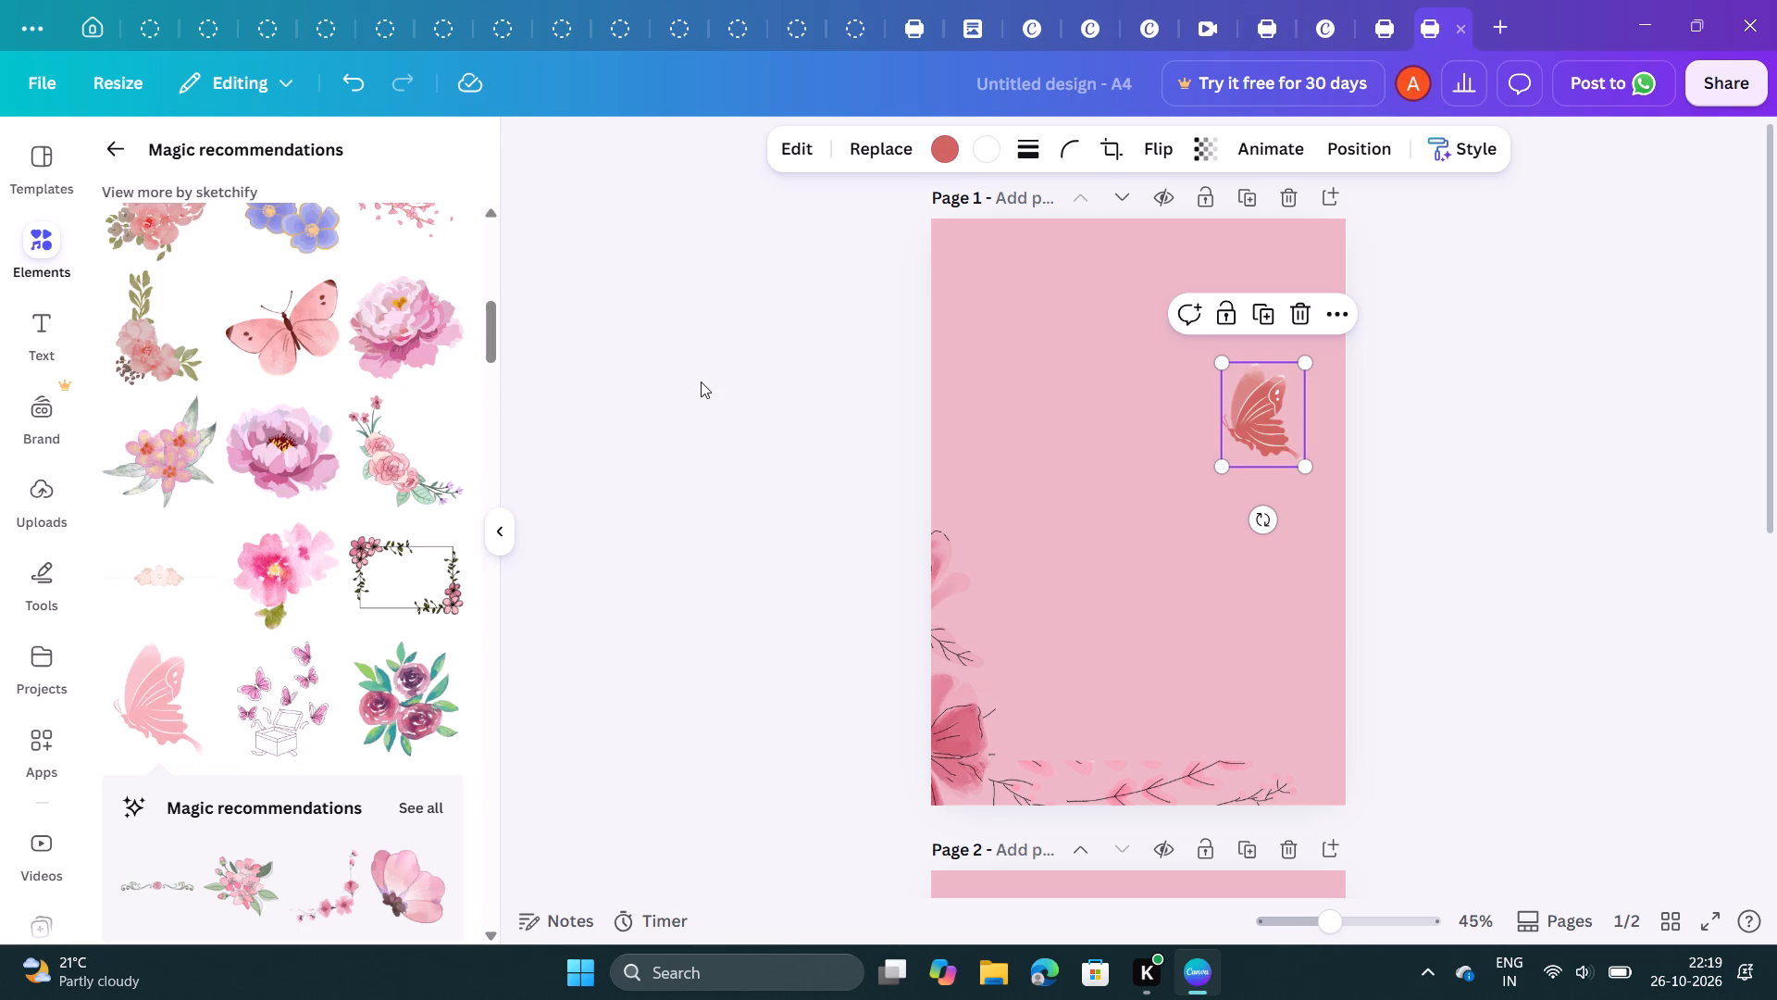
click(905, 422)
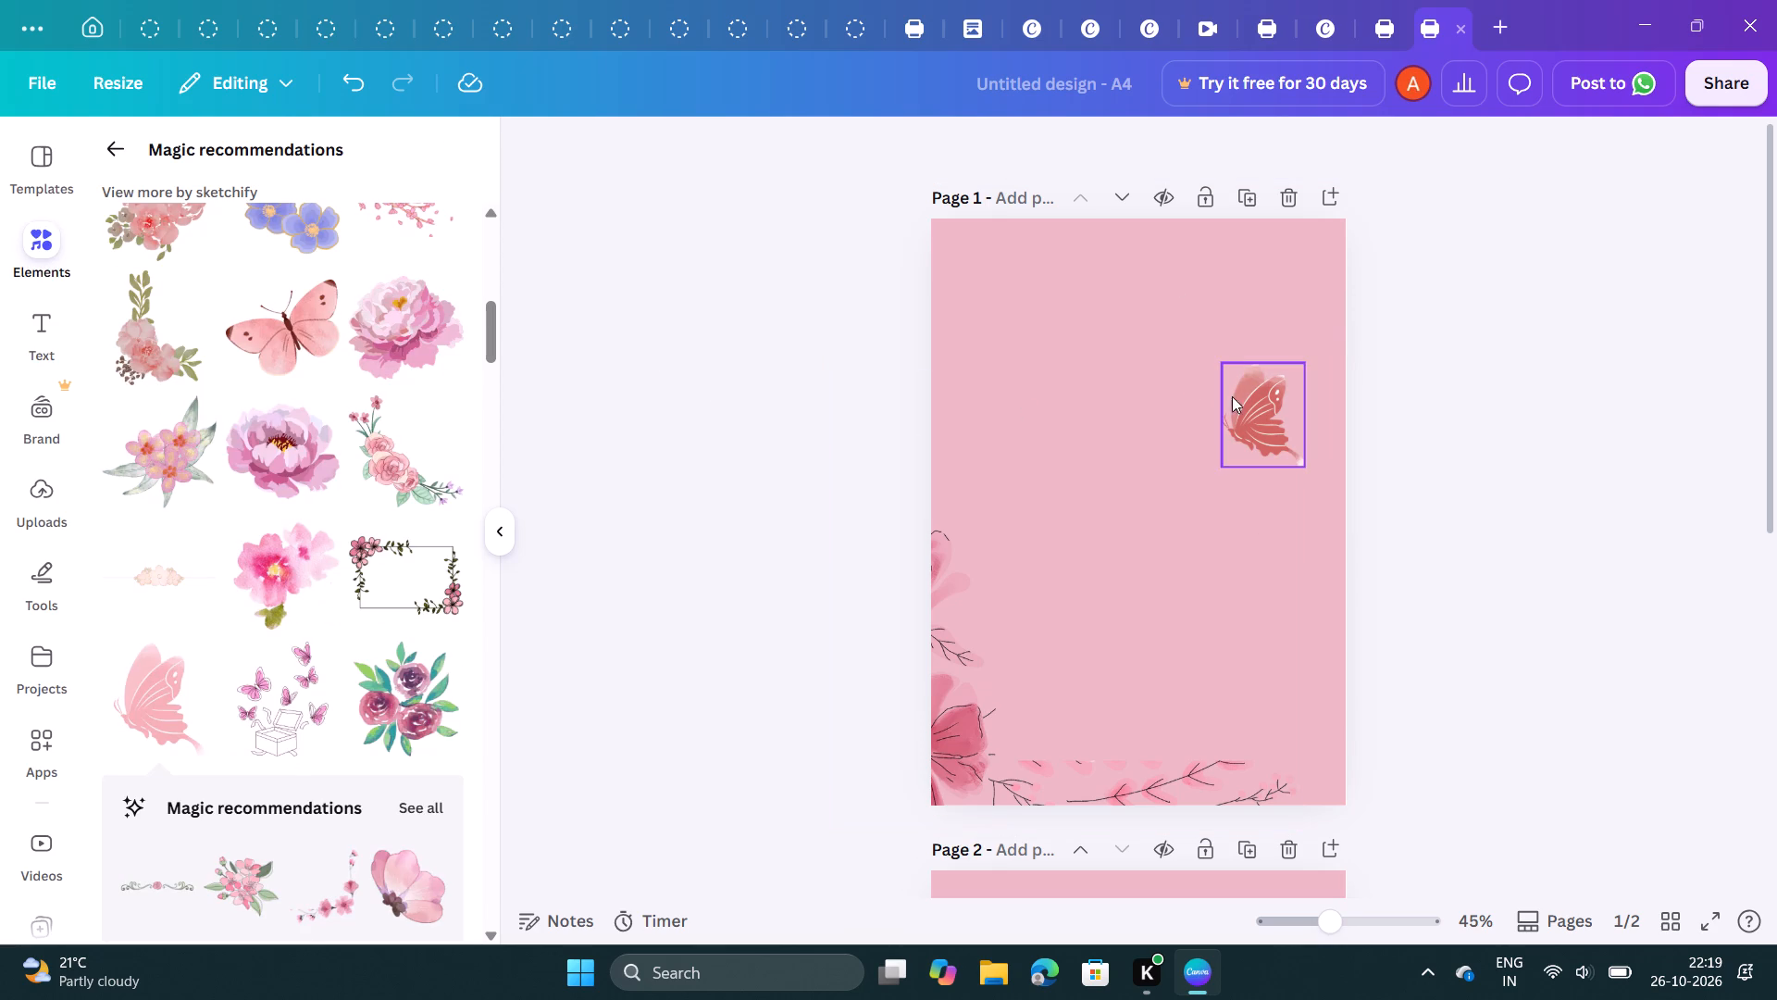
Move the butterfly into page 1's upper-right corner, just inside the page edges.
click(1249, 401)
drag(1249, 401, 1259, 282)
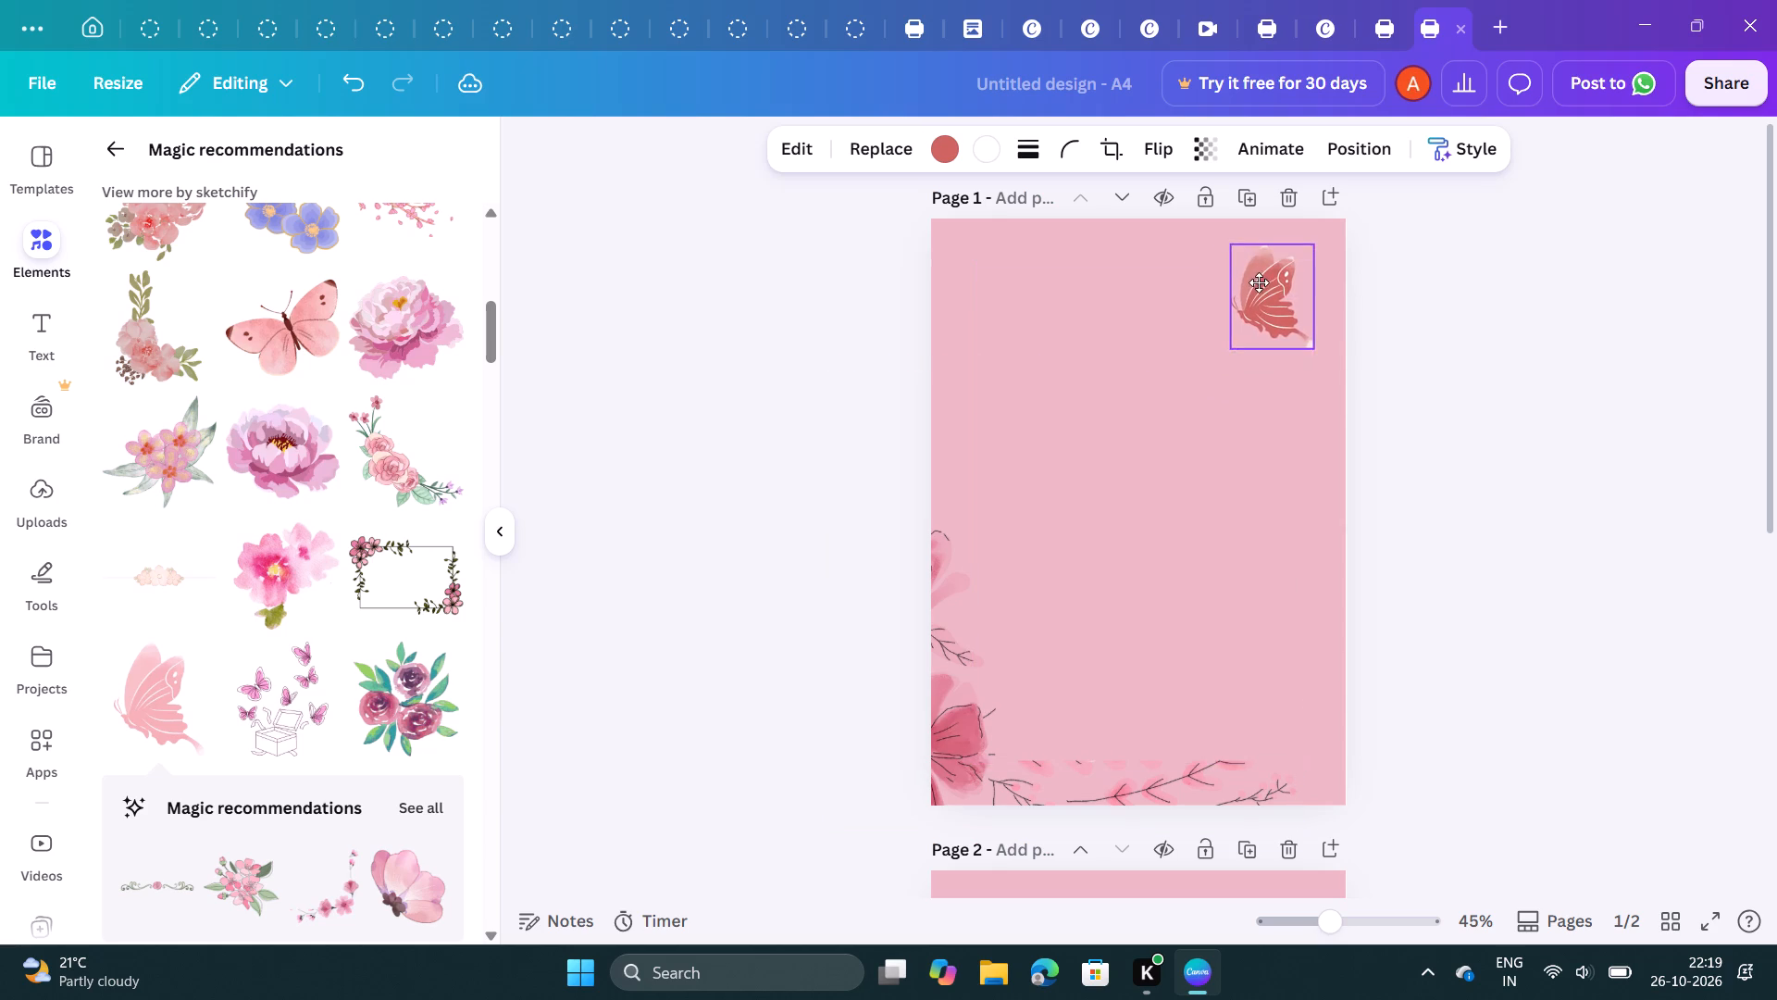
drag(1259, 282, 1271, 258)
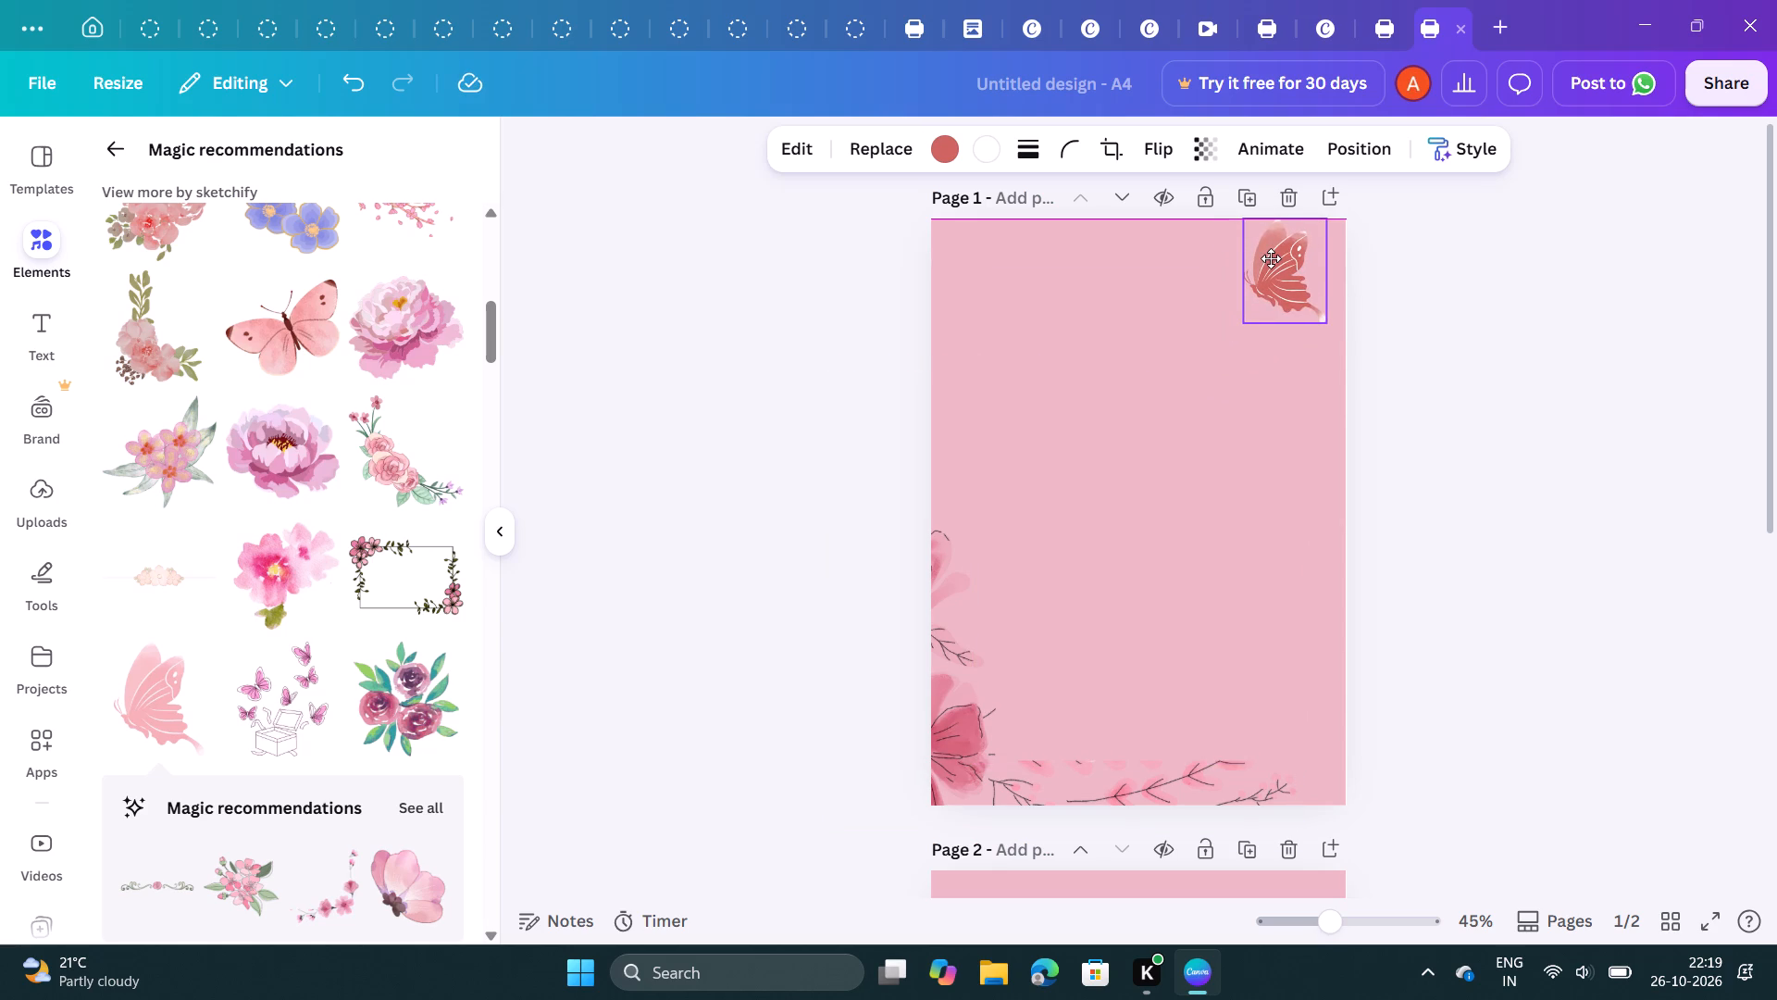
drag(1271, 258, 1268, 267)
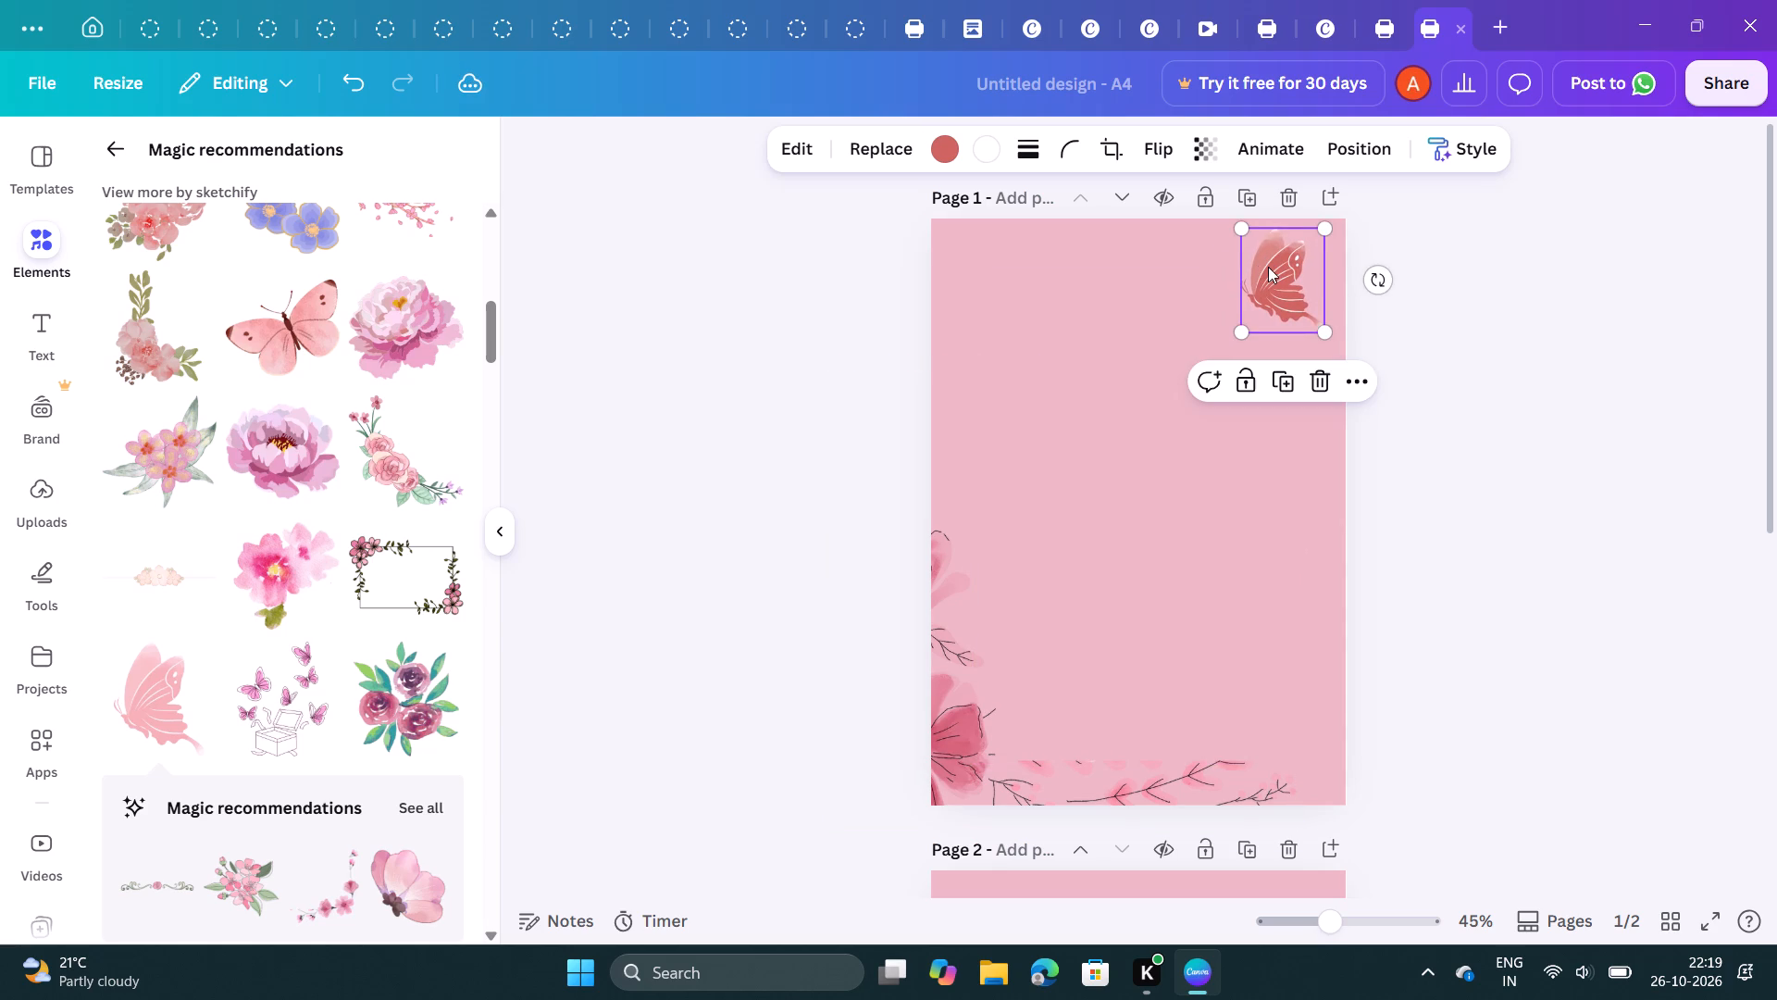
Tilt the butterfly in page 1's upper-right corner counterclockwise by just over 20° and nudge it slightly within the corner.
click(1371, 274)
drag(1371, 274, 1350, 244)
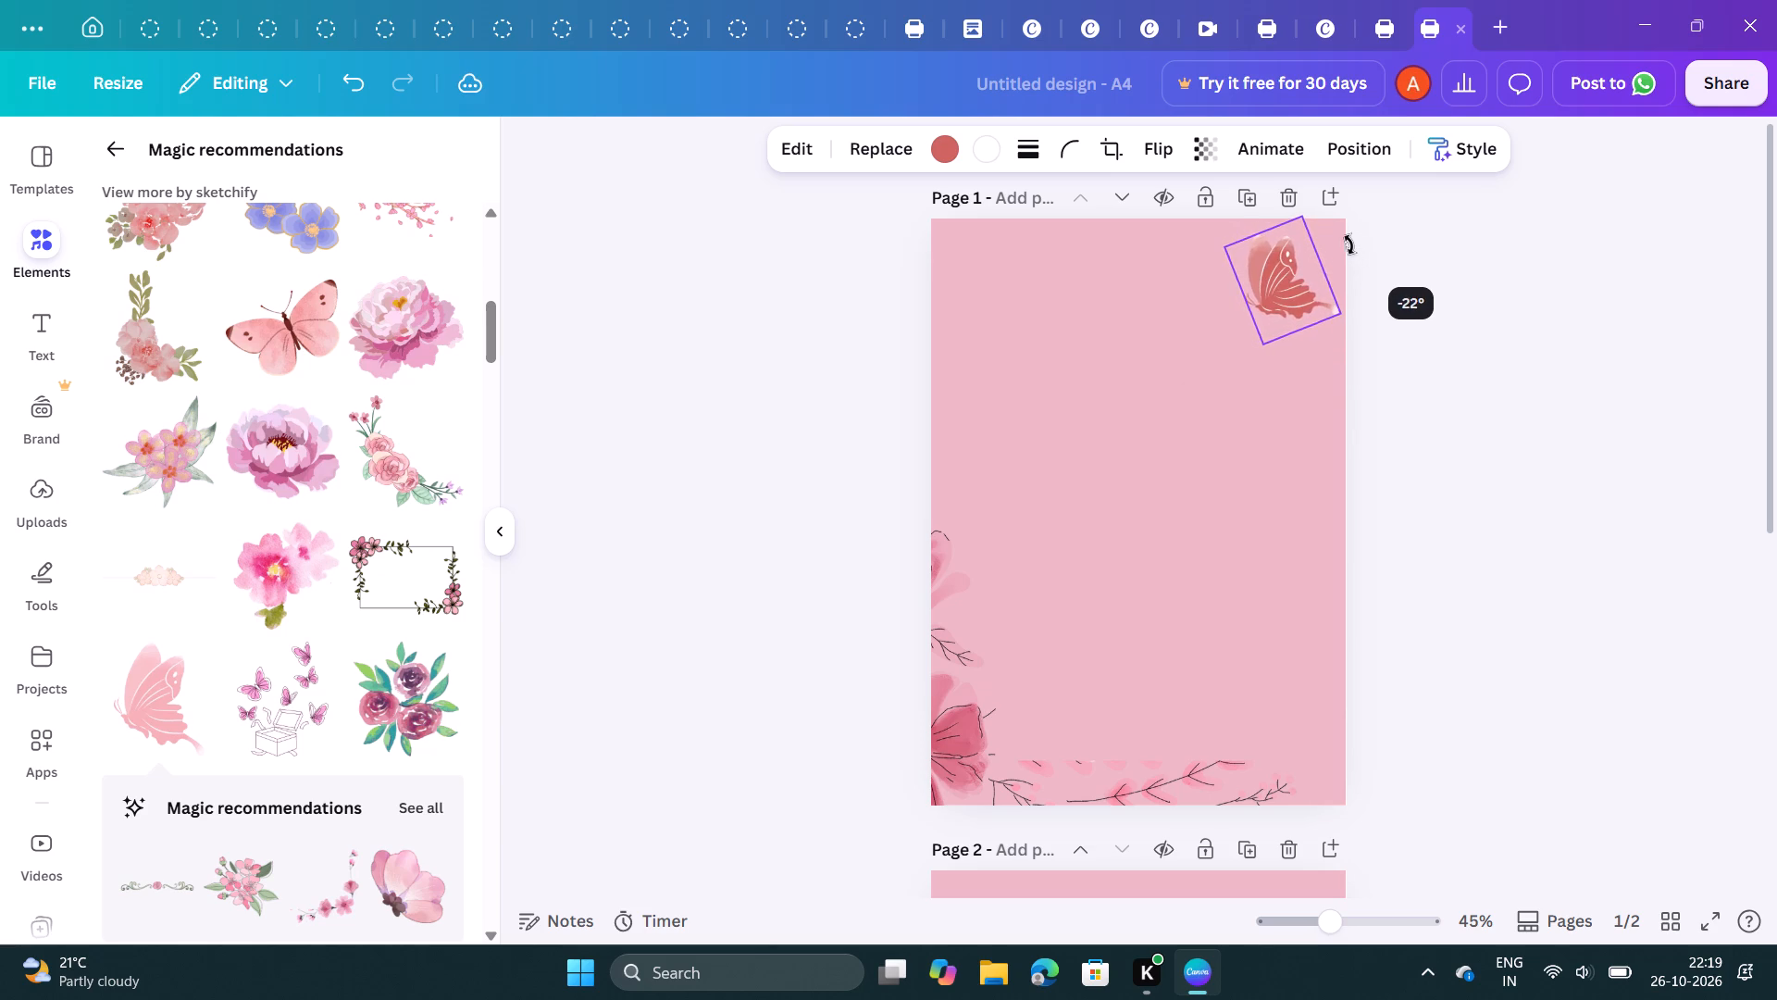
drag(1350, 244, 1345, 244)
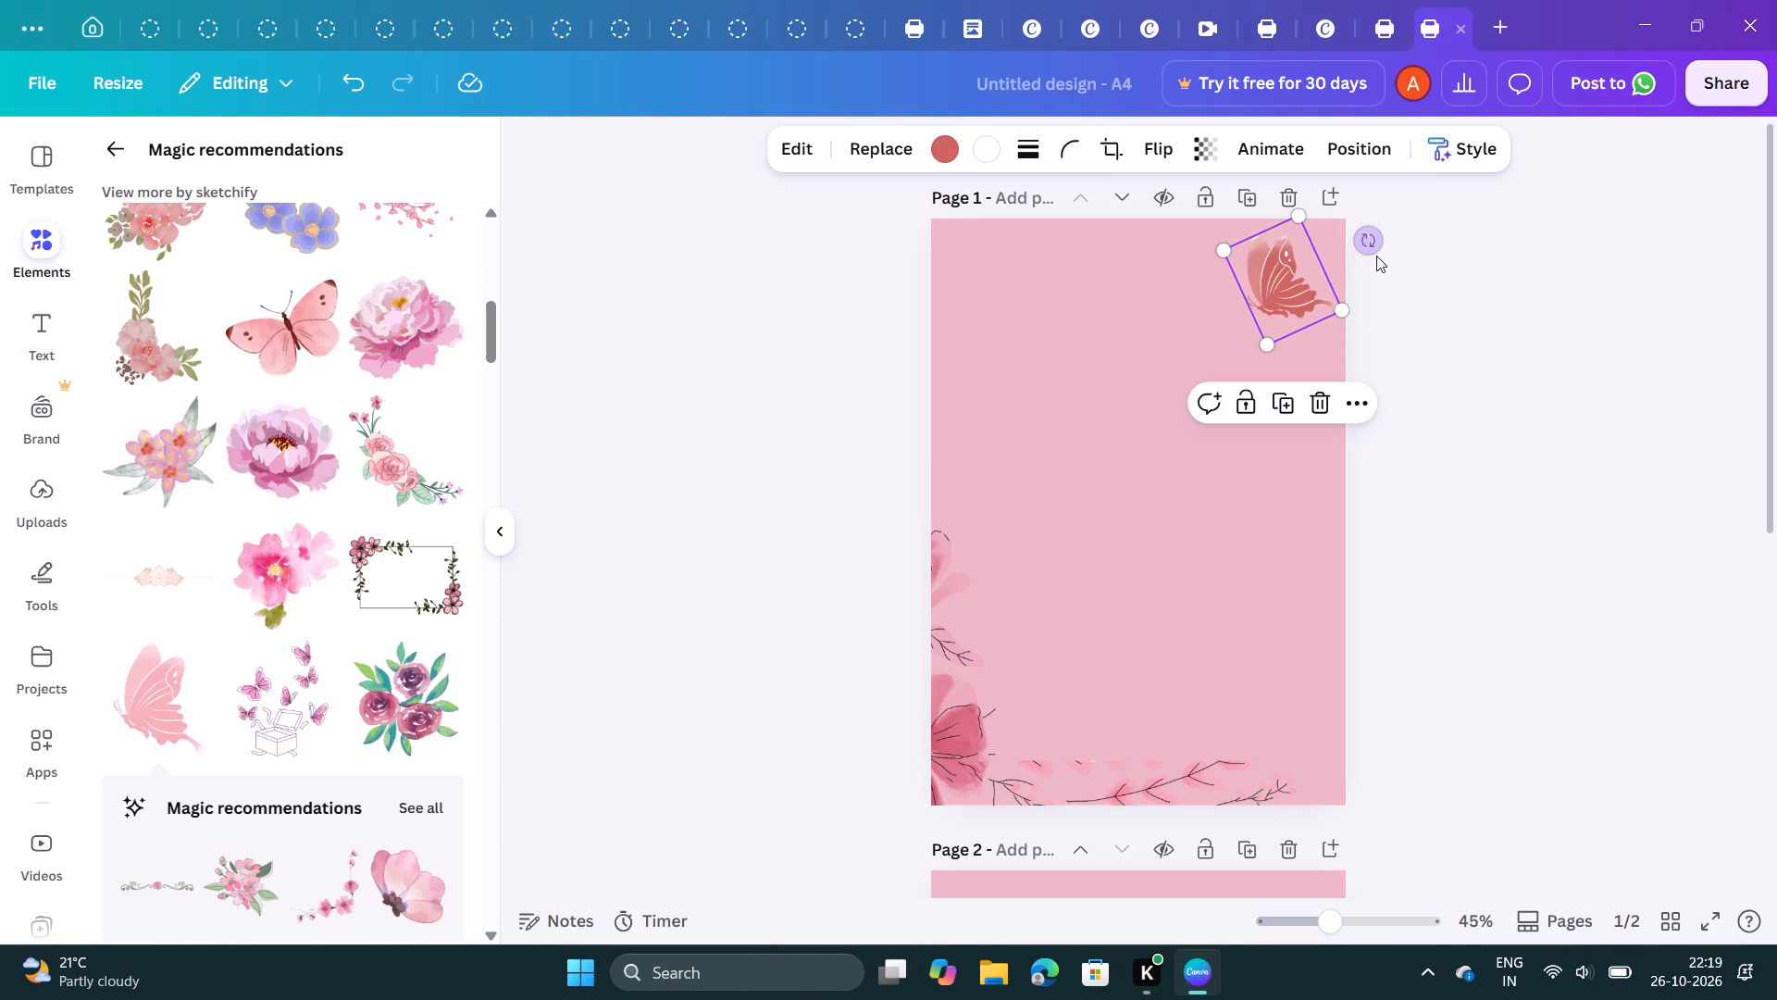
click(1387, 270)
click(1313, 273)
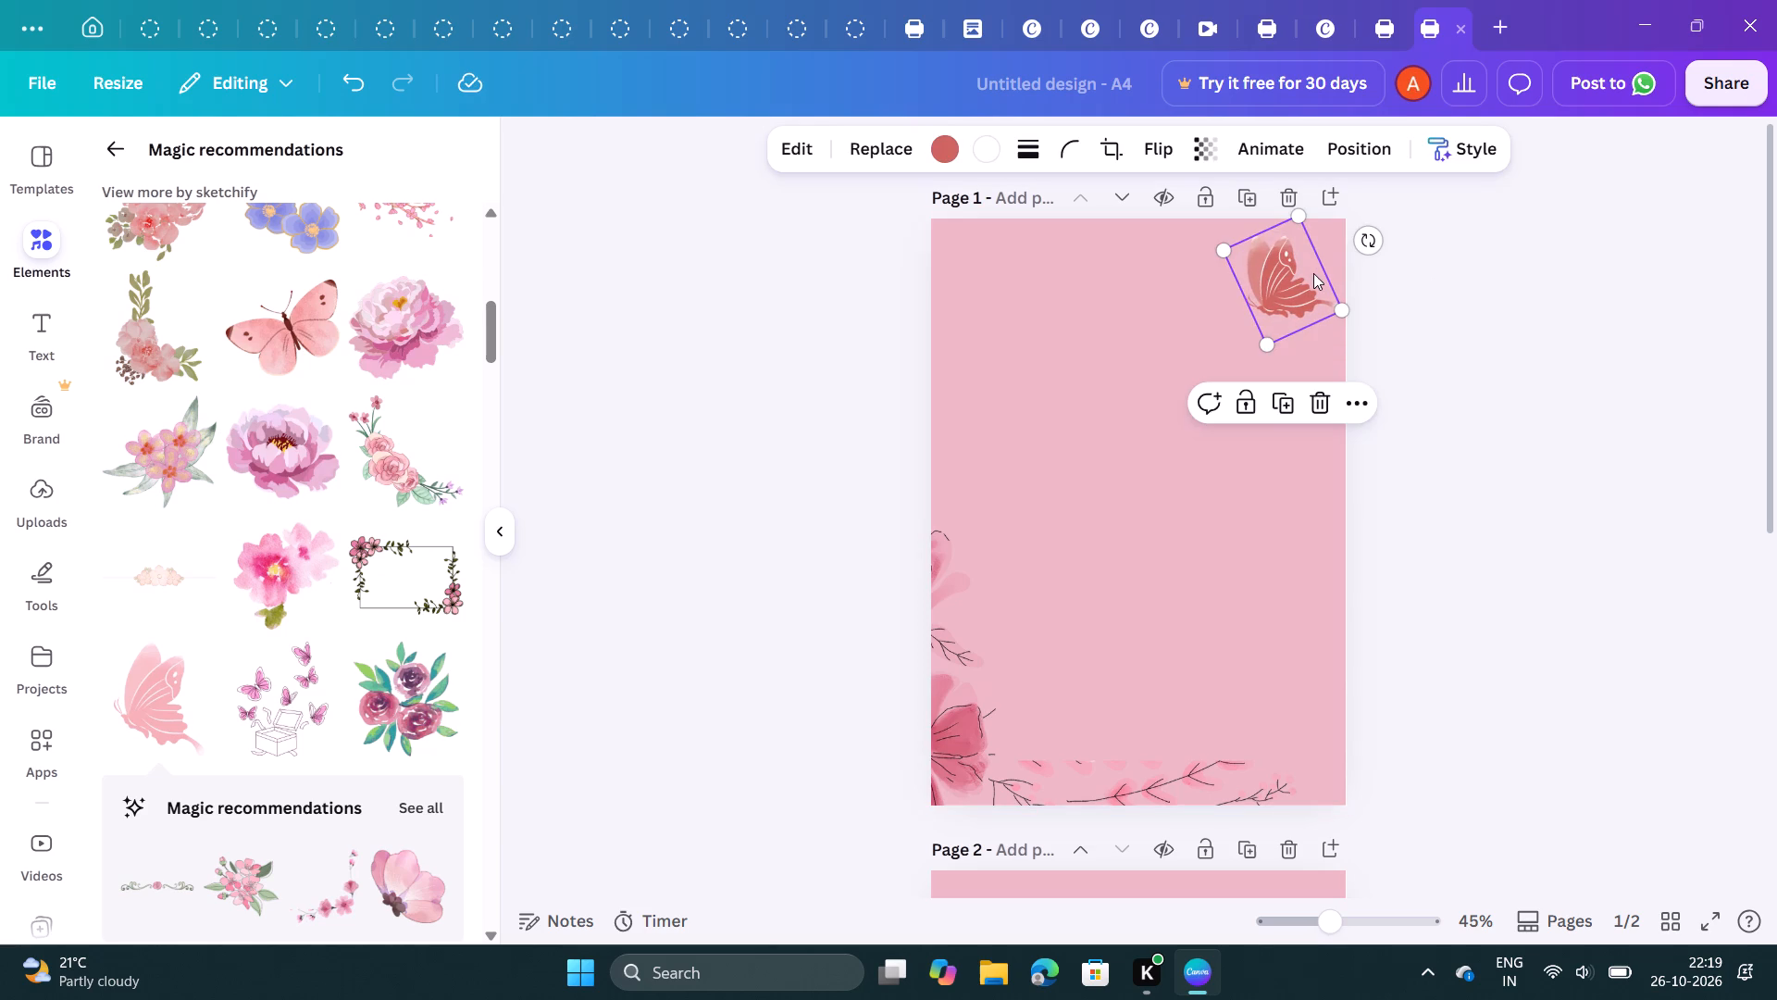
click(1313, 273)
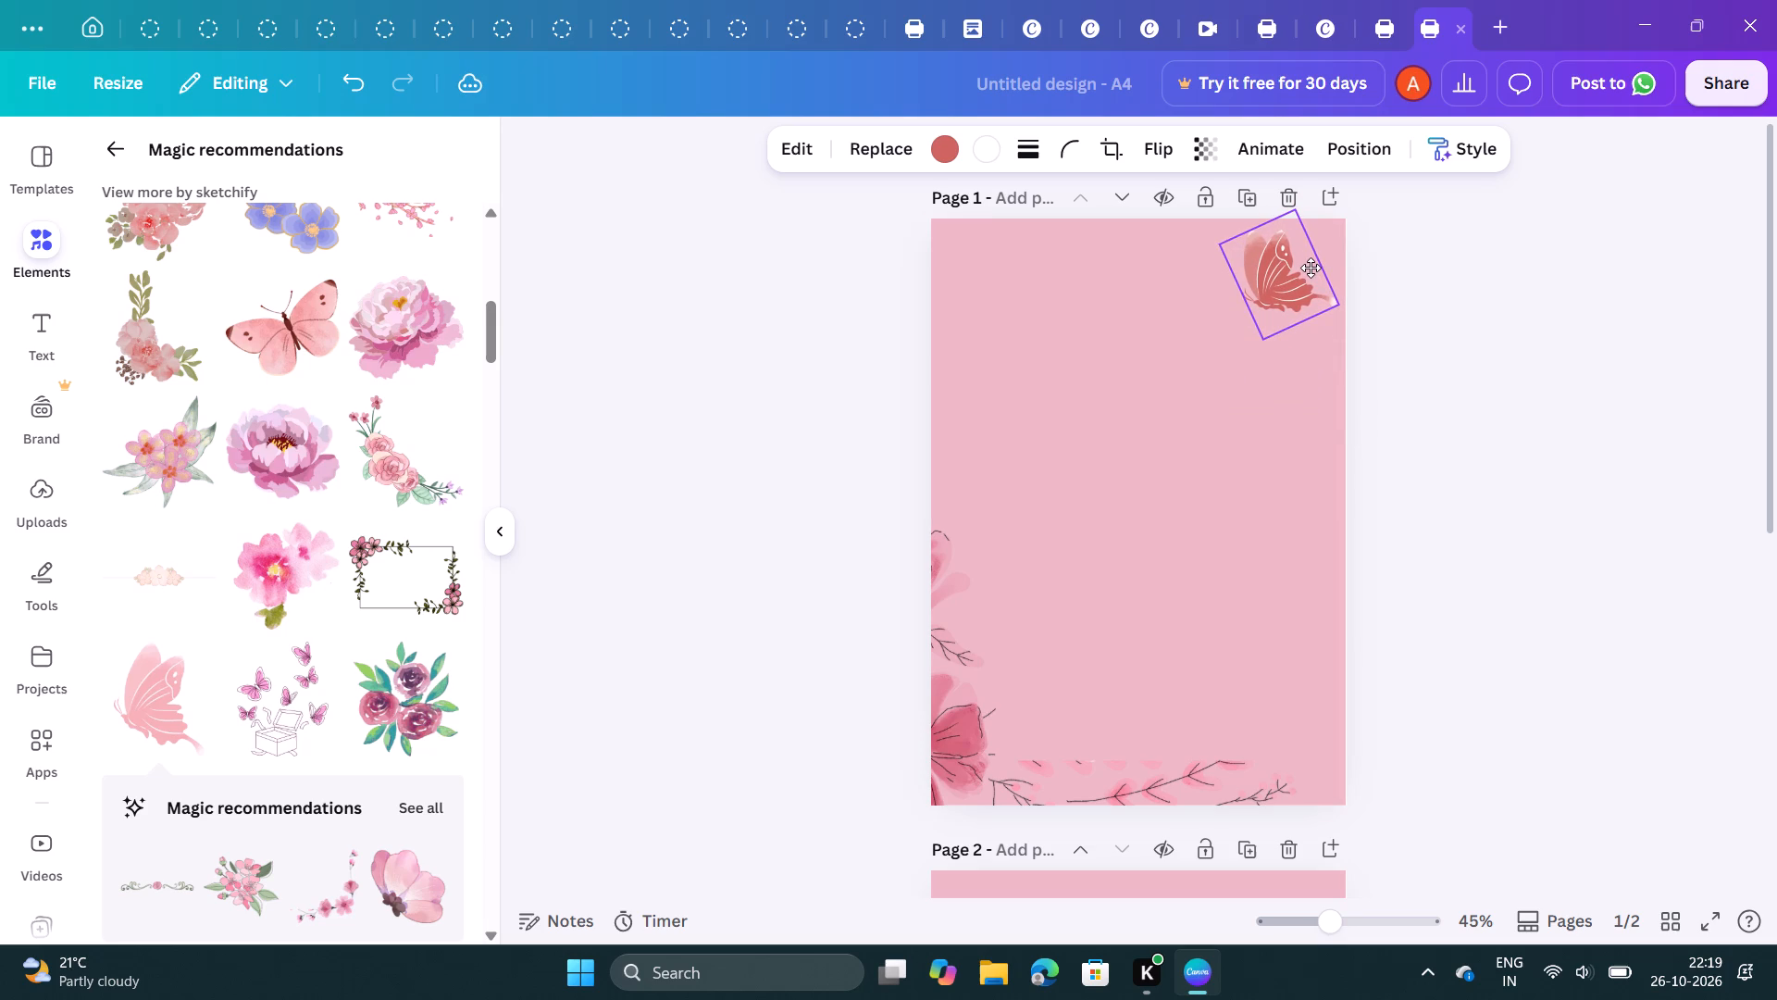
click(1414, 305)
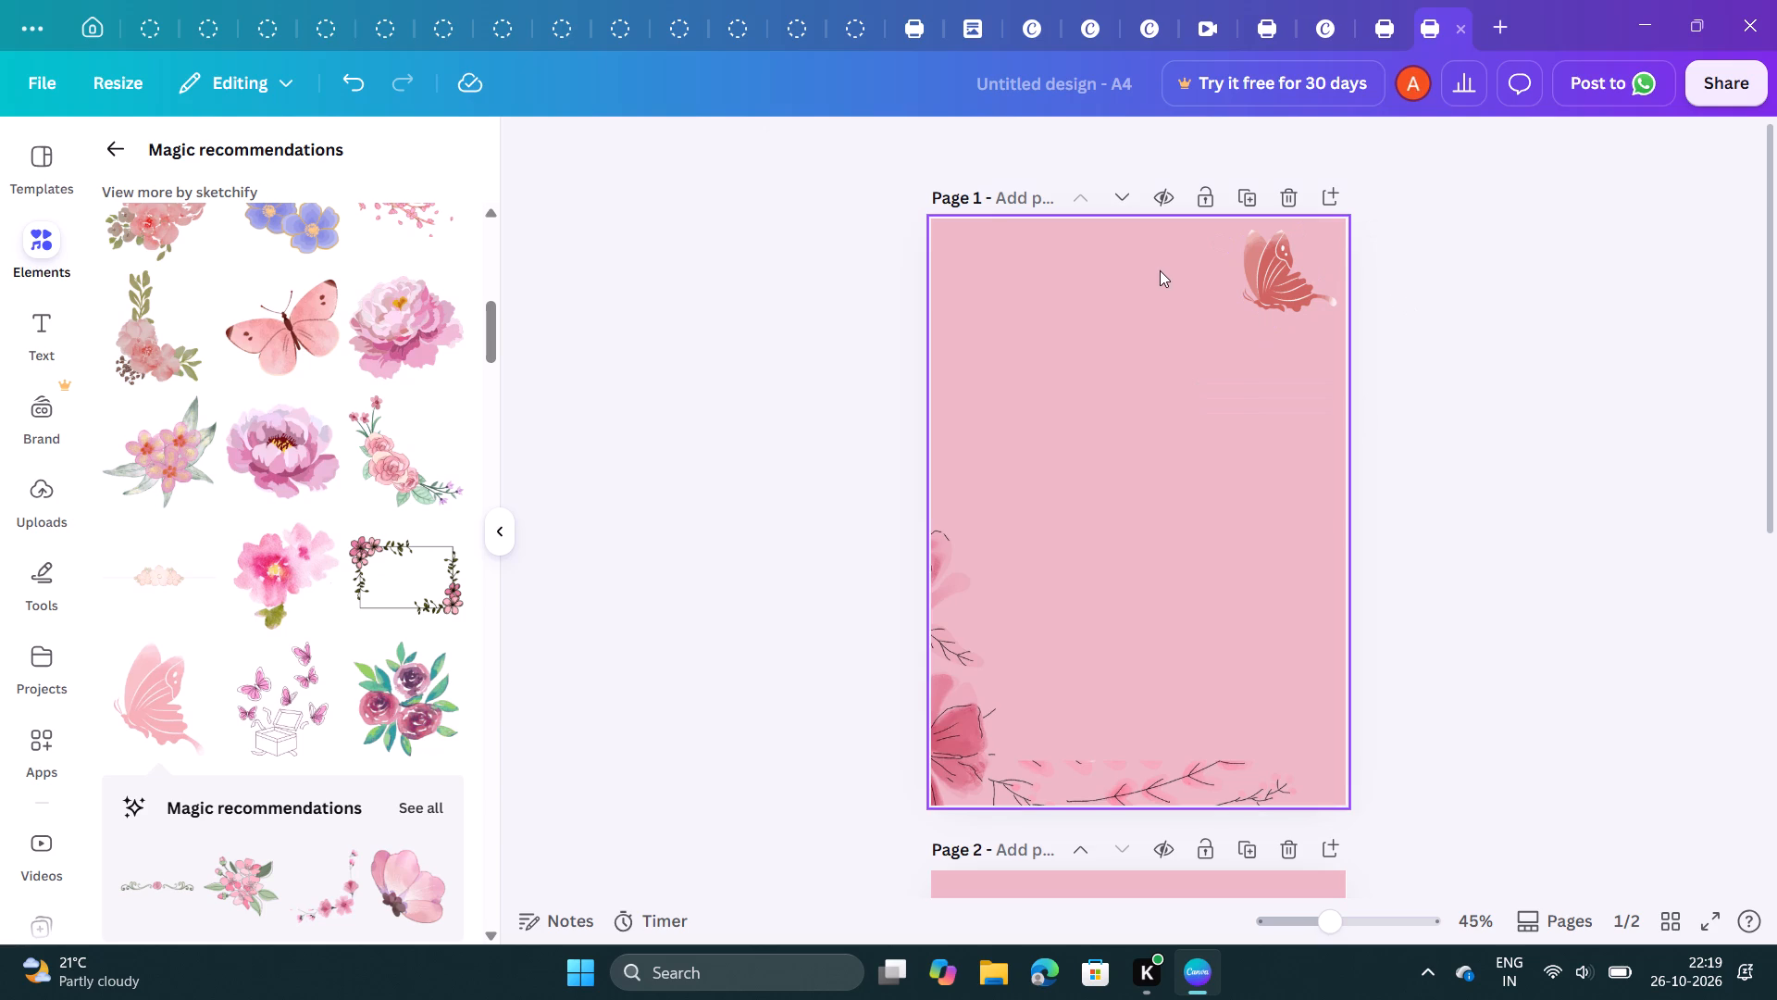
Add a subheading text box to page 1 and replace its placeholder text with "HAPPY" in capitals.
click(31, 325)
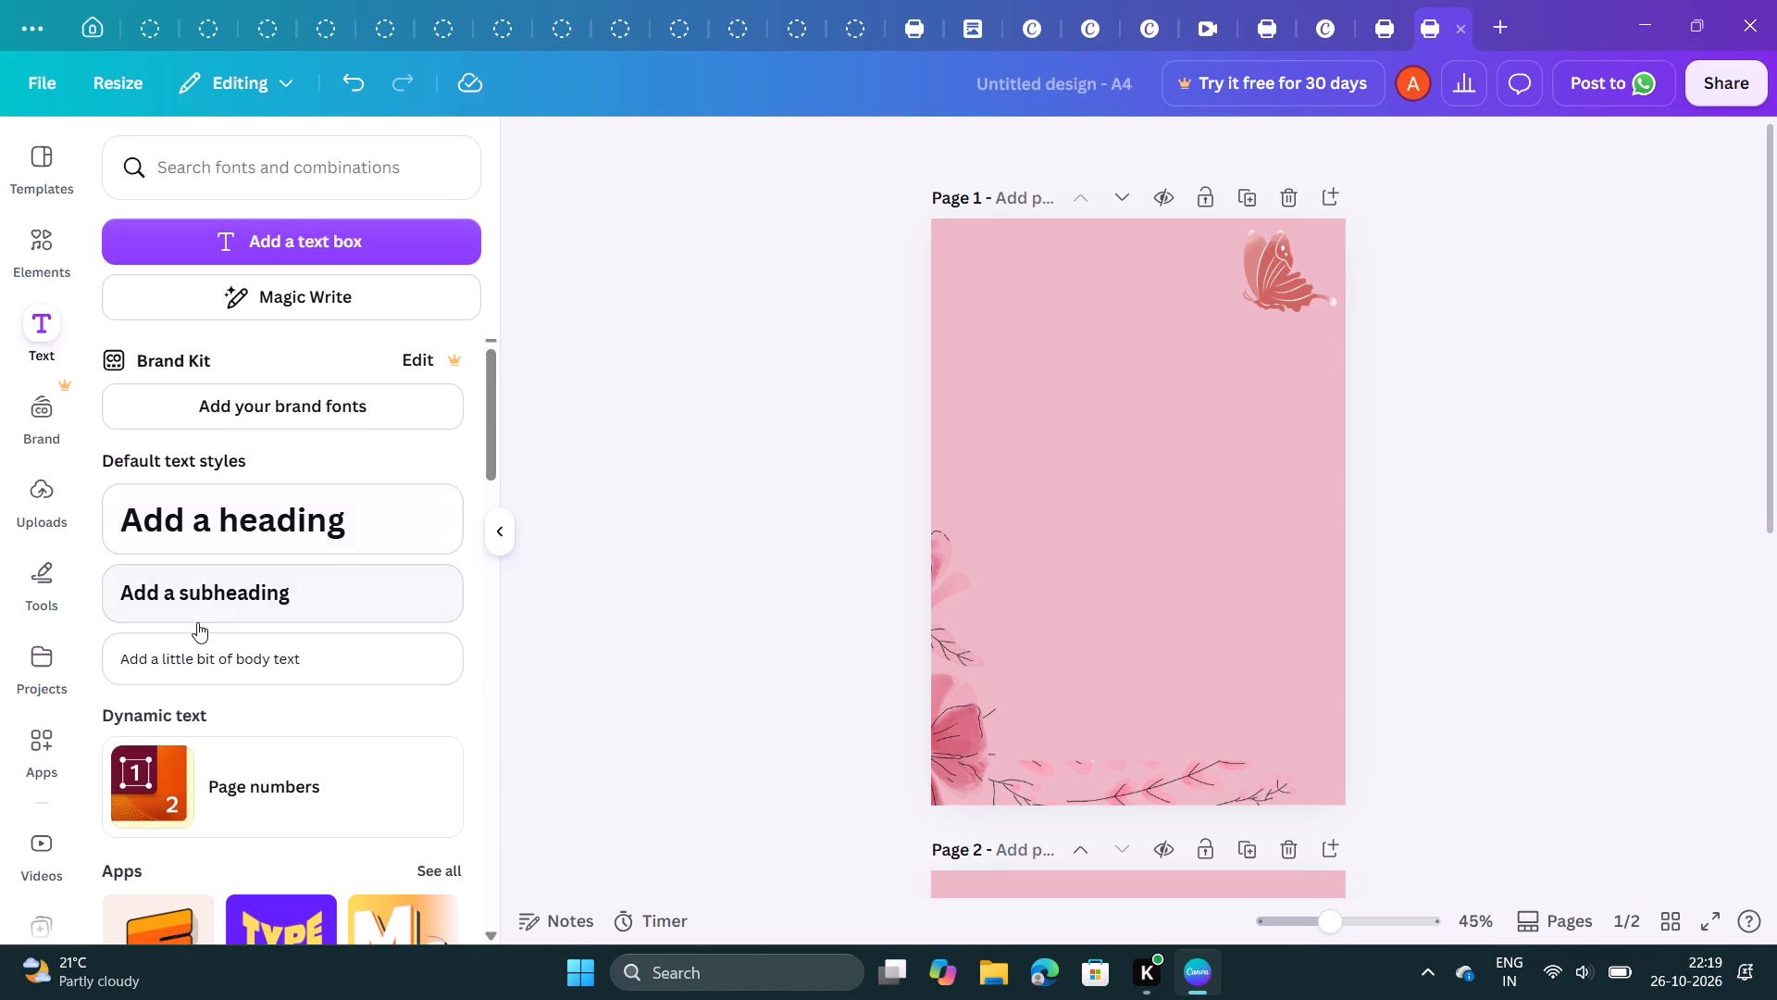
click(250, 595)
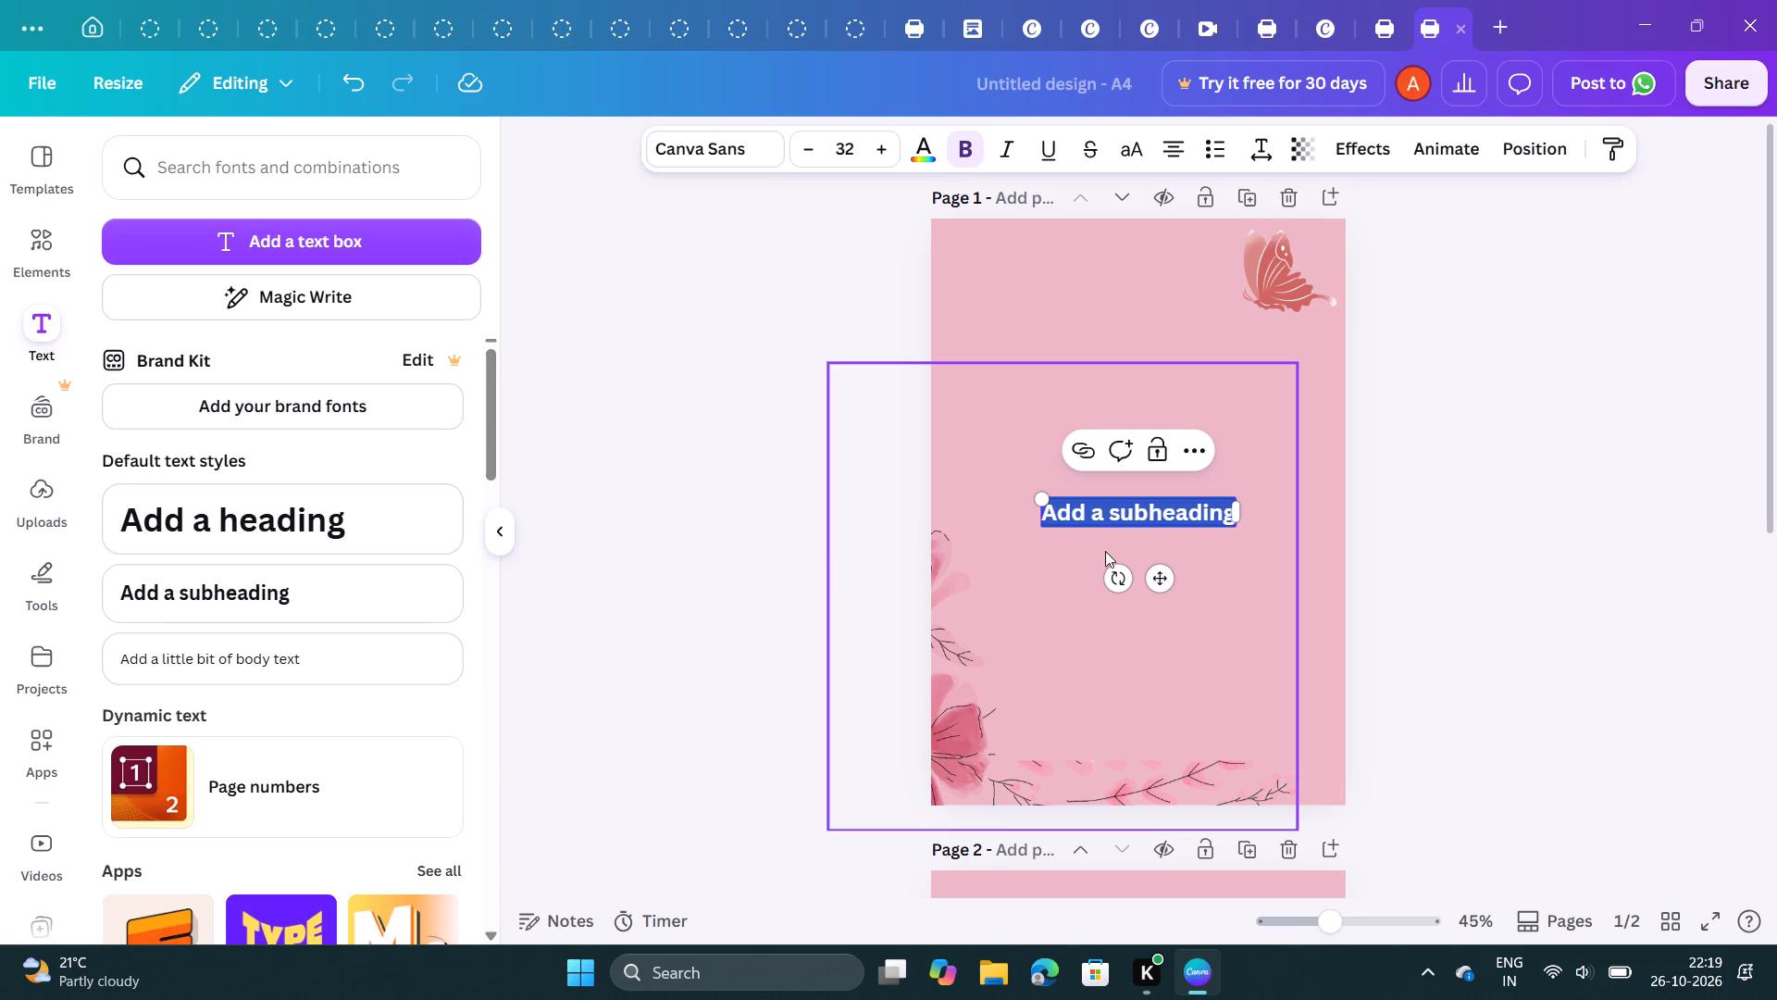
key(BackSpace)
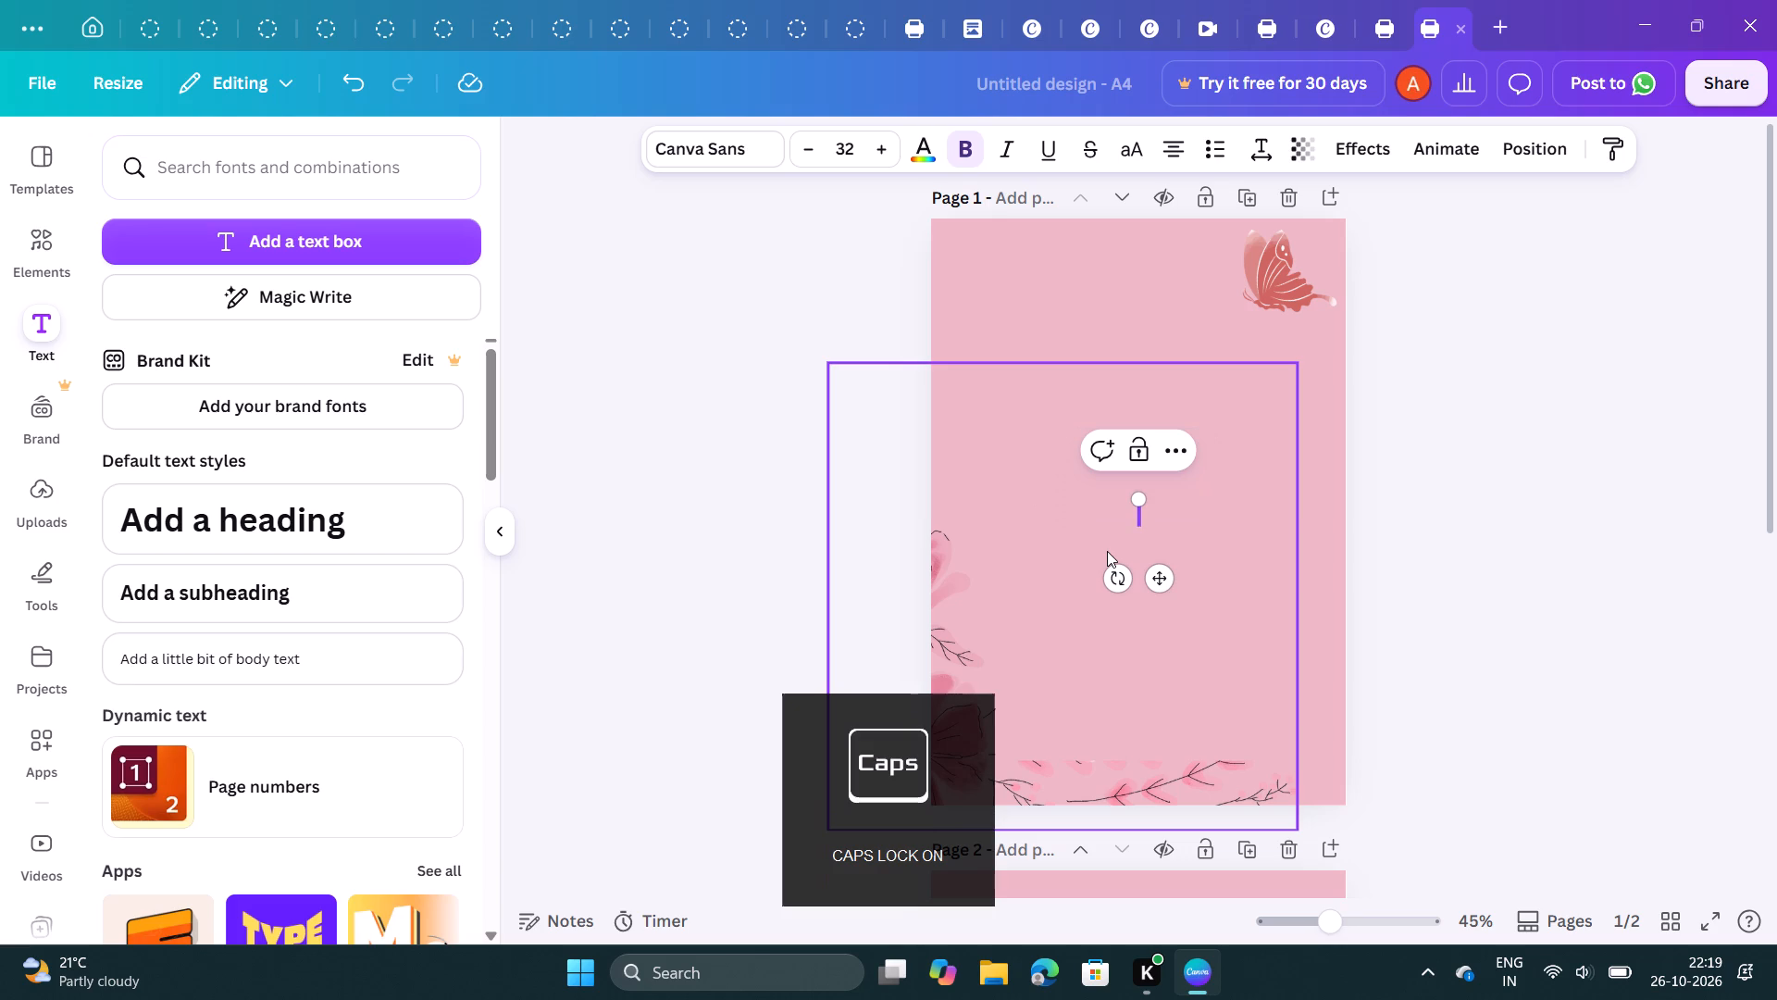
key(h)
key(a)
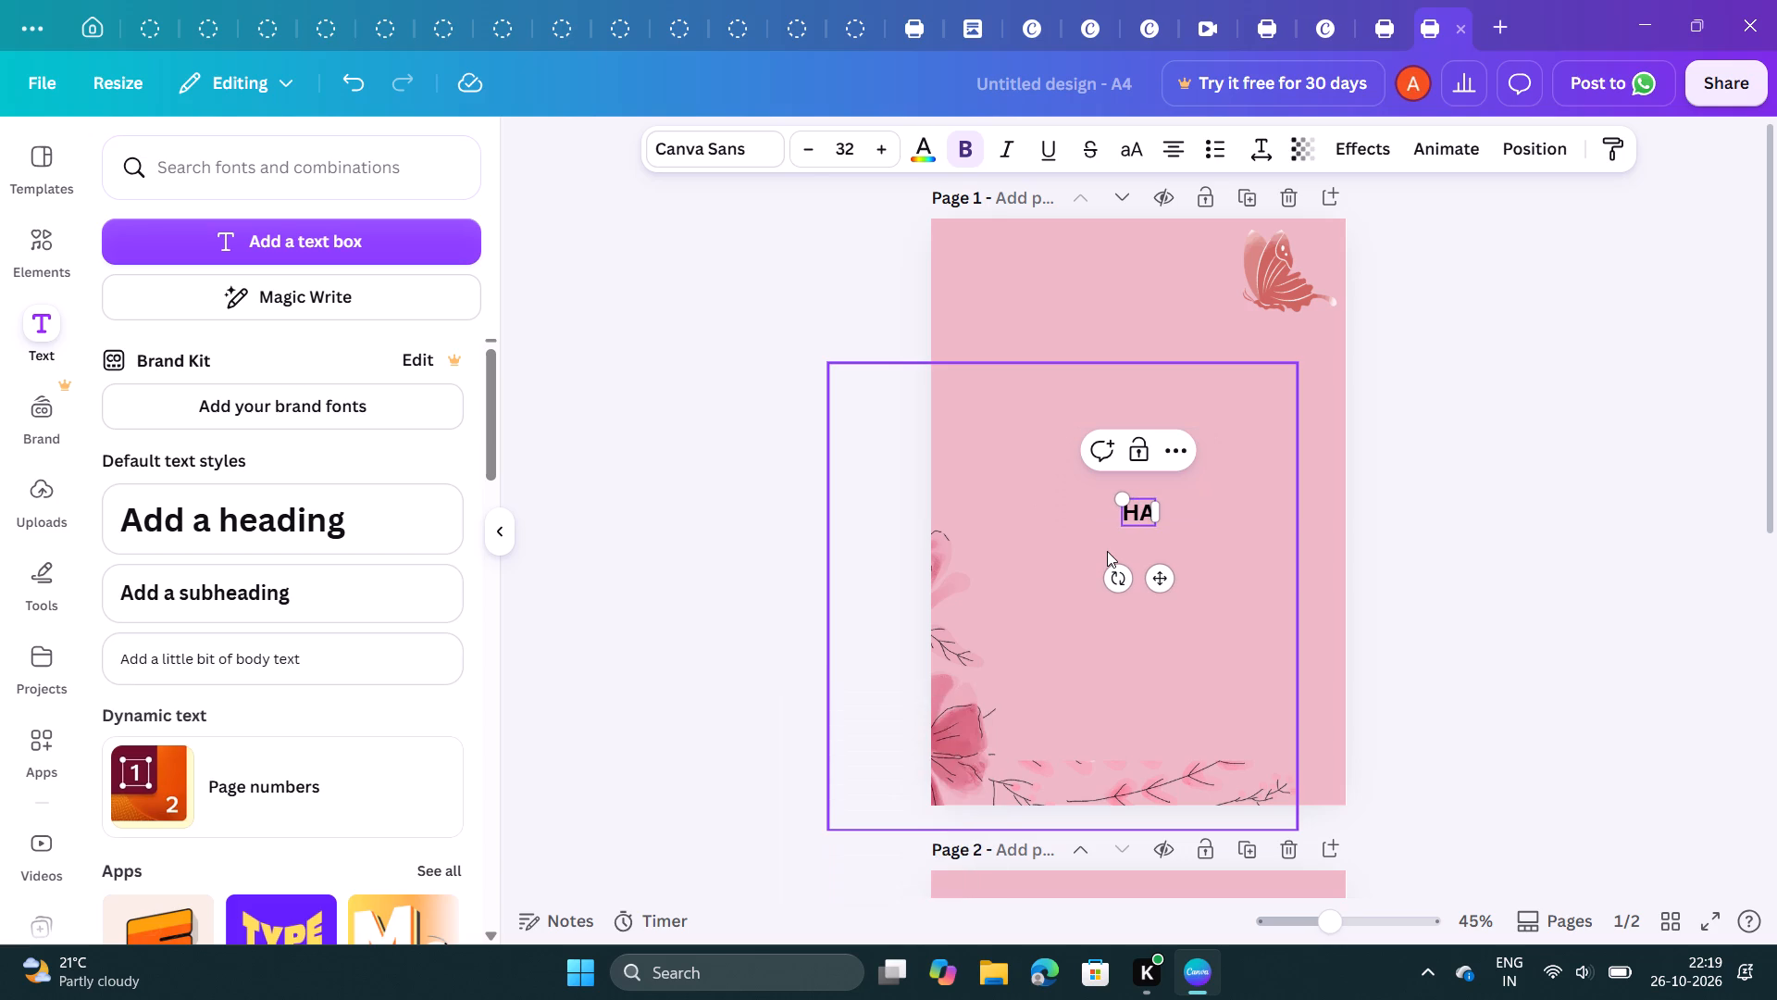
key(o)
key(BackSpace)
text(PPY)
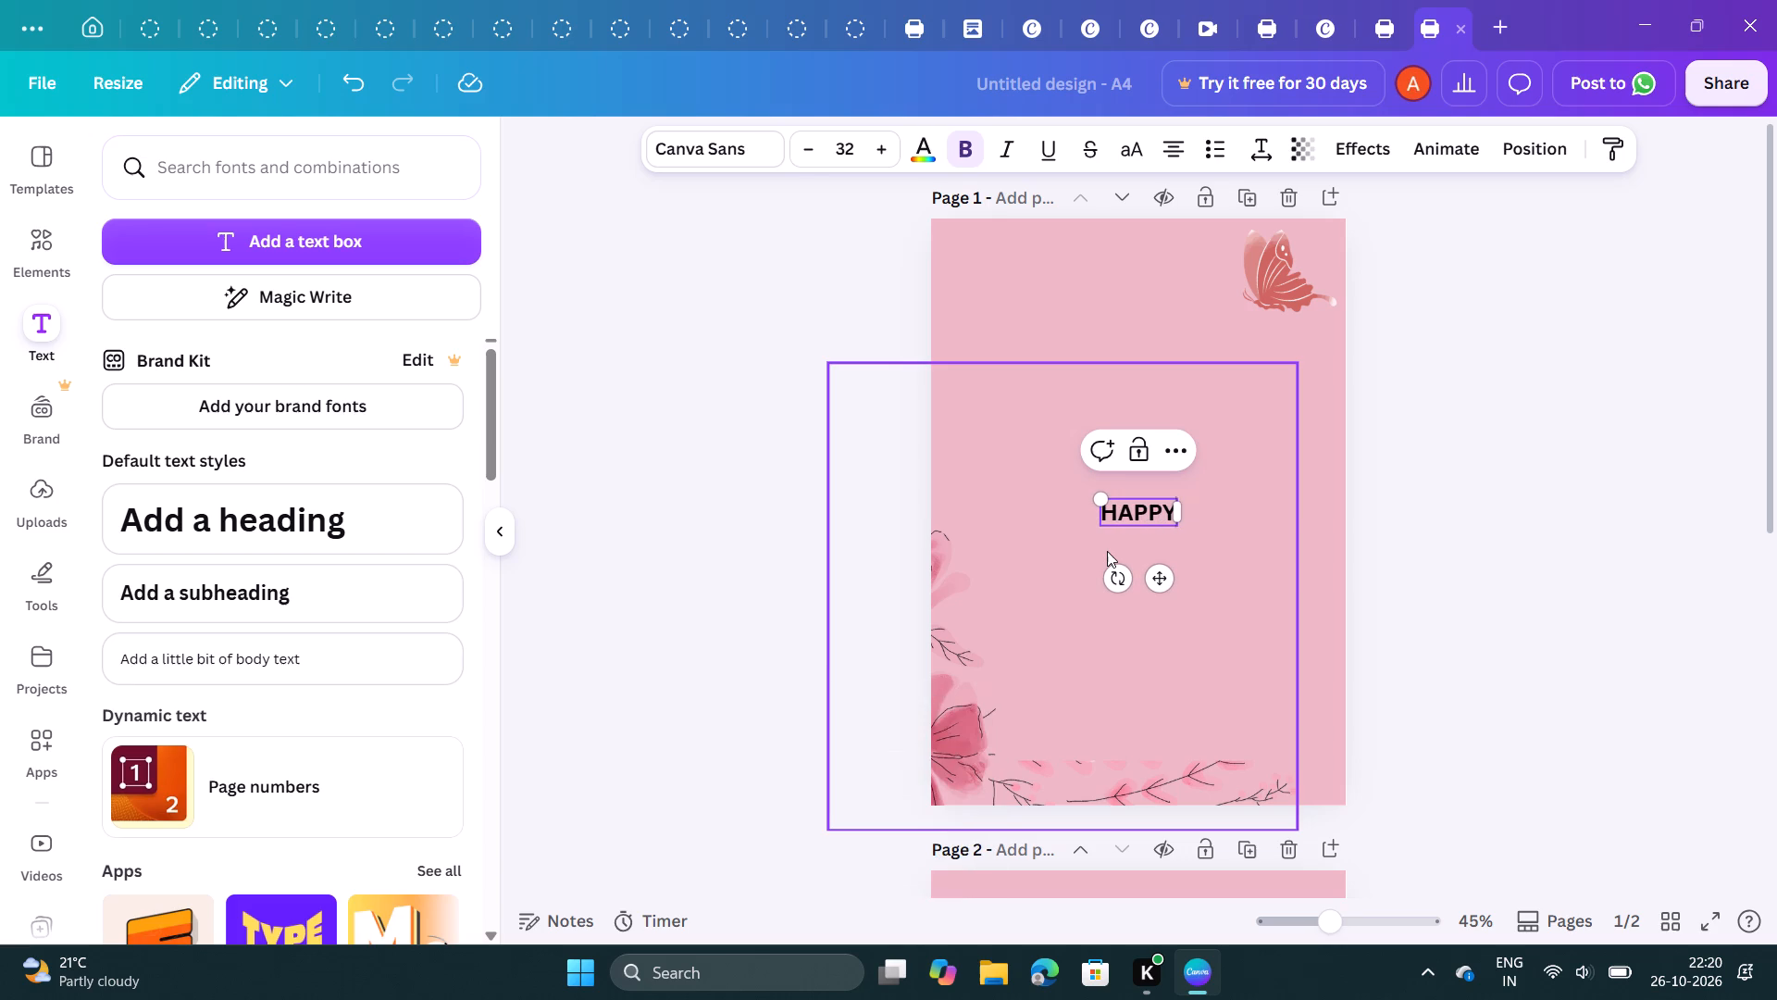
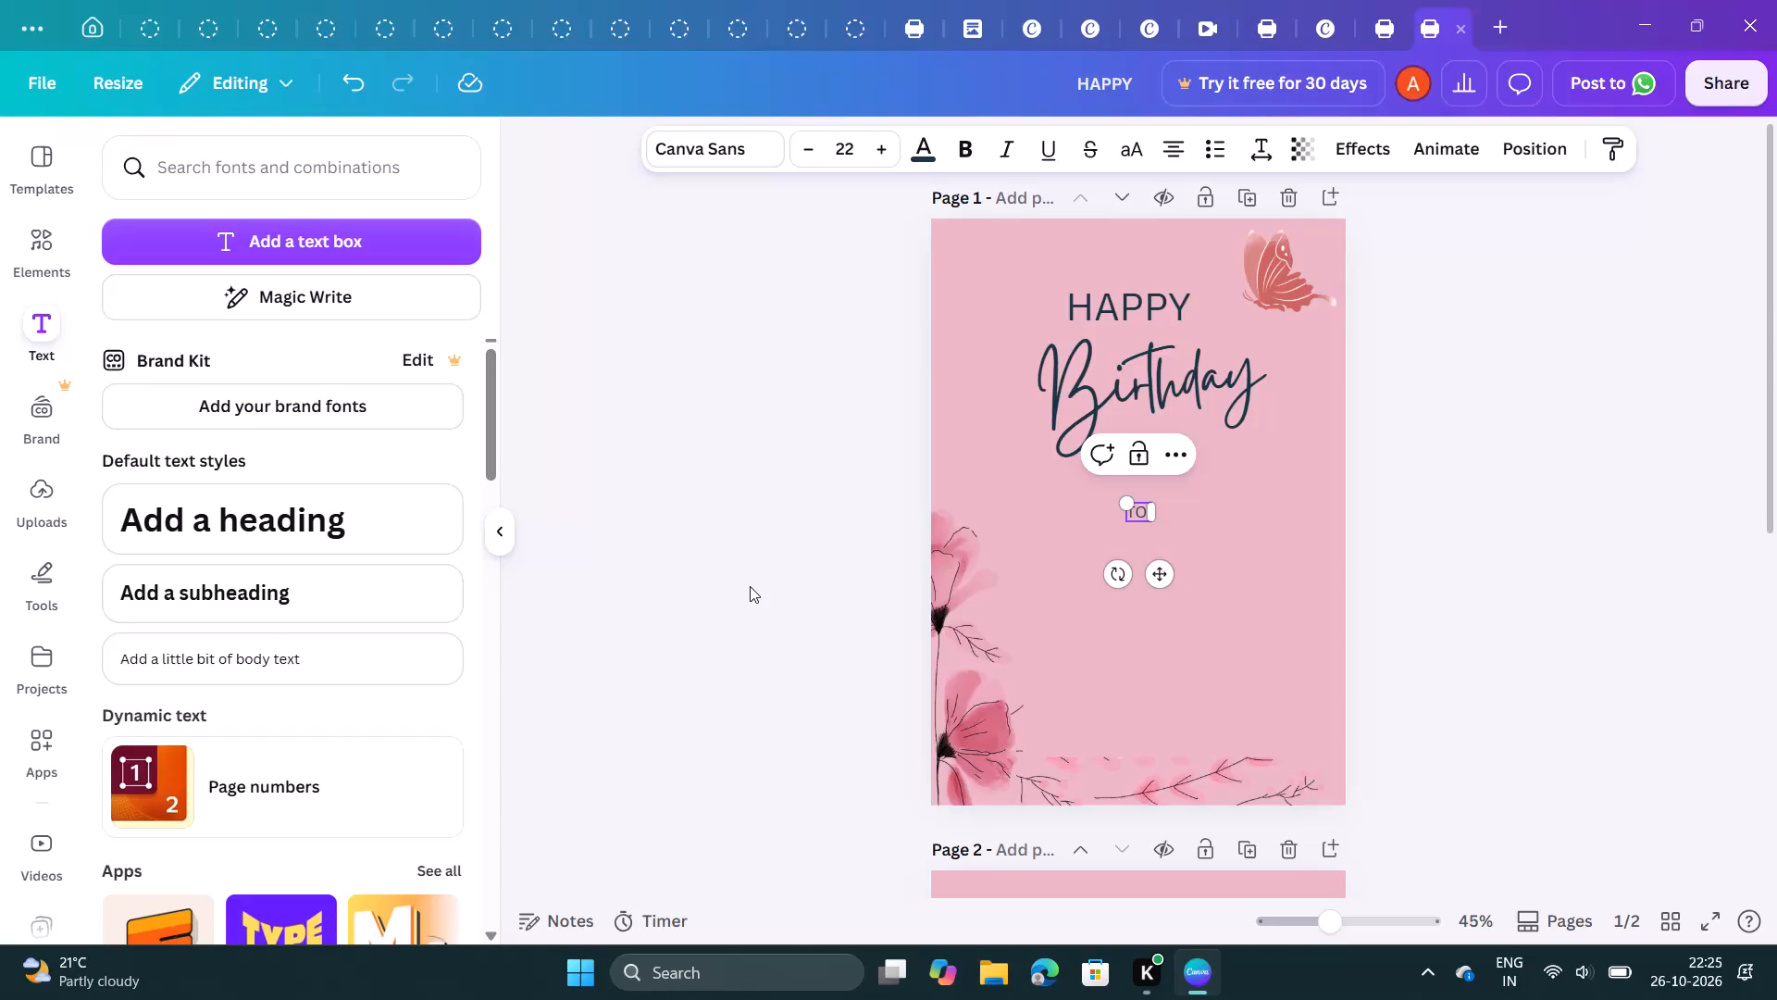
Complete the small body text below "Birthday" on page 1 in capitals over two lines: "TO A" and "SPECIAL SOUL".
key(a)
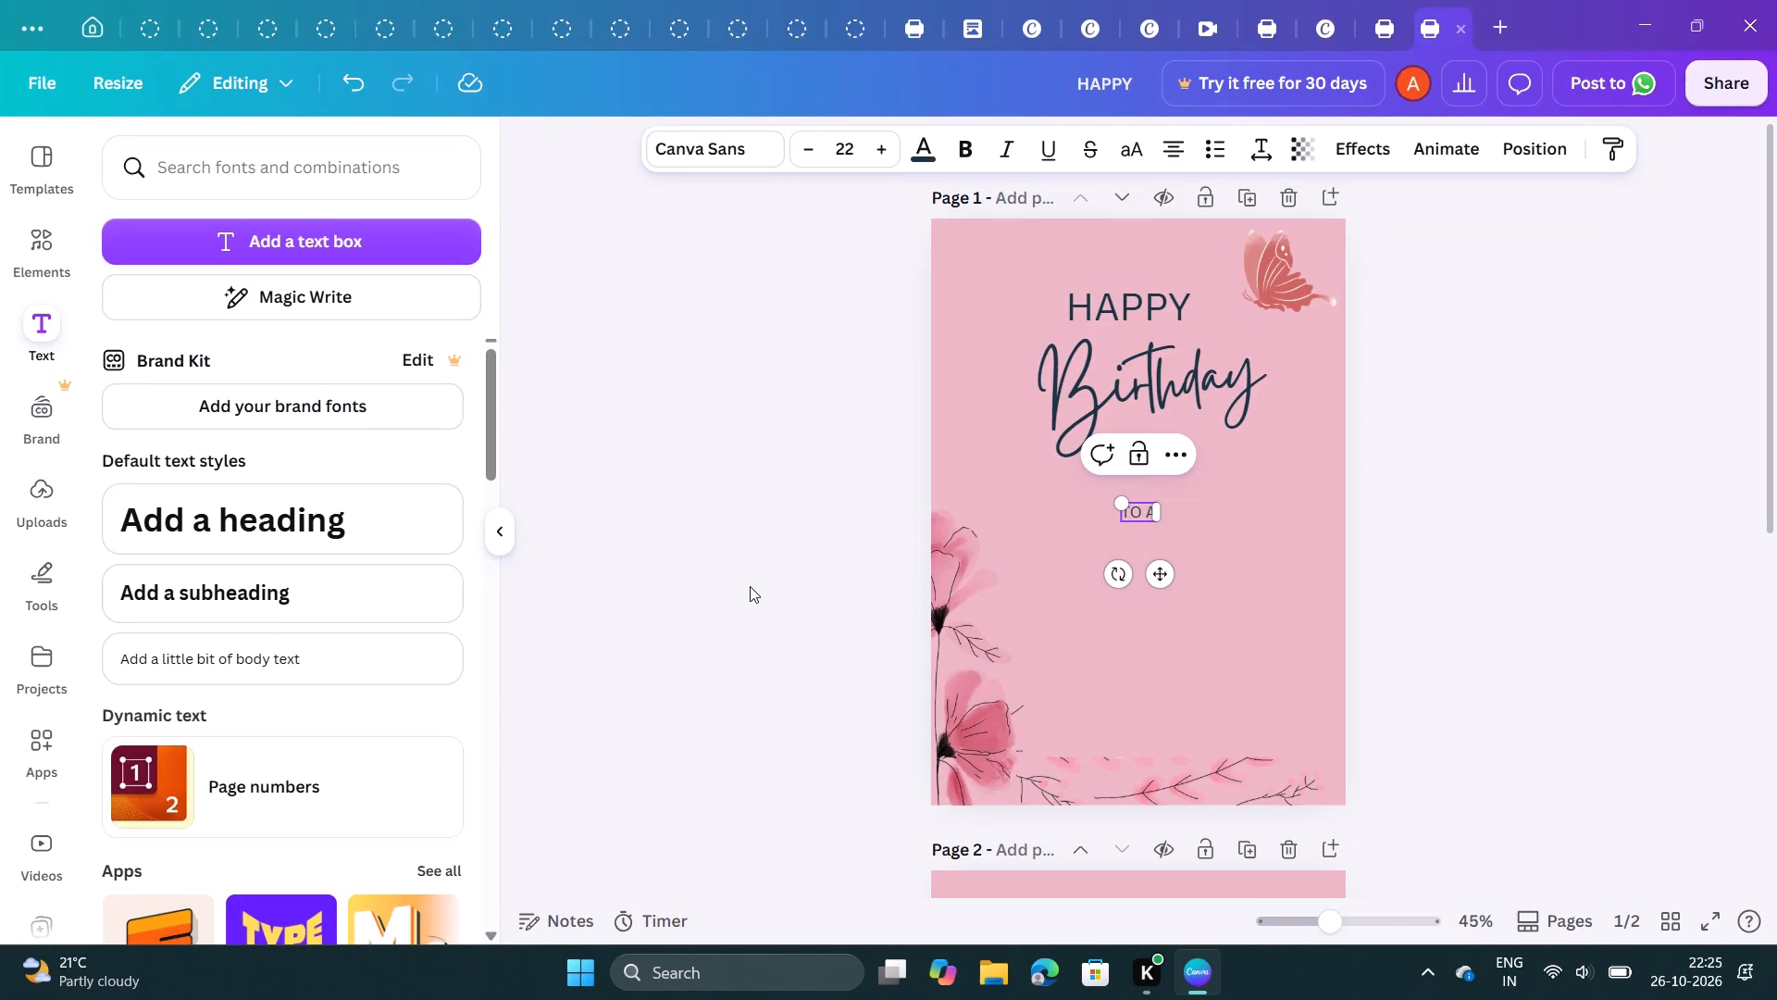
key(BackSpace)
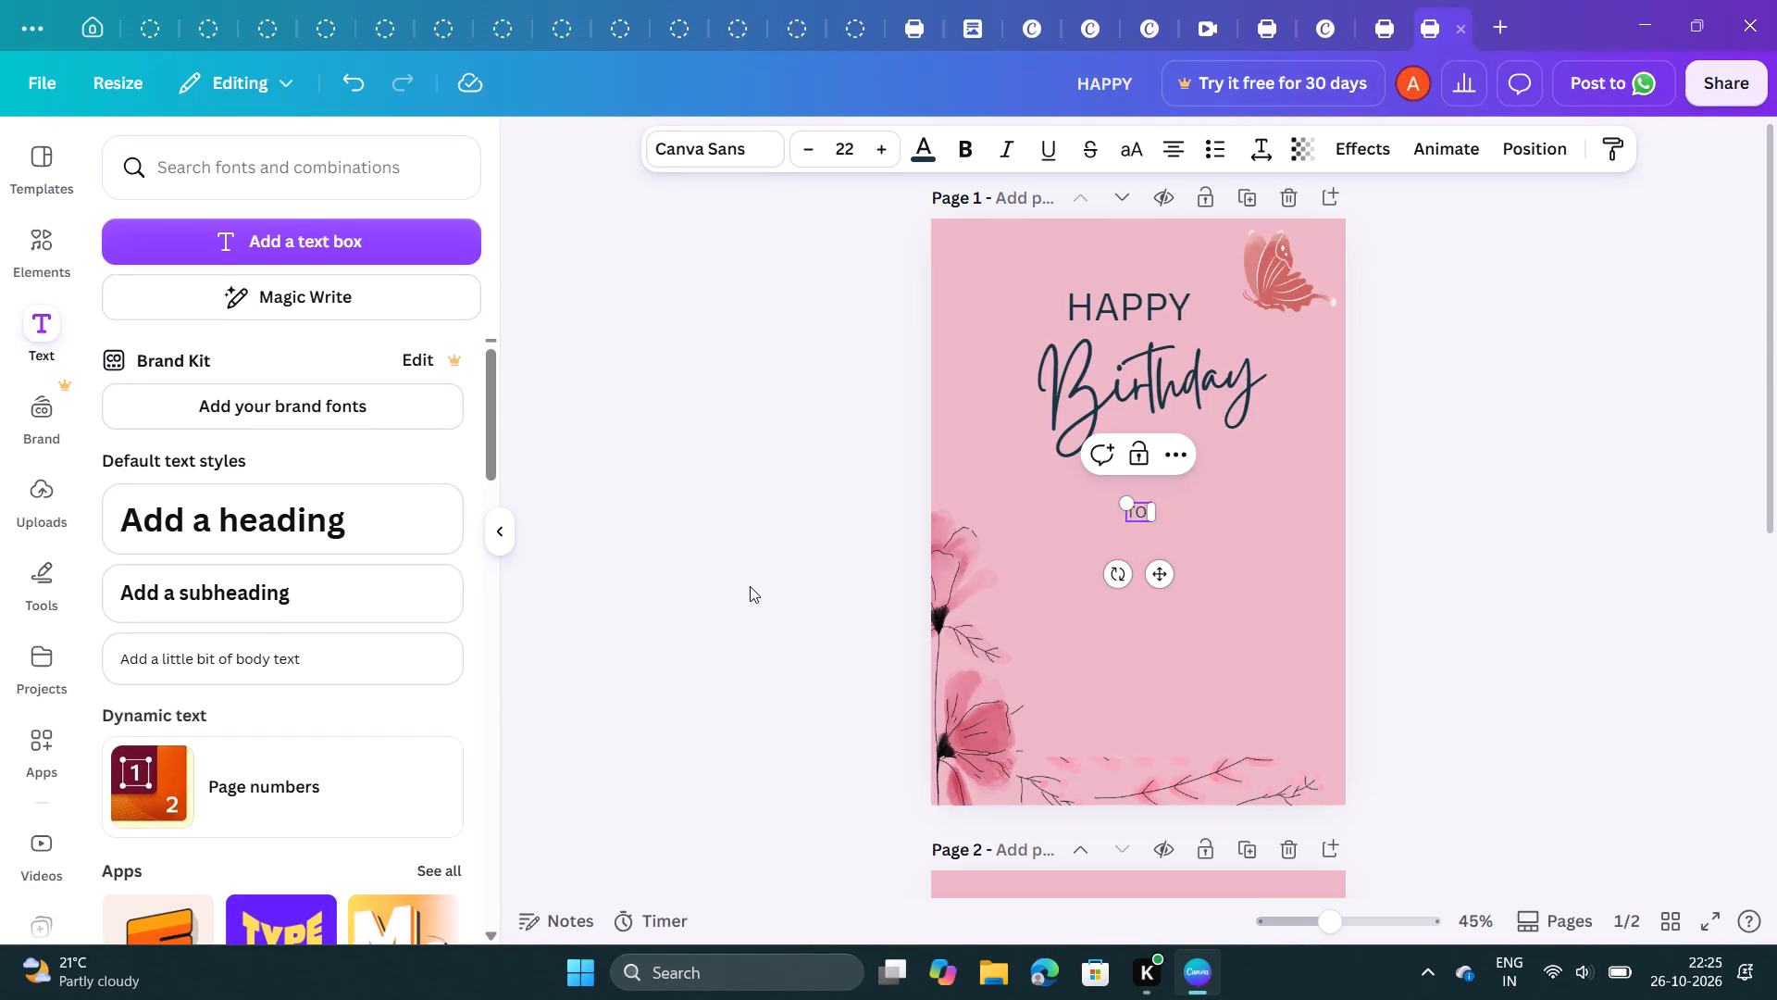
key(space)
key(space)
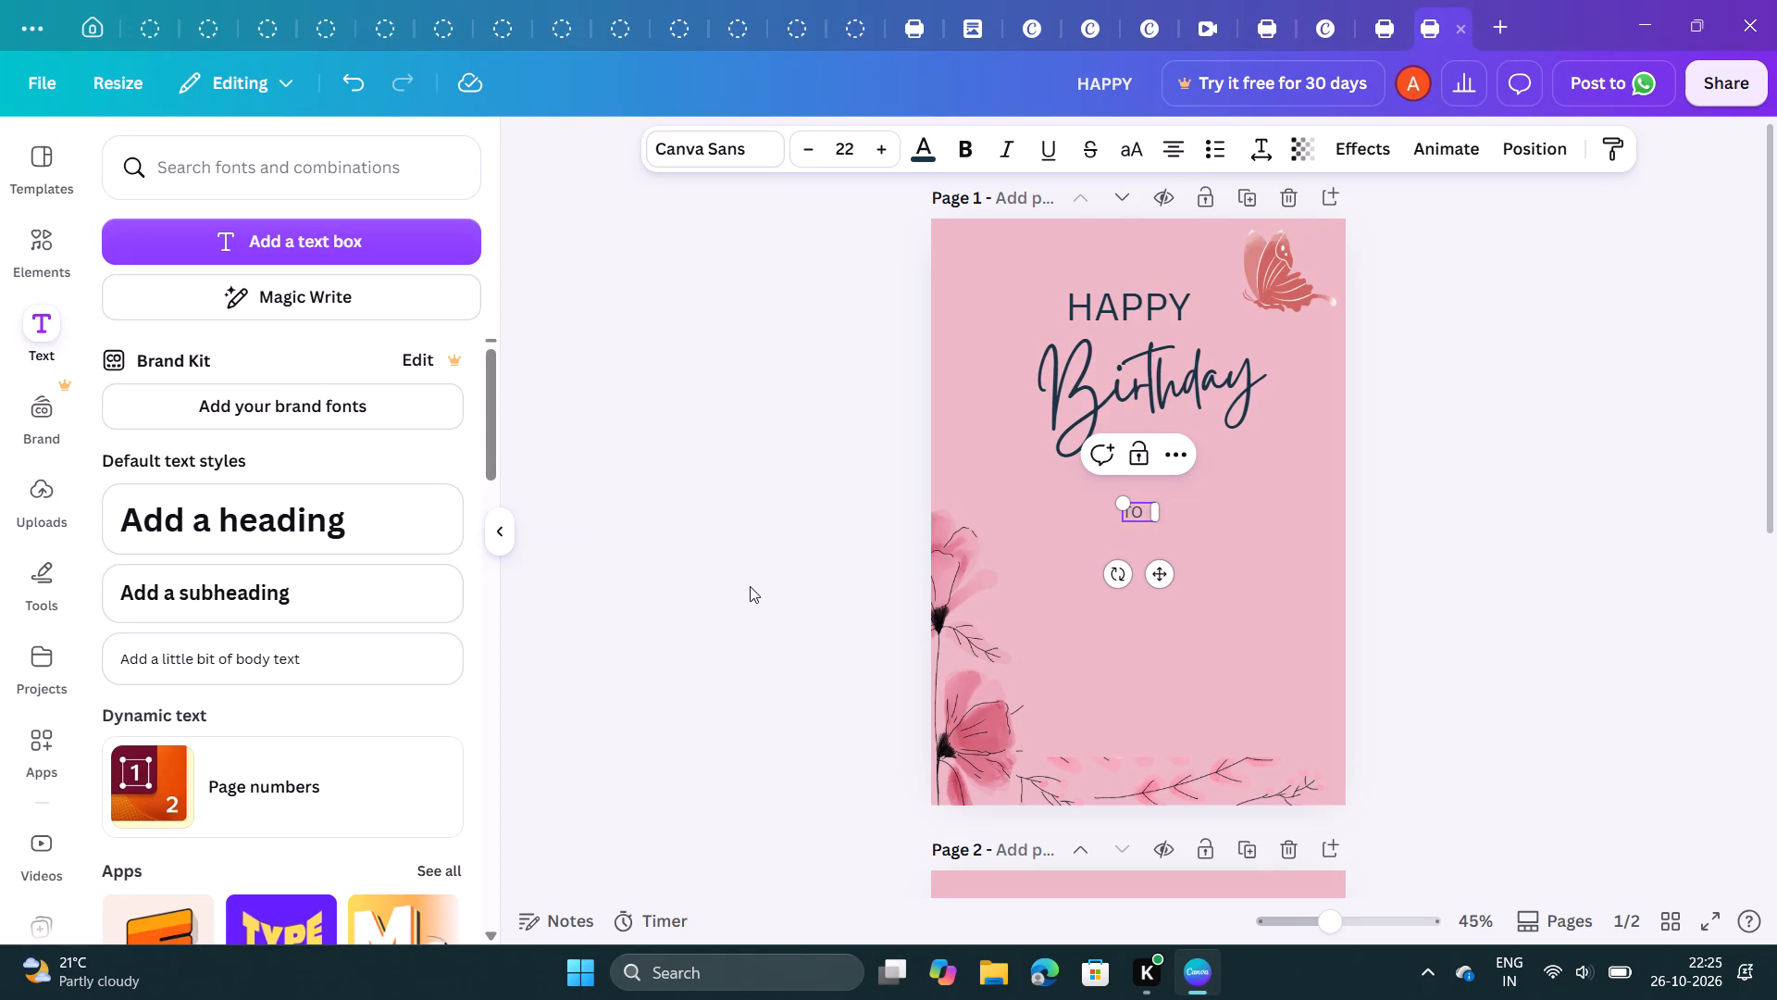
key(a)
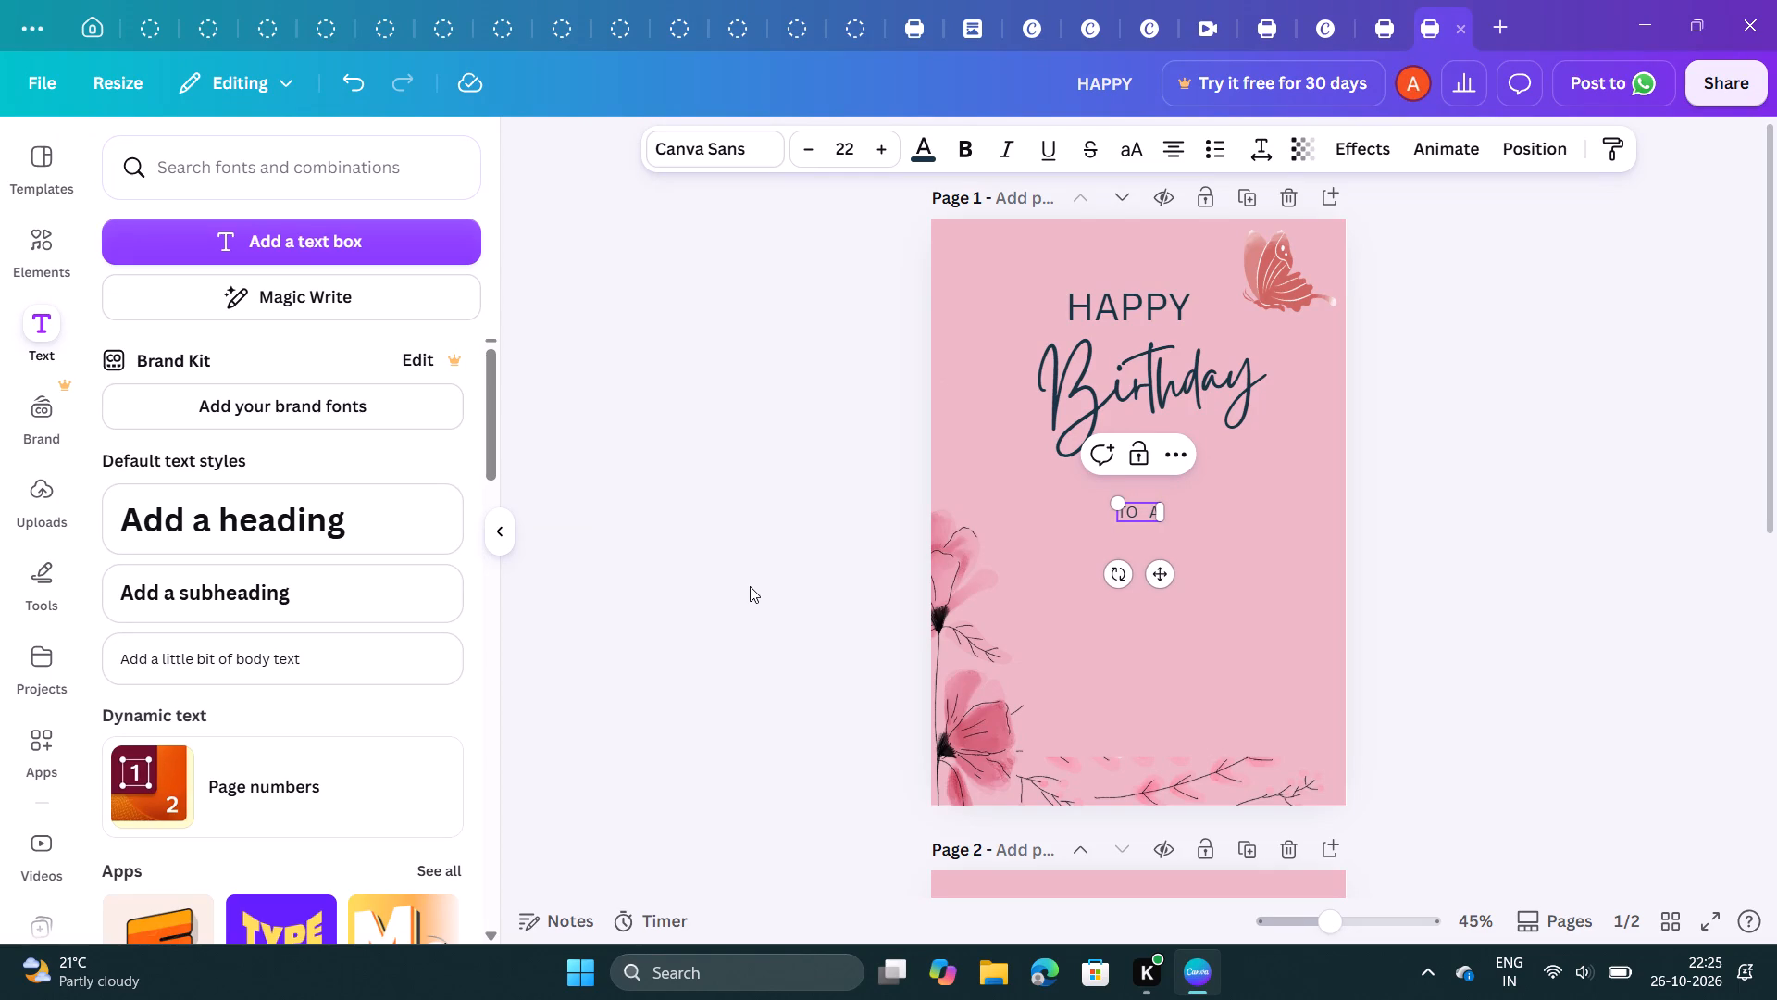
key(Return)
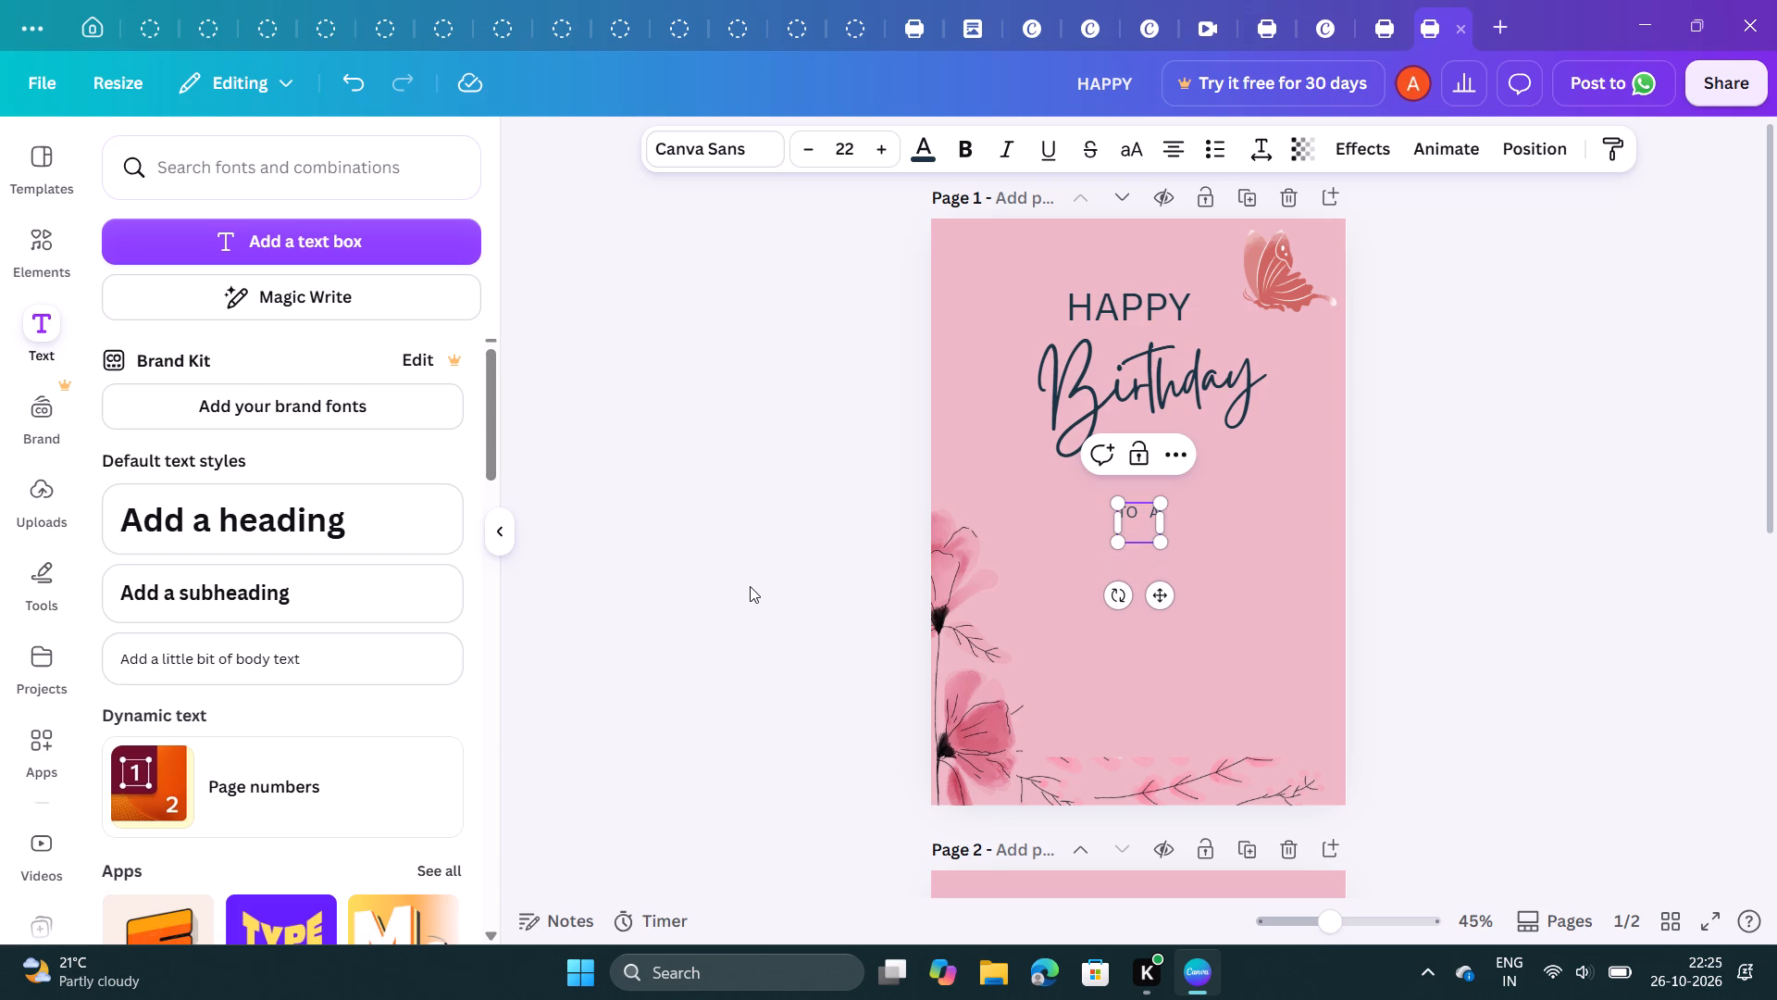
key(s)
key(p)
key(e)
key(c)
key(i)
key(a)
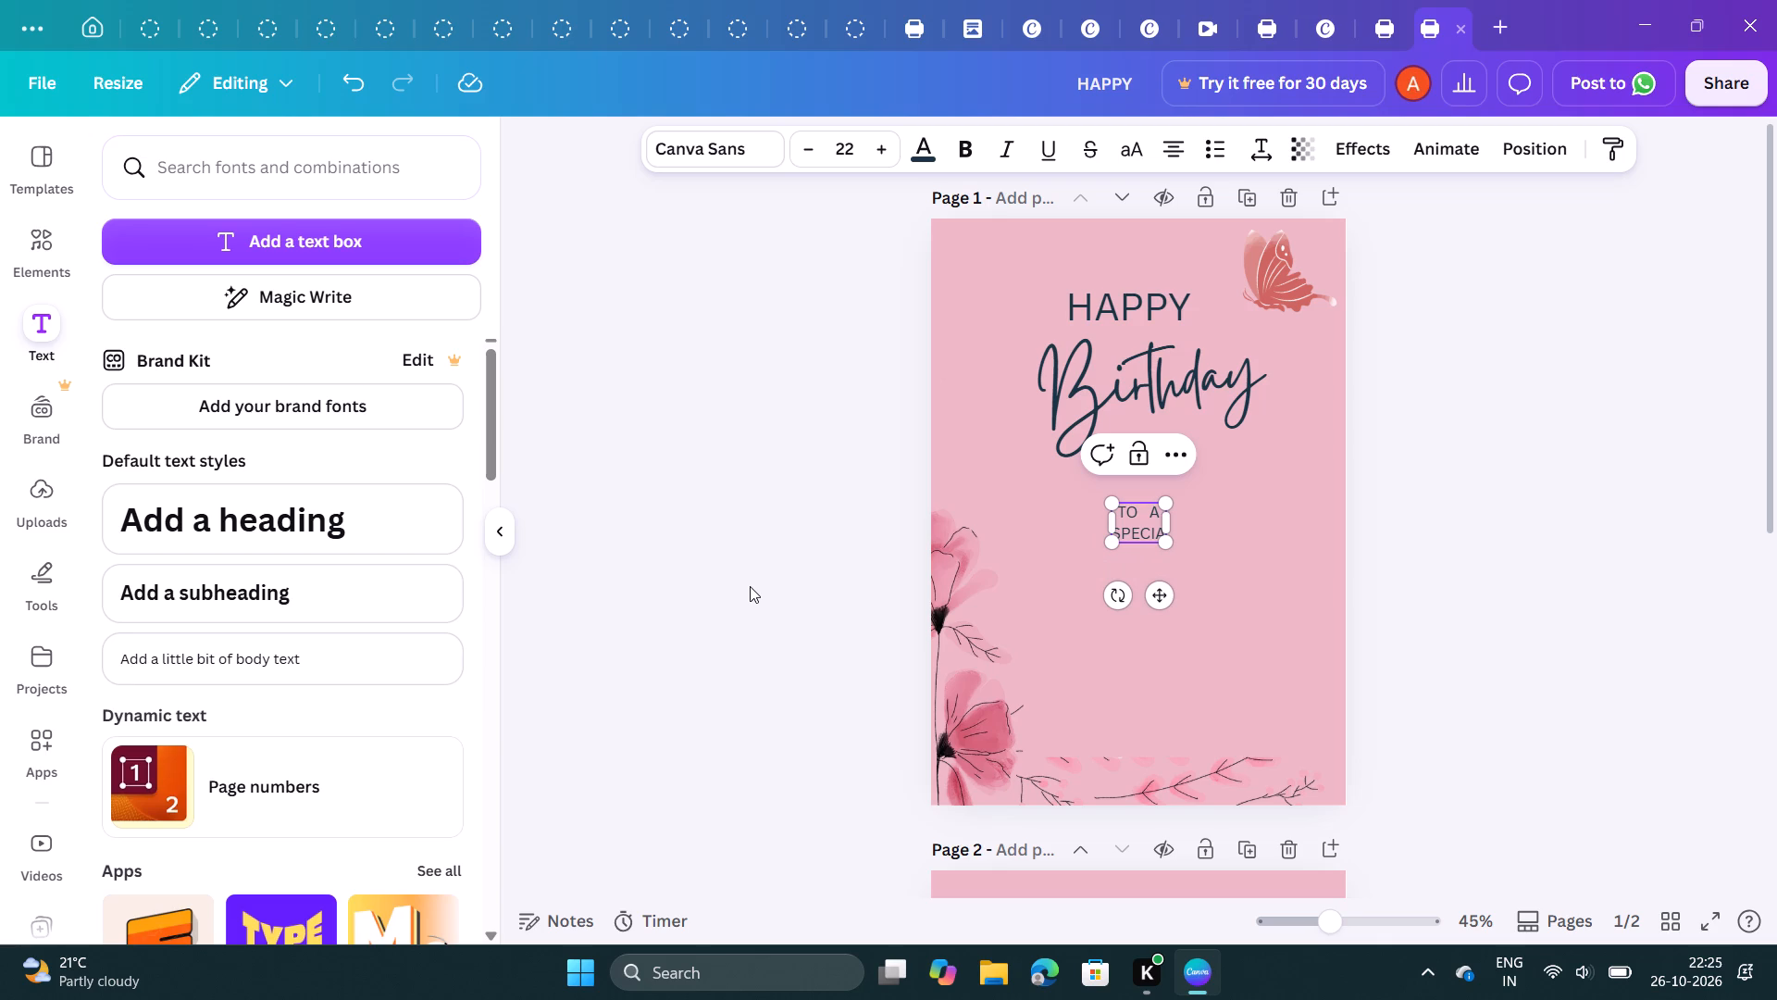
key(l)
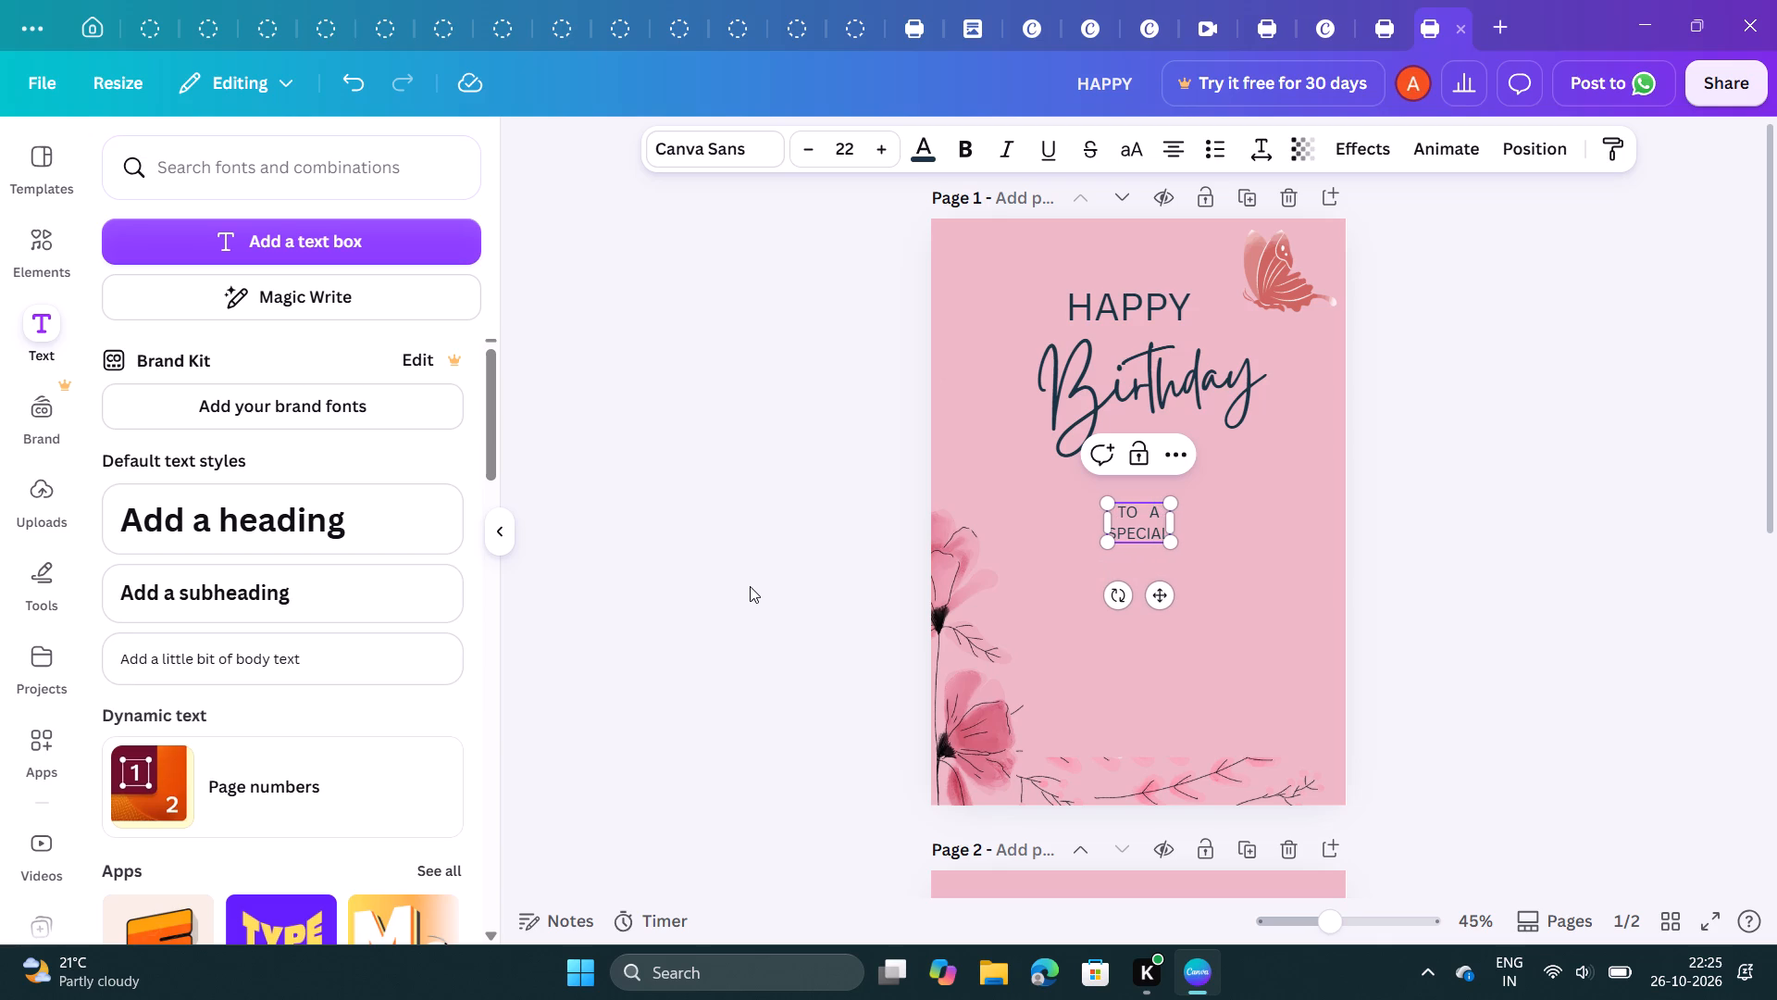
key(space)
key(space)
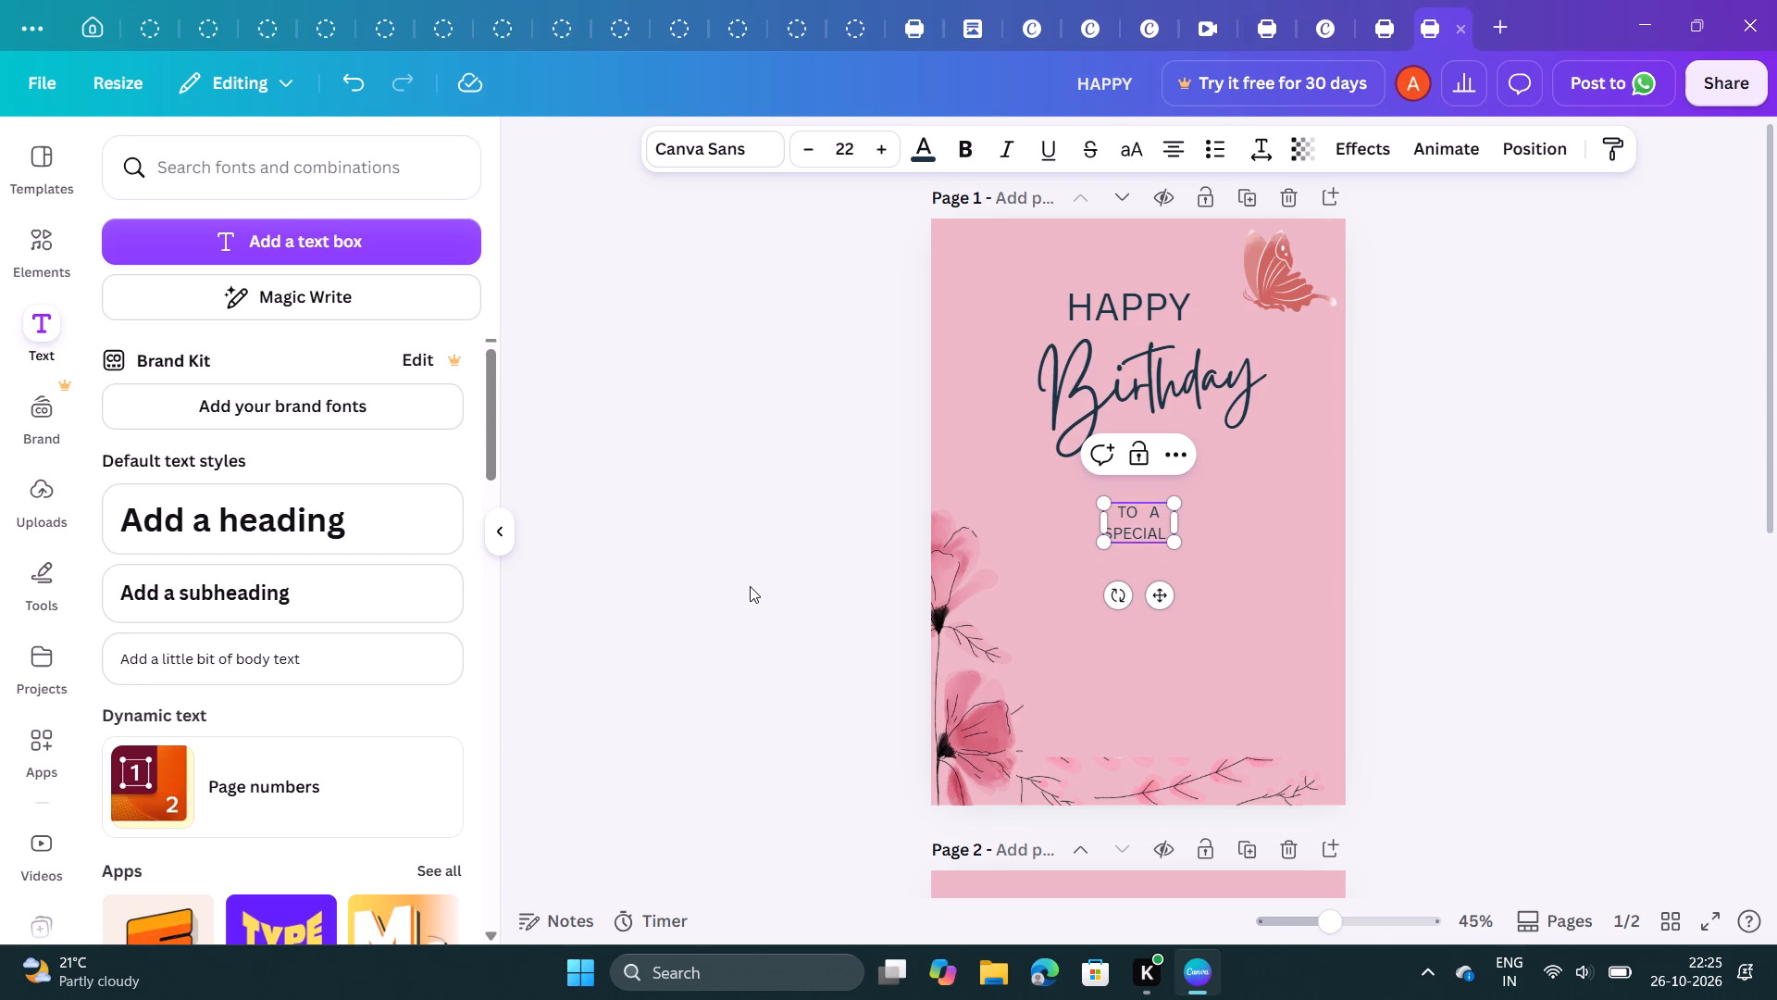
key(s)
text(OUL)
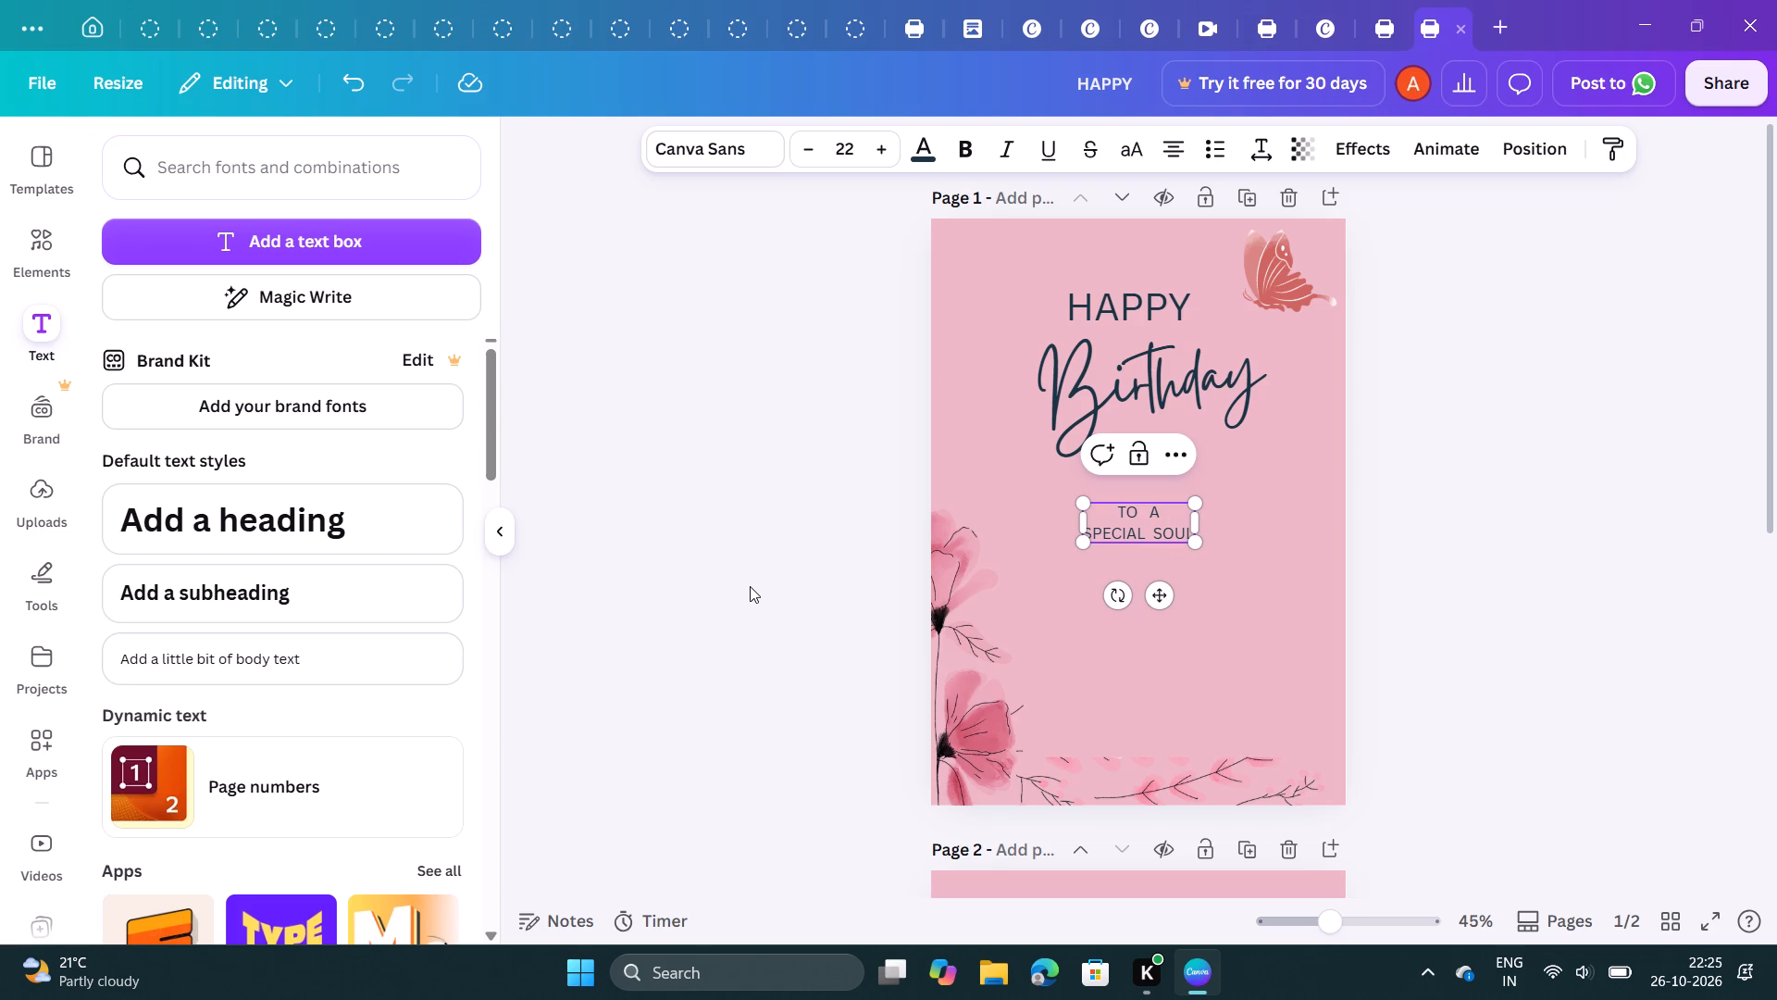
Make the whole "TO A SPECIAL SOUL" text bold.
click(959, 149)
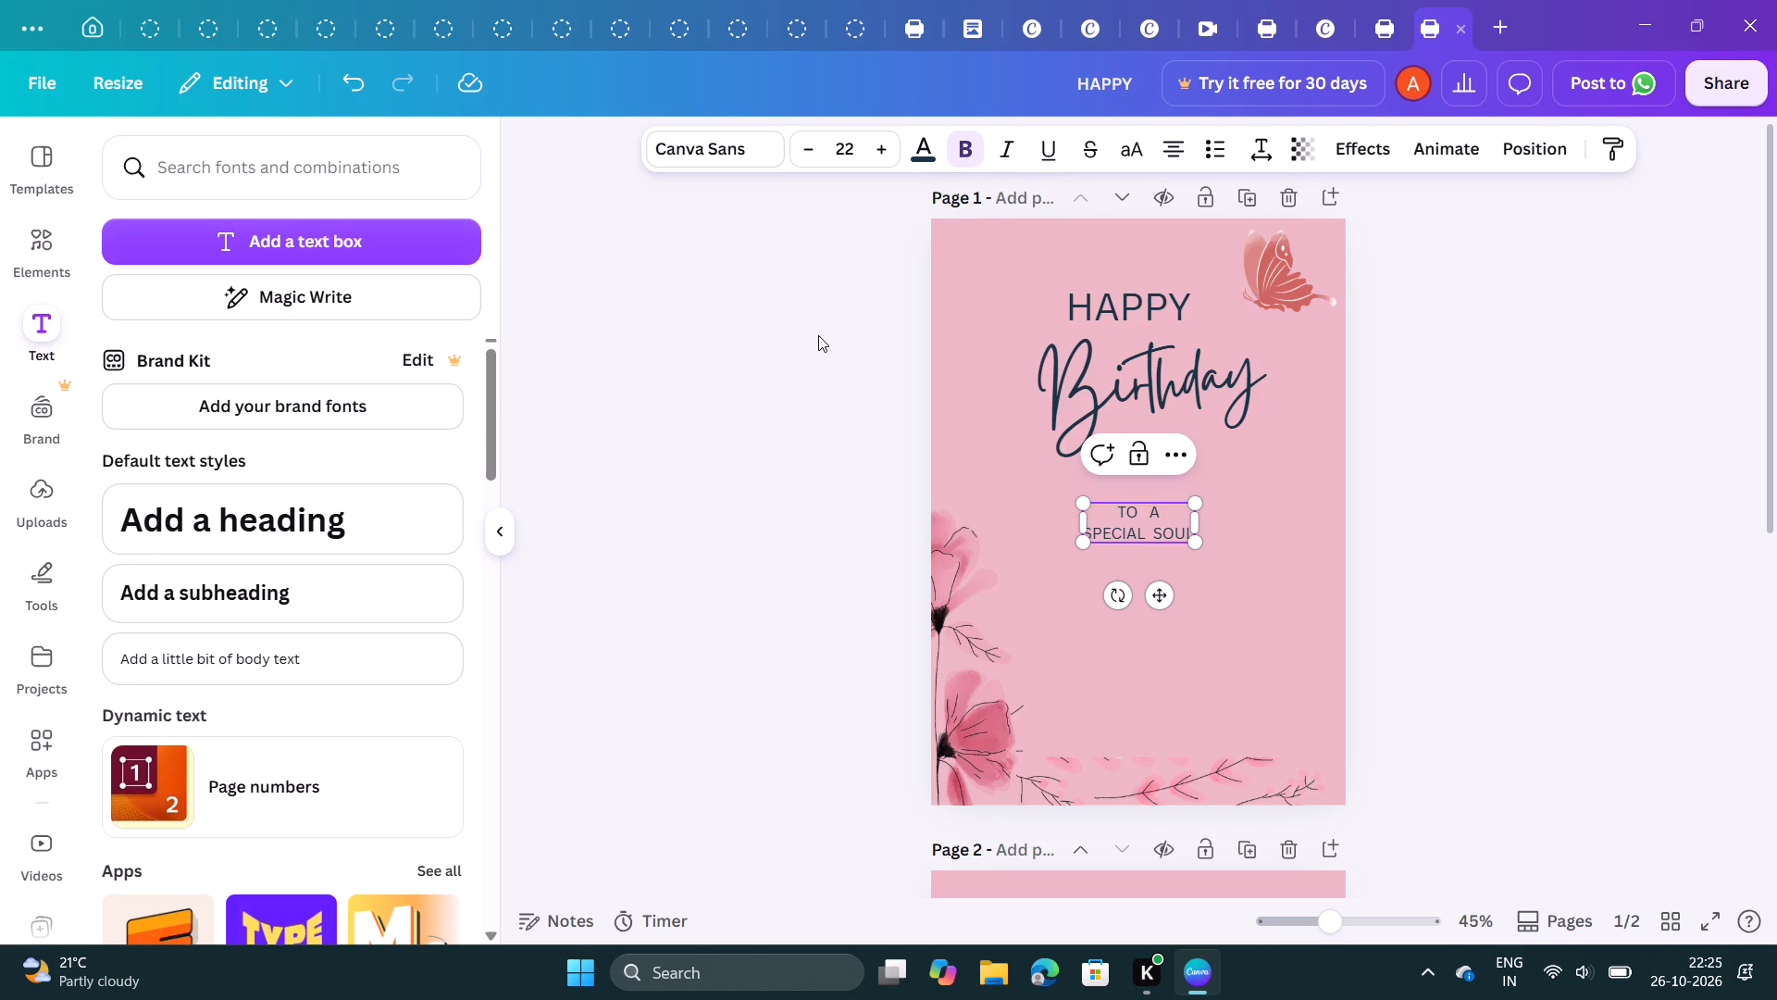
click(814, 337)
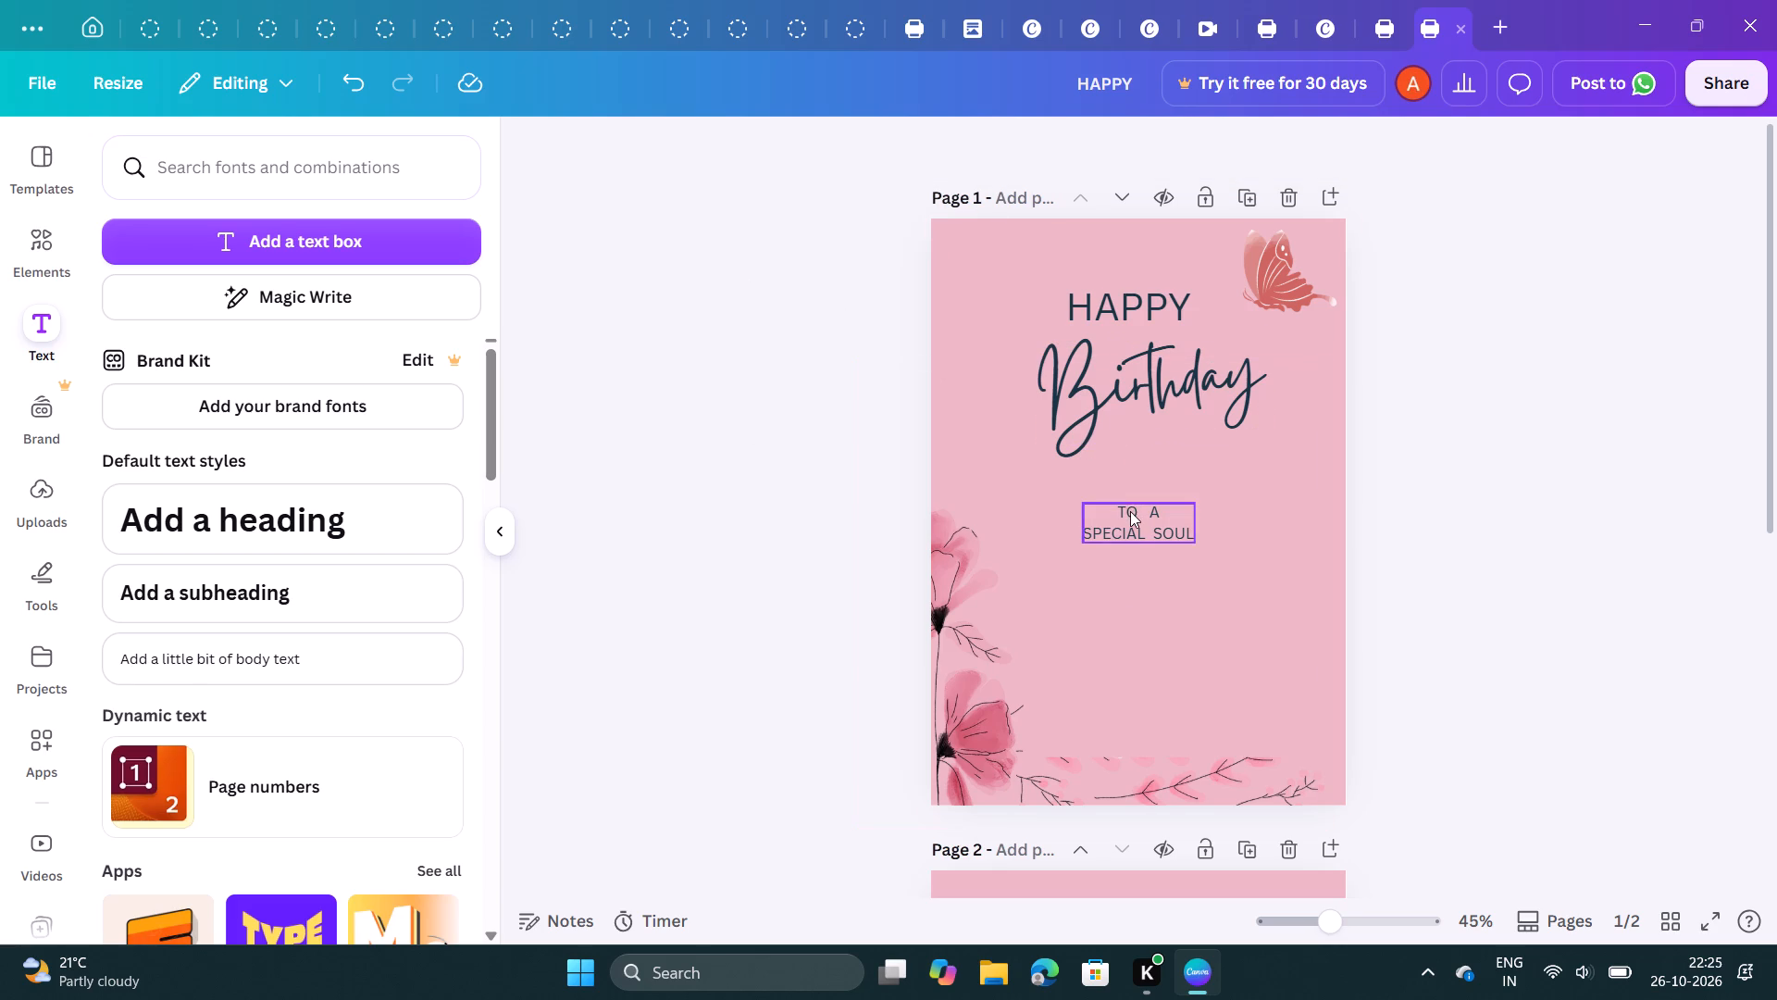
click(1130, 511)
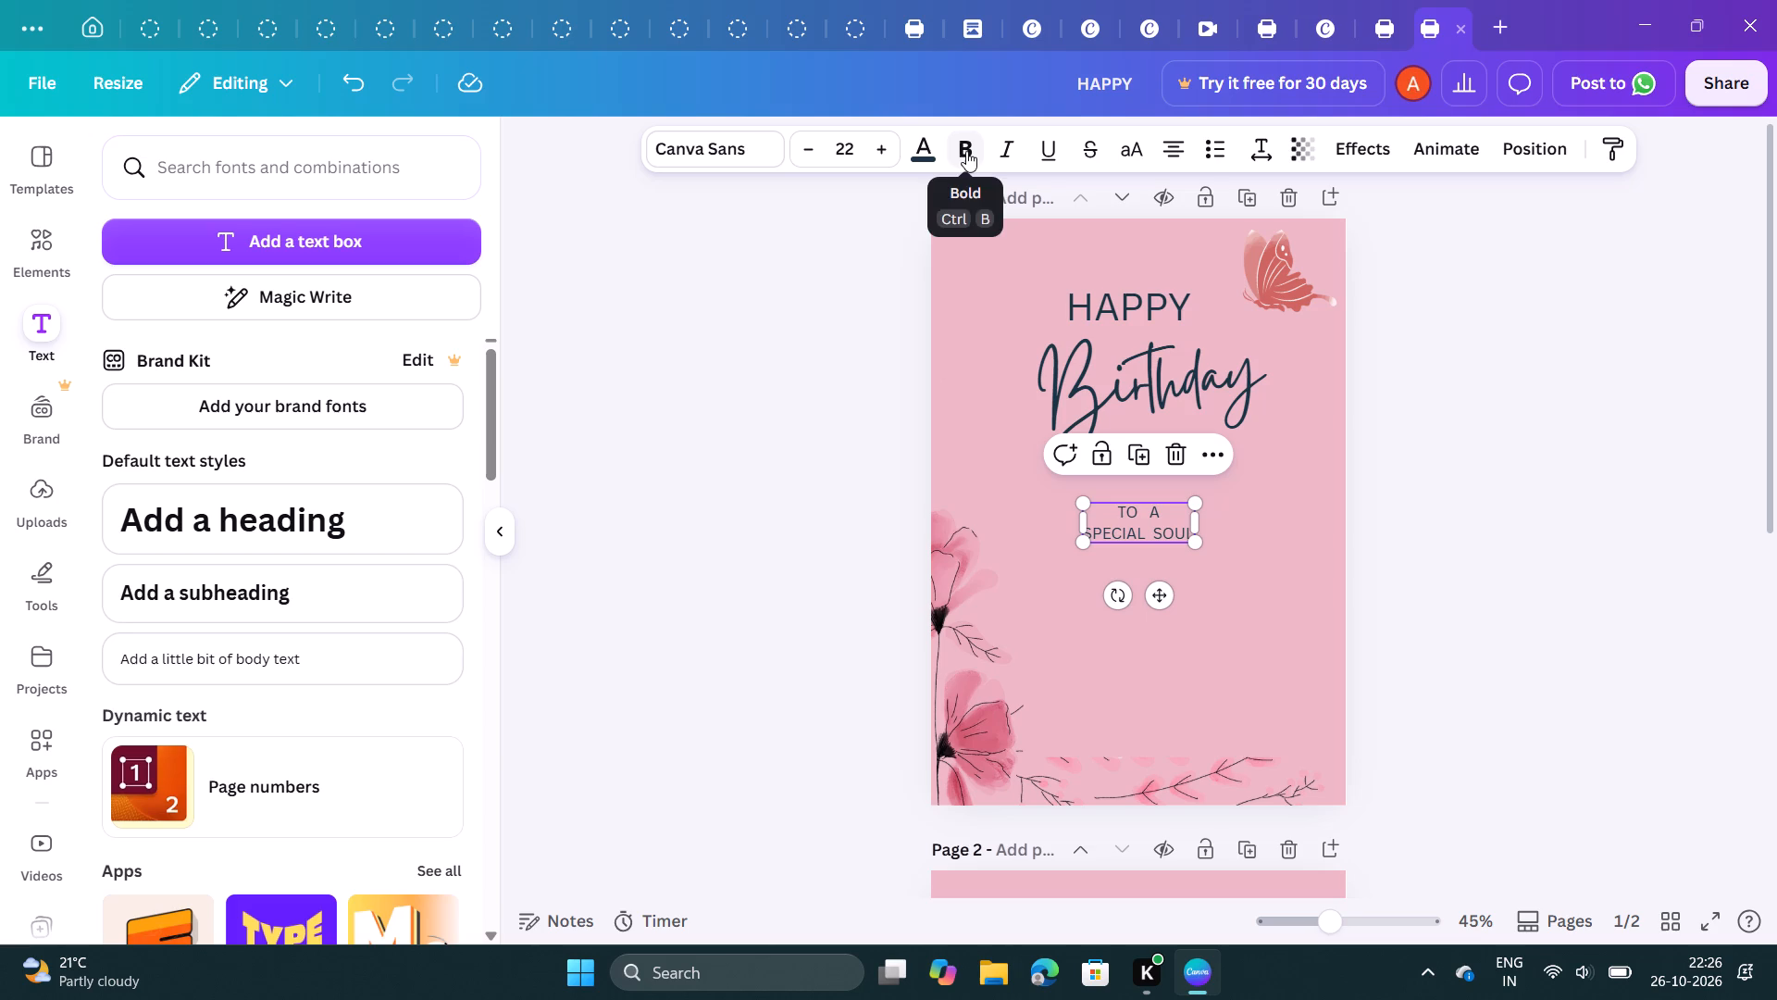
click(966, 151)
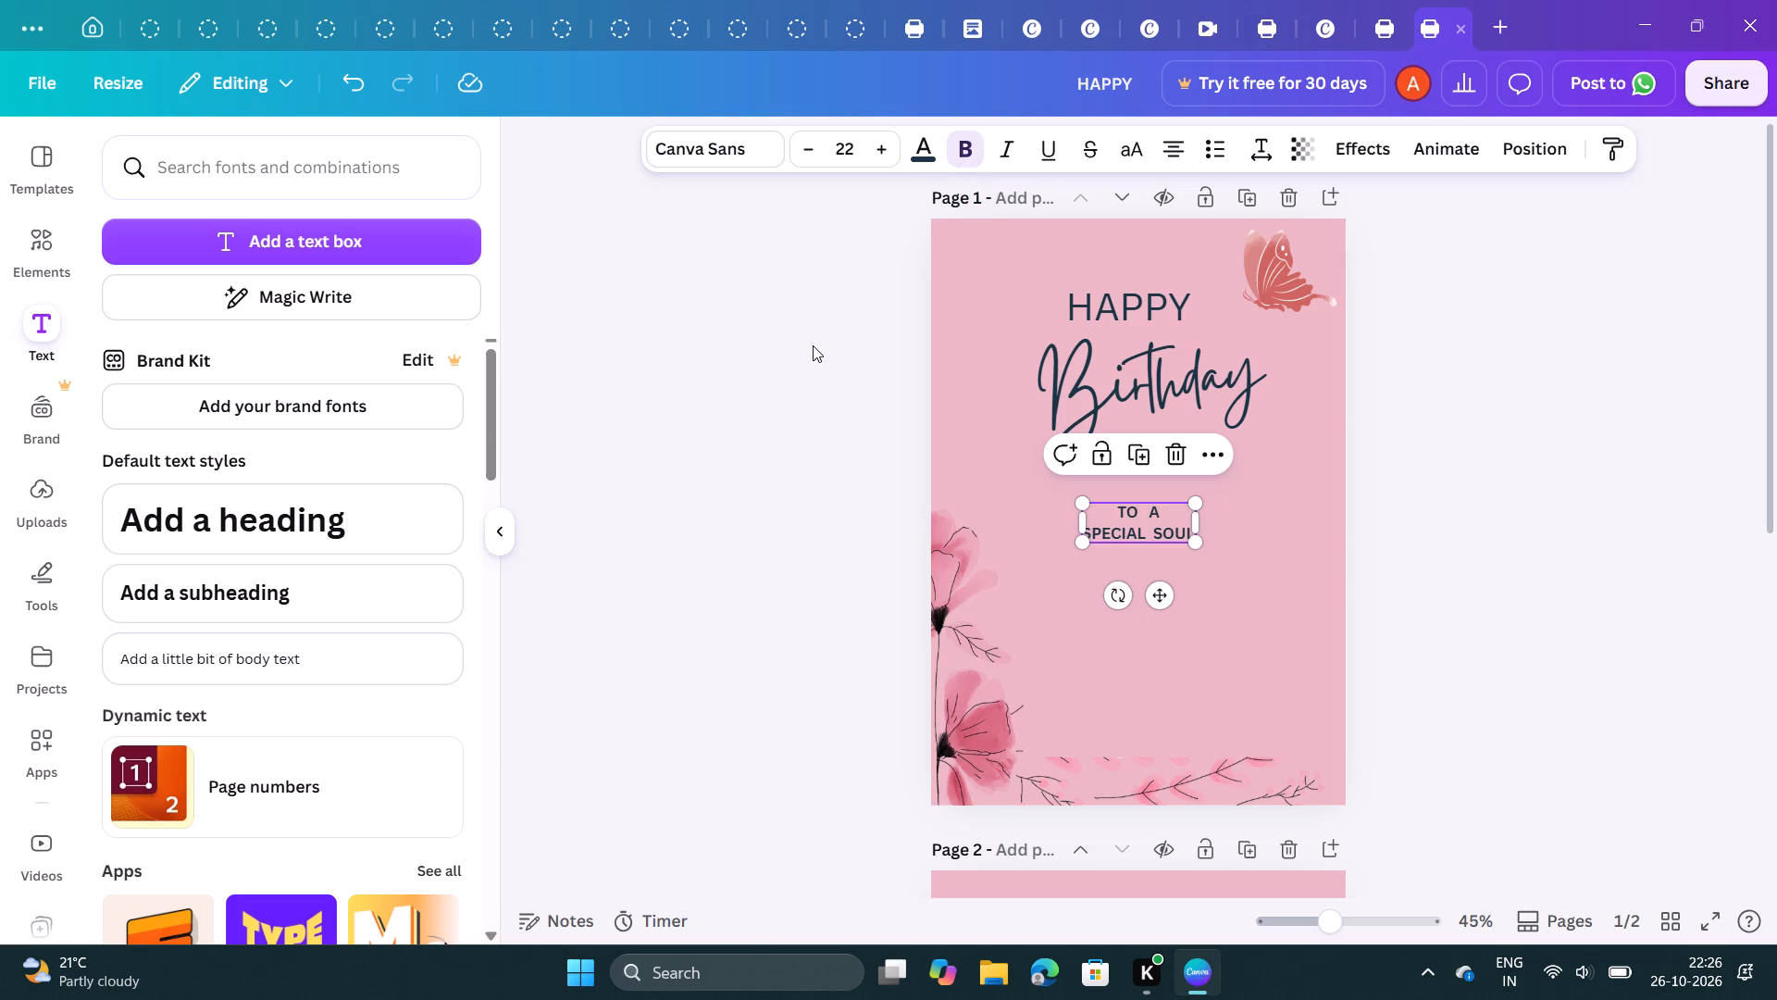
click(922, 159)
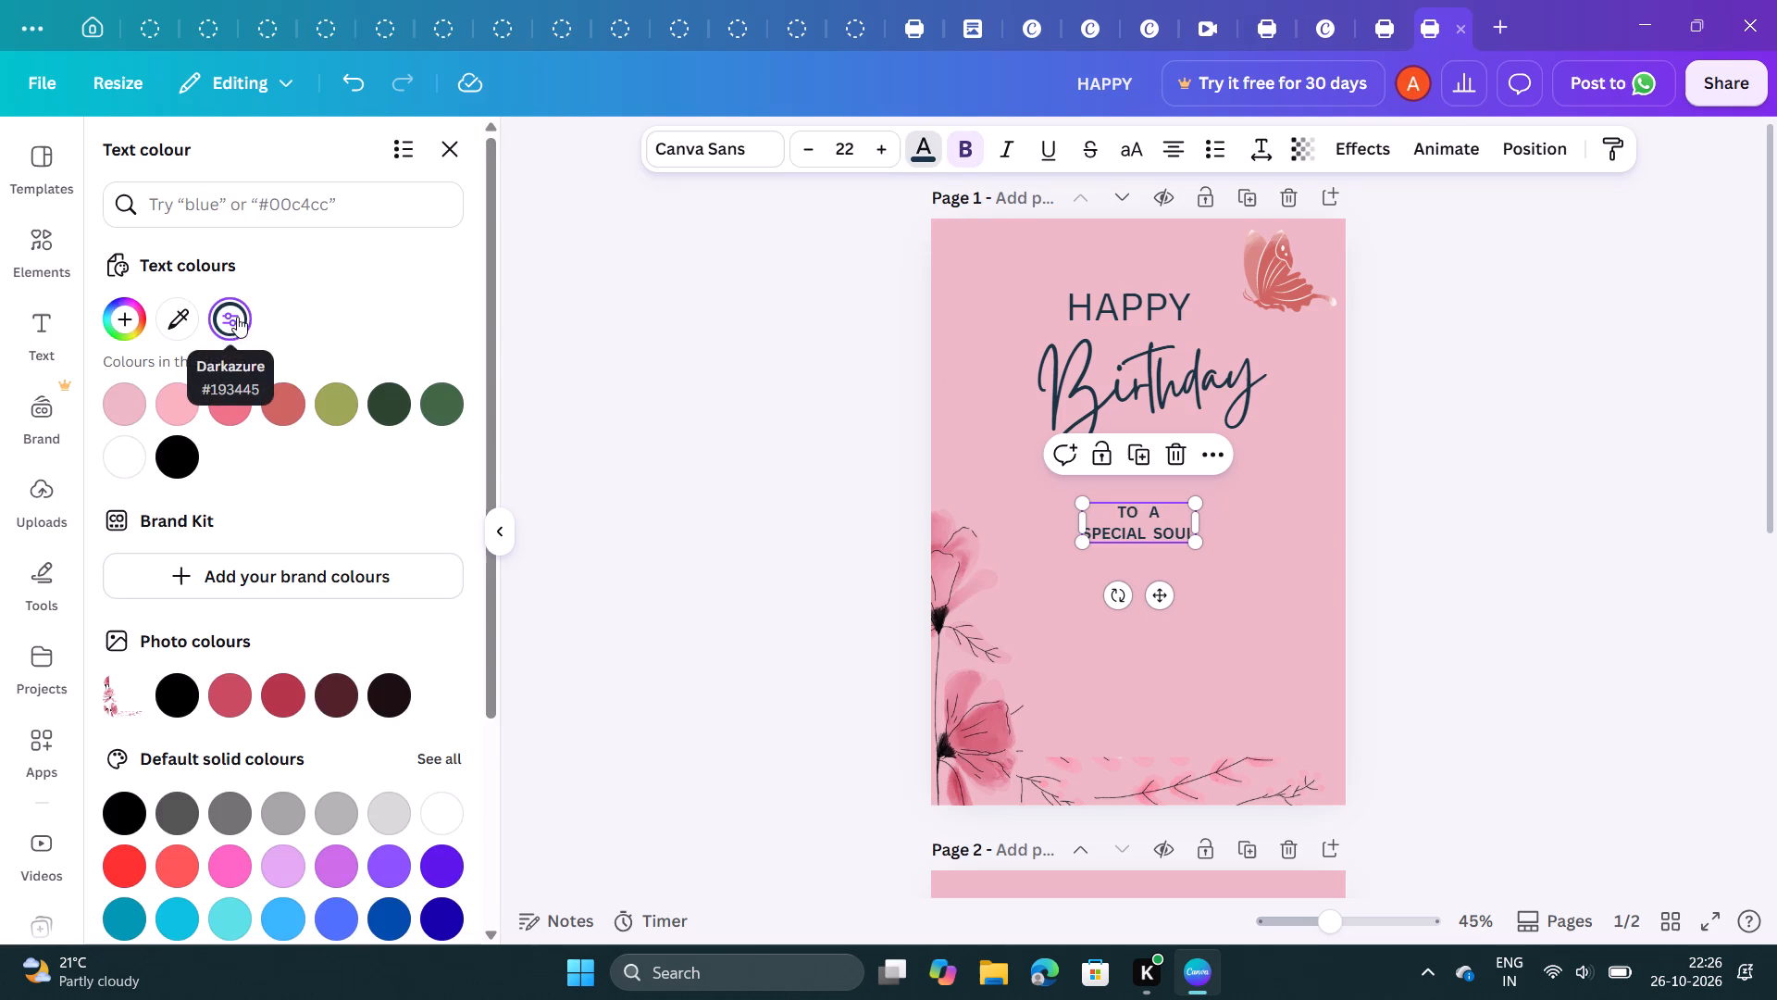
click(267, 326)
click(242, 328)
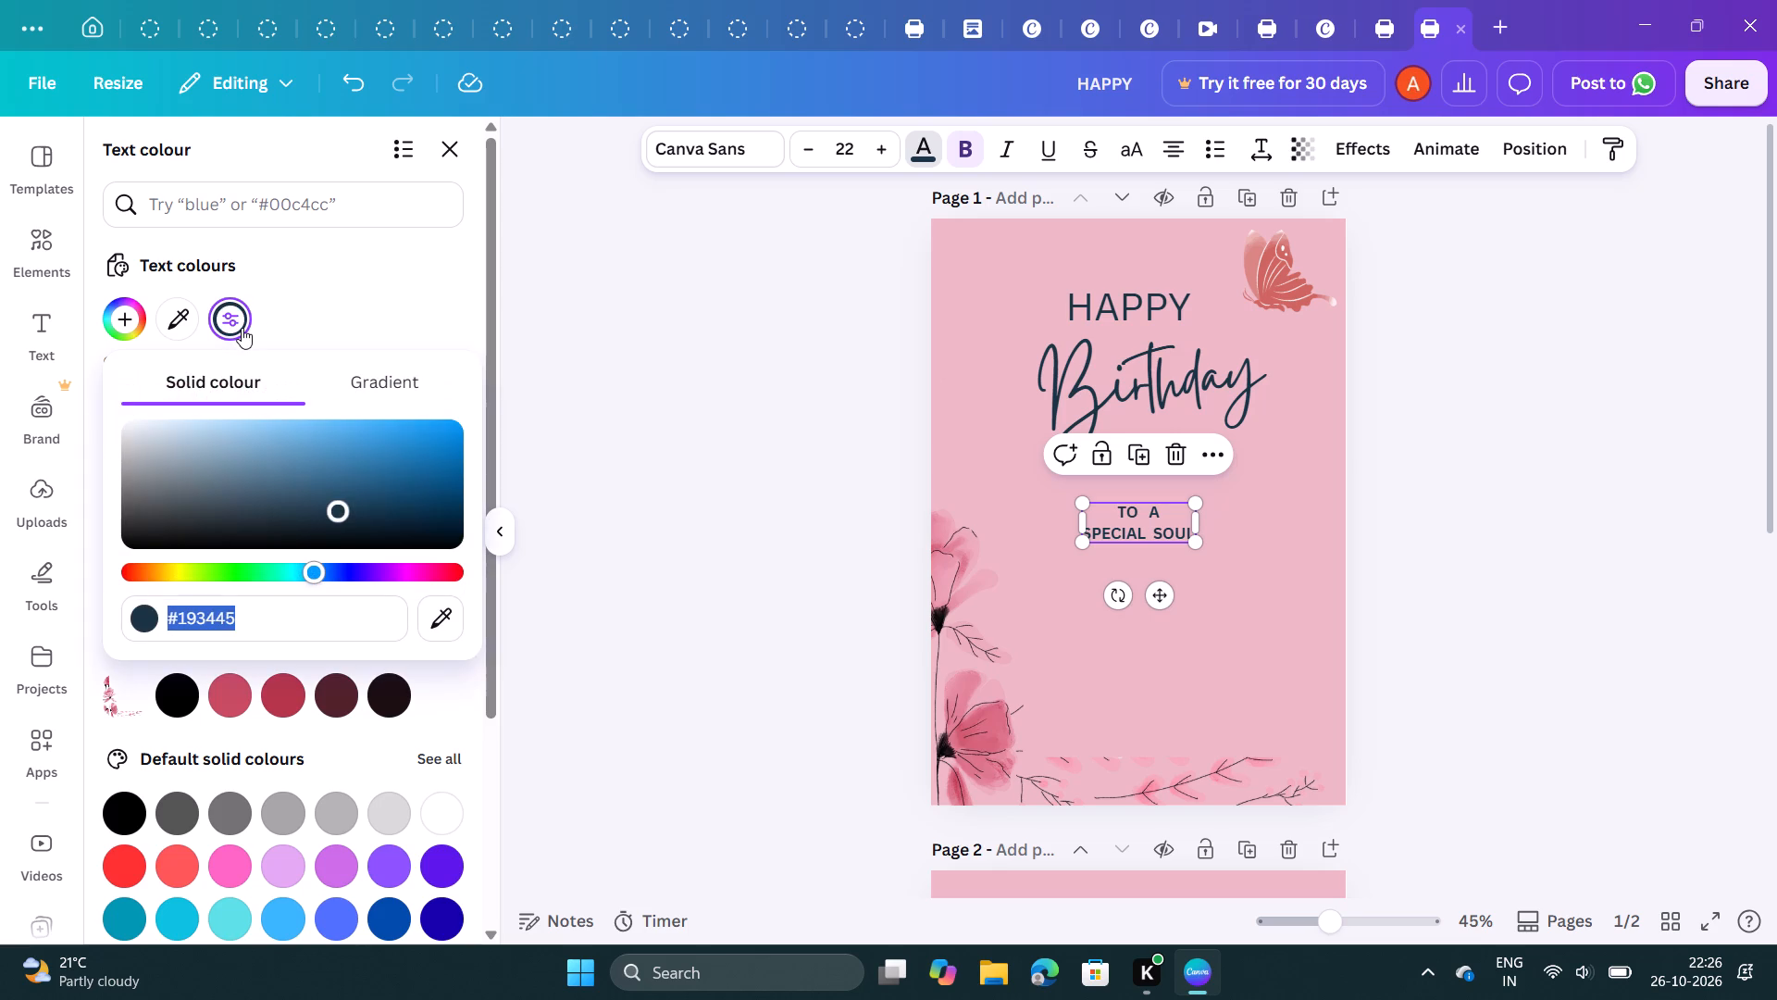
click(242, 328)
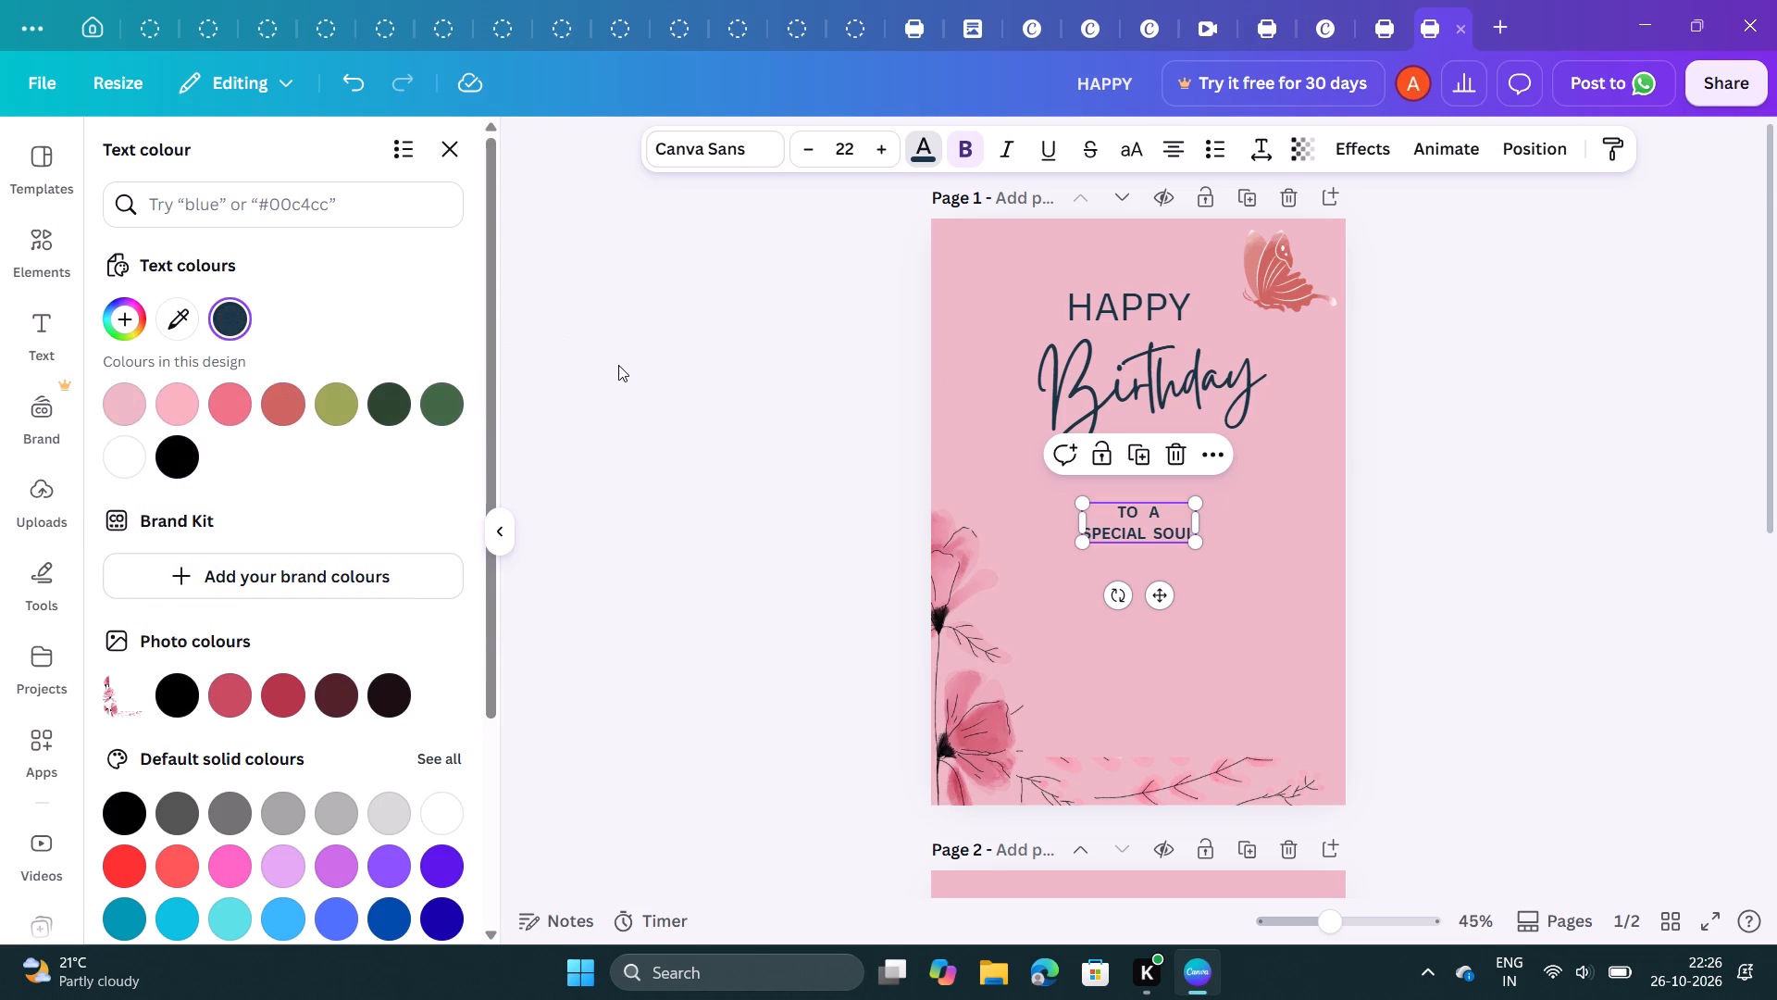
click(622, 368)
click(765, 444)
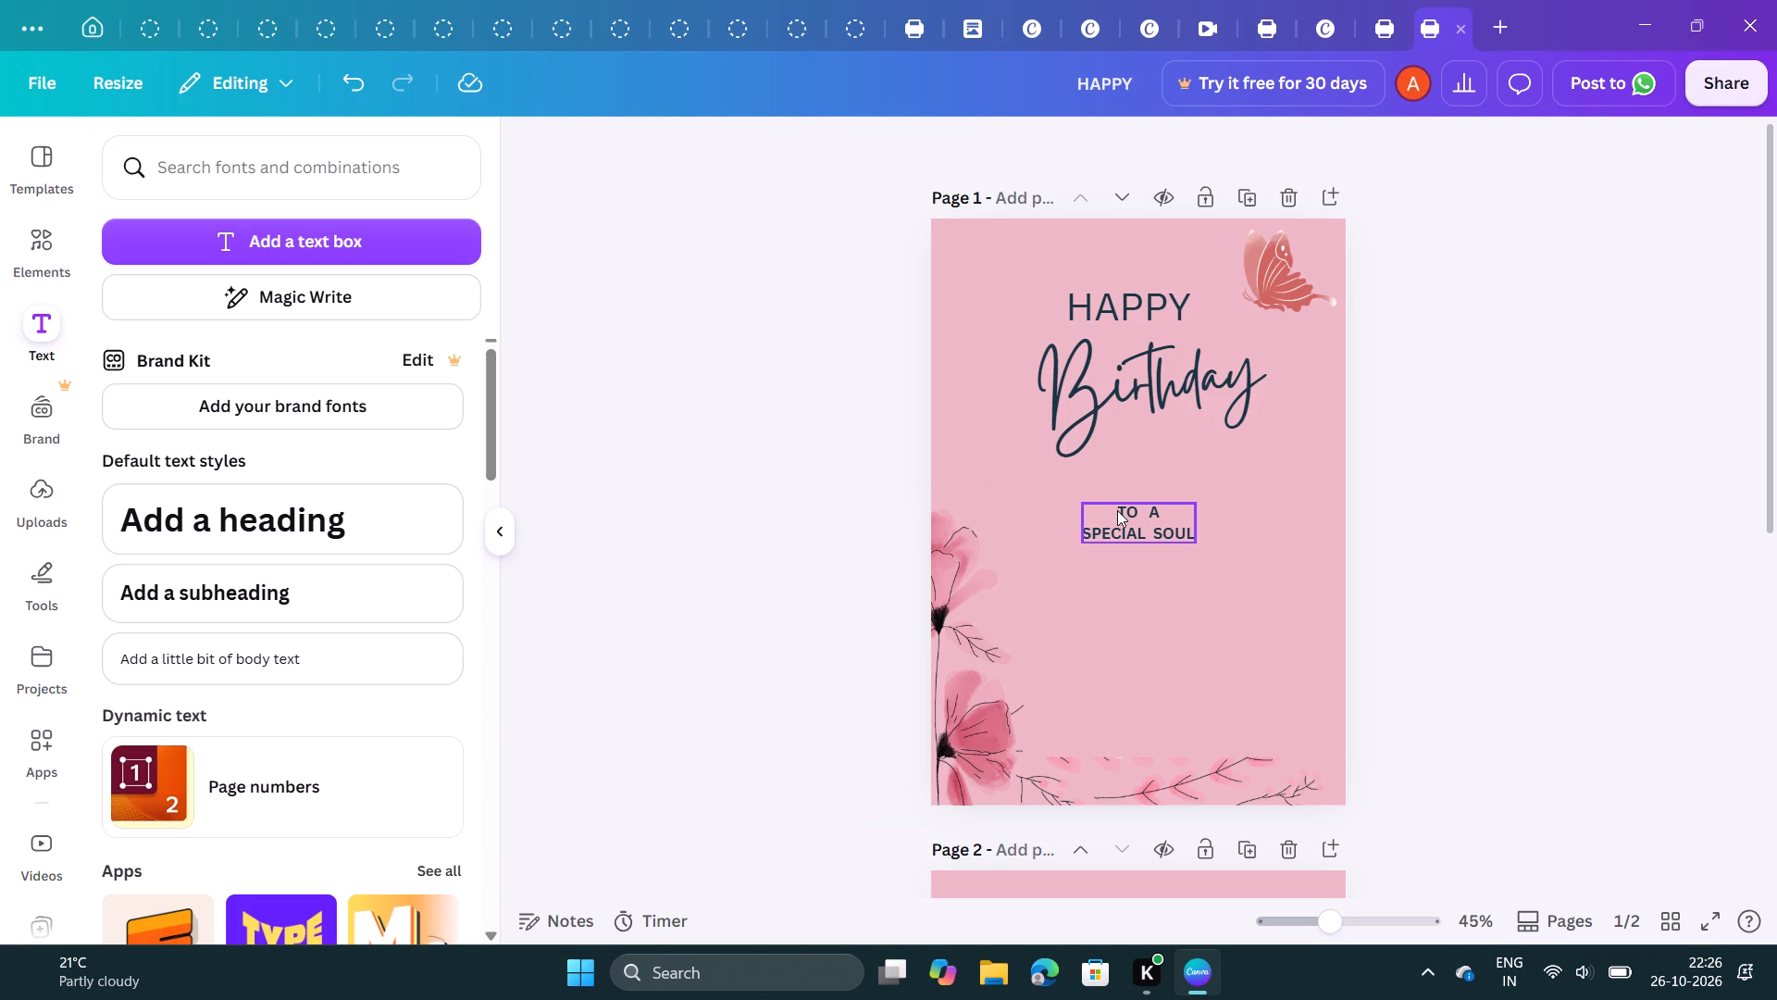
Move the "TO A SPECIAL SOUL" text up to sit close beneath the word "Birthday" on page 1.
drag(1121, 509, 1129, 480)
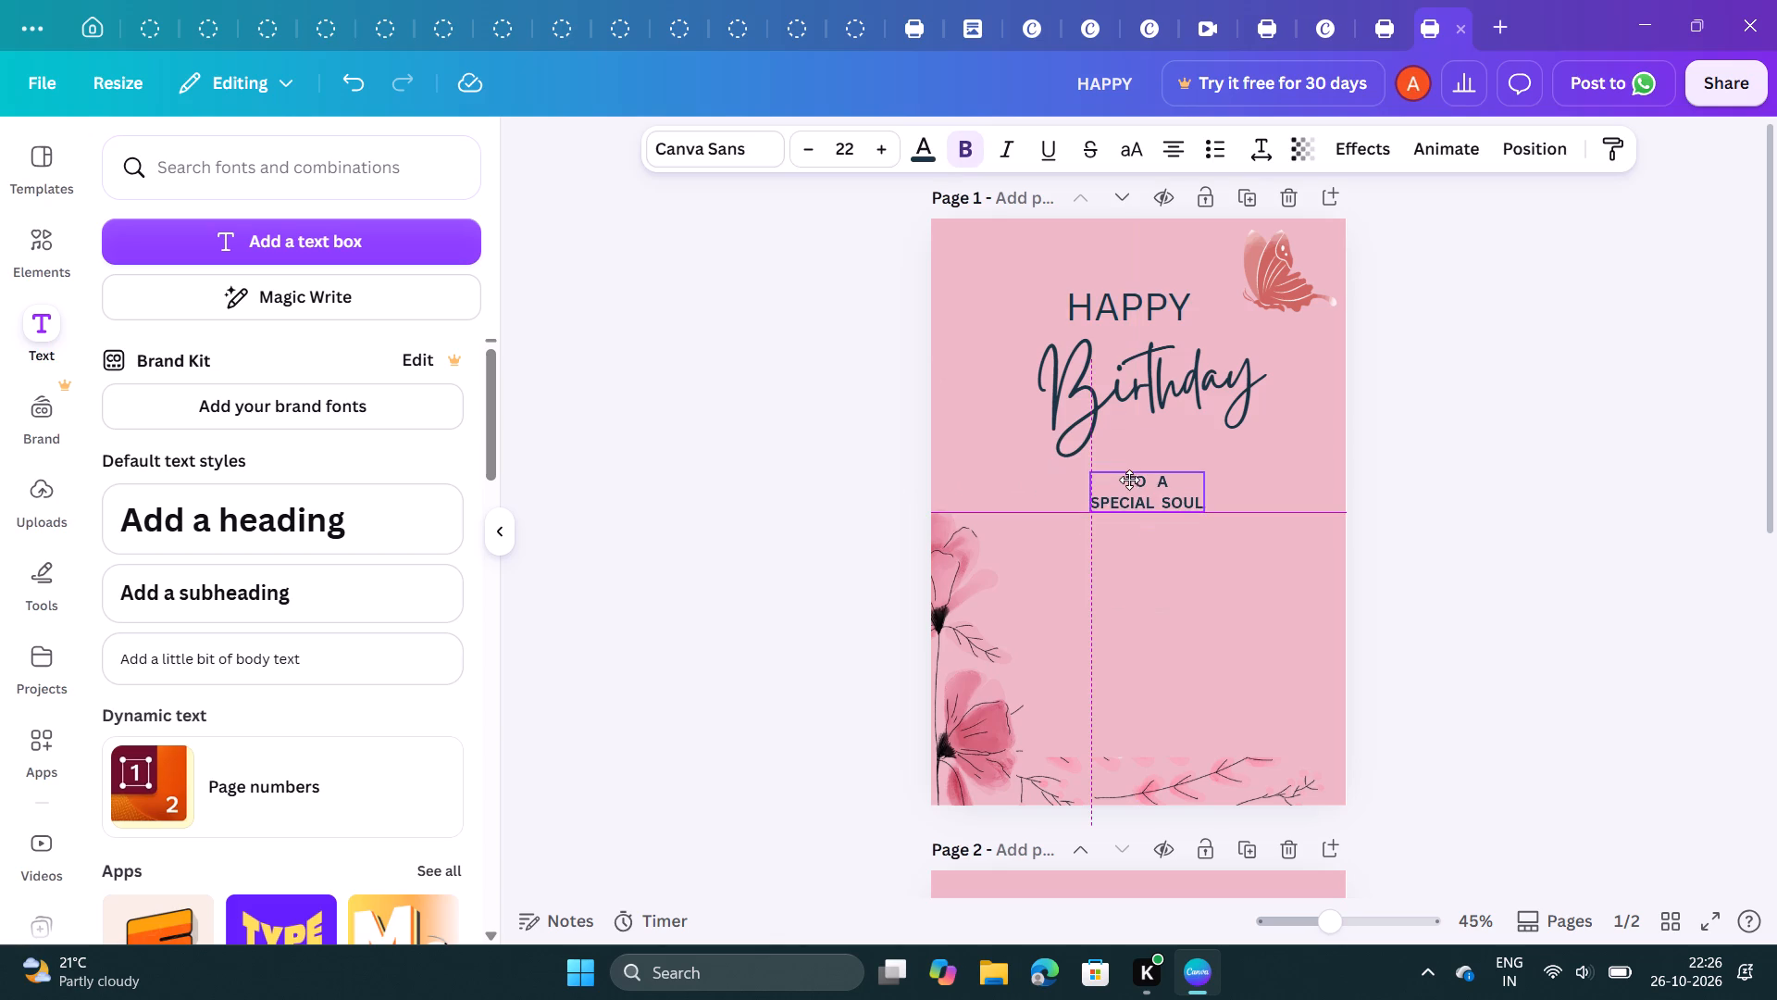
drag(1129, 480, 1134, 456)
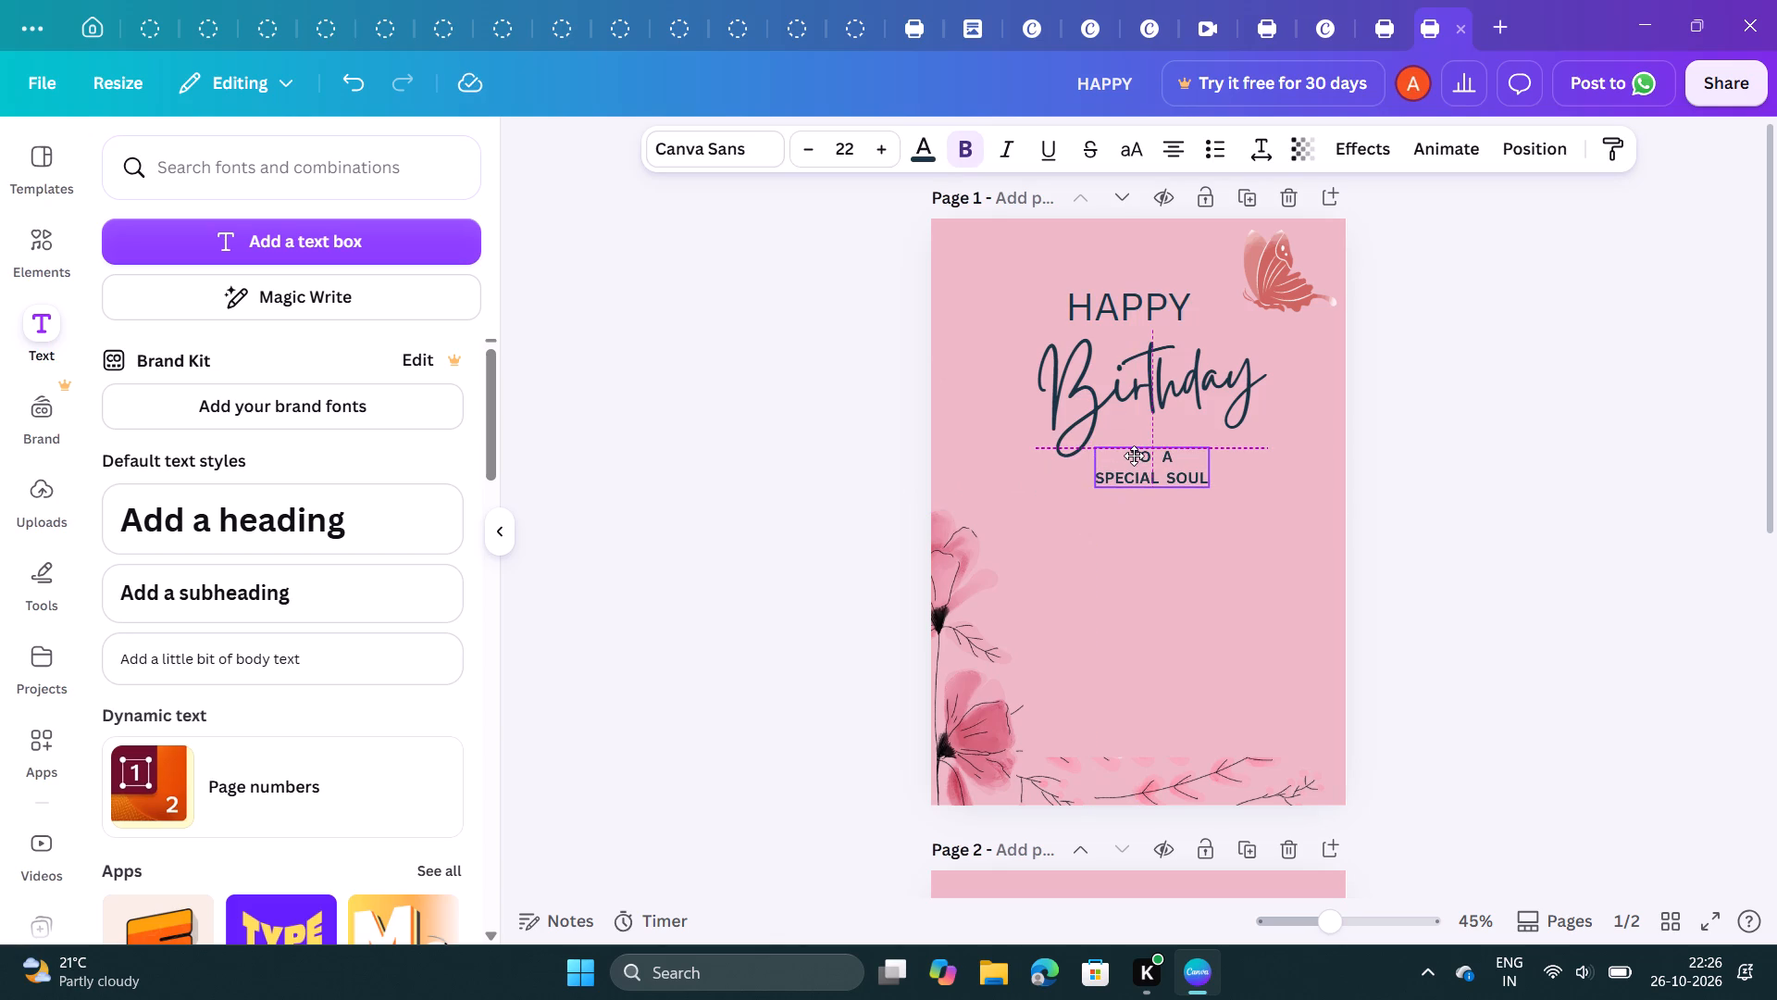
drag(1134, 456, 1142, 454)
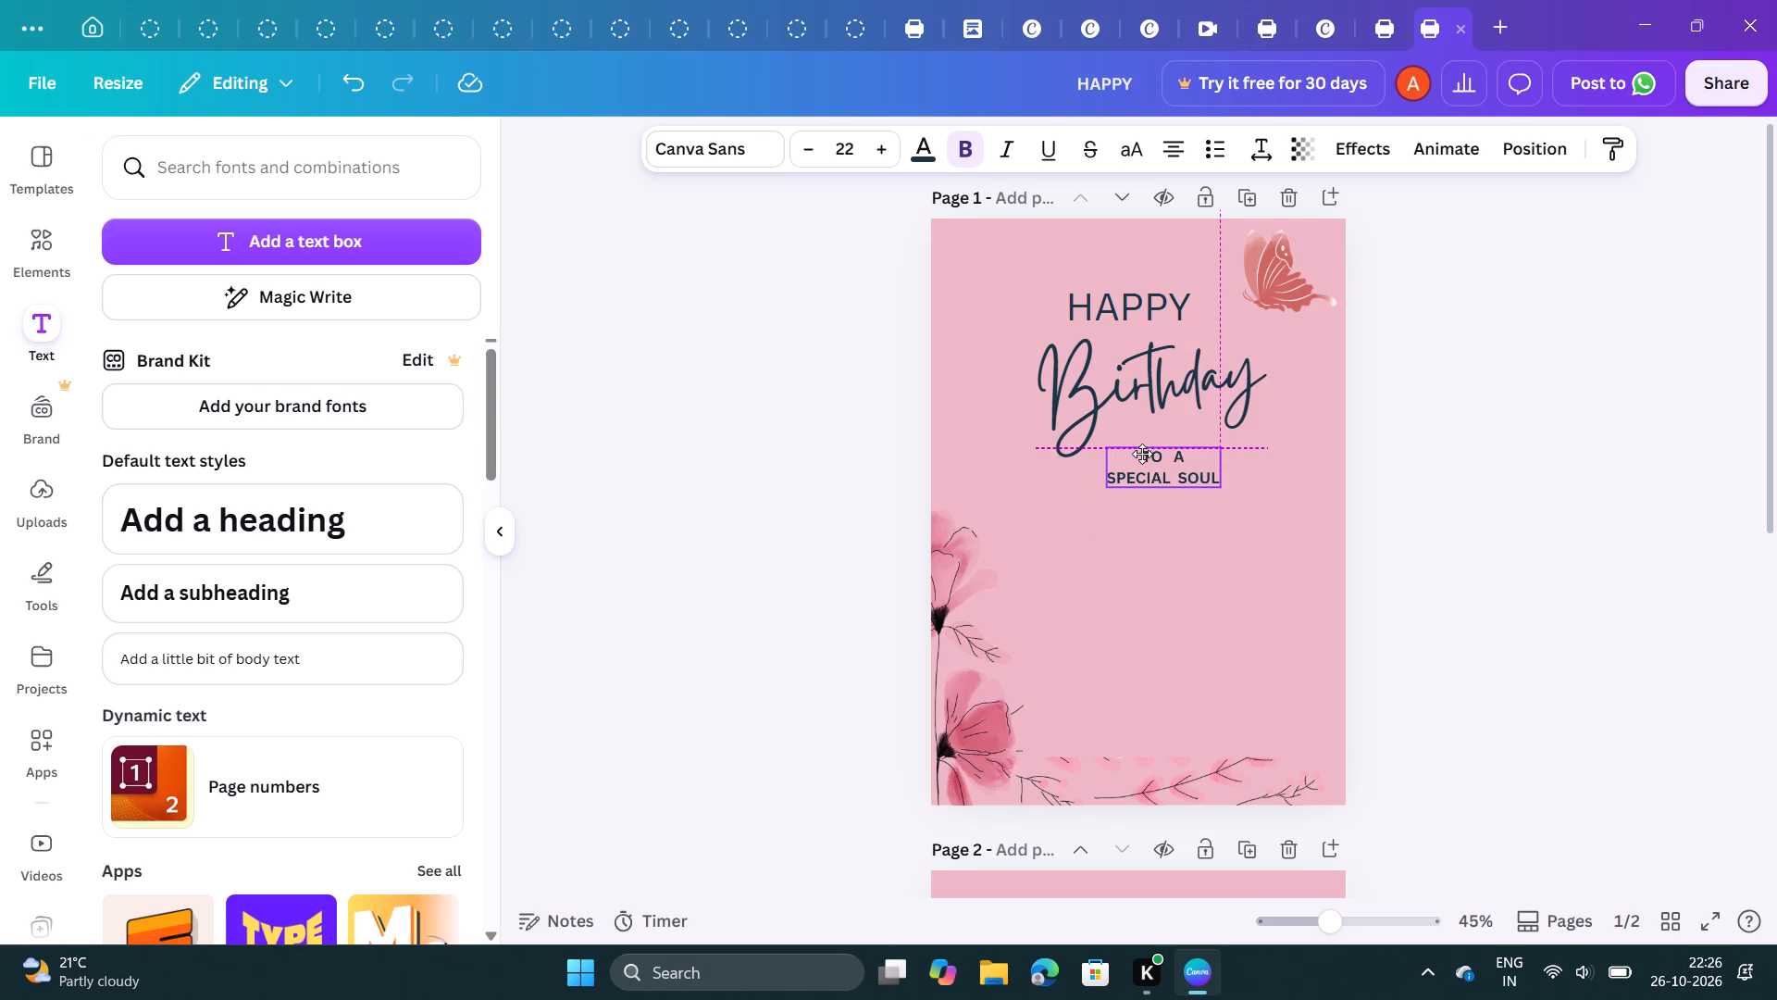
drag(1142, 454, 1145, 453)
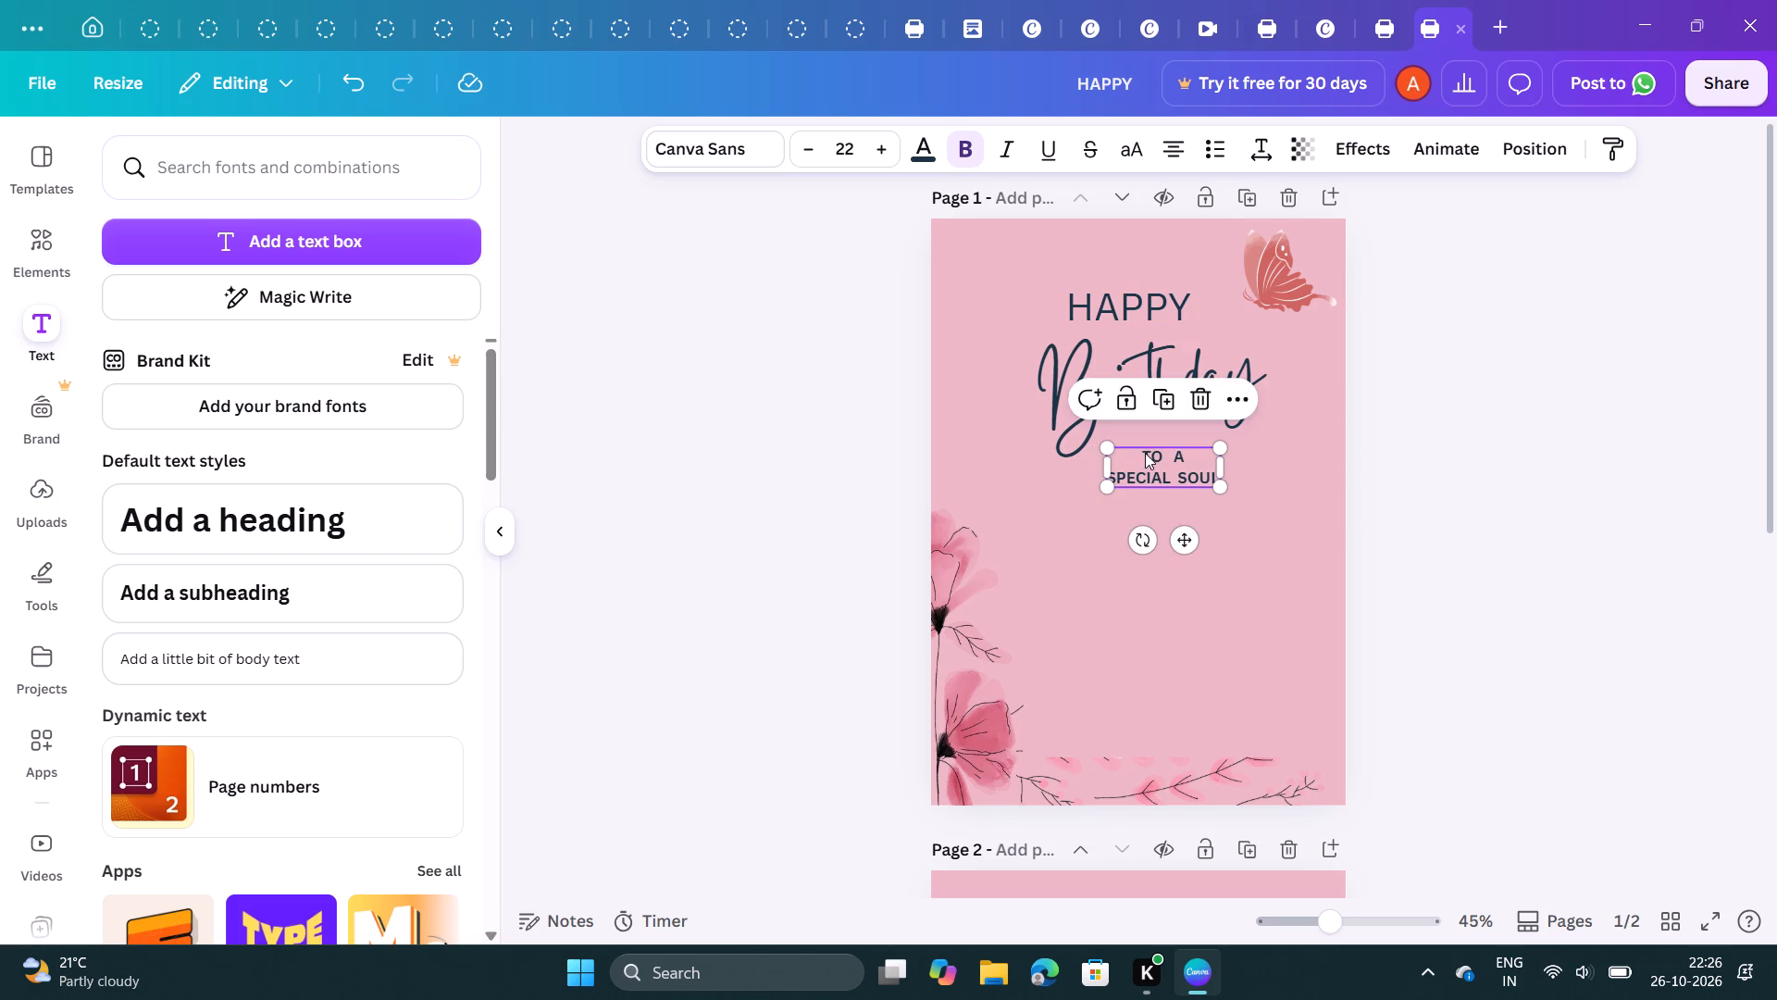
click(838, 530)
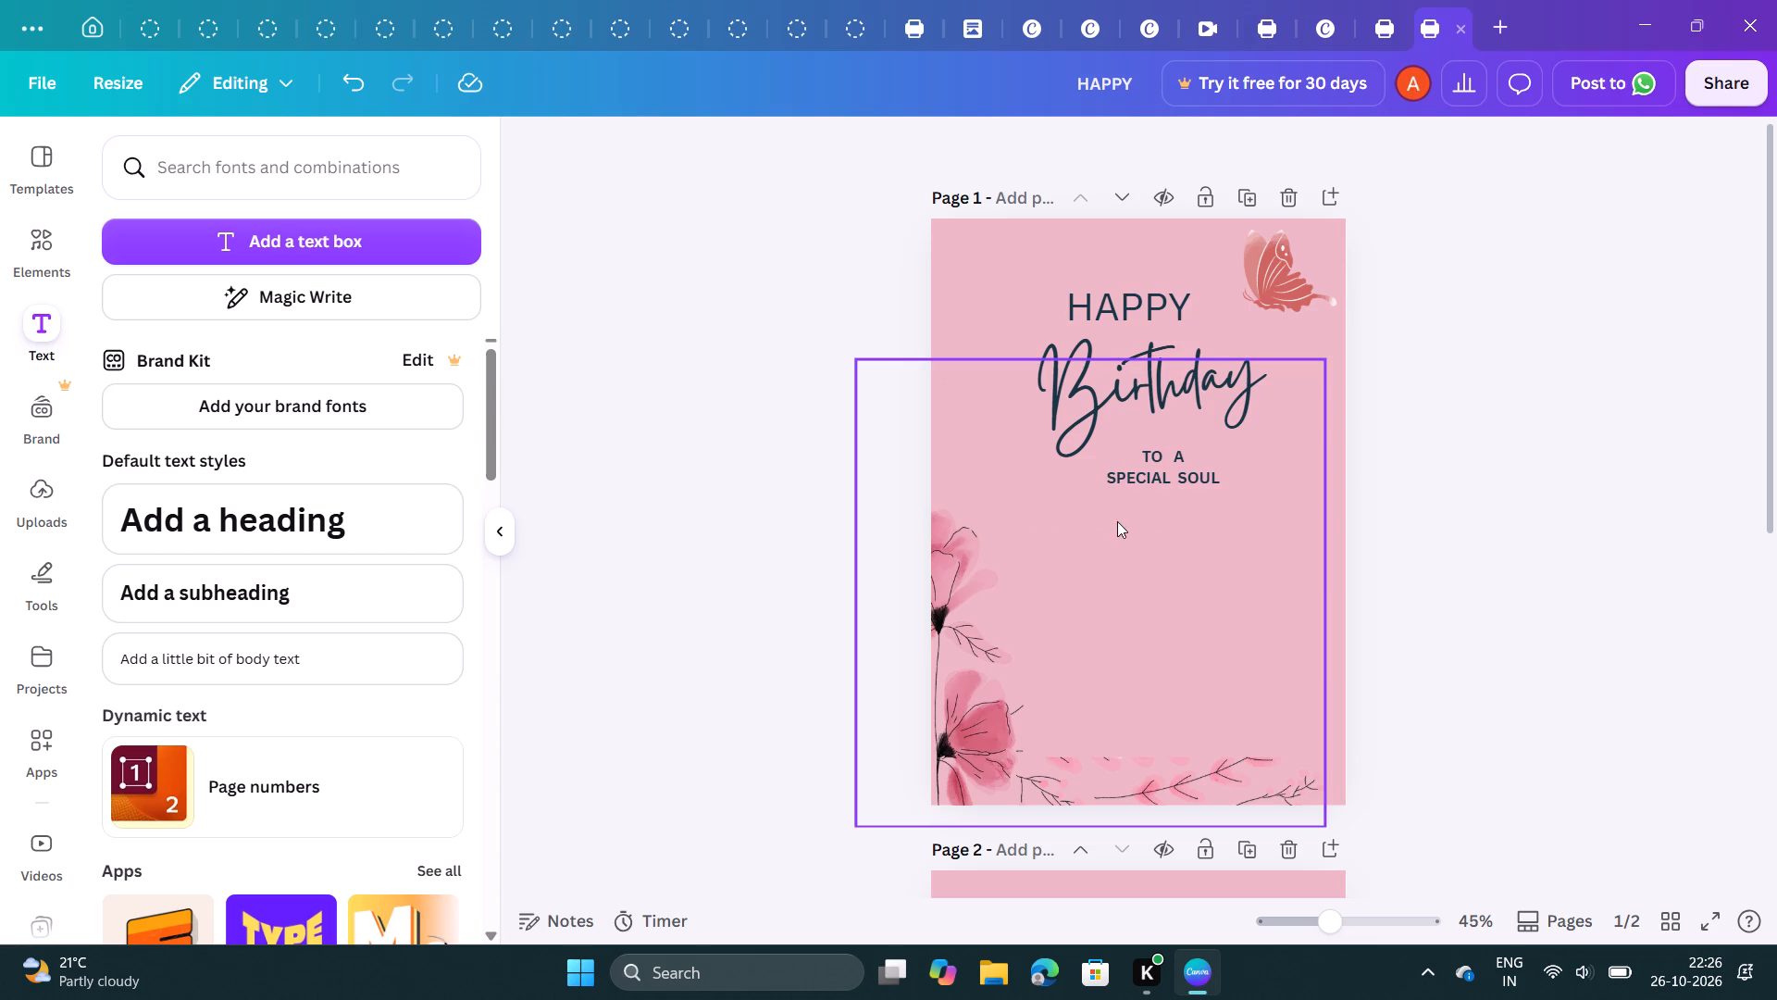
click(1155, 477)
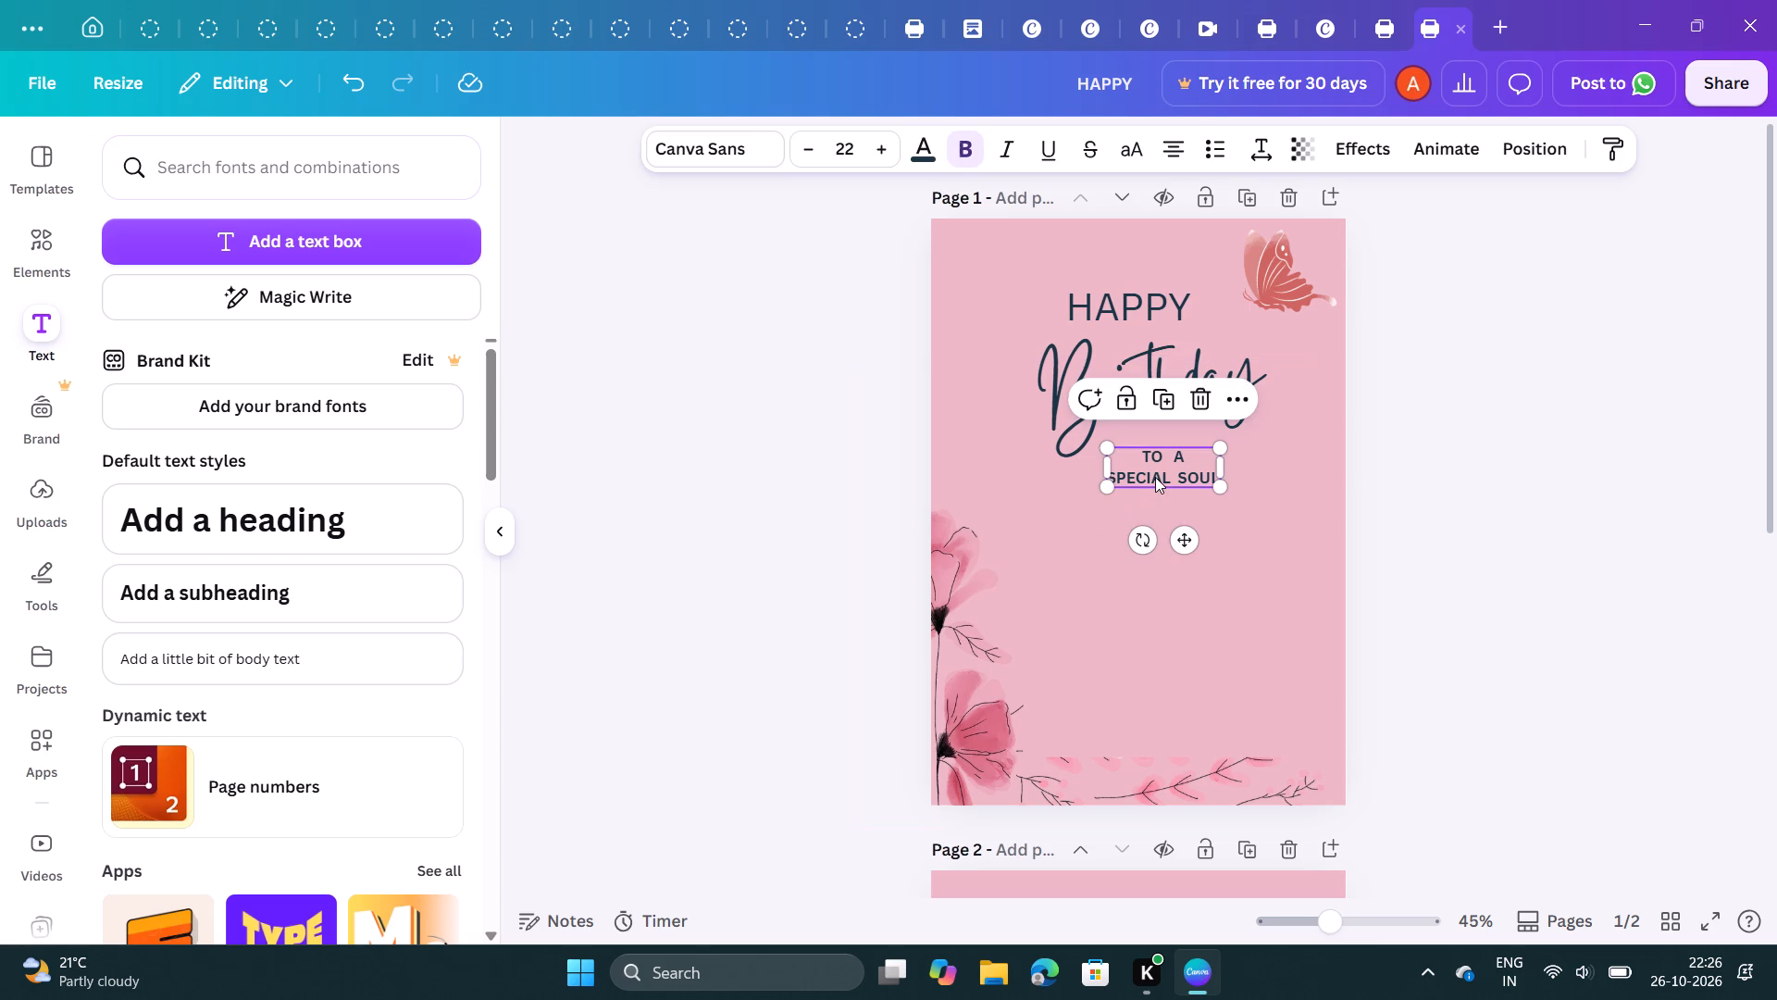
click(897, 503)
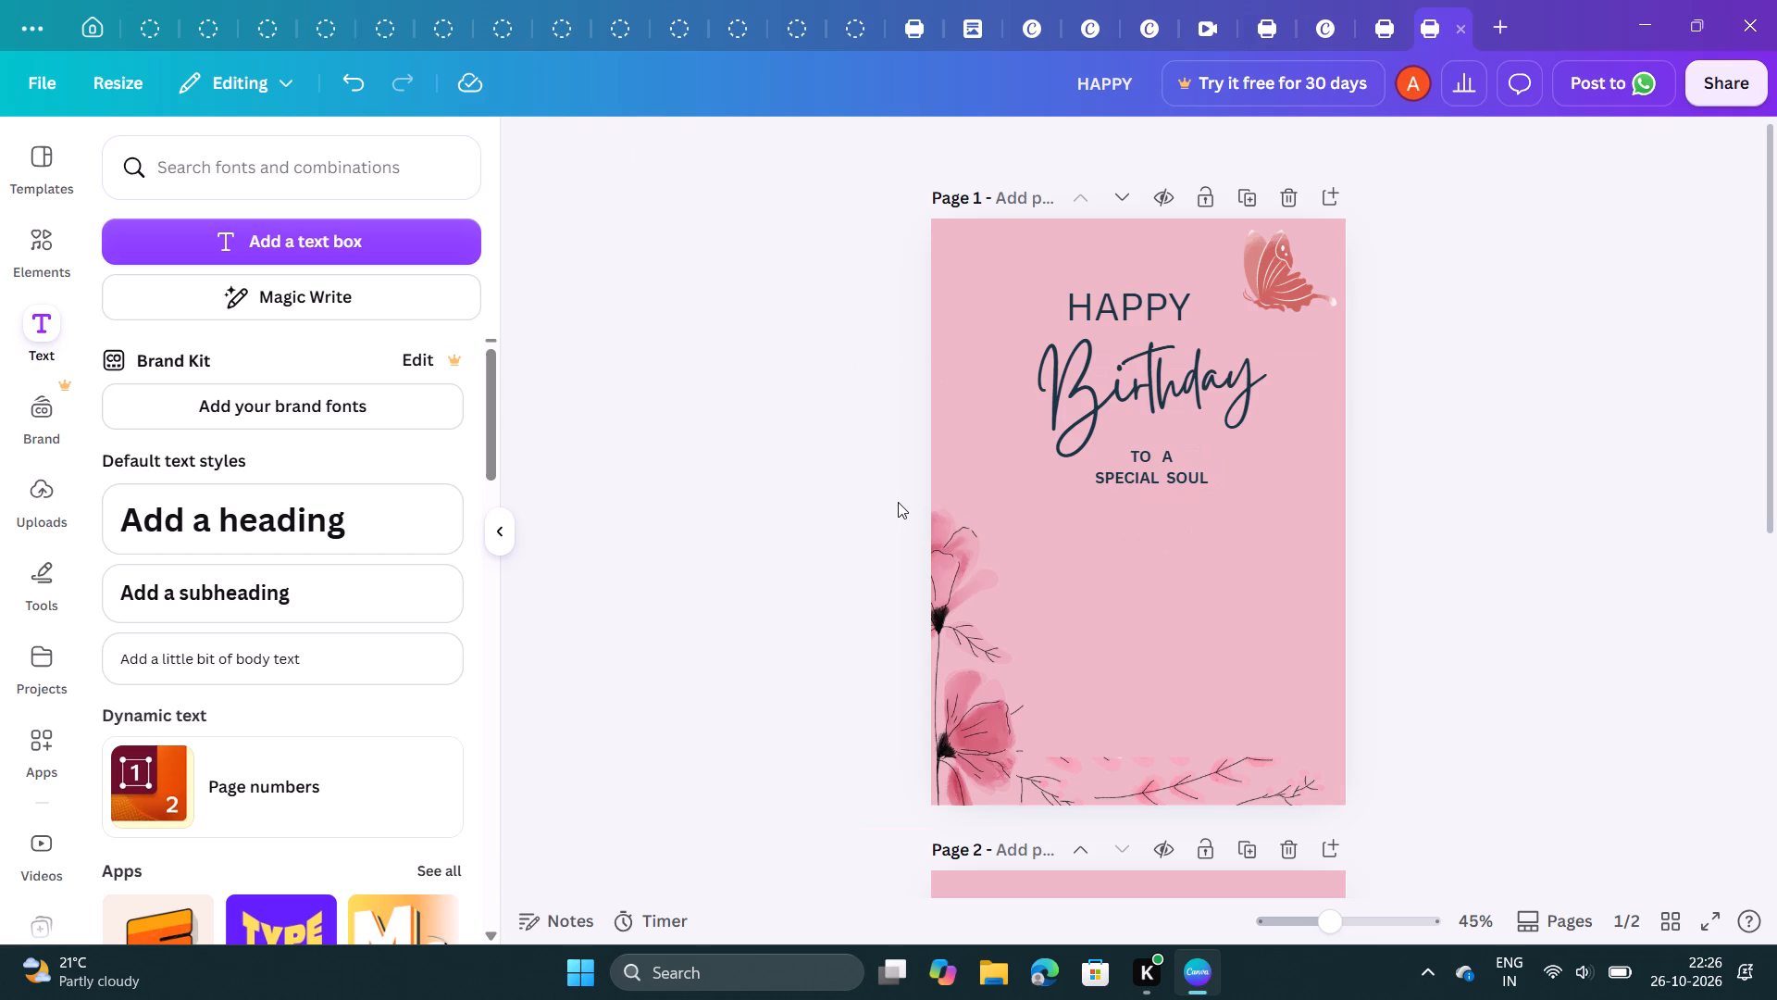
Shift the script word "Birthday" slightly to the left, keeping it between "HAPPY" and "TO A SPECIAL SOUL".
drag(1106, 408, 1093, 409)
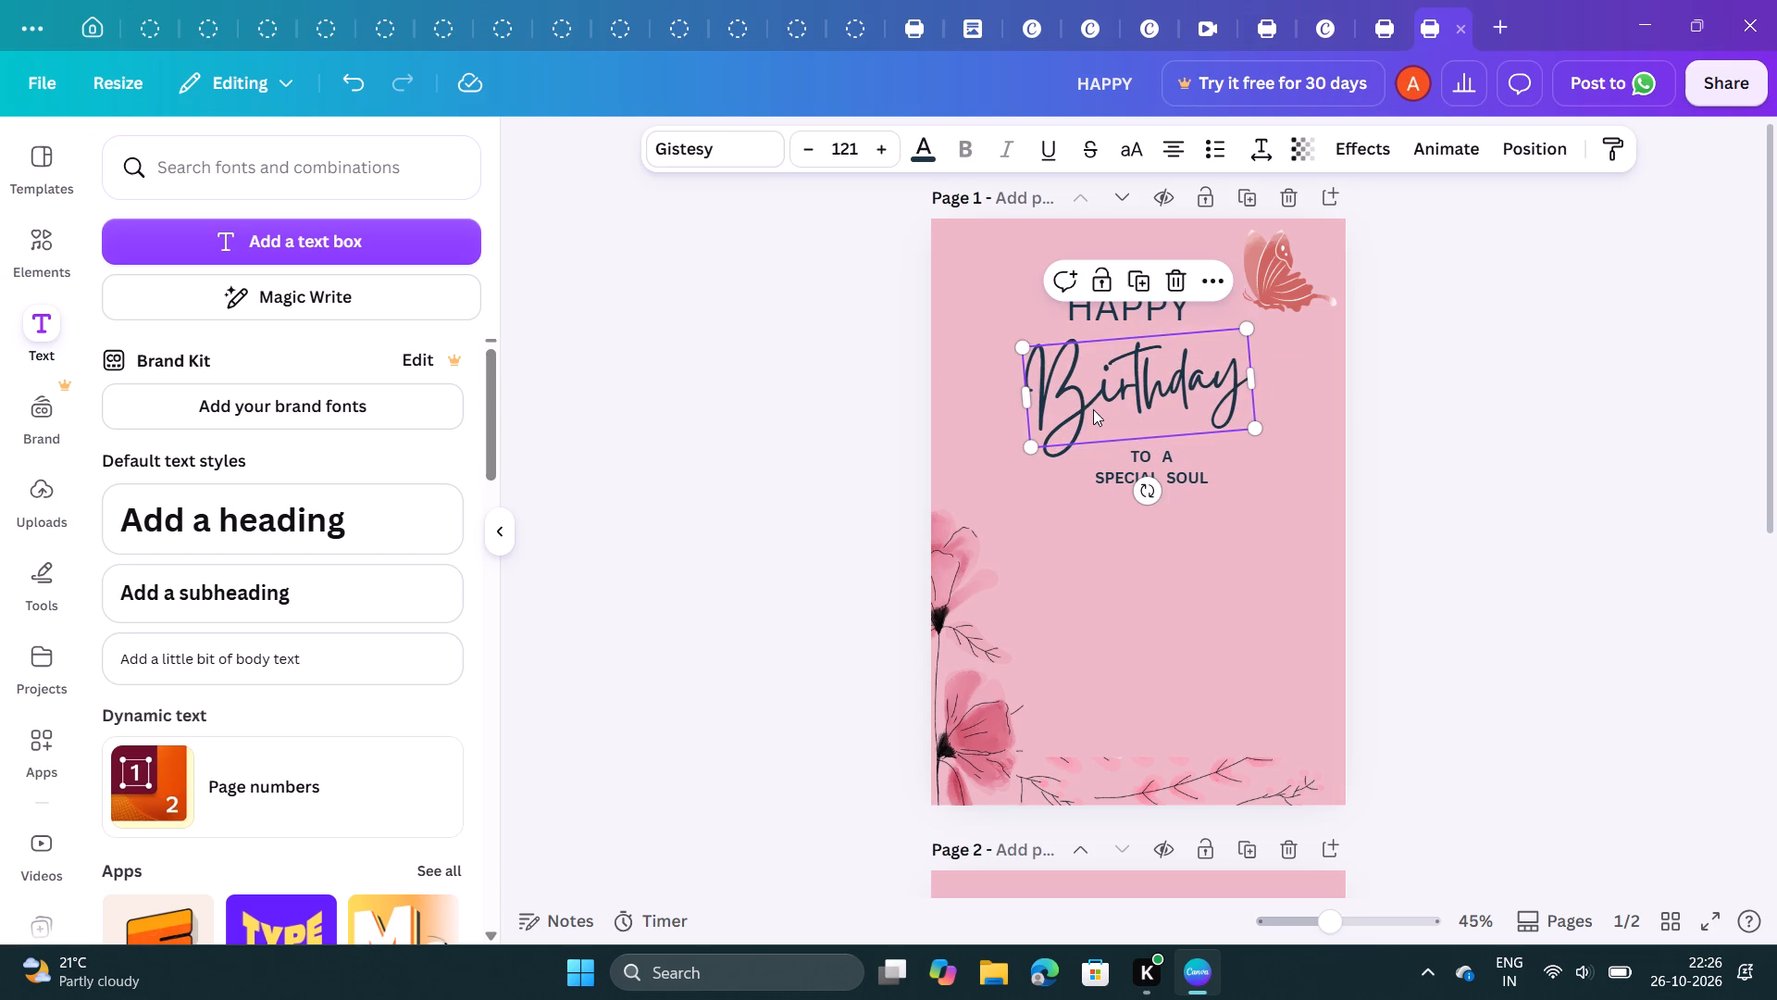
click(863, 434)
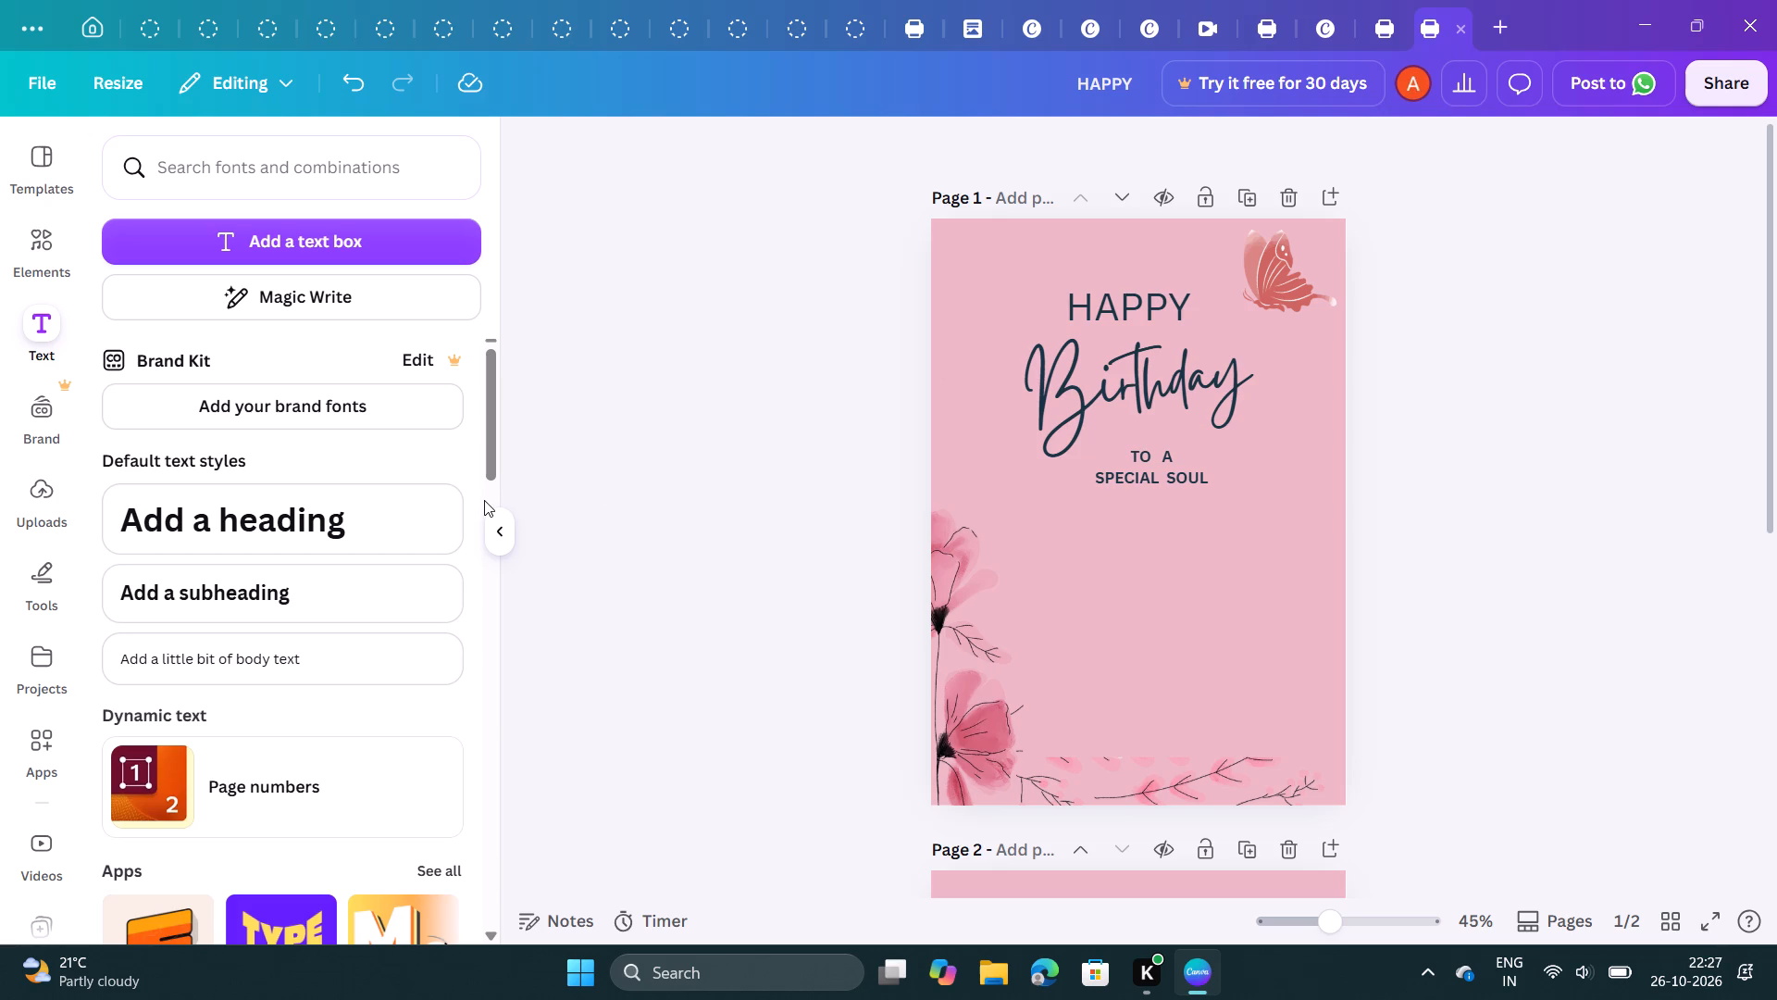
Add a small body text below "SPECIAL SOUL" on page 1 with the first line "May your day be filled".
click(206, 650)
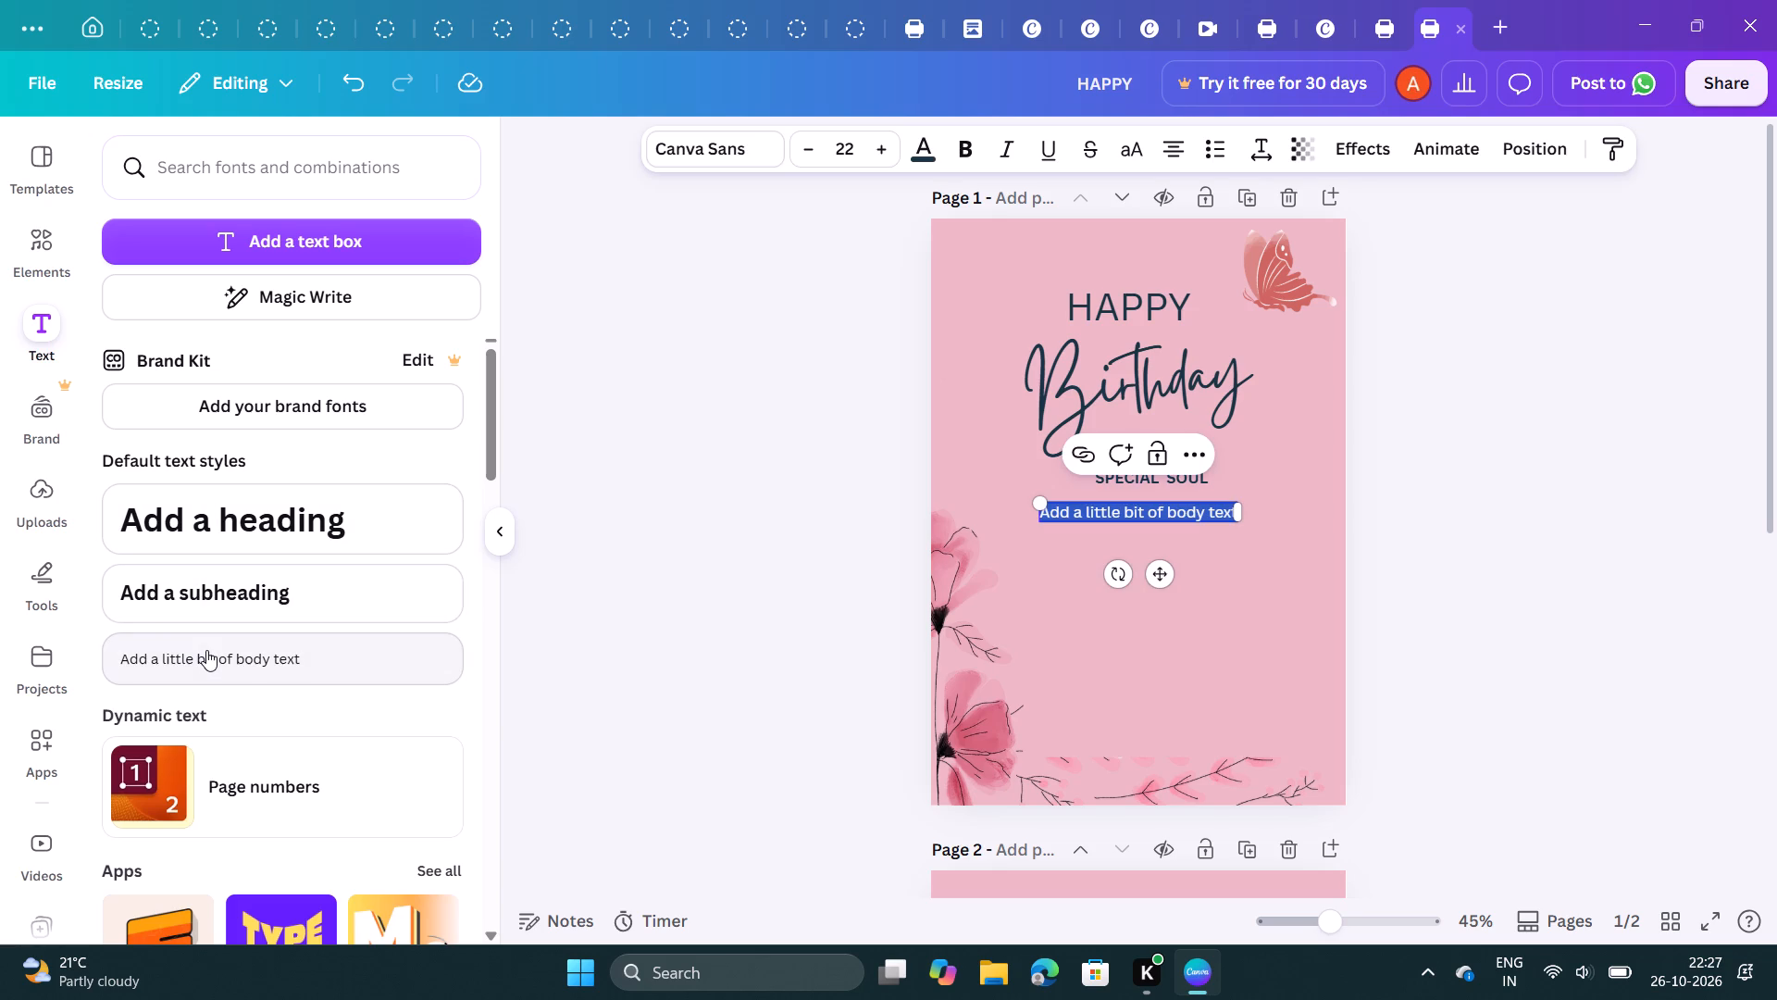
key(BackSpace)
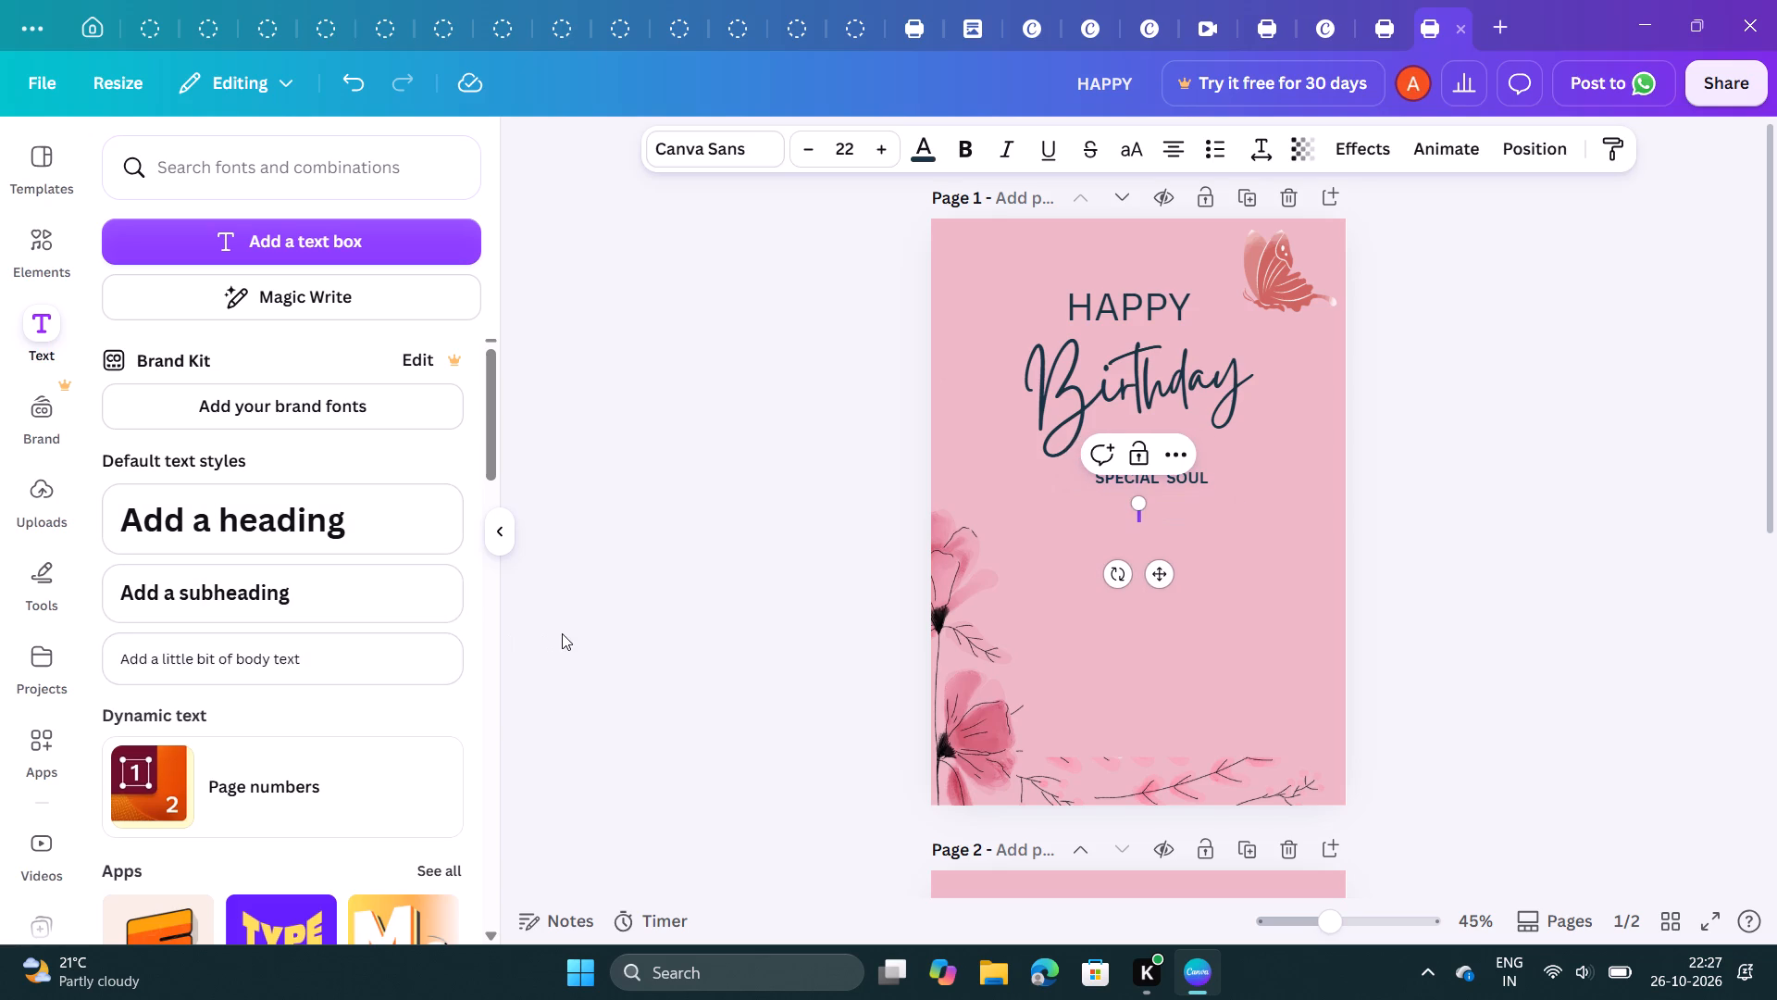
key(m)
text(ay)
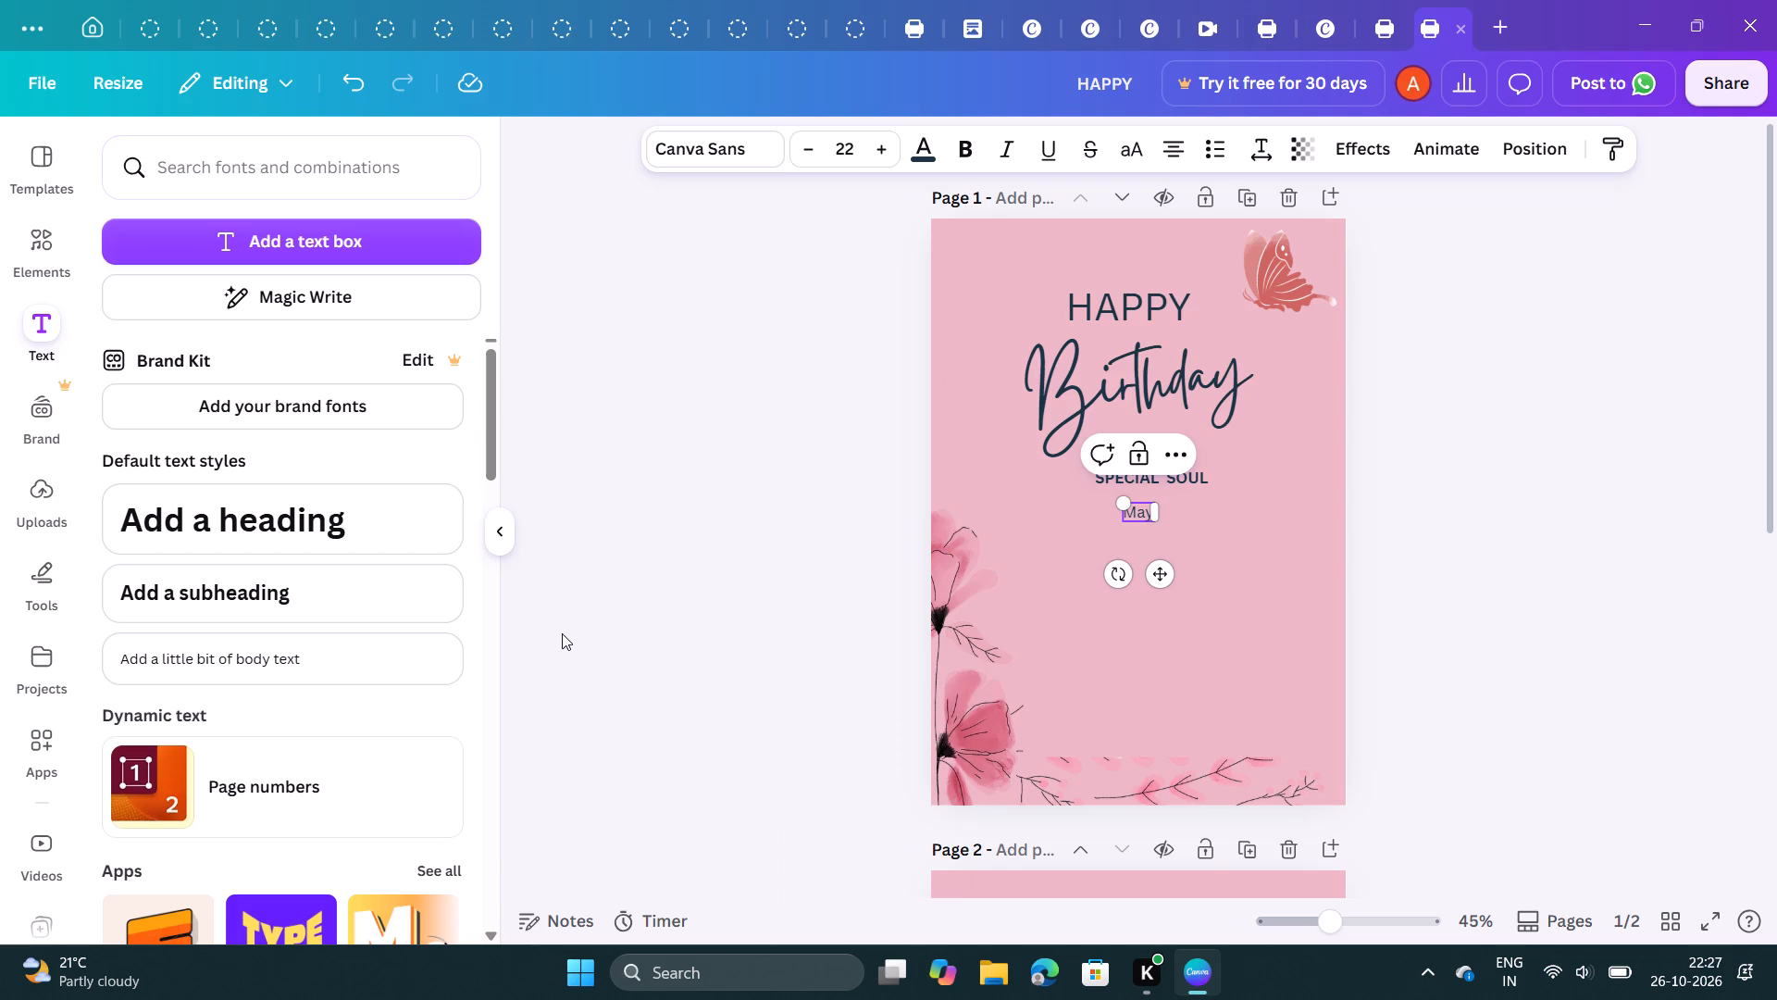
key(space)
text(your)
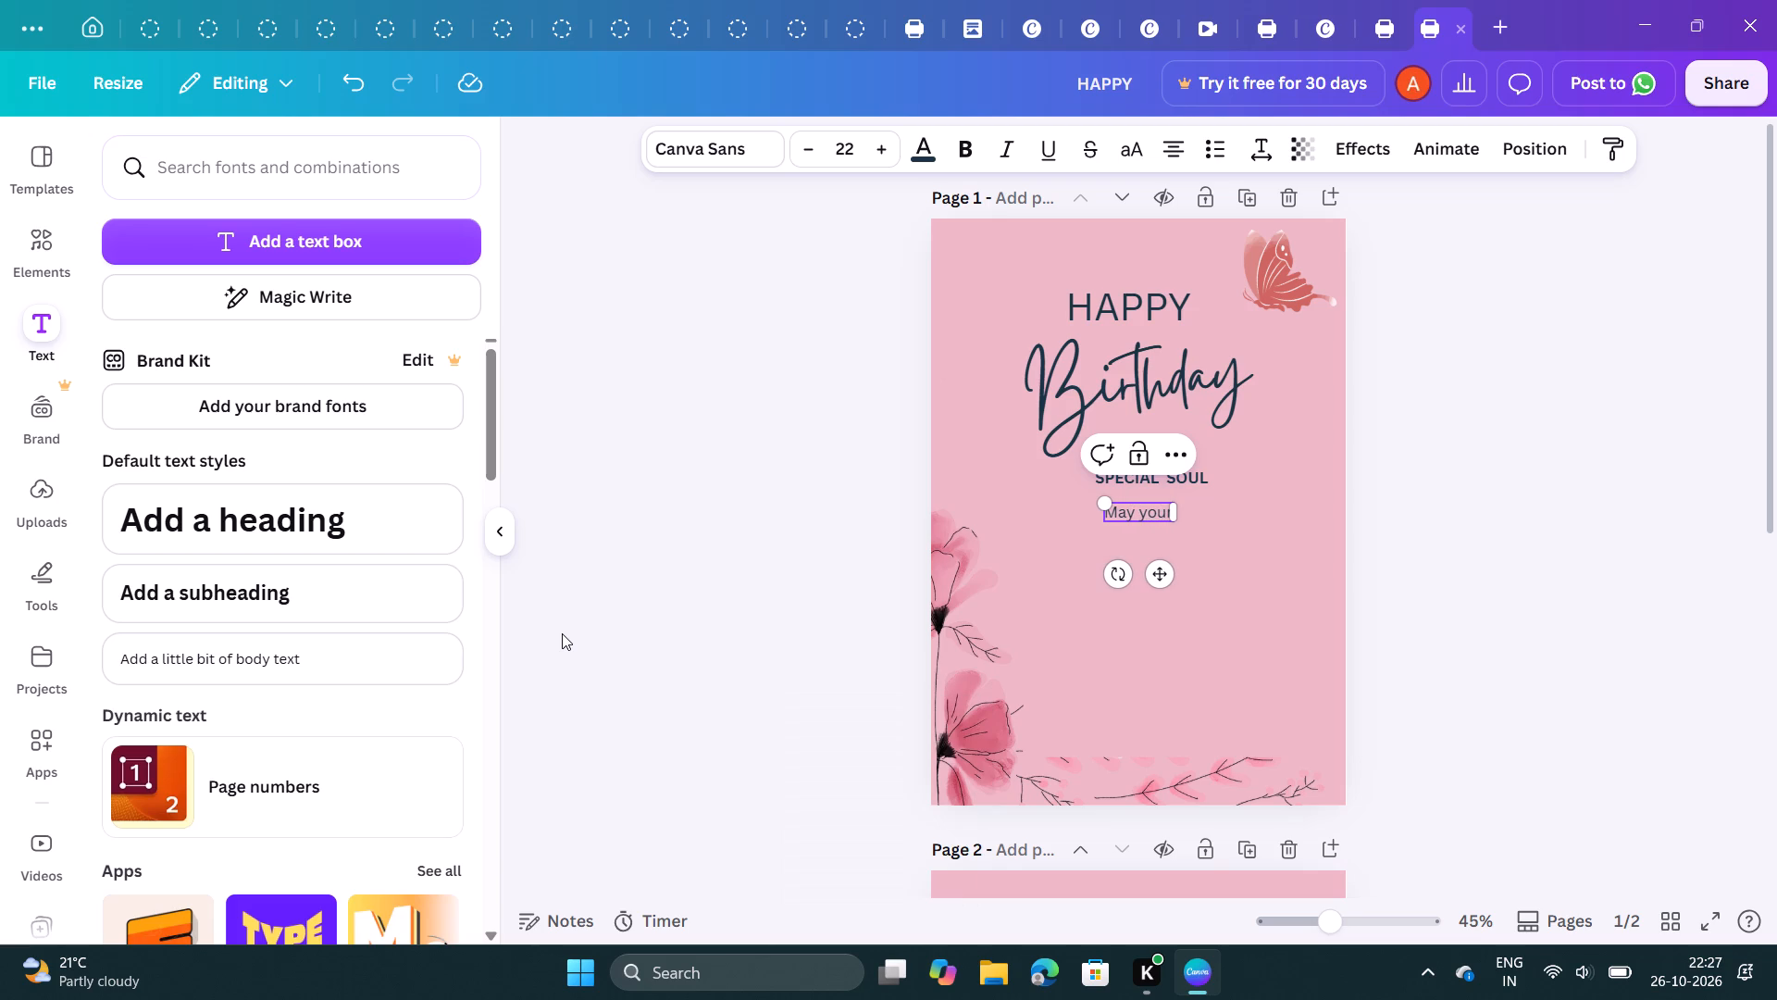
key(space)
text(day)
key(space)
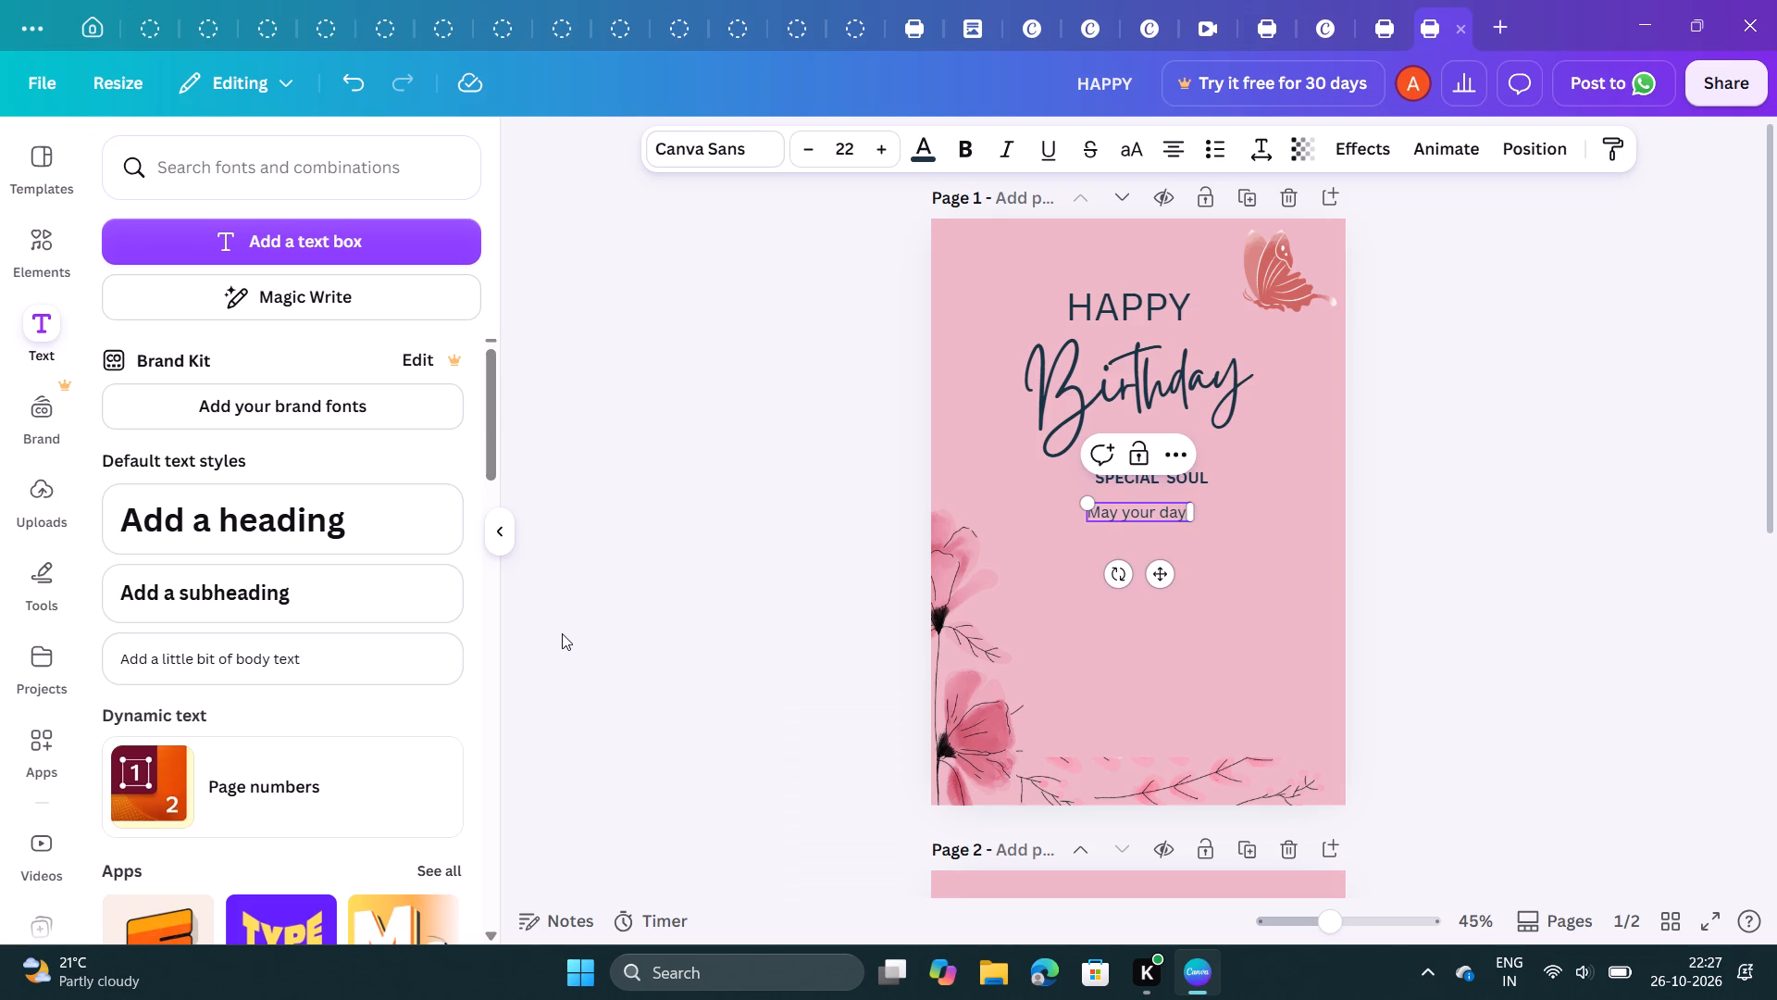
key(b)
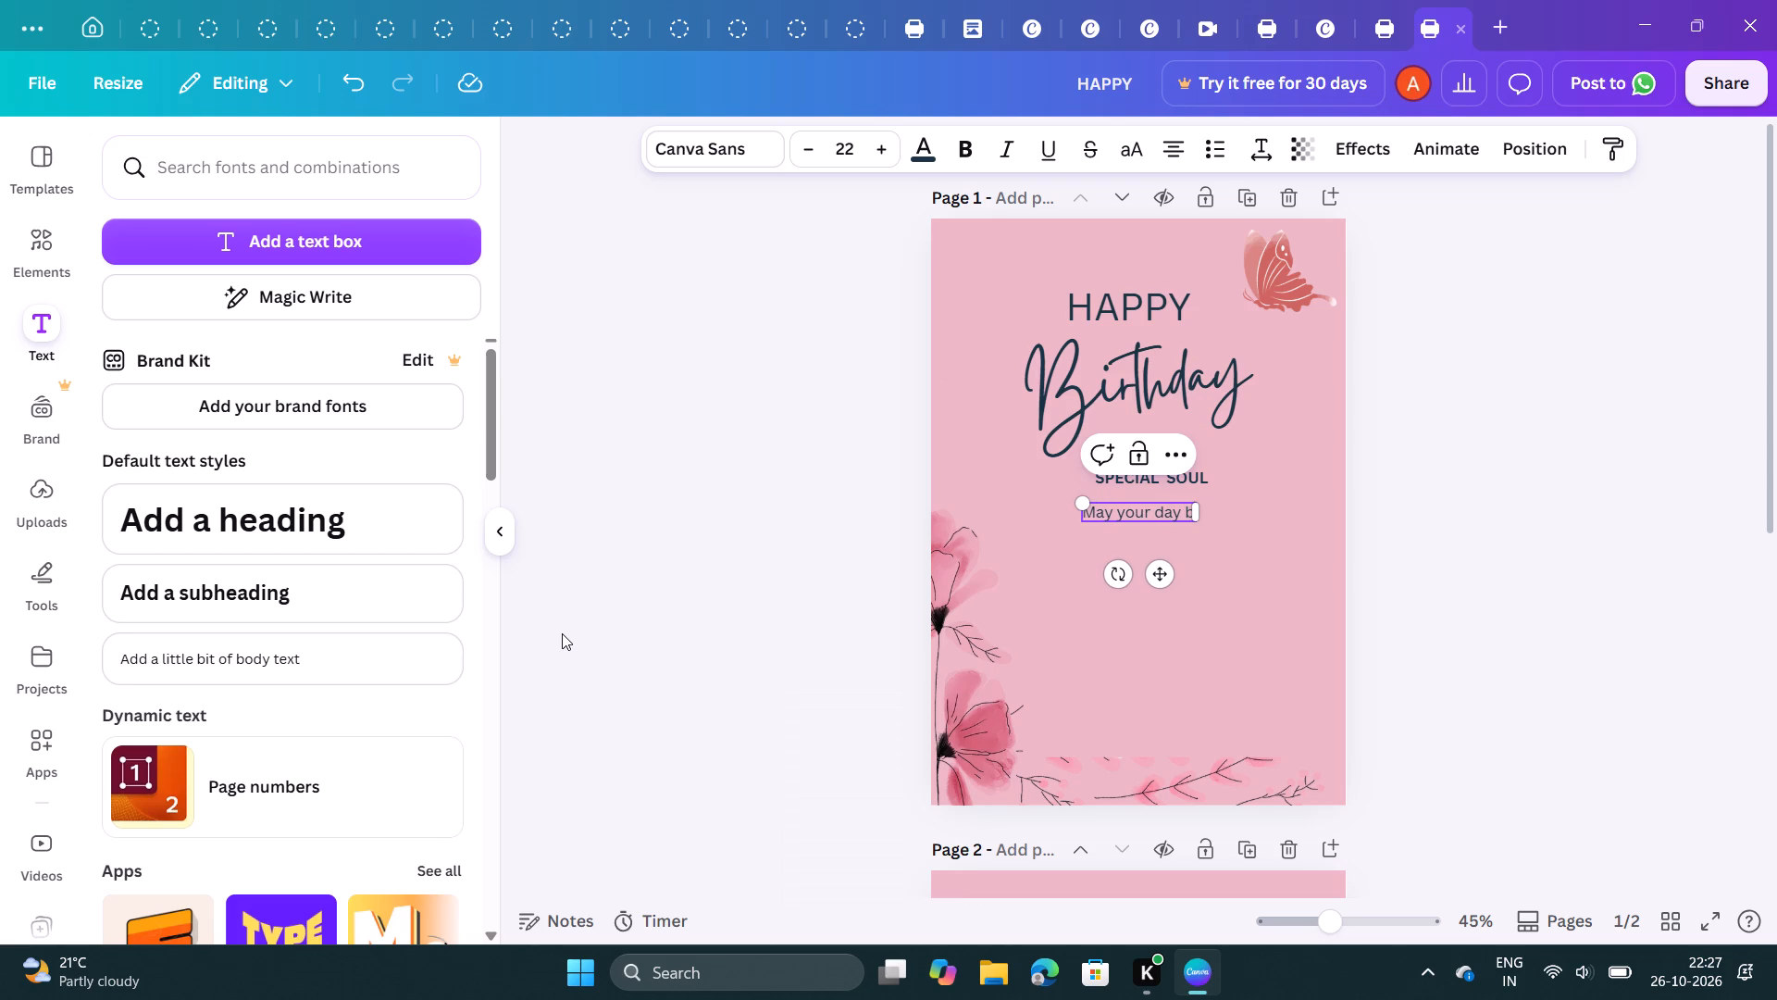
key(e)
key(space)
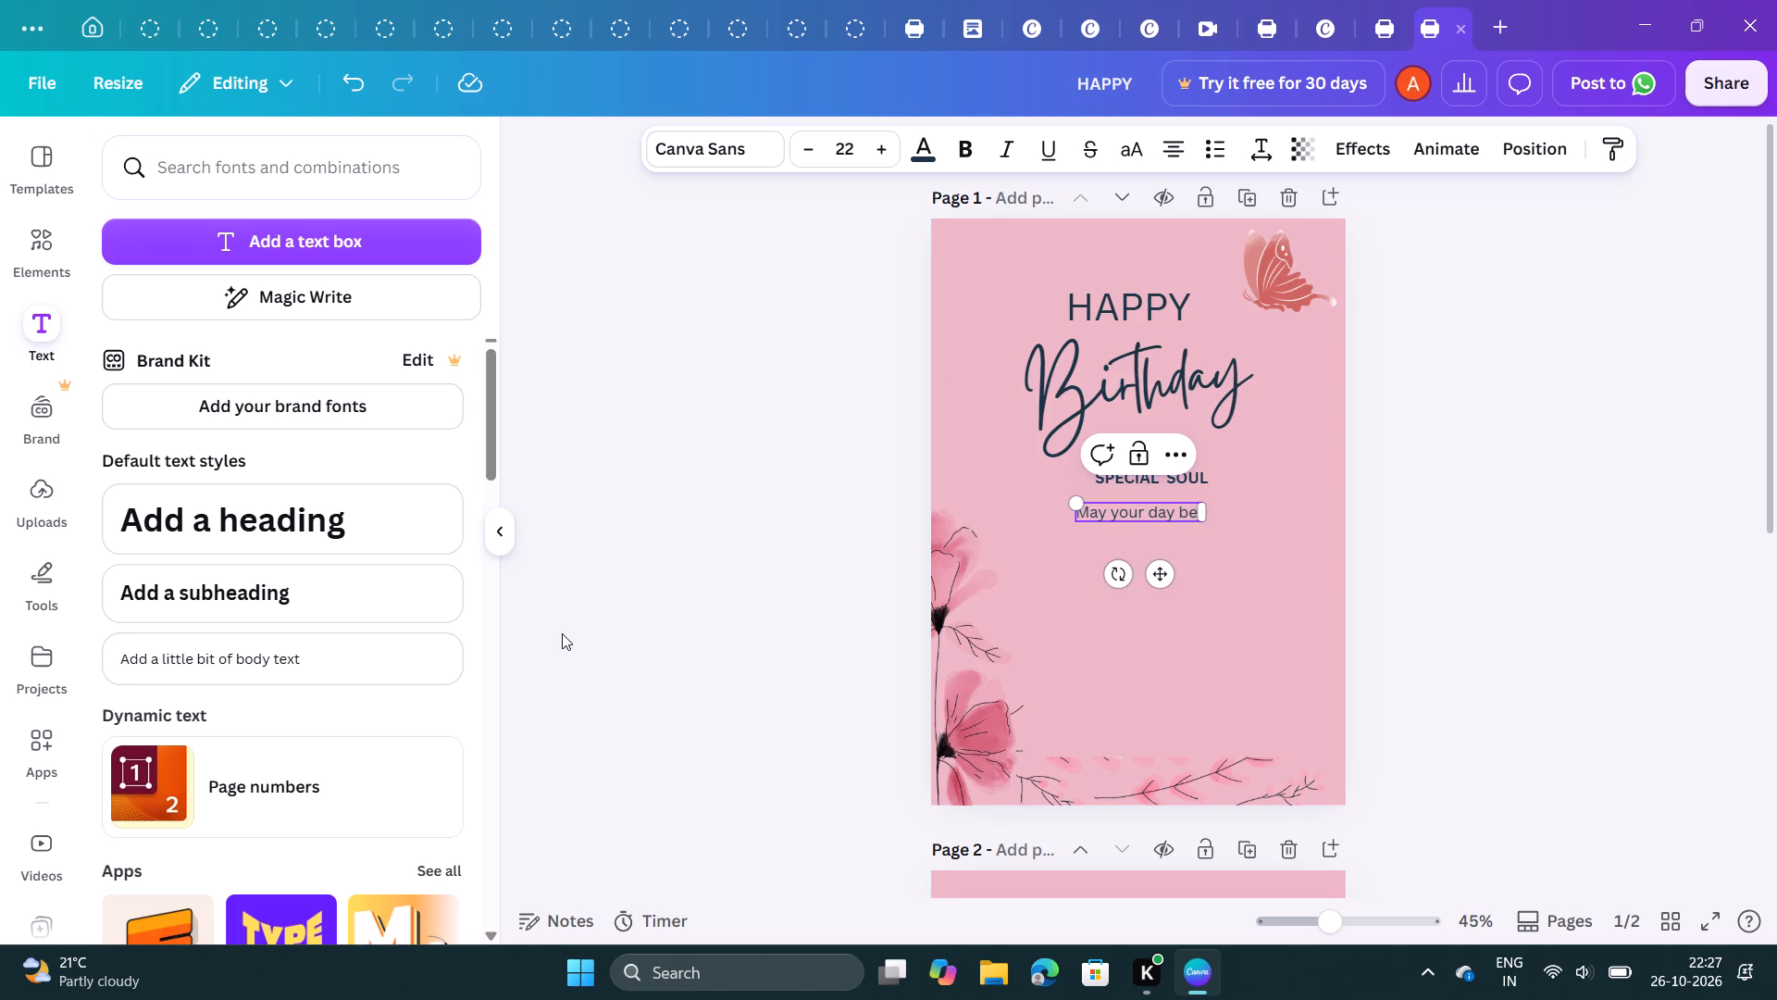
text(fi)
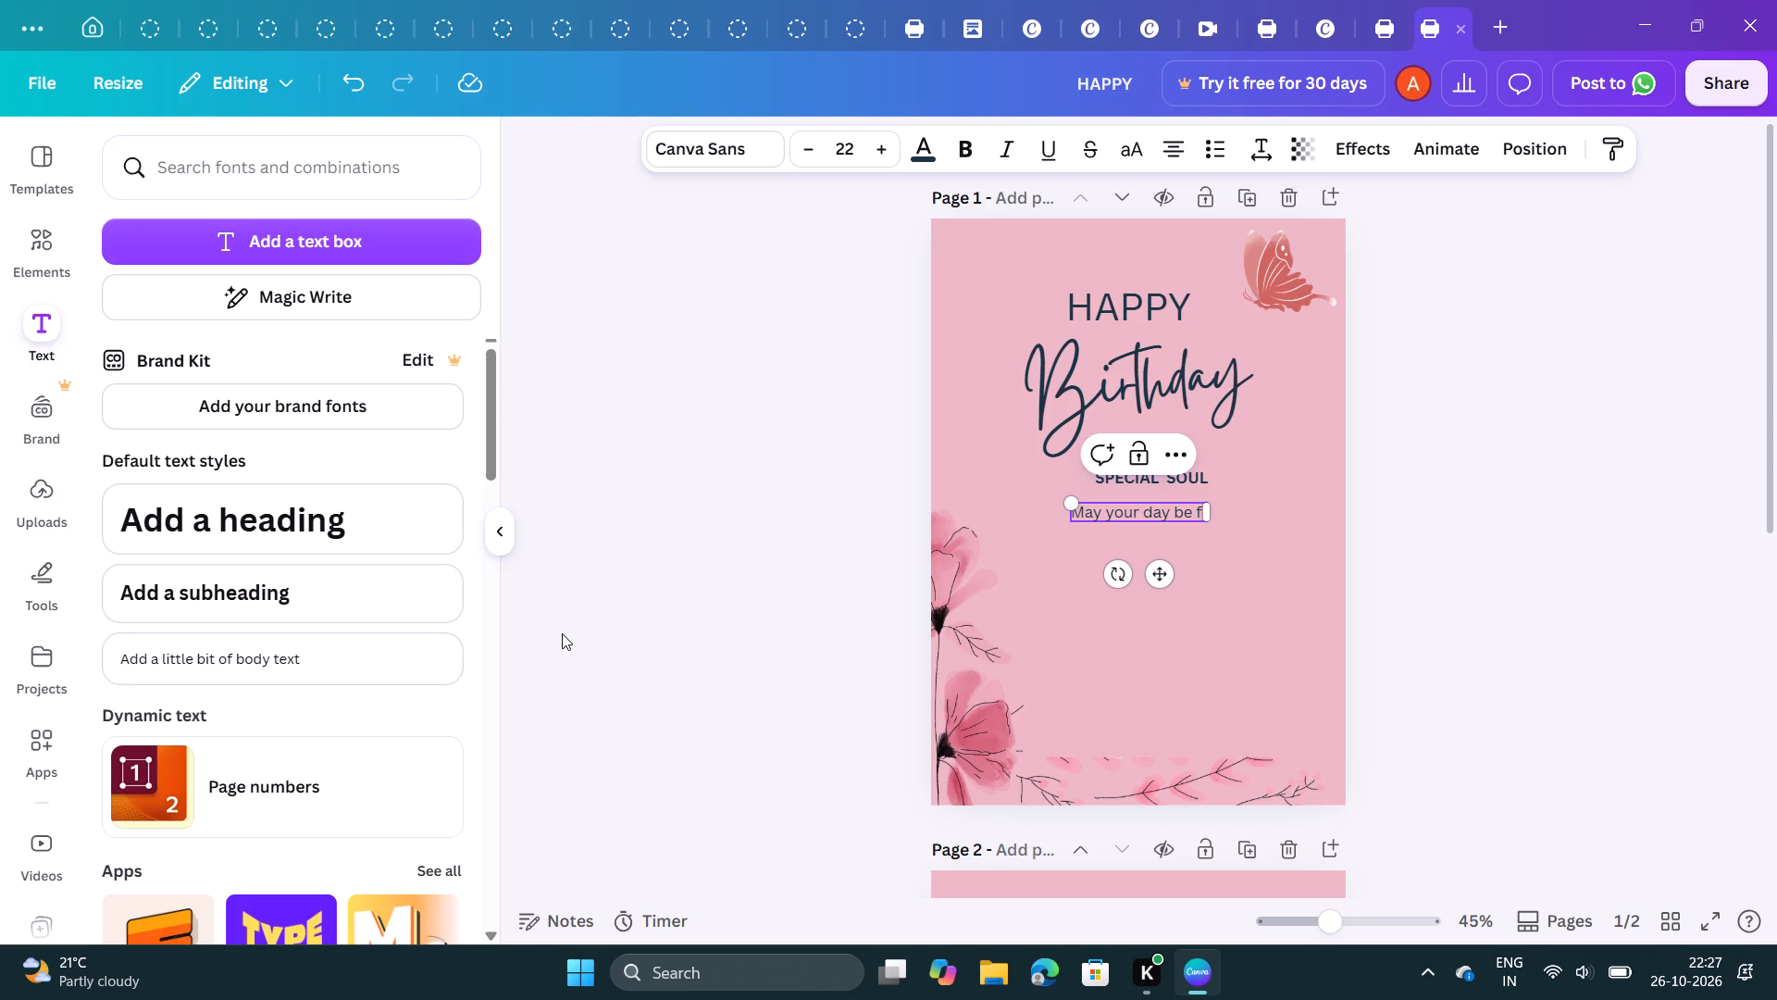
text(ll)
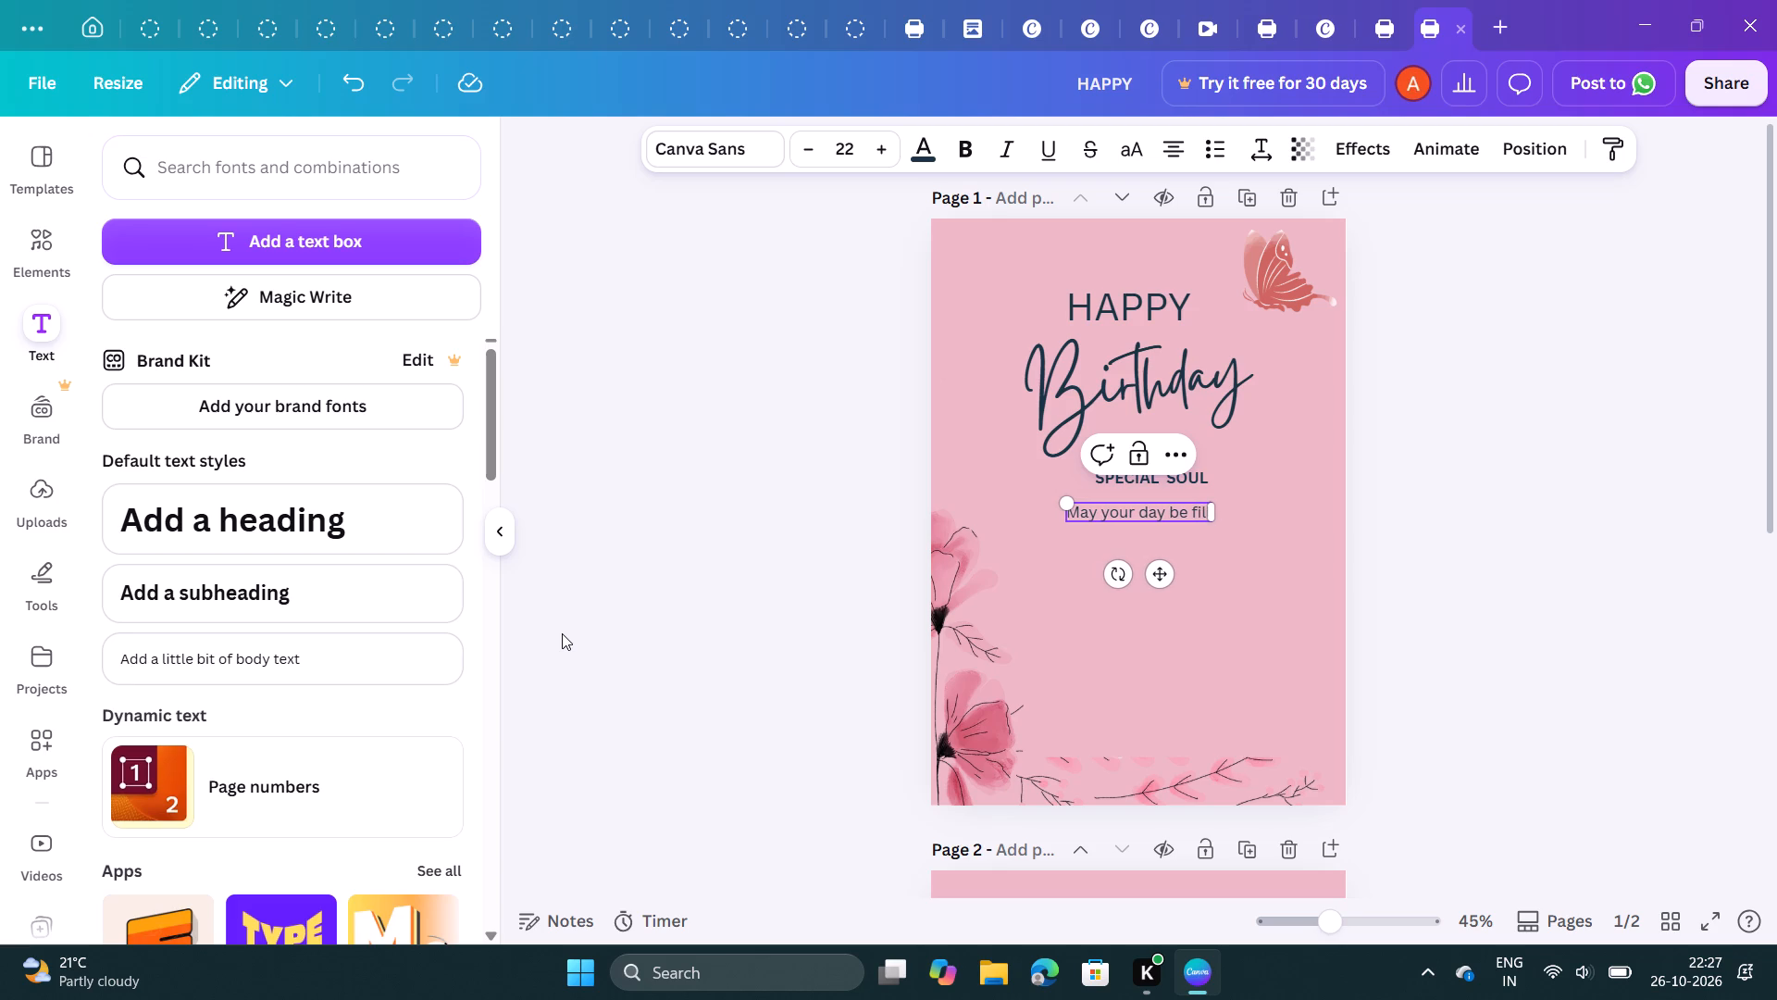
key(e)
key(d)
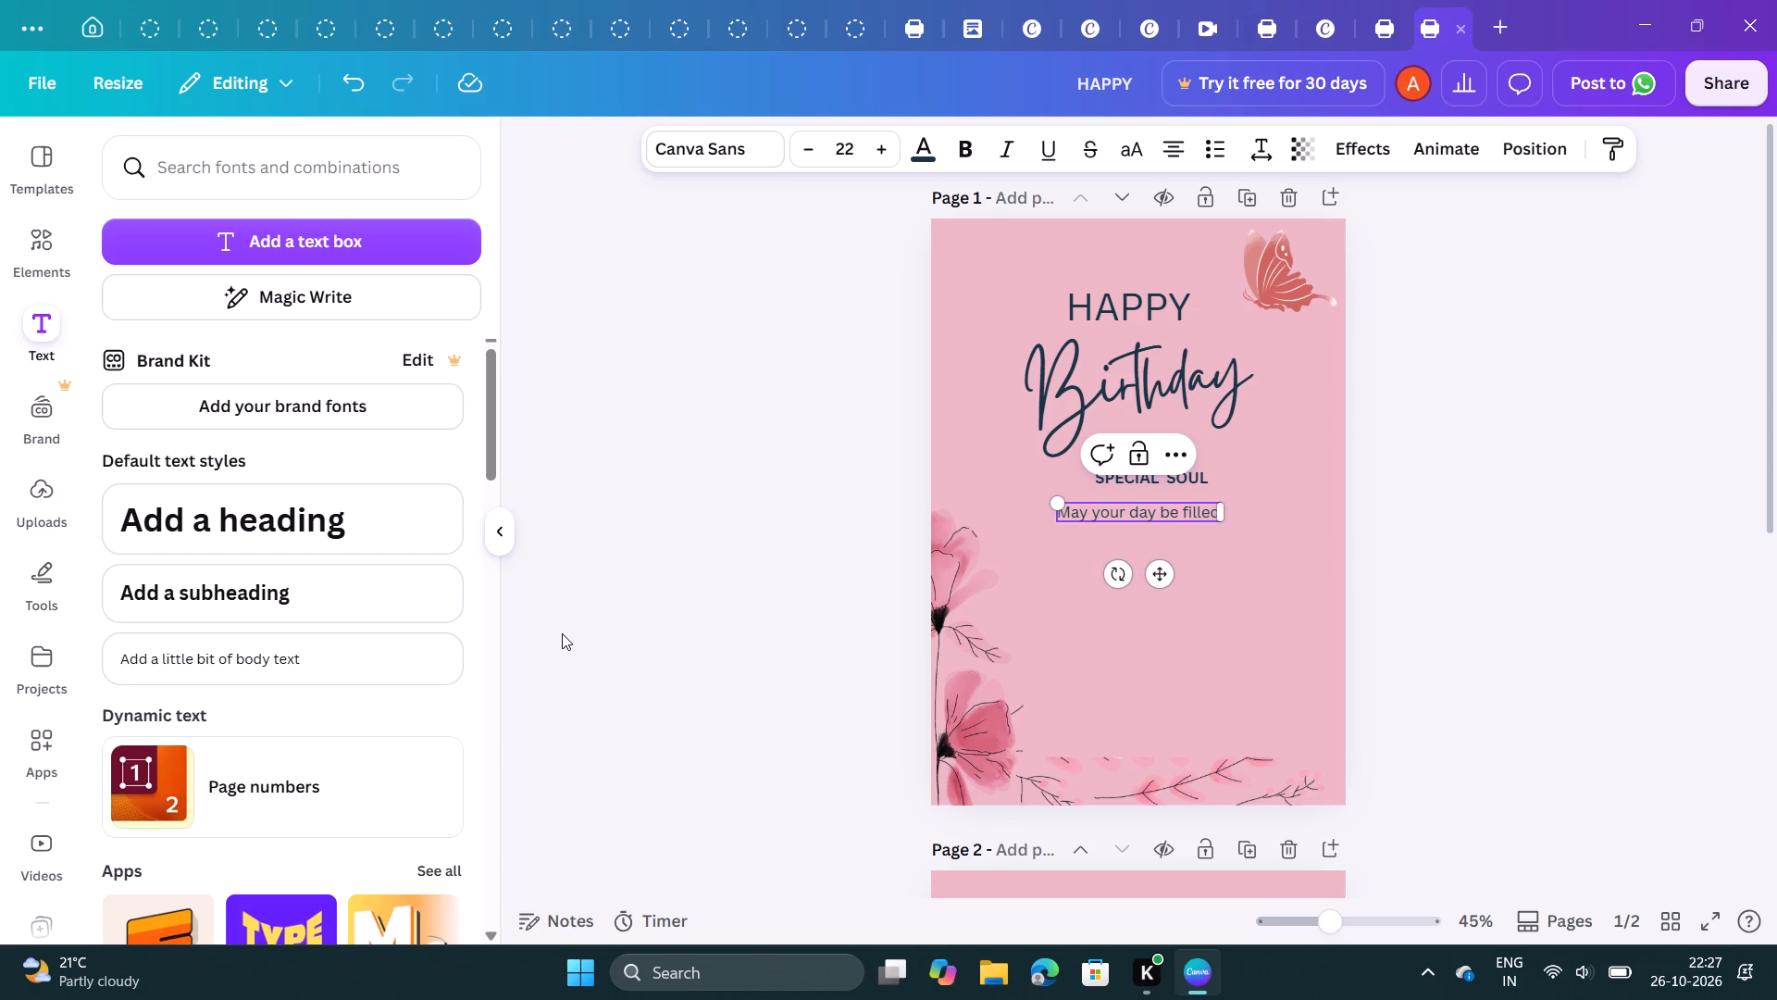
Add a second line reading "with all the love," to the wish text.
key(Return)
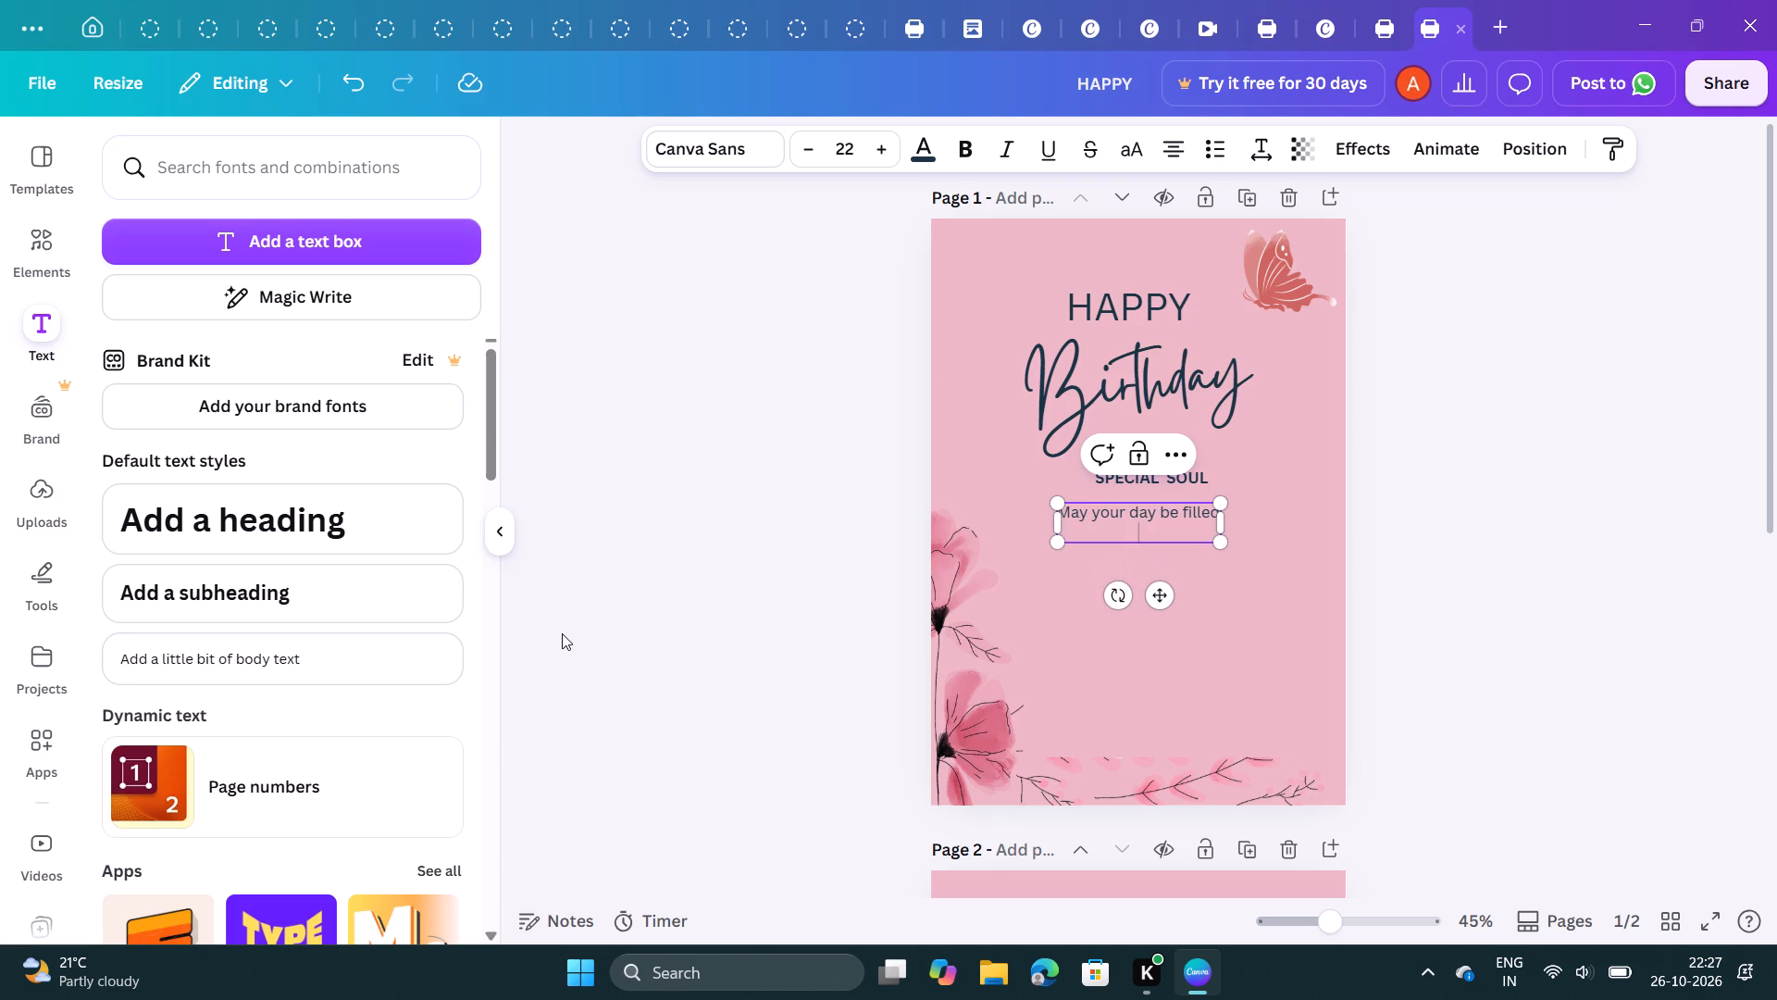
text(with)
key(space)
text(all)
key(space)
text(th)
key(e)
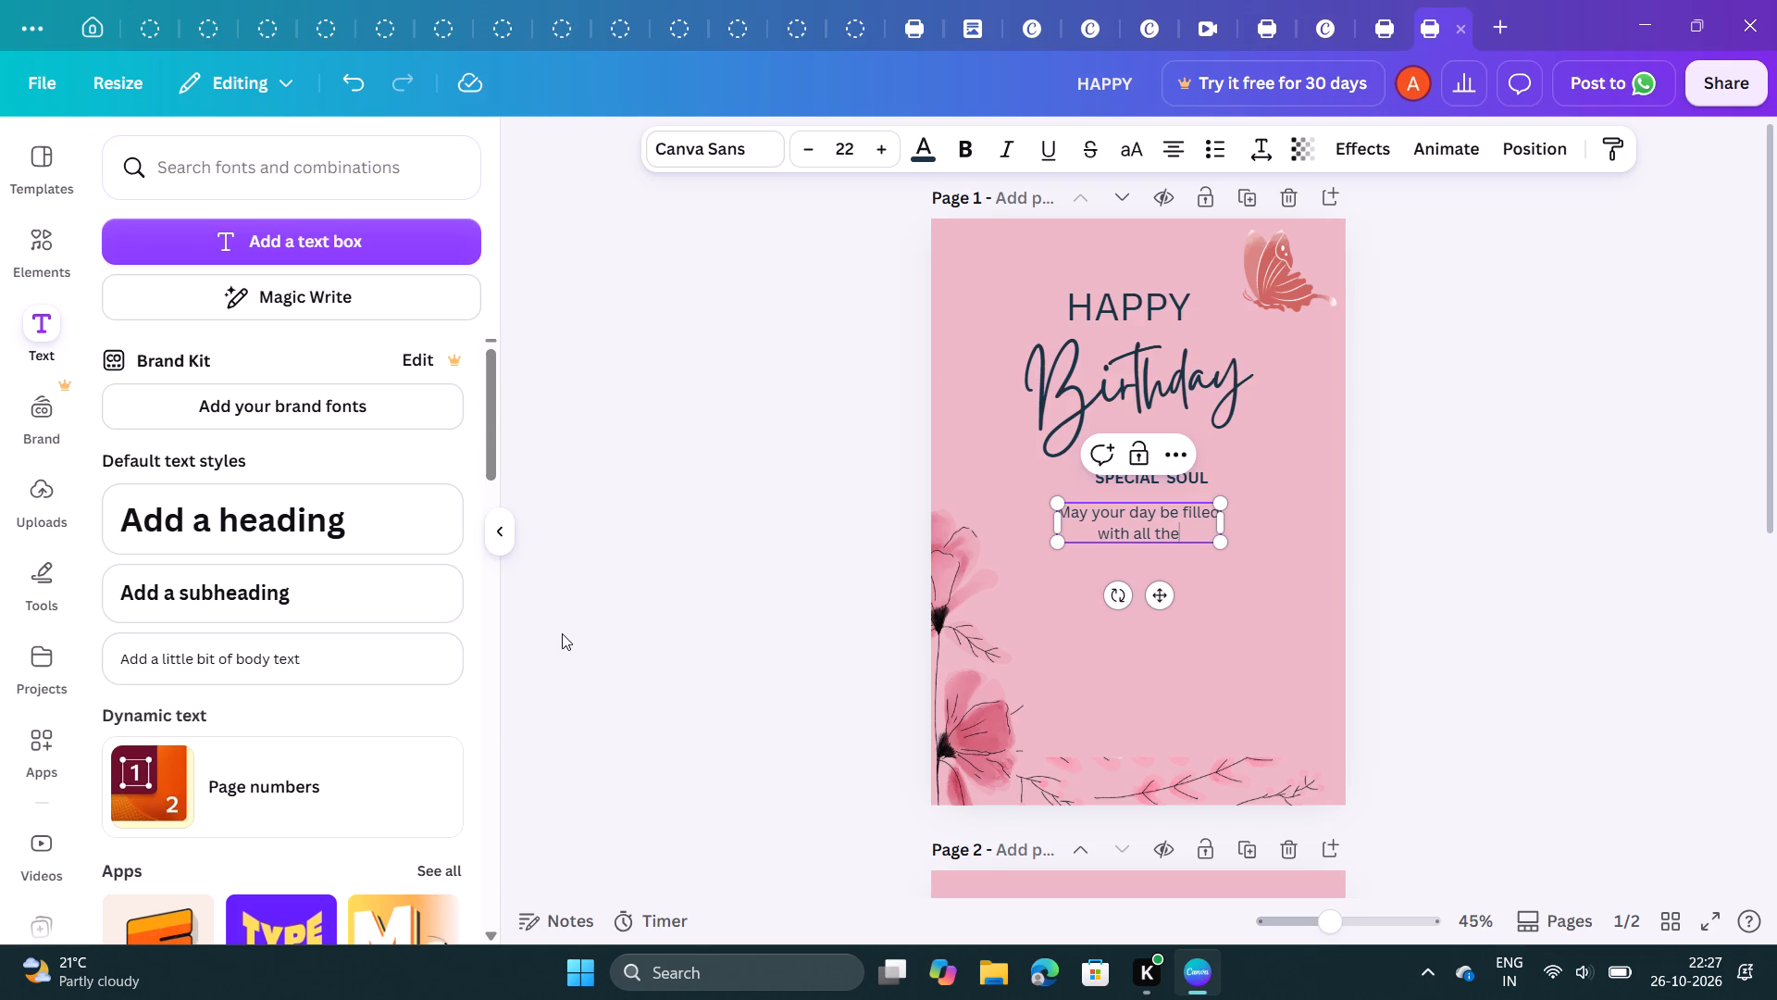
key(space)
text(love)
key(comma)
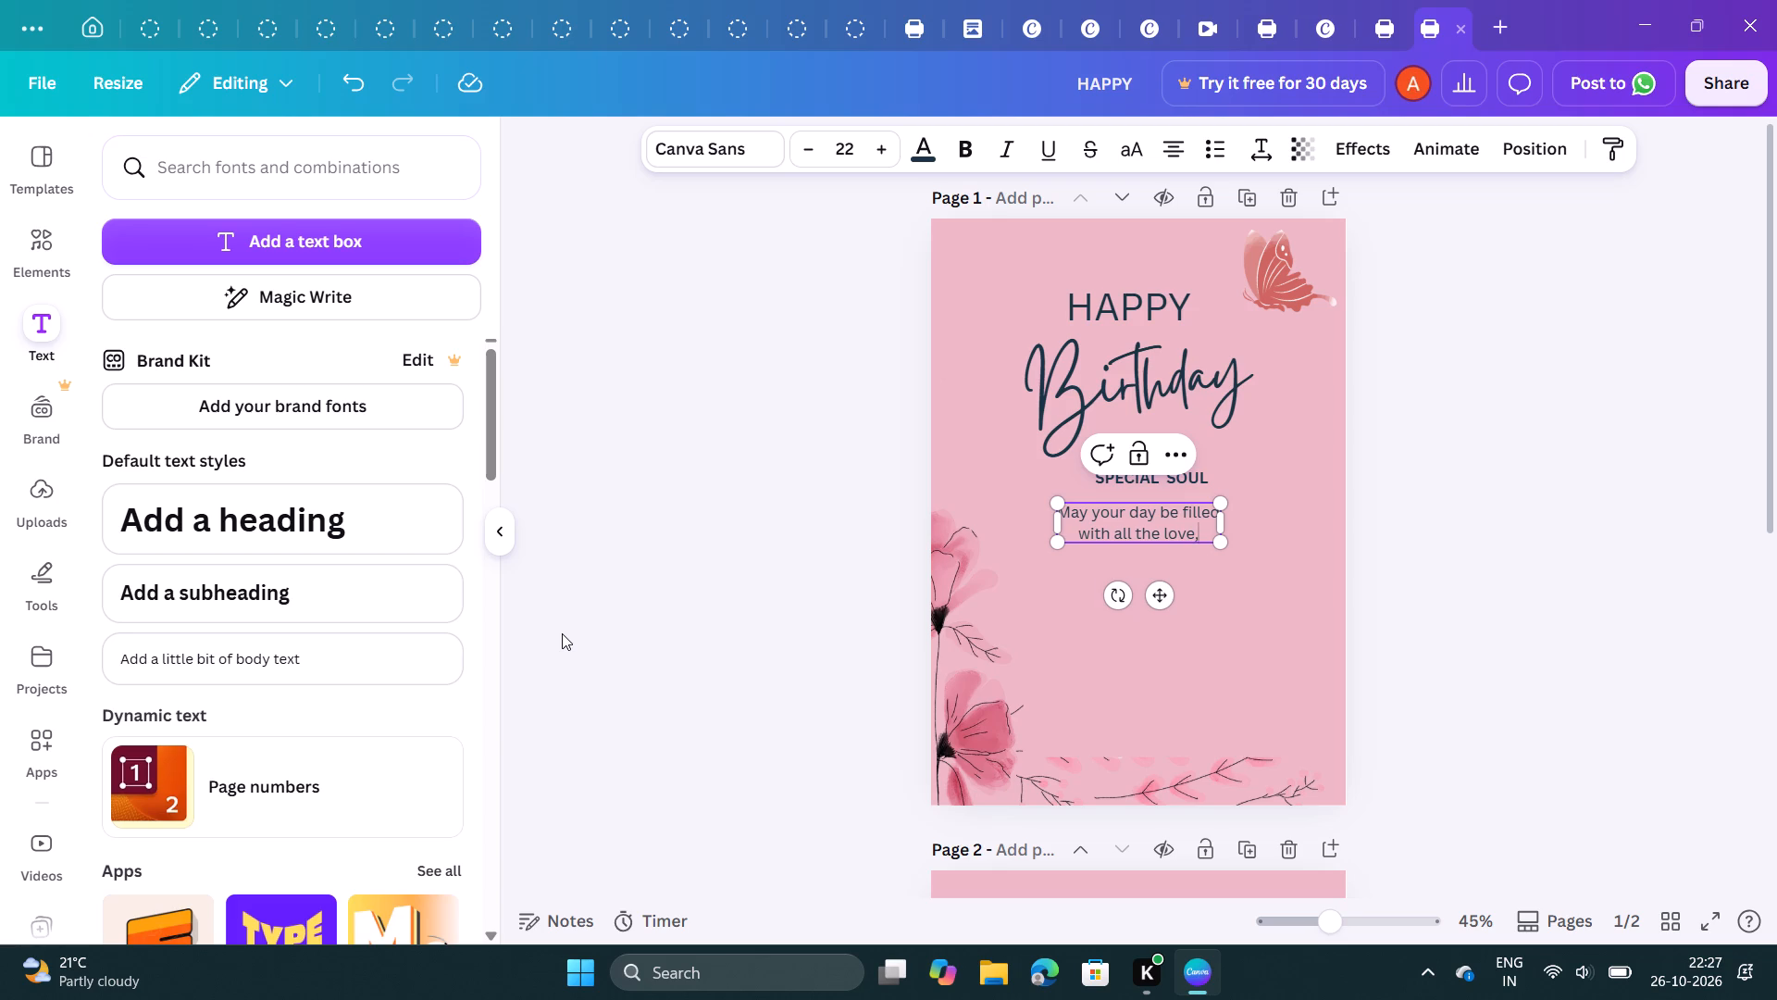
Add a third line reading "happiness and dreams" to the wish text.
key(Return)
text(ha)
text(pp)
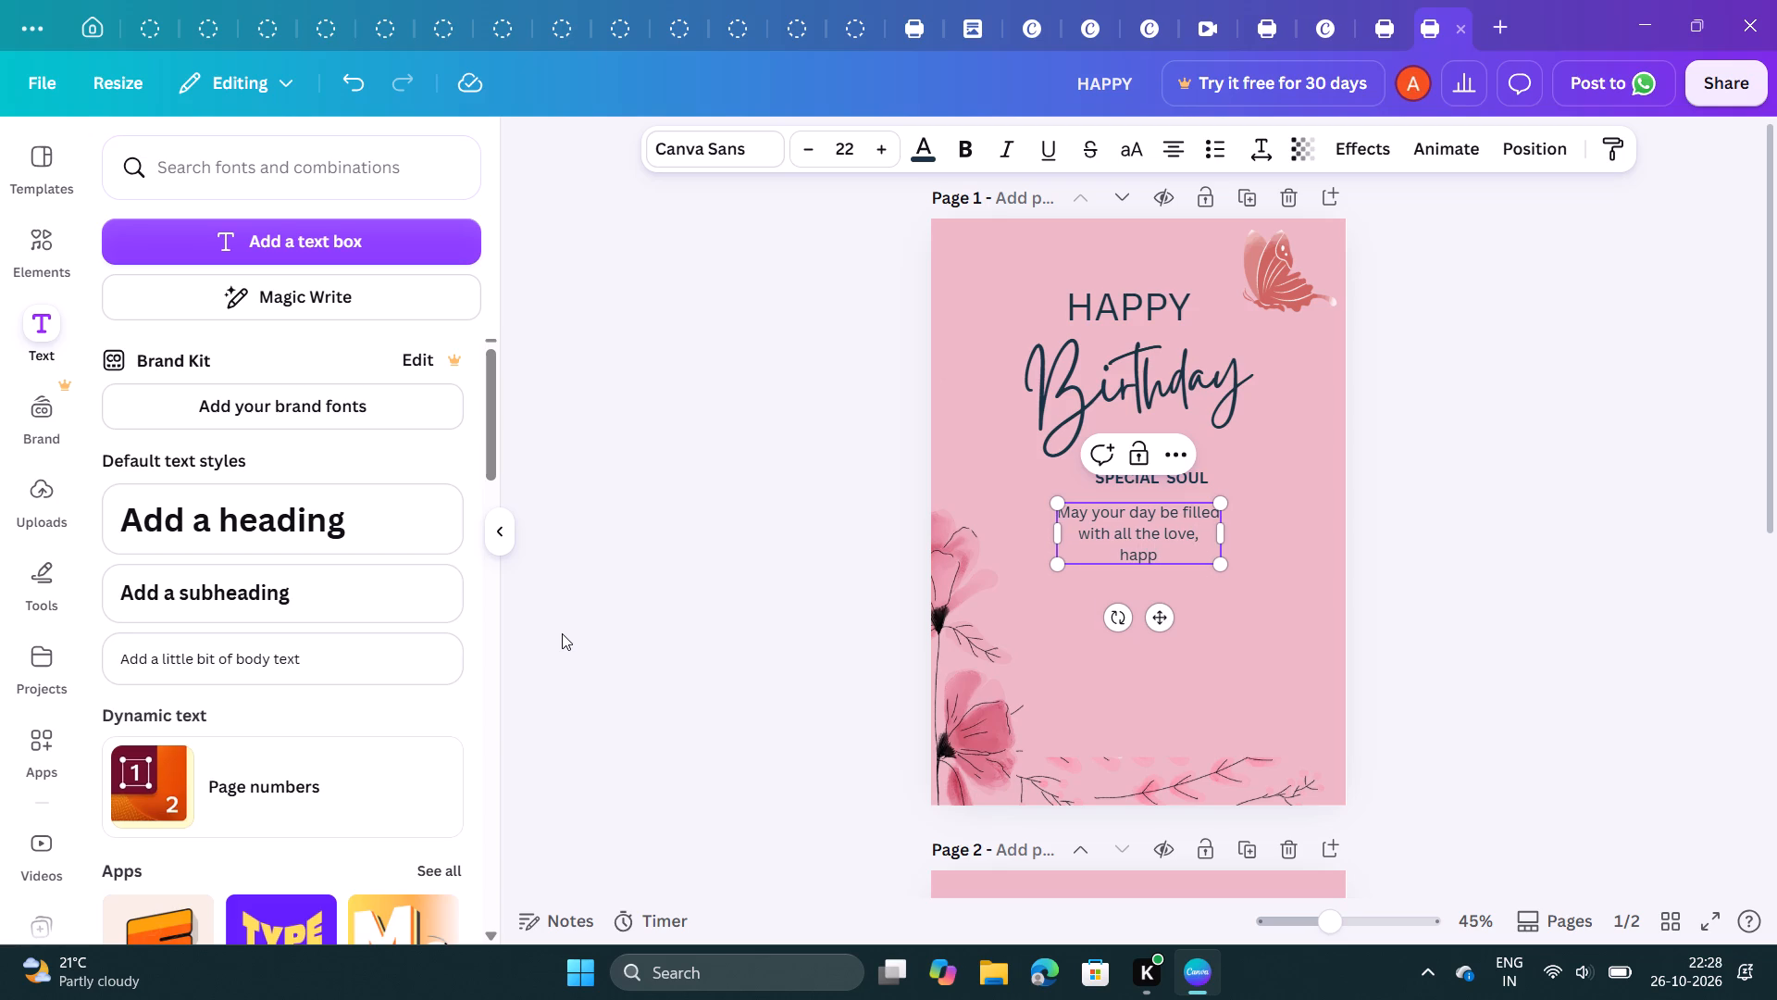
key(i)
text(ness)
key(space)
text(and)
key(space)
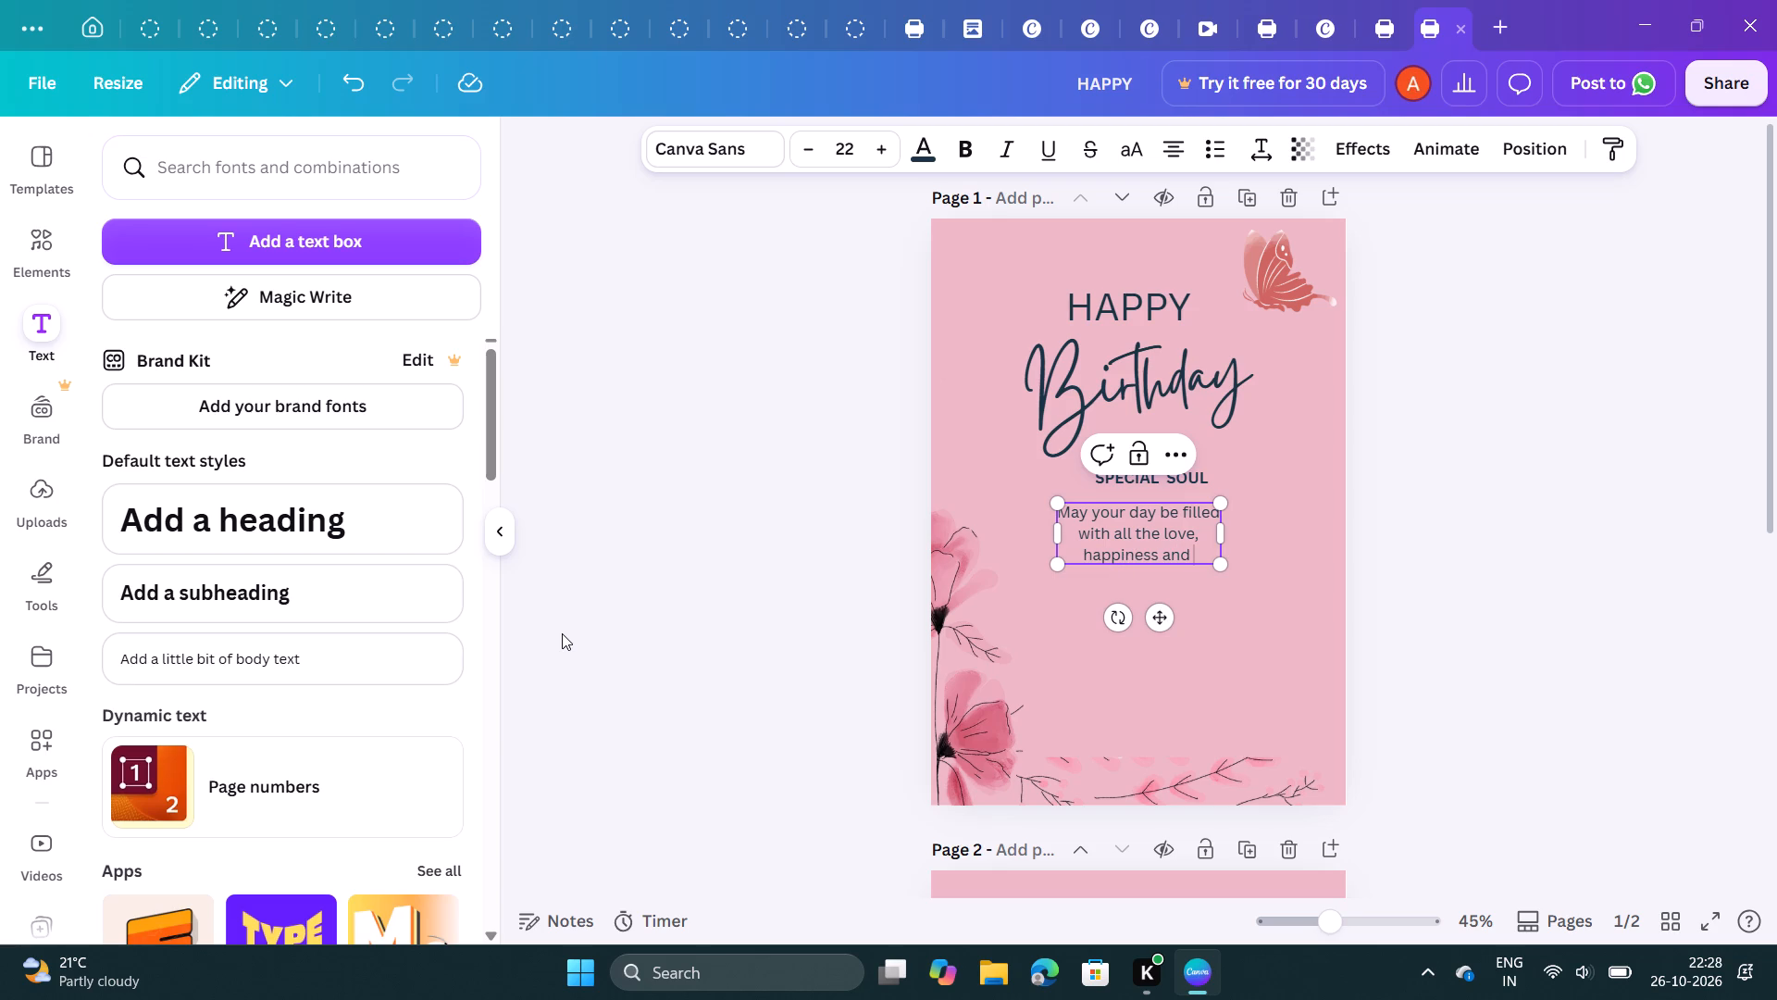
text(dreams)
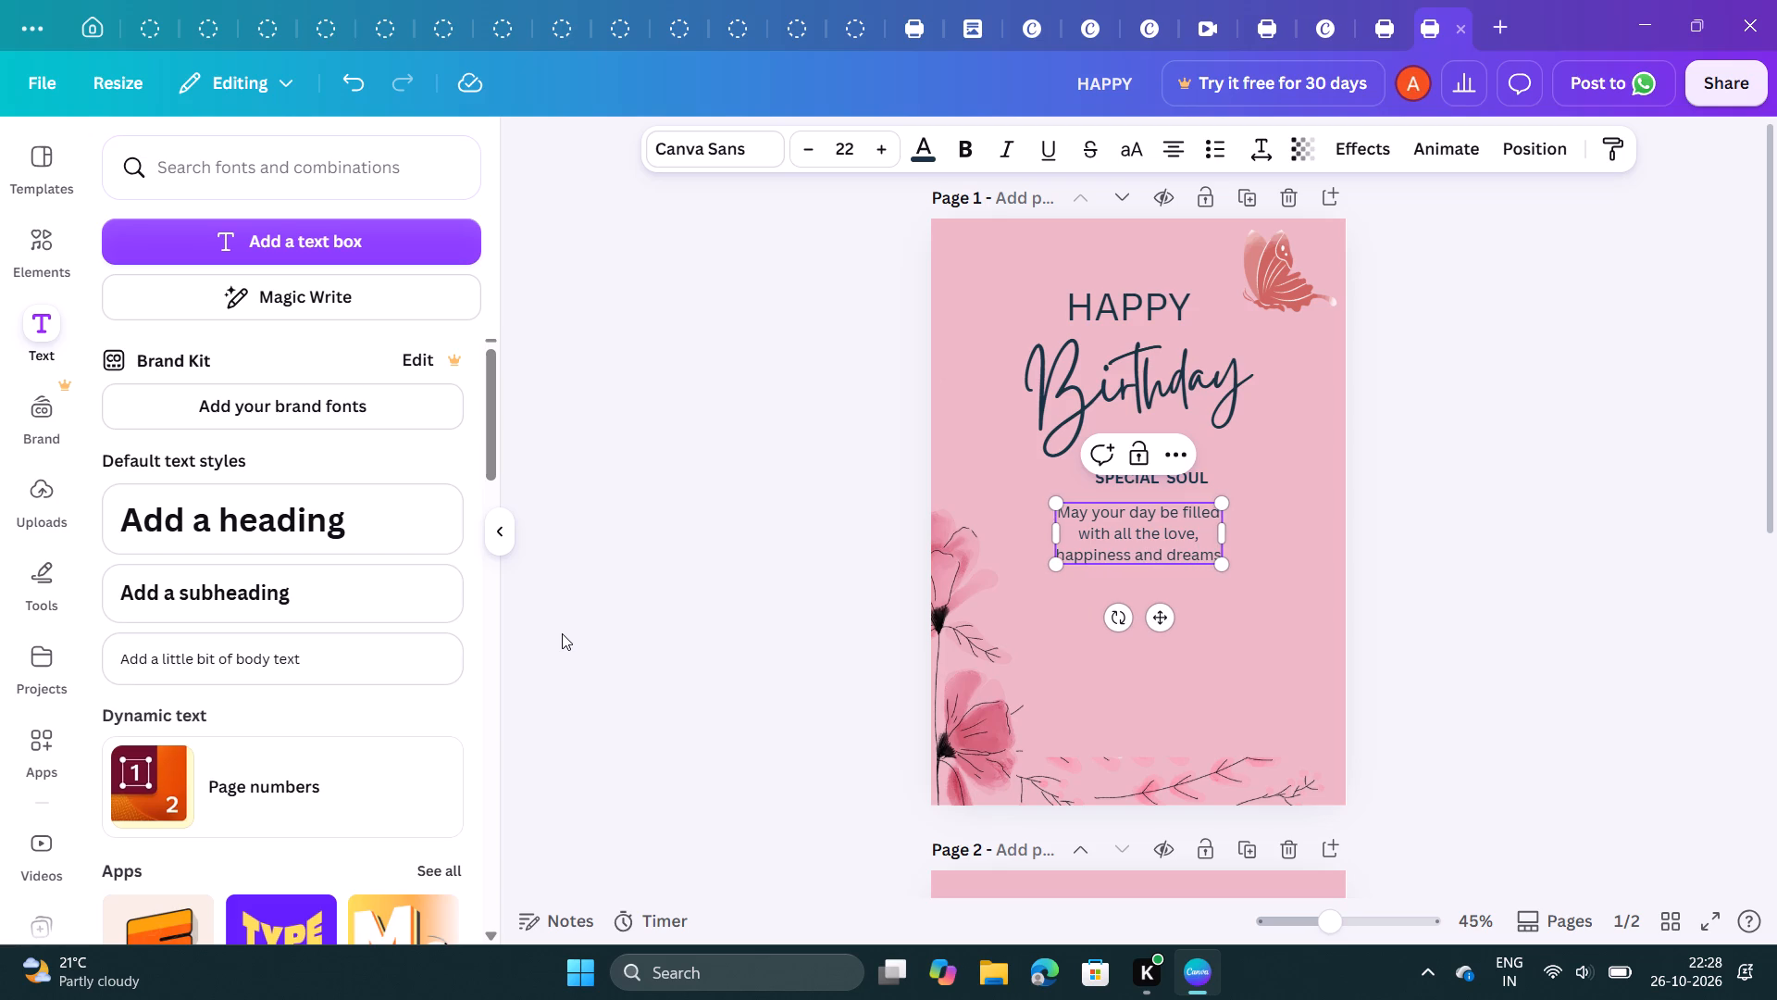
Finish the wish text with a fourth line reading "you deserve.".
key(Return)
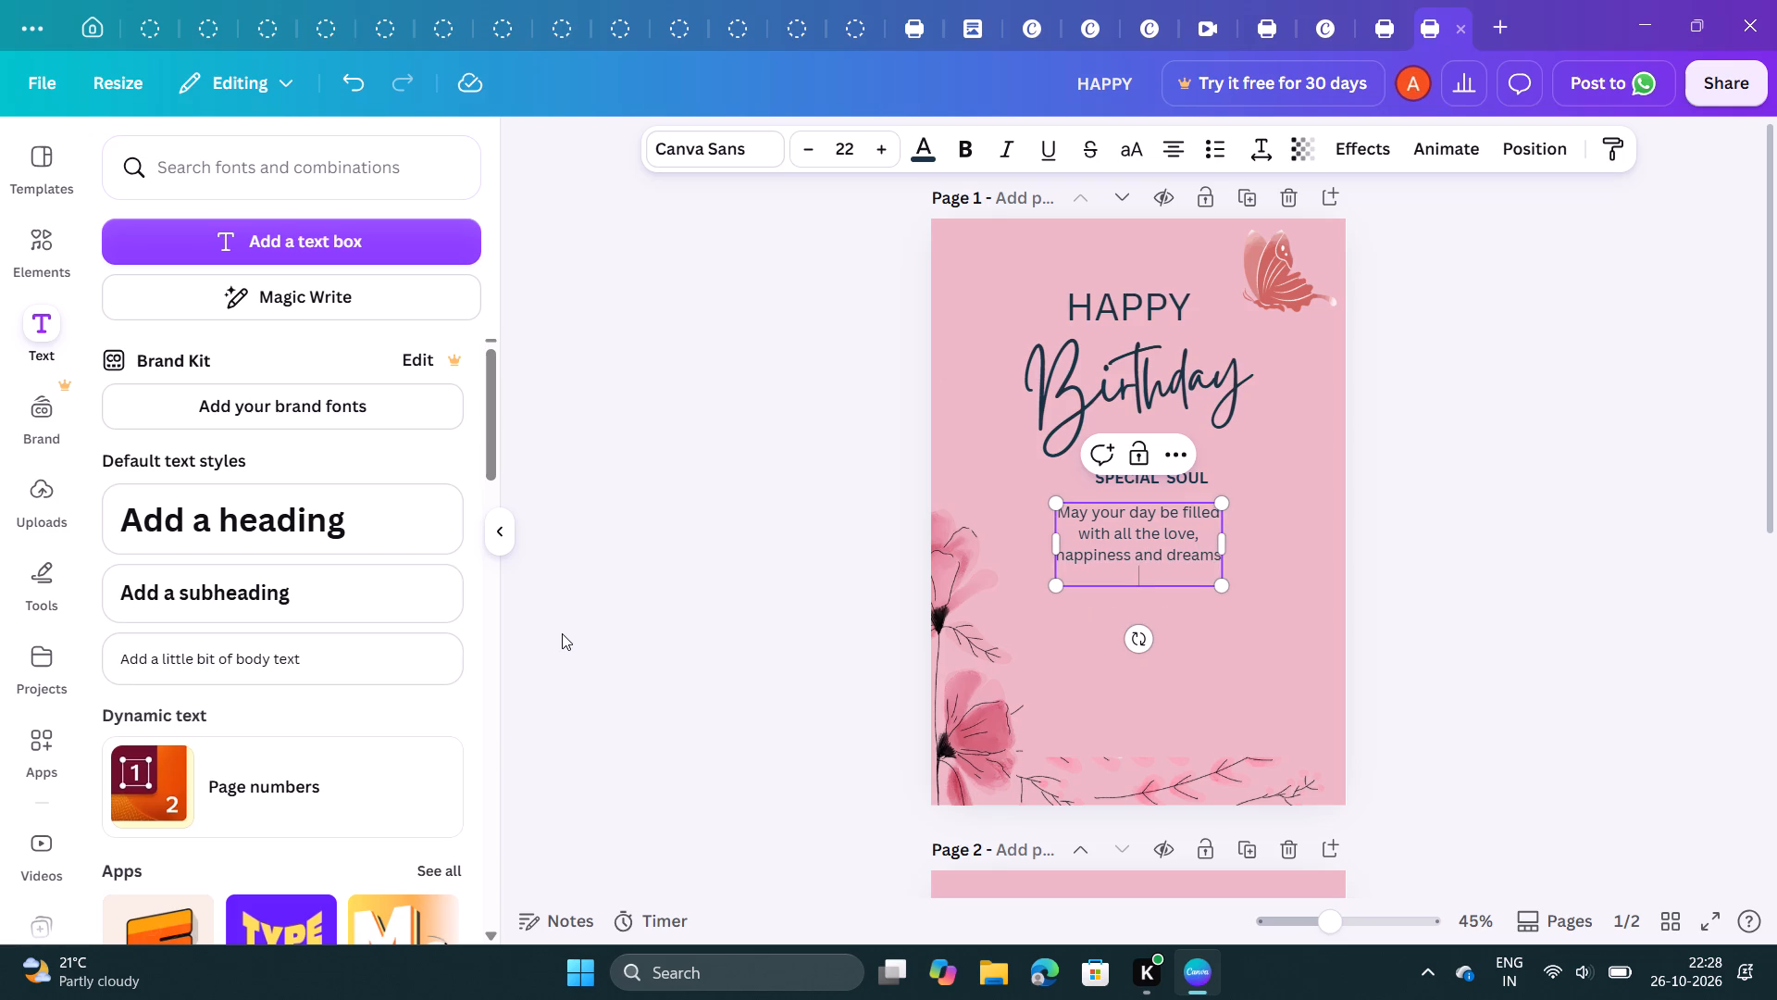
text(you)
key(space)
text(deser)
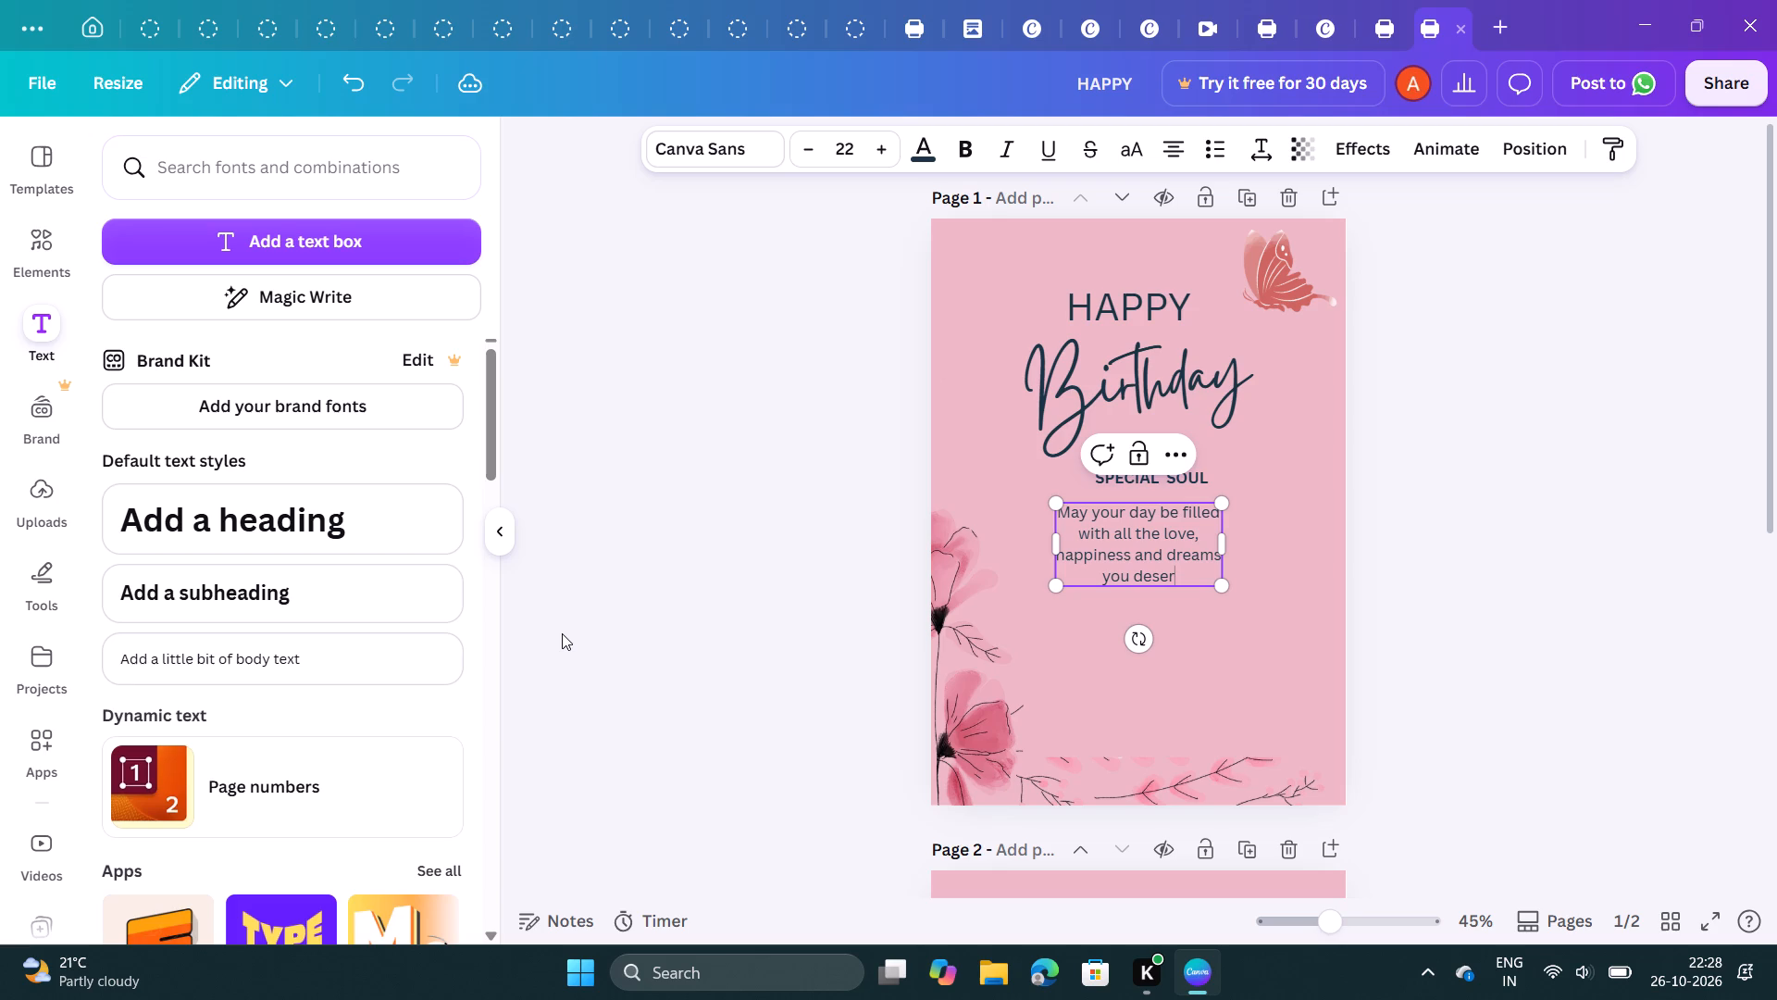
key(v)
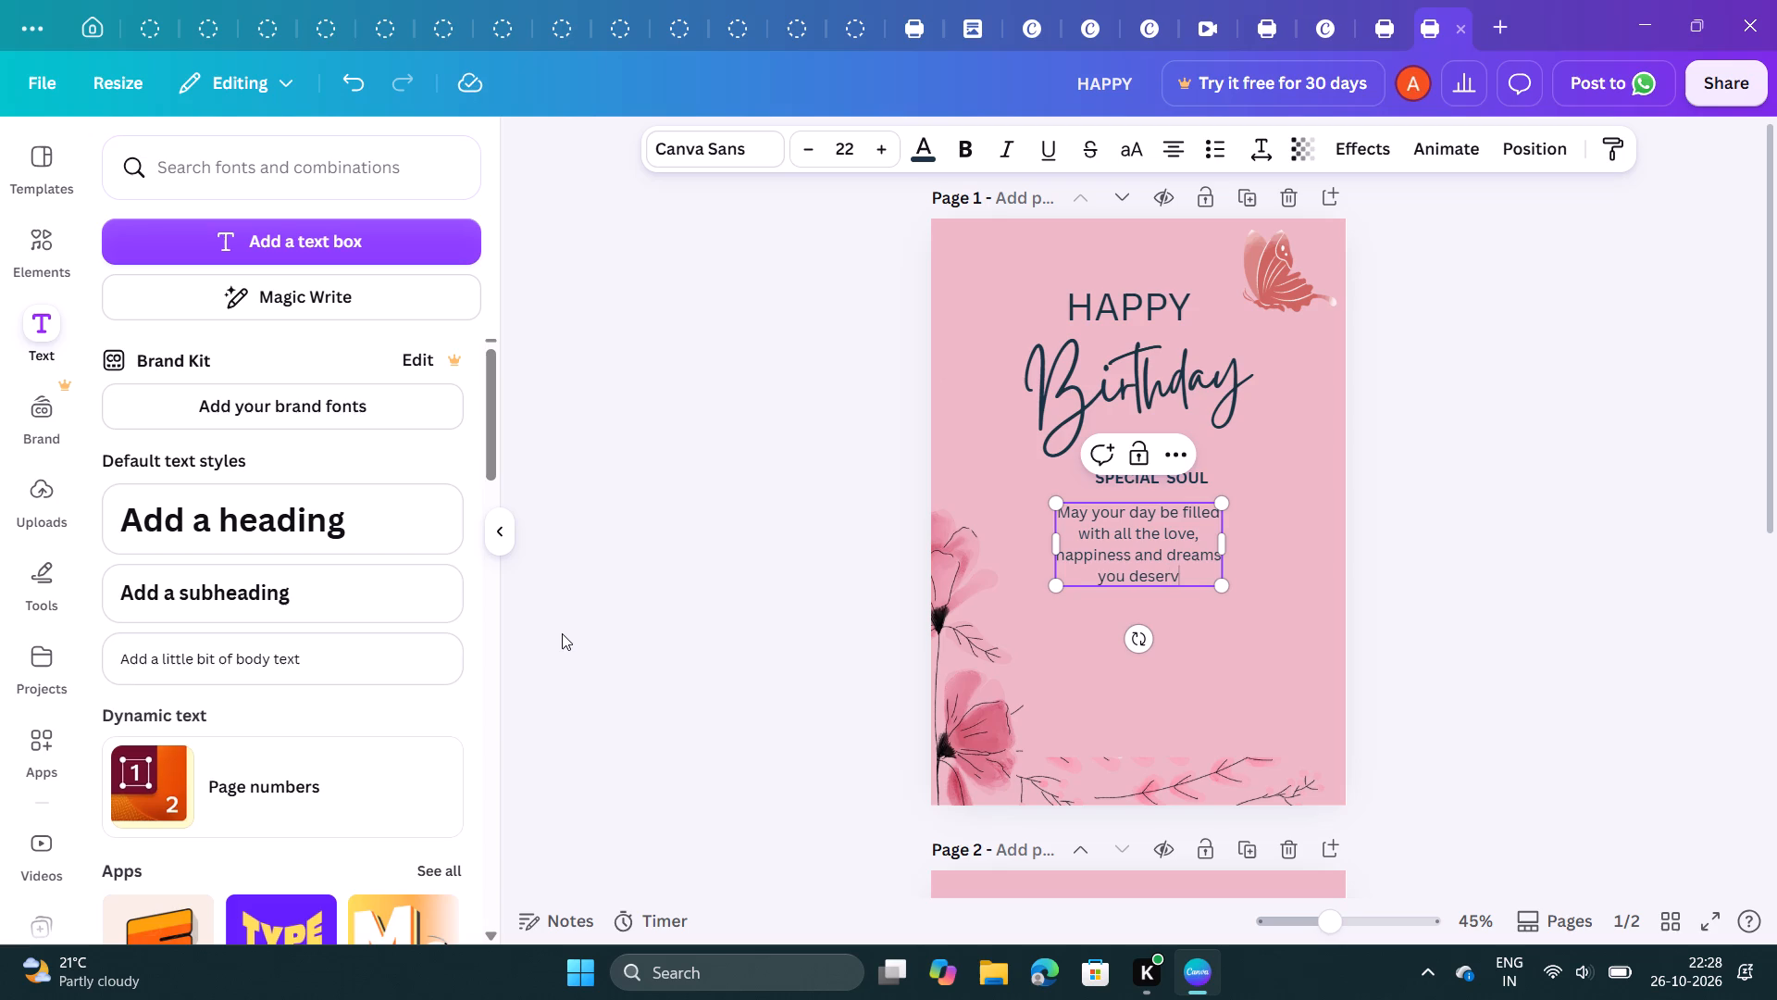
key(e)
key(period)
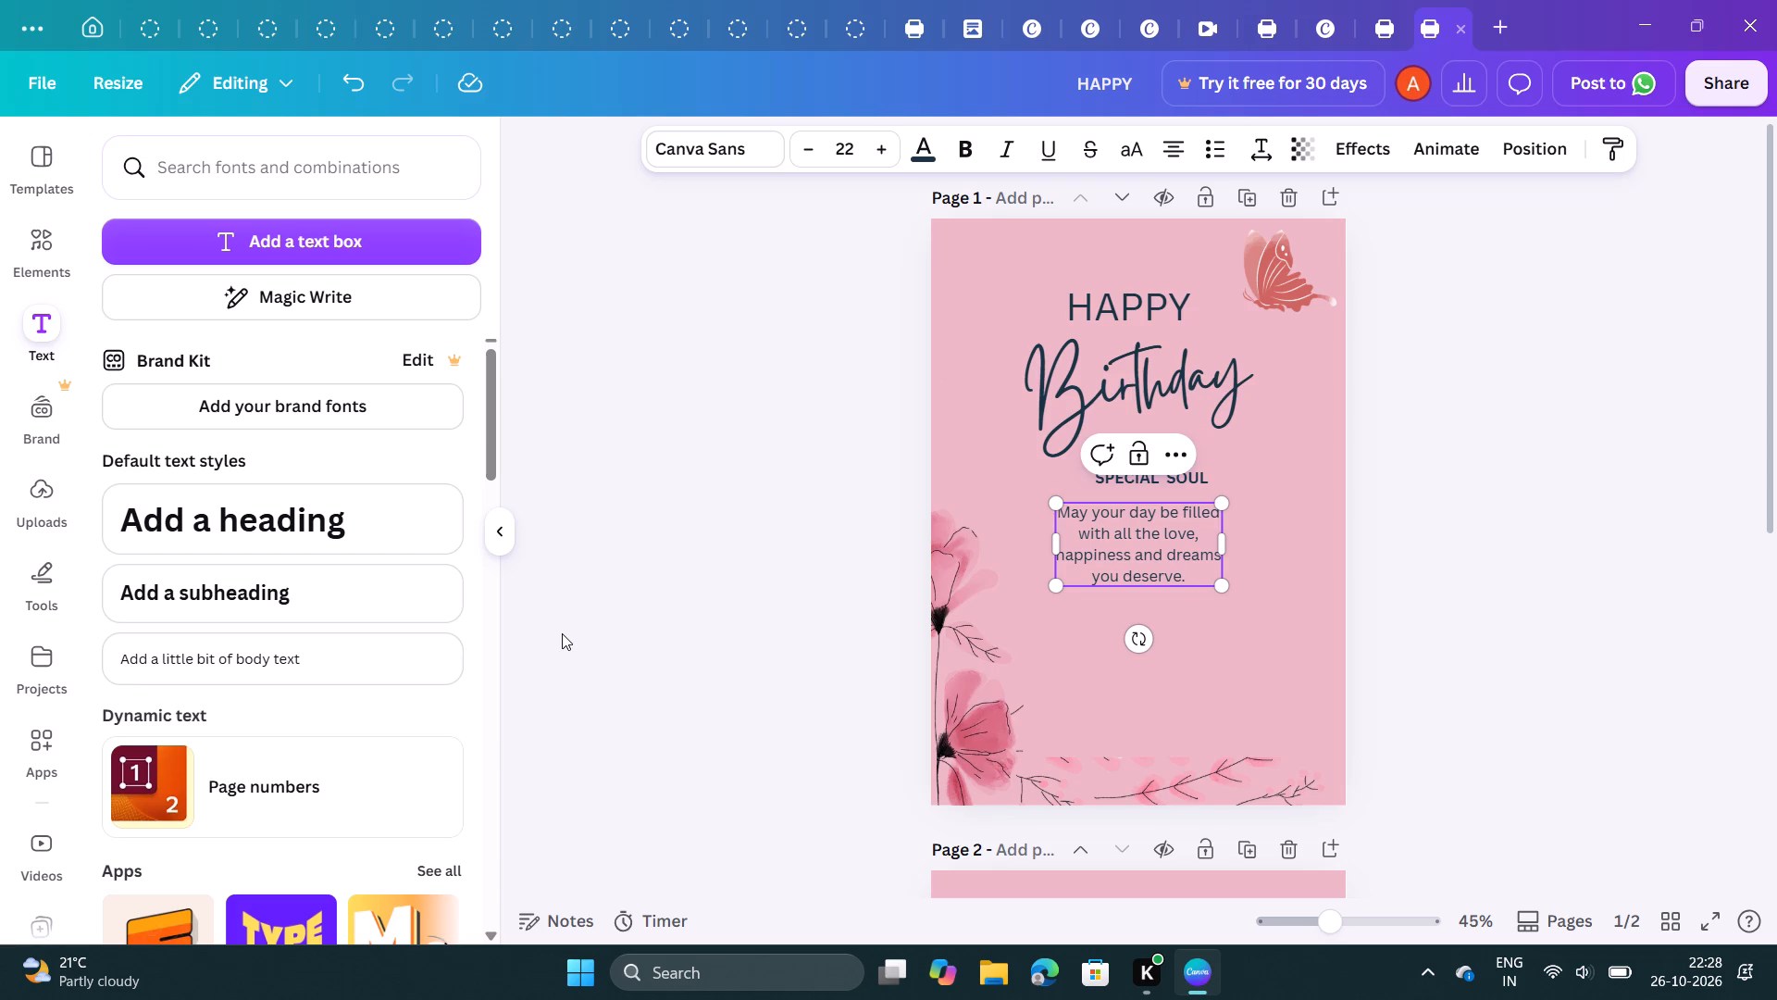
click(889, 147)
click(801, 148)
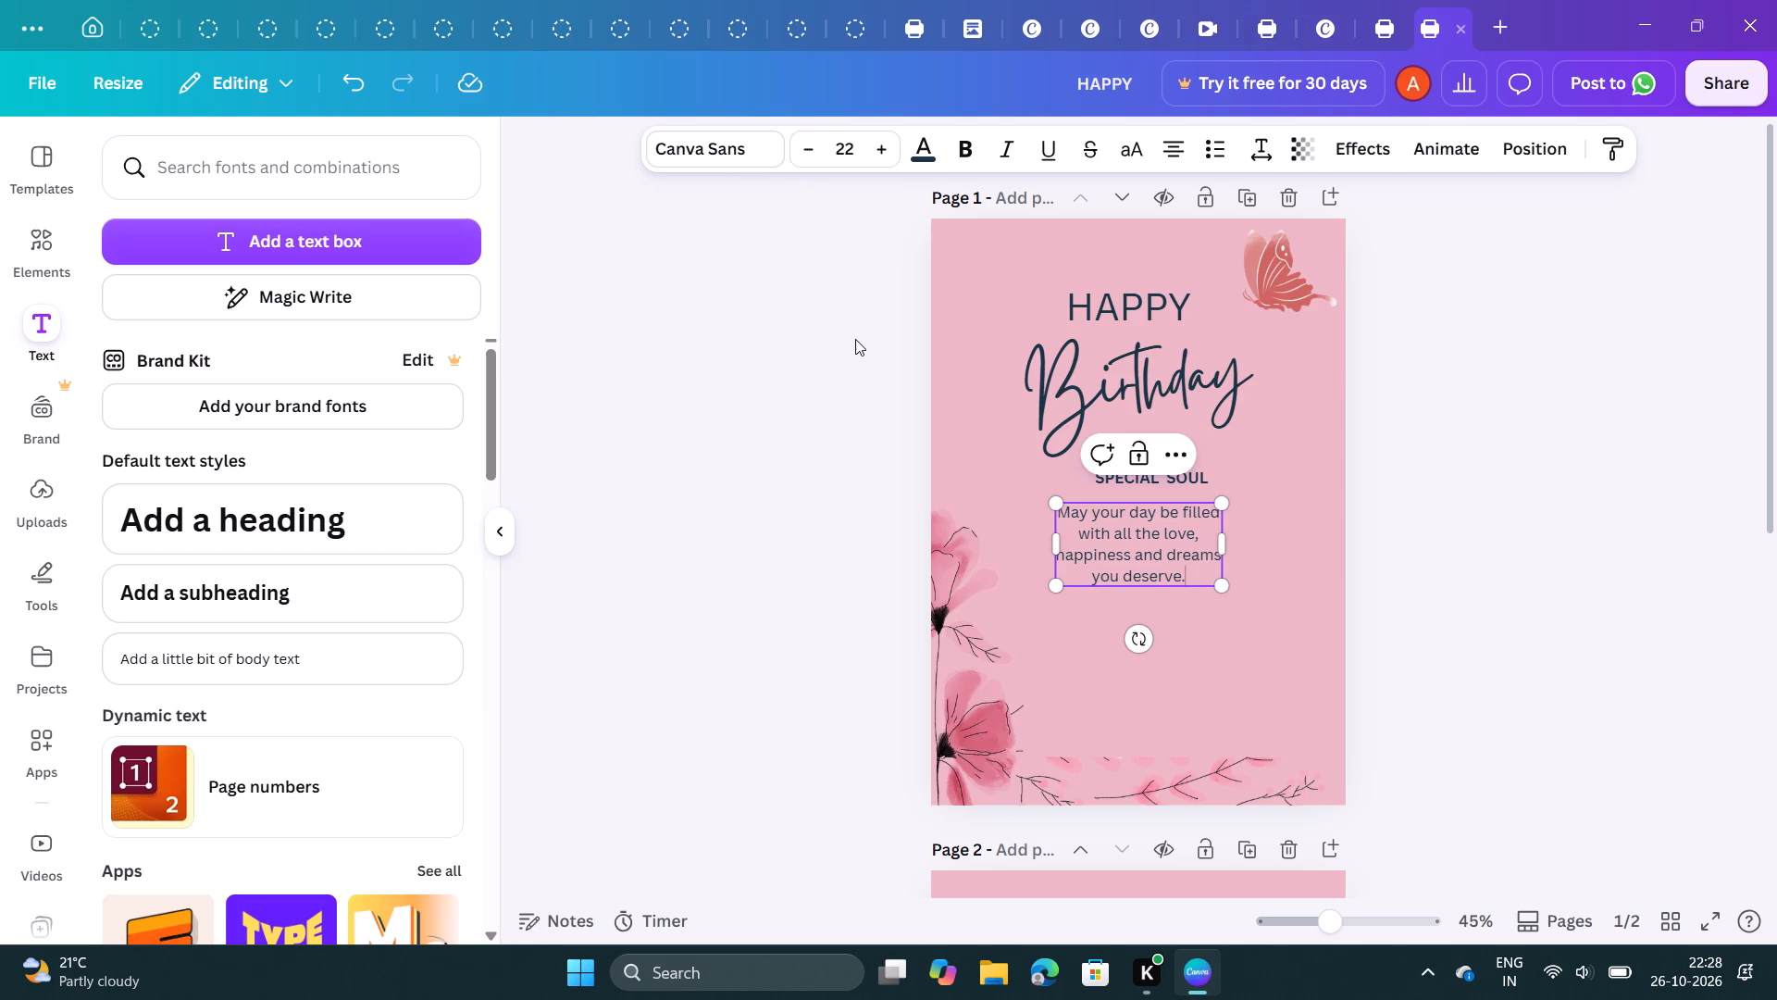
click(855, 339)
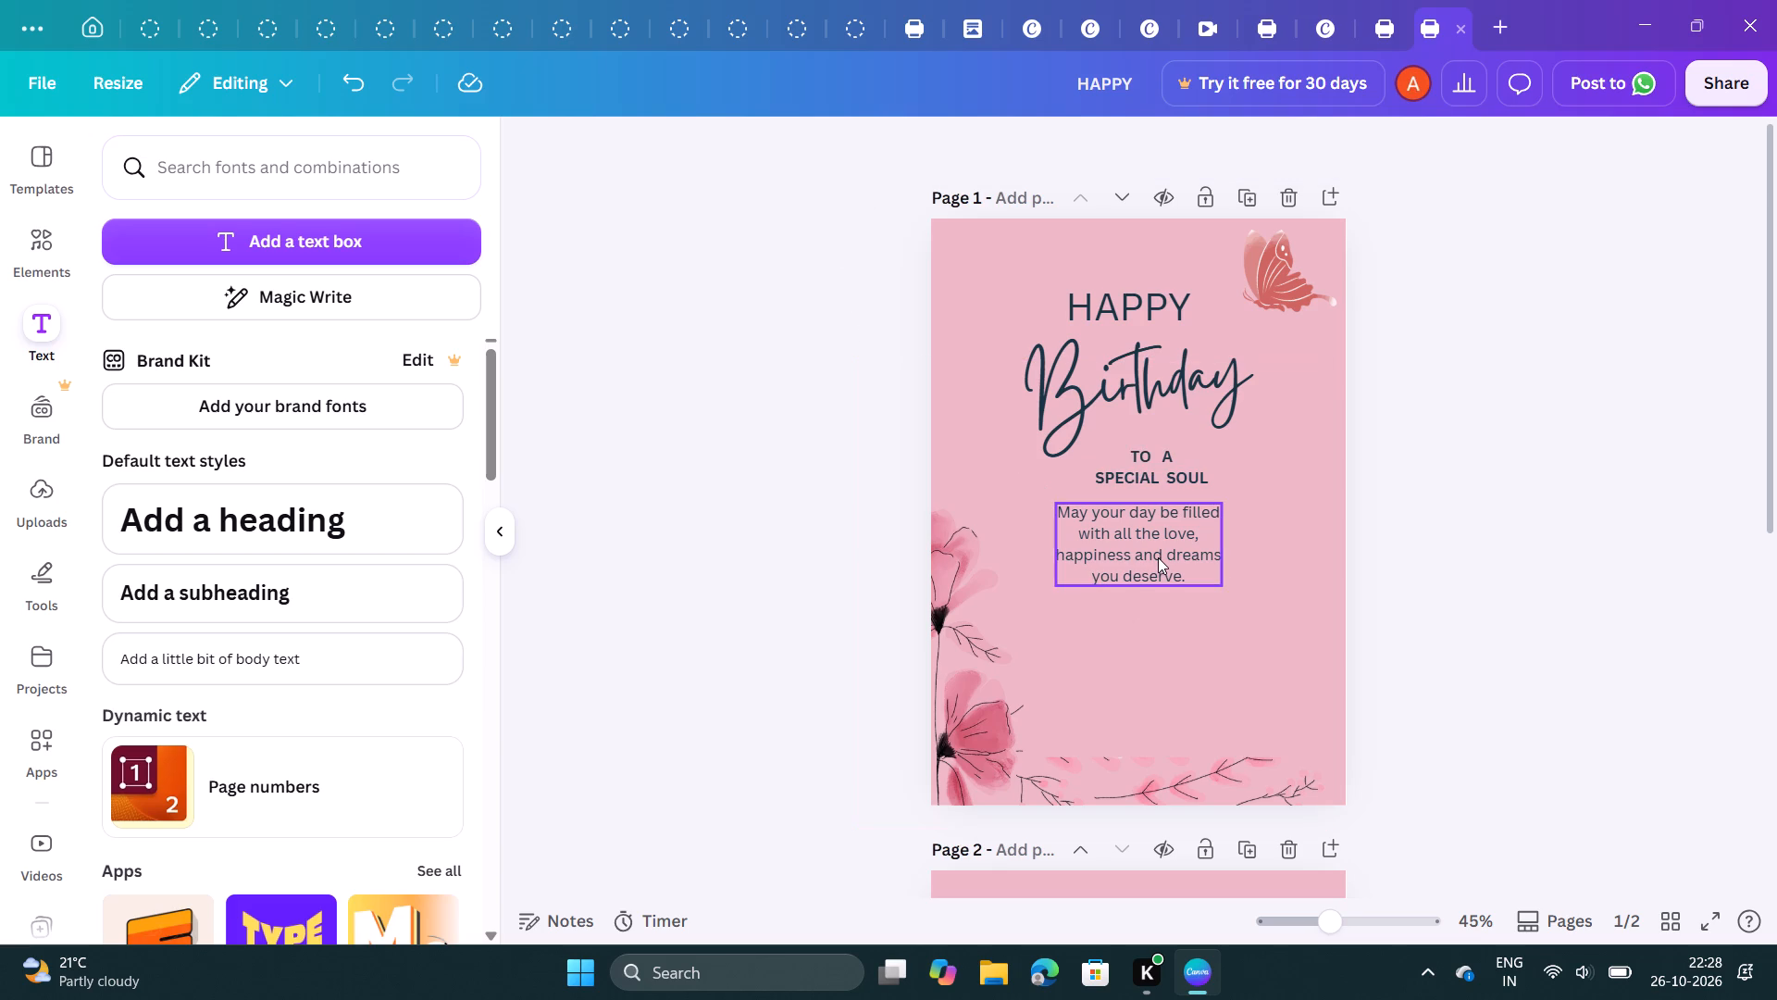
Change the font of the whole four-line wish text to the handwriting font Handsome.
click(1158, 557)
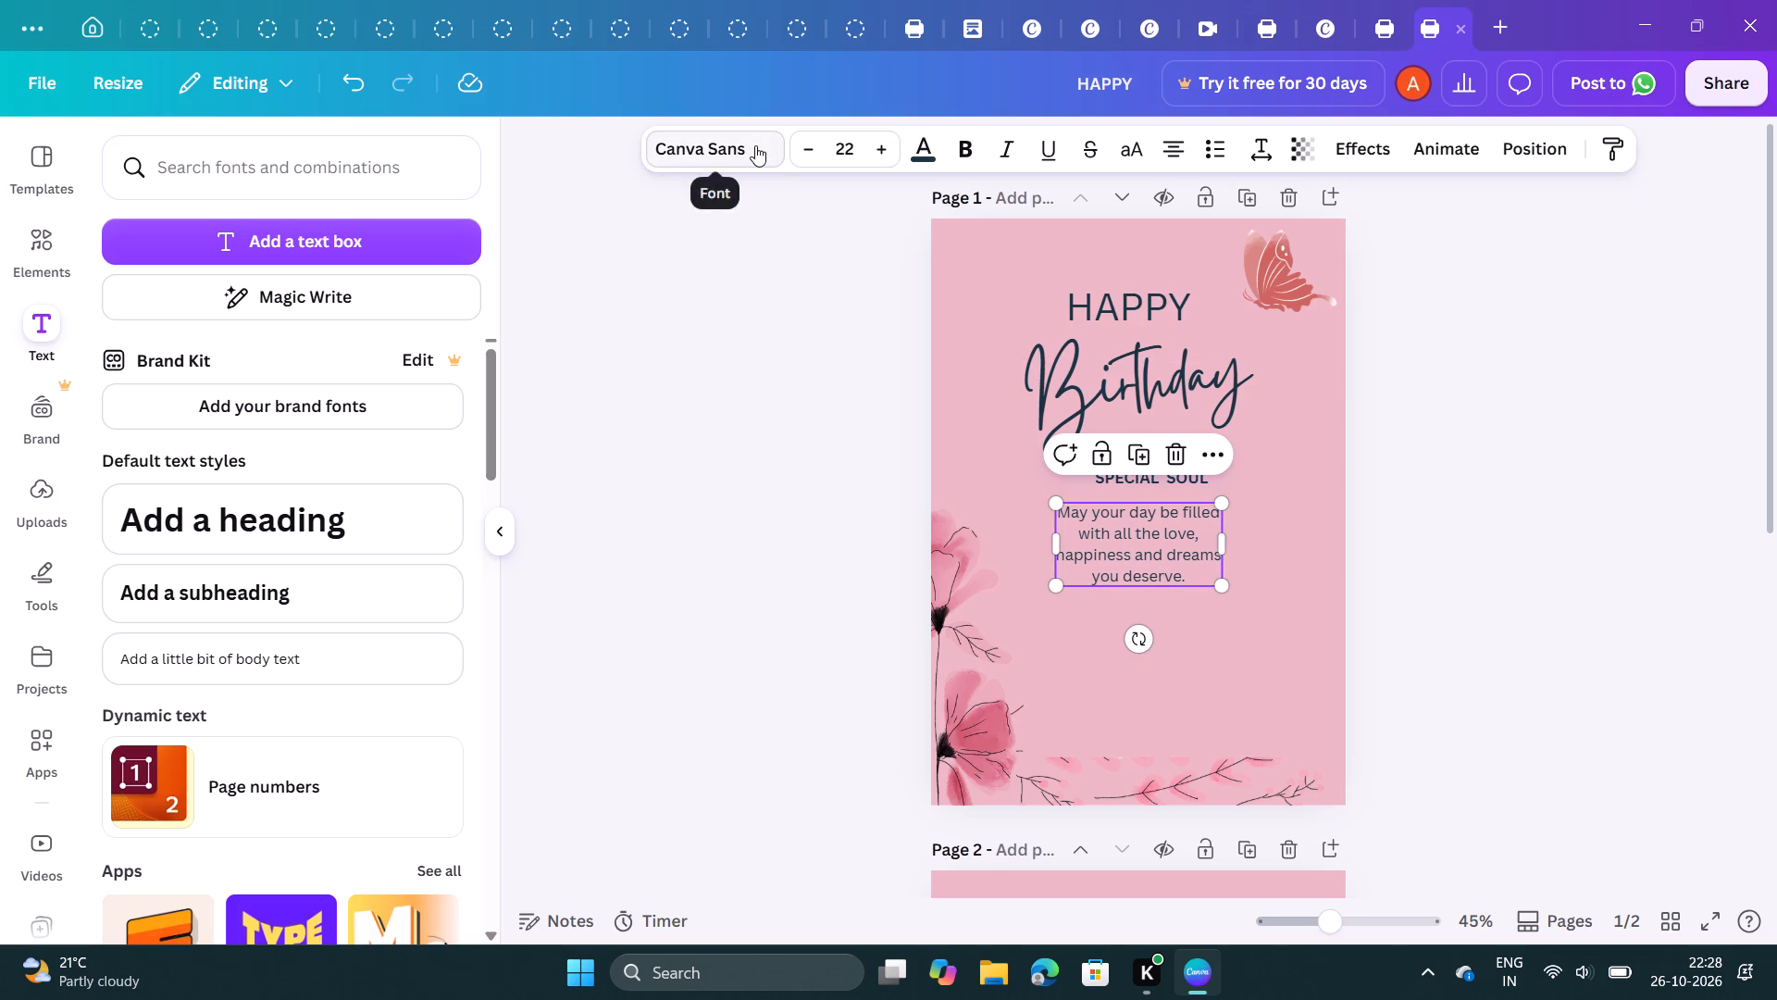
click(755, 145)
click(311, 365)
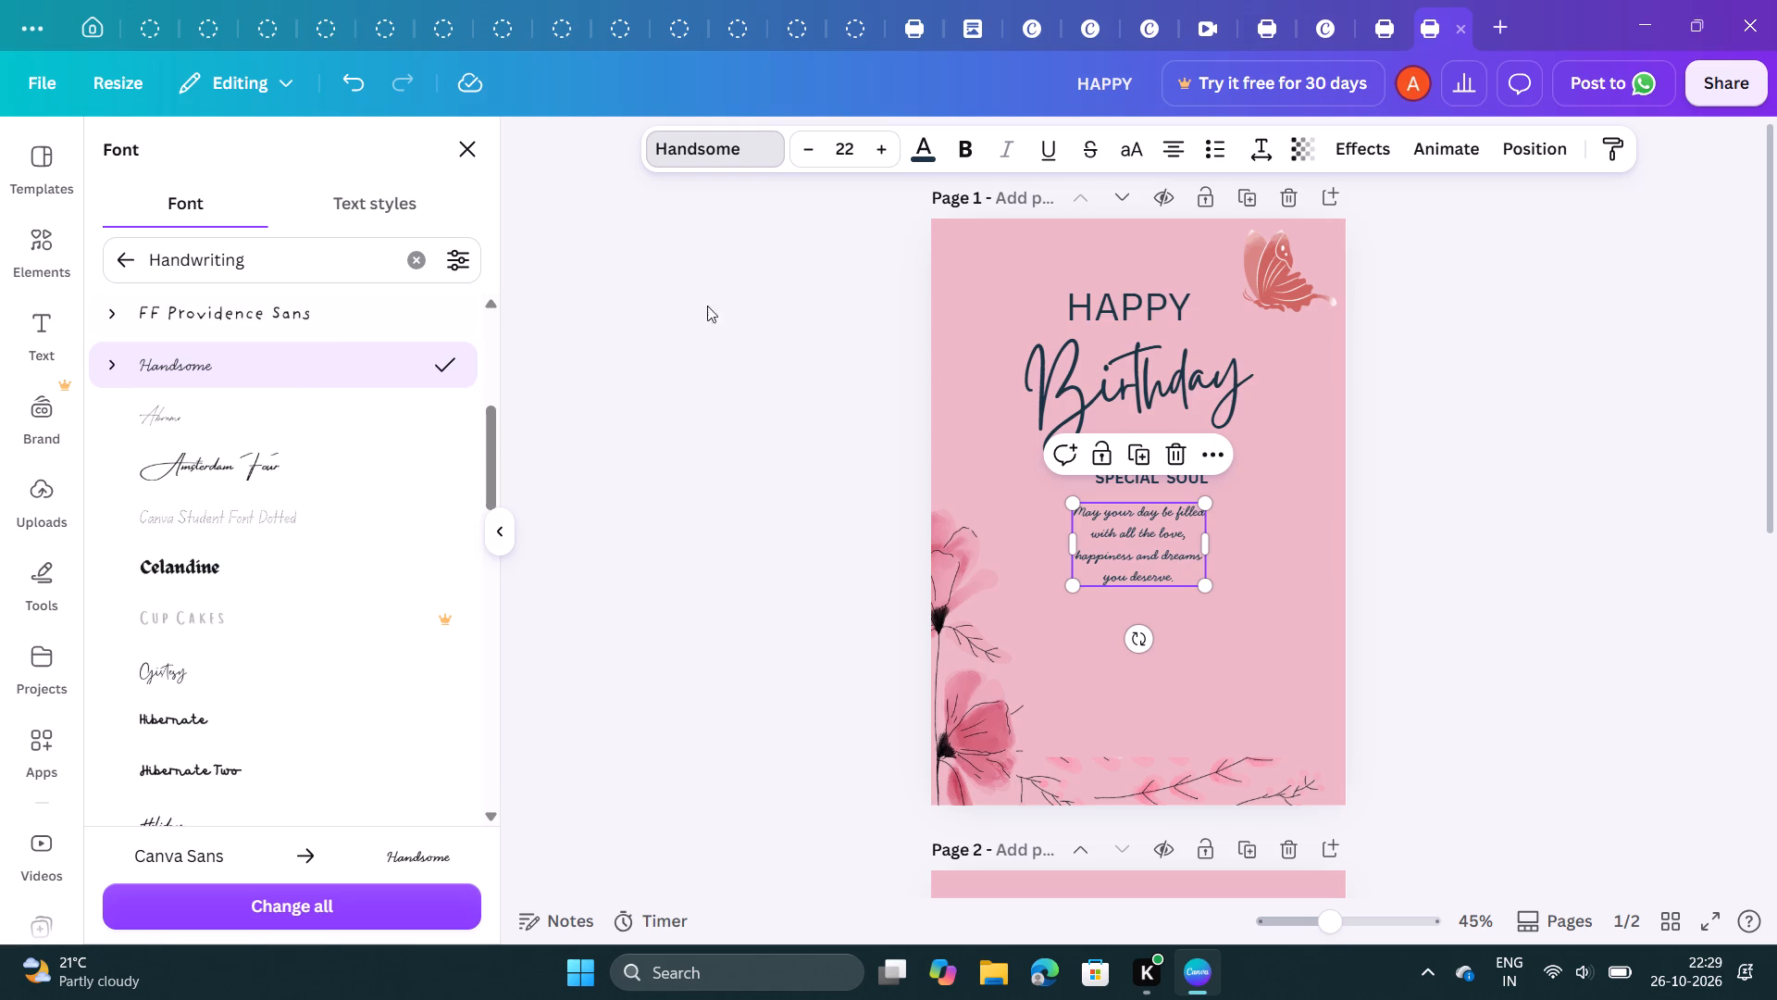
Increase the wish text's font size to 36.
triple_click(879, 146)
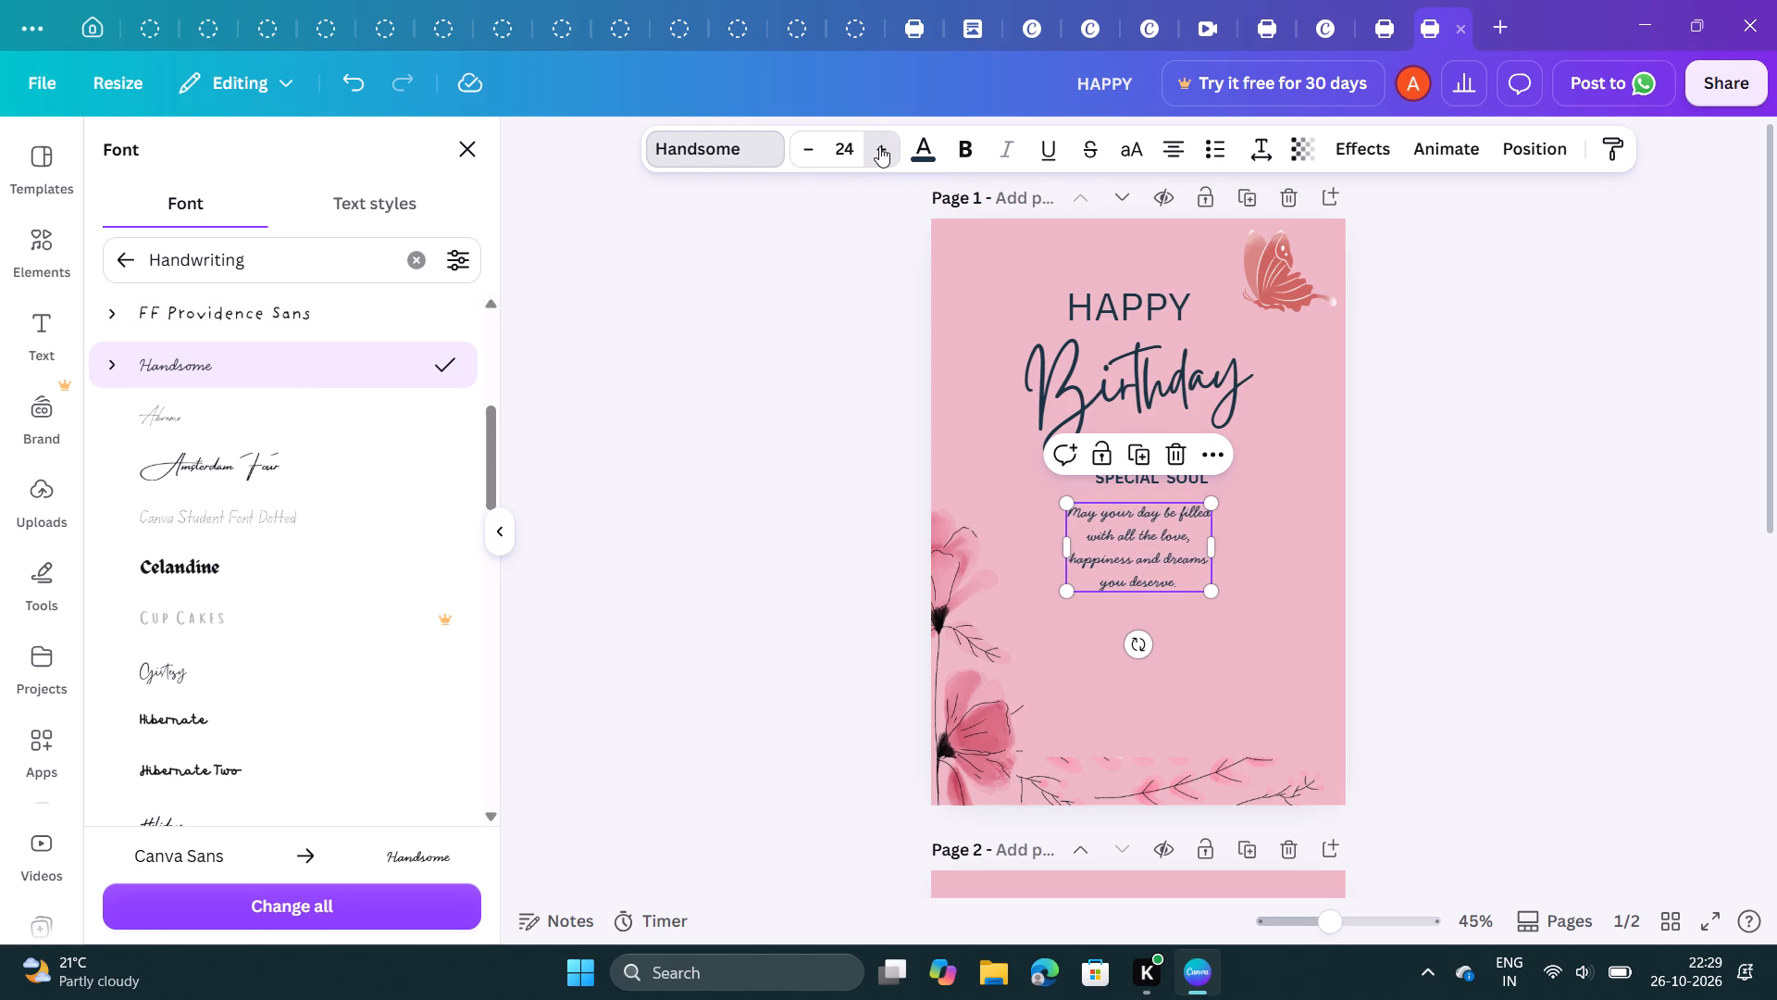
triple_click(879, 146)
triple_click(879, 146)
triple_click(879, 146)
triple_click(879, 146)
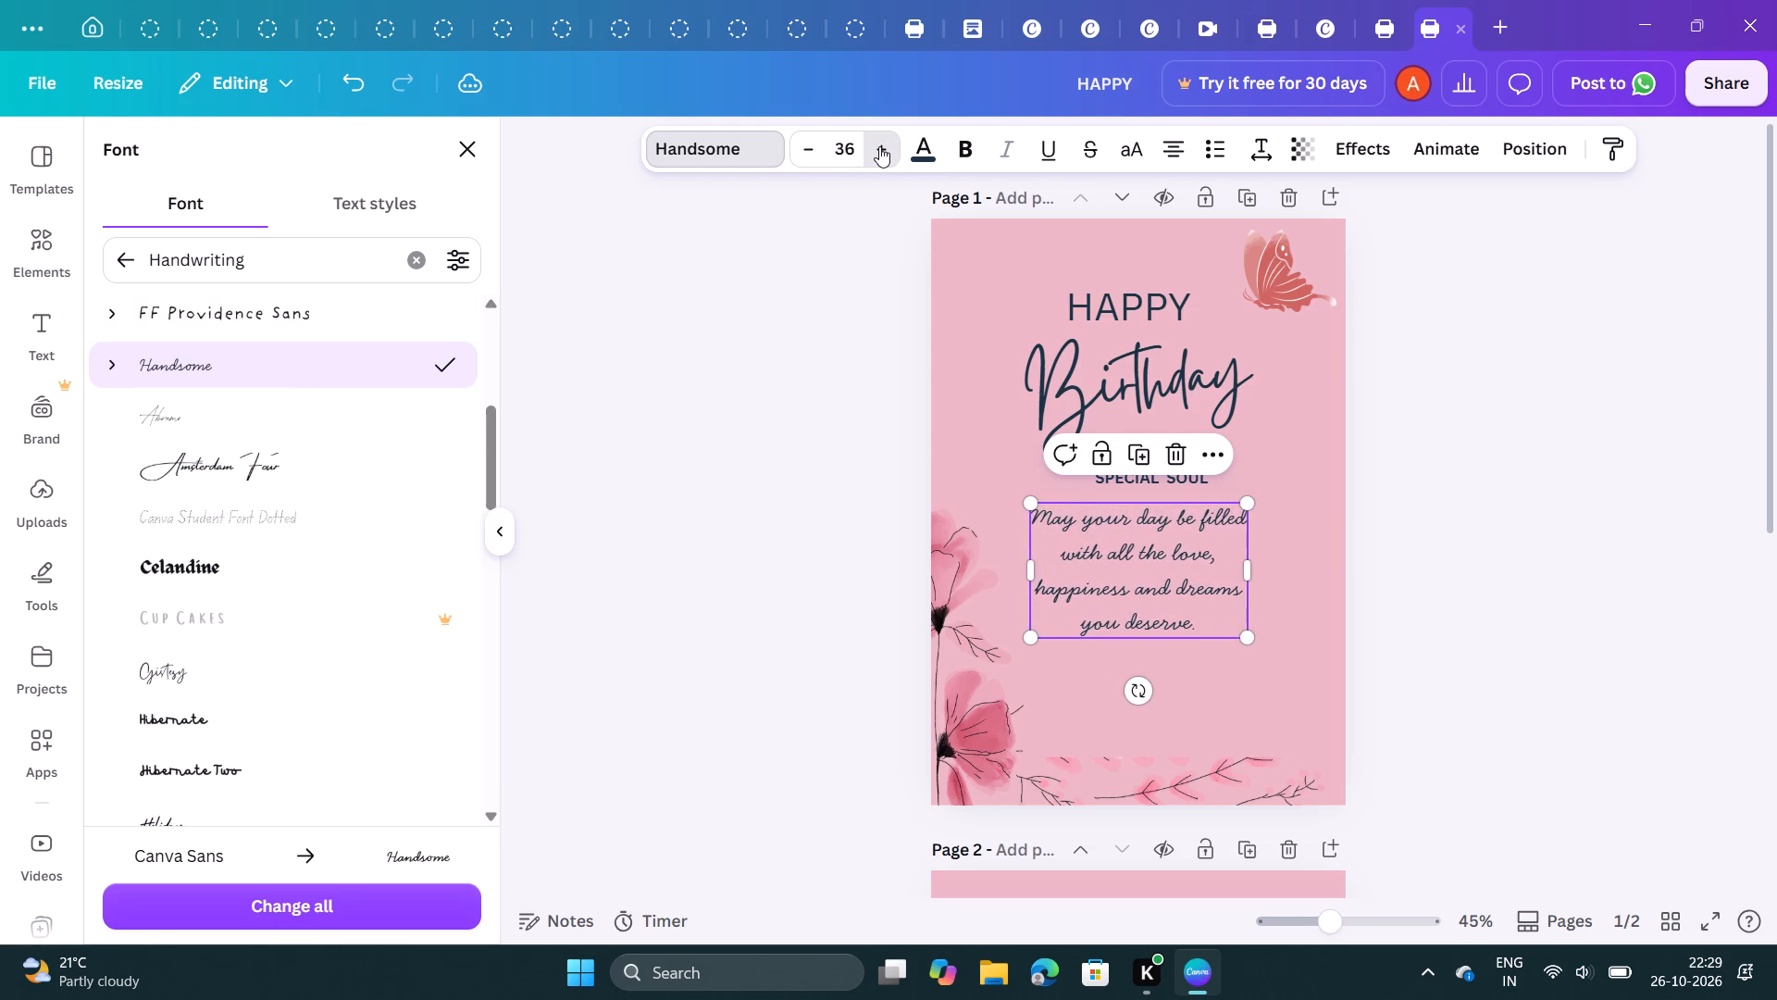
Increase the wish text's font size to 43 and deselect it.
triple_click(879, 146)
double_click(879, 146)
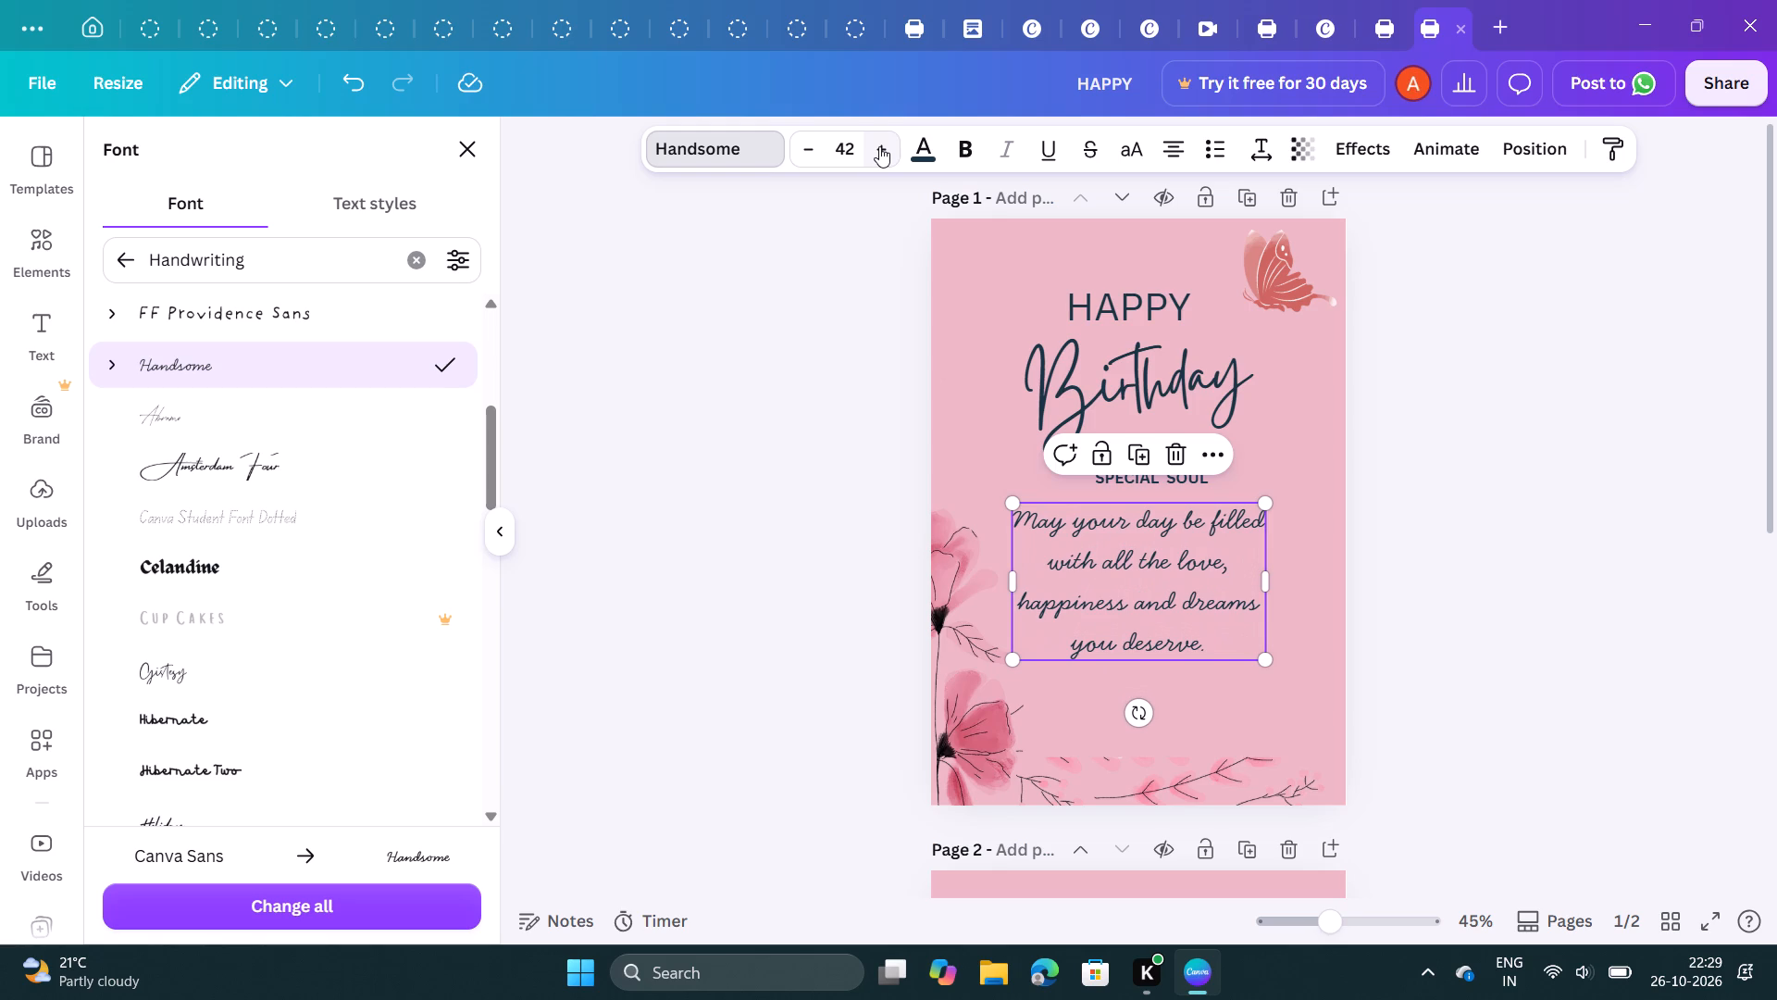
click(879, 146)
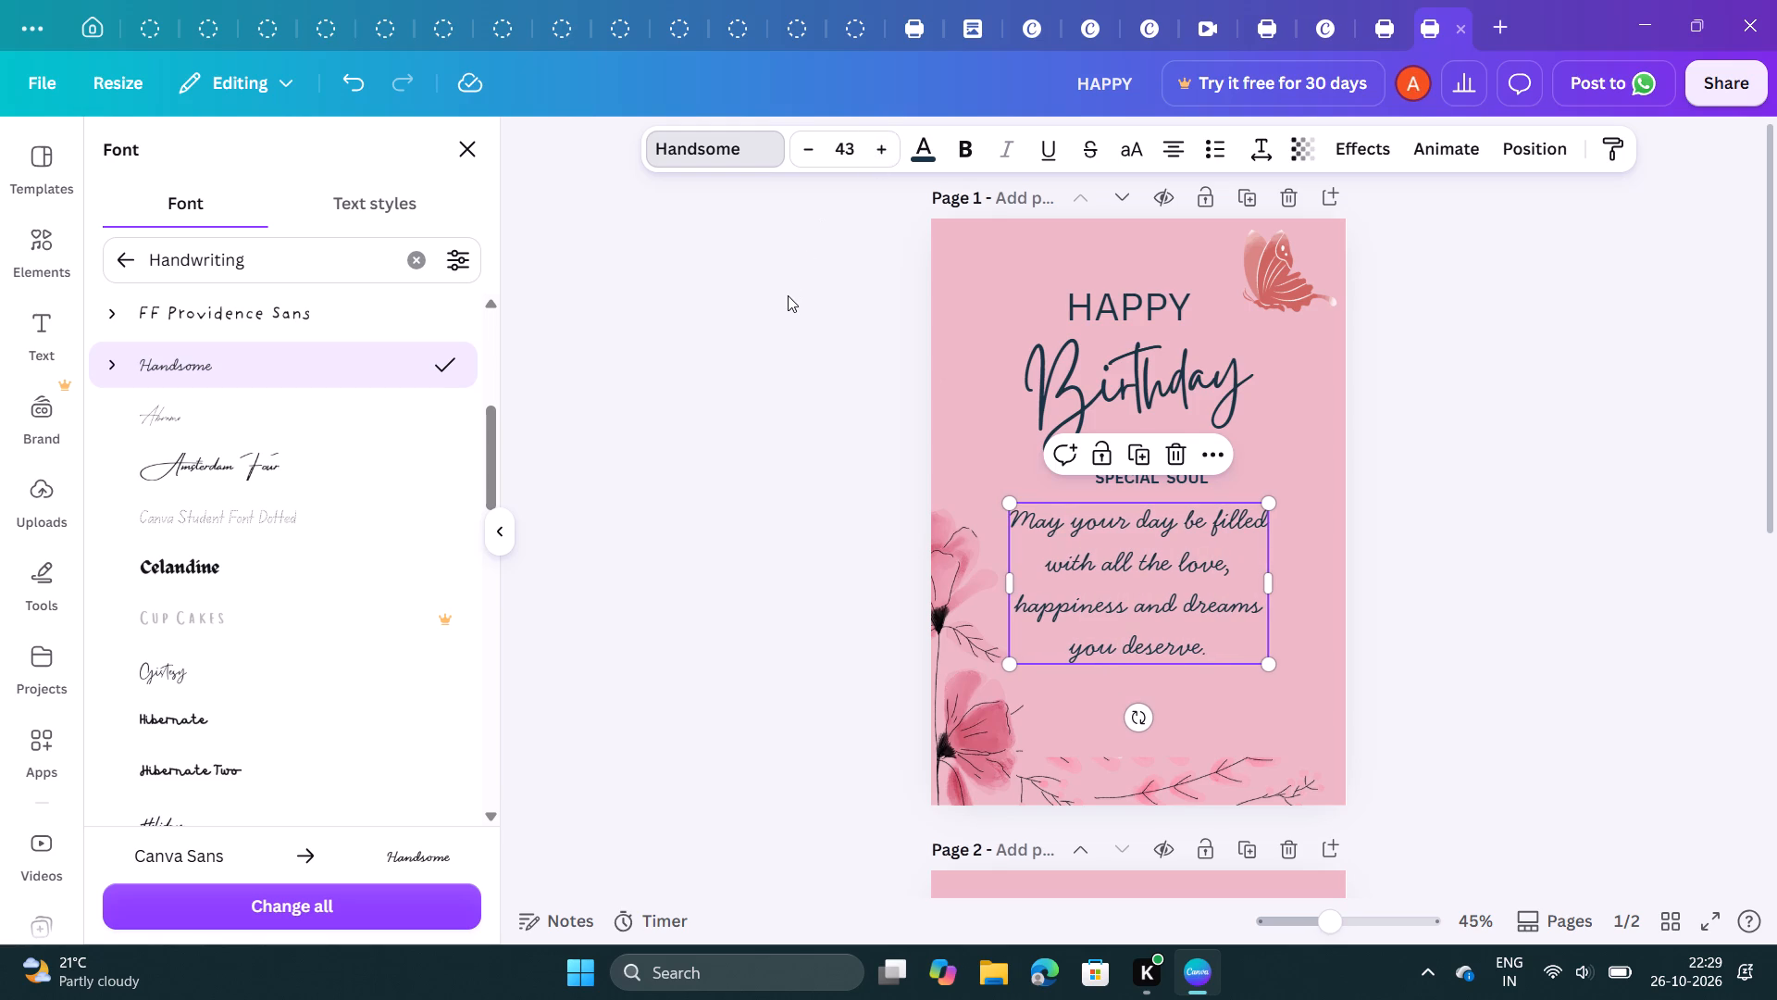
click(788, 295)
click(788, 295)
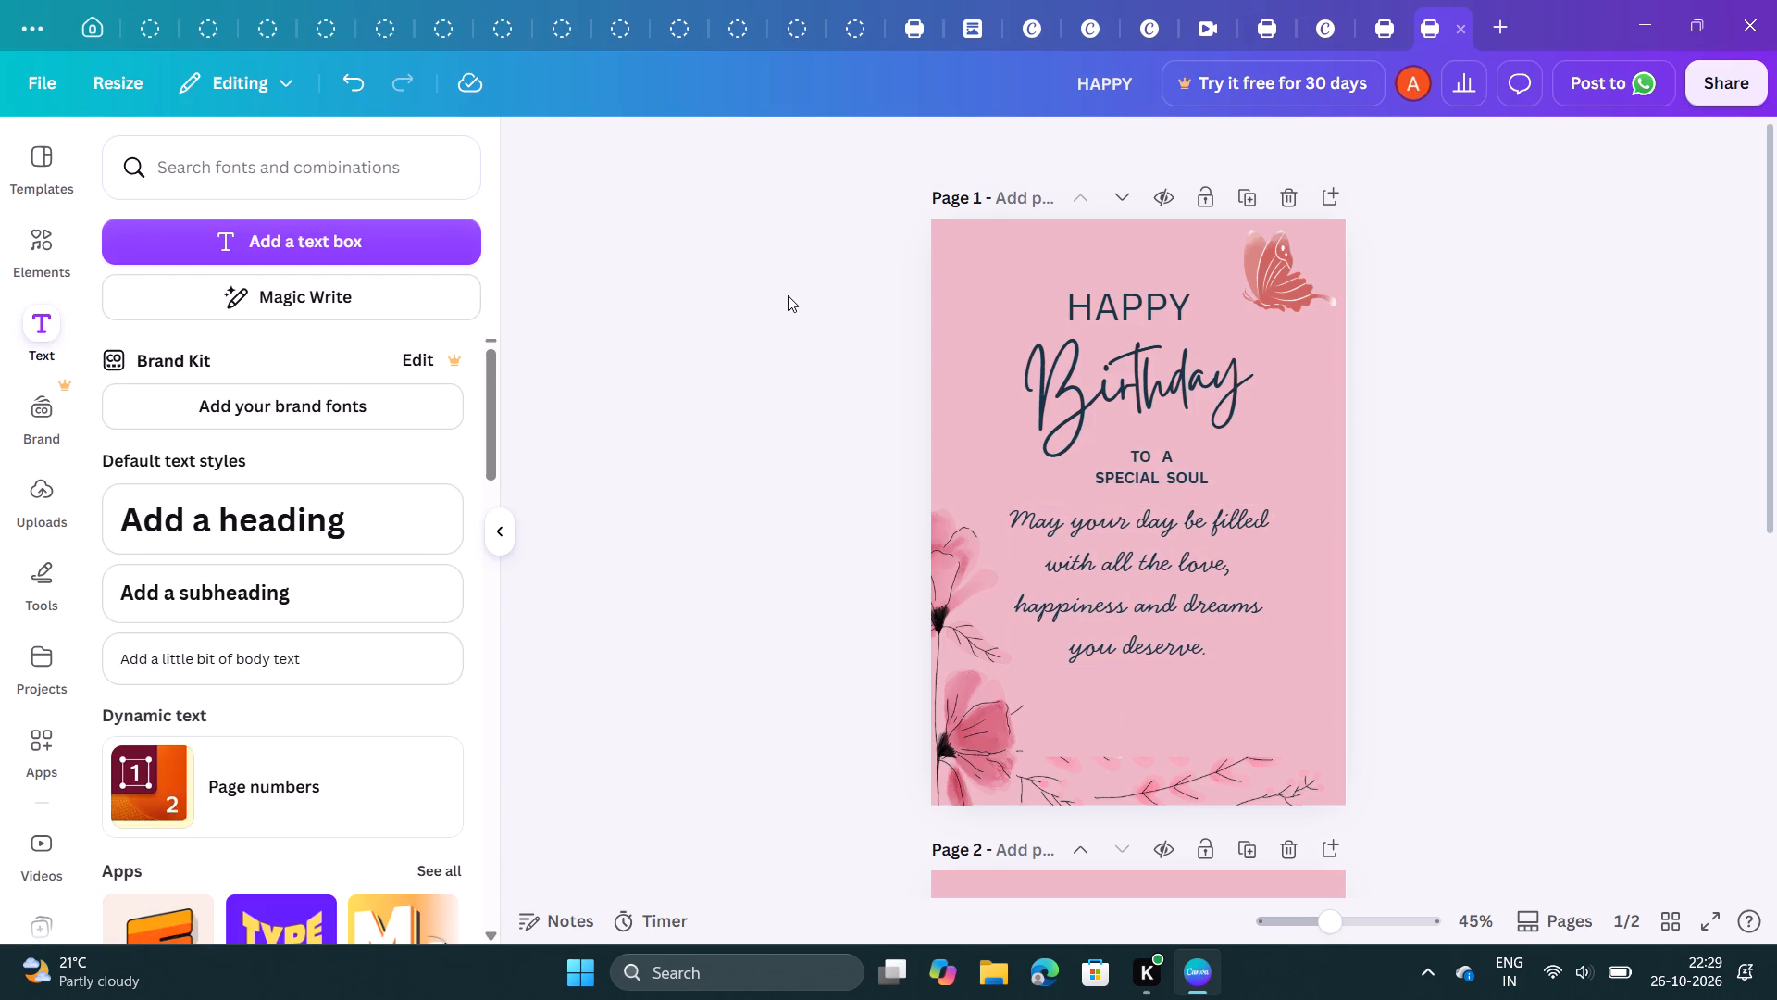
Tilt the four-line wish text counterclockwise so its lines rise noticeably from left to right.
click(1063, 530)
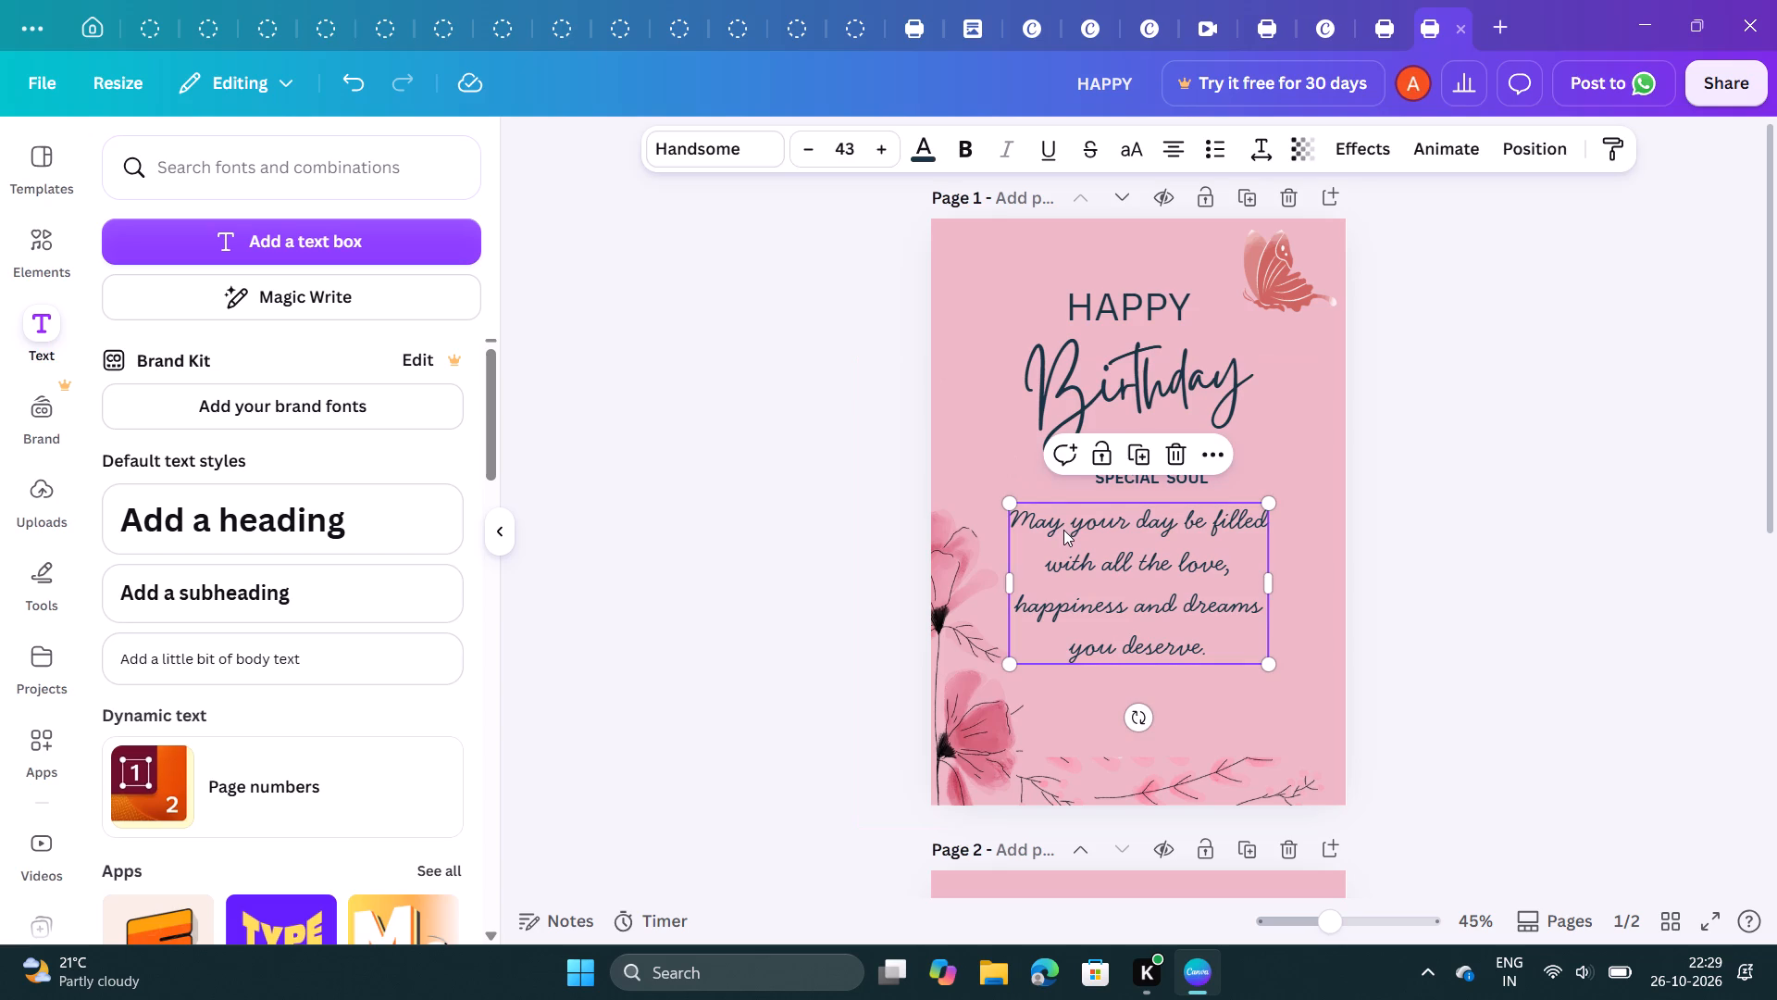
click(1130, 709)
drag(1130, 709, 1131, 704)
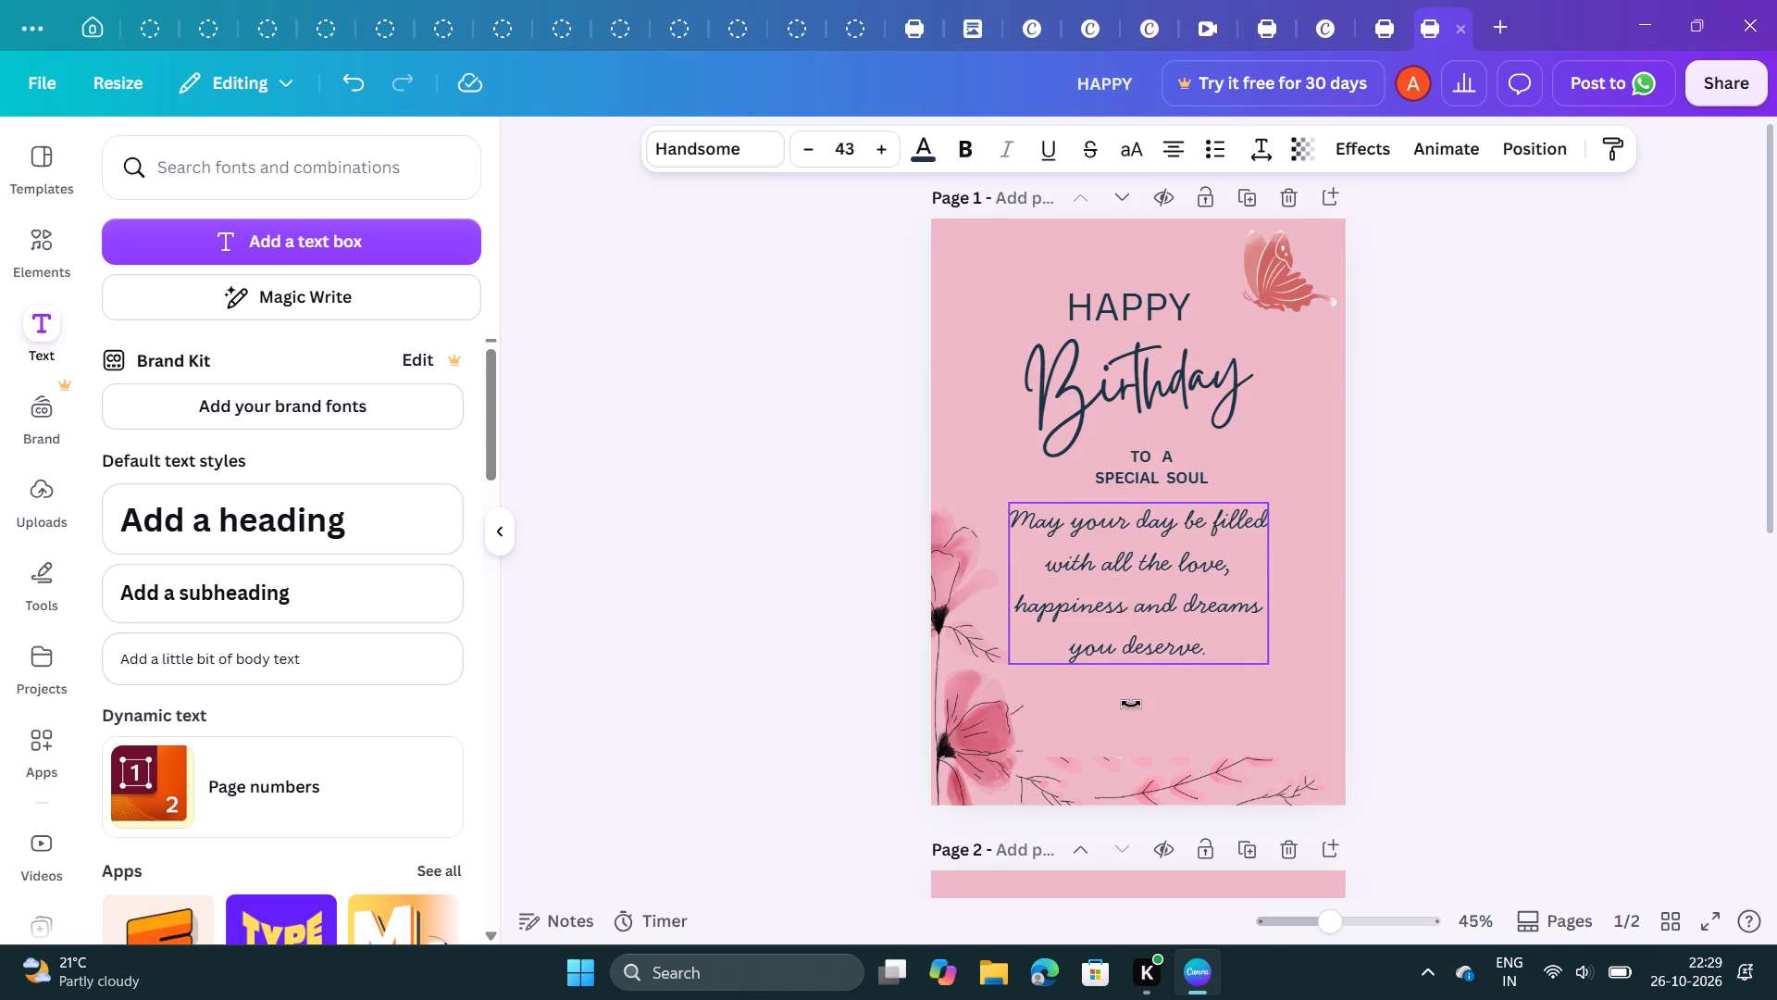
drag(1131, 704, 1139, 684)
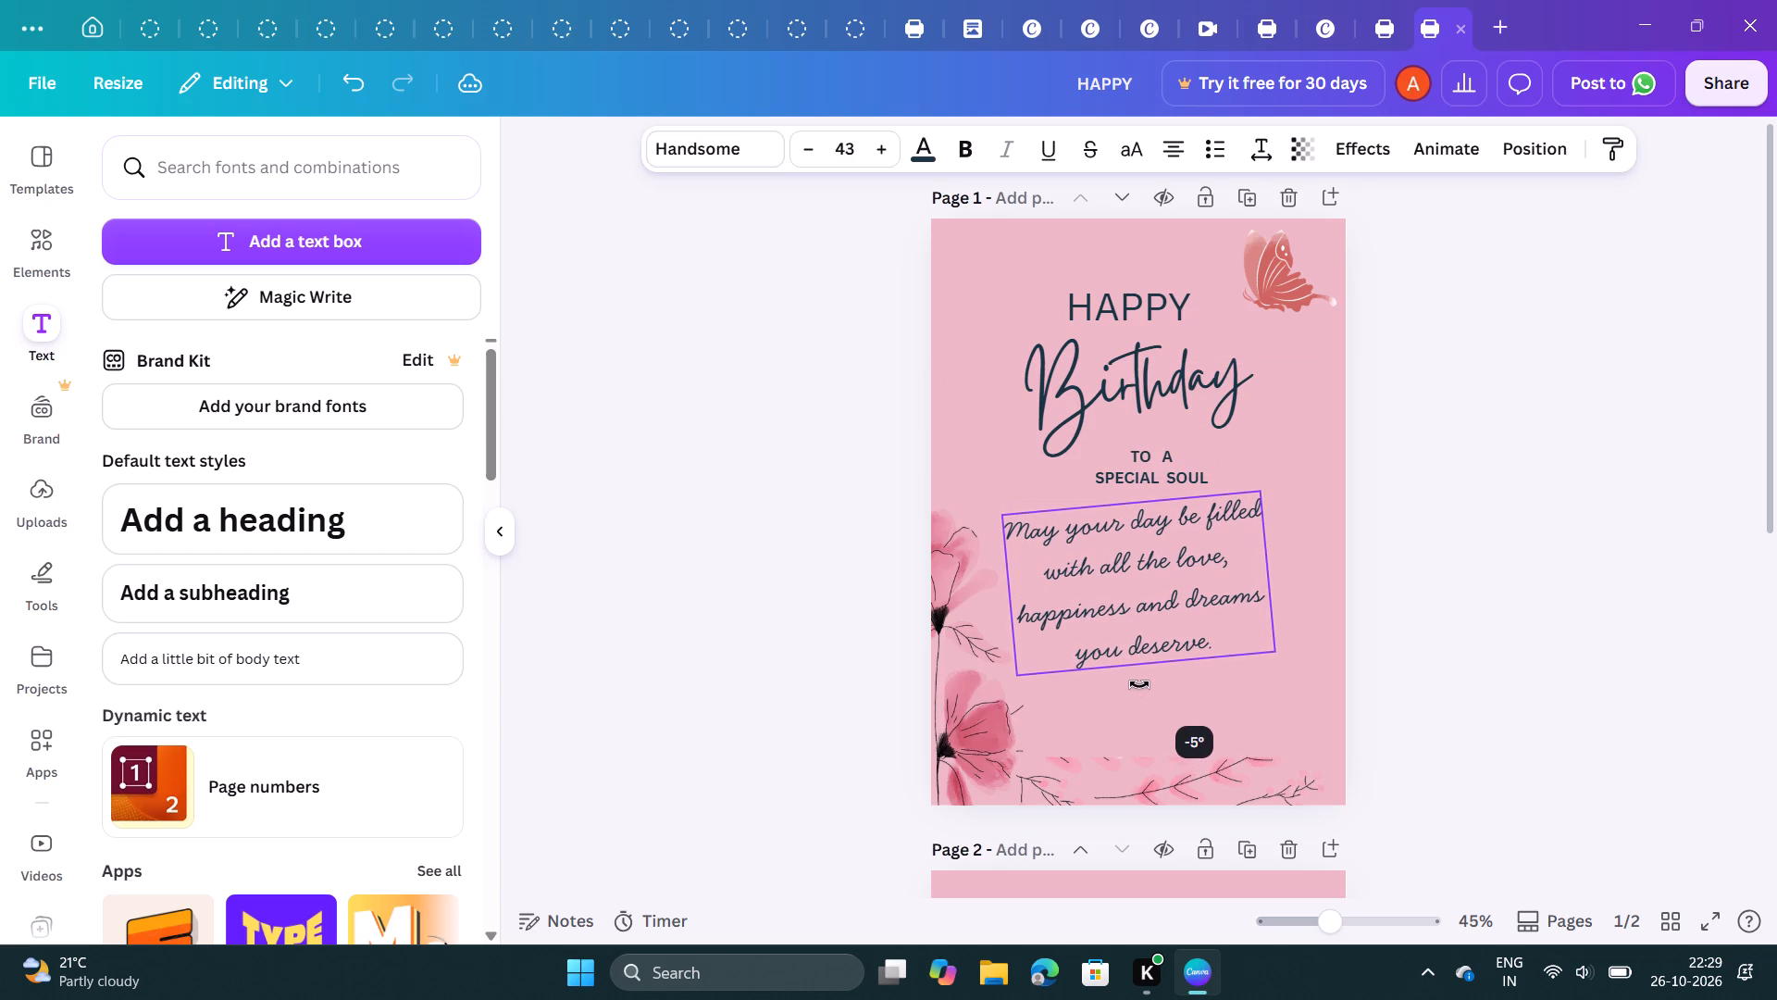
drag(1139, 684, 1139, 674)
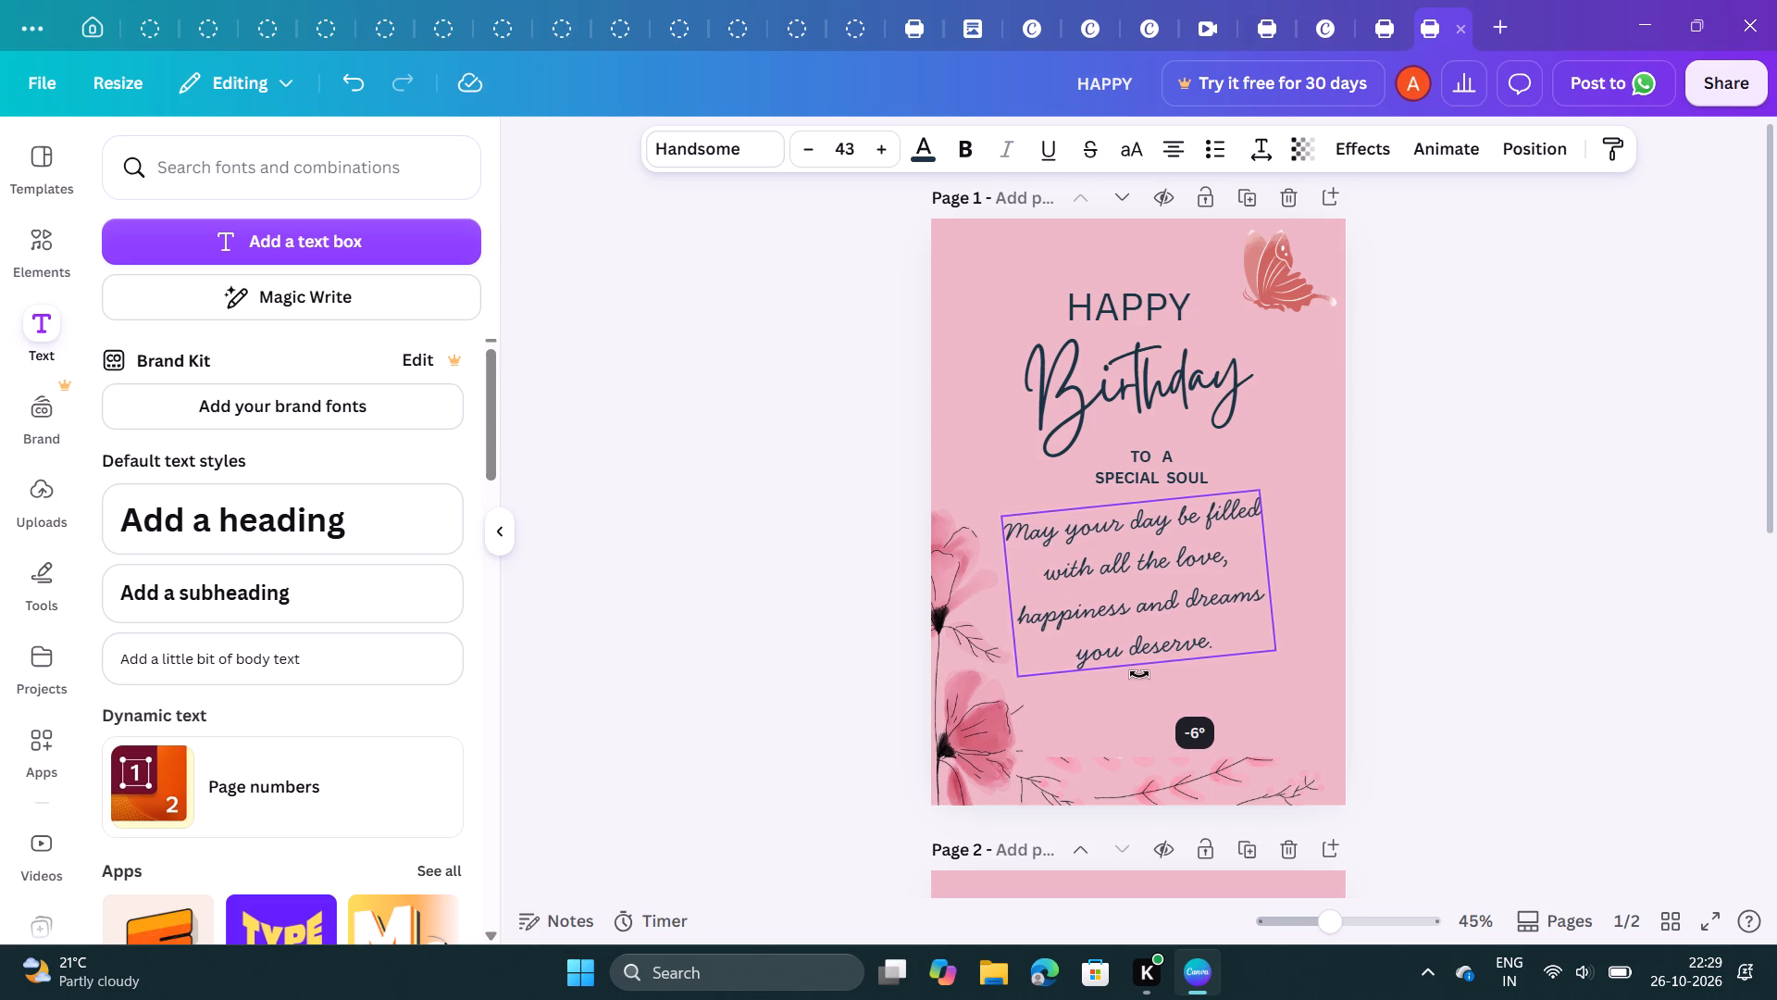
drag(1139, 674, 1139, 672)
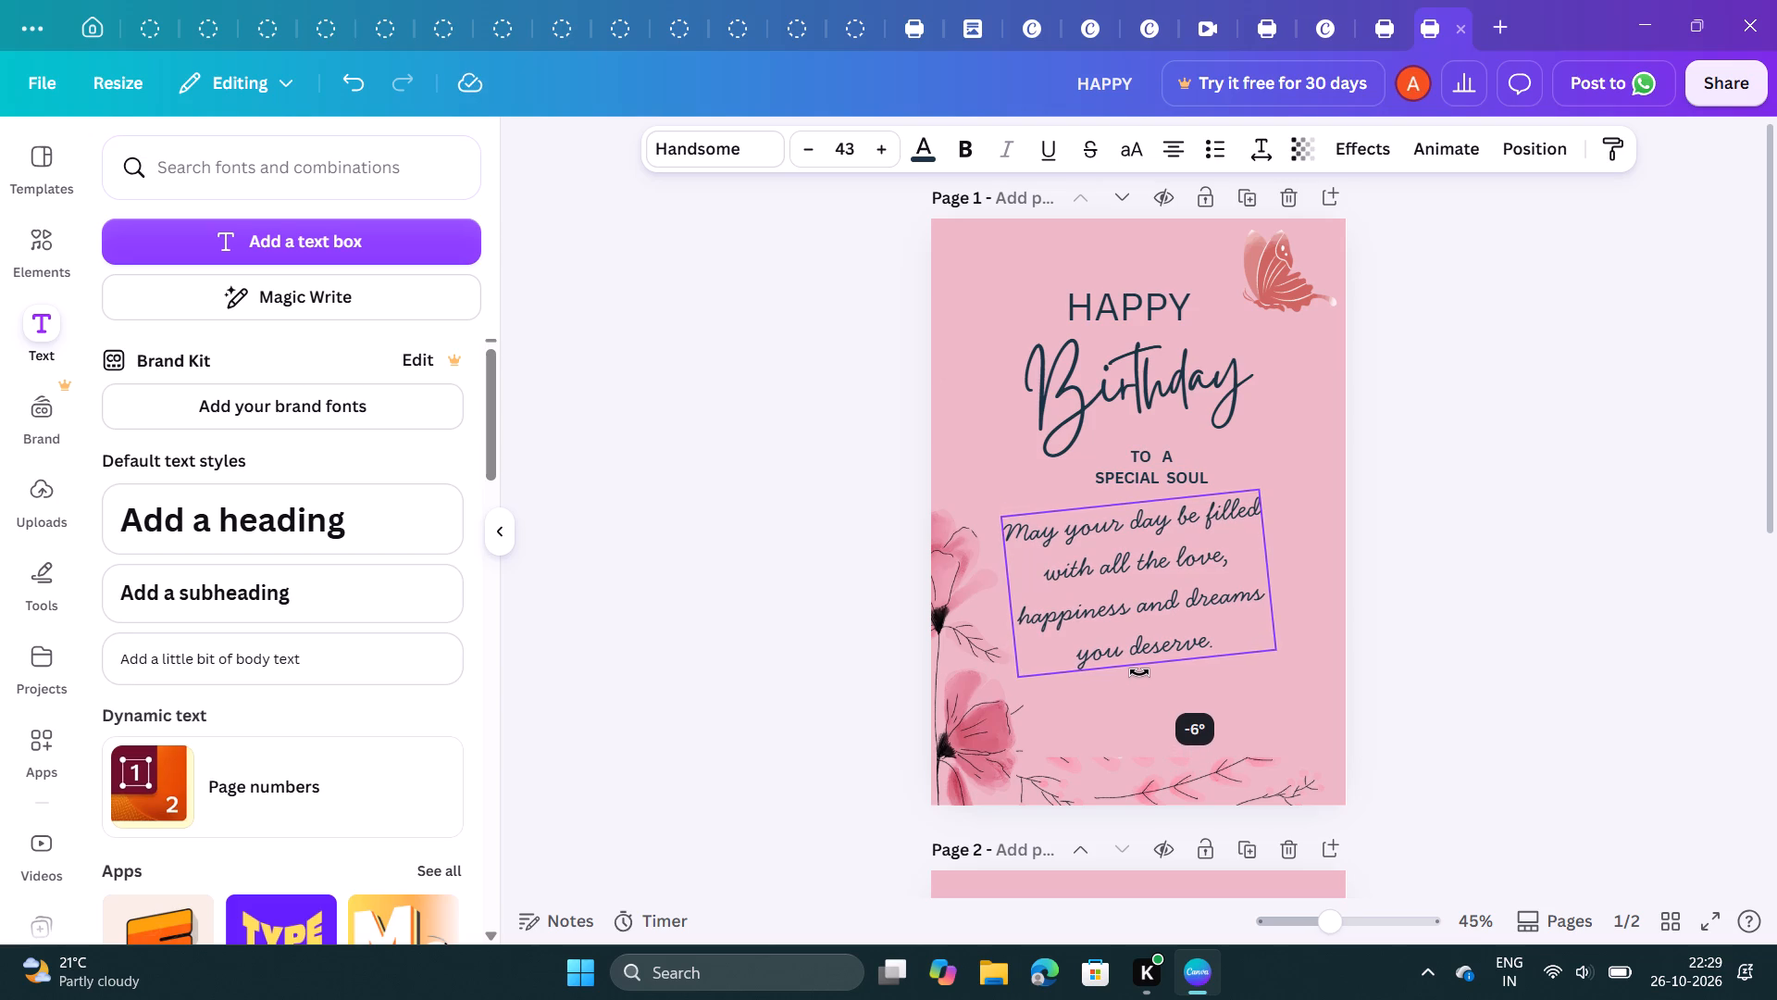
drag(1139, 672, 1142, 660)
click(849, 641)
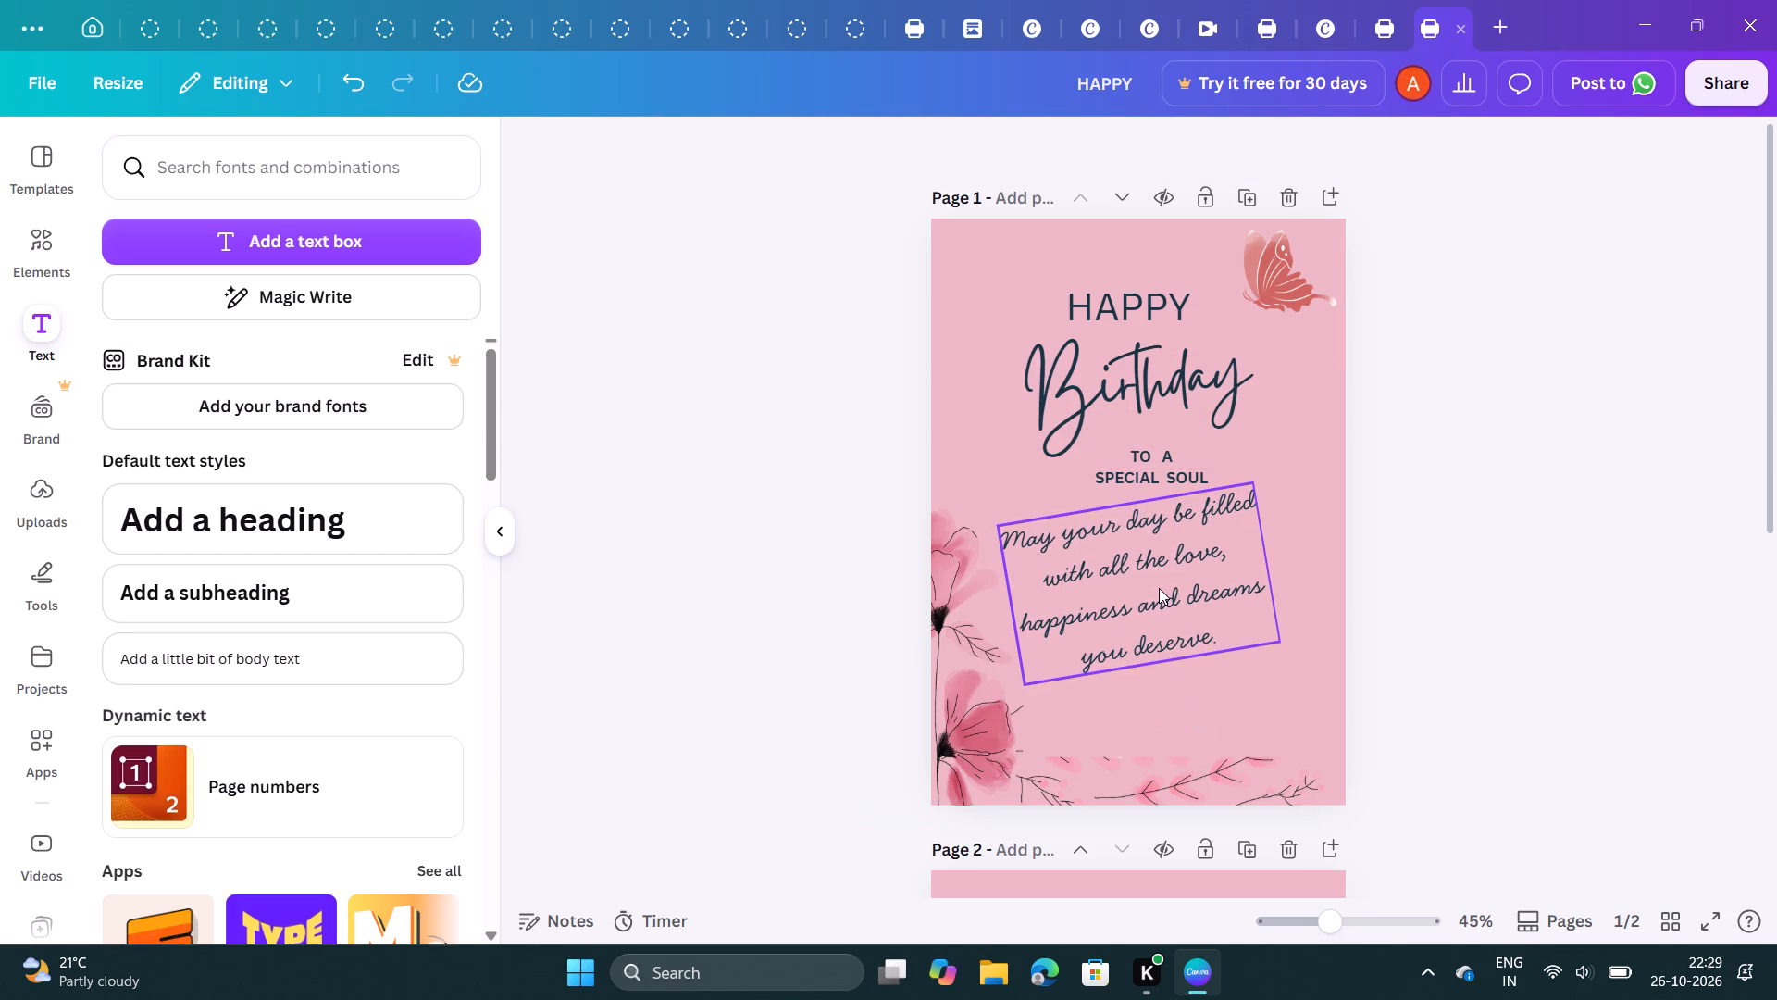
Move the tilted wish text slightly down and to the right, leaving a clear gap below "SPECIAL SOUL".
click(1159, 588)
drag(1159, 588, 1174, 599)
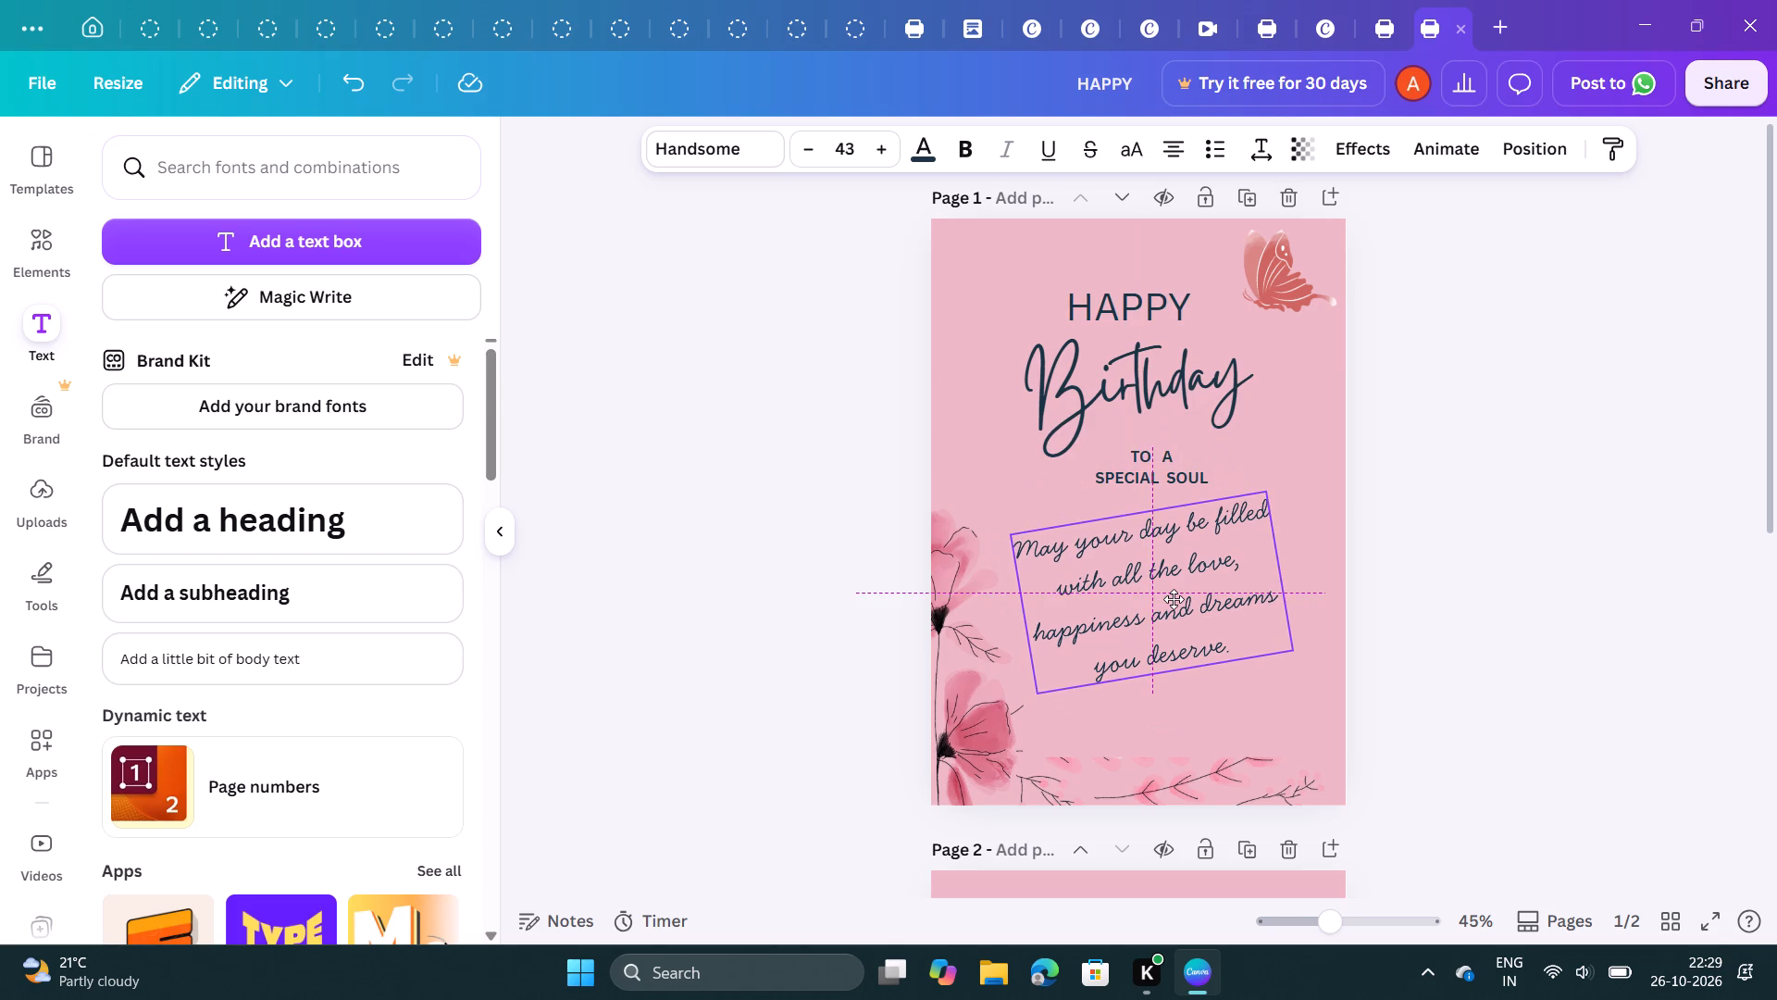
drag(1174, 599, 1174, 603)
drag(1174, 603, 1165, 606)
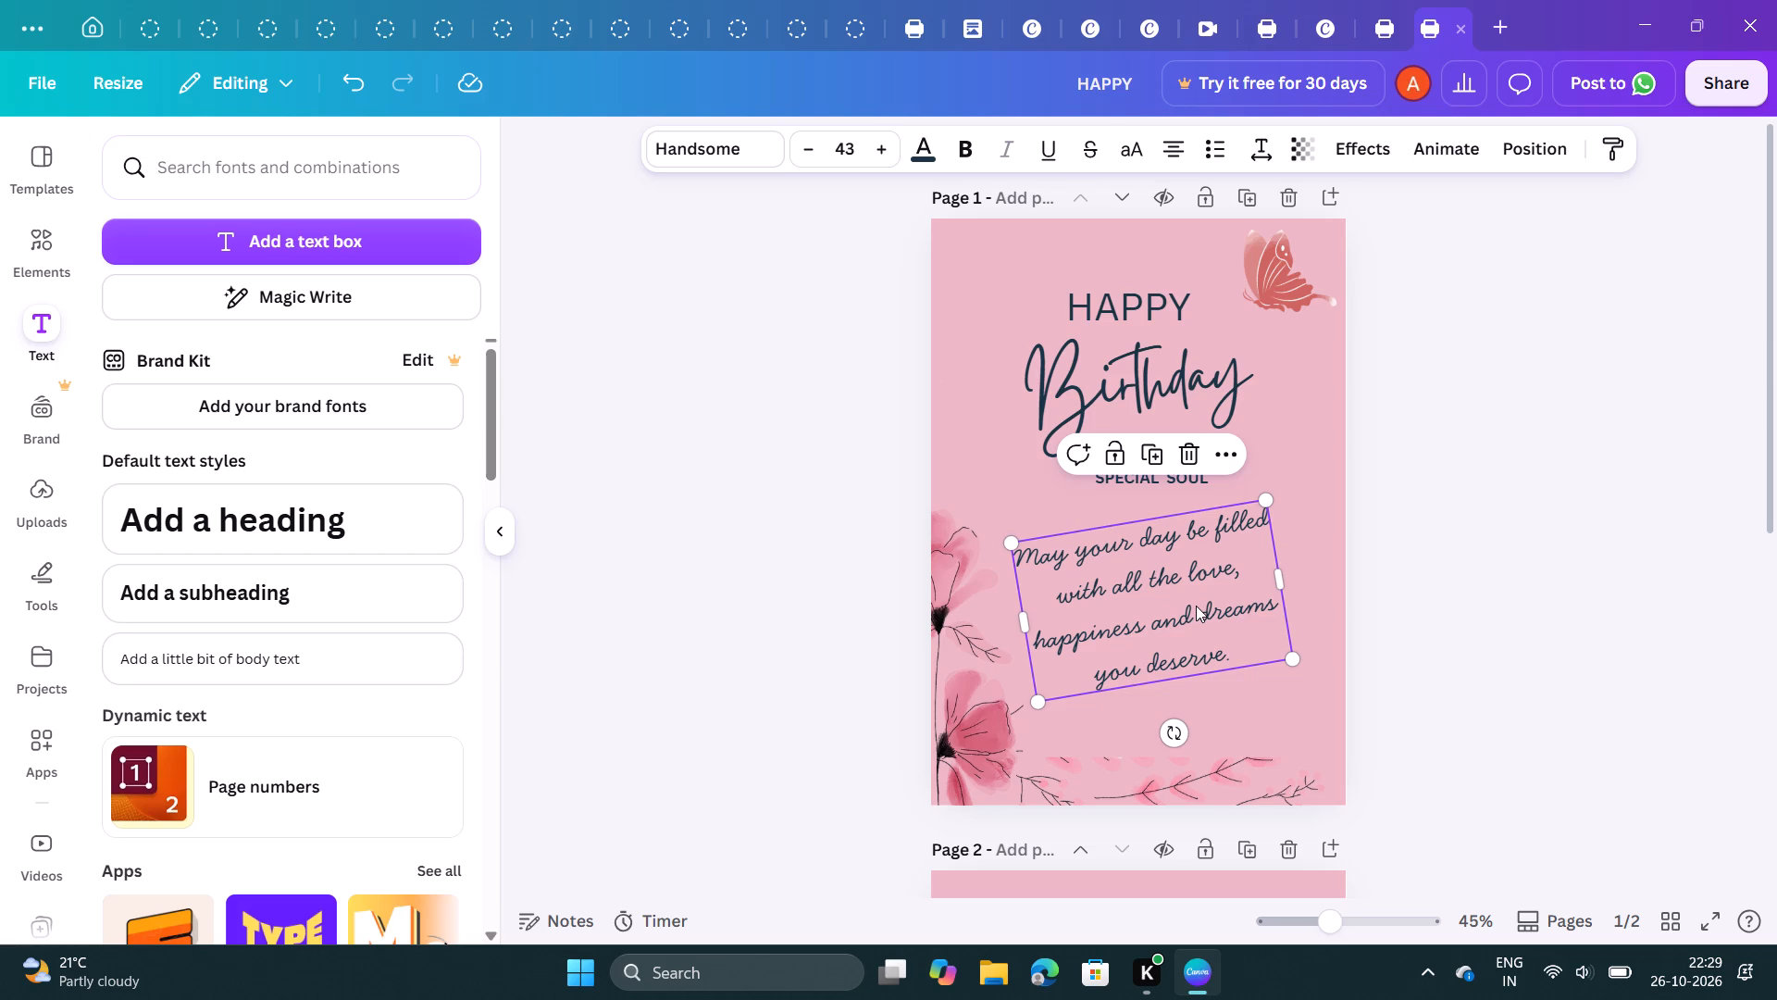
drag(1196, 606, 1195, 615)
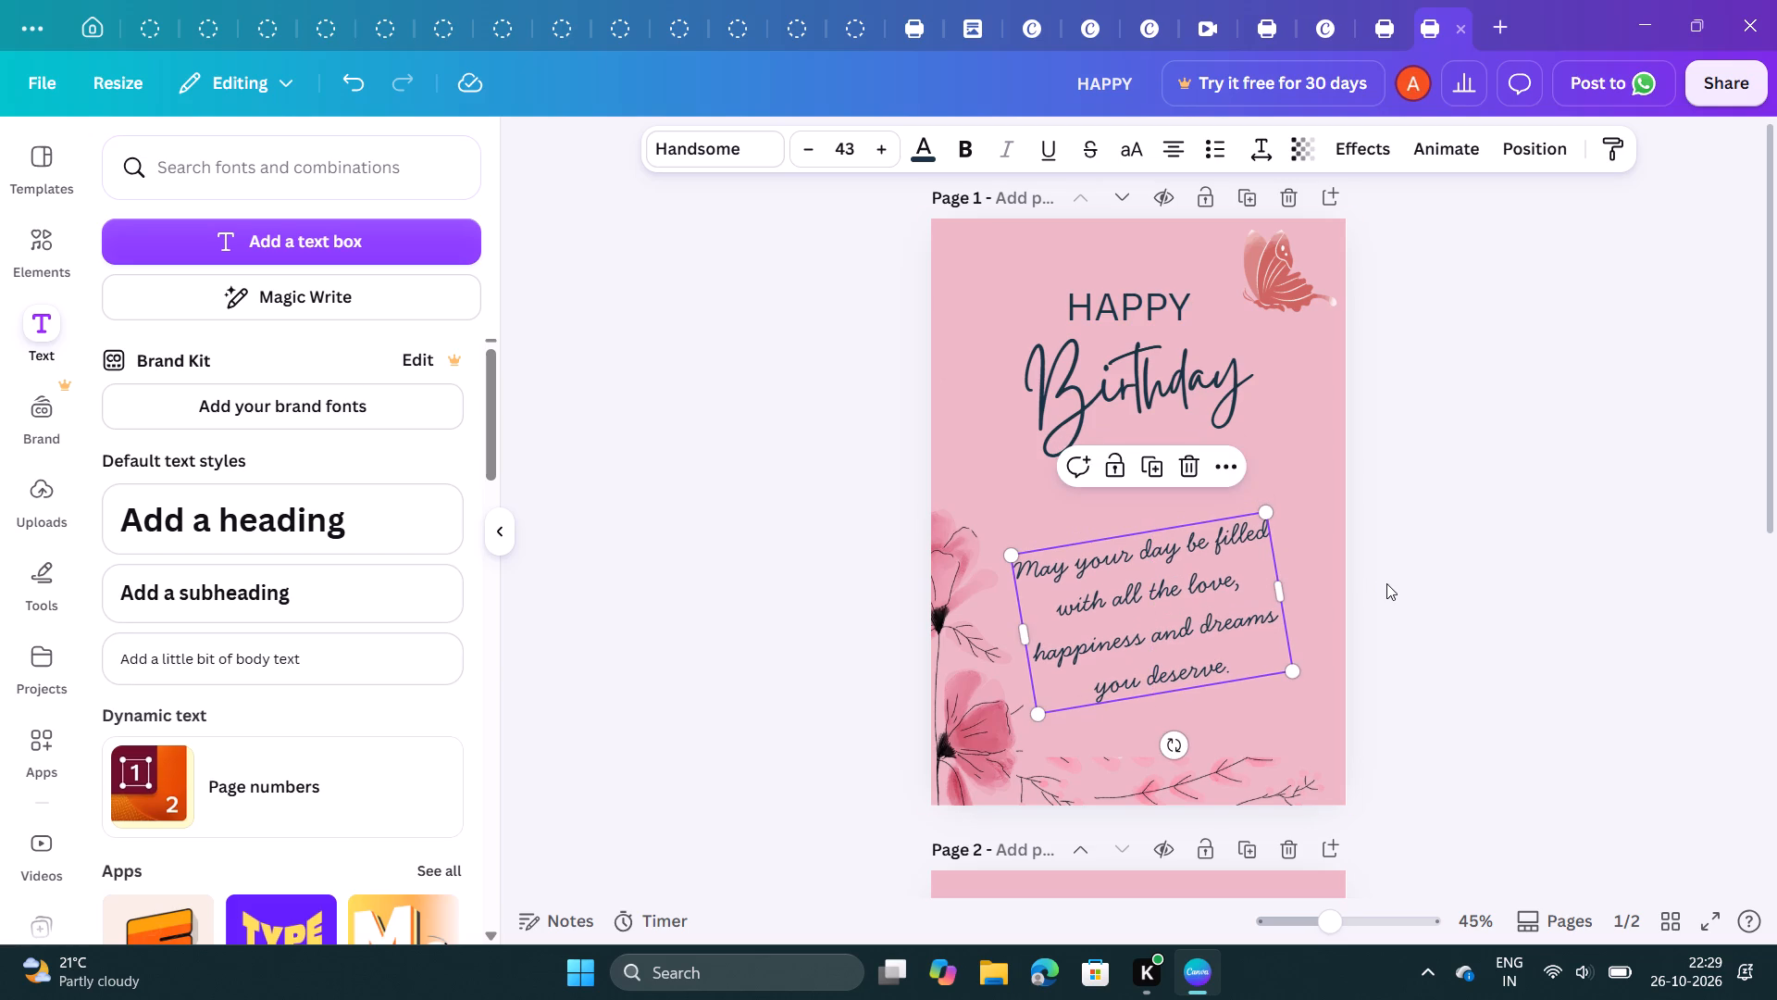
click(1391, 583)
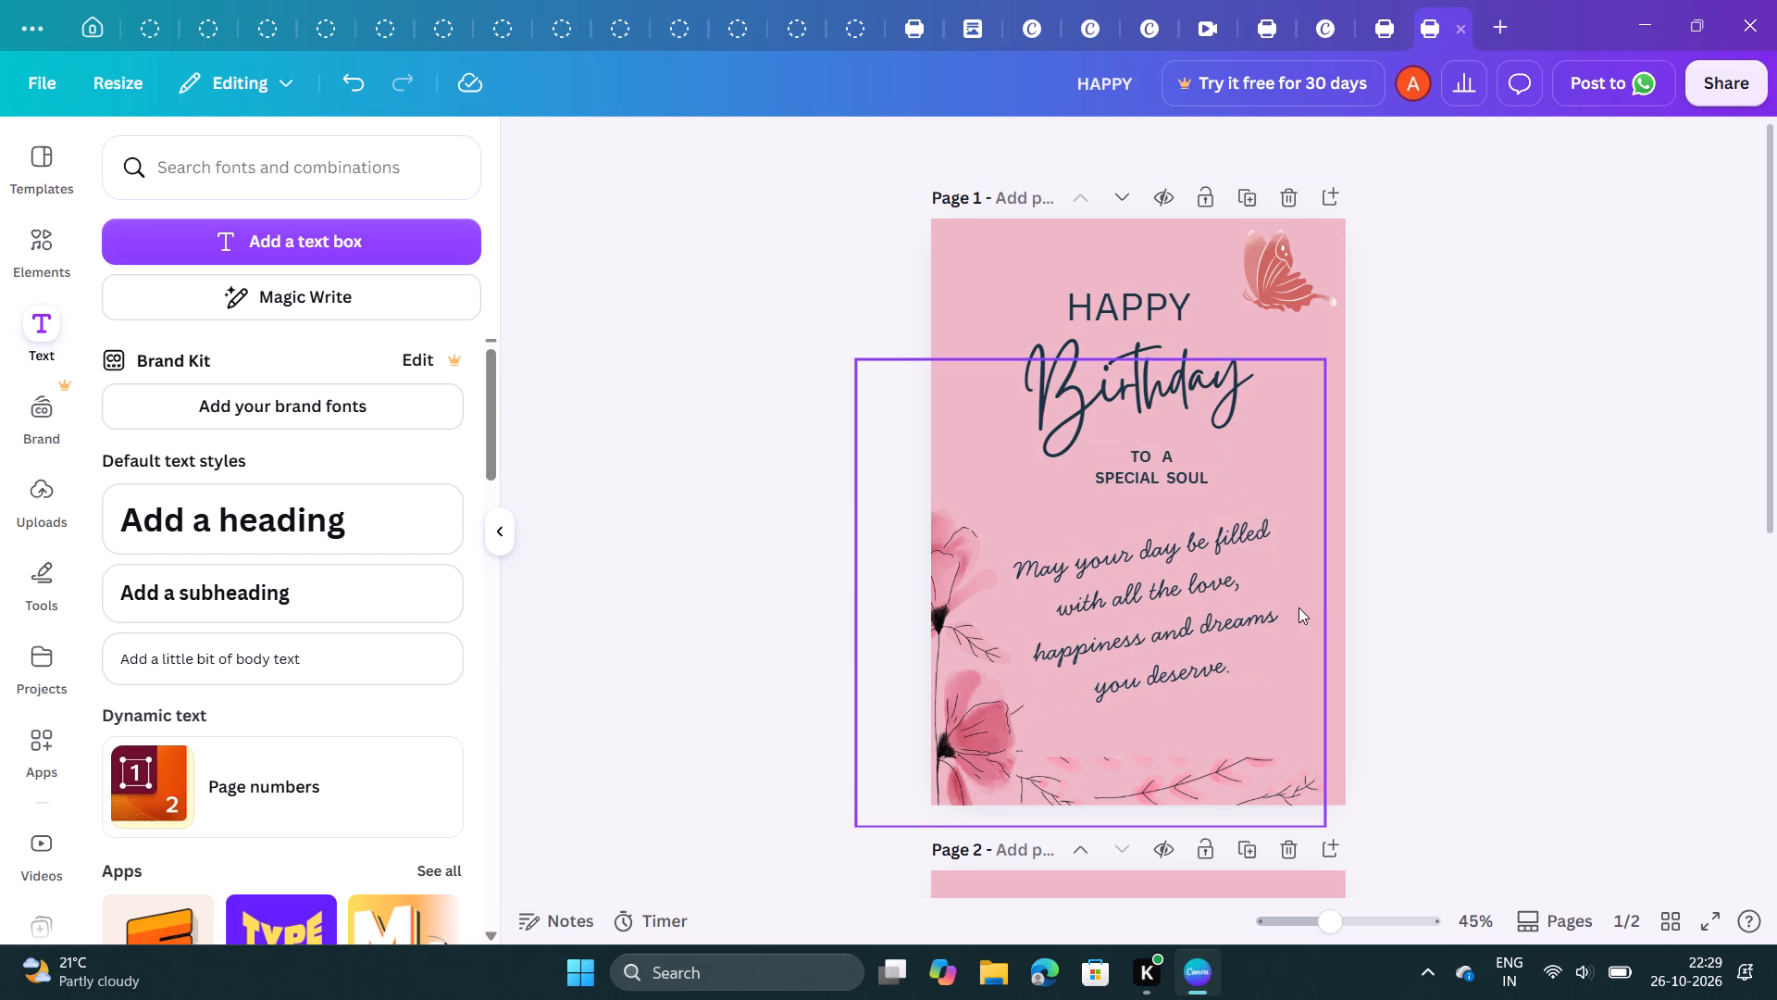
Rotate the wish text to a gentler counterclockwise tilt of about -5°.
click(1250, 603)
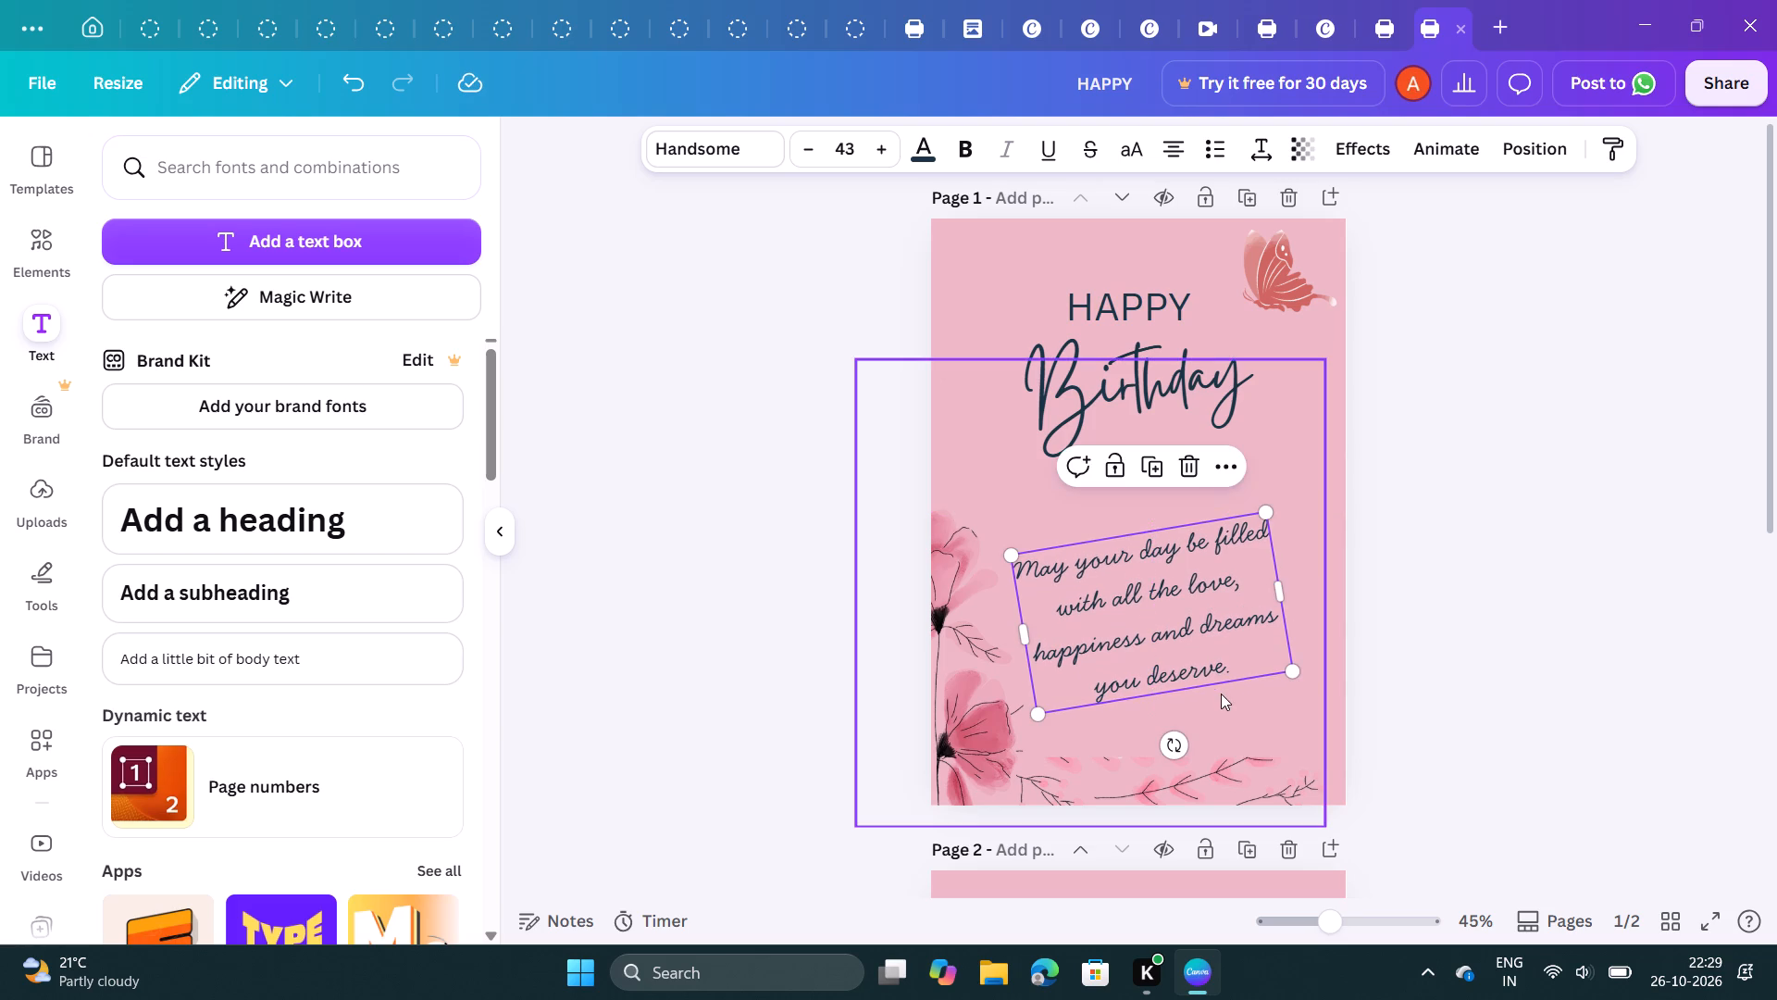
click(1177, 740)
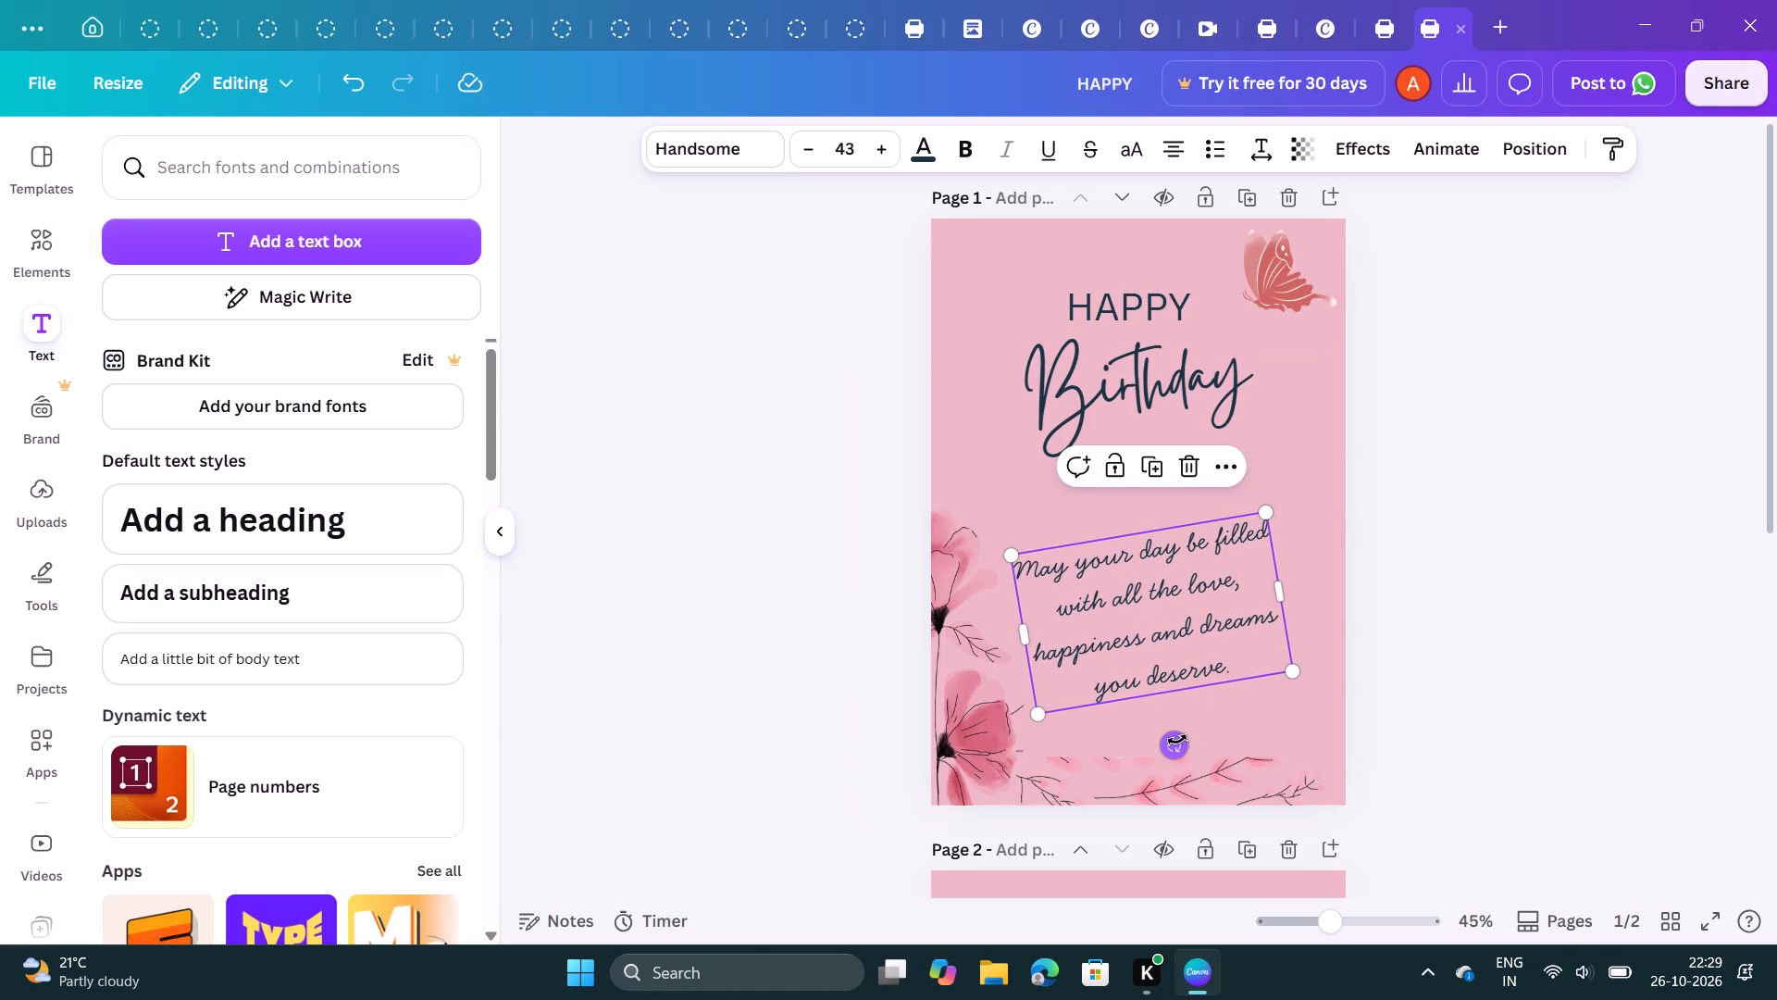
drag(1177, 740, 1165, 725)
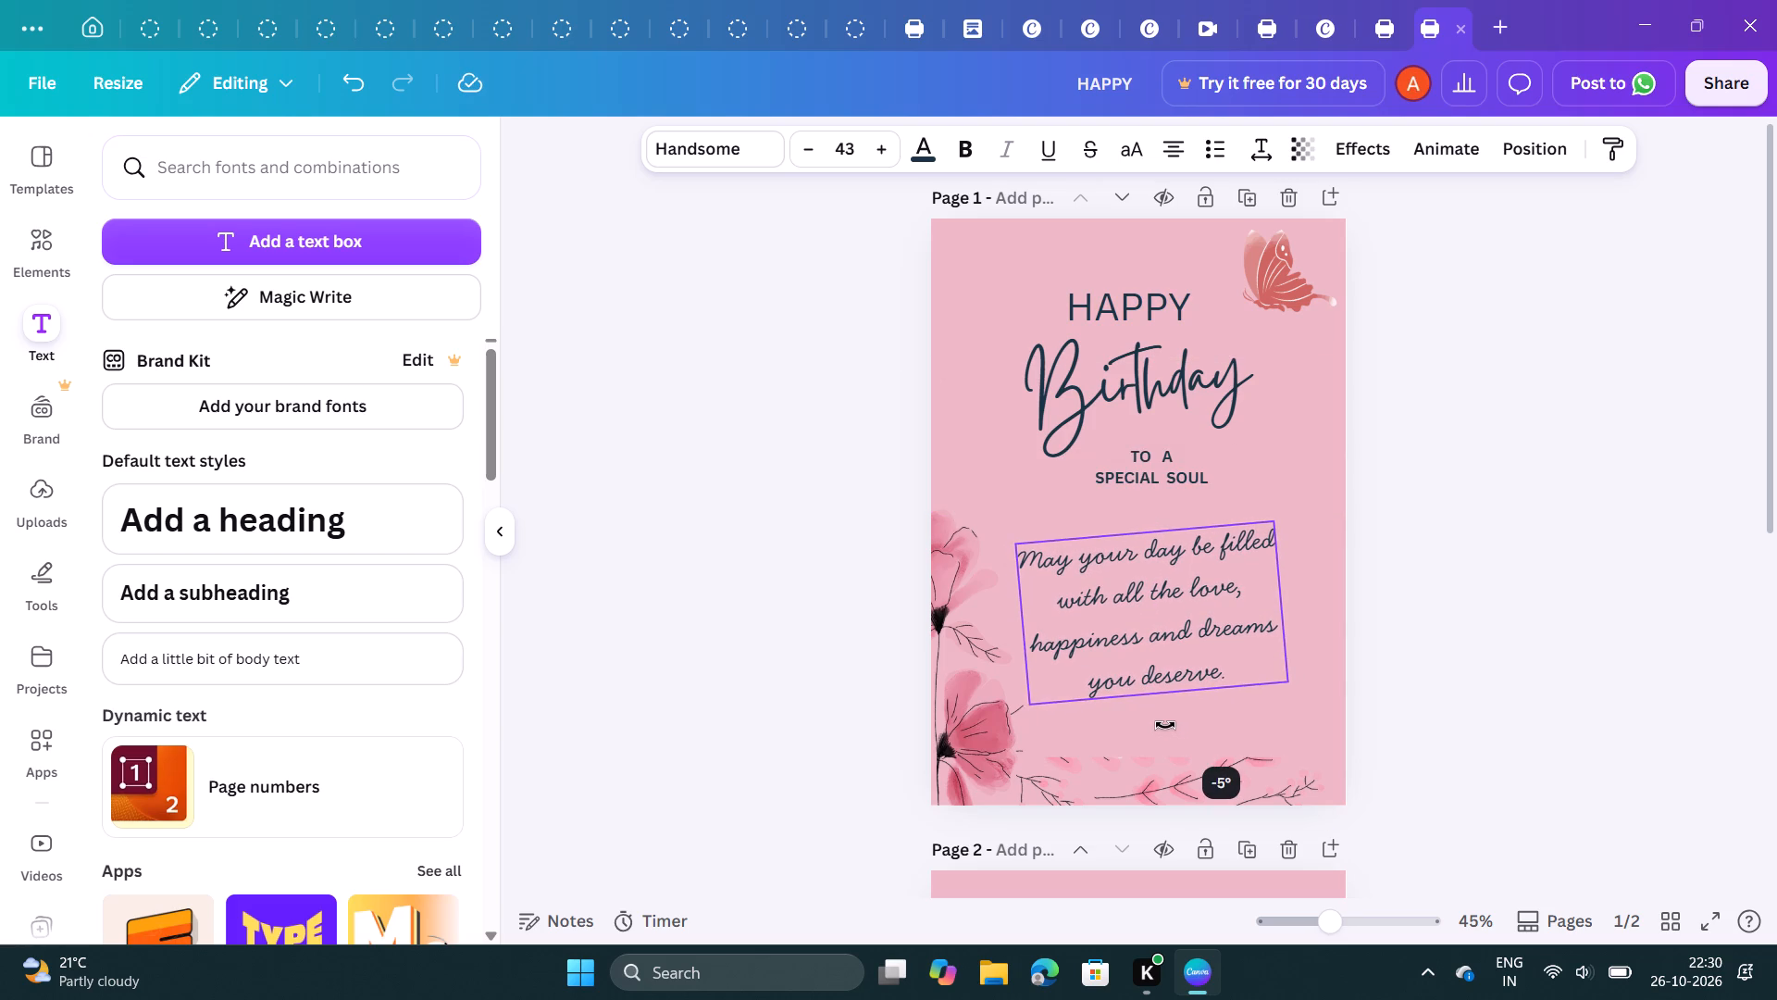
drag(1165, 725, 1167, 730)
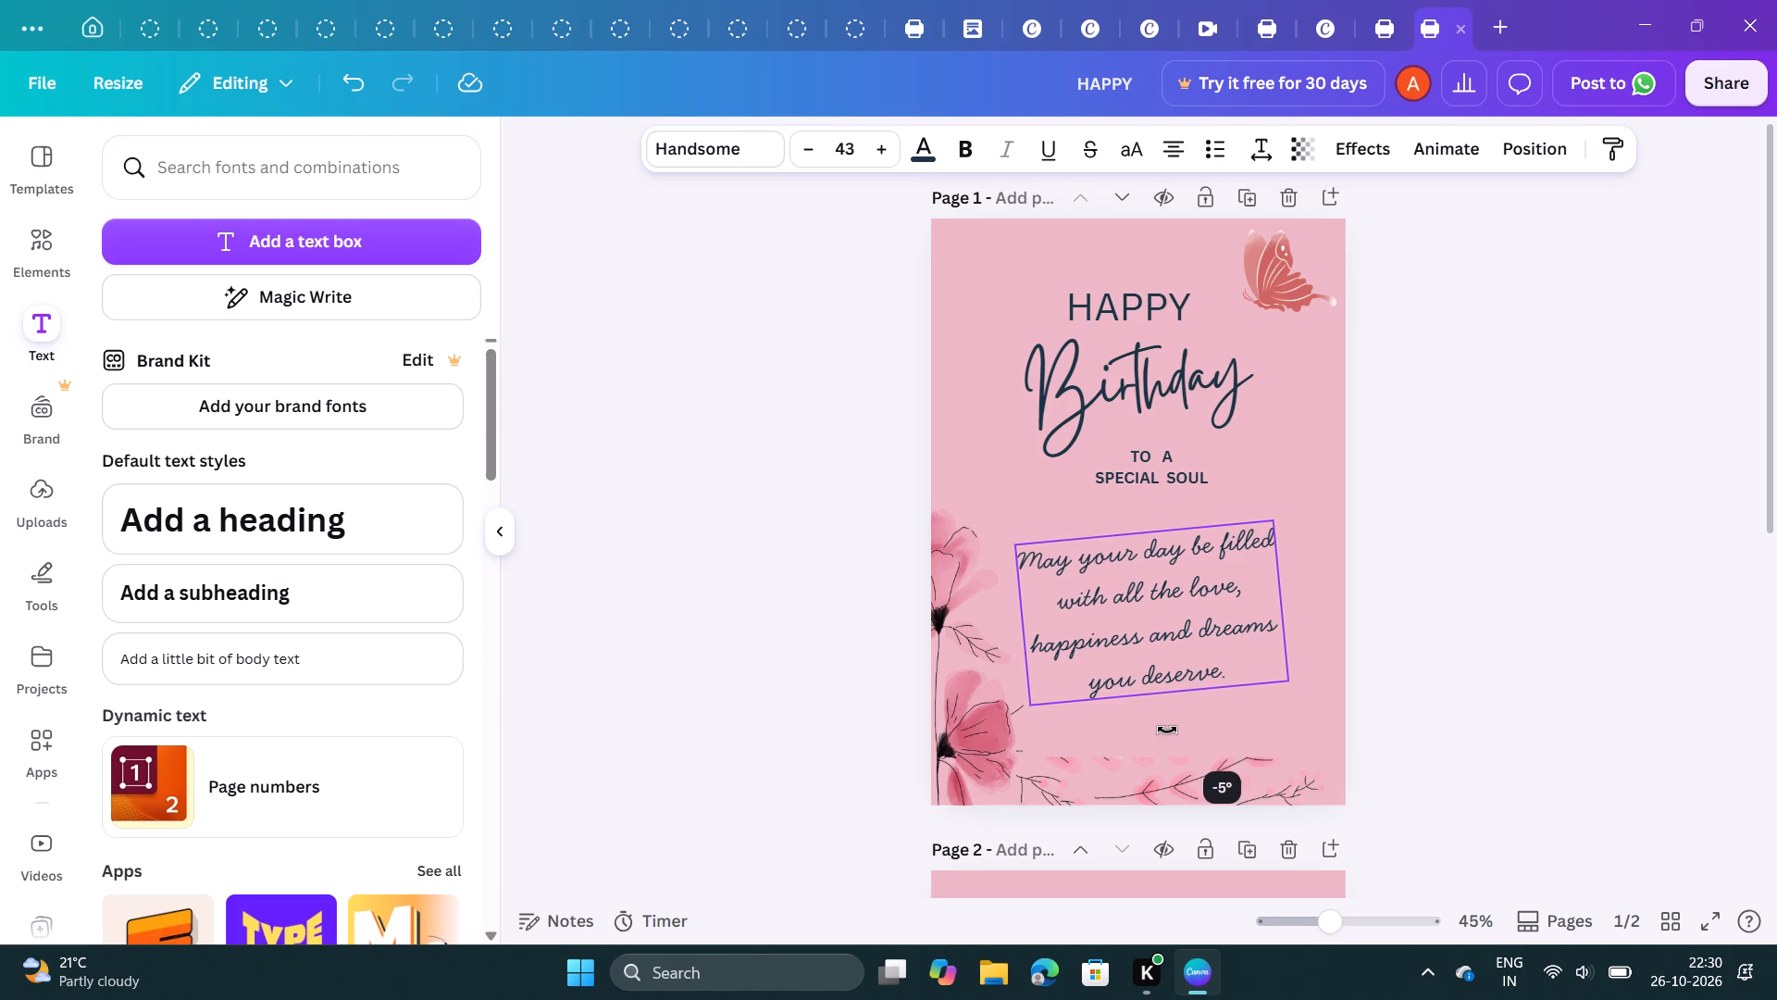
drag(1167, 730, 1168, 731)
click(1472, 594)
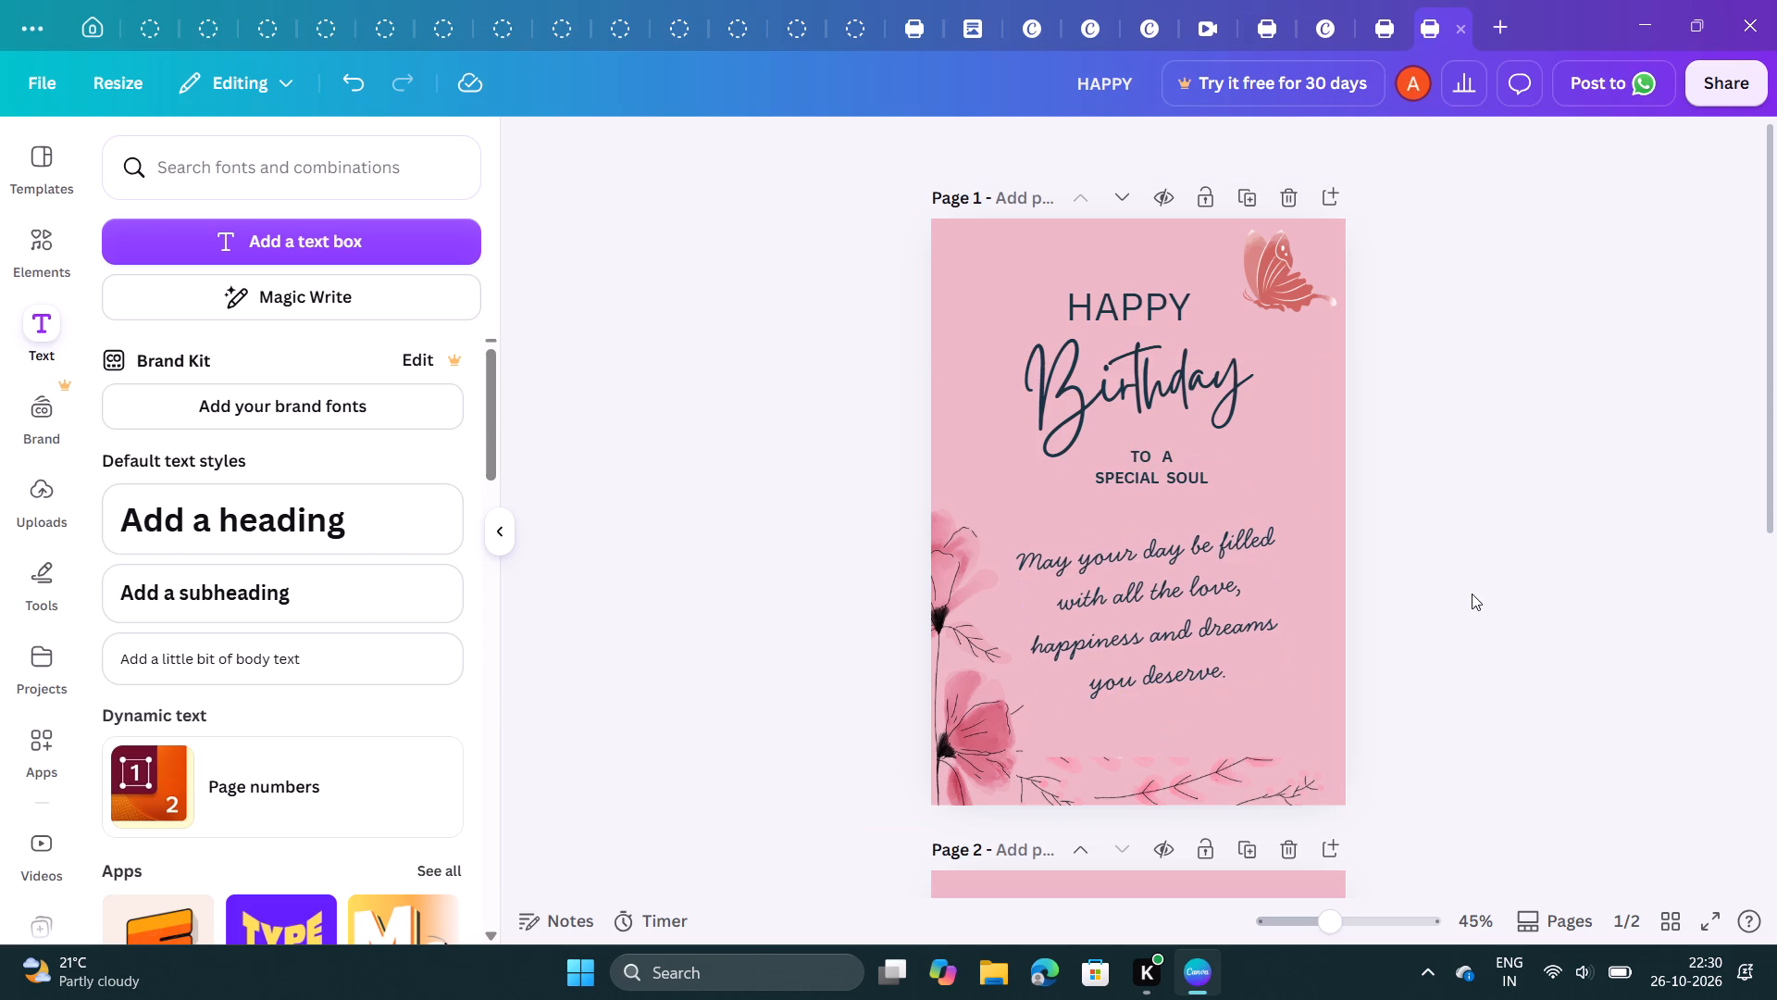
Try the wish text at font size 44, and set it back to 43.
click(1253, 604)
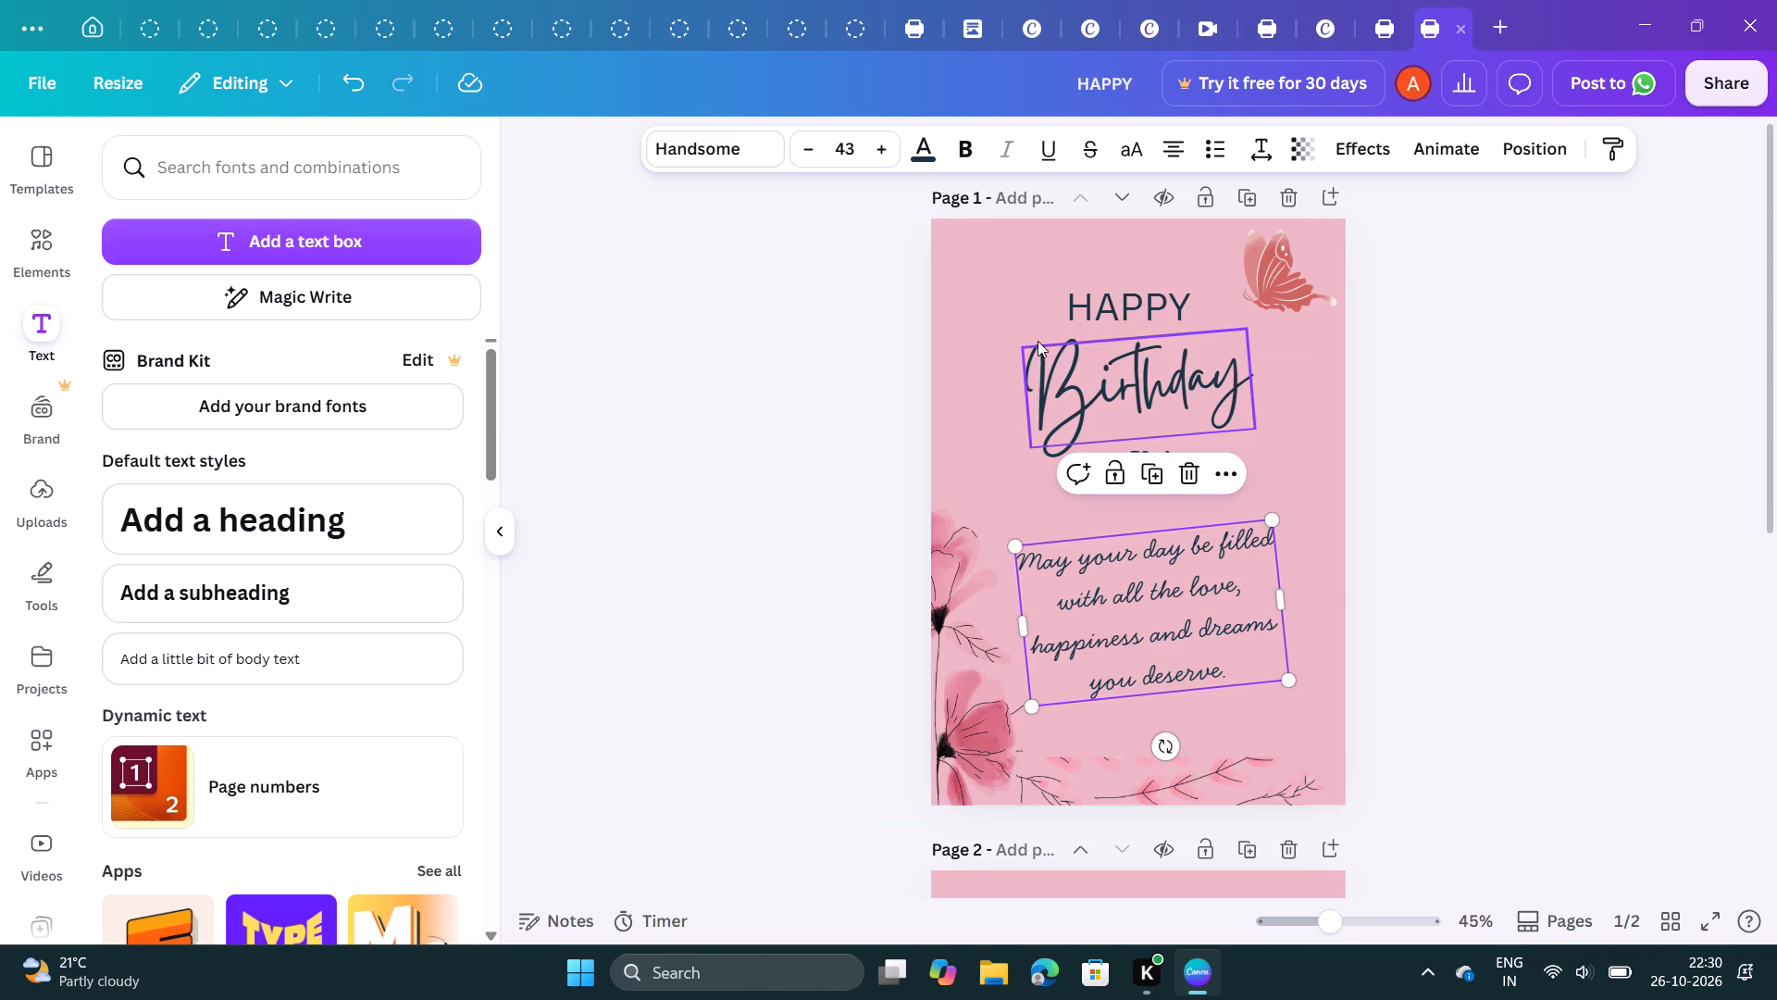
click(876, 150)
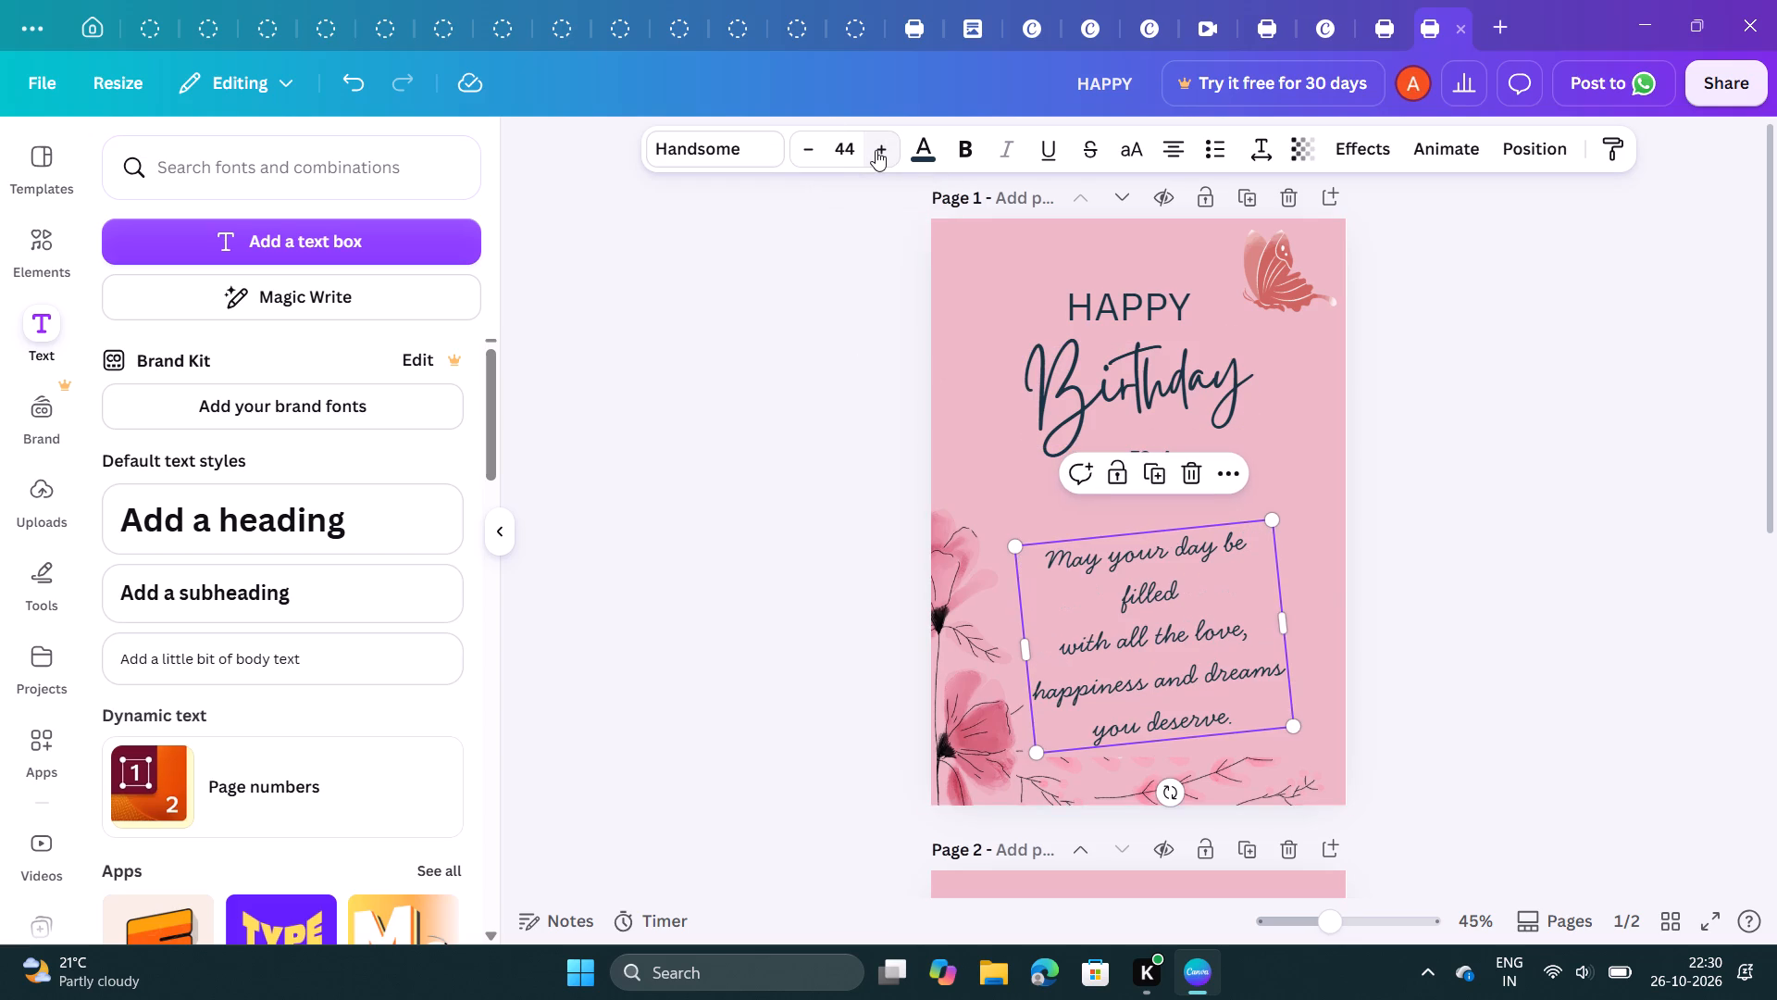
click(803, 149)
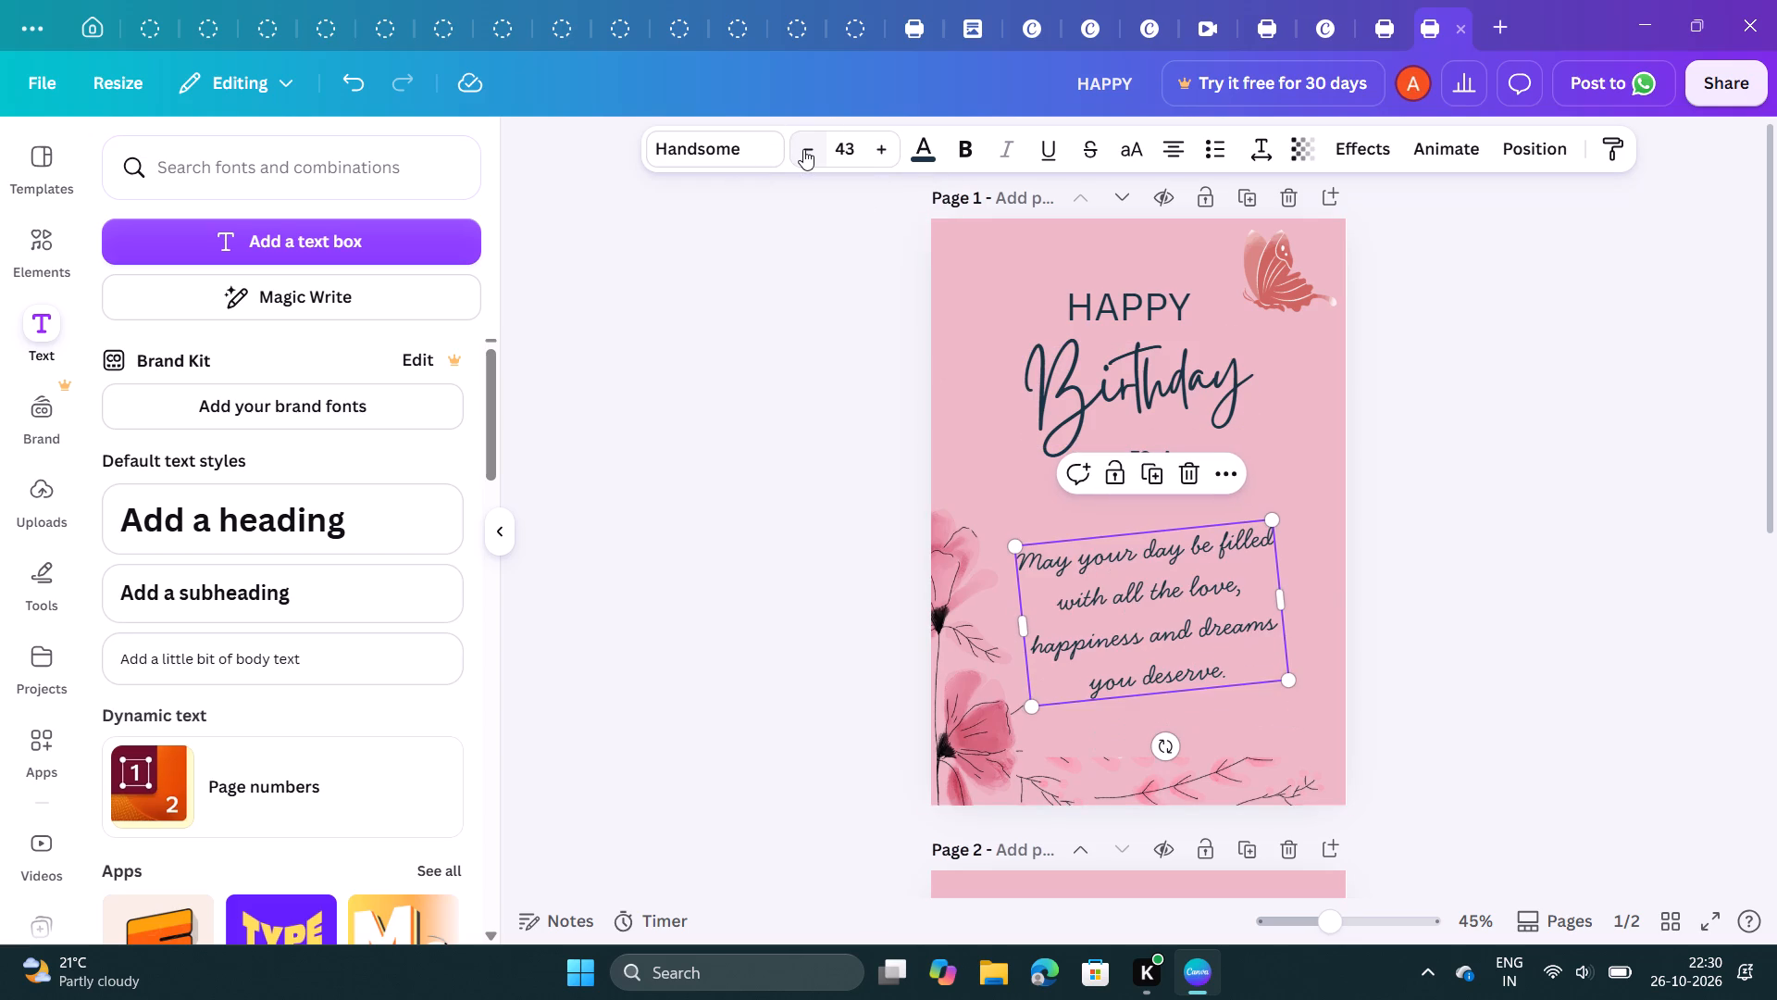
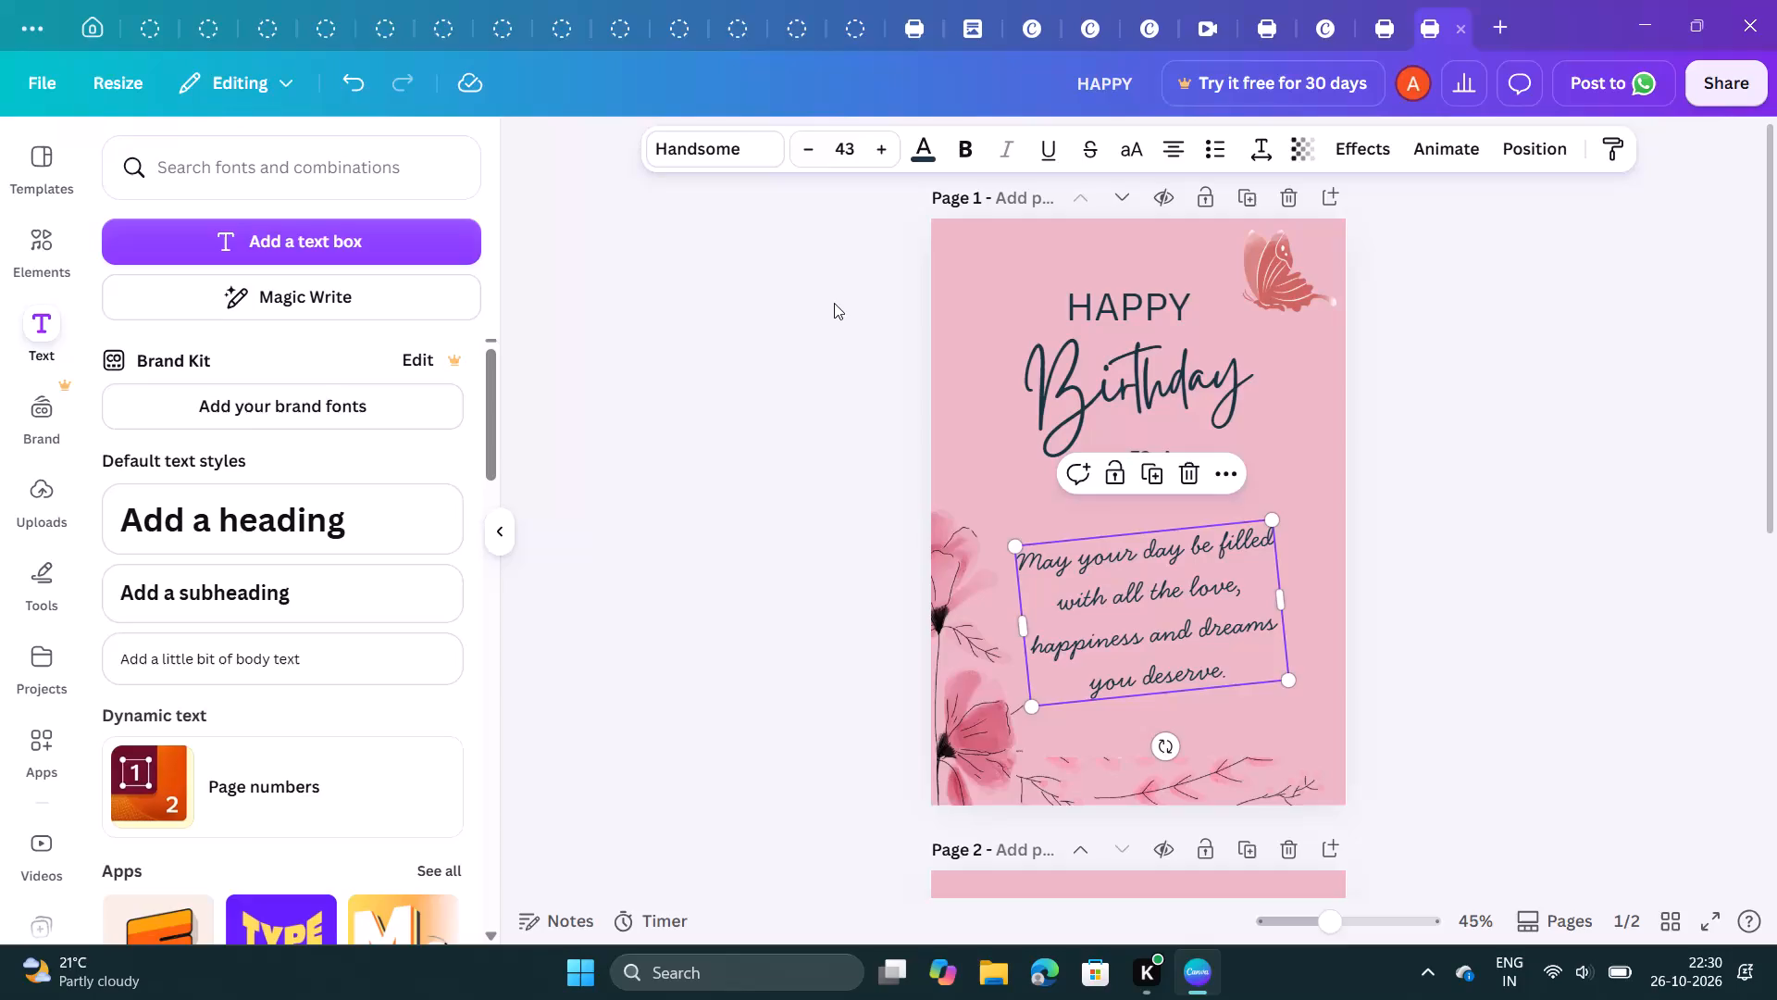
Move the tilted wish text on page 1 slightly down and to the right, keeping it clear of the floral border.
click(834, 303)
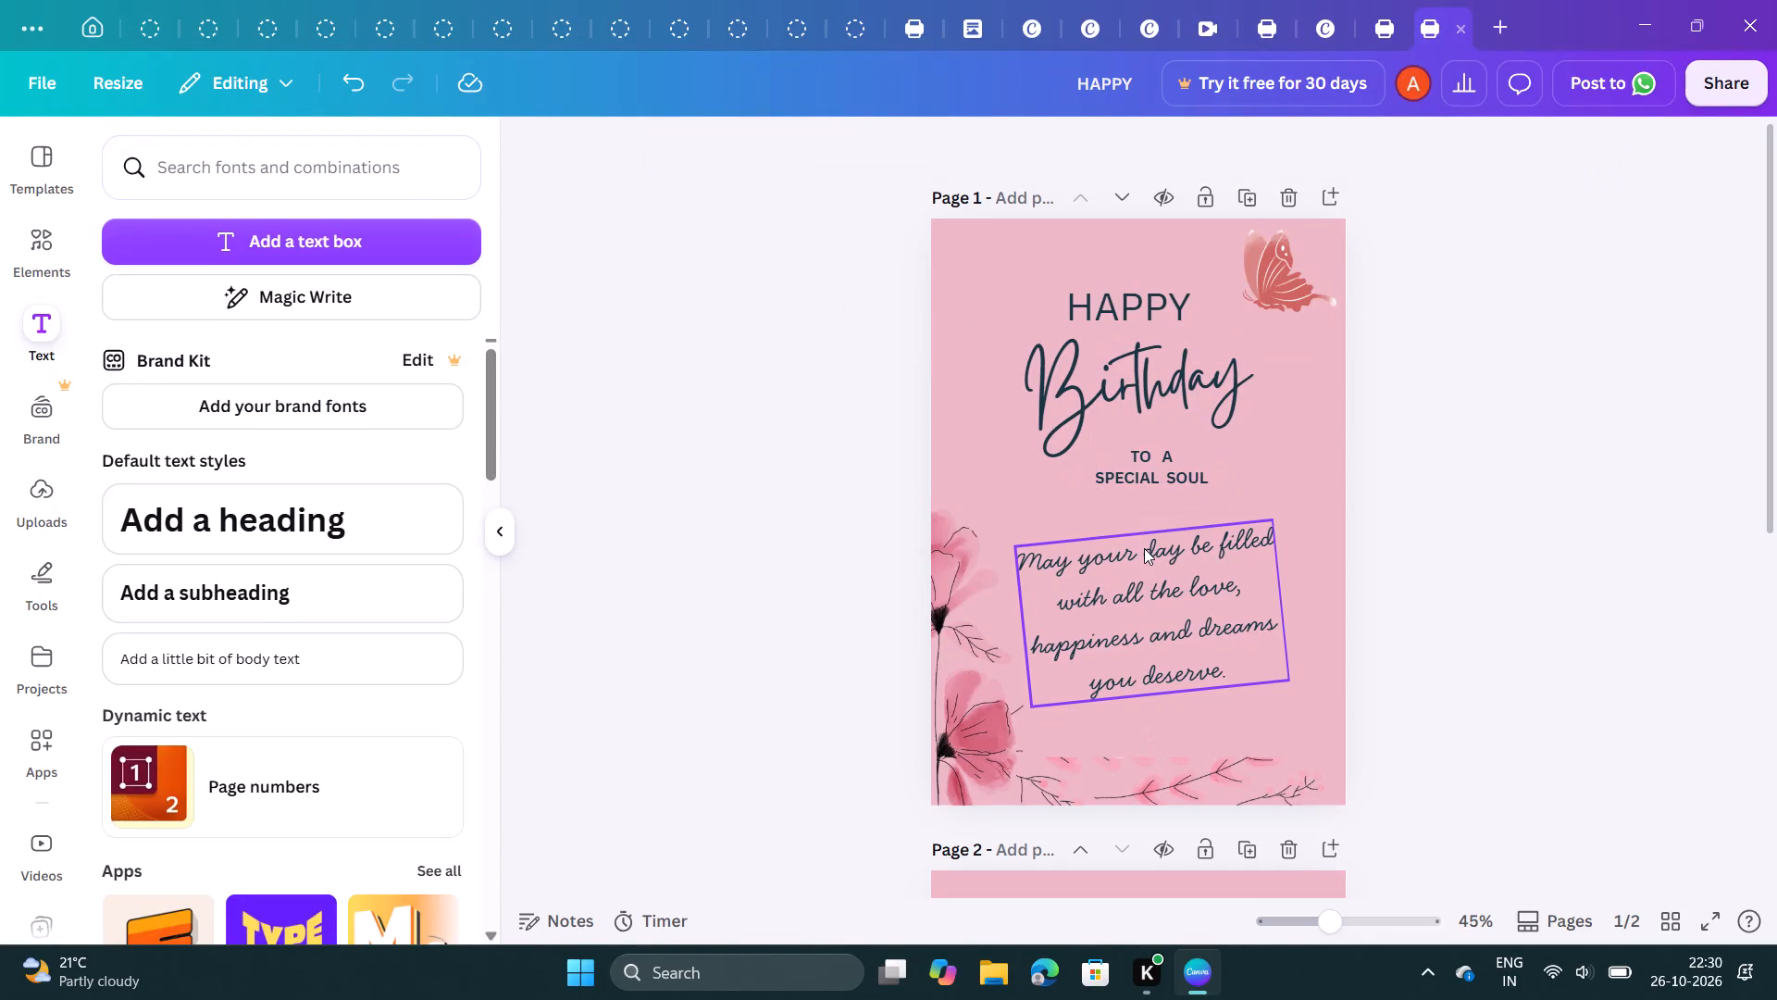
drag(1144, 548, 1155, 561)
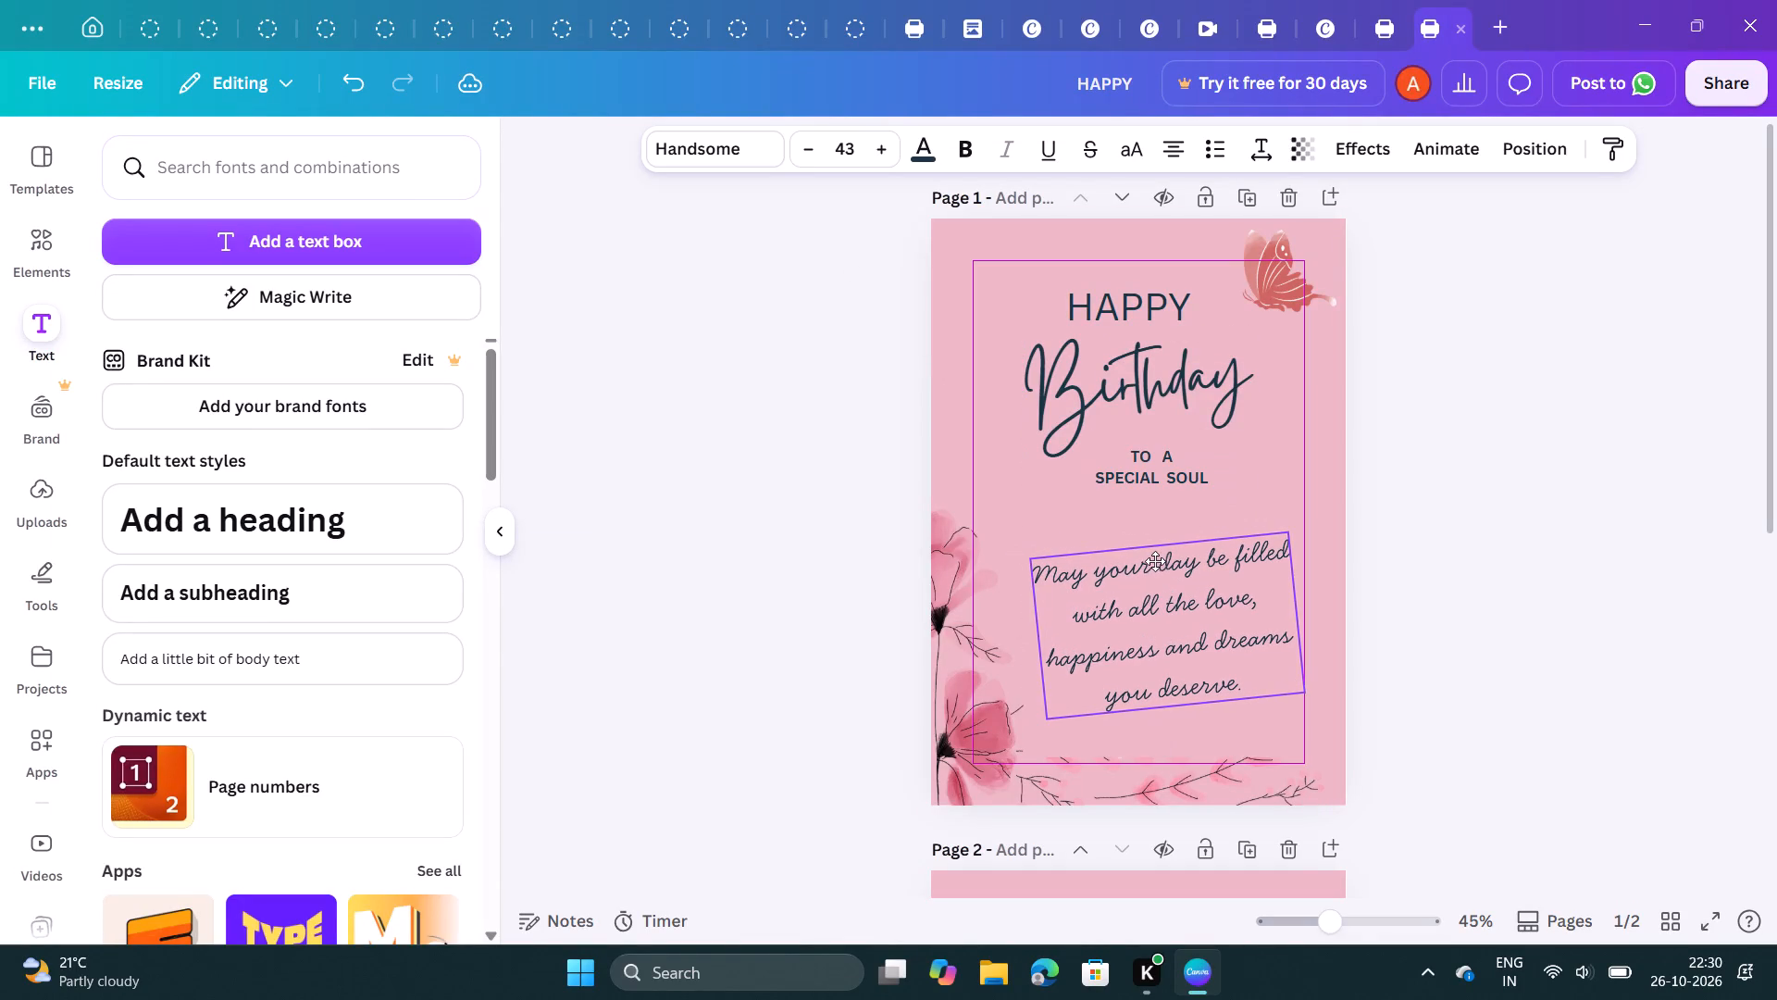
drag(1155, 561, 1153, 561)
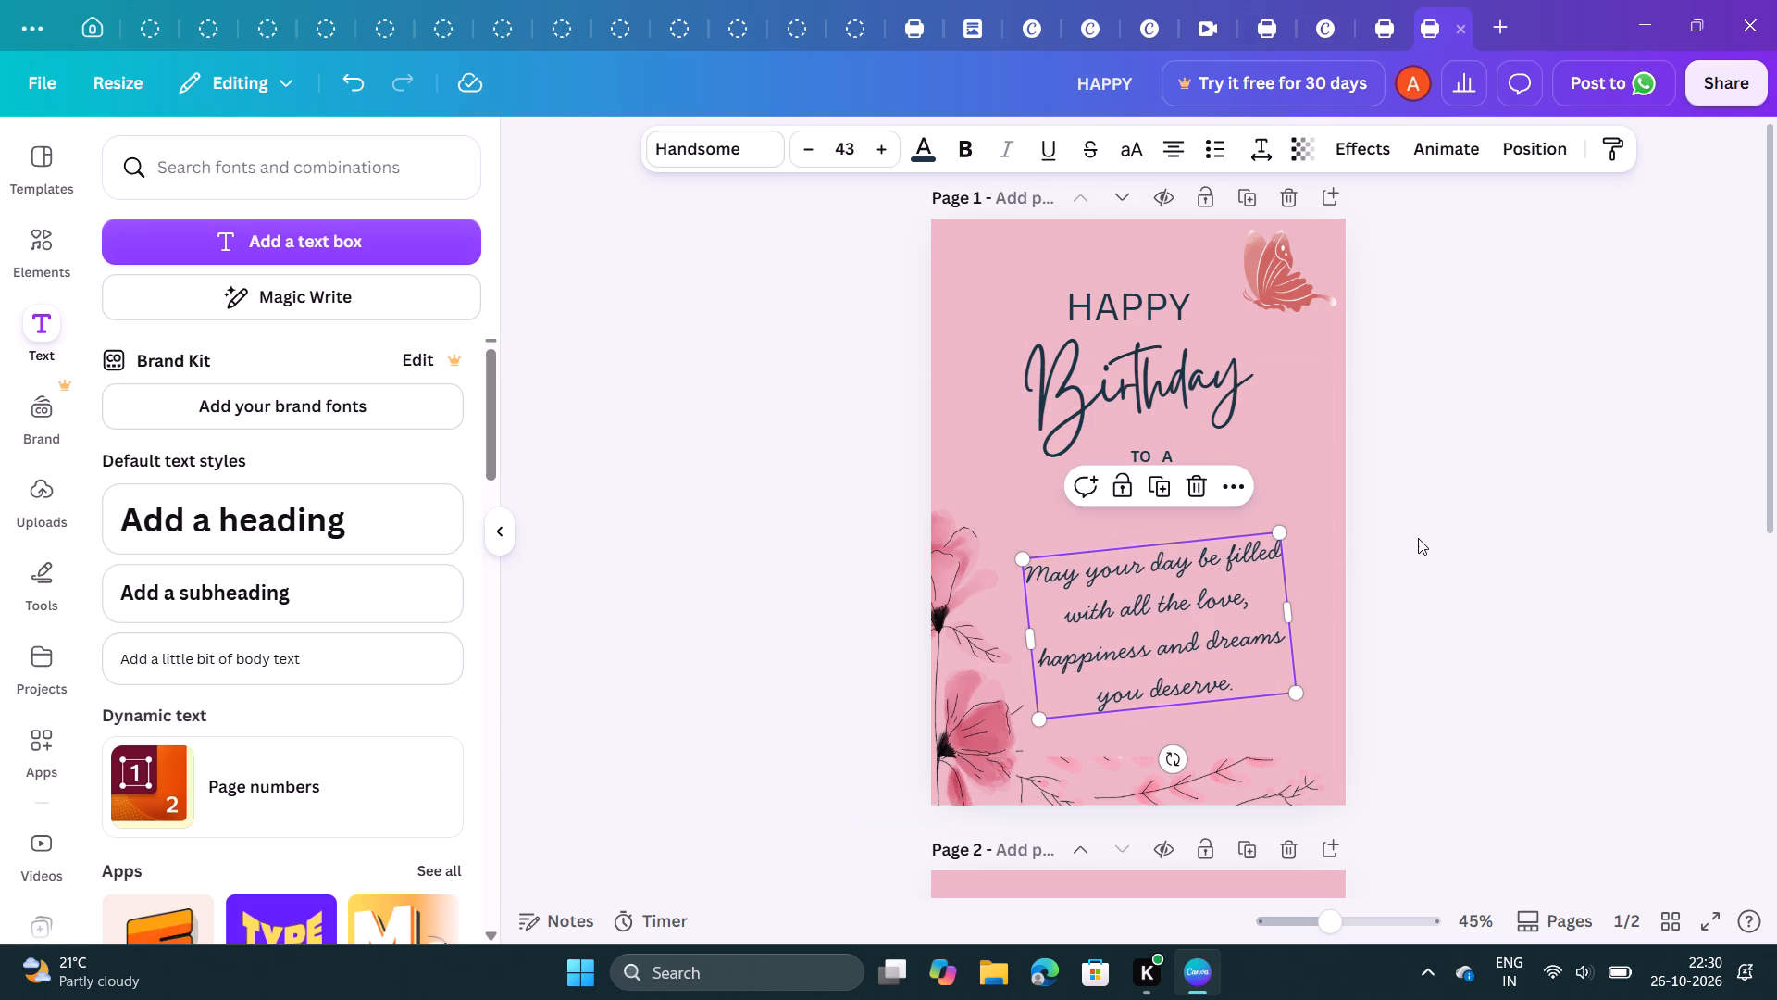
click(1418, 538)
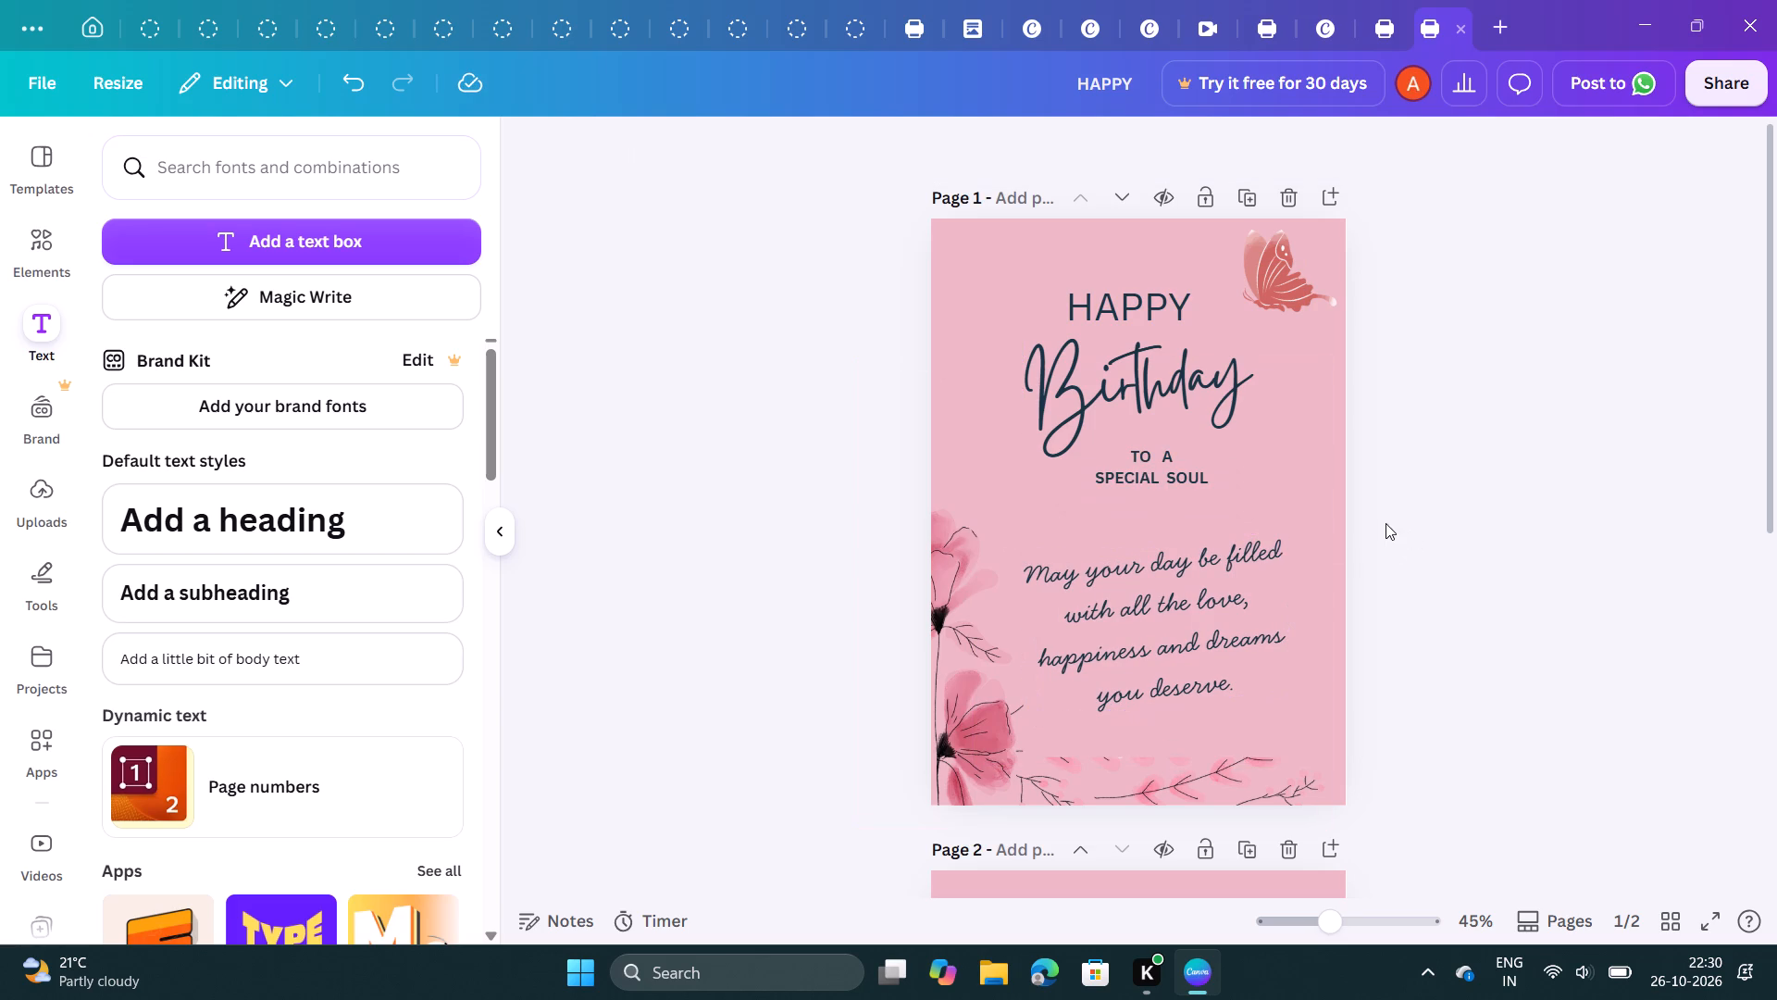
Enlarge the flower cluster in page 2's lower-left corner by about a third and shift it slightly left and up, still bleeding off the page.
scroll(1365, 514, down, 3)
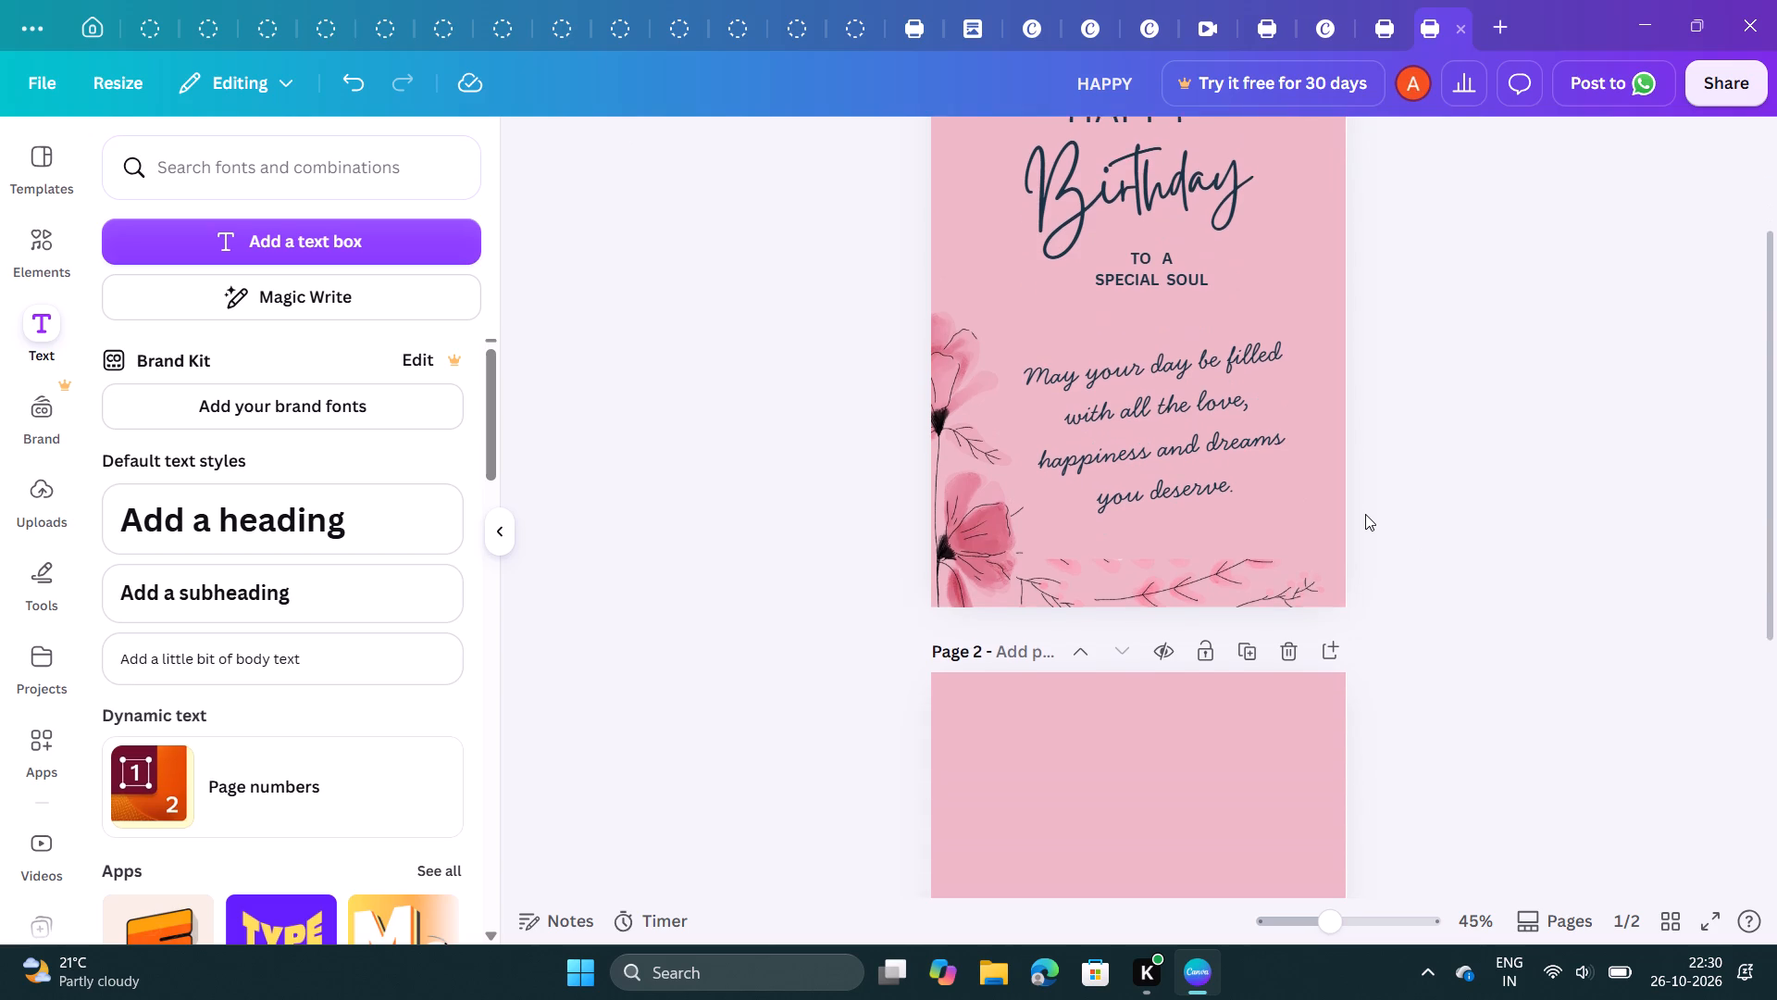
scroll(1365, 514, down, 4)
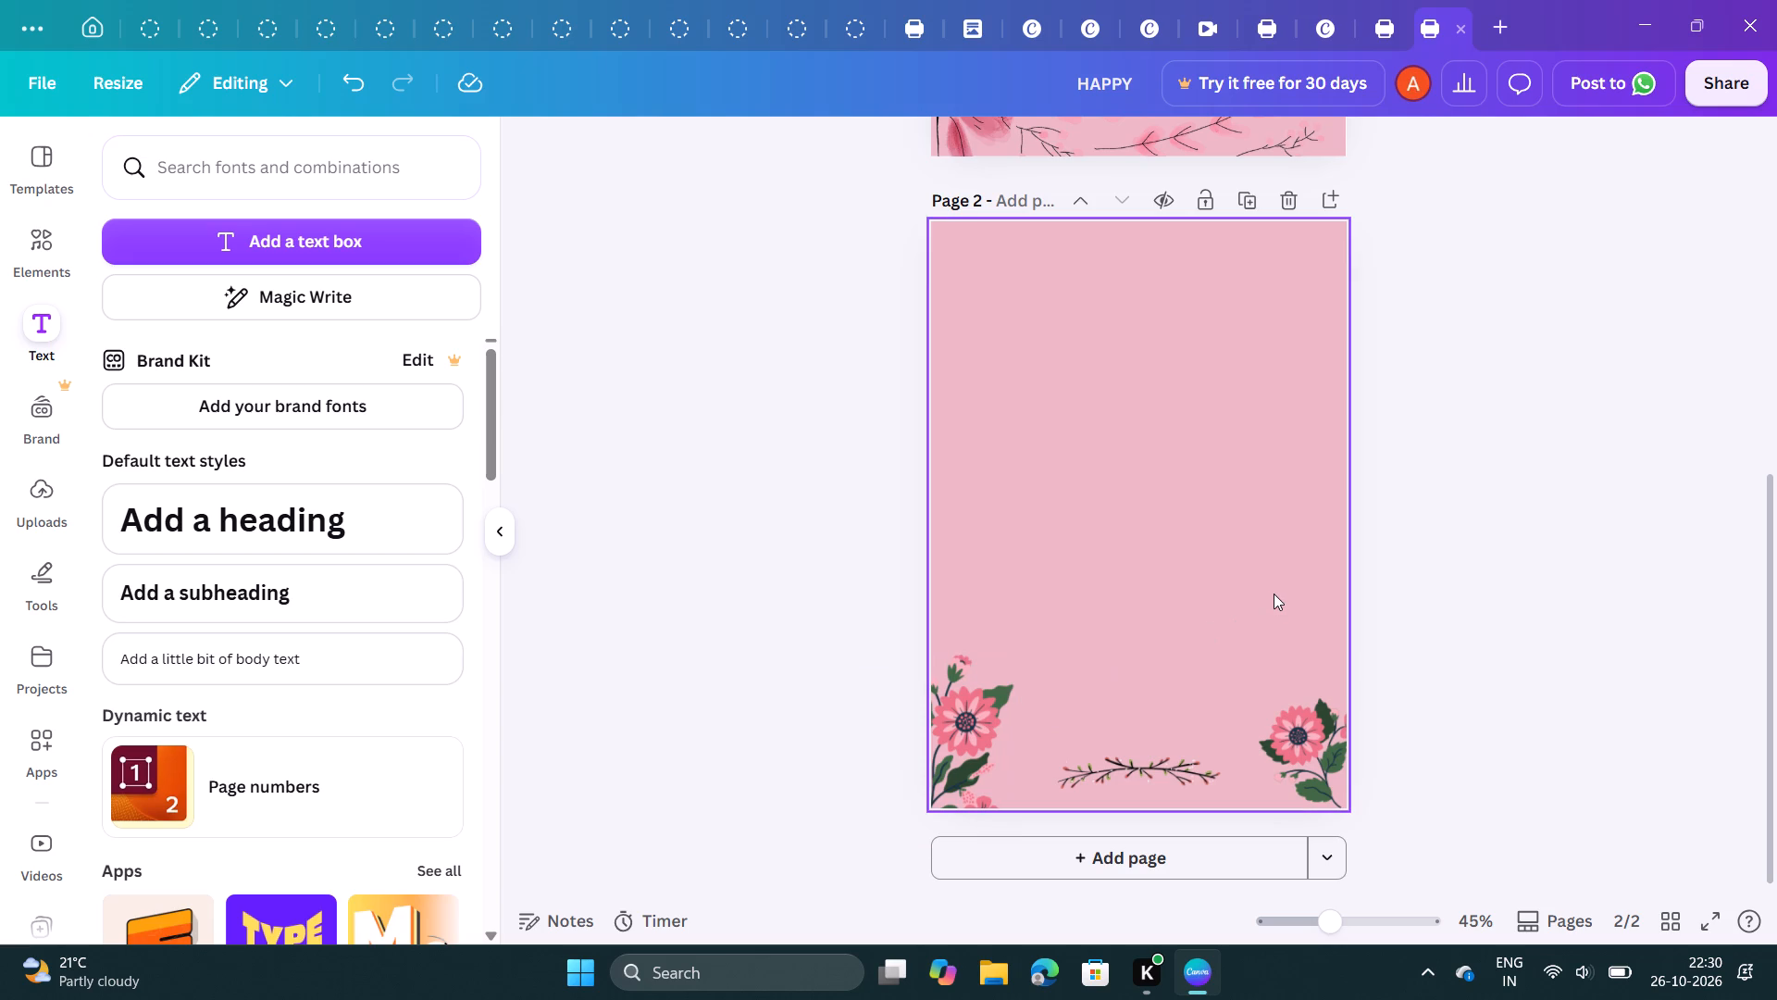
scroll(1275, 594, up, 2)
scroll(1275, 594, down, 3)
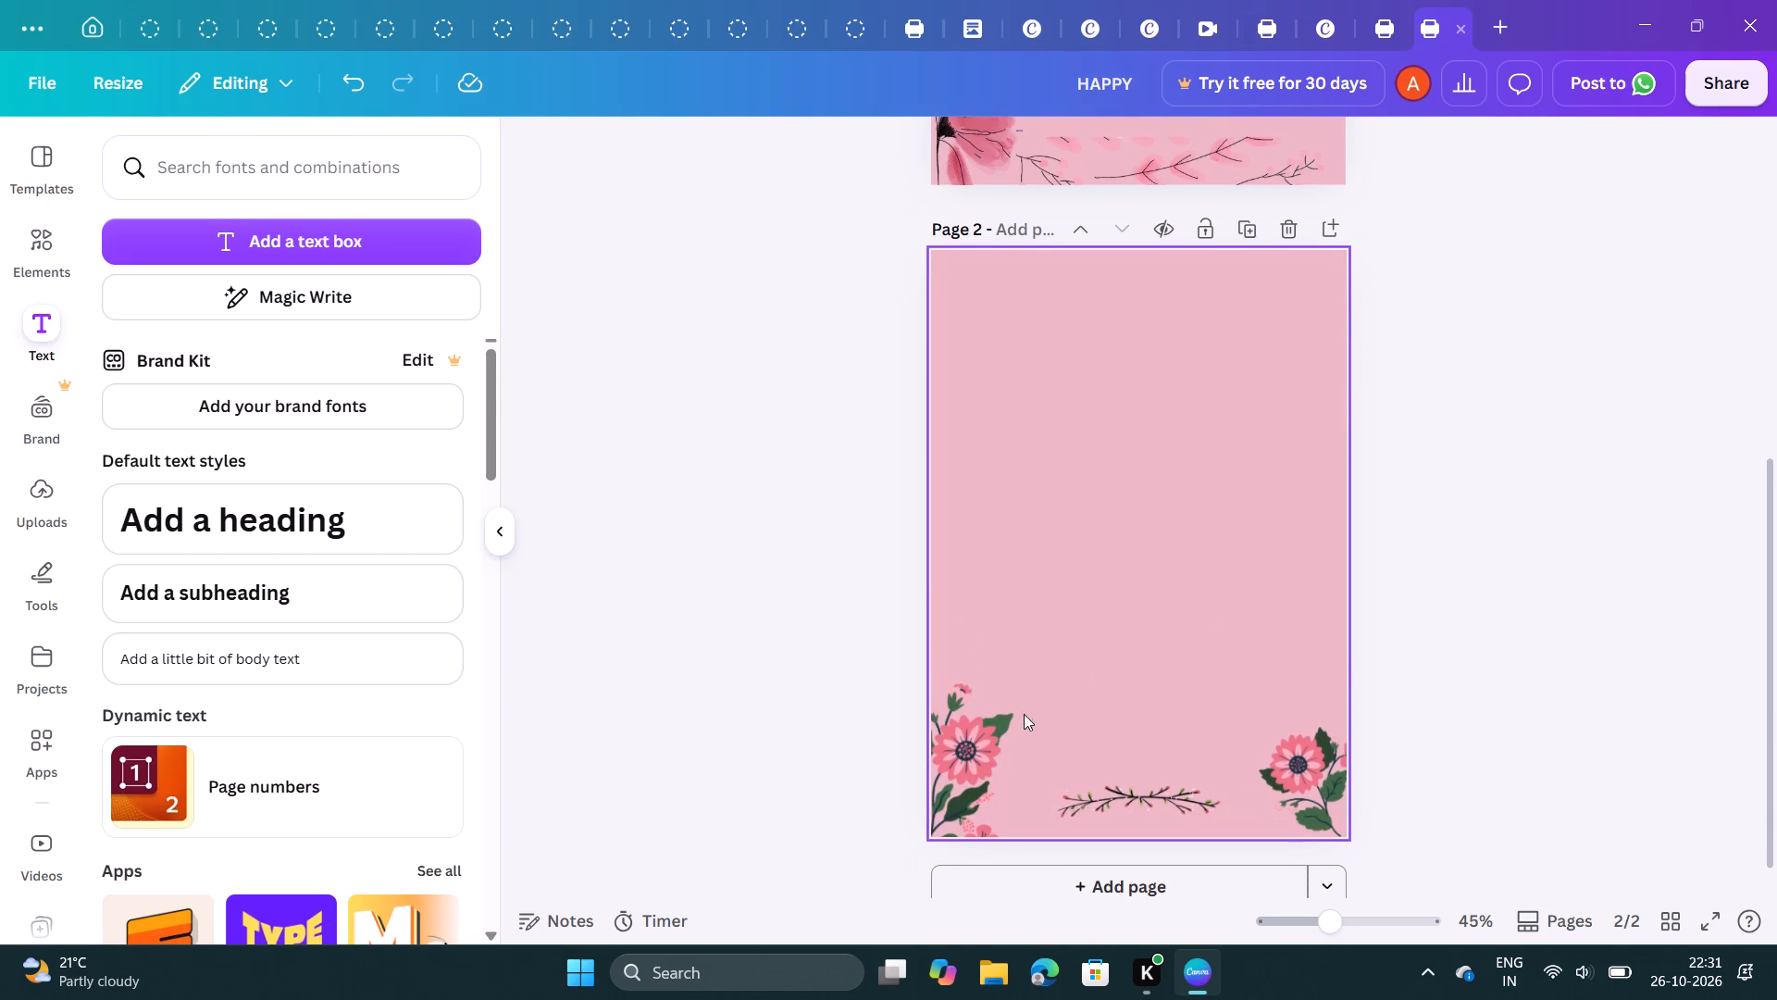
click(983, 748)
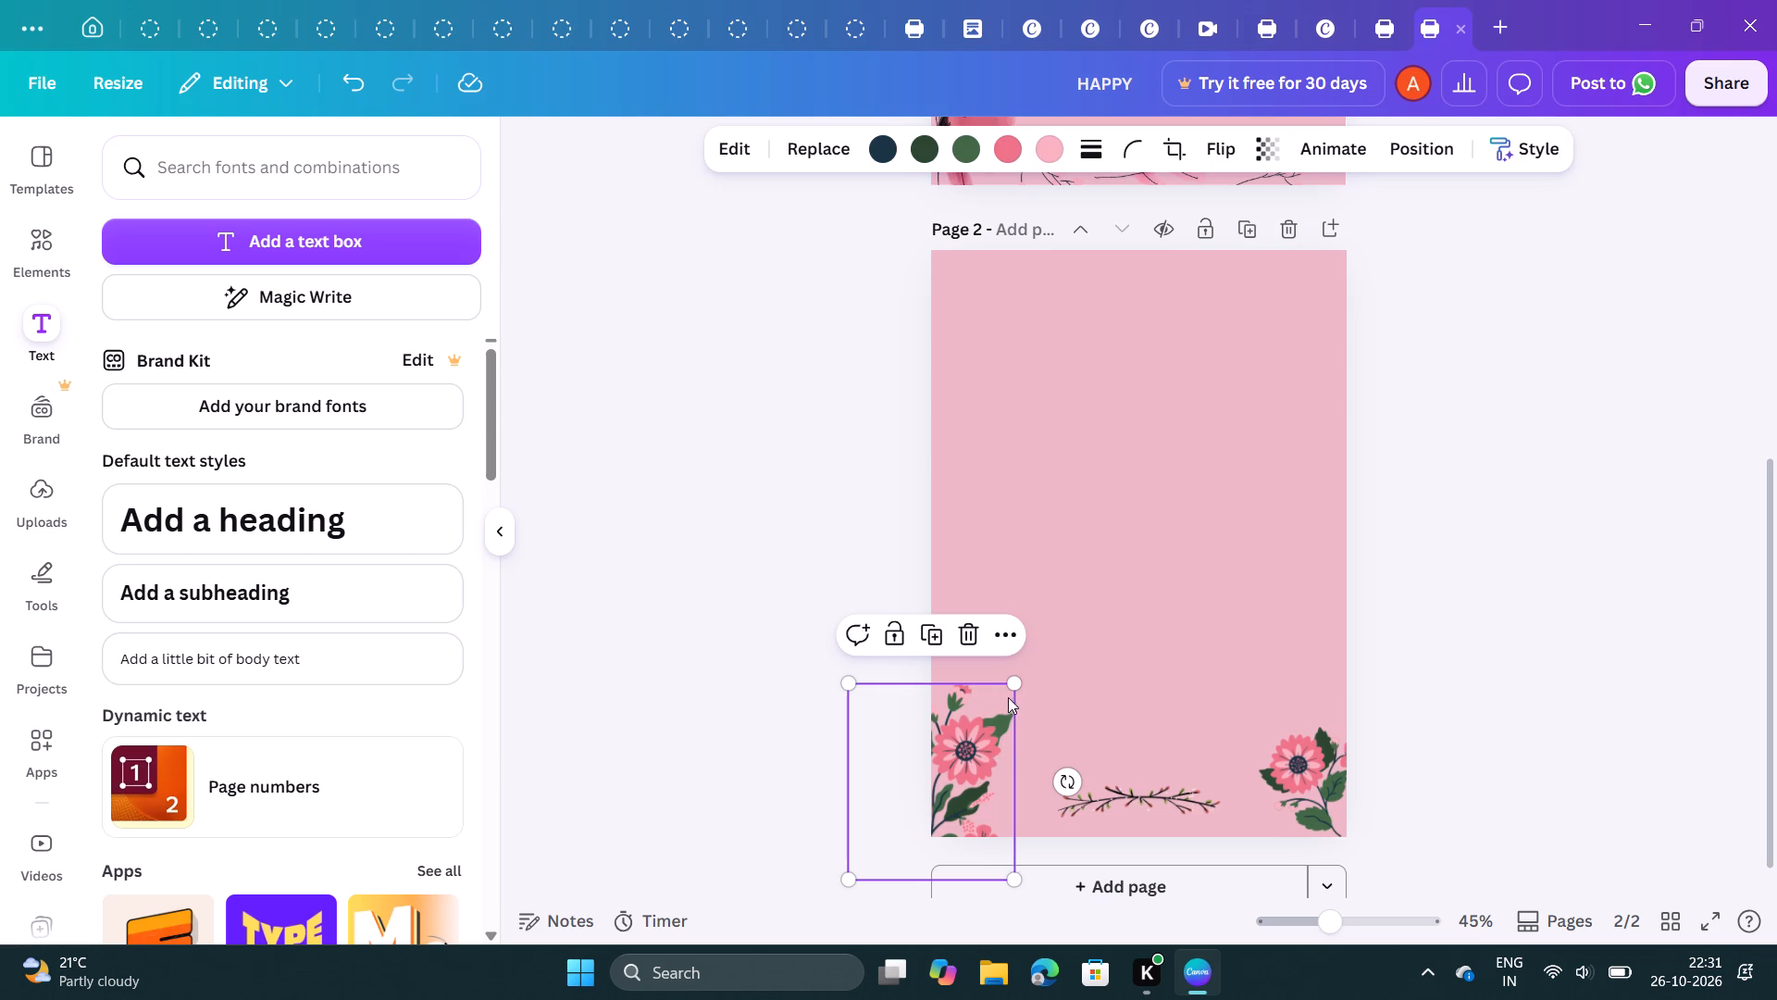
drag(1012, 685, 1012, 582)
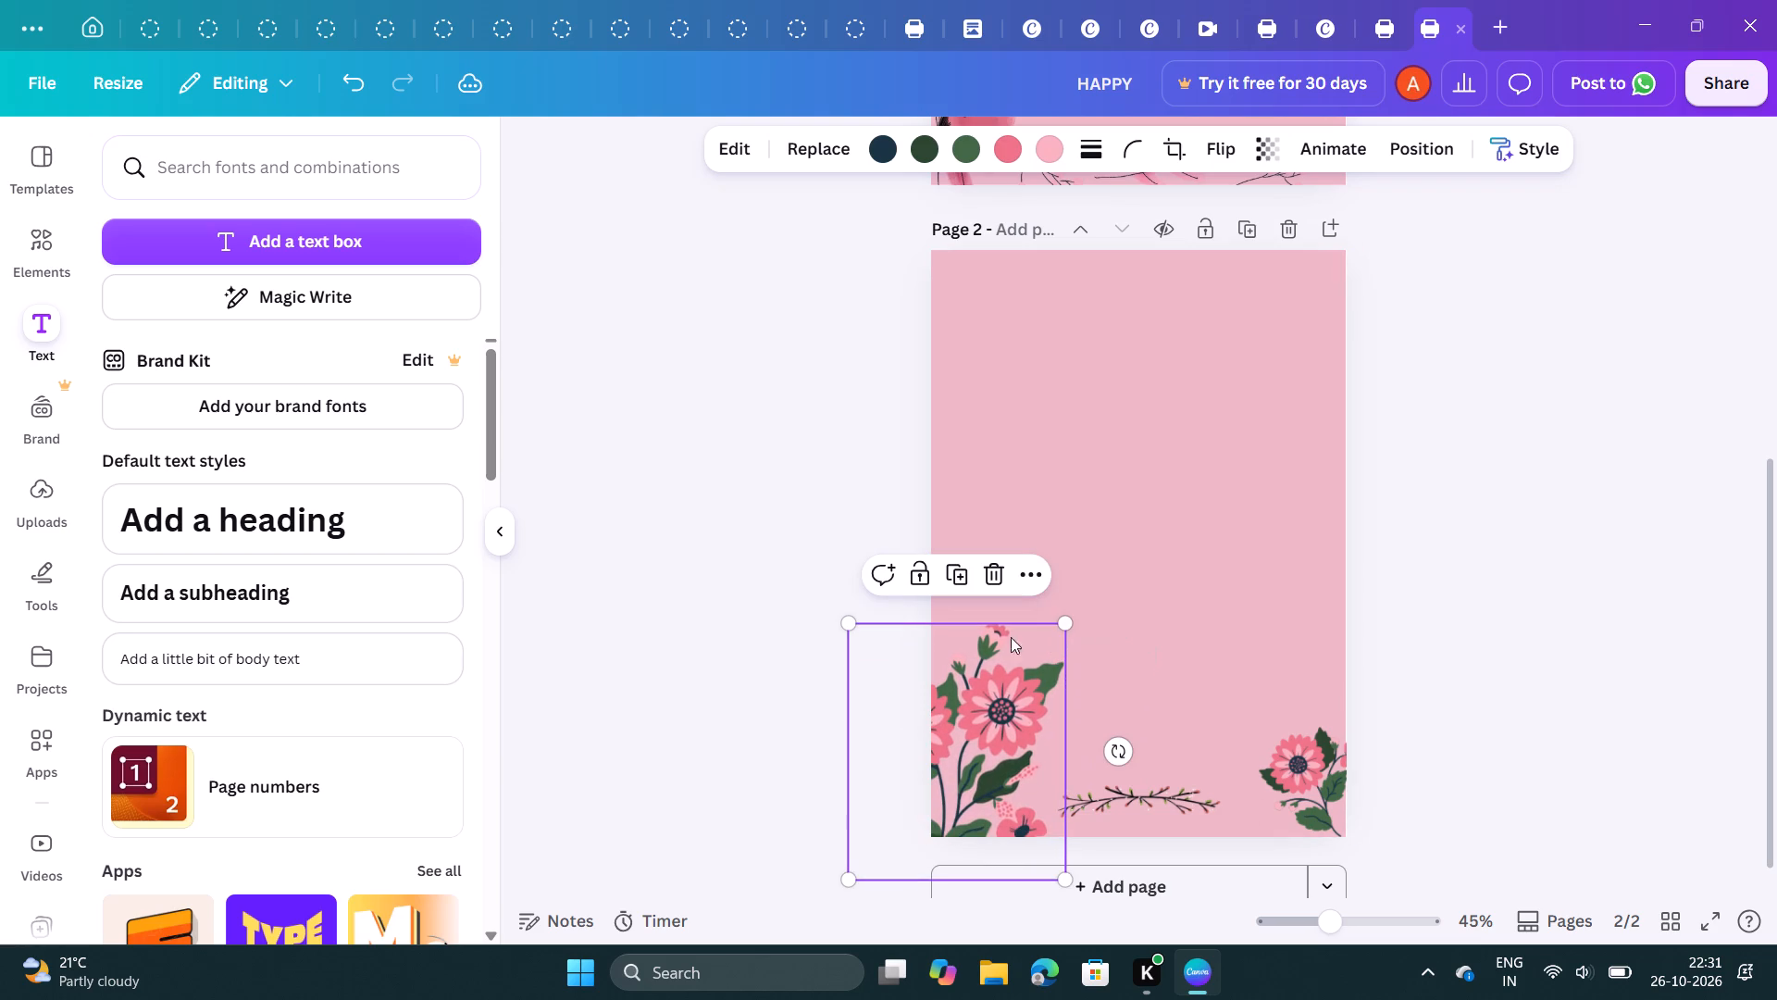
drag(1011, 690, 986, 662)
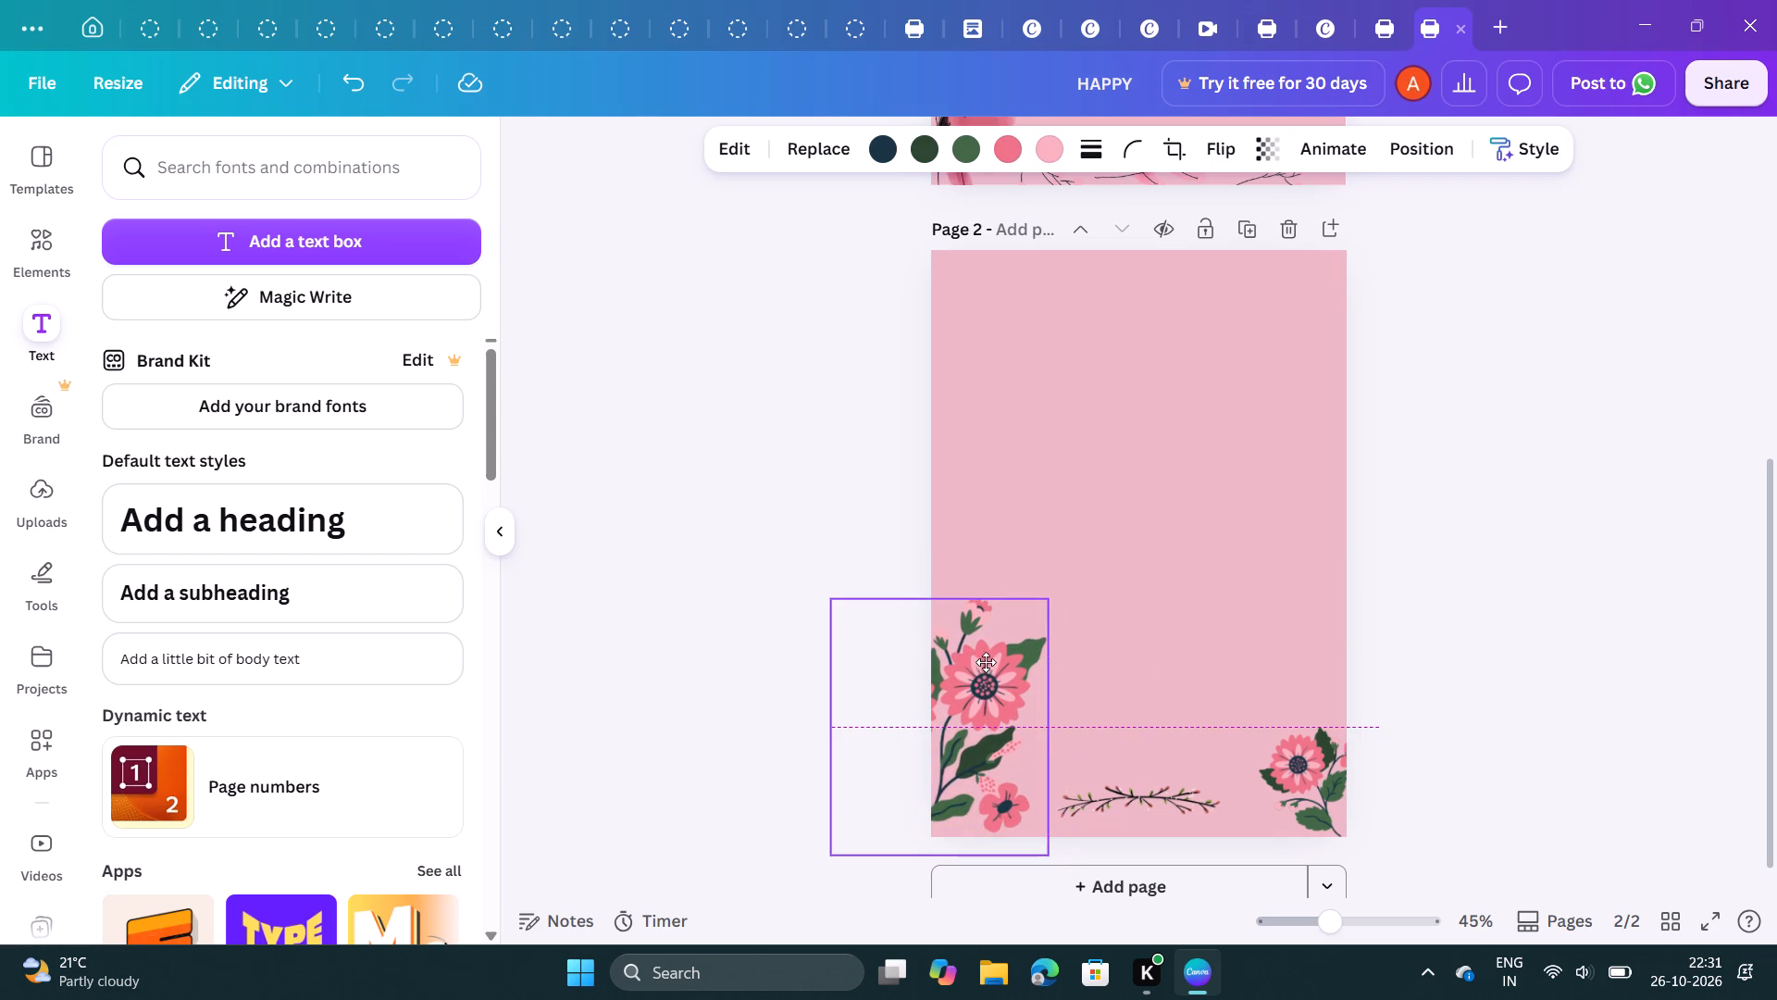
drag(986, 662, 979, 676)
click(753, 644)
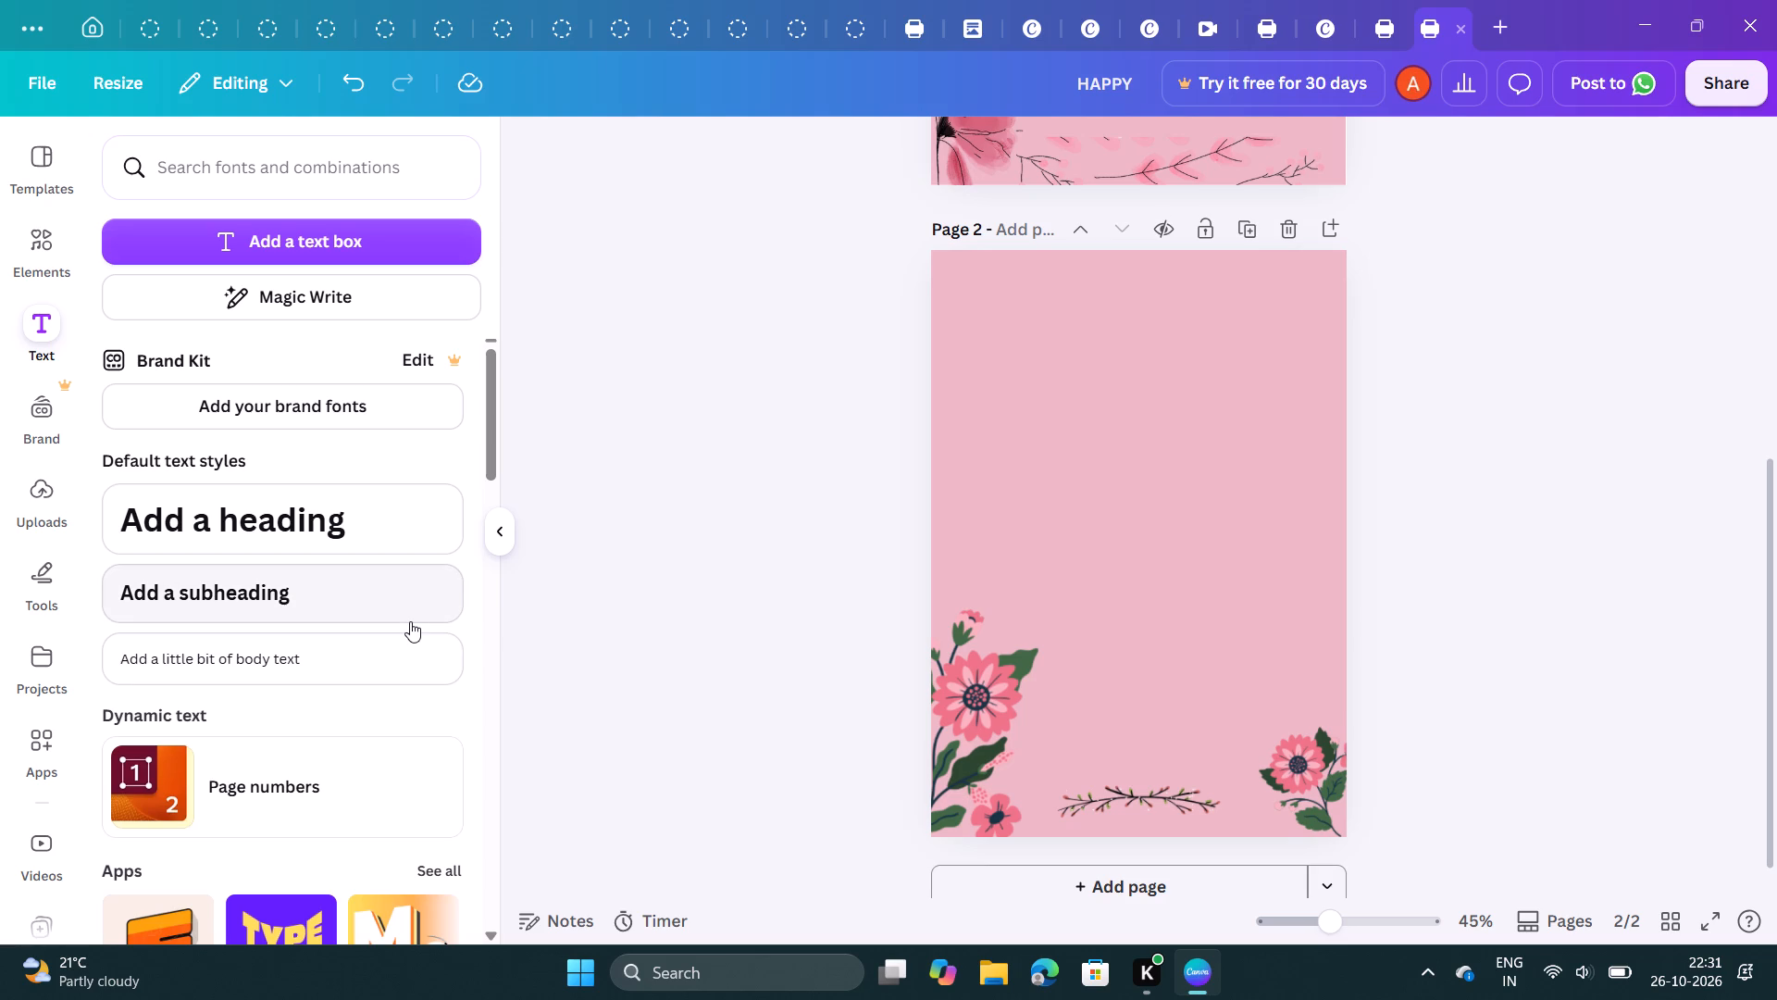
Add a subheading text box on page 2 and replace its placeholder with "May this new year".
click(351, 606)
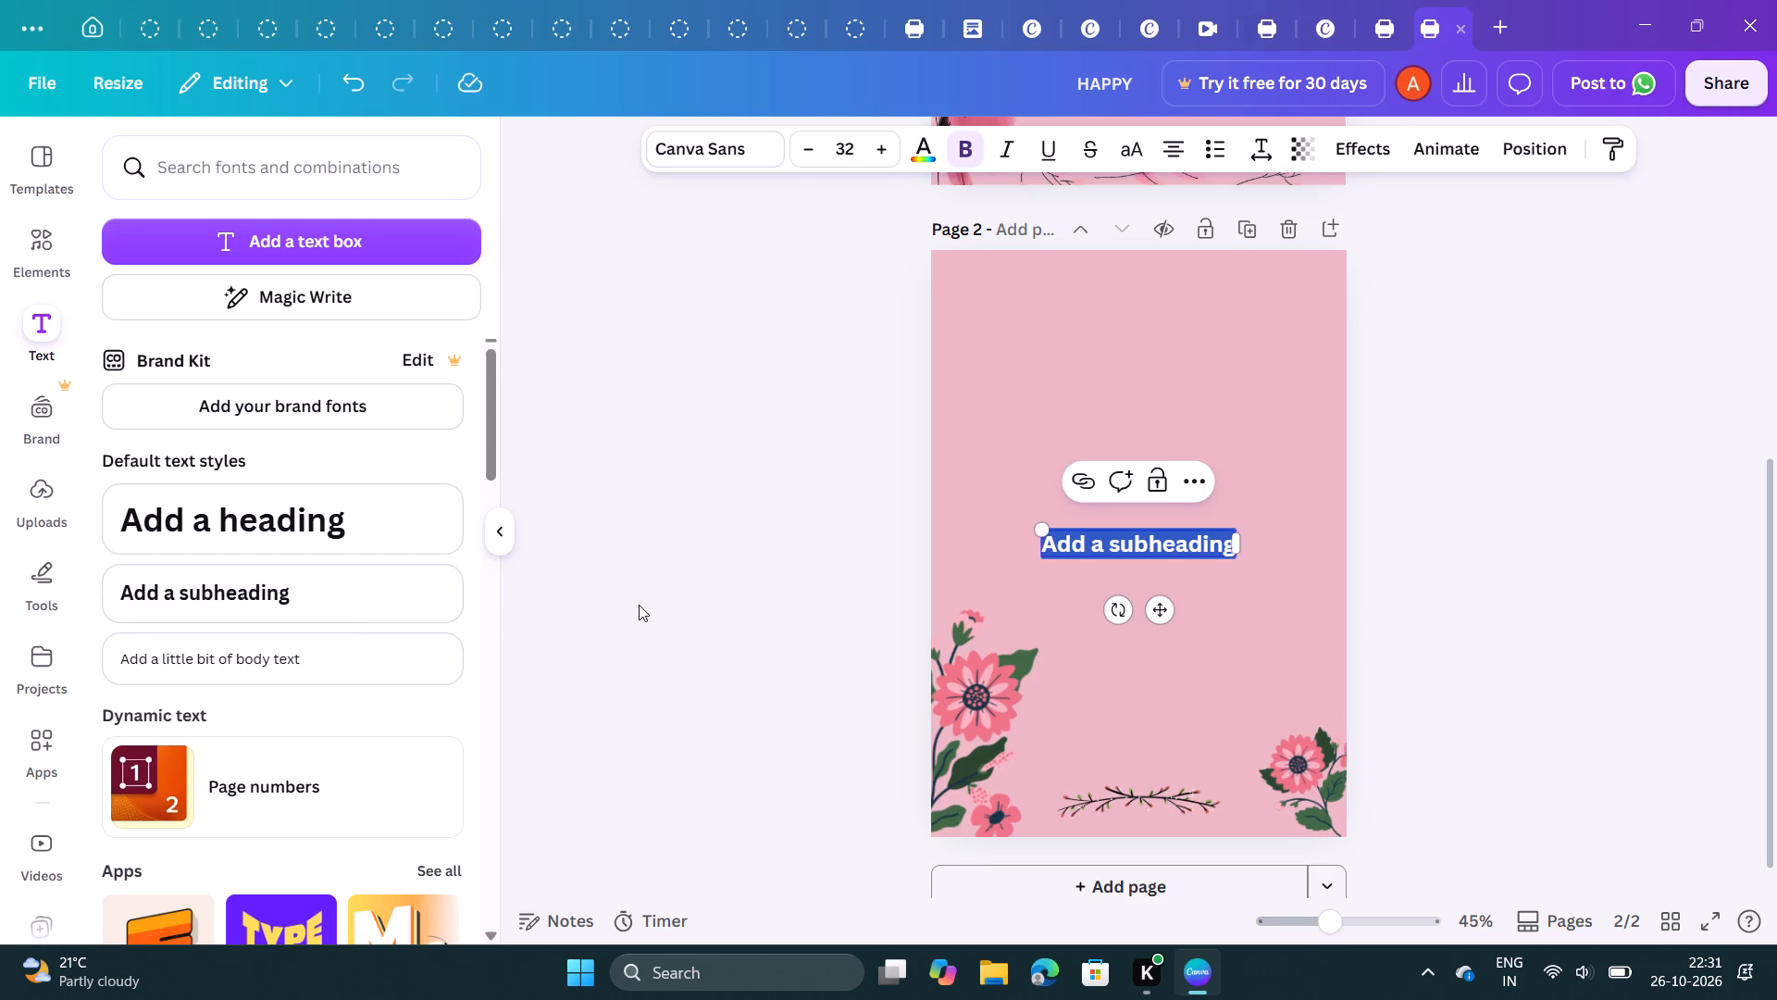
key(BackSpace)
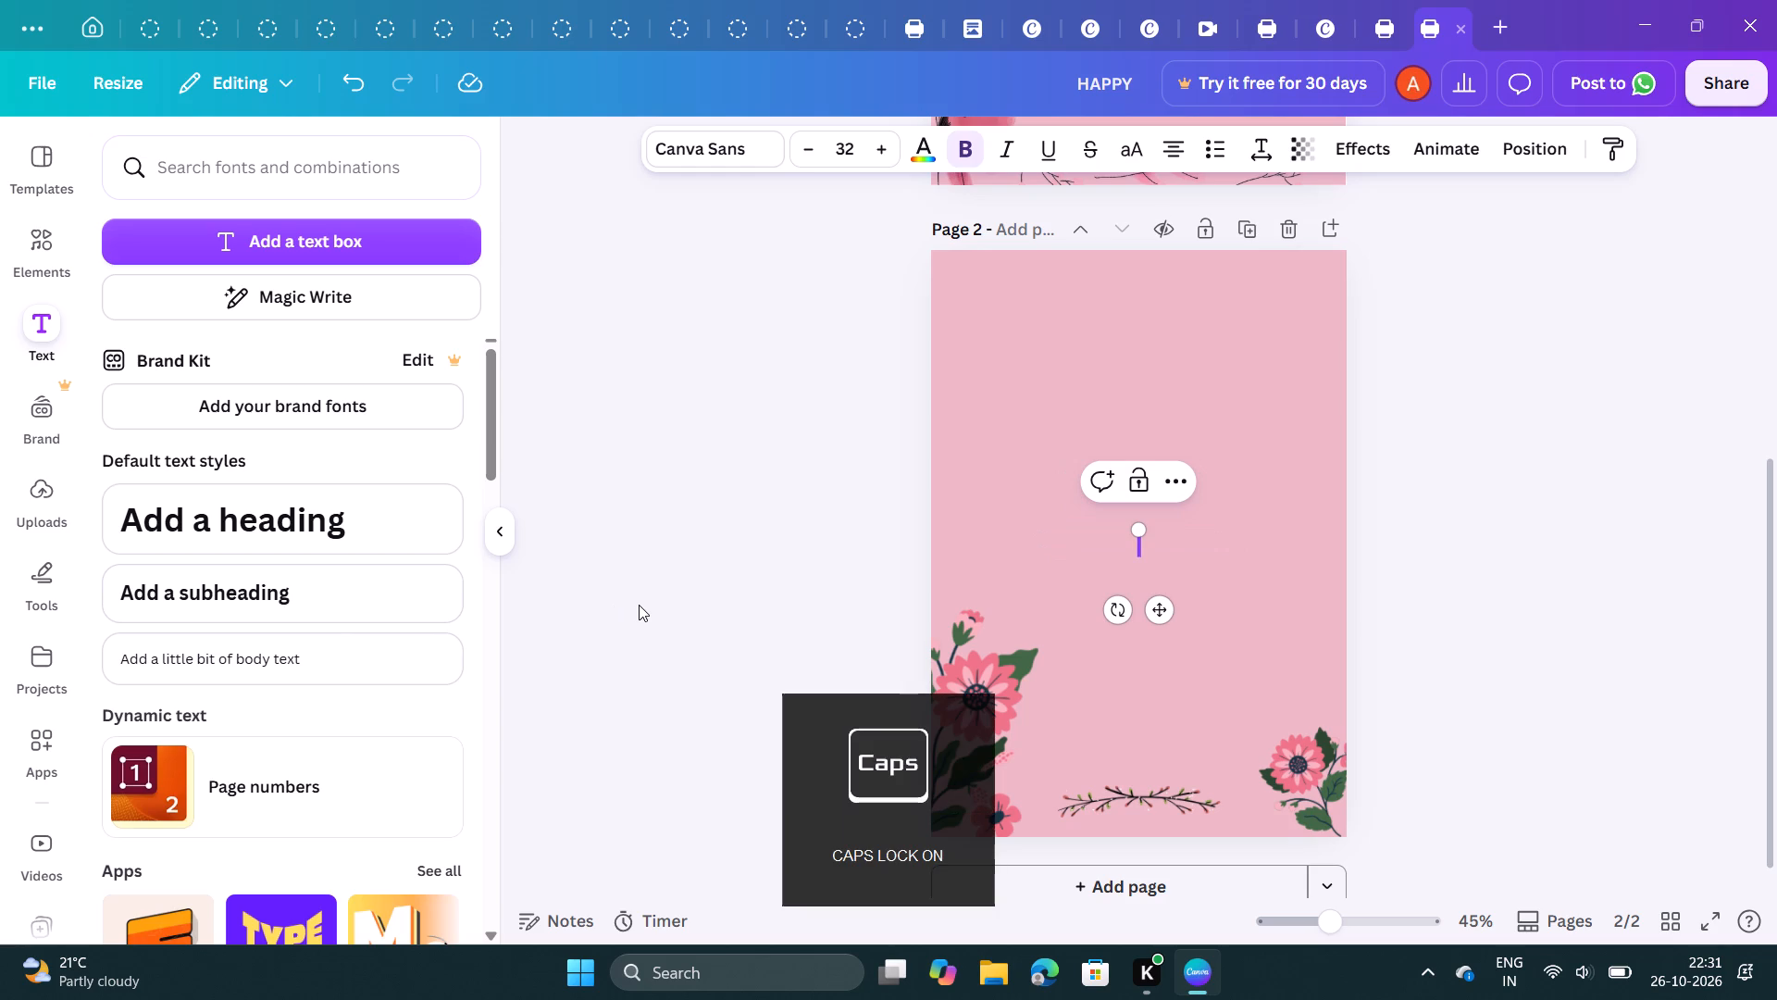
key(m)
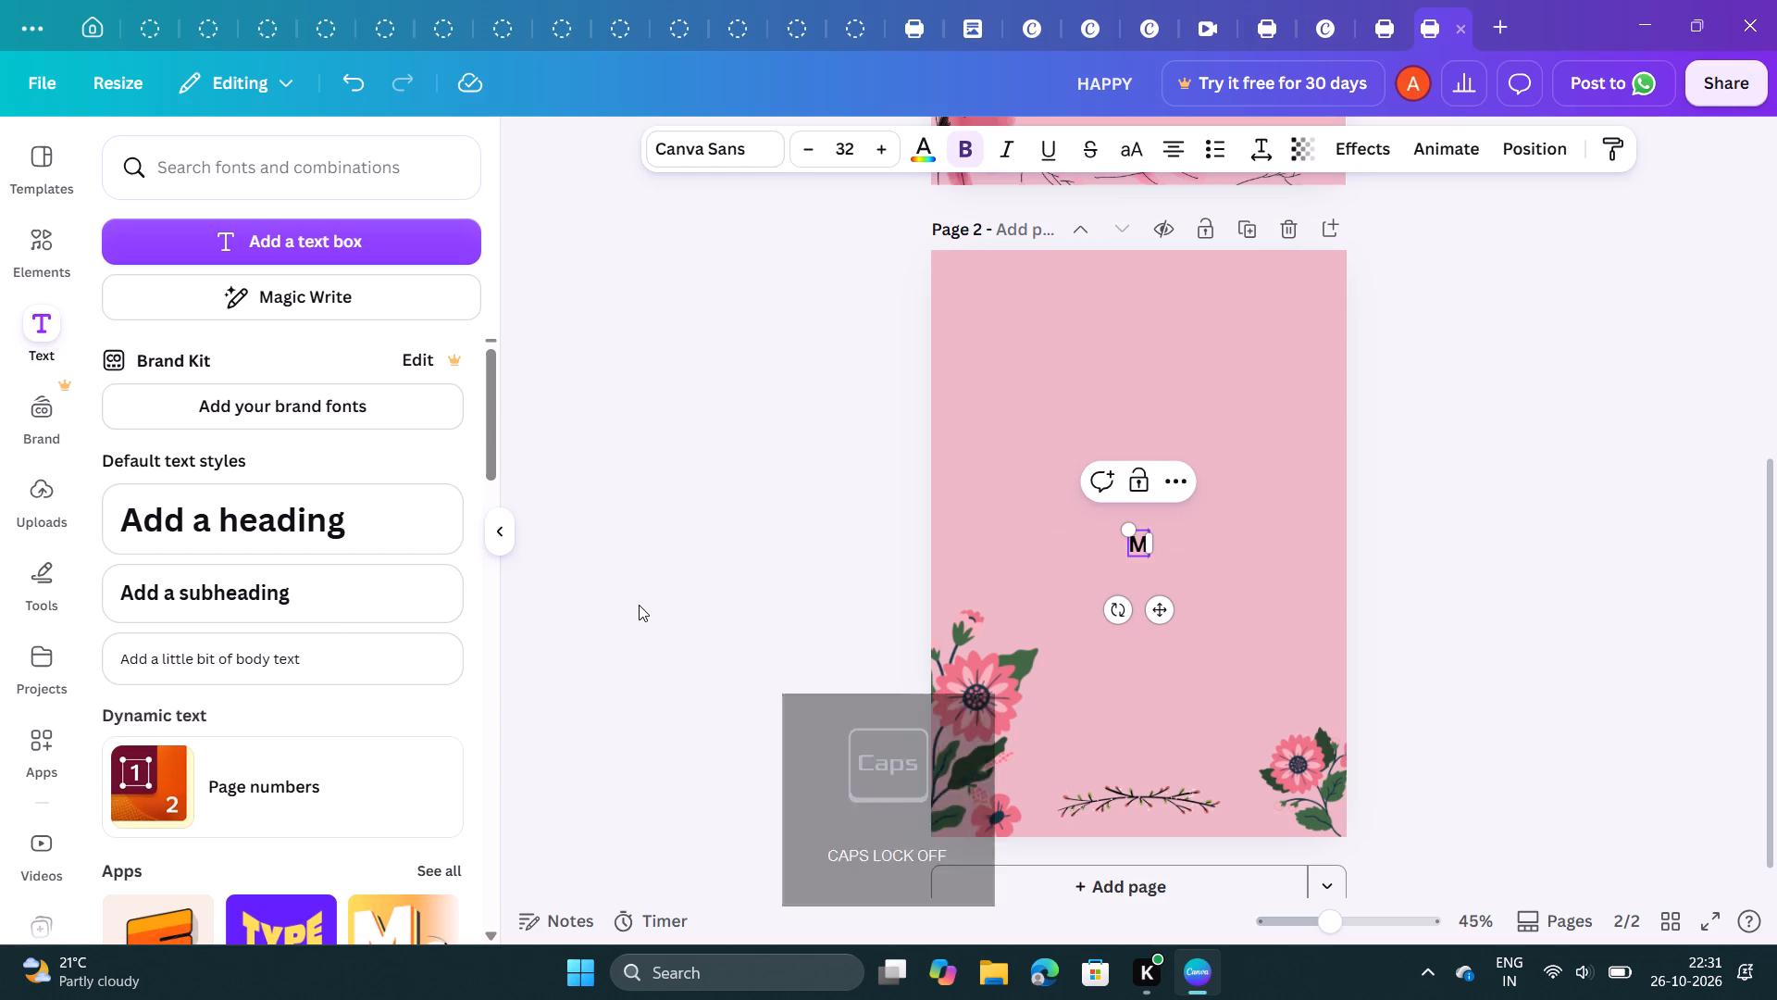
text(ay)
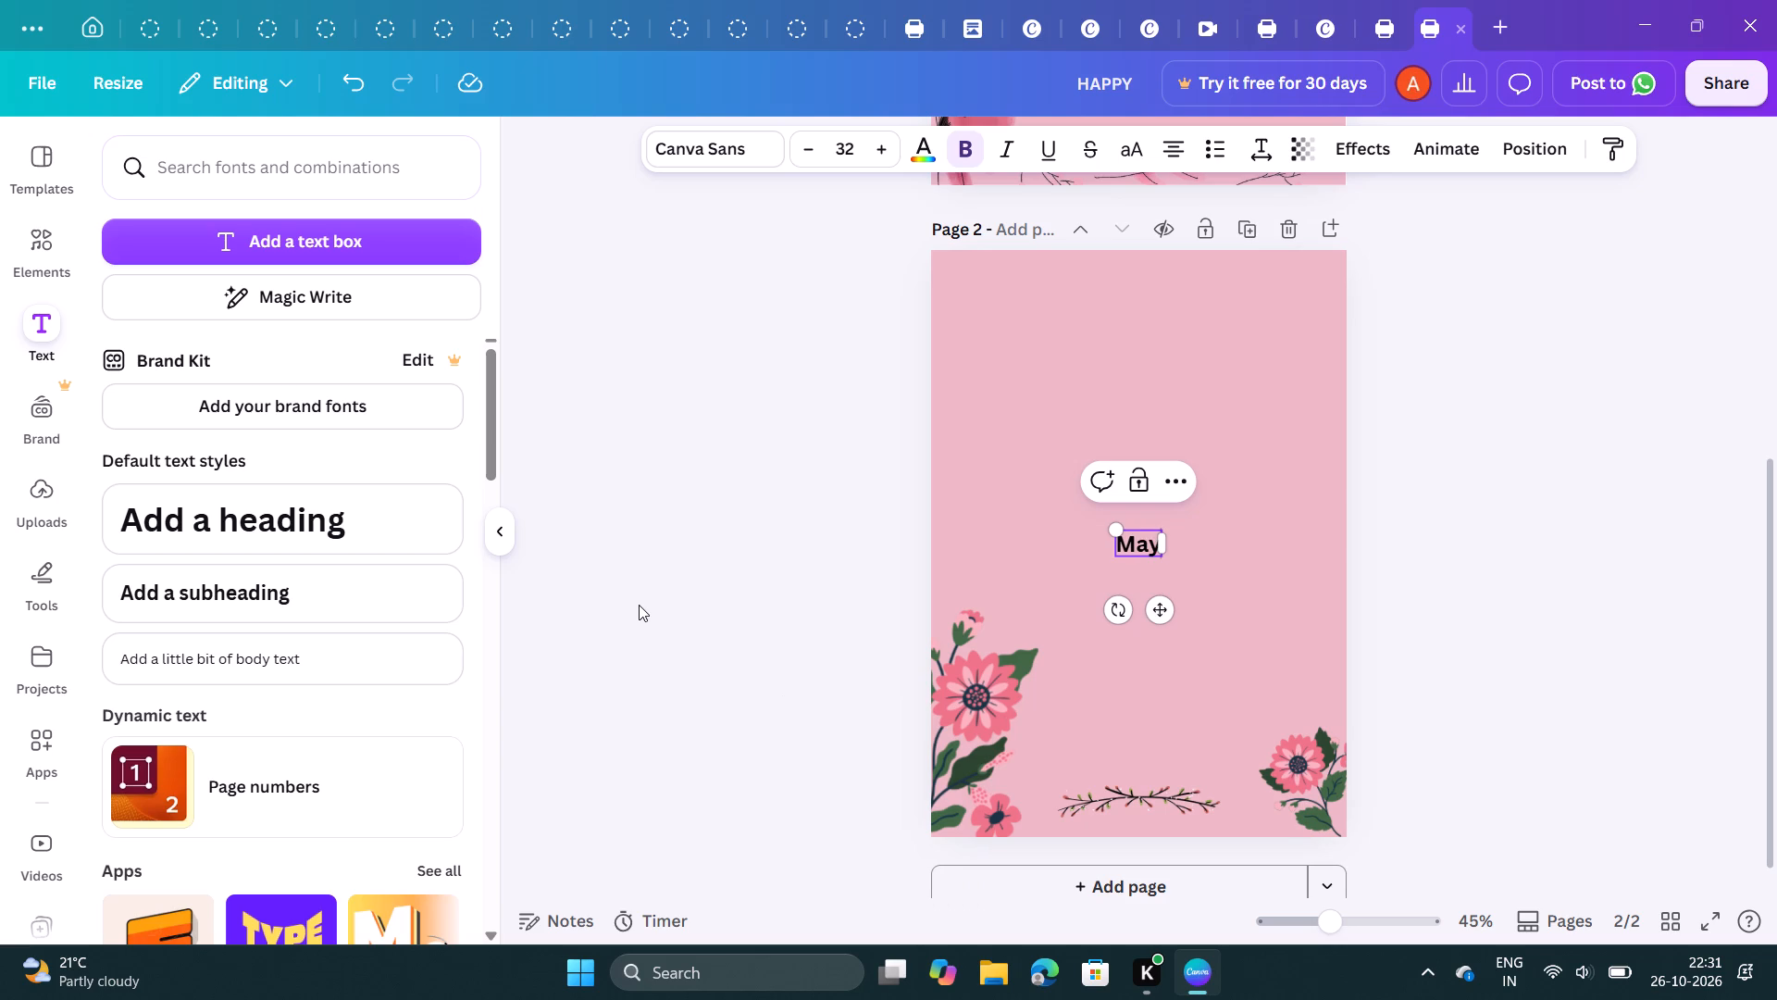
key(space)
text(this)
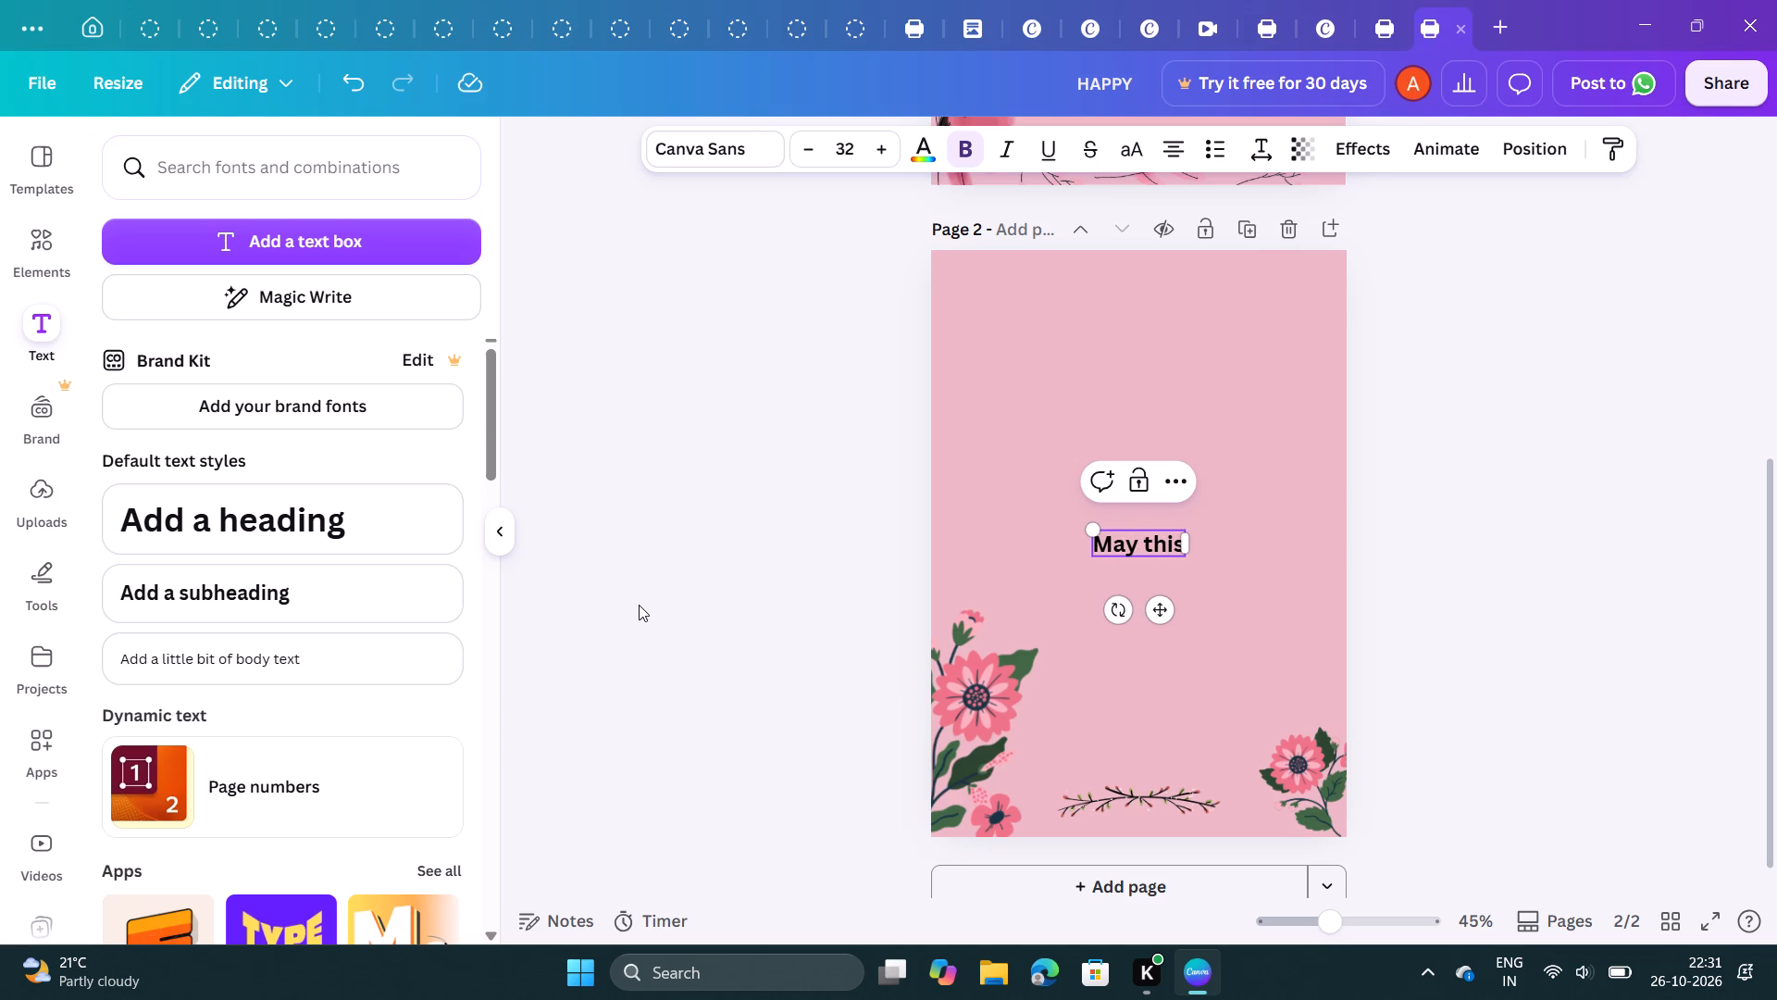
key(space)
text(new year)
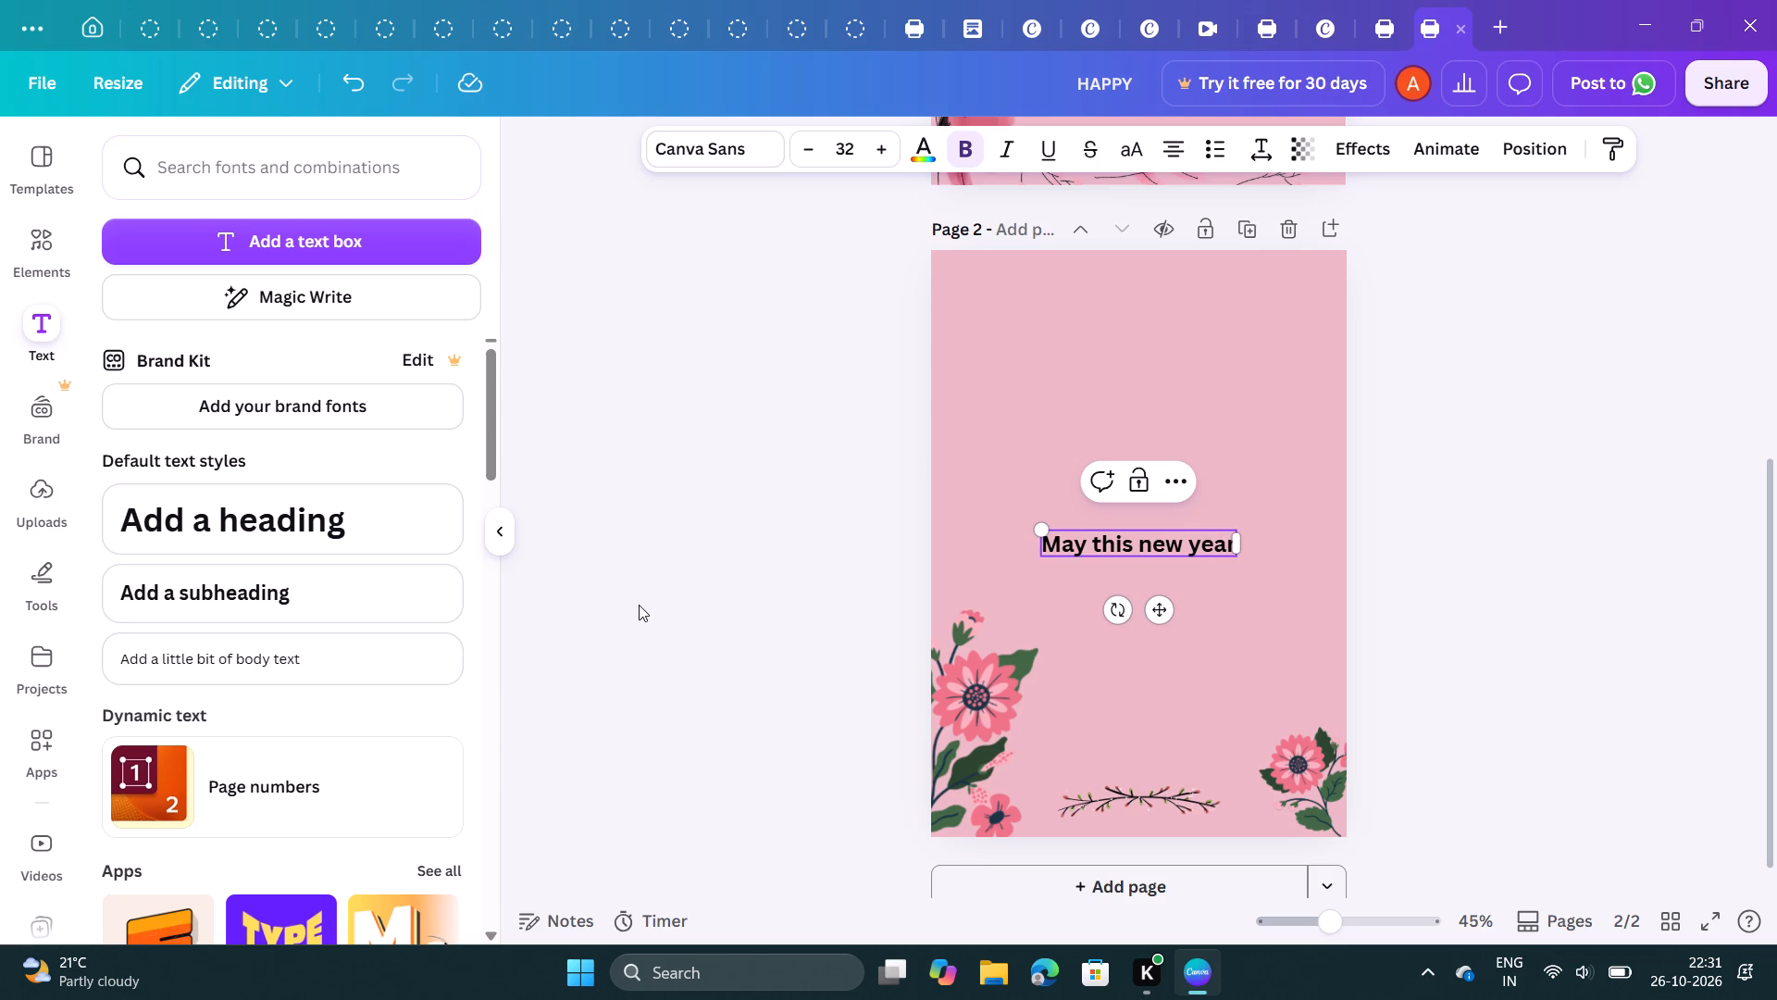
Add a second line reading "bring you closer to" to the page 2 message.
key(Return)
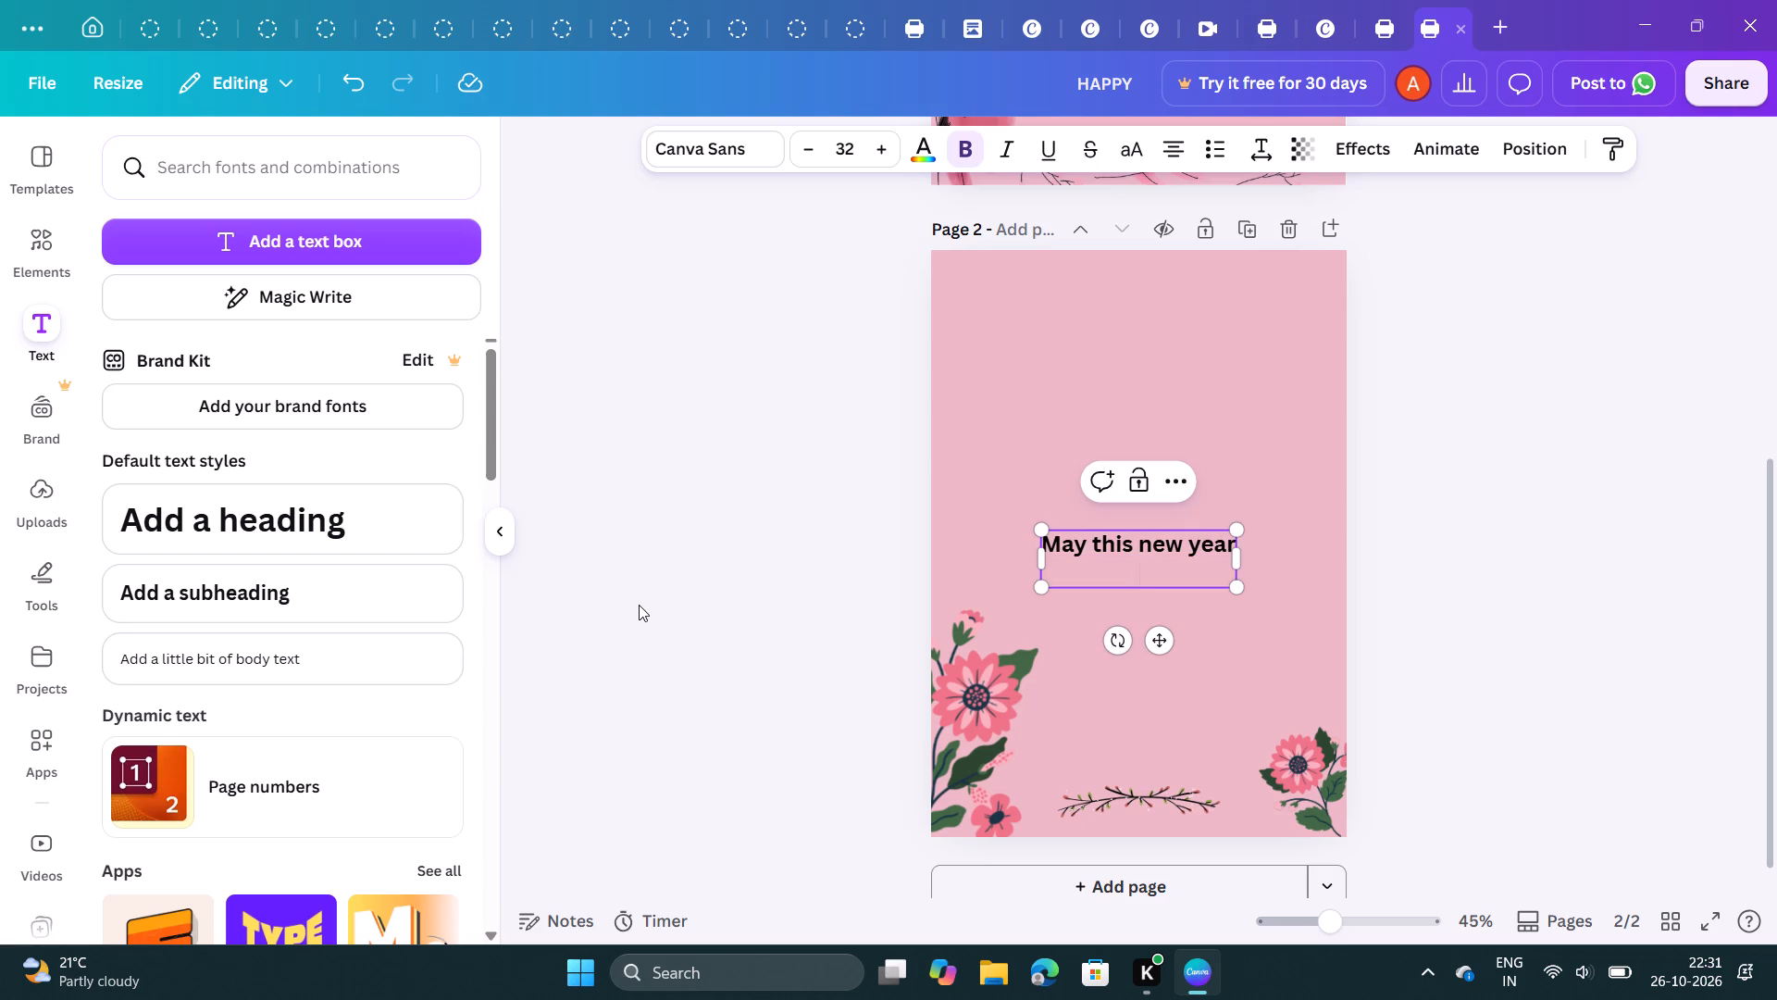
text(bri)
text(ng)
key(space)
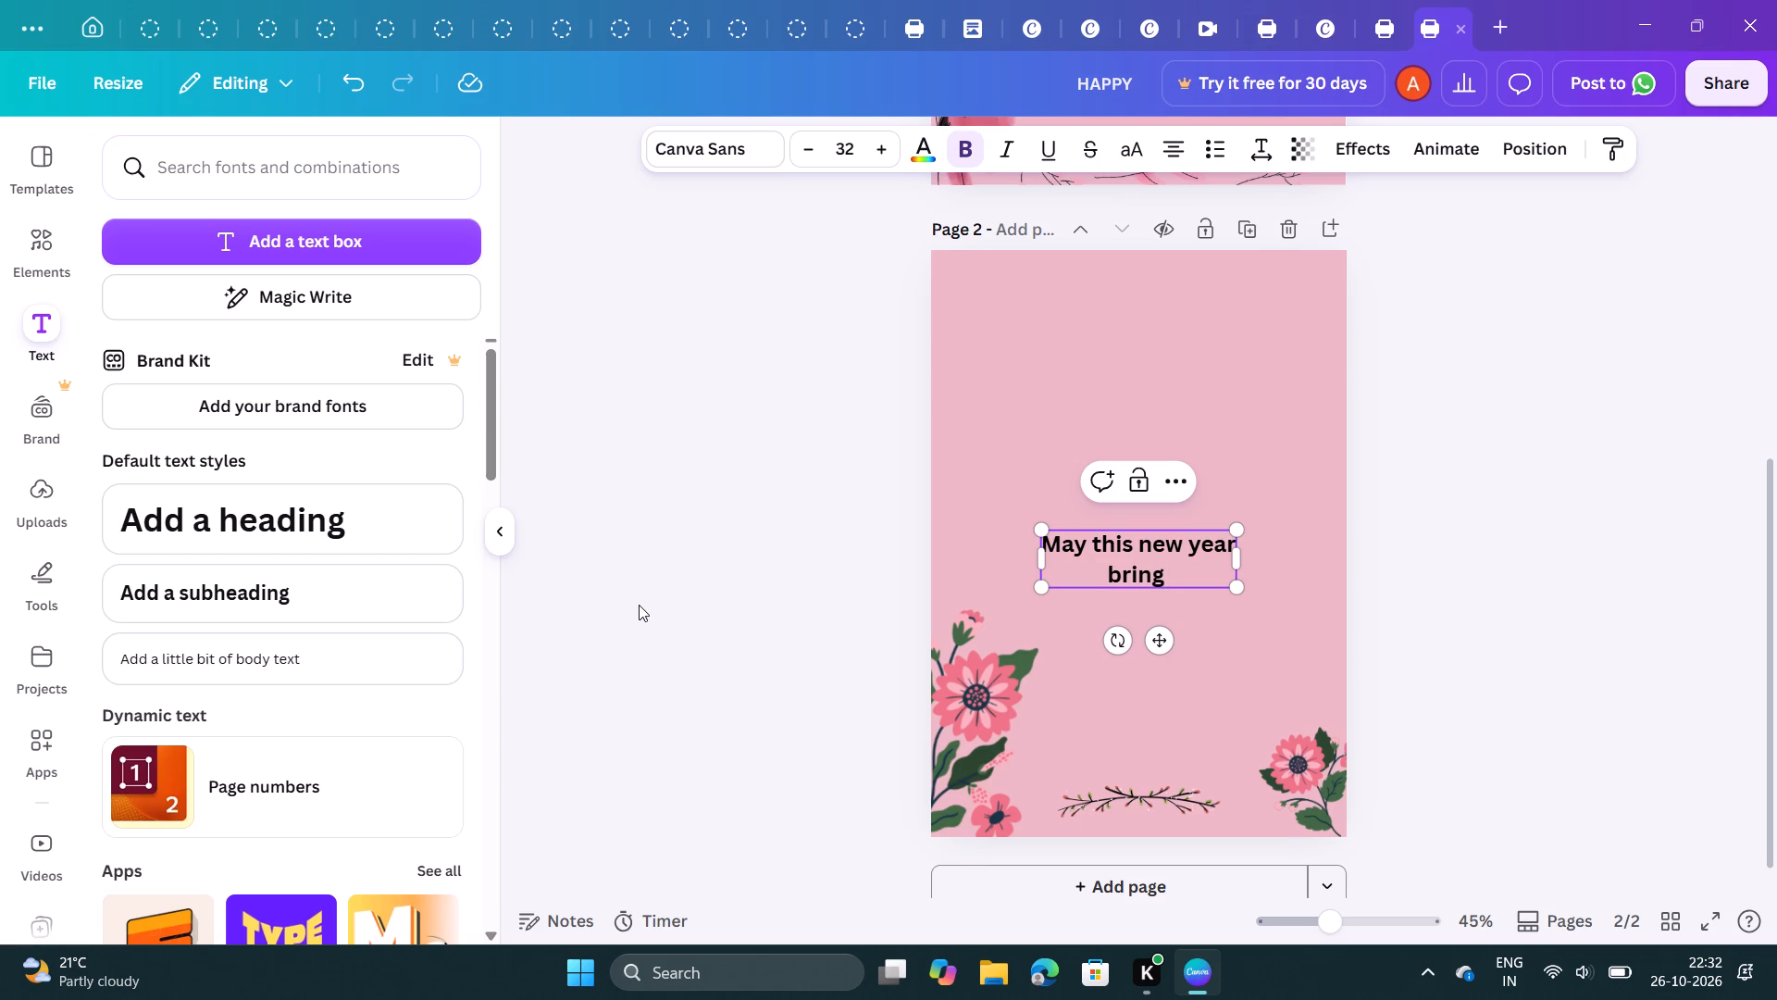
text(you)
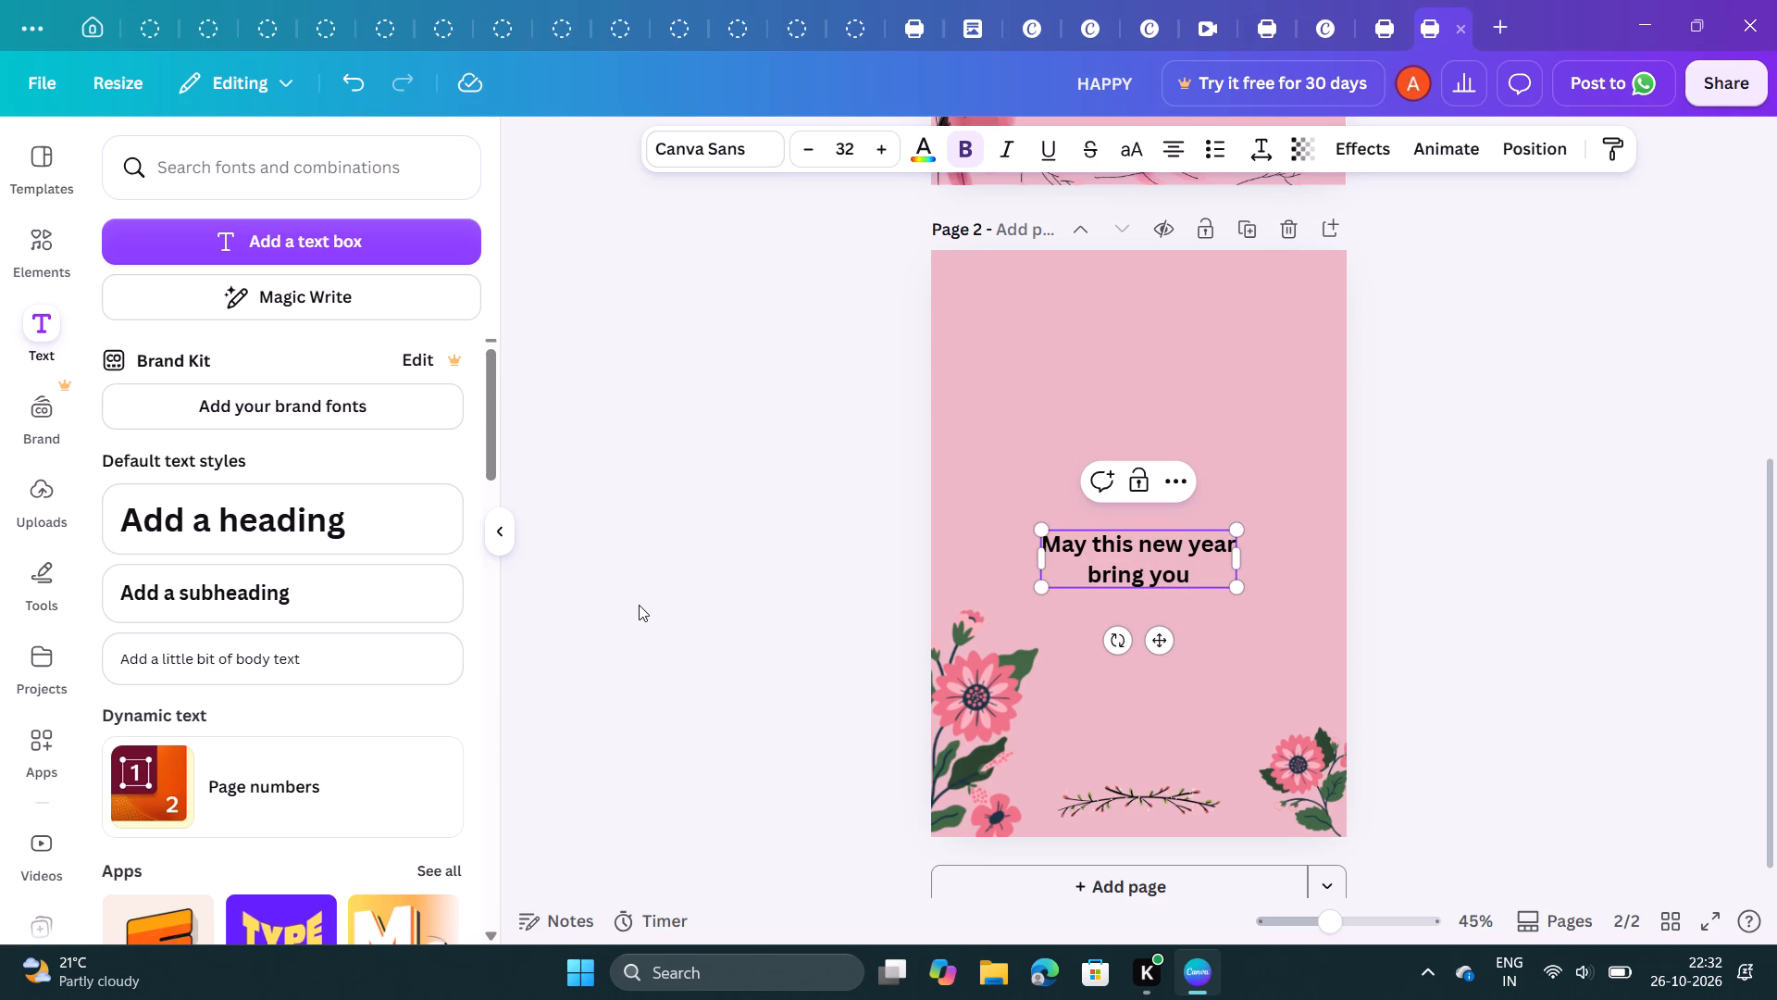
key(space)
text(closer)
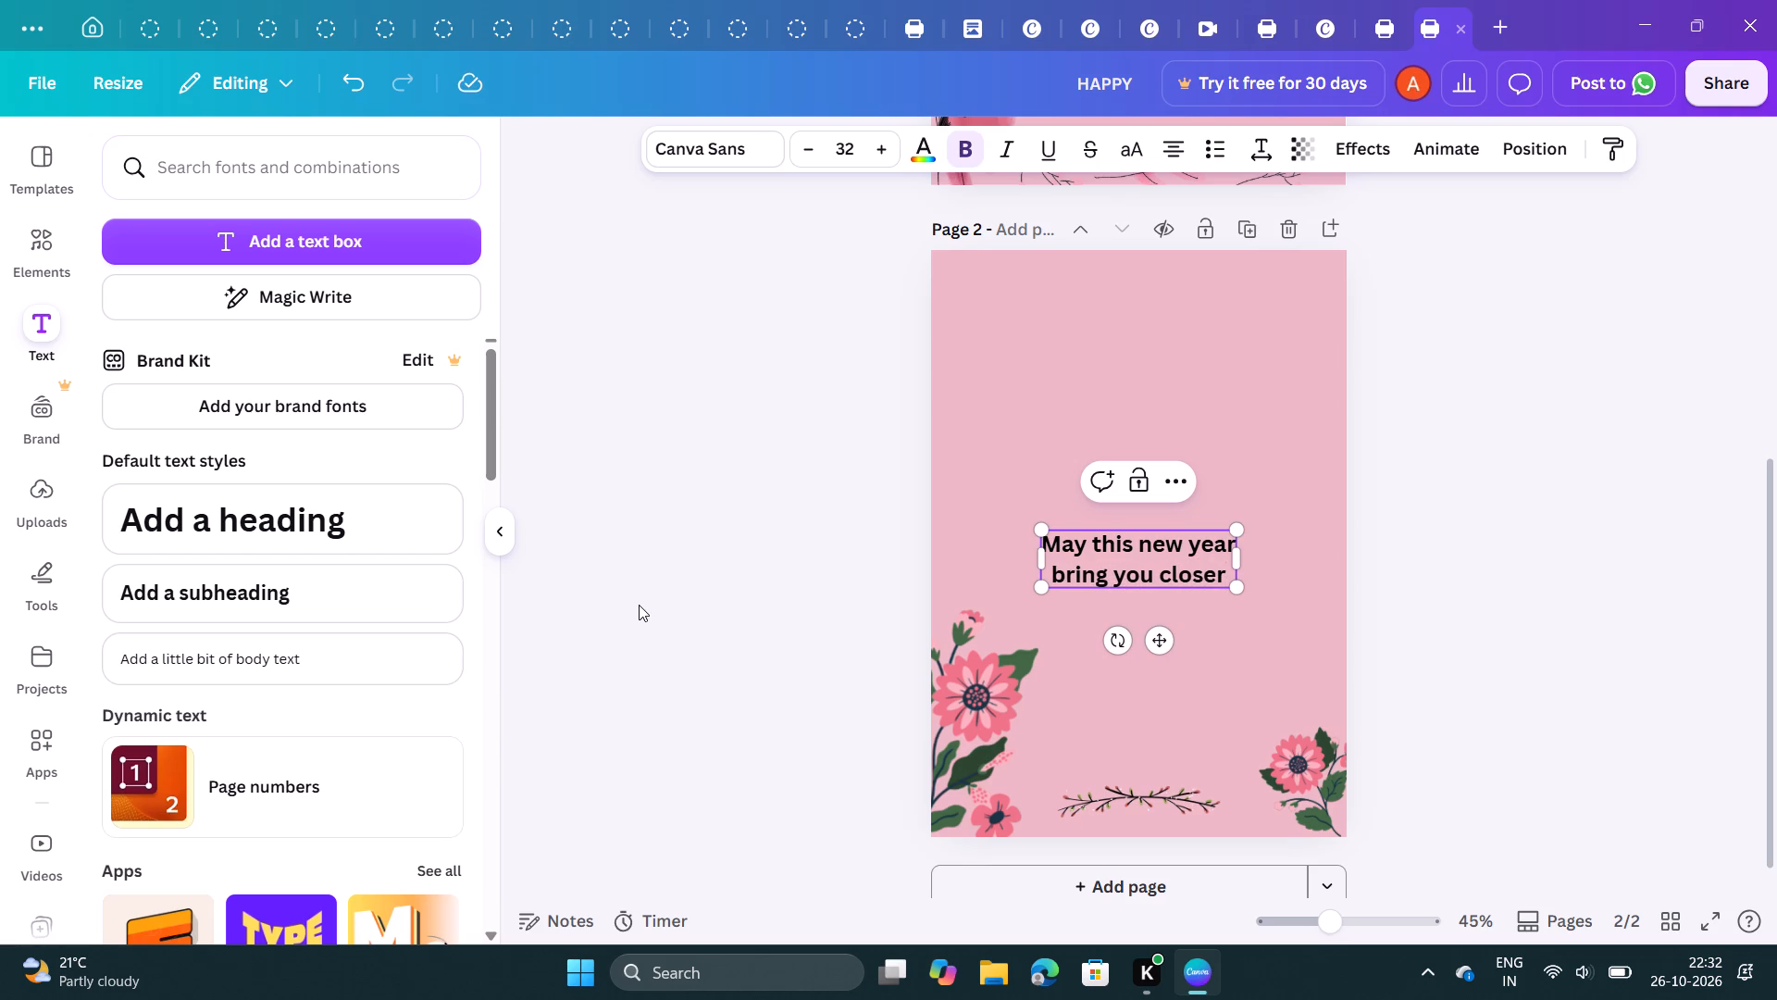
key(space)
text(to)
key(space)
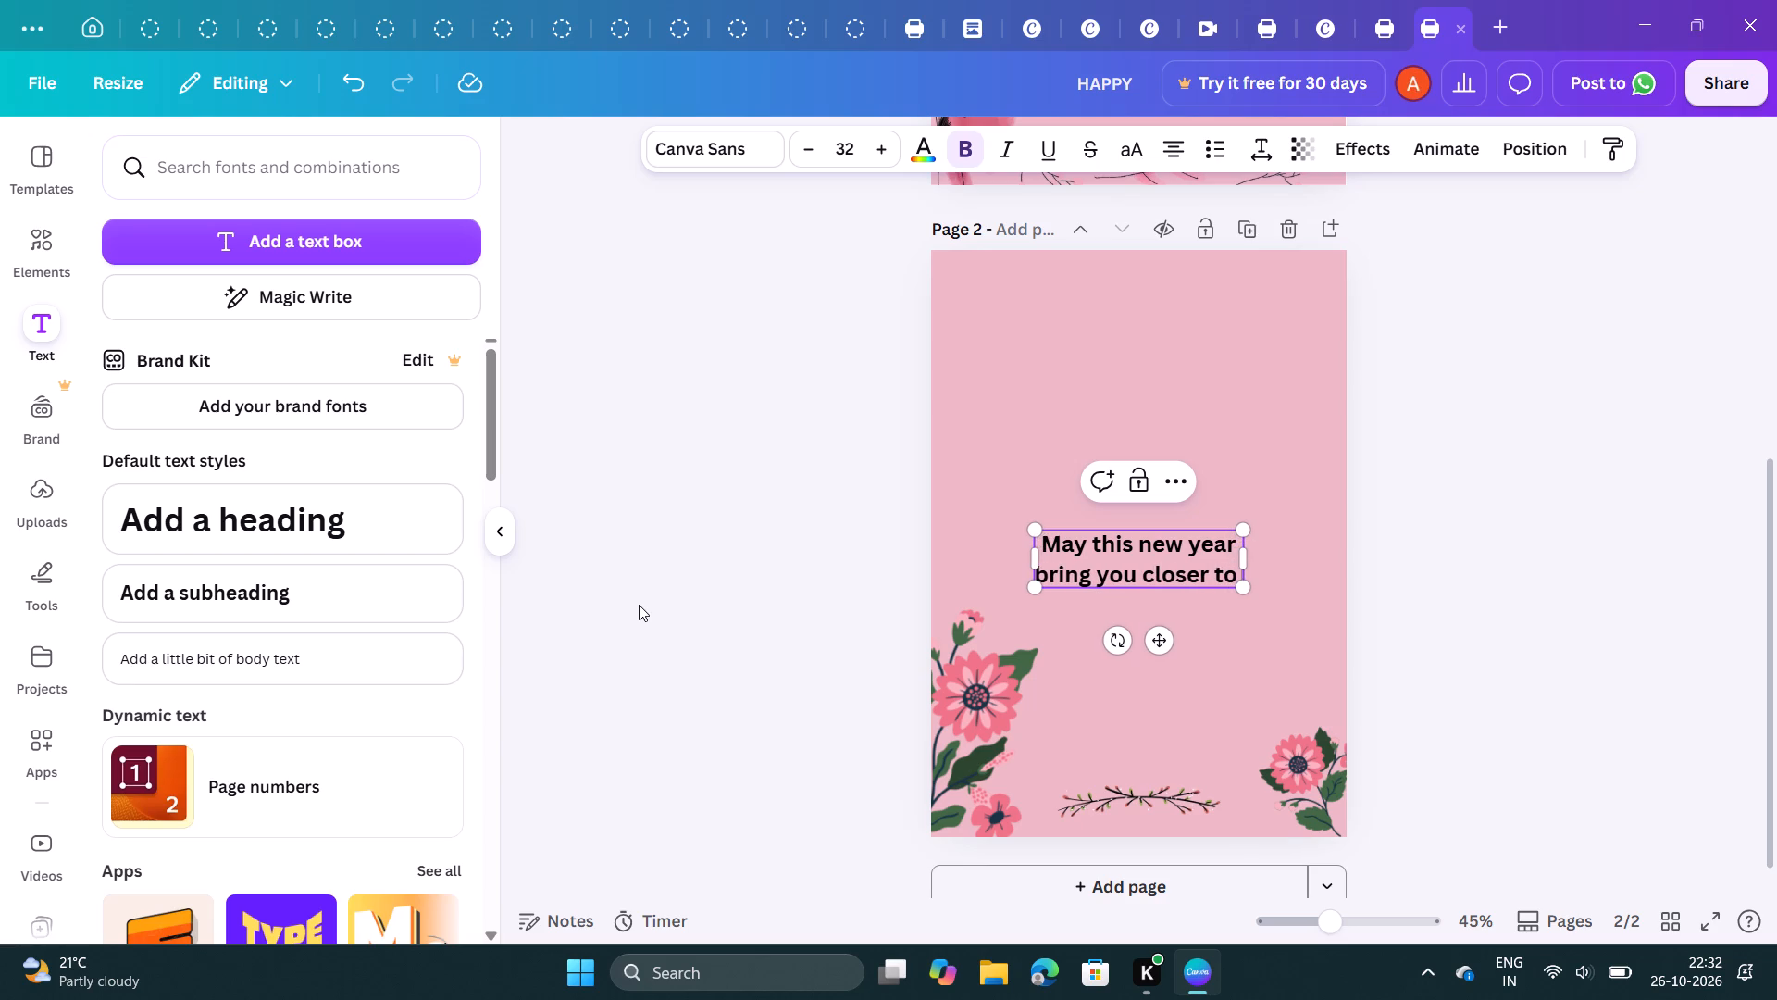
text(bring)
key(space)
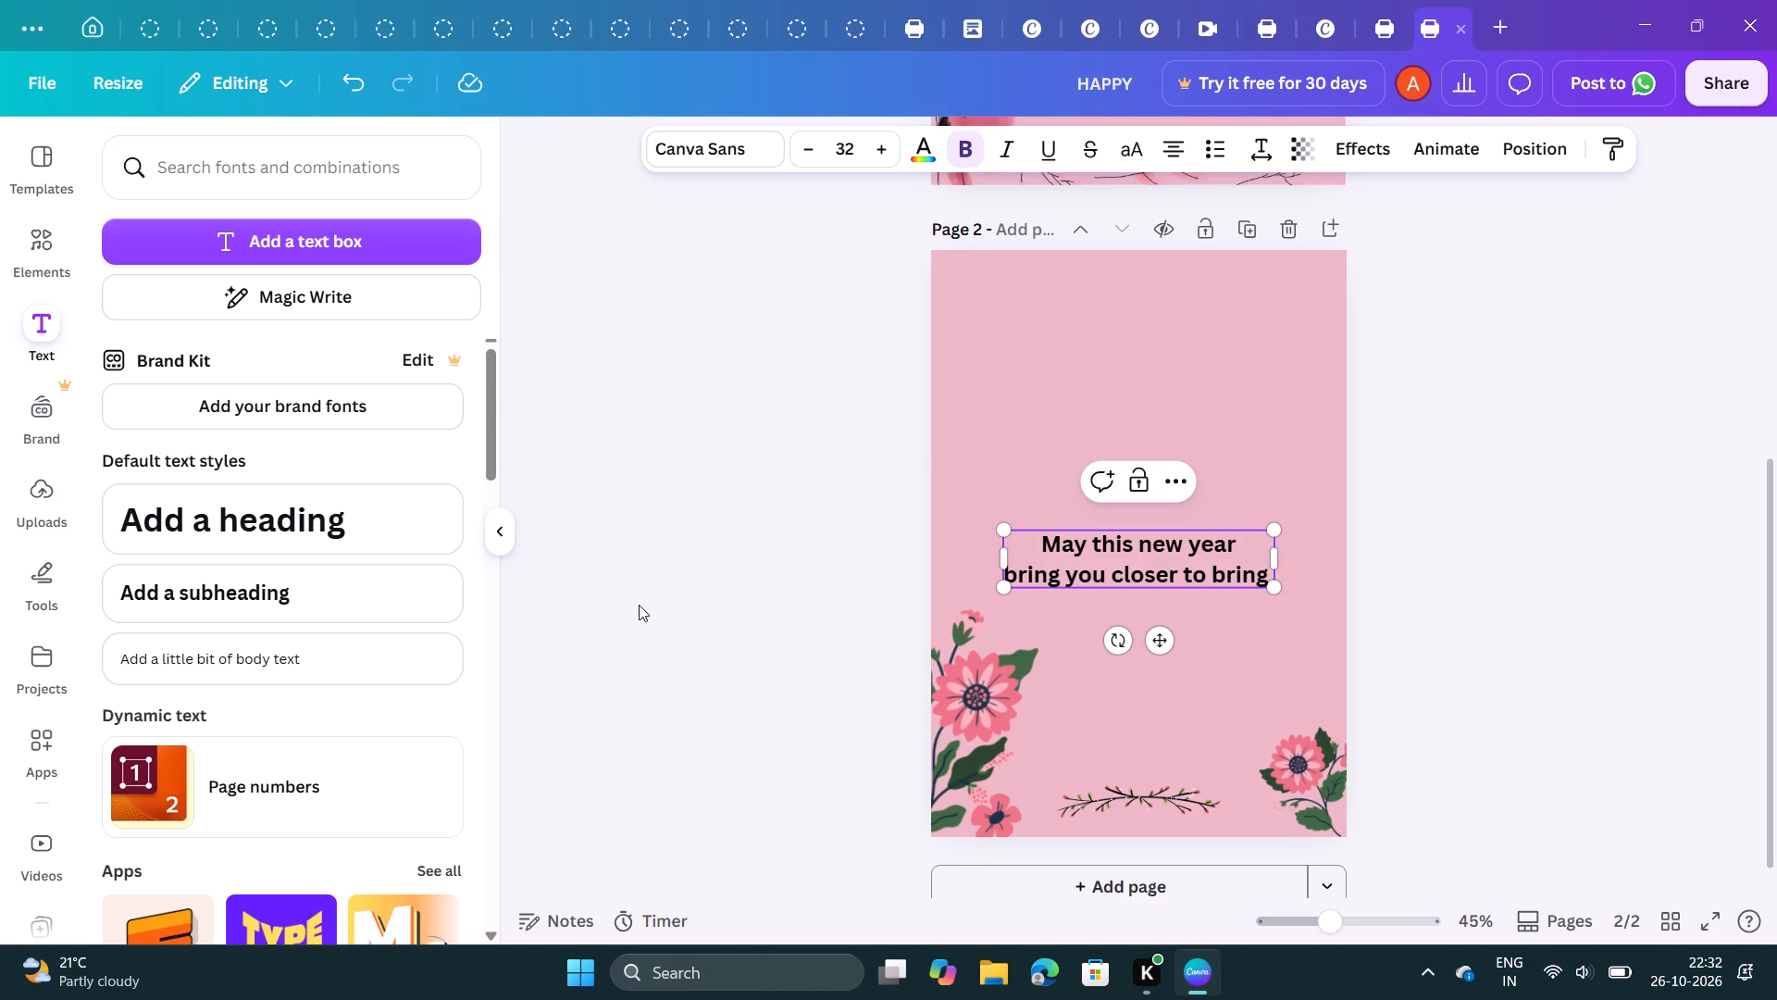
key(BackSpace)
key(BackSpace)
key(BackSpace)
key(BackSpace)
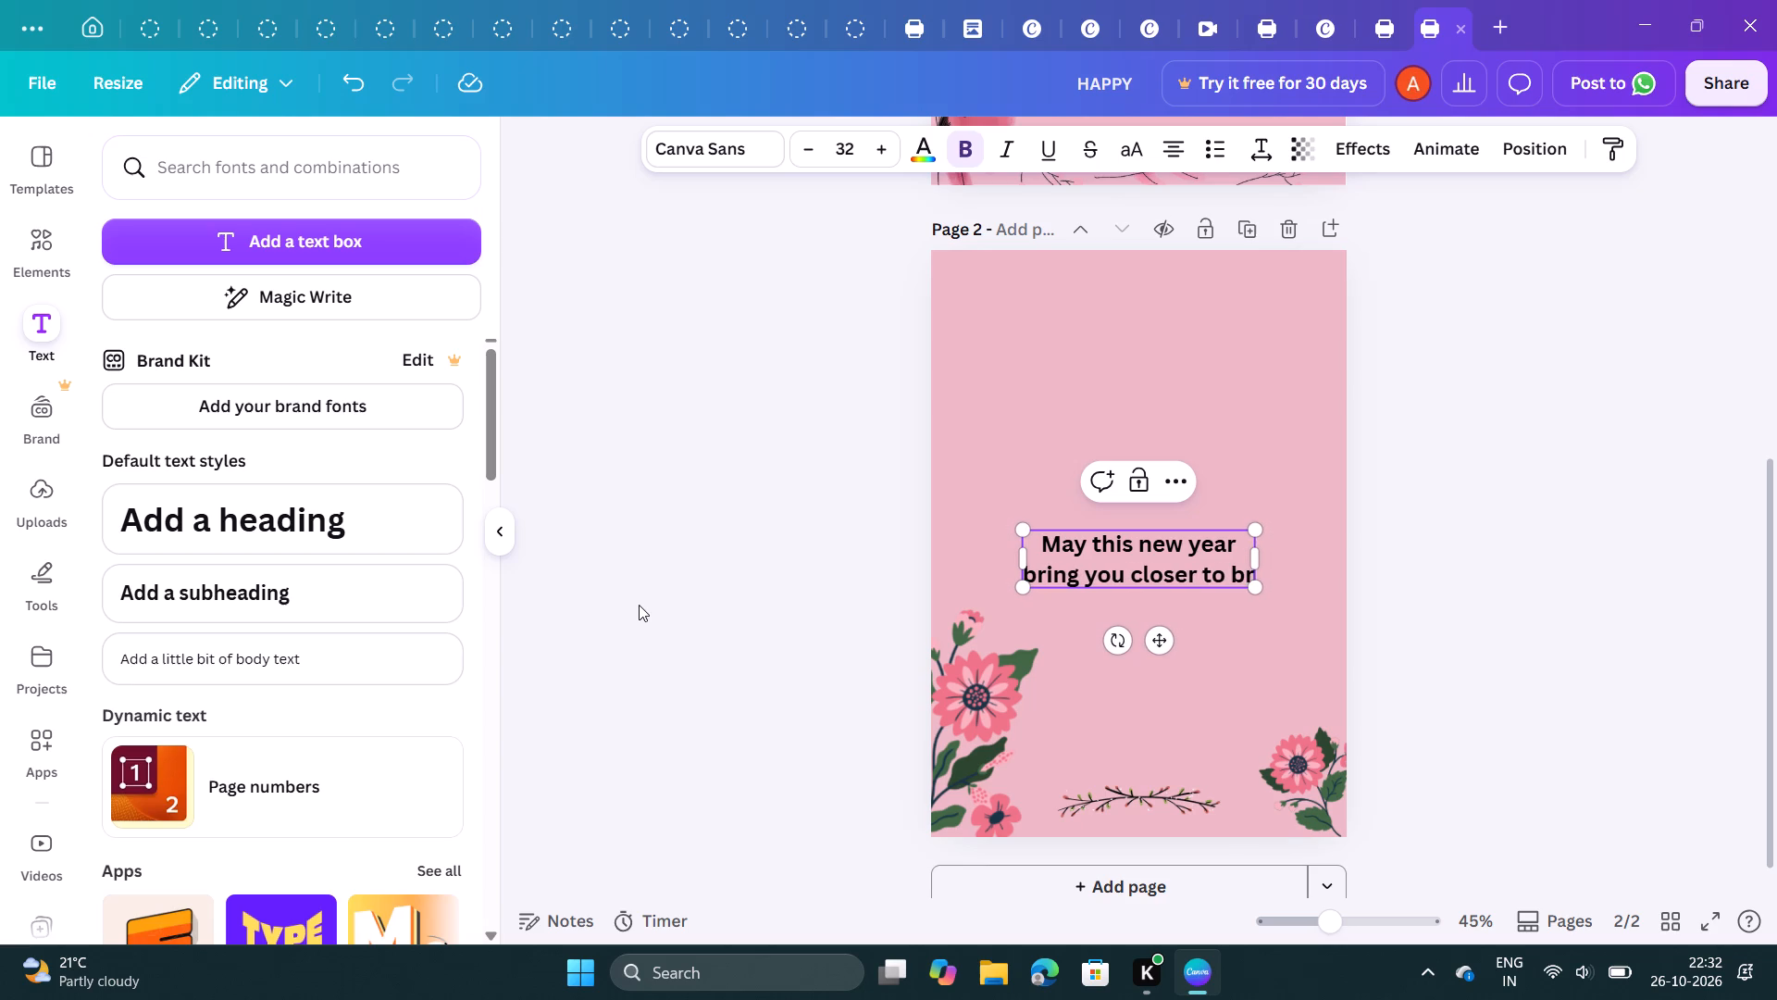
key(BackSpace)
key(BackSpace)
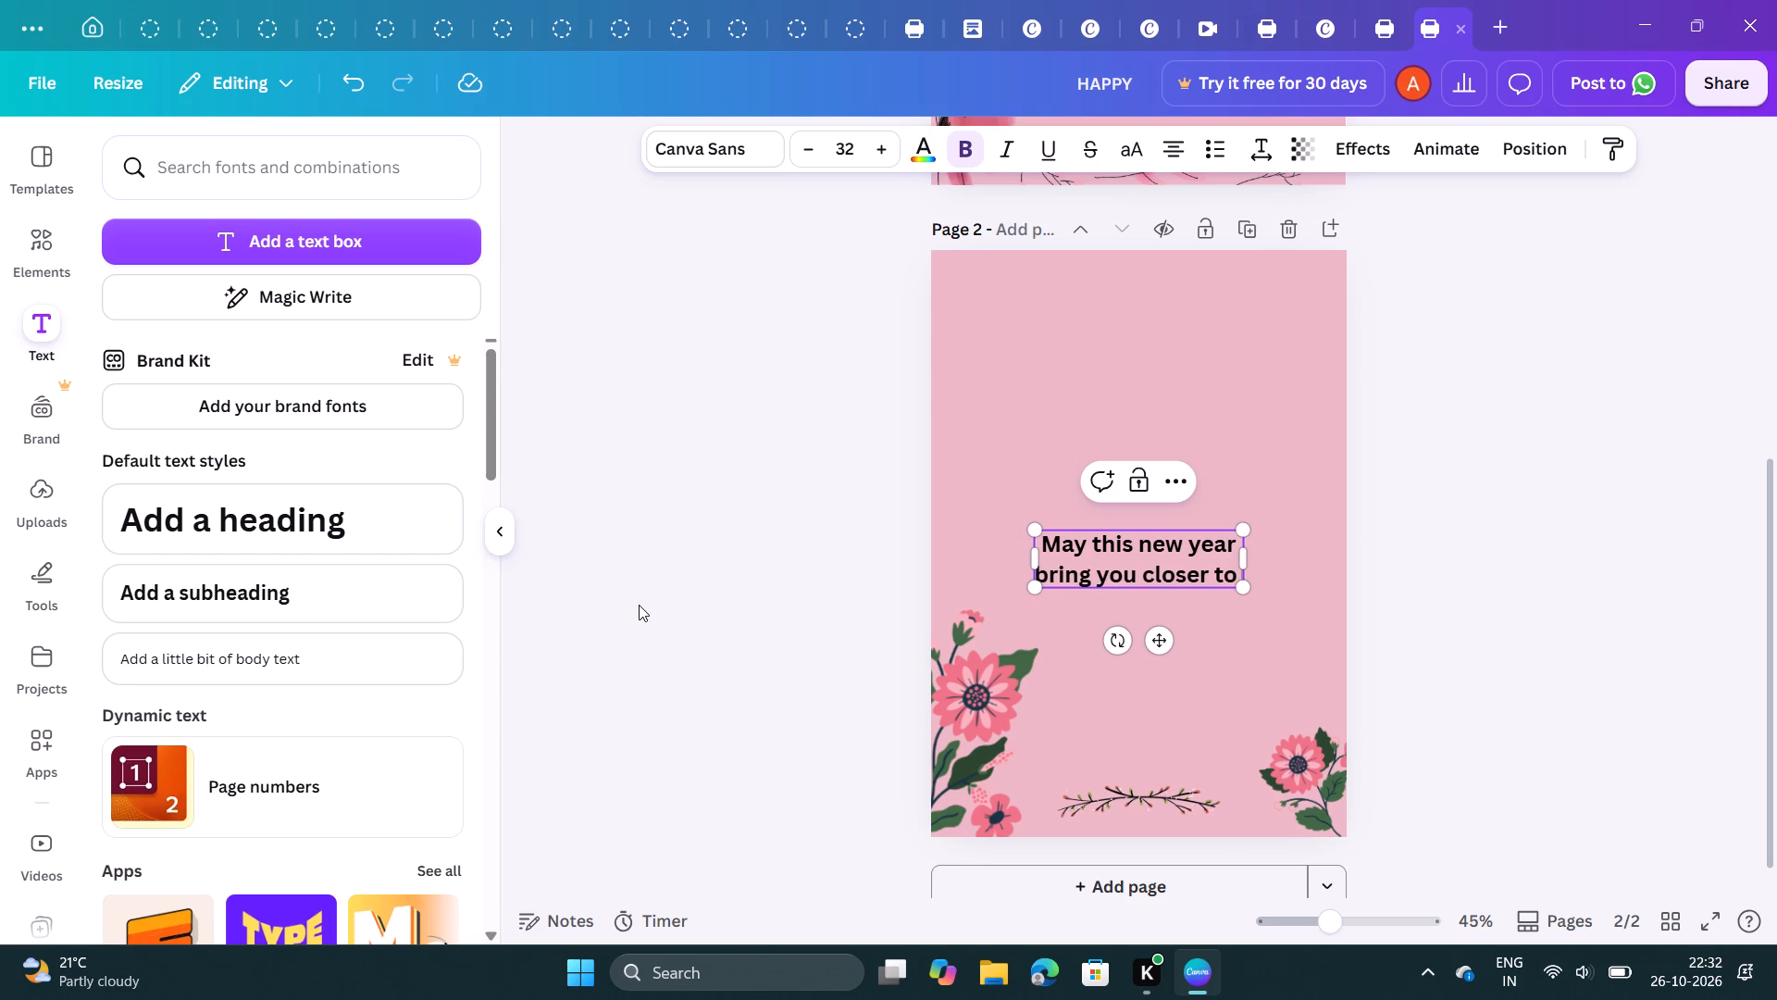
Add a third line reading "your dream, fill your heart" to the page 2 message.
key(Return)
text(your)
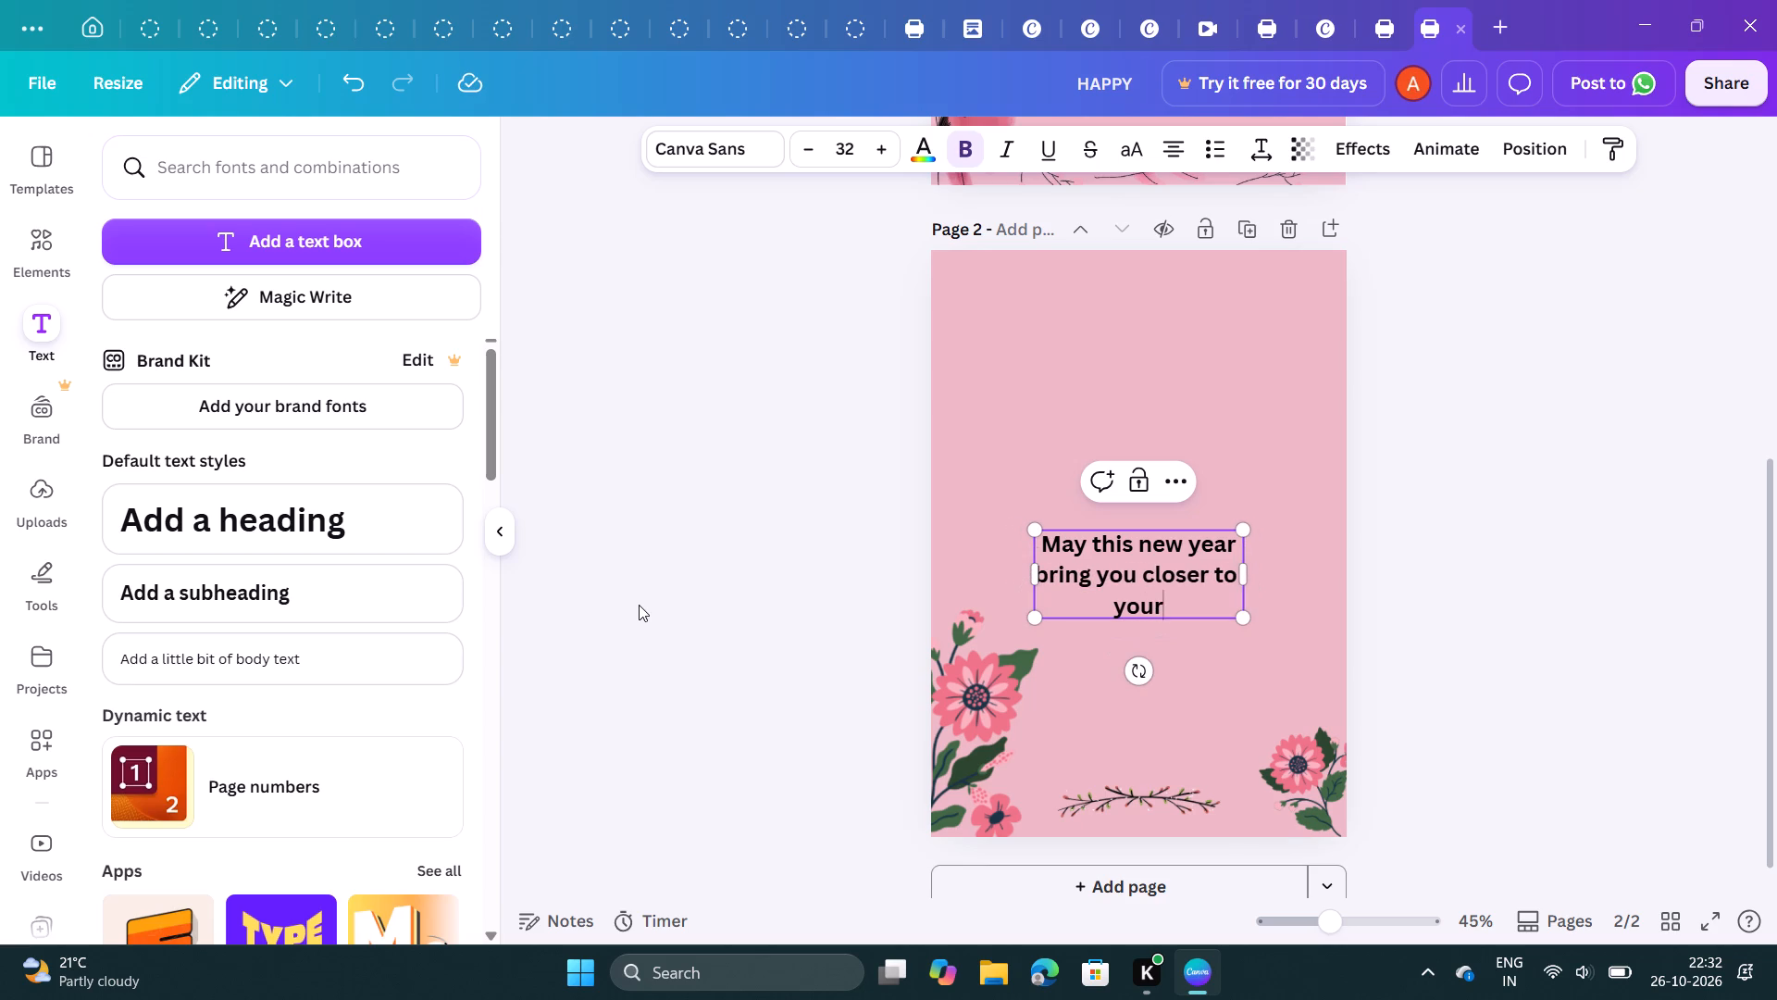
key(space)
text(dream)
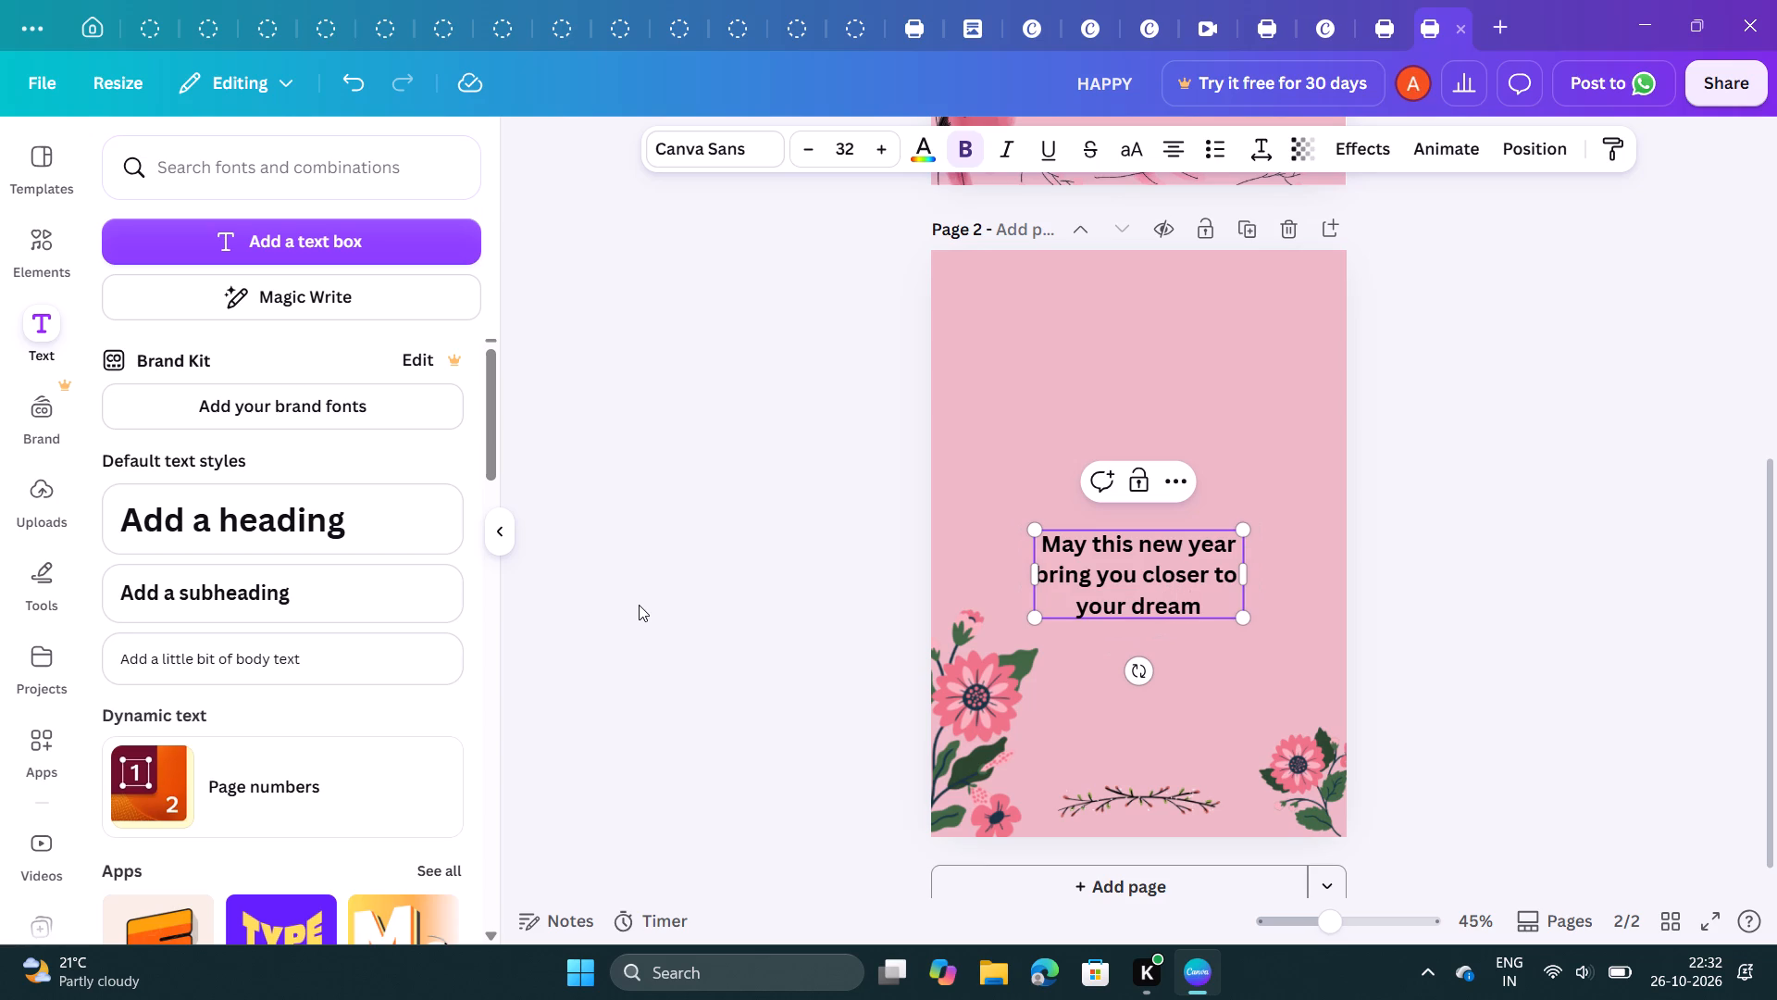
key(comma)
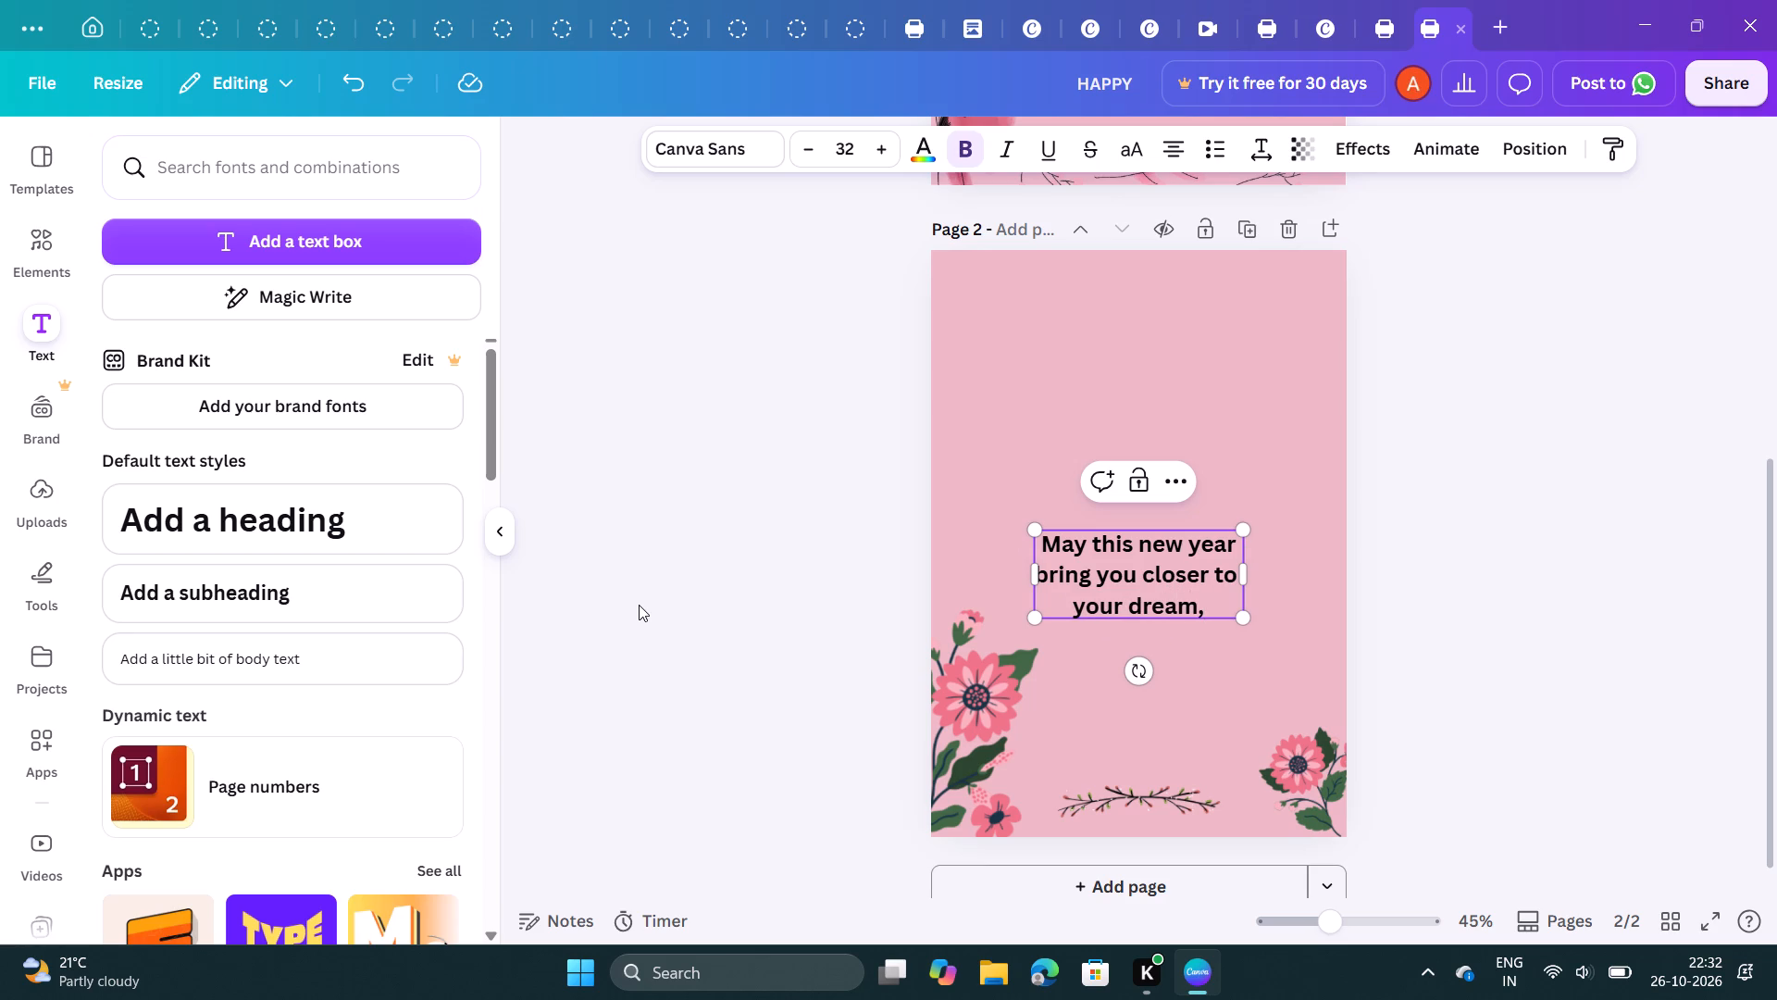
key(space)
text(fi)
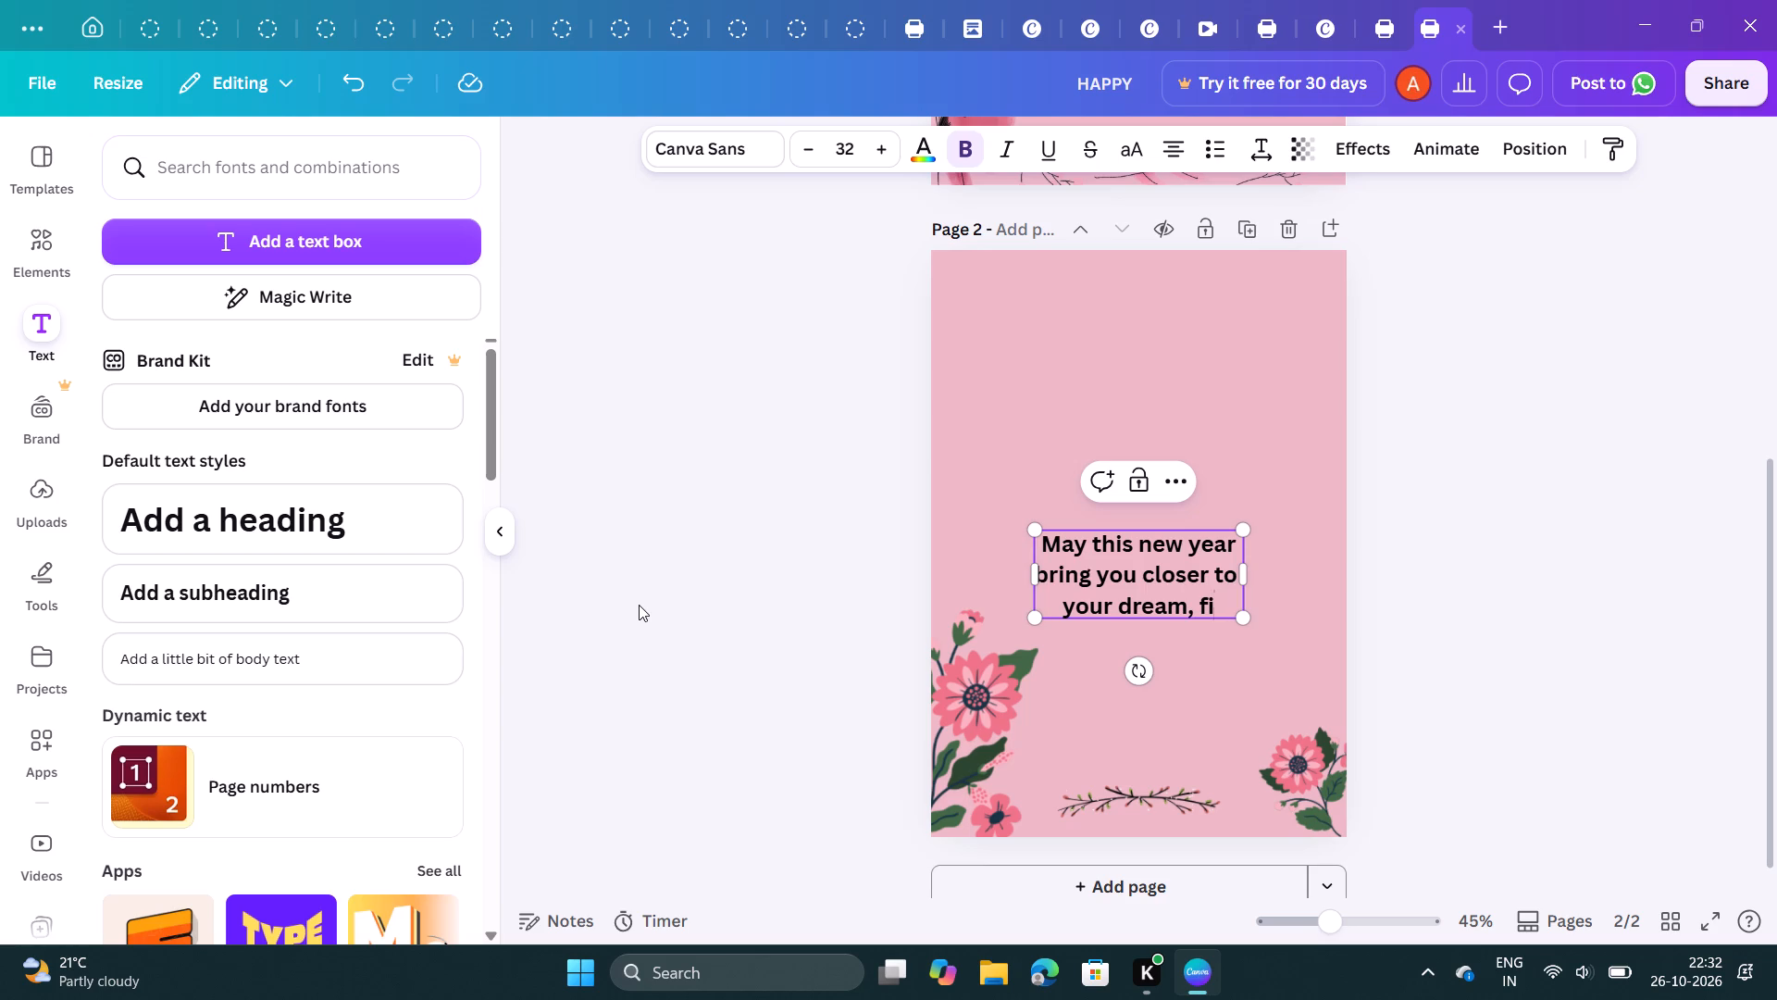
text(ll)
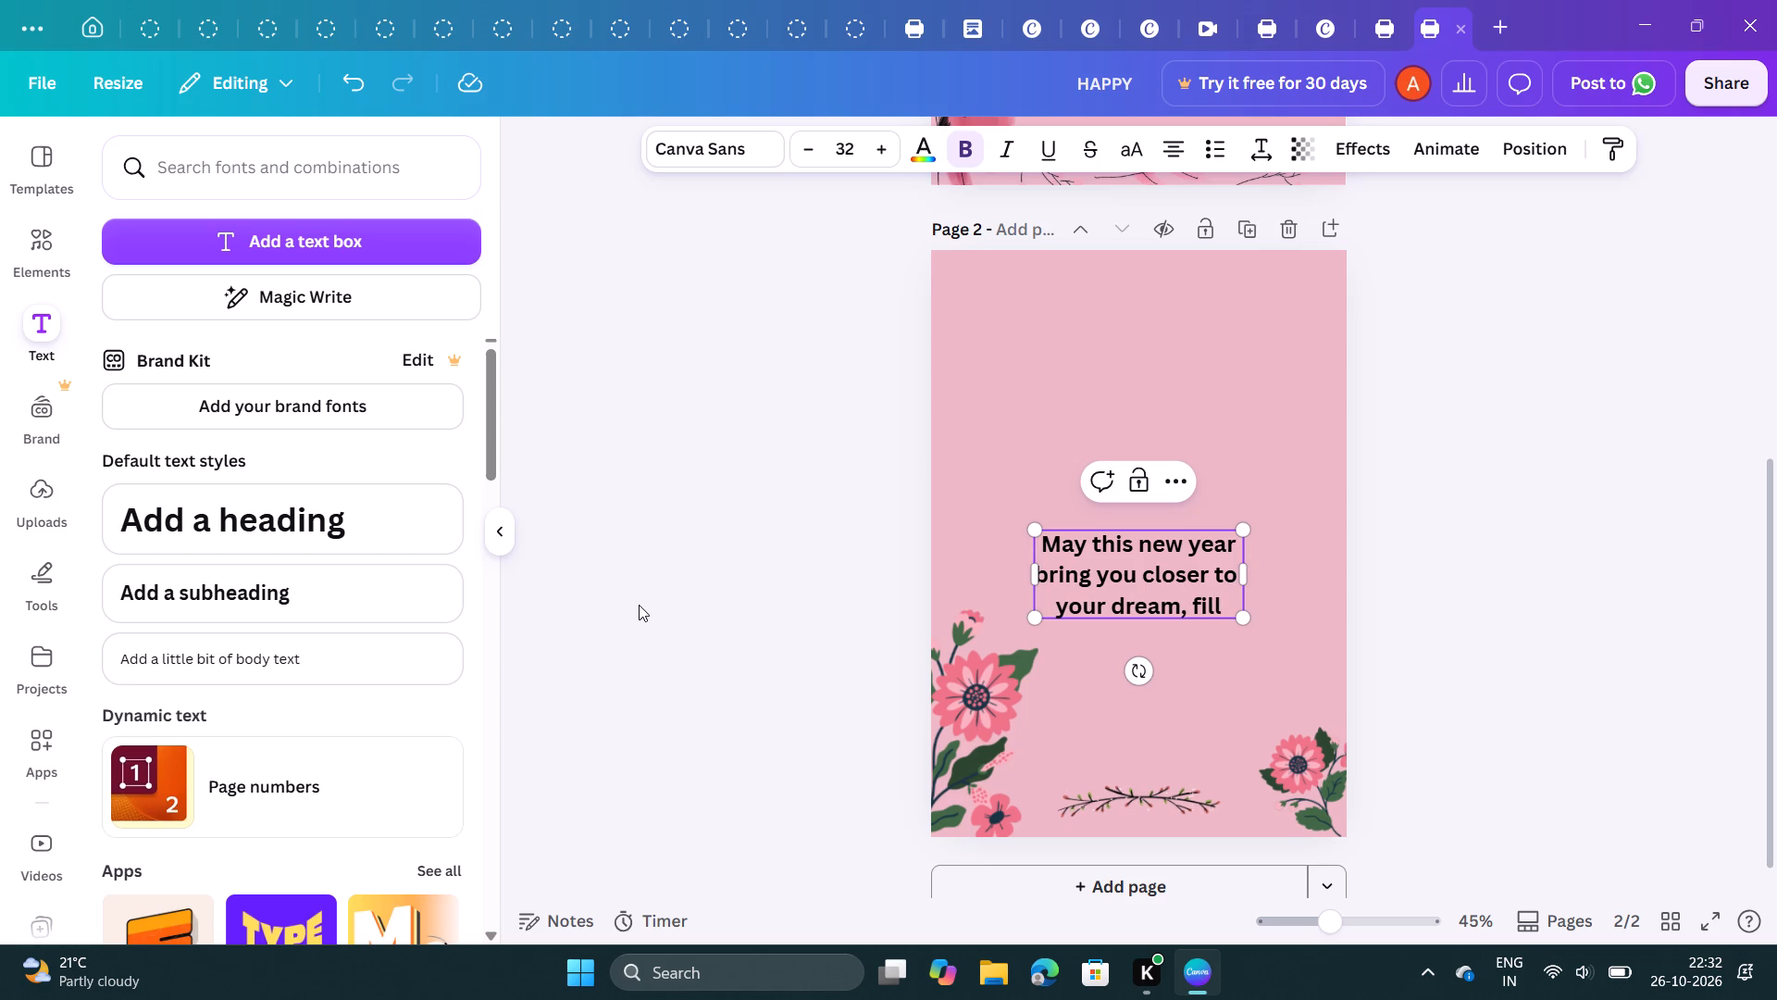
key(space)
text(your)
key(space)
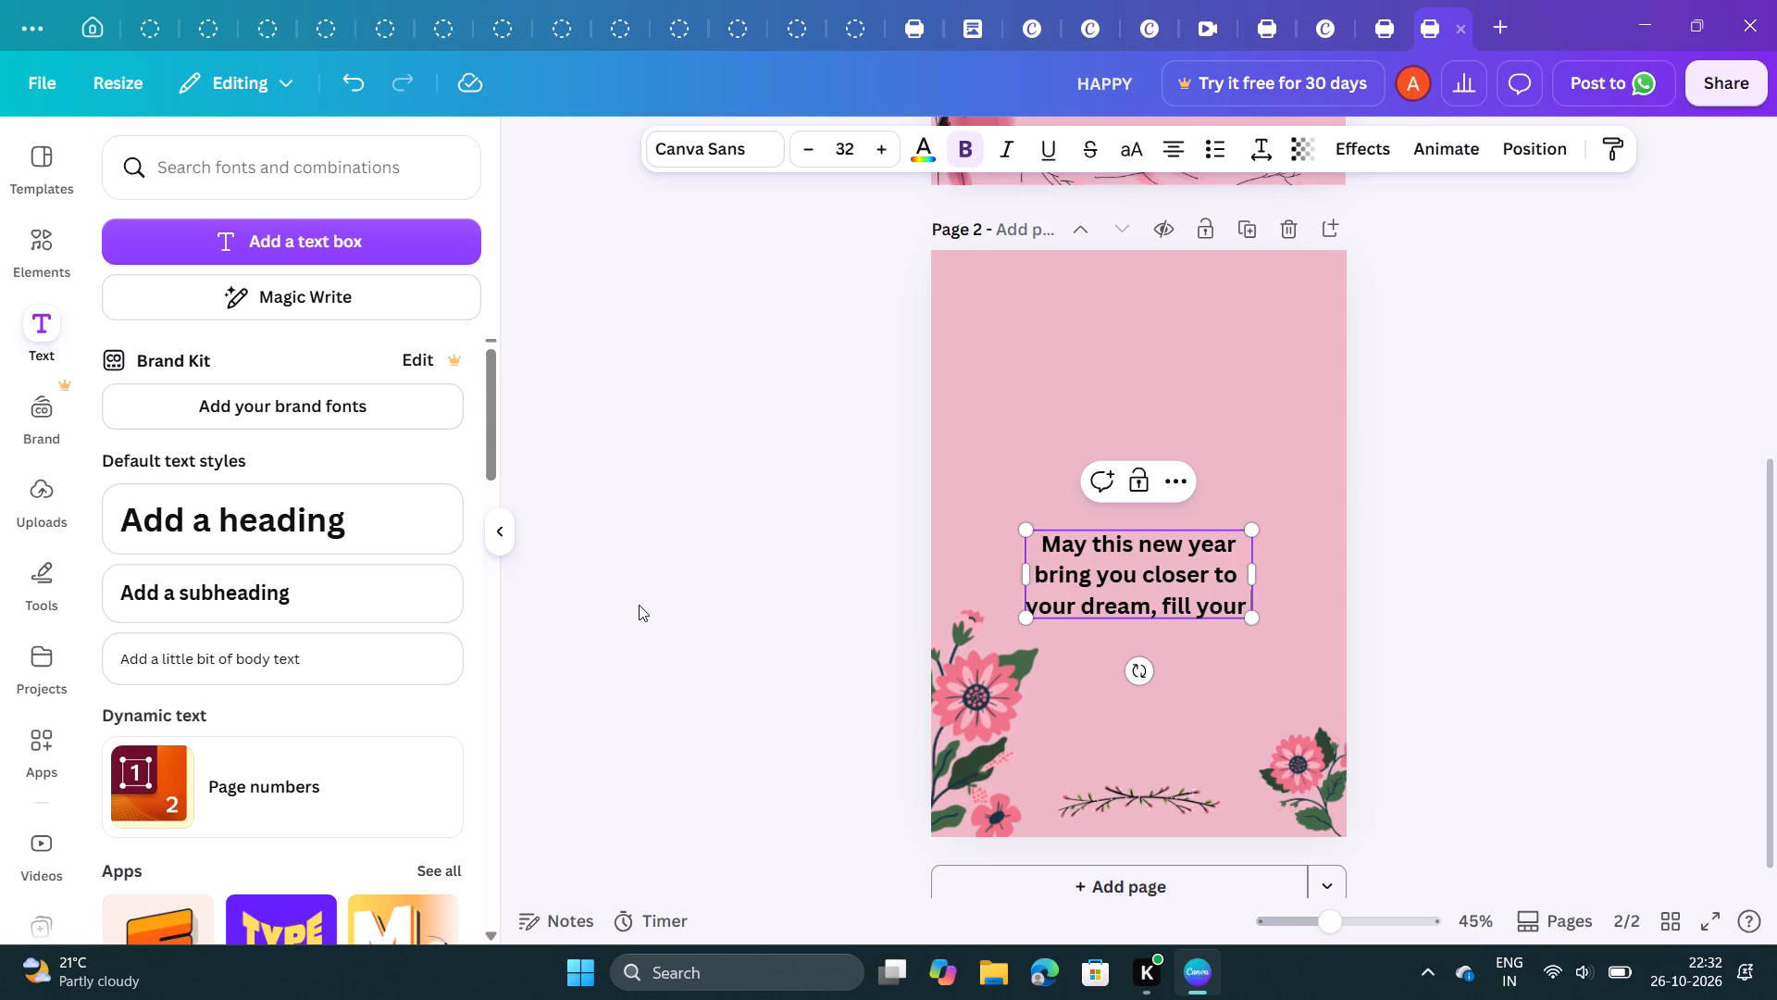
text(heart)
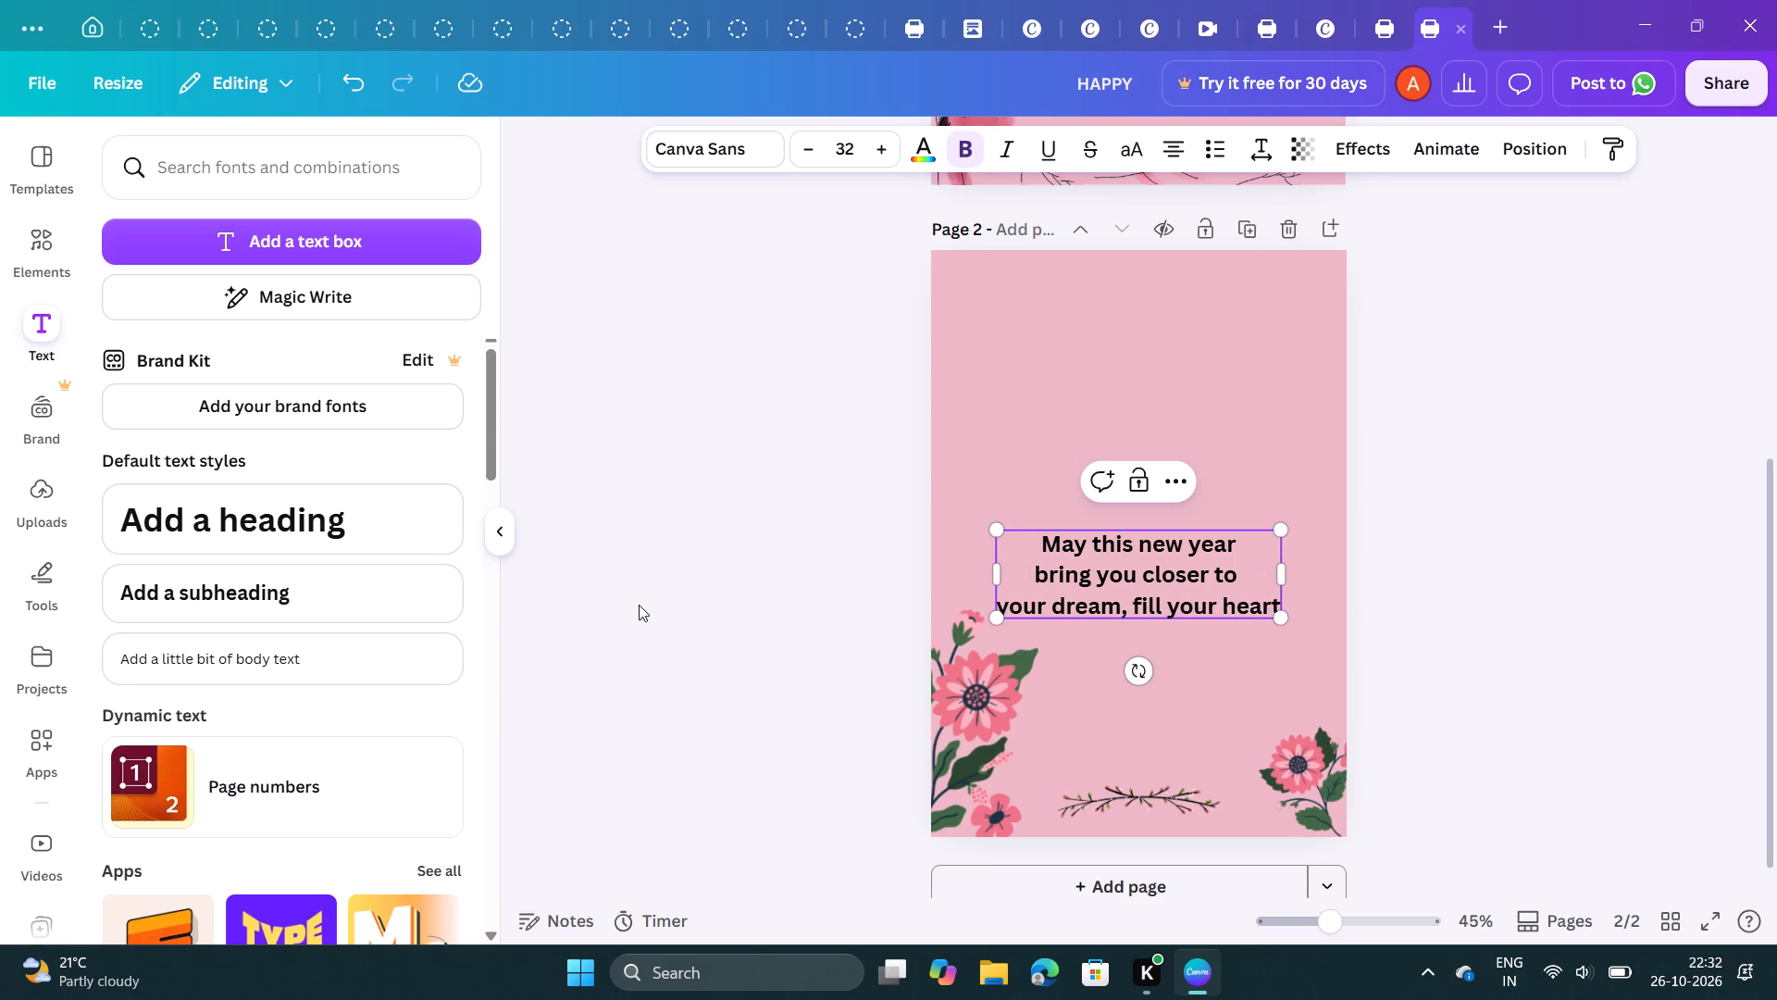
Add a fourth line reading "with peace, your life with" to the page 2 message.
key(Return)
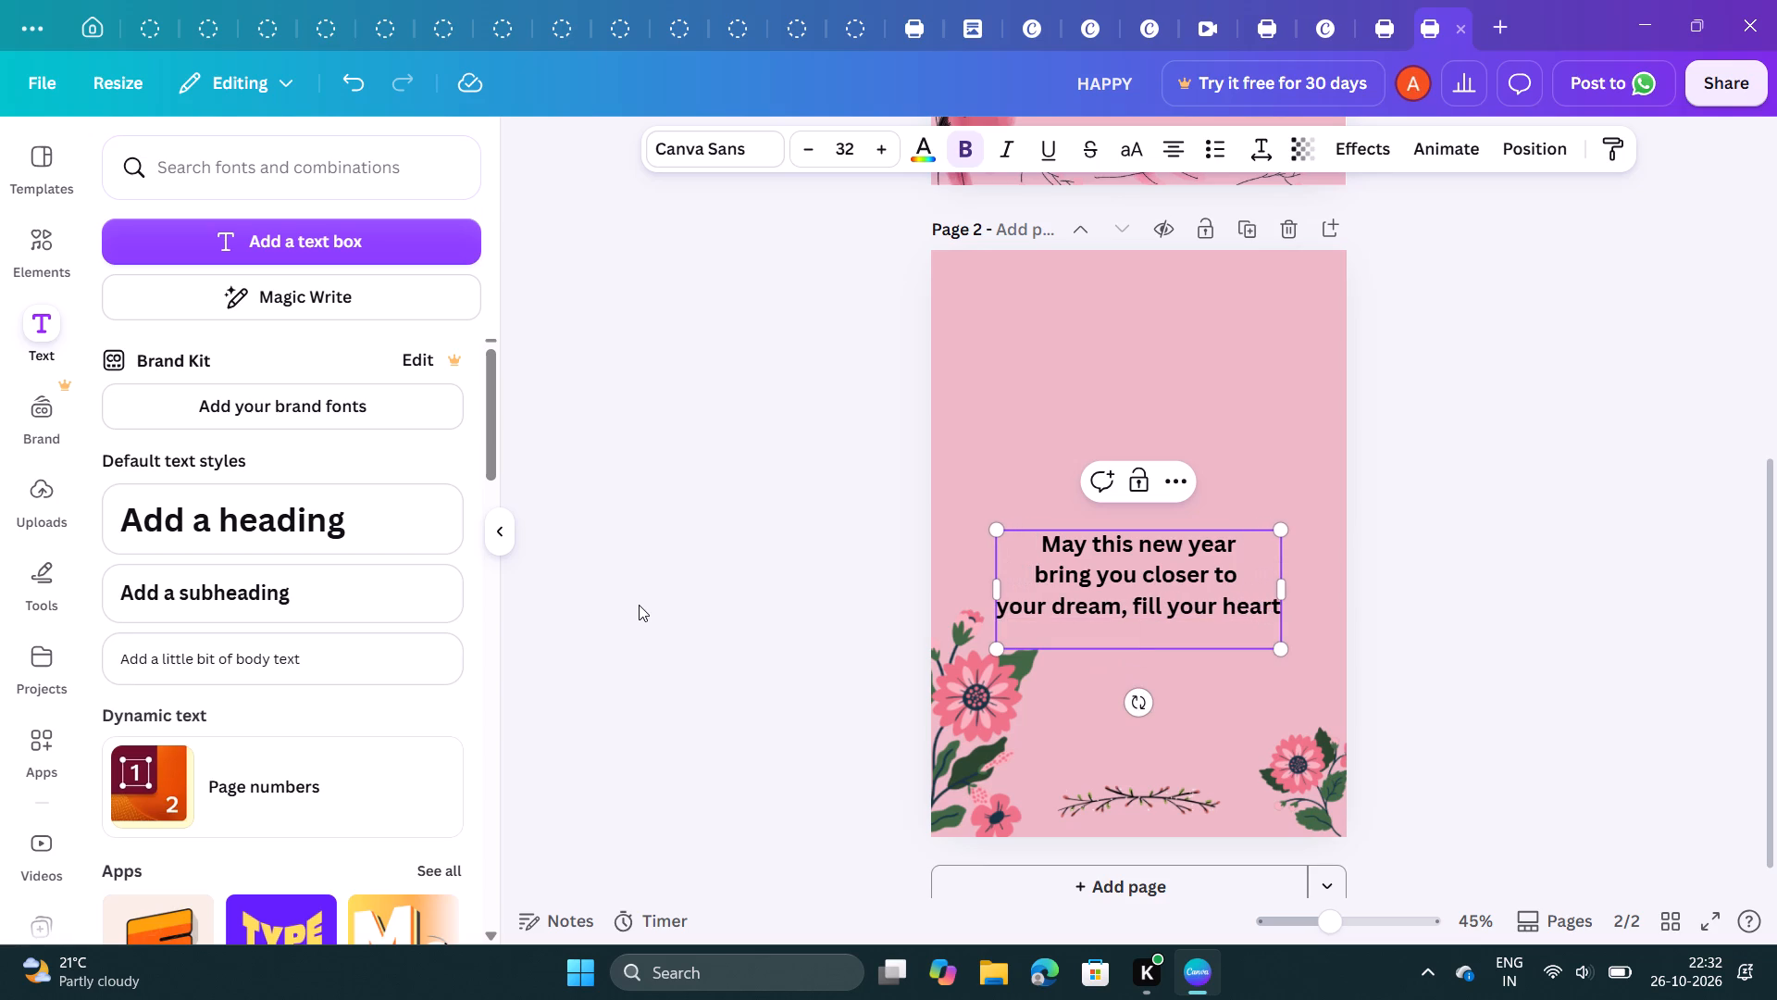
text(with)
key(space)
text(peace)
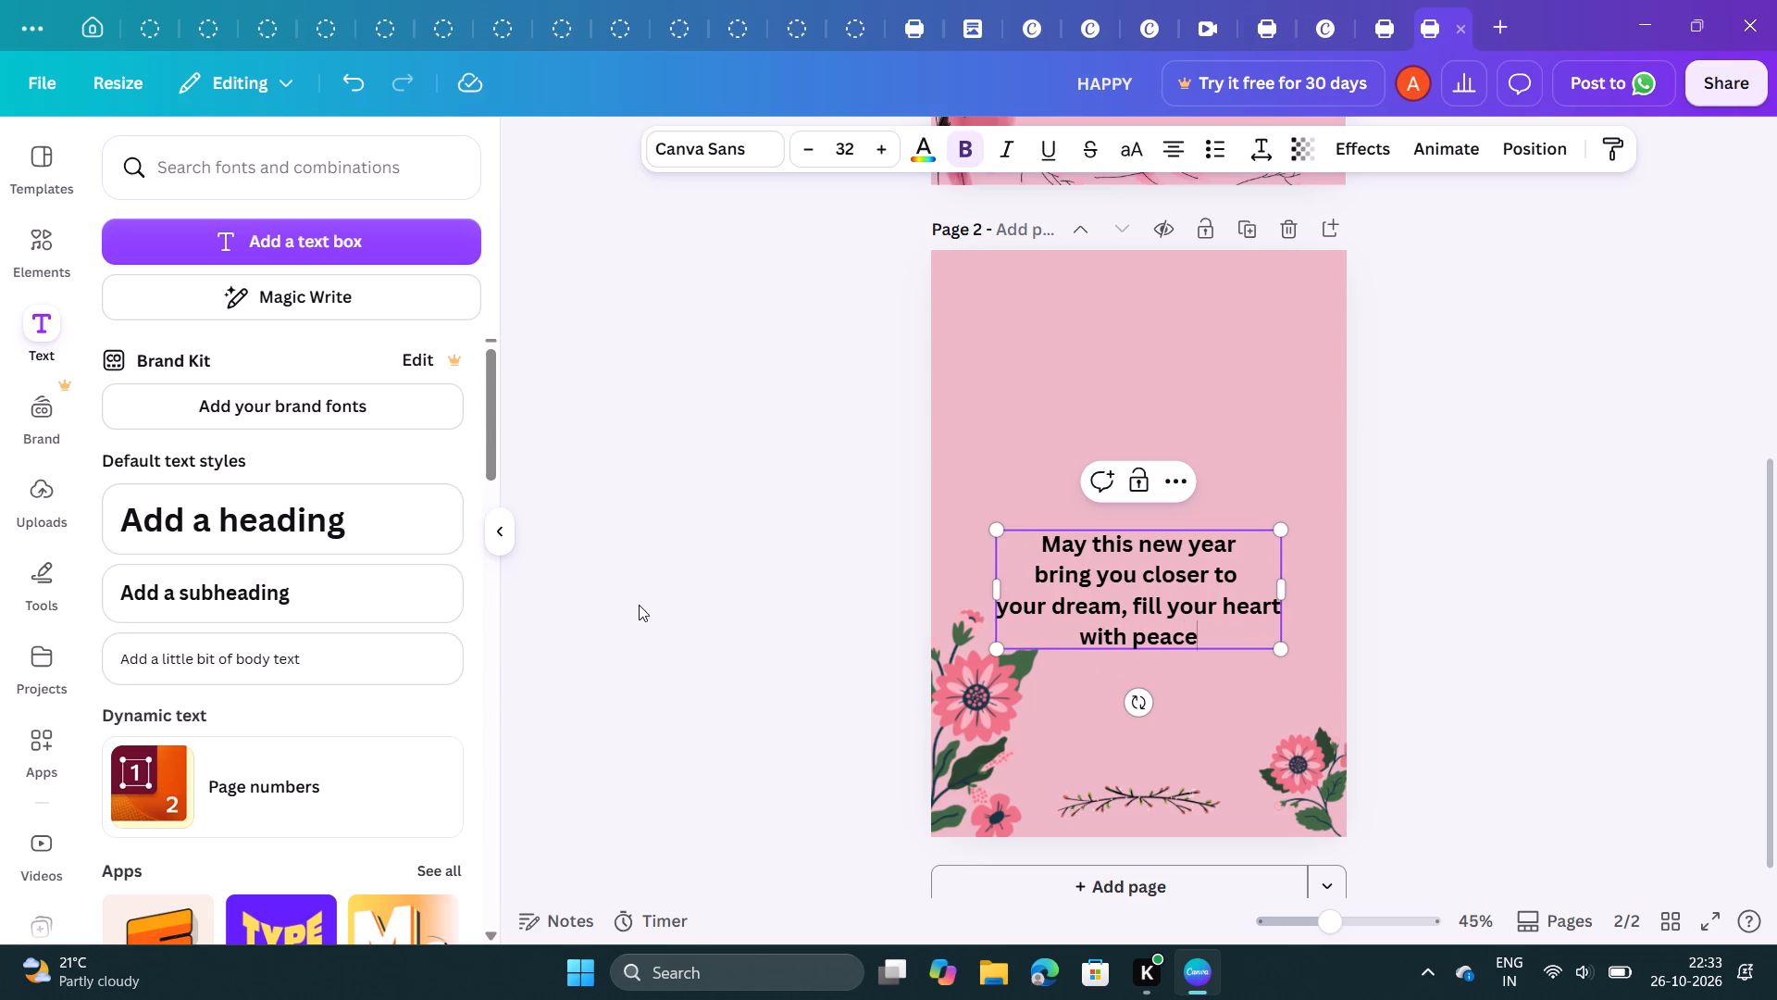
key(comma)
key(space)
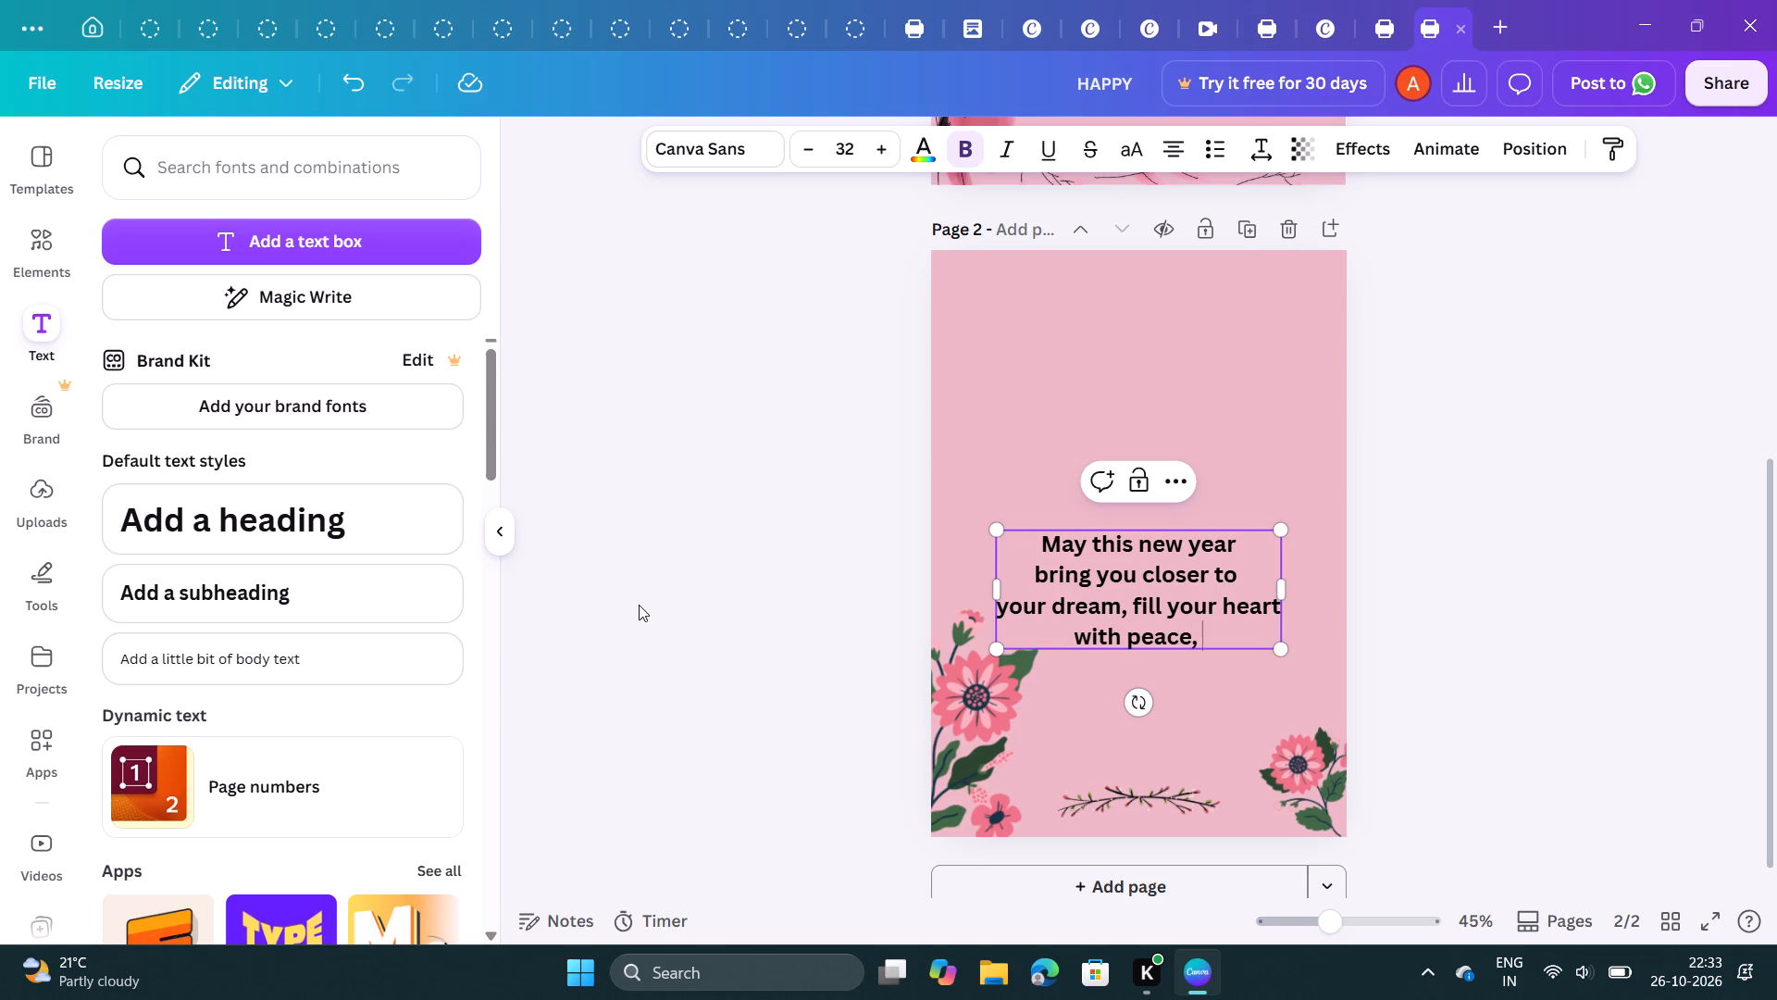
text(your)
key(space)
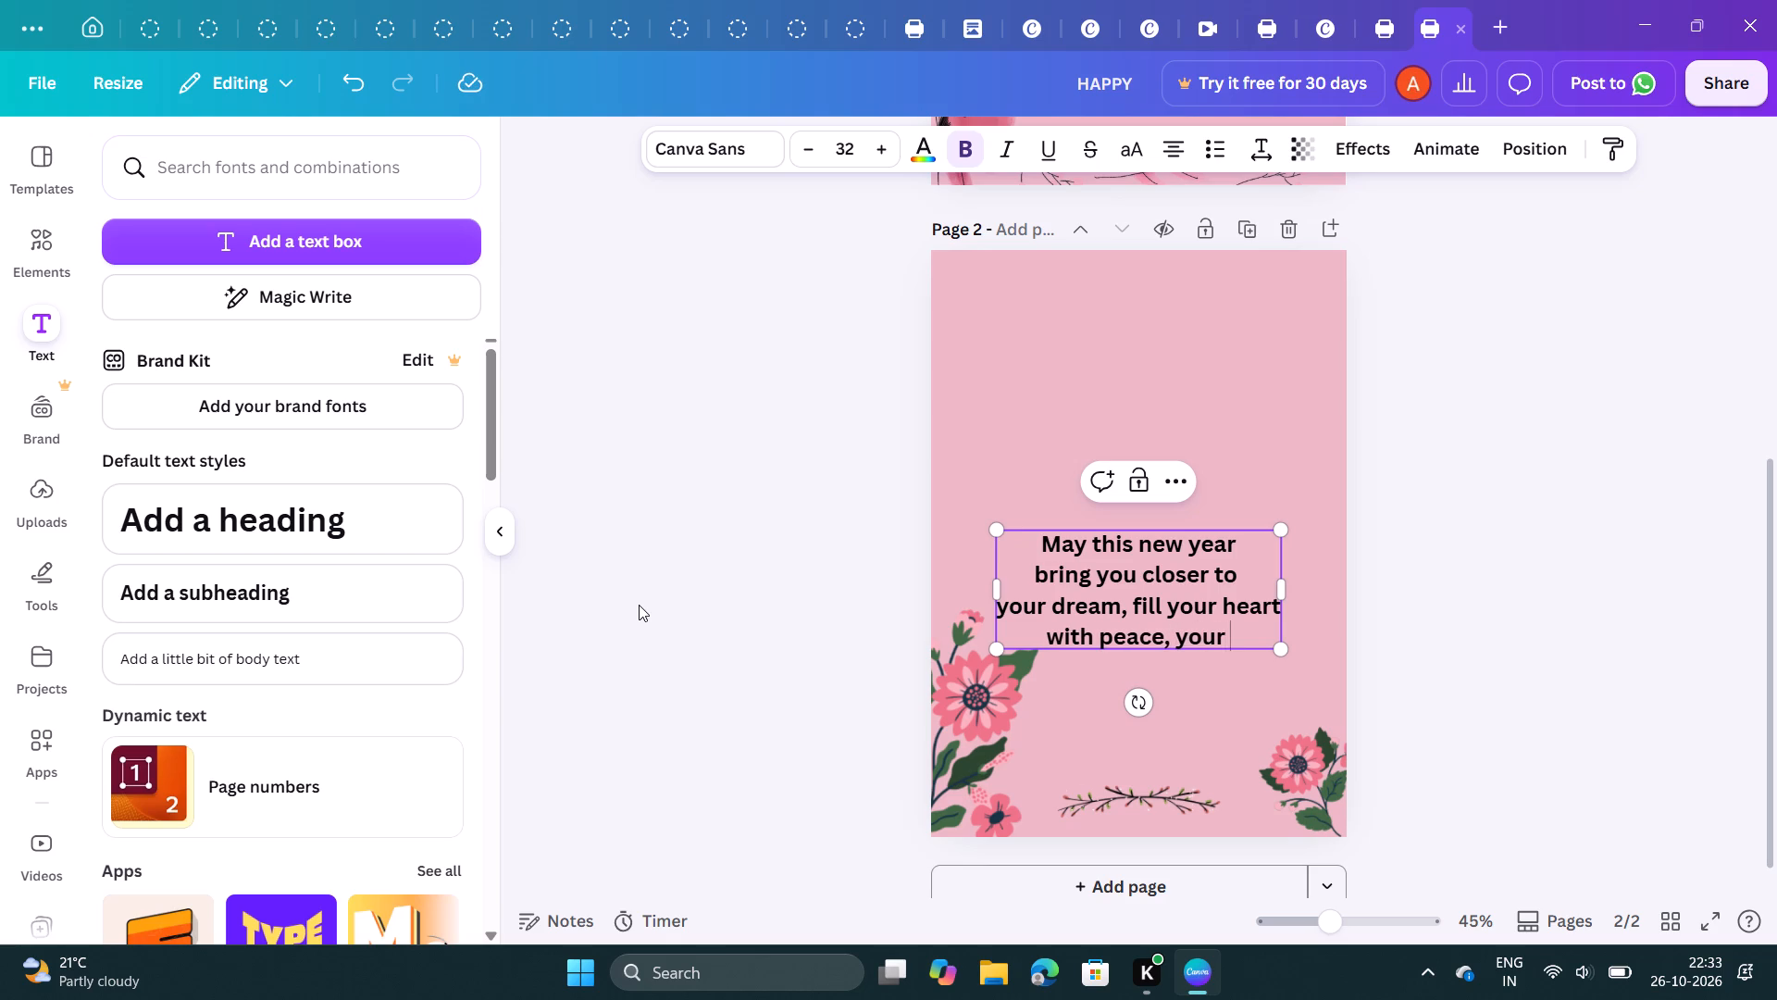
text(life)
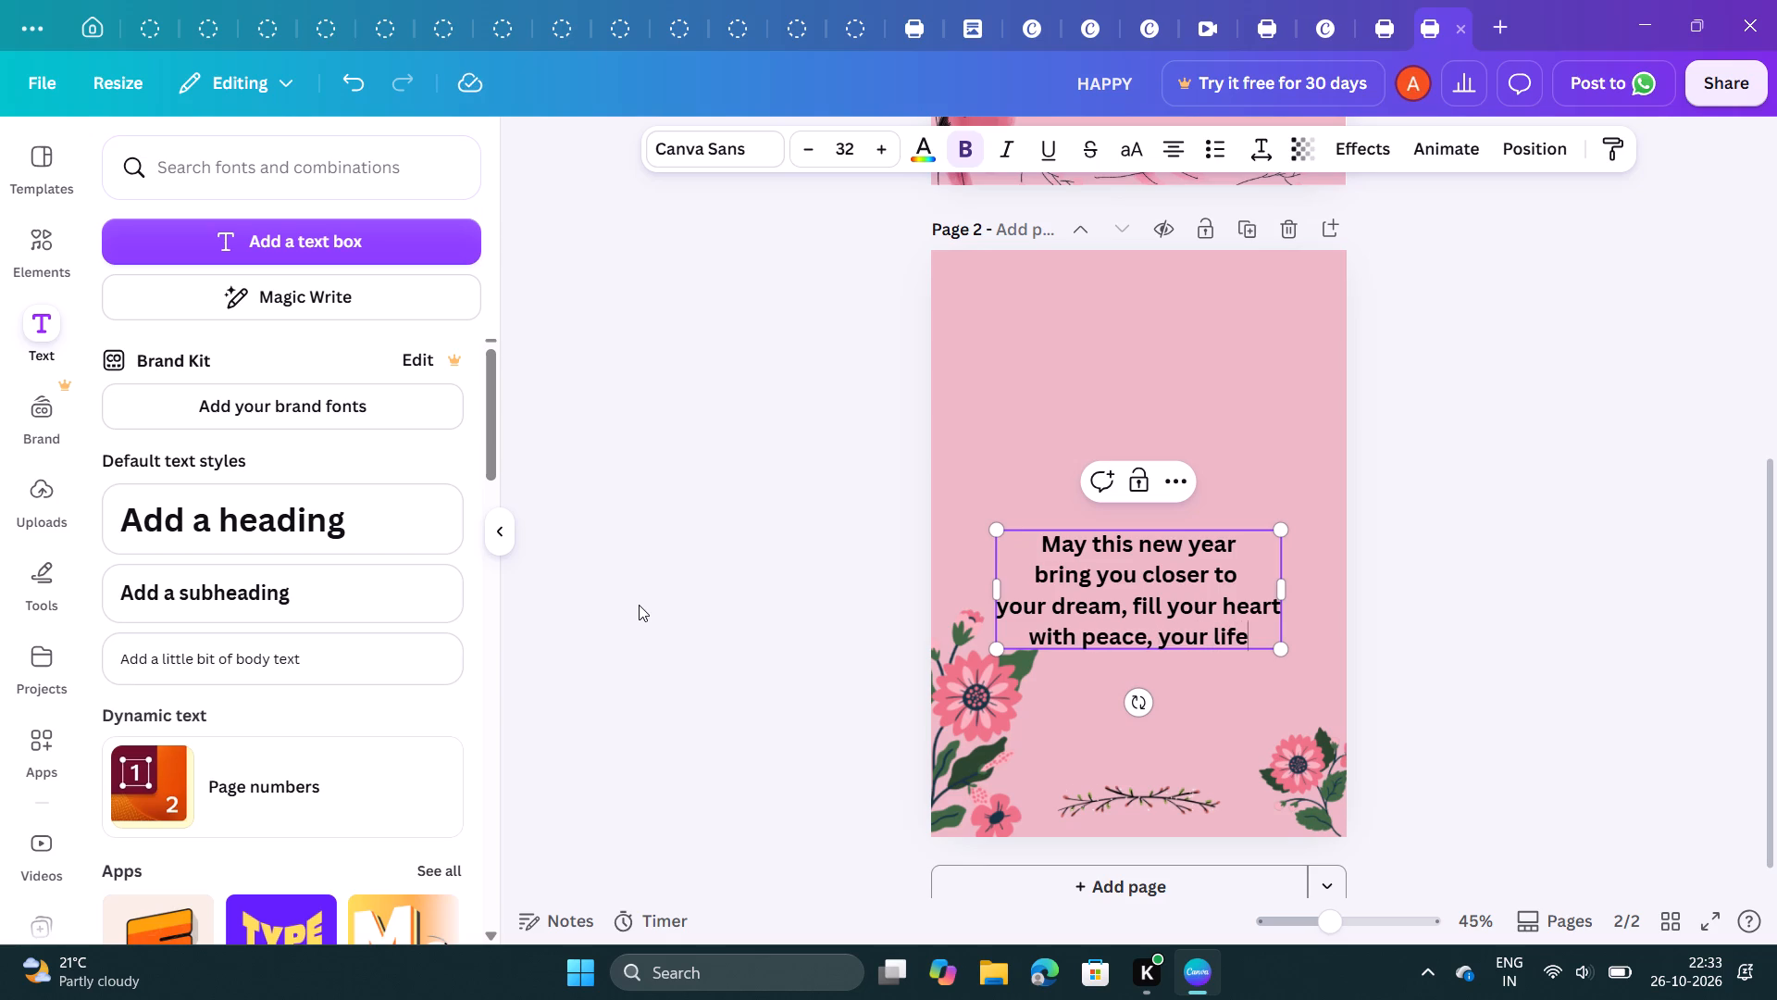
key(space)
text(with)
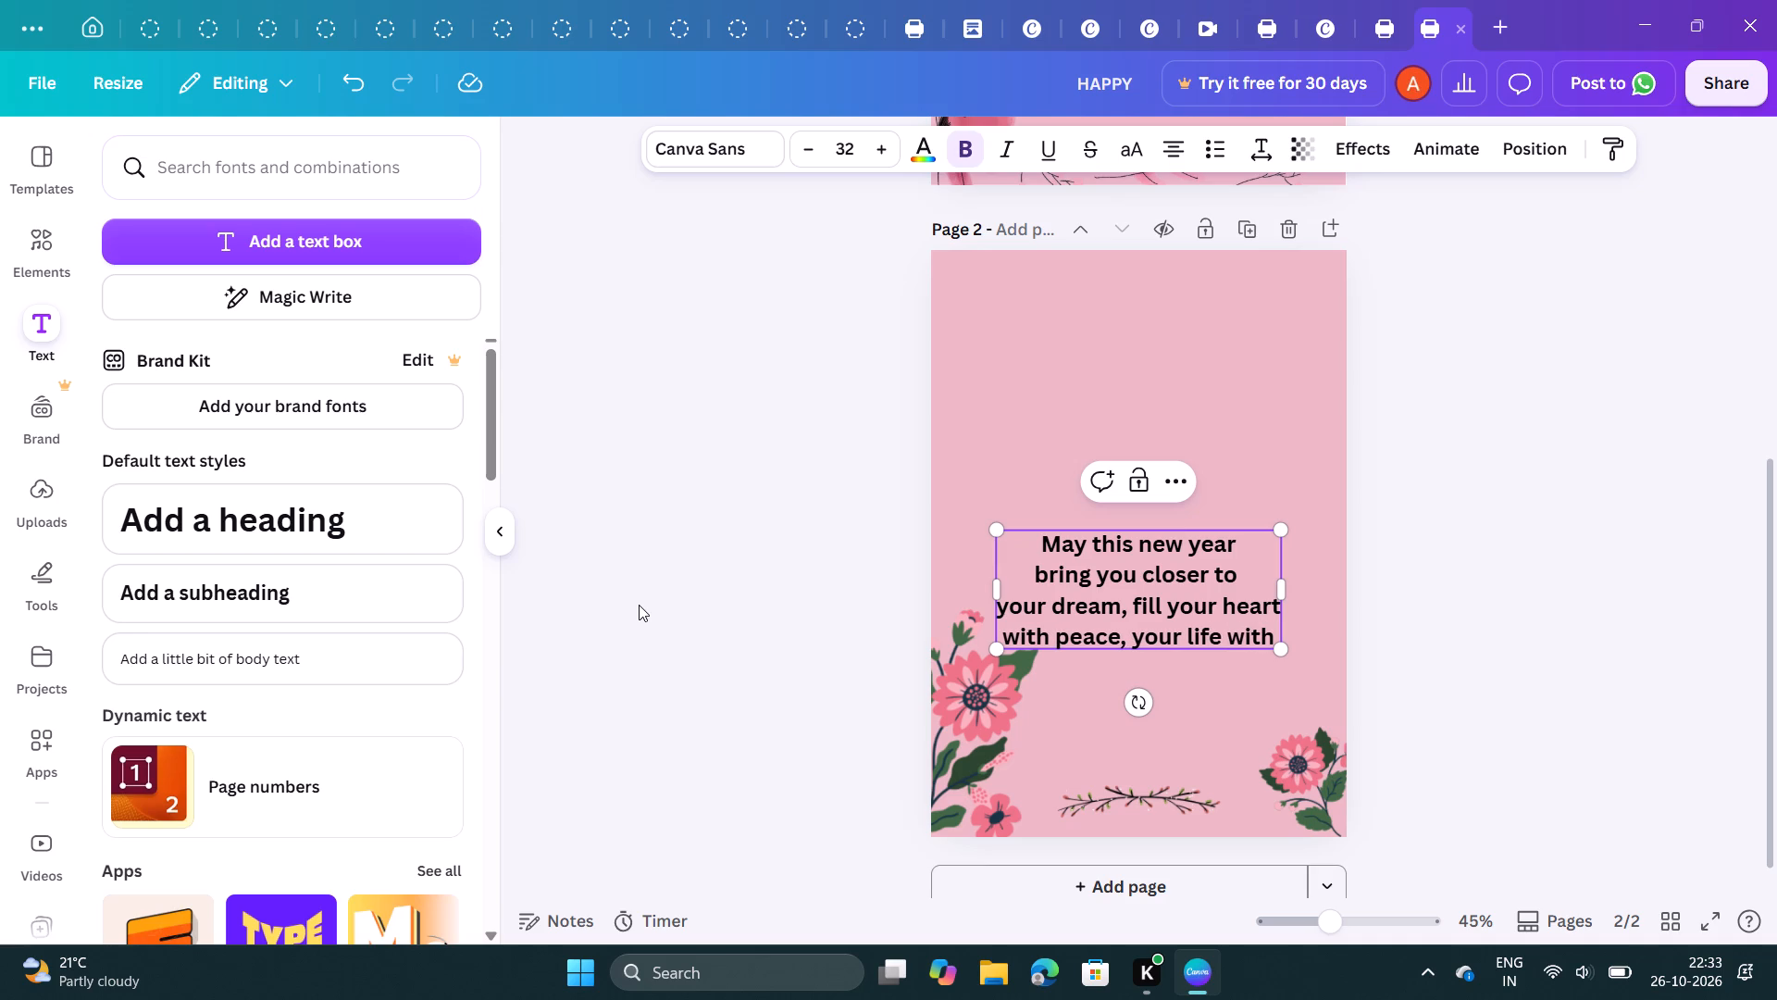
Add a fifth line reading "happiness, and your days" to the page 2 message.
key(Return)
text(happiness)
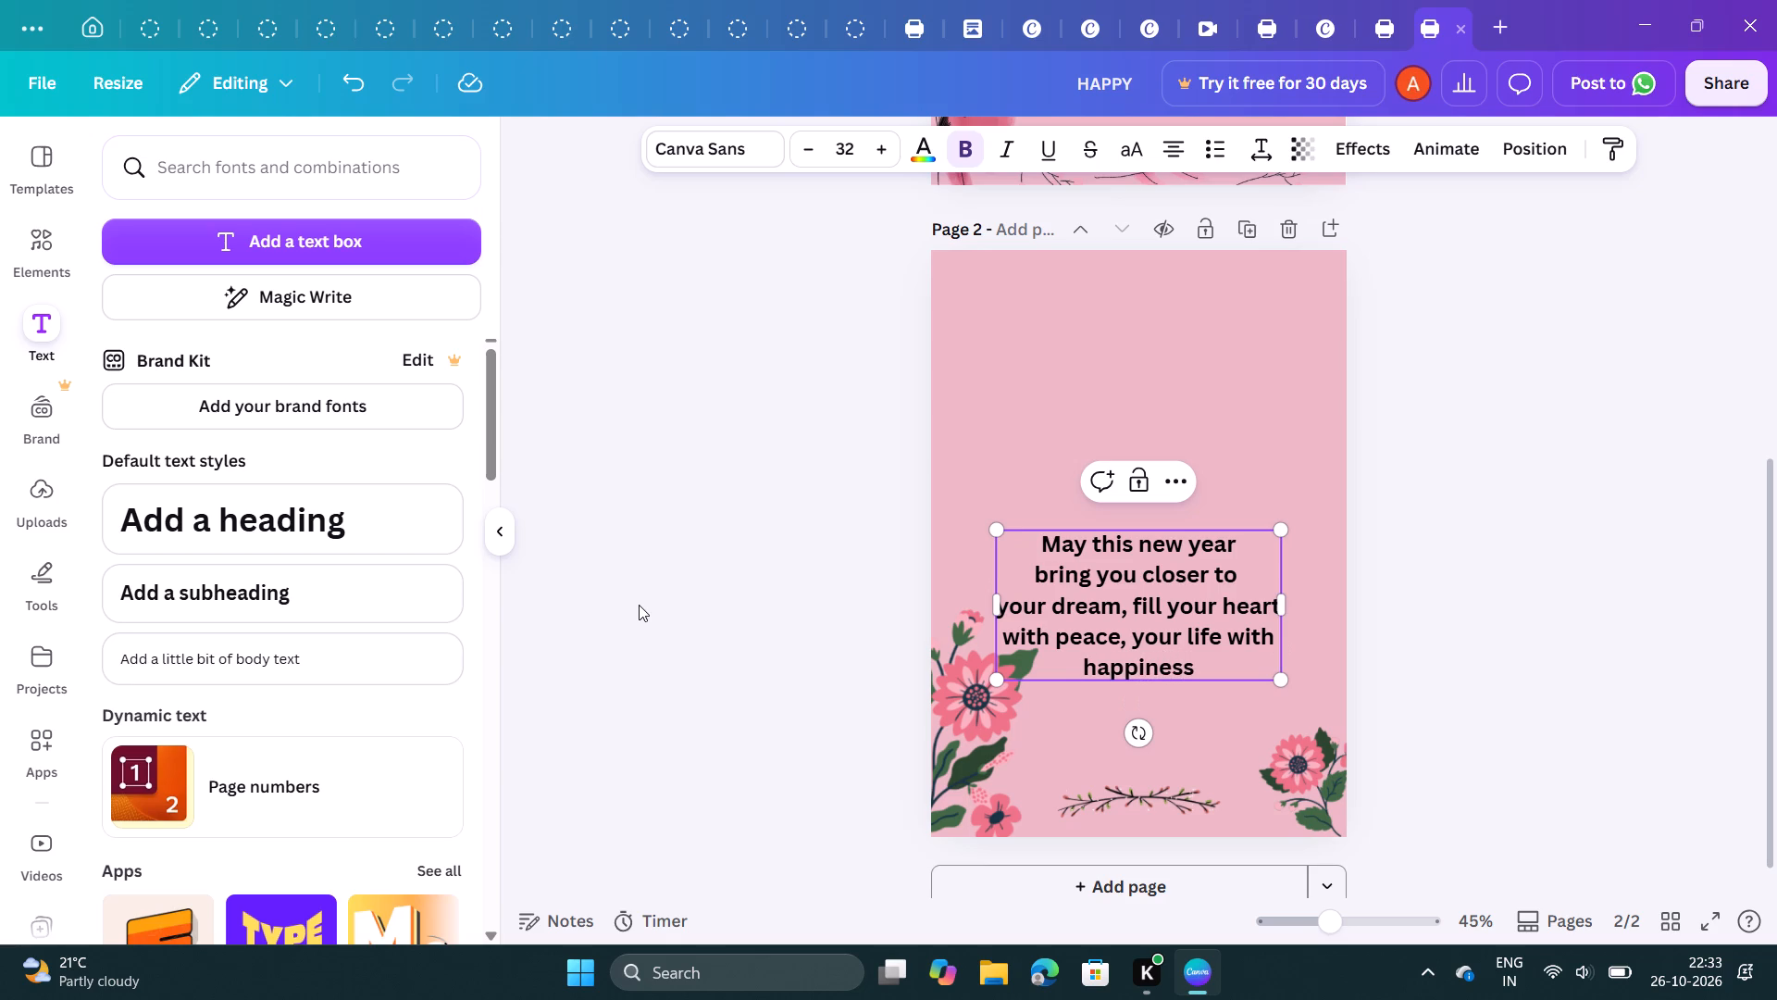
key(comma)
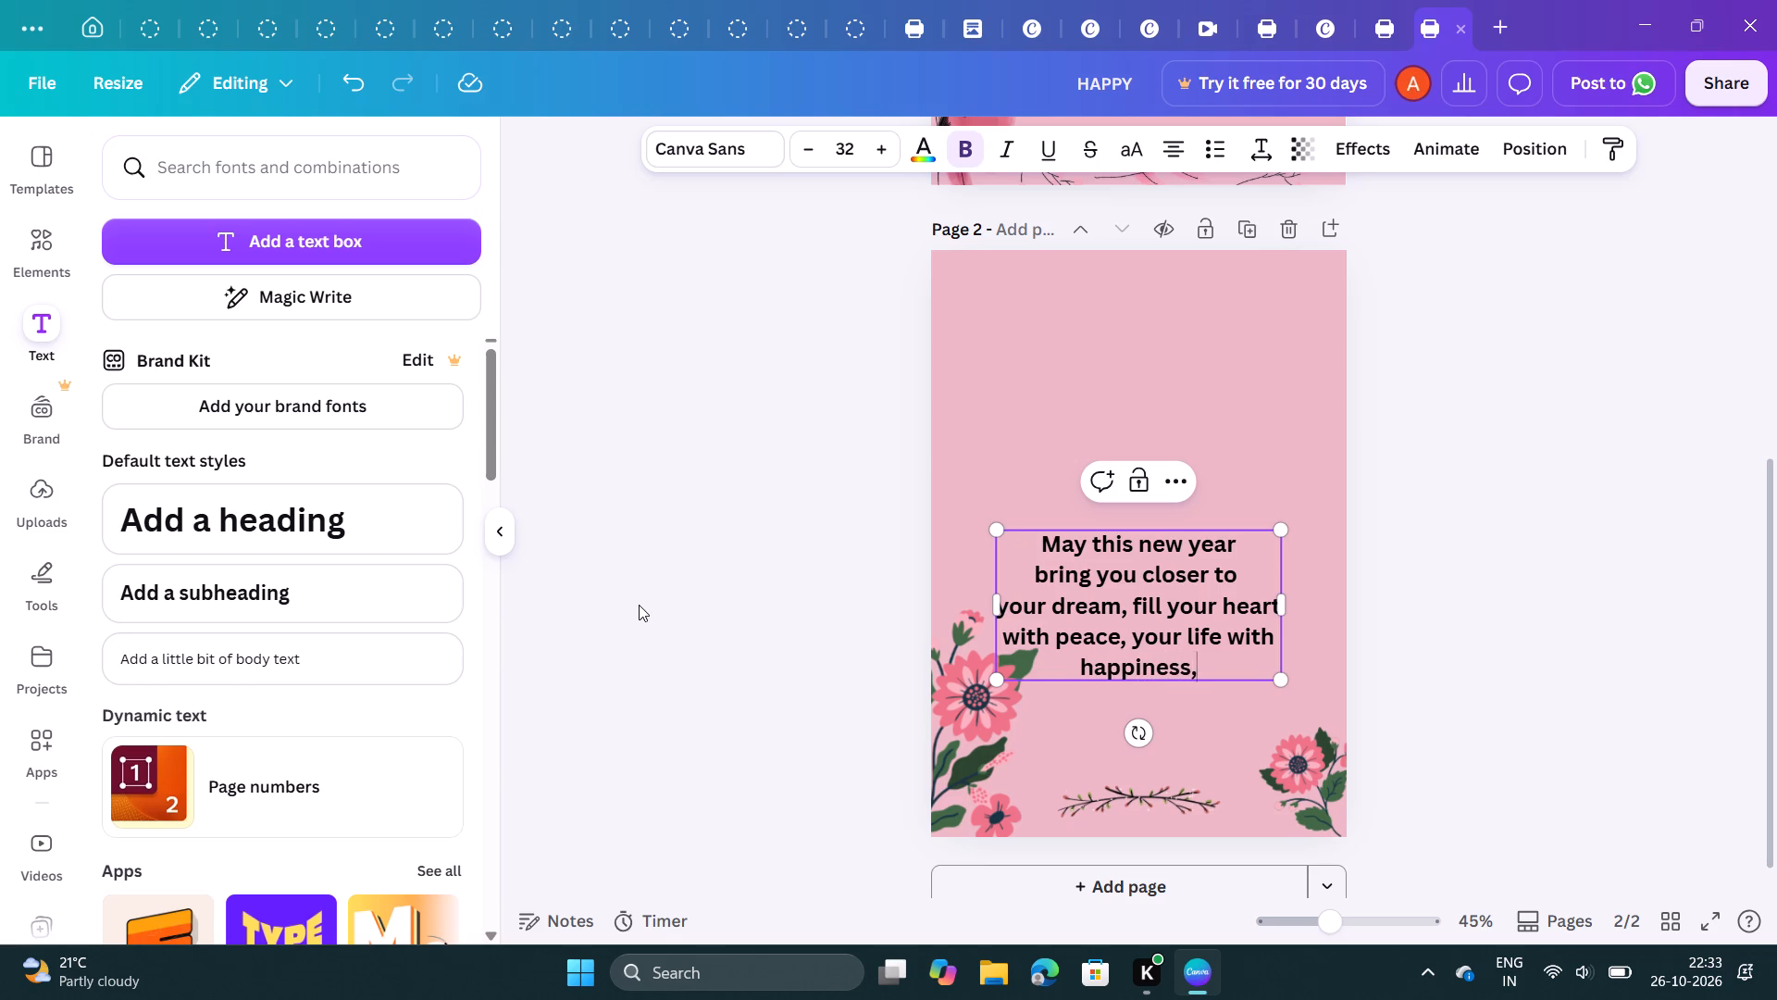
key(space)
text(and)
key(space)
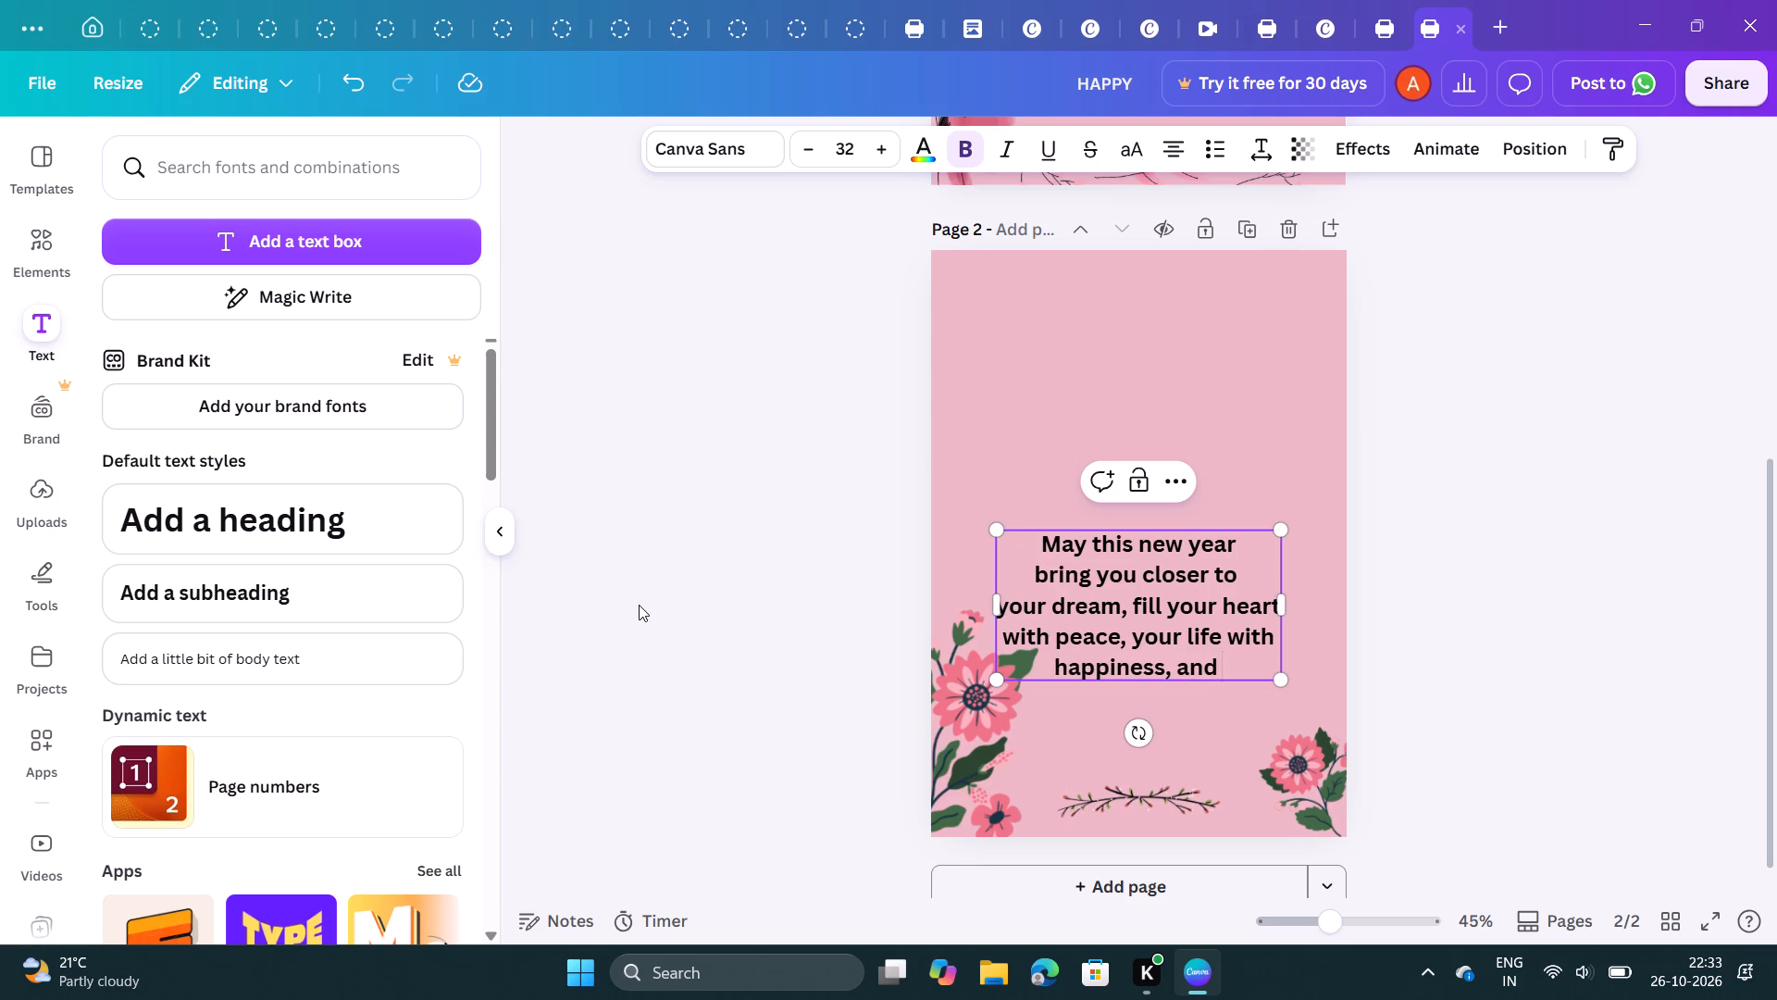
text(your days)
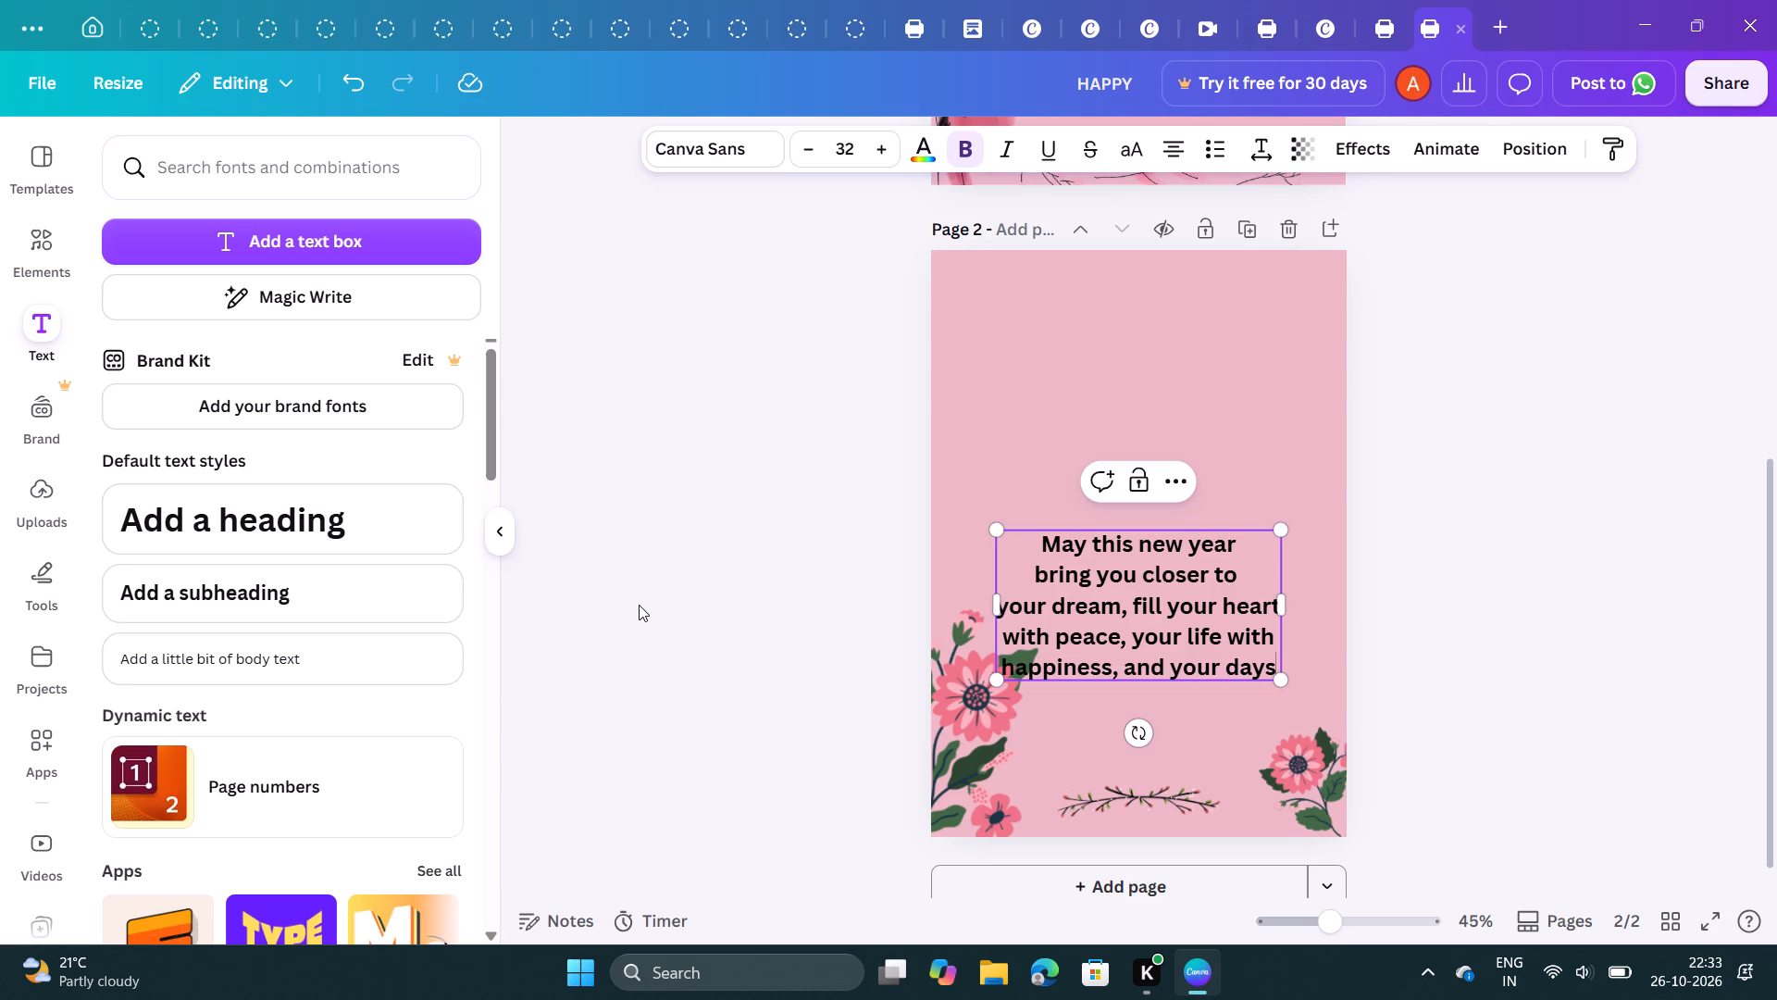
Add a closing sixth line reading "with beautiful surprises." to the page 2 message and leave text editing.
key(Return)
text(with)
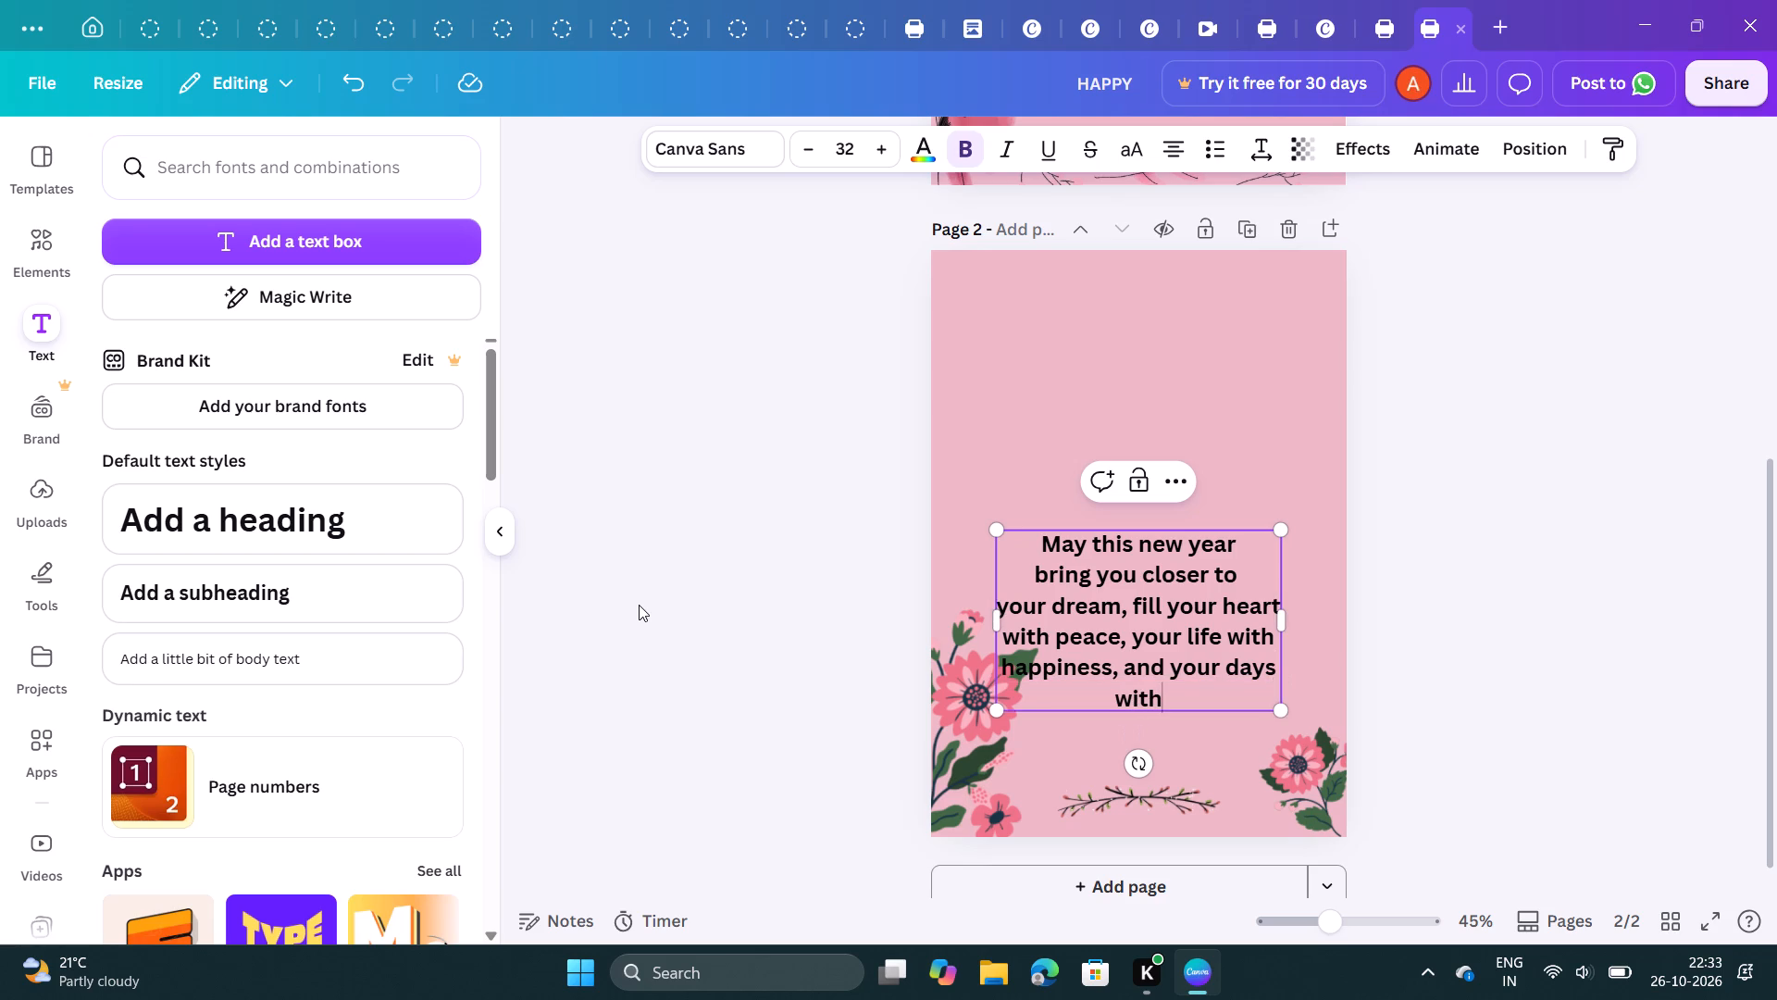
key(space)
text(beautiful)
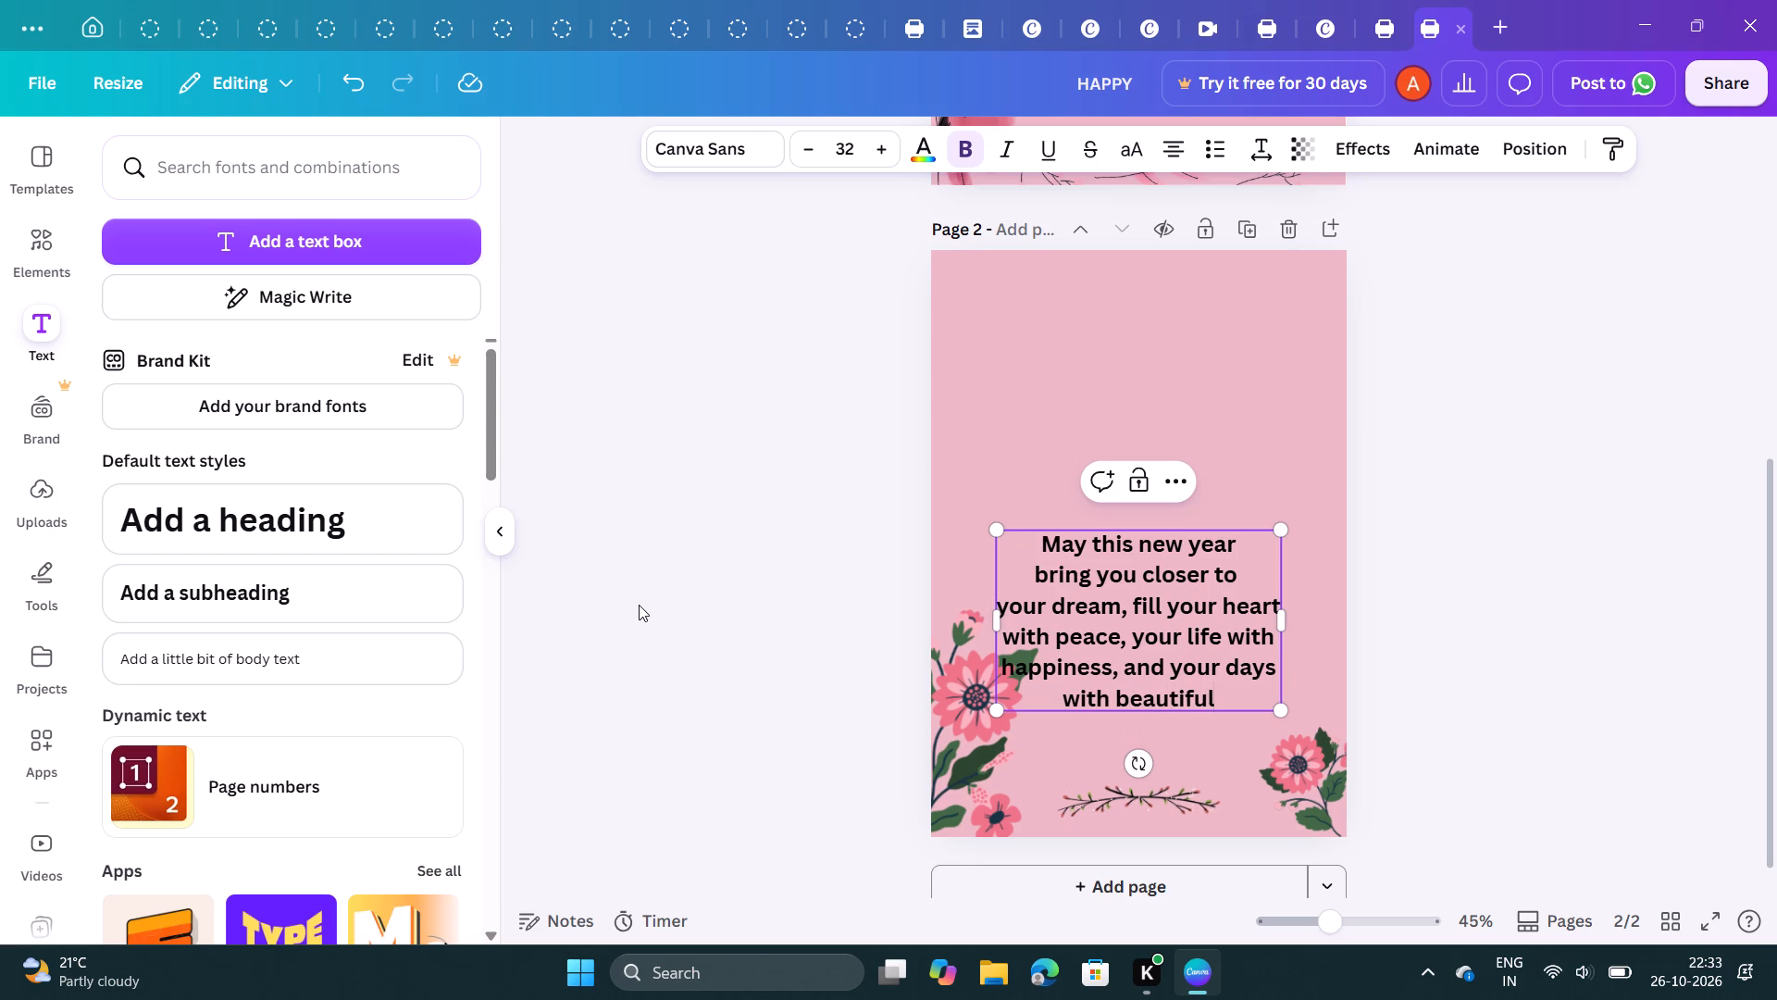
key(space)
text(surprises)
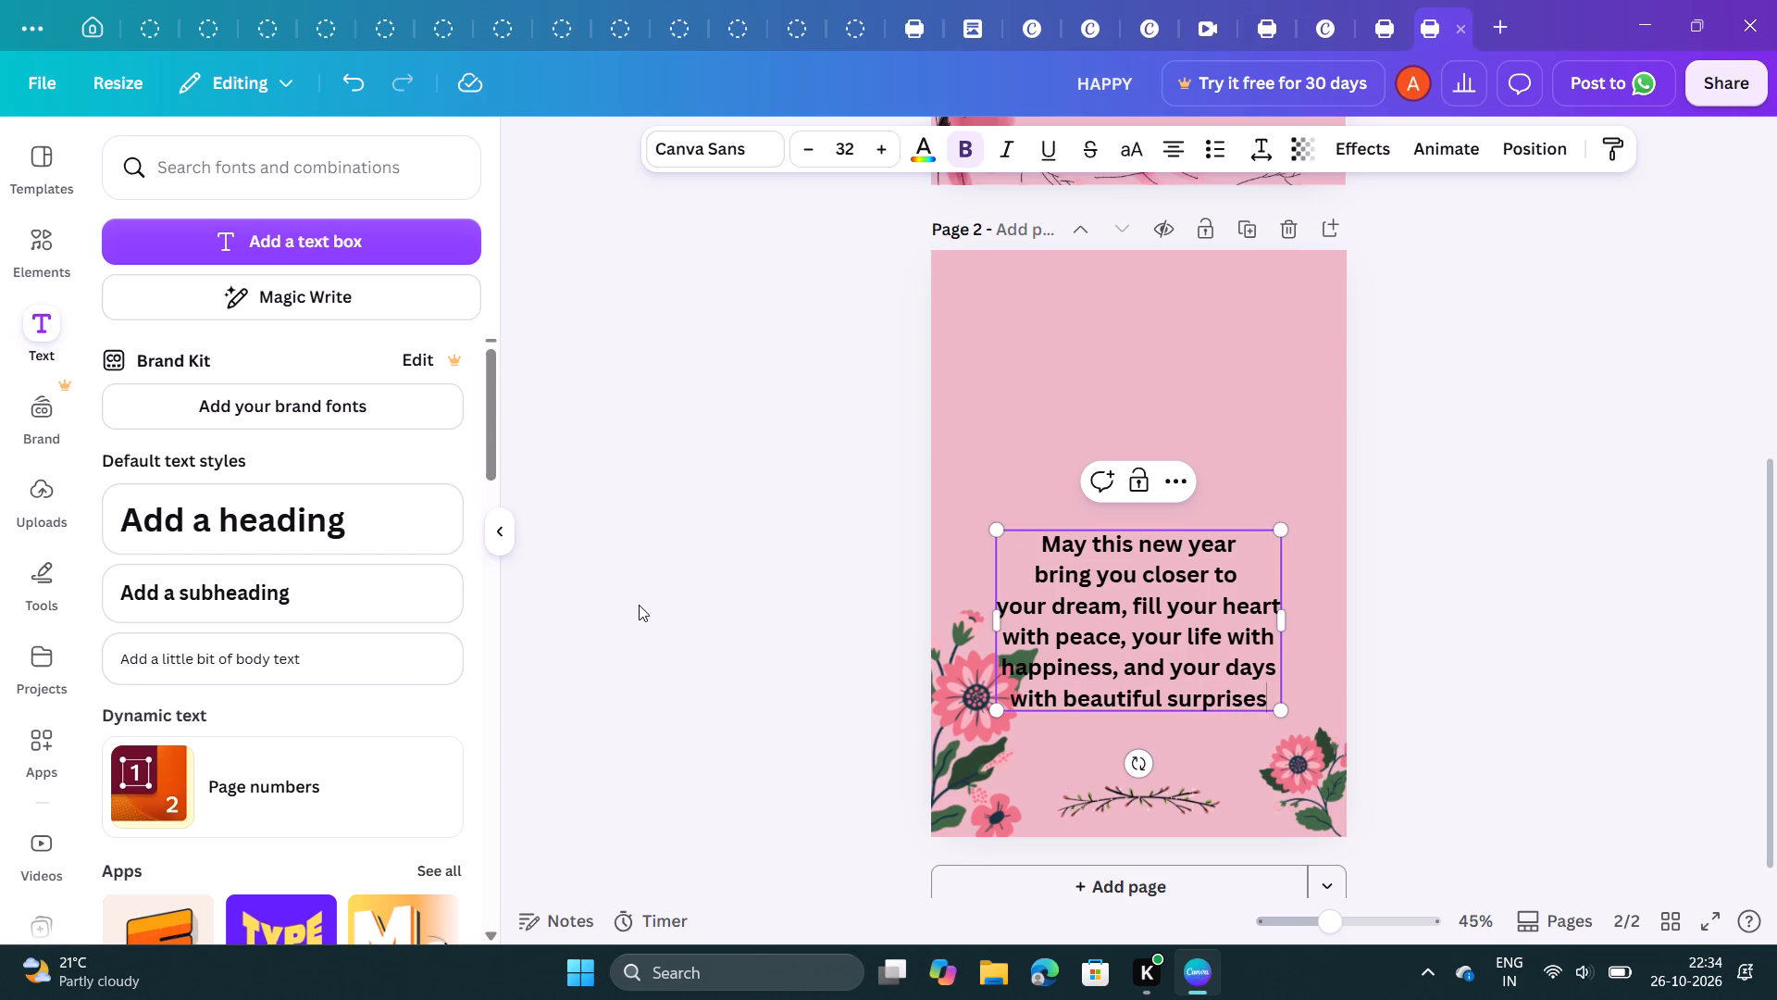
key(period)
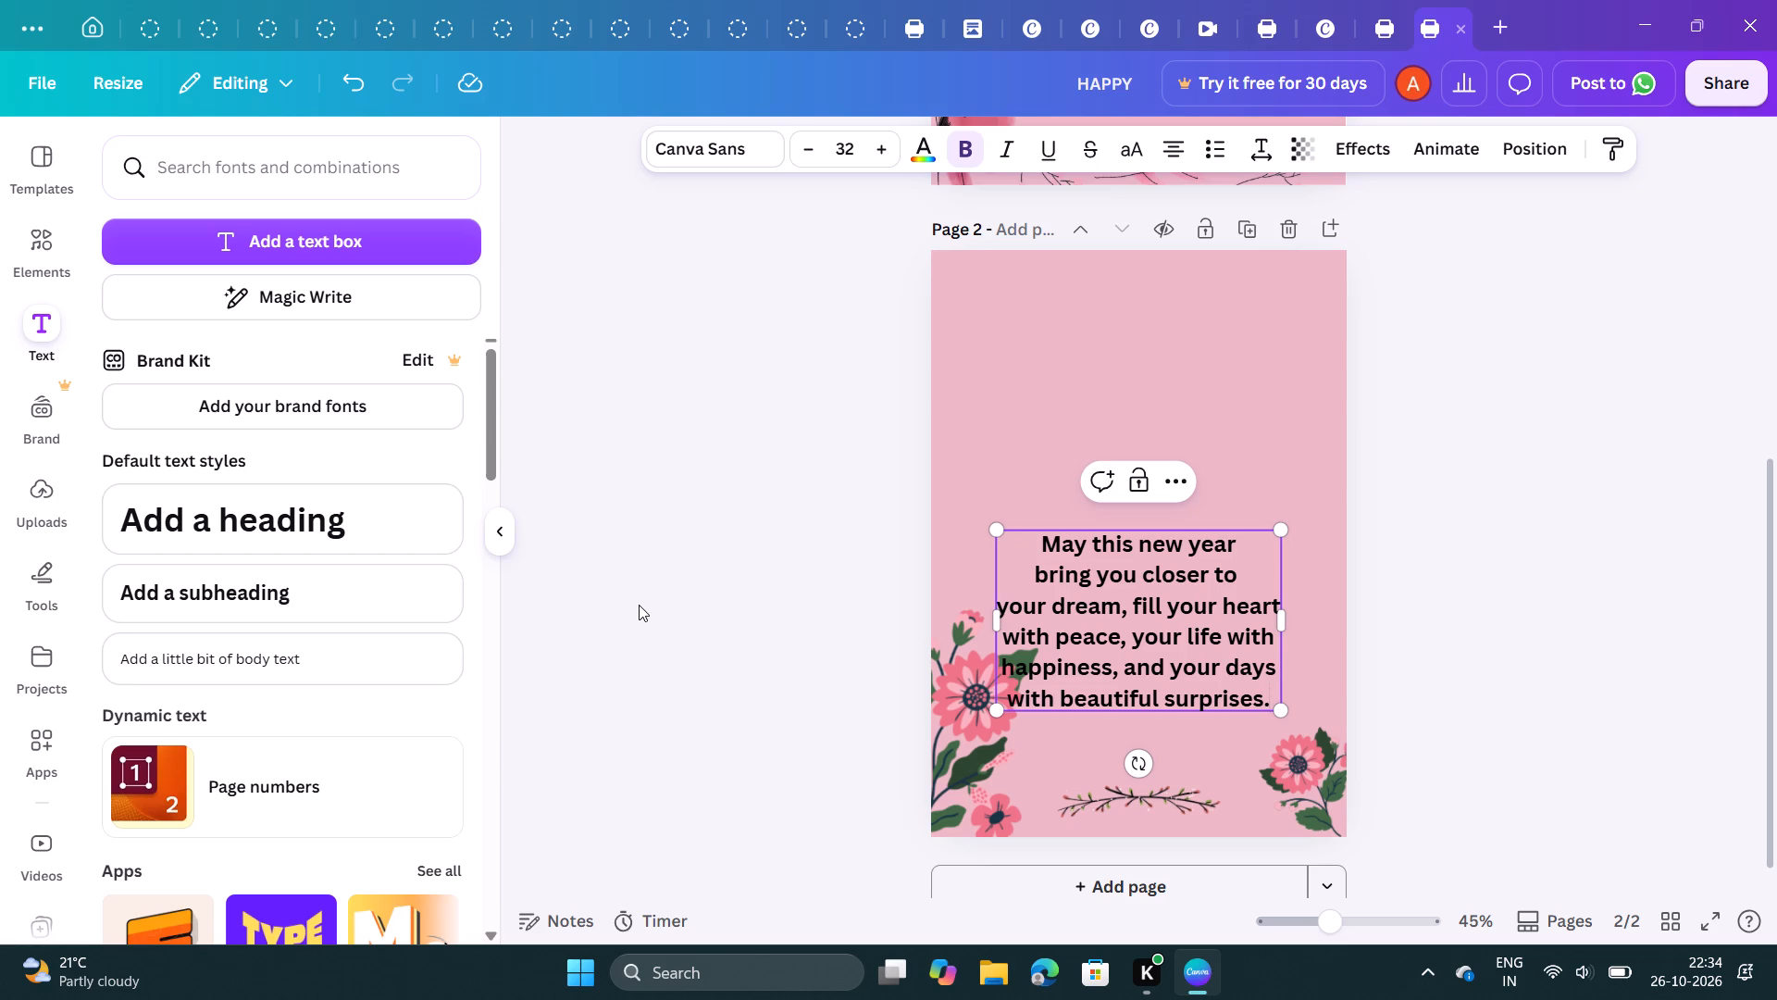
drag(639, 605, 646, 491)
click(682, 509)
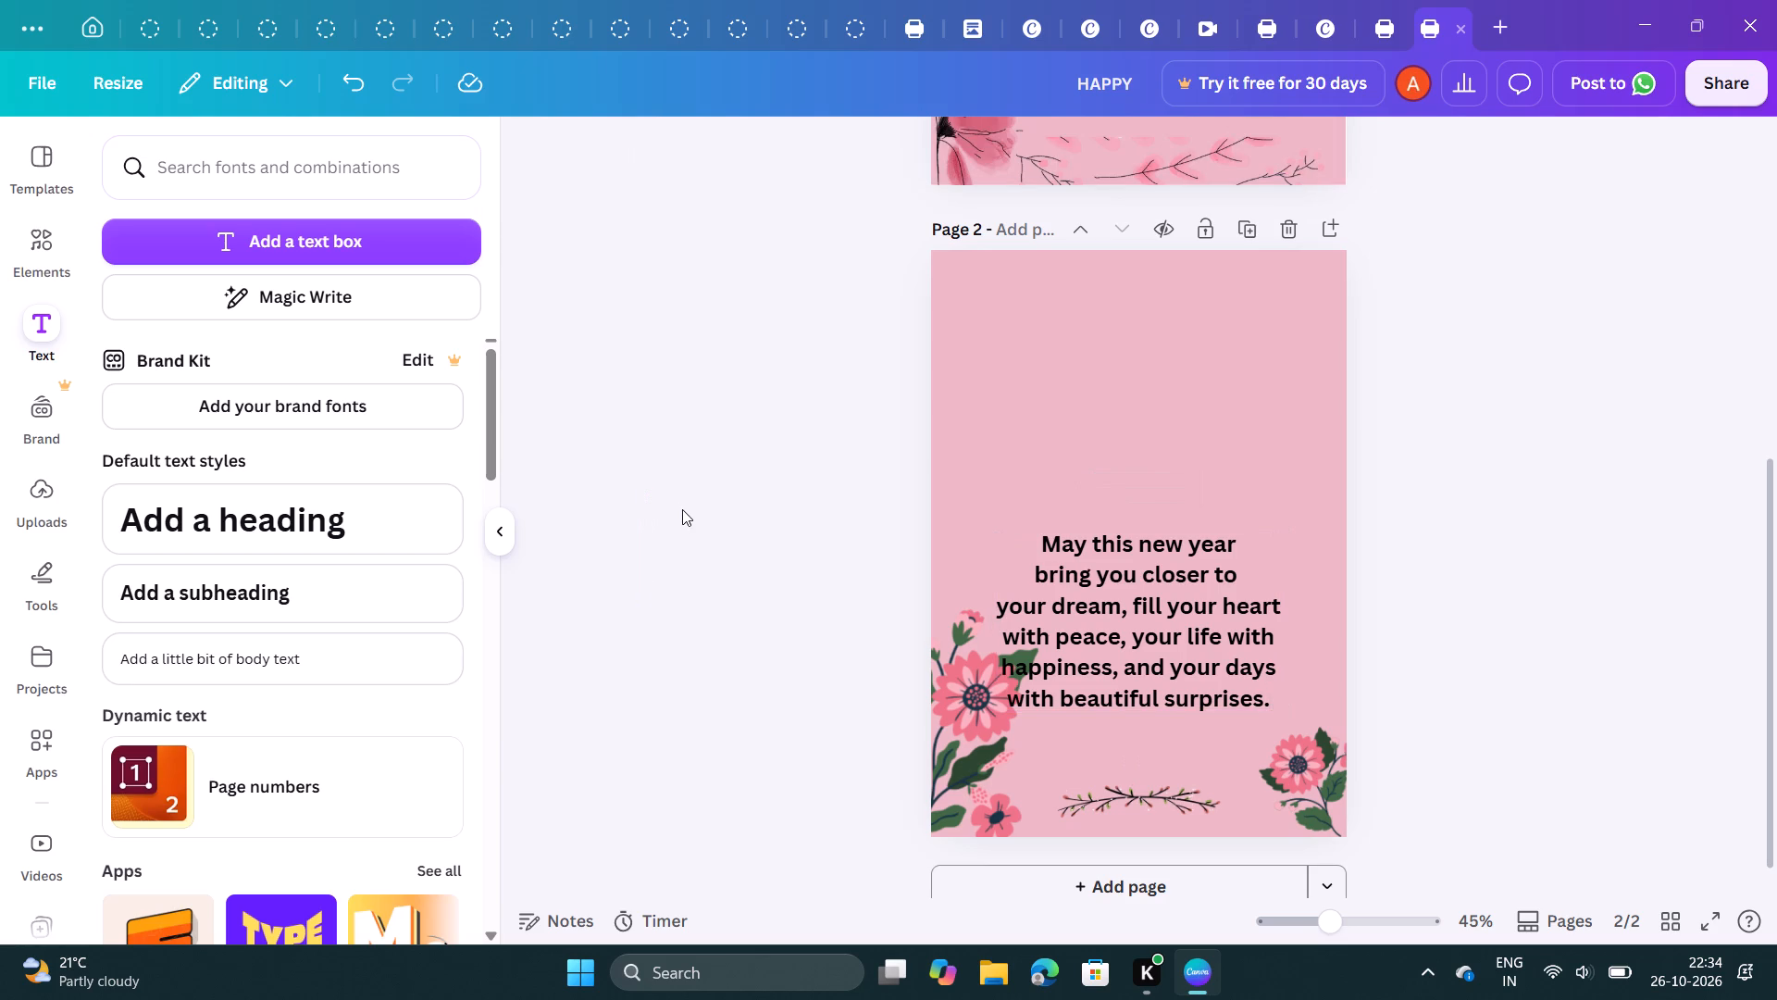
Move the message text box up to the top of page 2, clear of the flowers.
click(1043, 622)
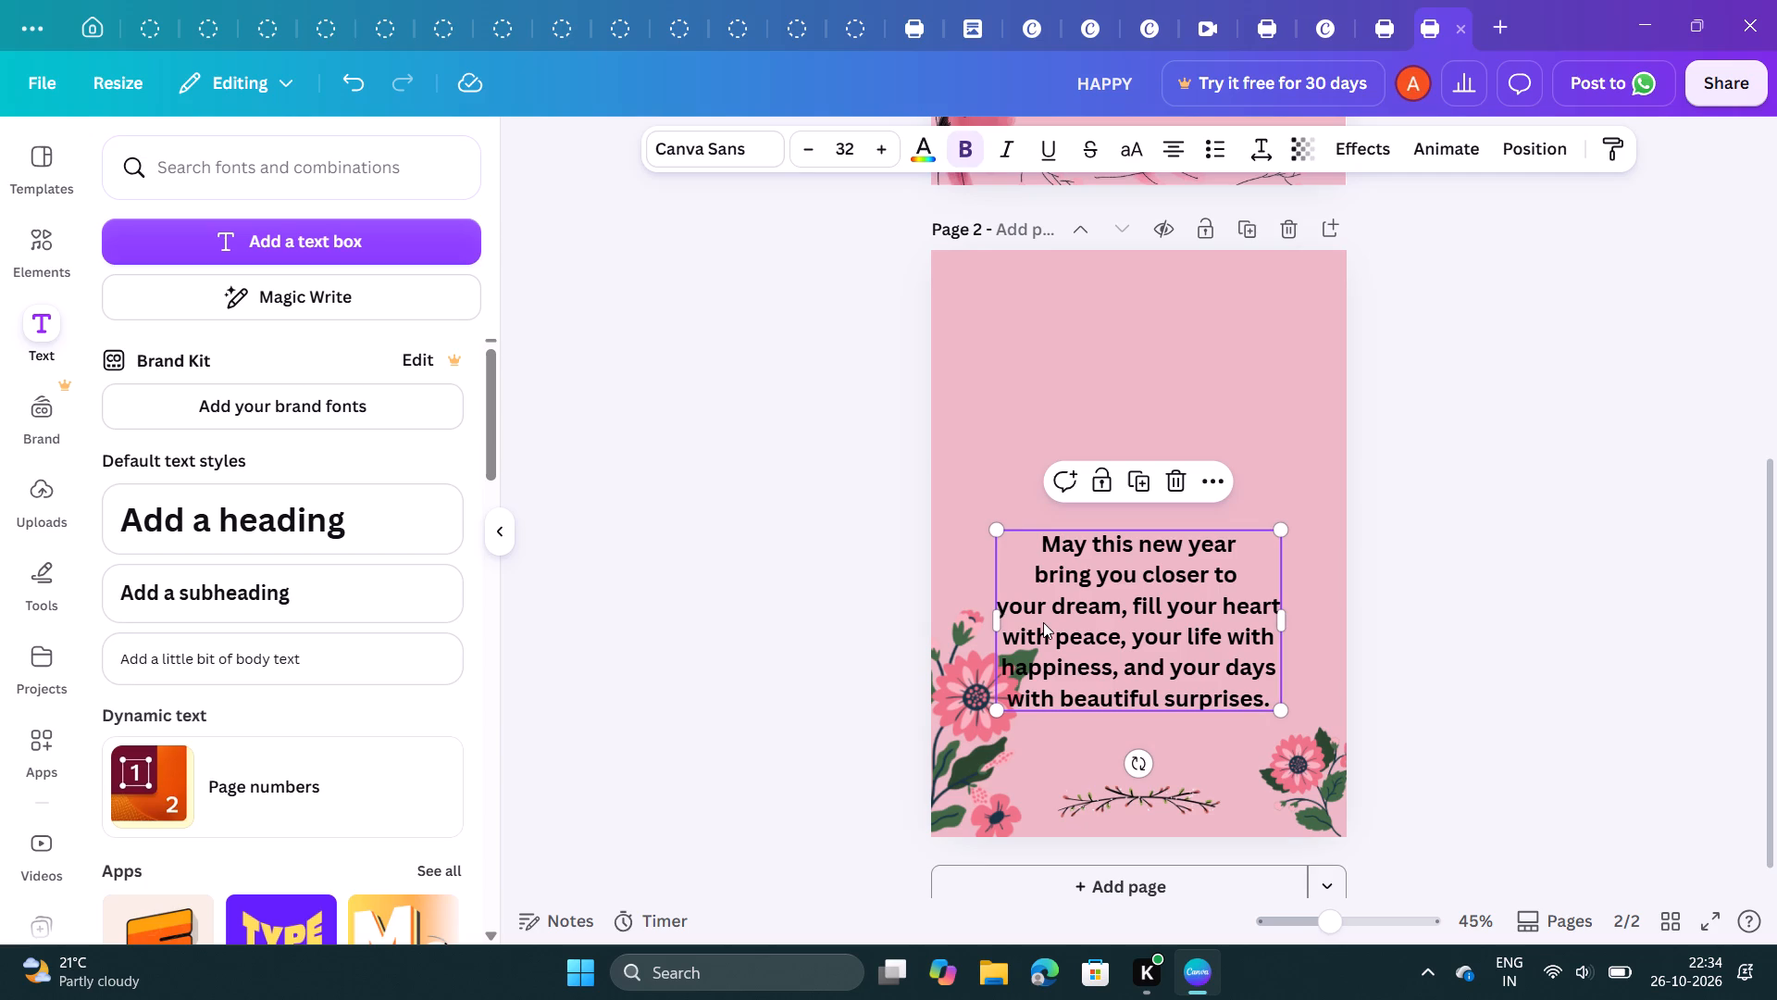
drag(1043, 622, 1037, 377)
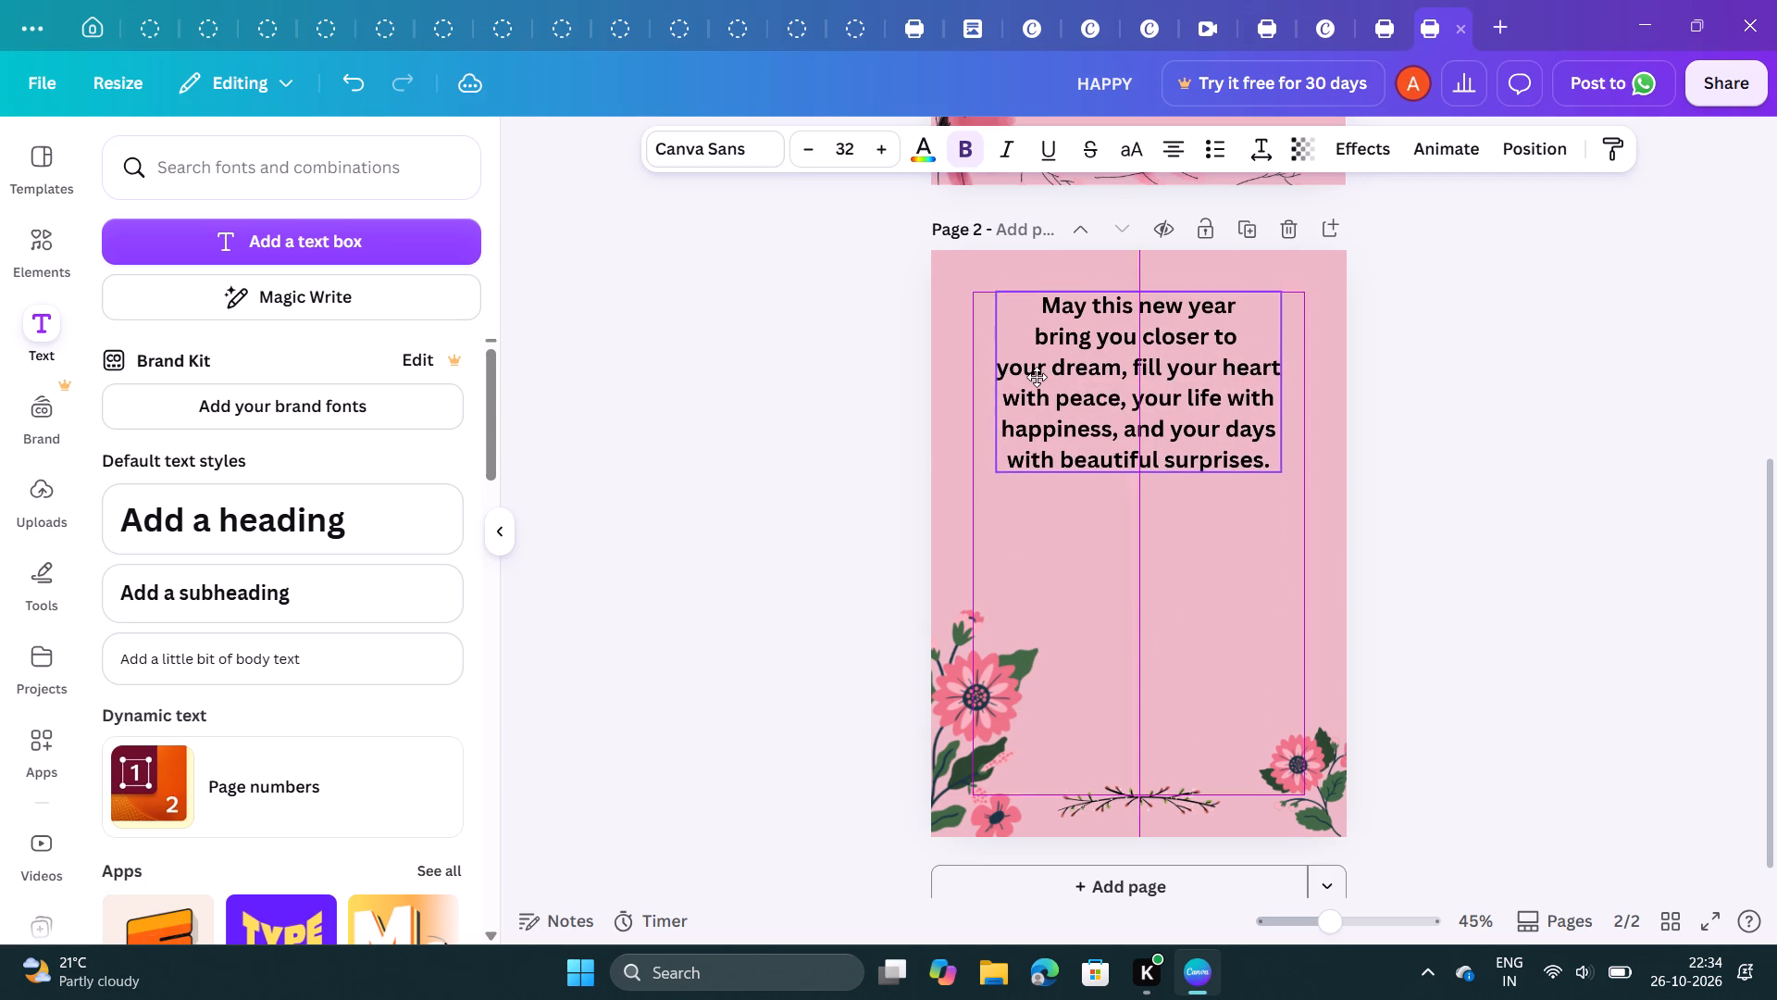
drag(1037, 377, 1035, 369)
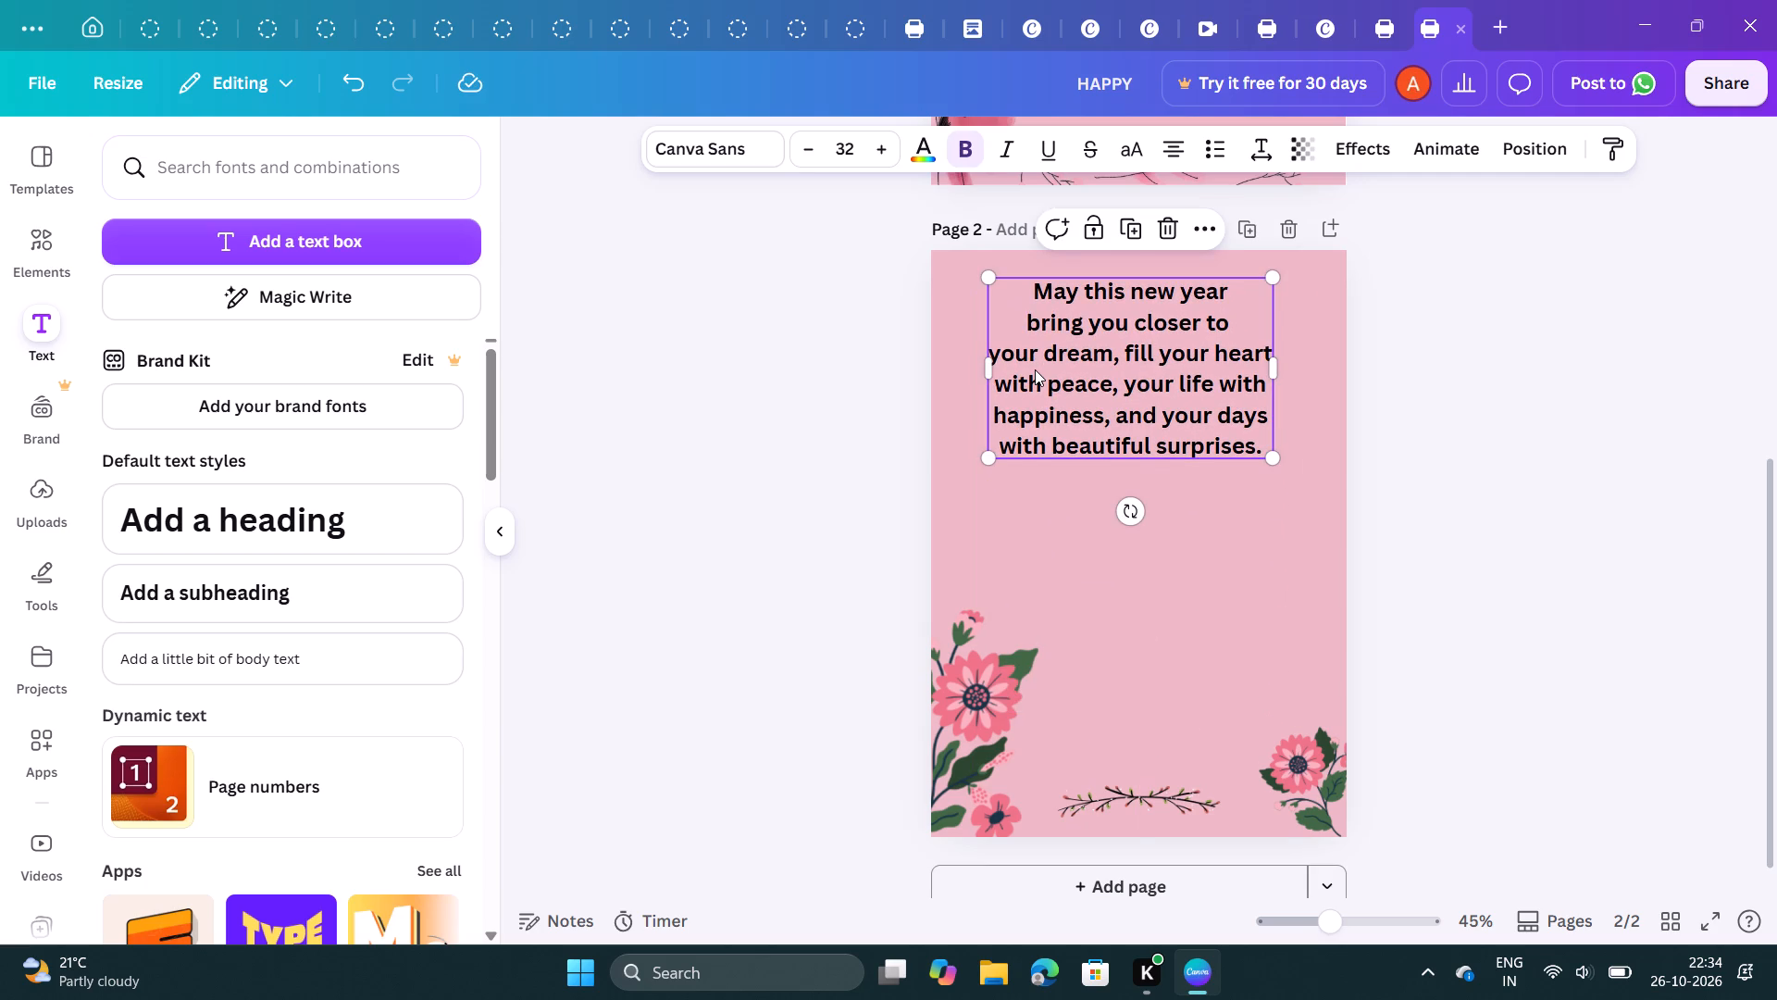
Remove the bold from the page 2 message and reduce its font size to 29.
click(972, 139)
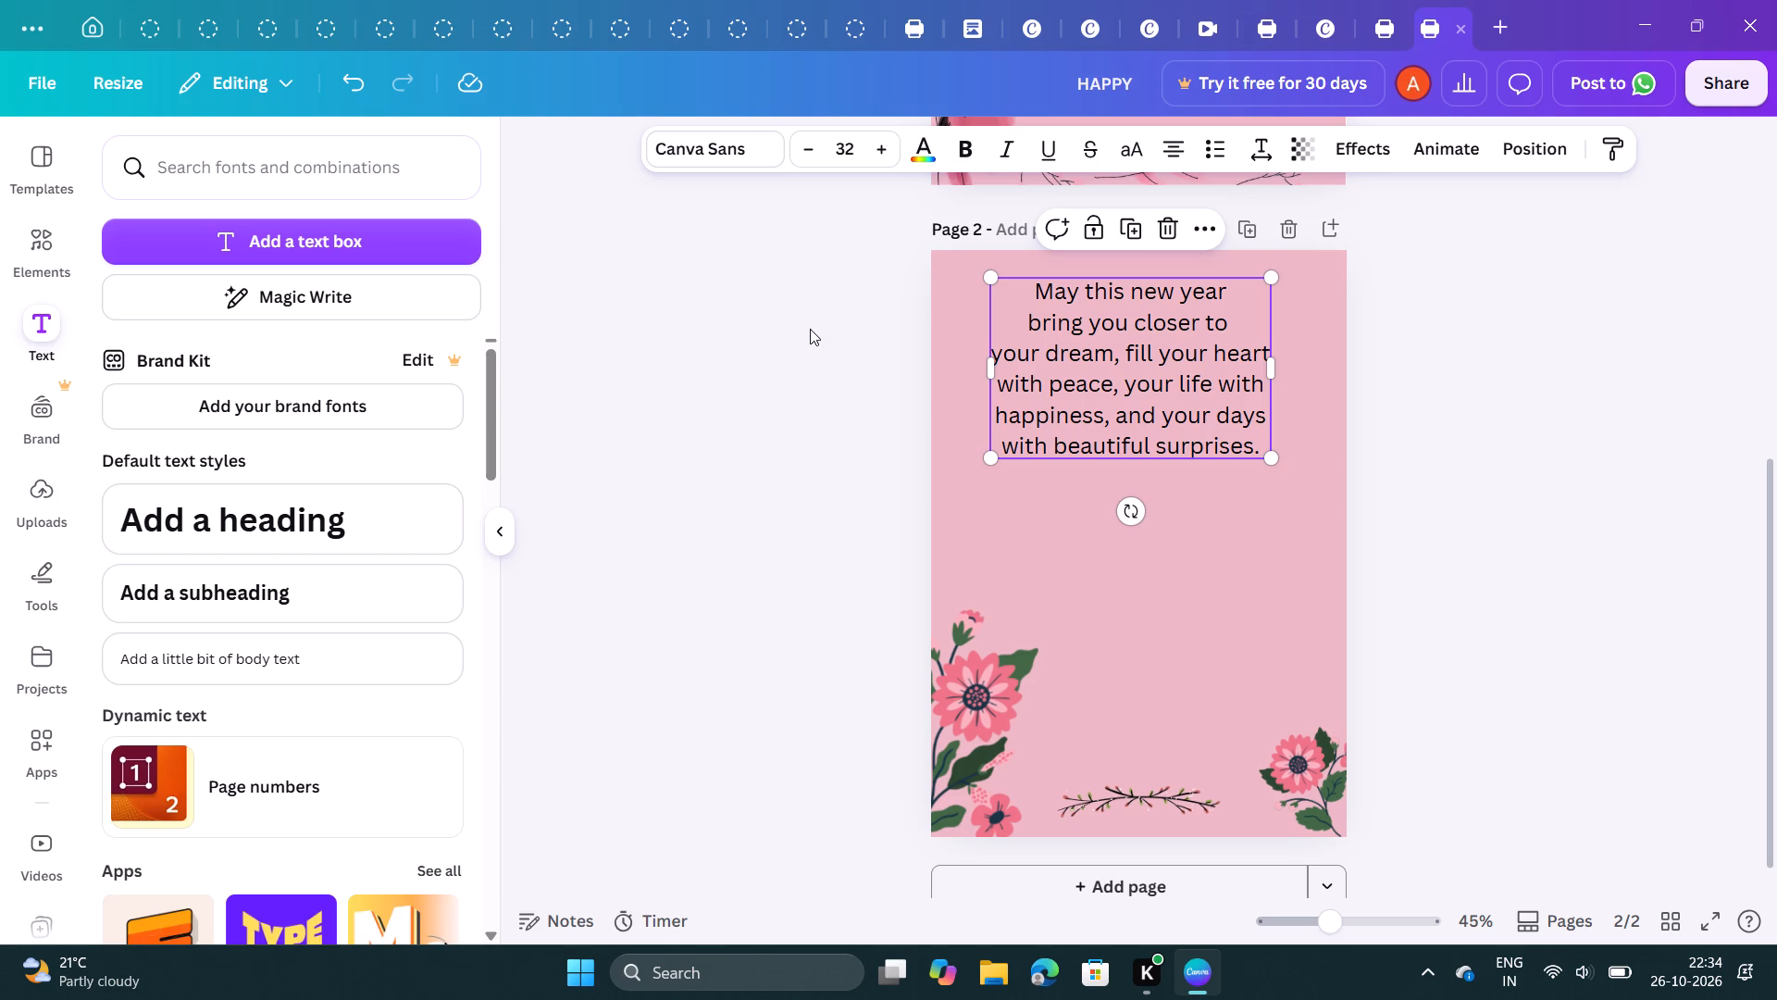
click(807, 146)
click(807, 146)
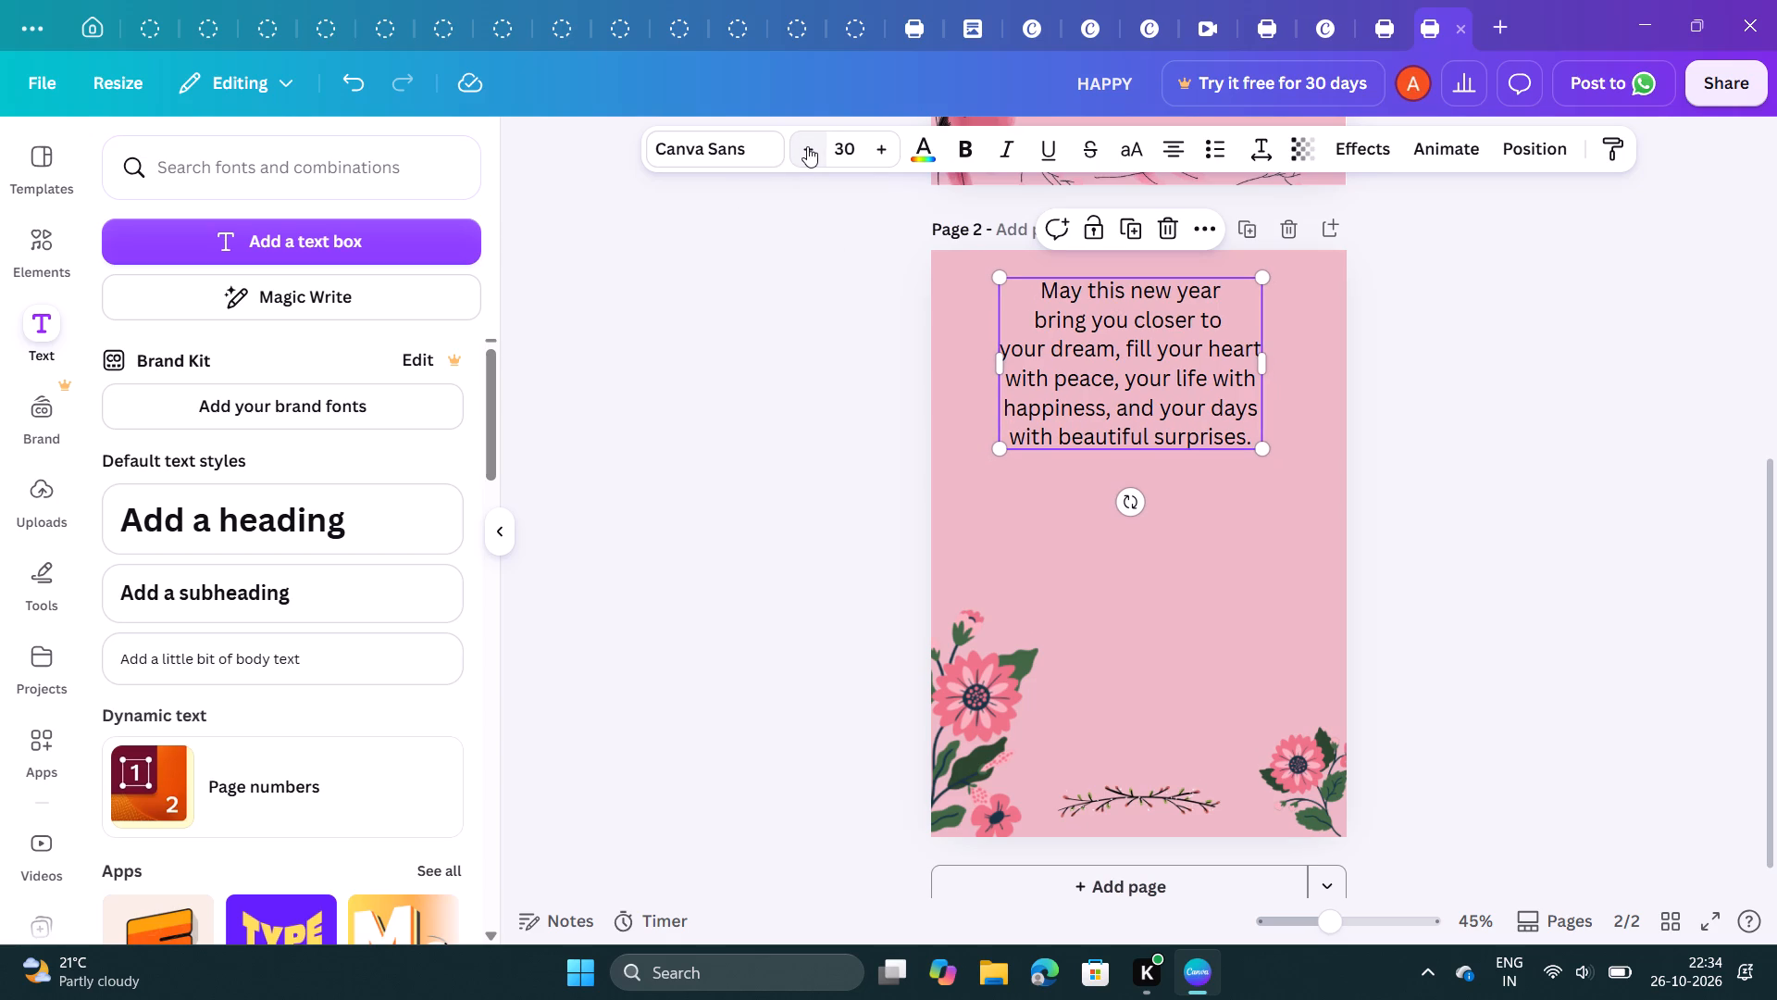
click(807, 146)
click(754, 277)
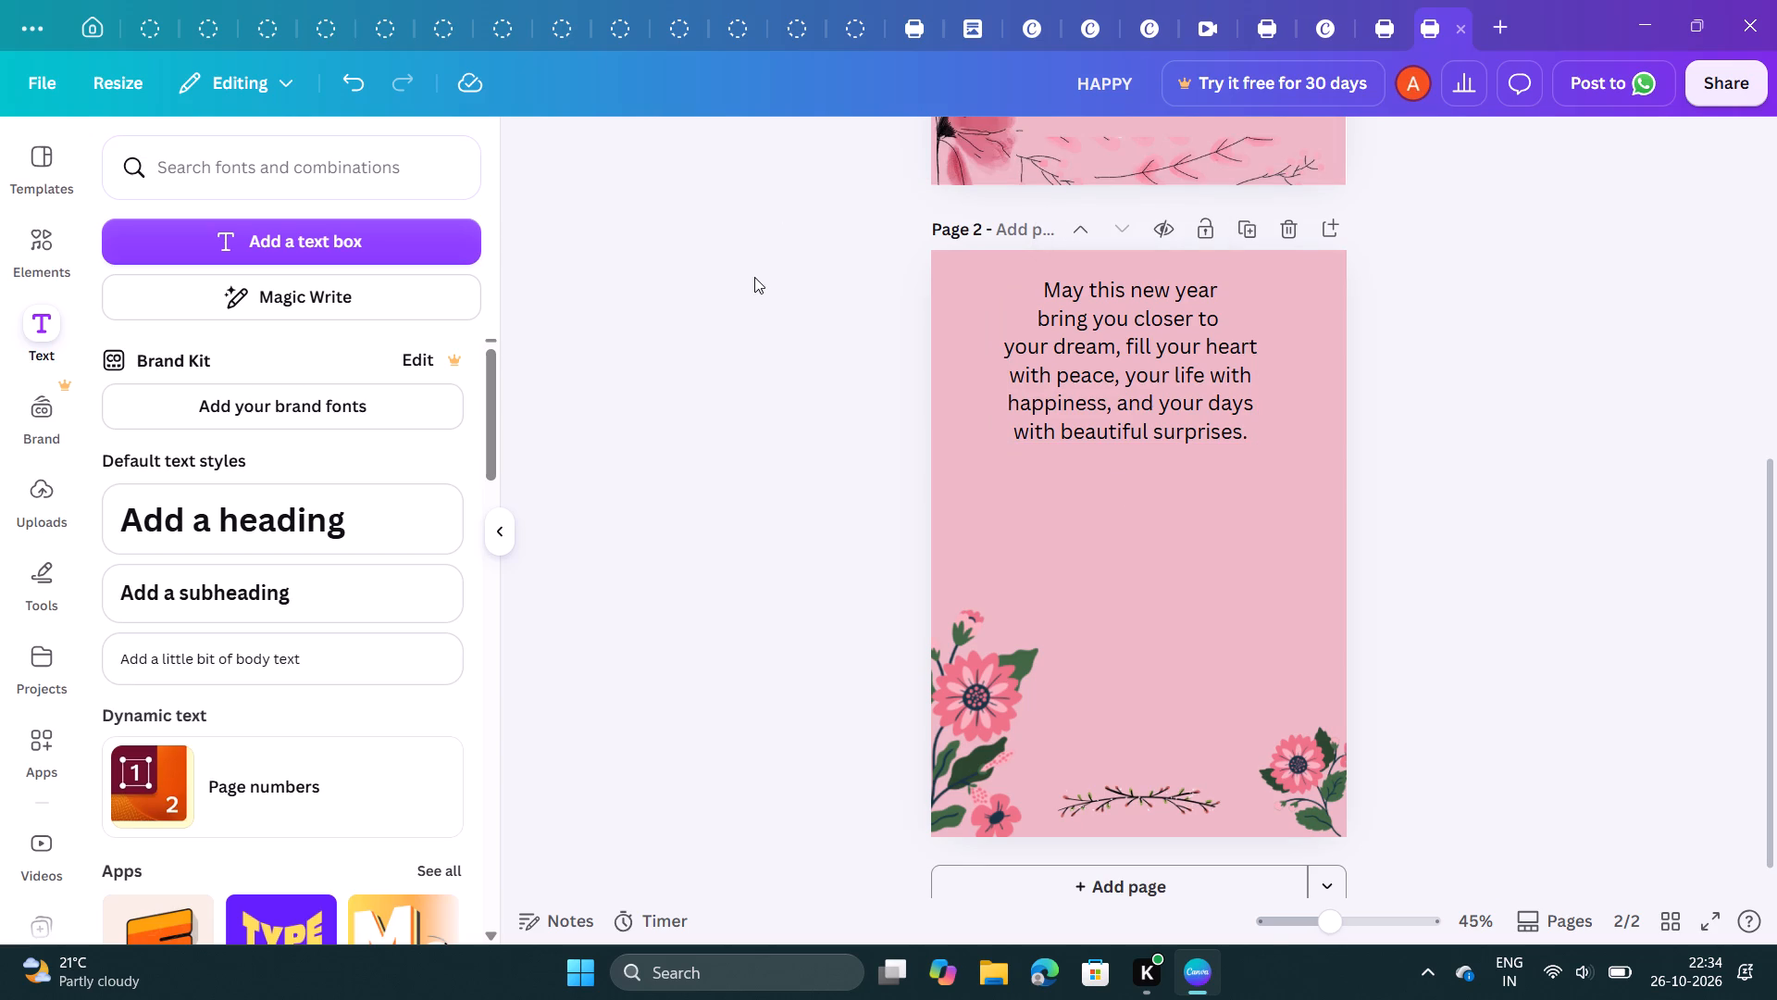
Shift the page 2 message slightly down to leave a larger margin at the page's upper edge.
click(1017, 322)
drag(1017, 322, 1023, 348)
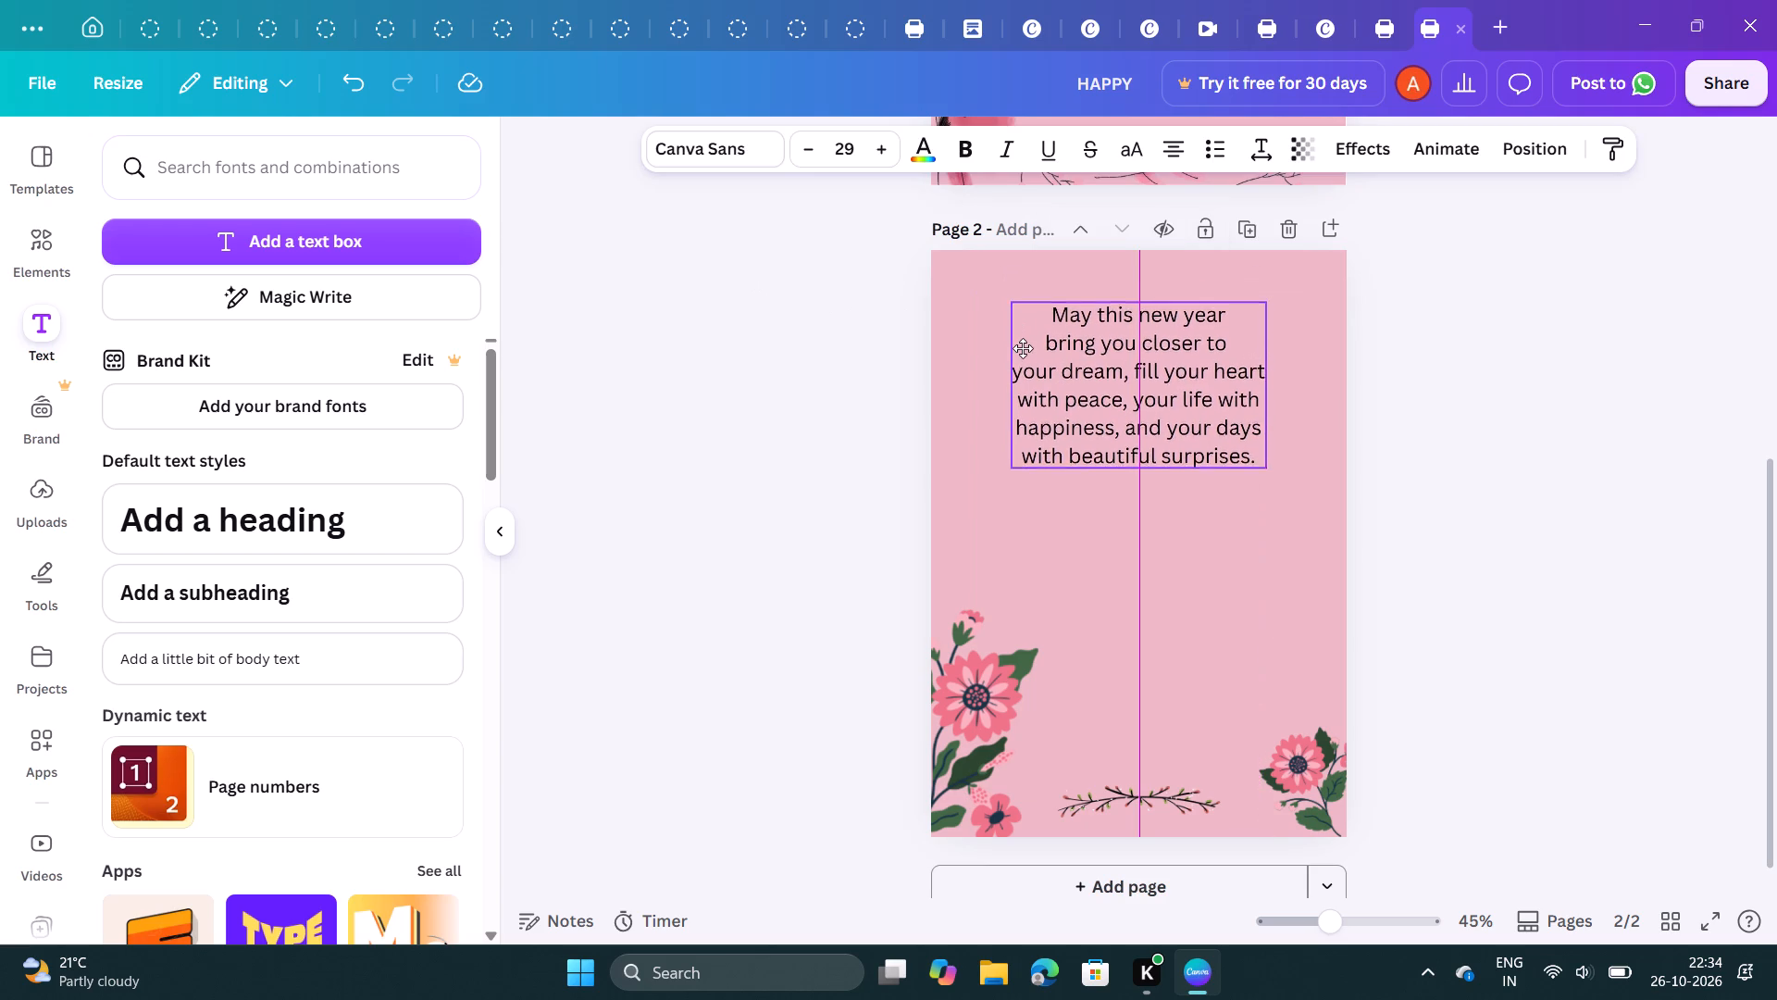
drag(1023, 348, 1018, 358)
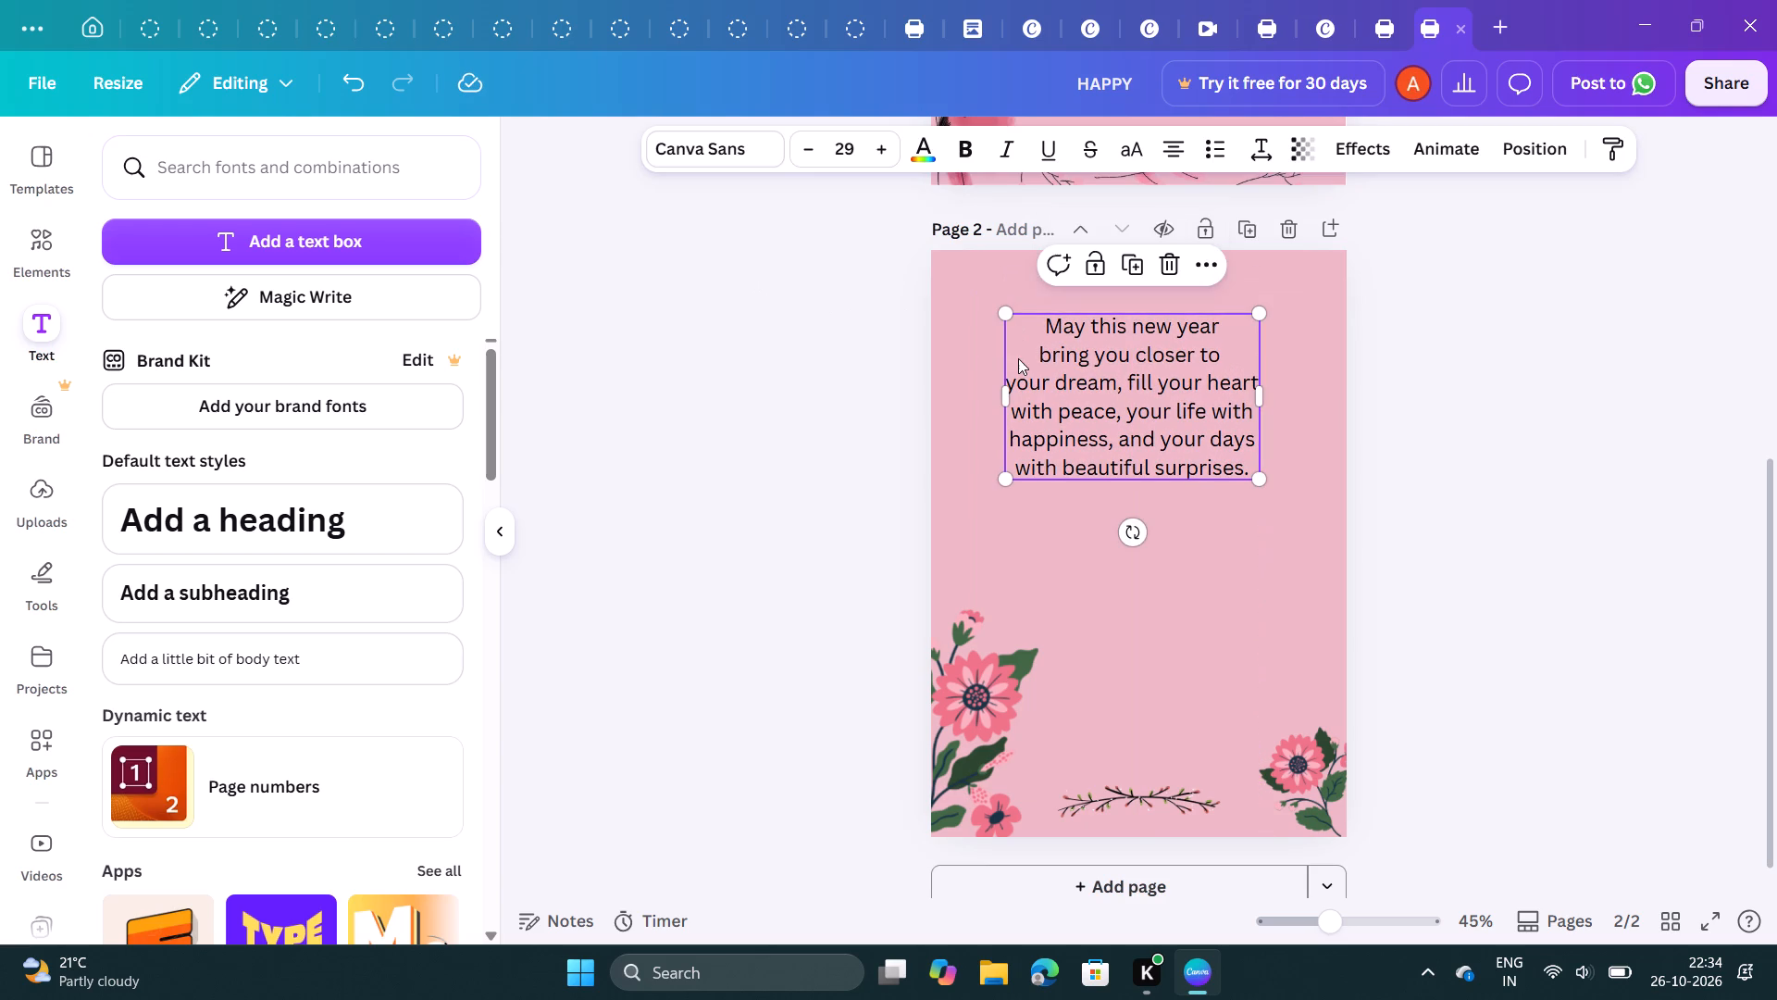
click(844, 360)
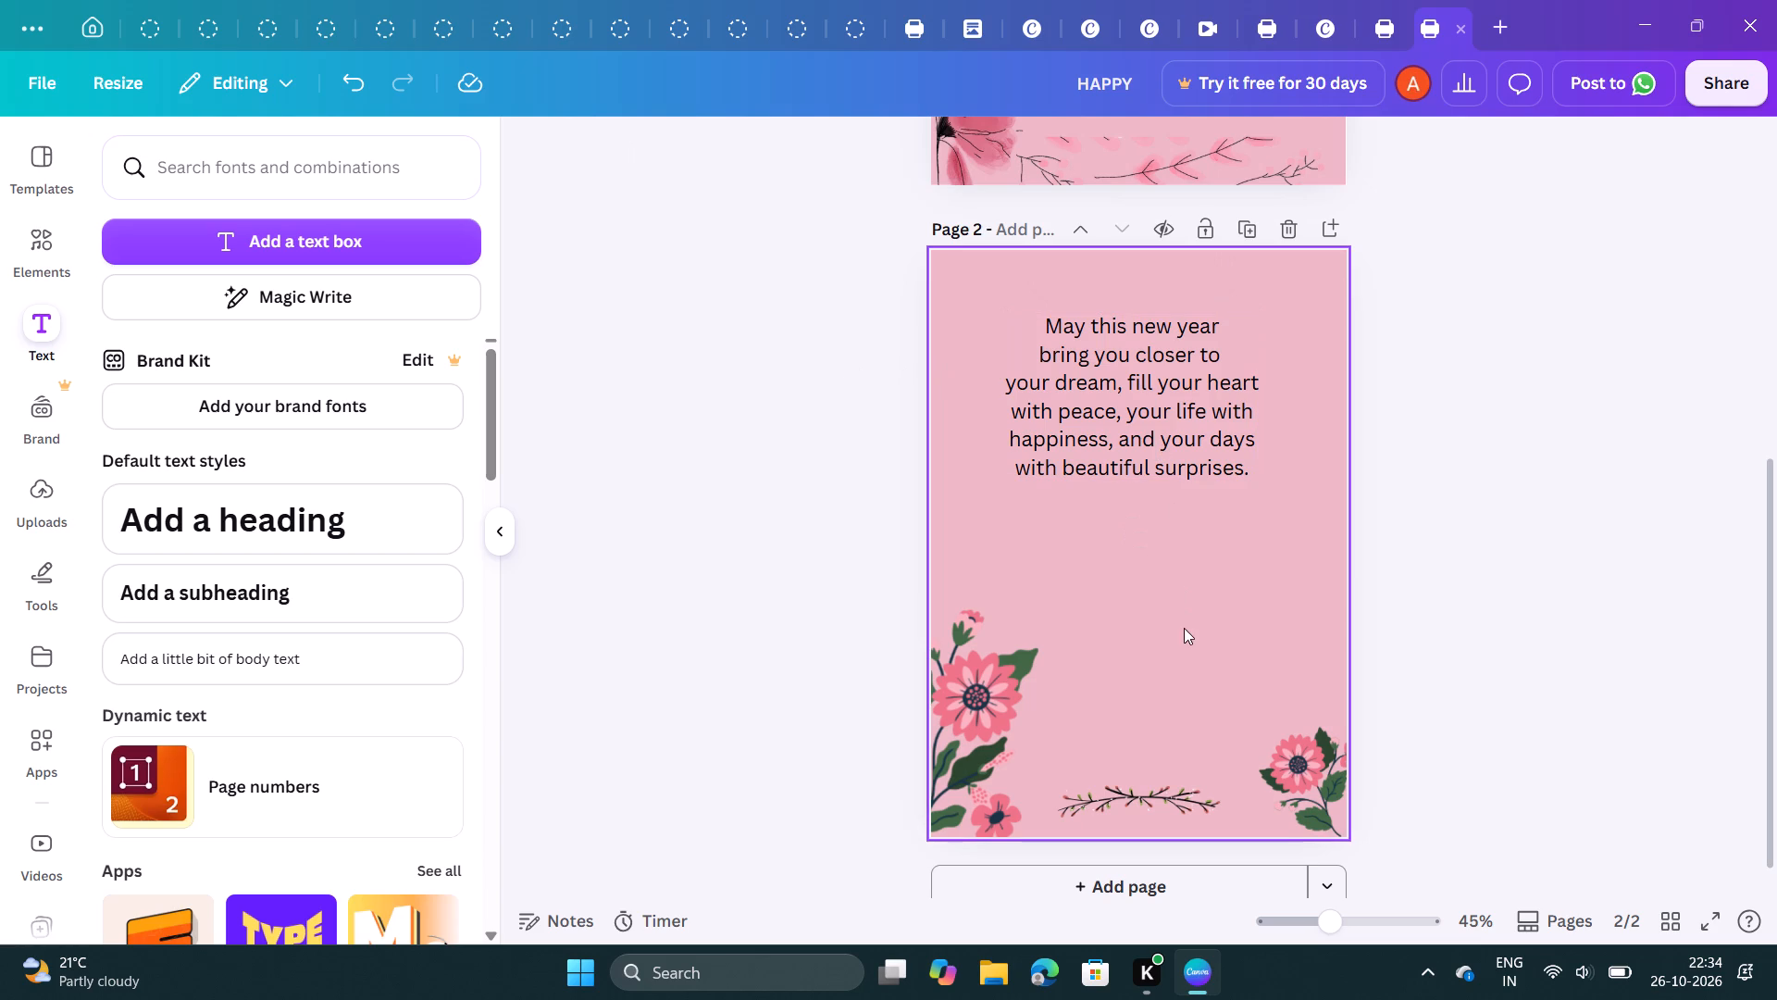
Move the twig ornament from the bottom of page 2 to just above the message's first line.
click(1138, 791)
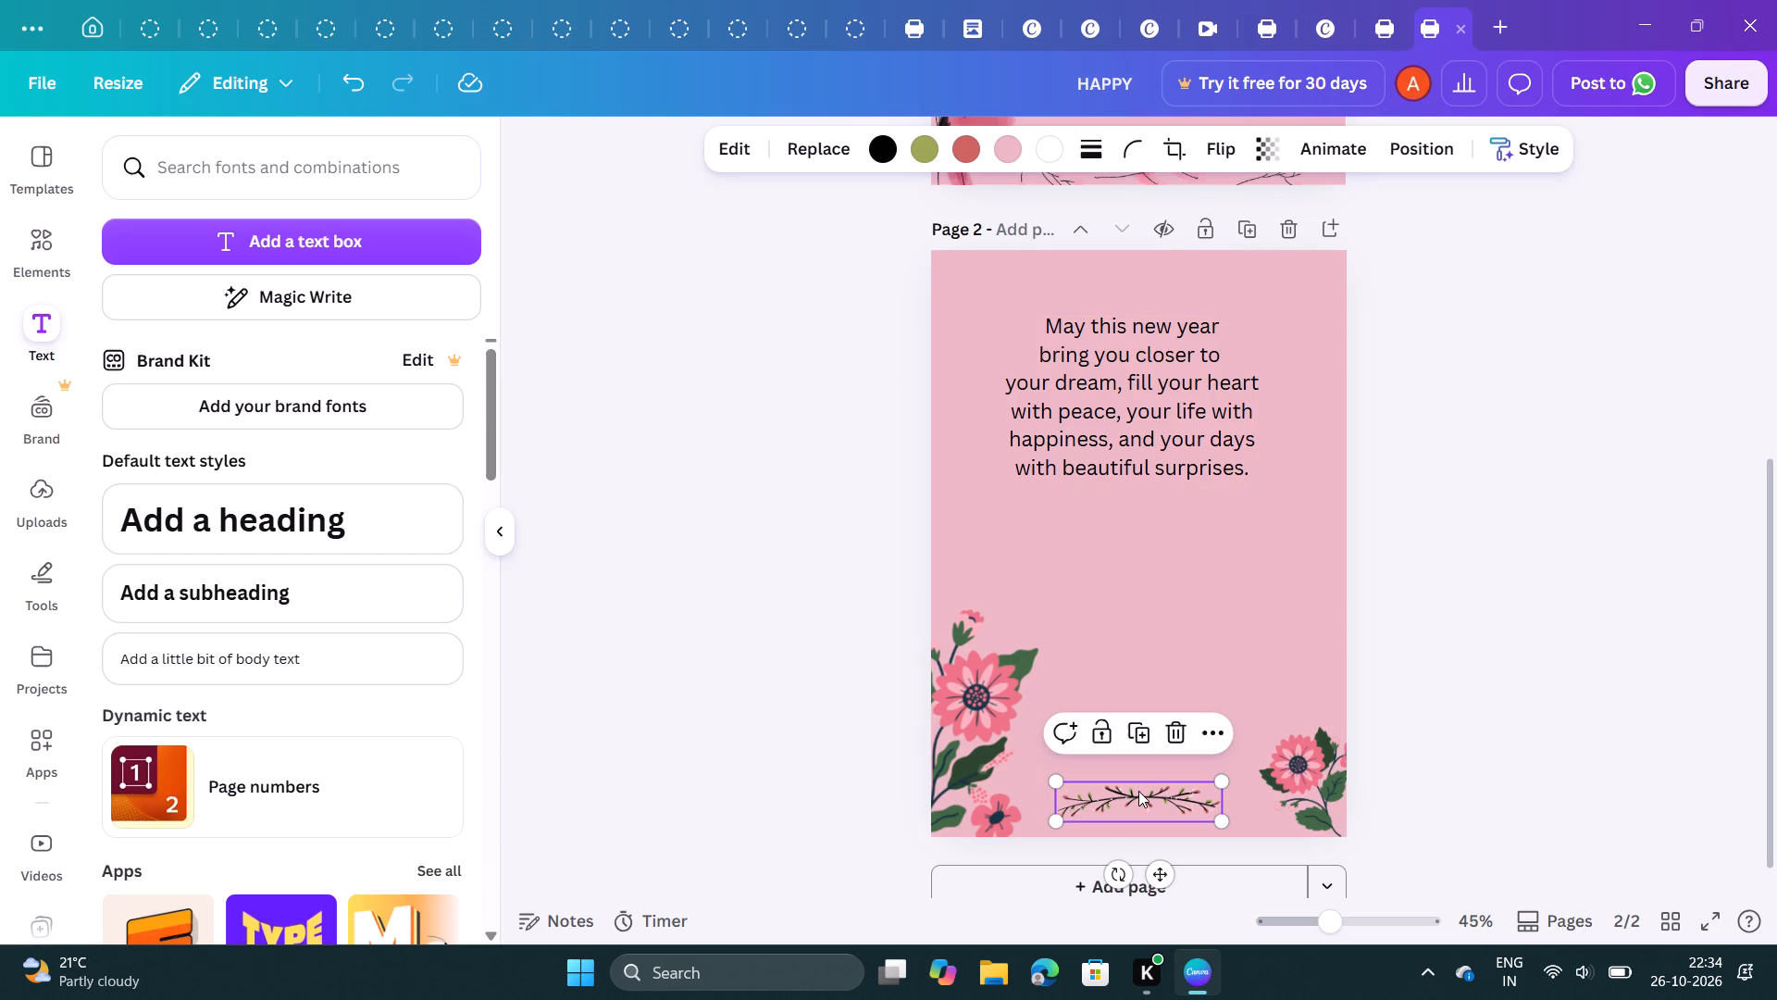
drag(1138, 791, 1130, 295)
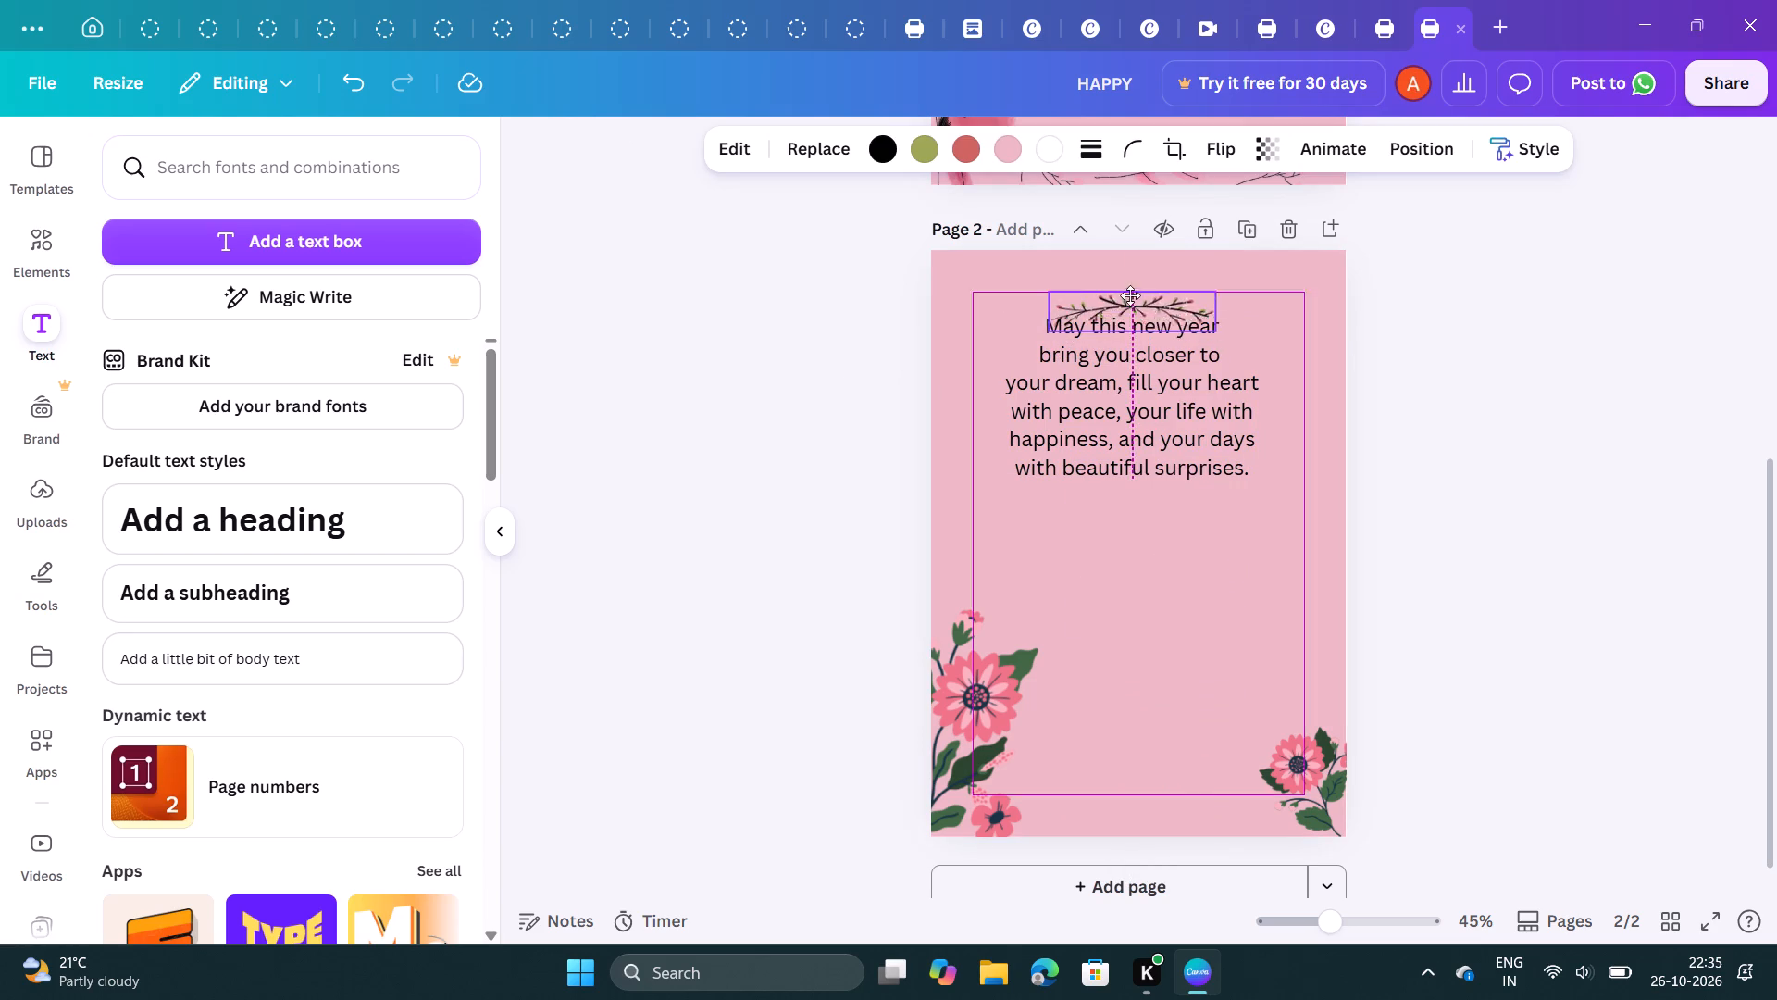
drag(1130, 295, 1125, 280)
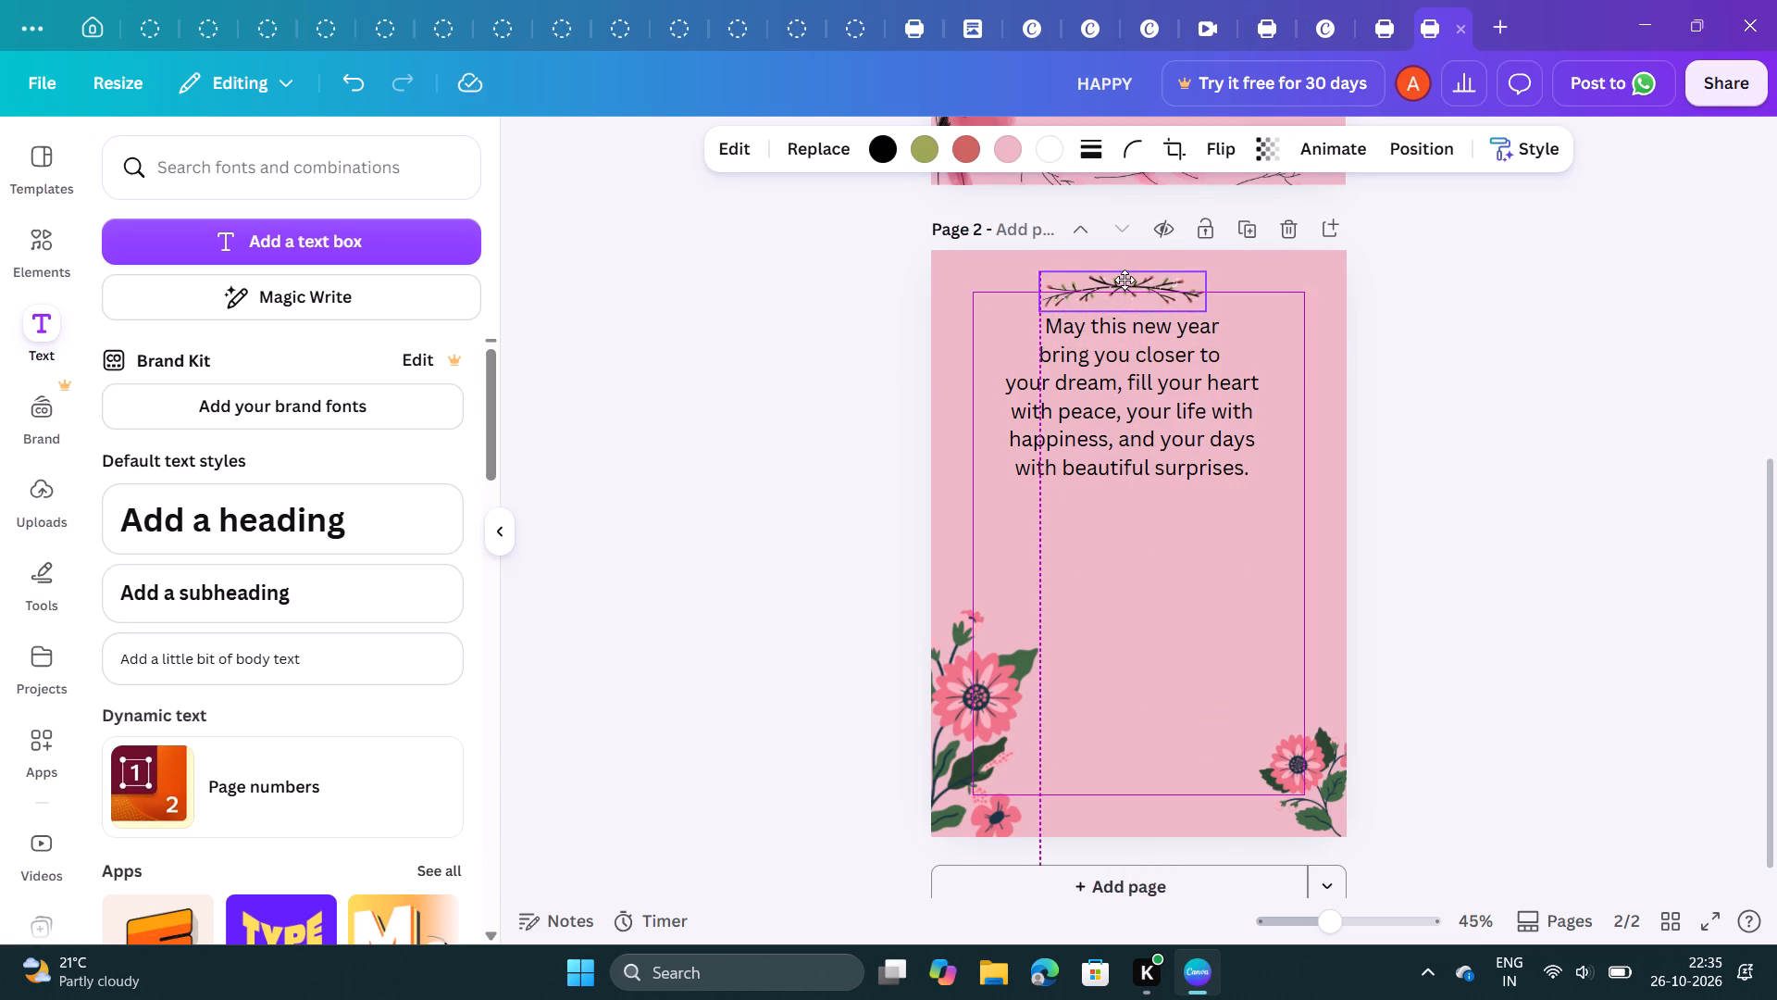
drag(1125, 280, 1124, 273)
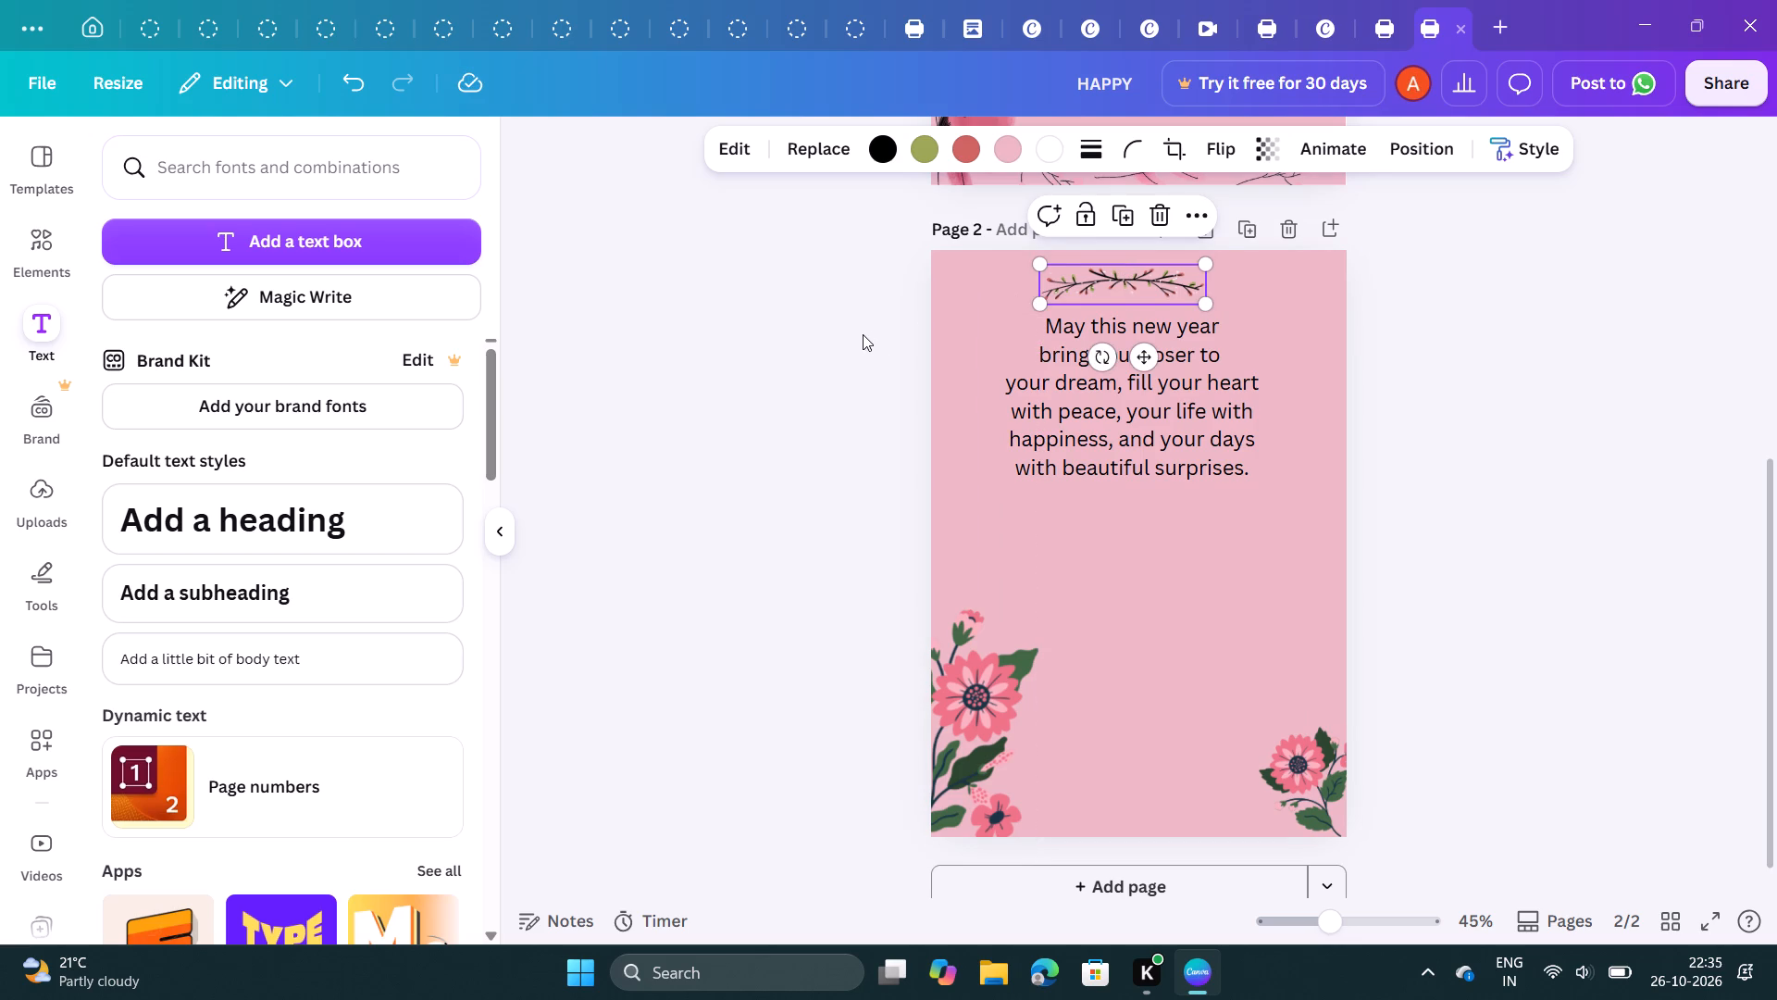
click(858, 336)
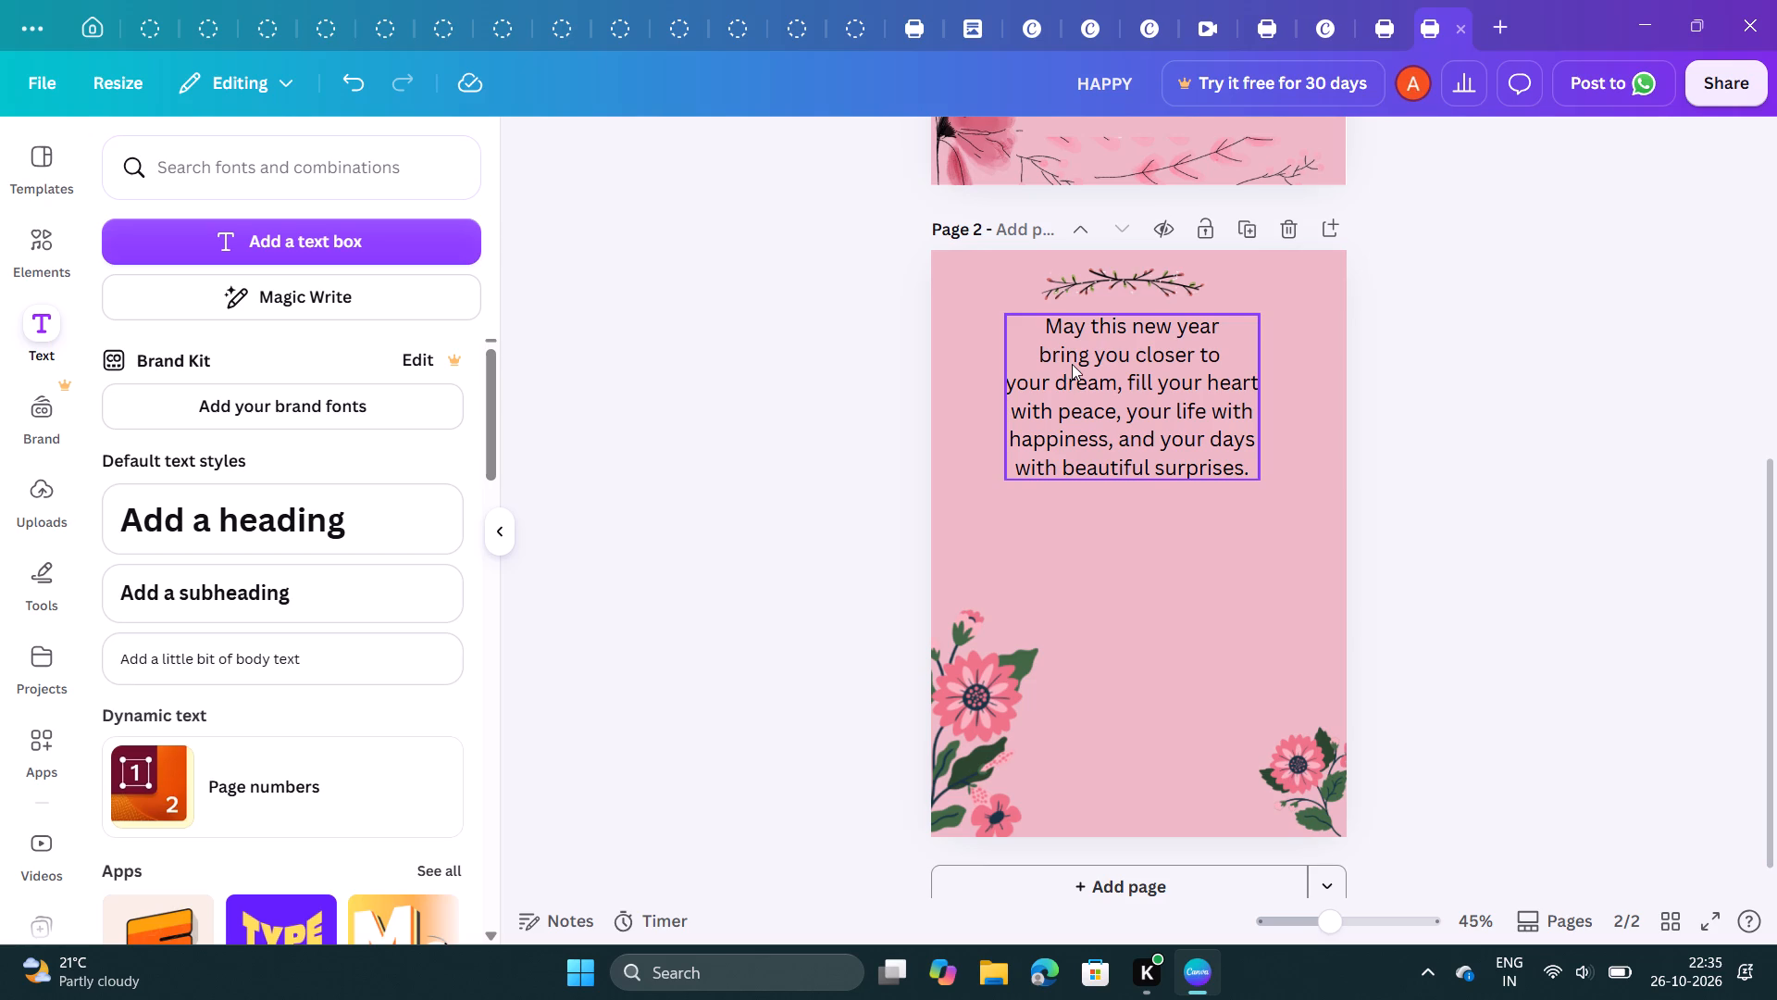
Nudge the page 2 message slightly down to widen the gap beneath the twig ornament.
drag(1072, 364, 1072, 375)
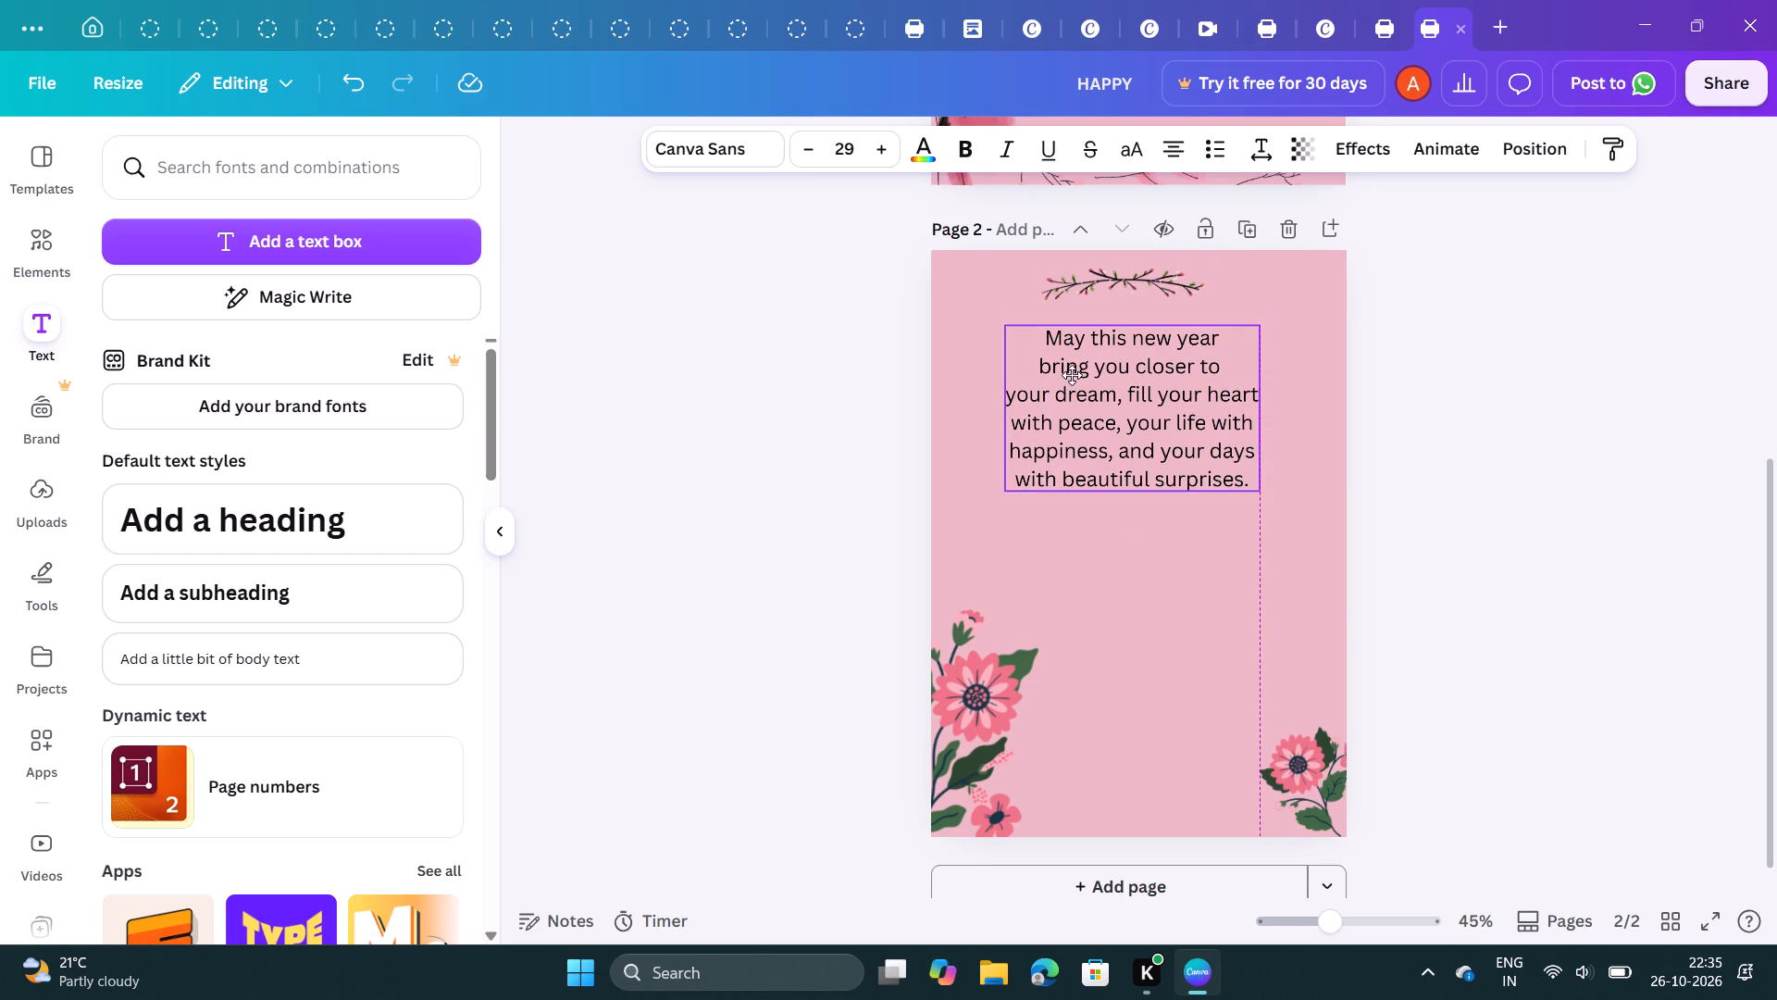
drag(1072, 375, 1072, 376)
click(906, 377)
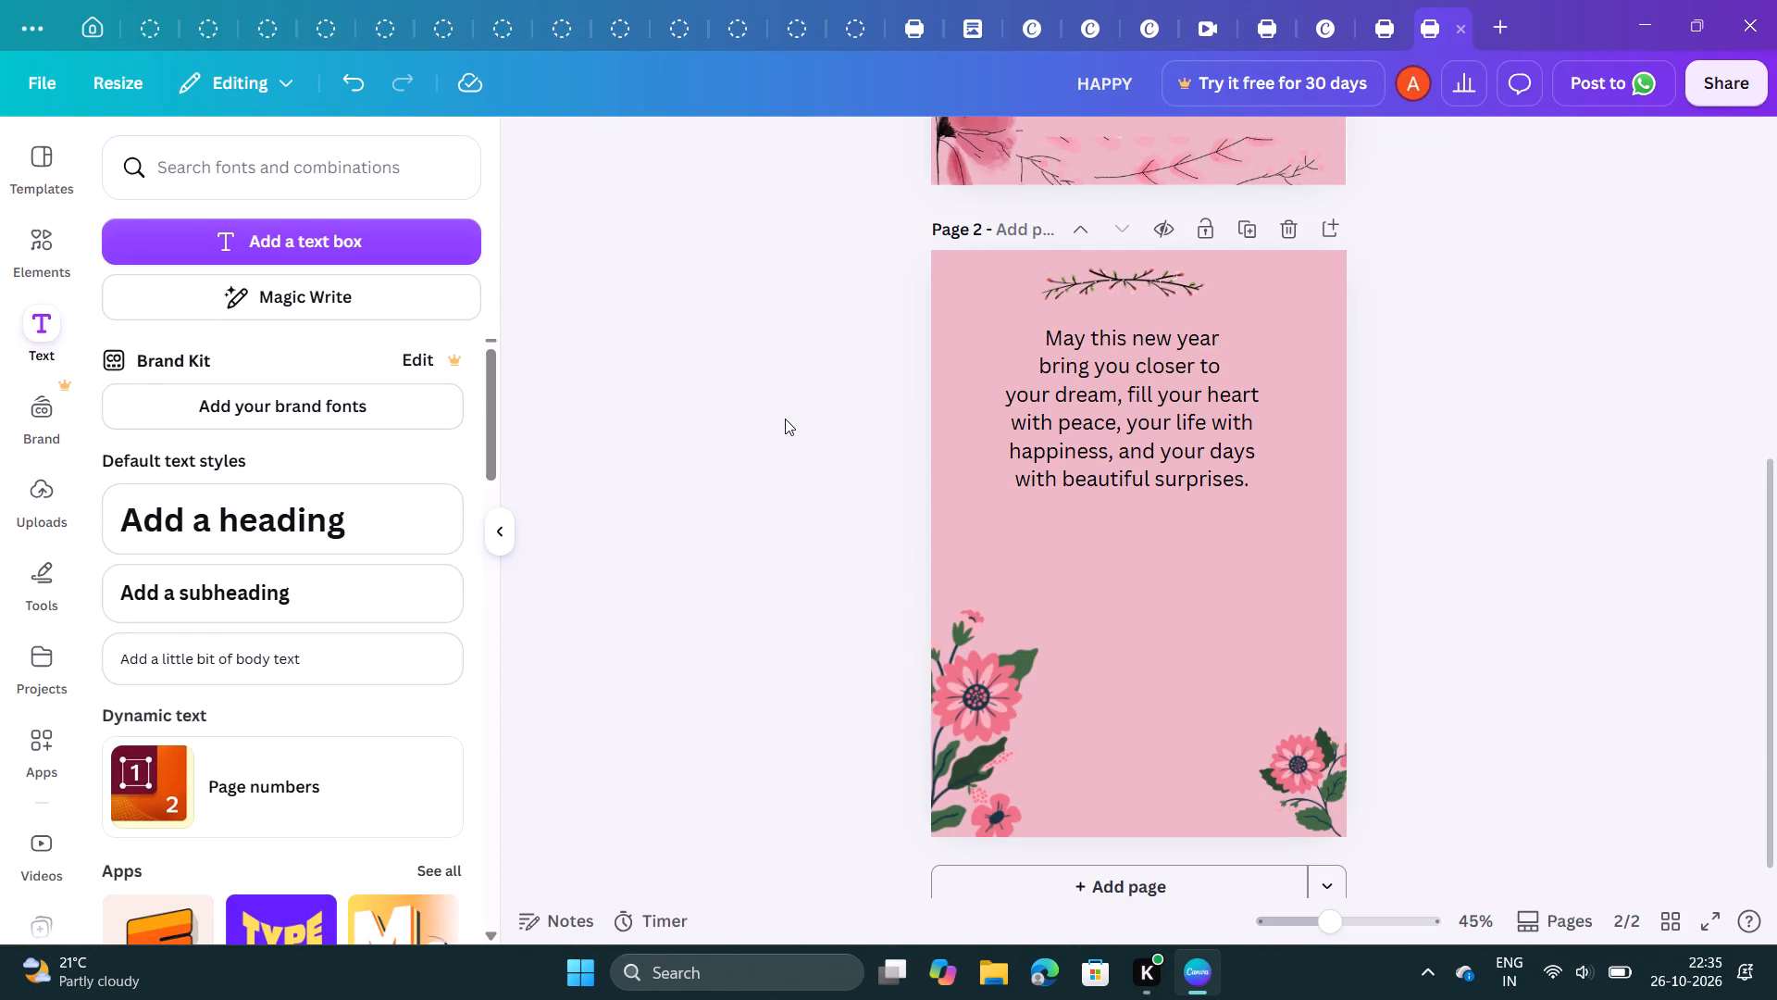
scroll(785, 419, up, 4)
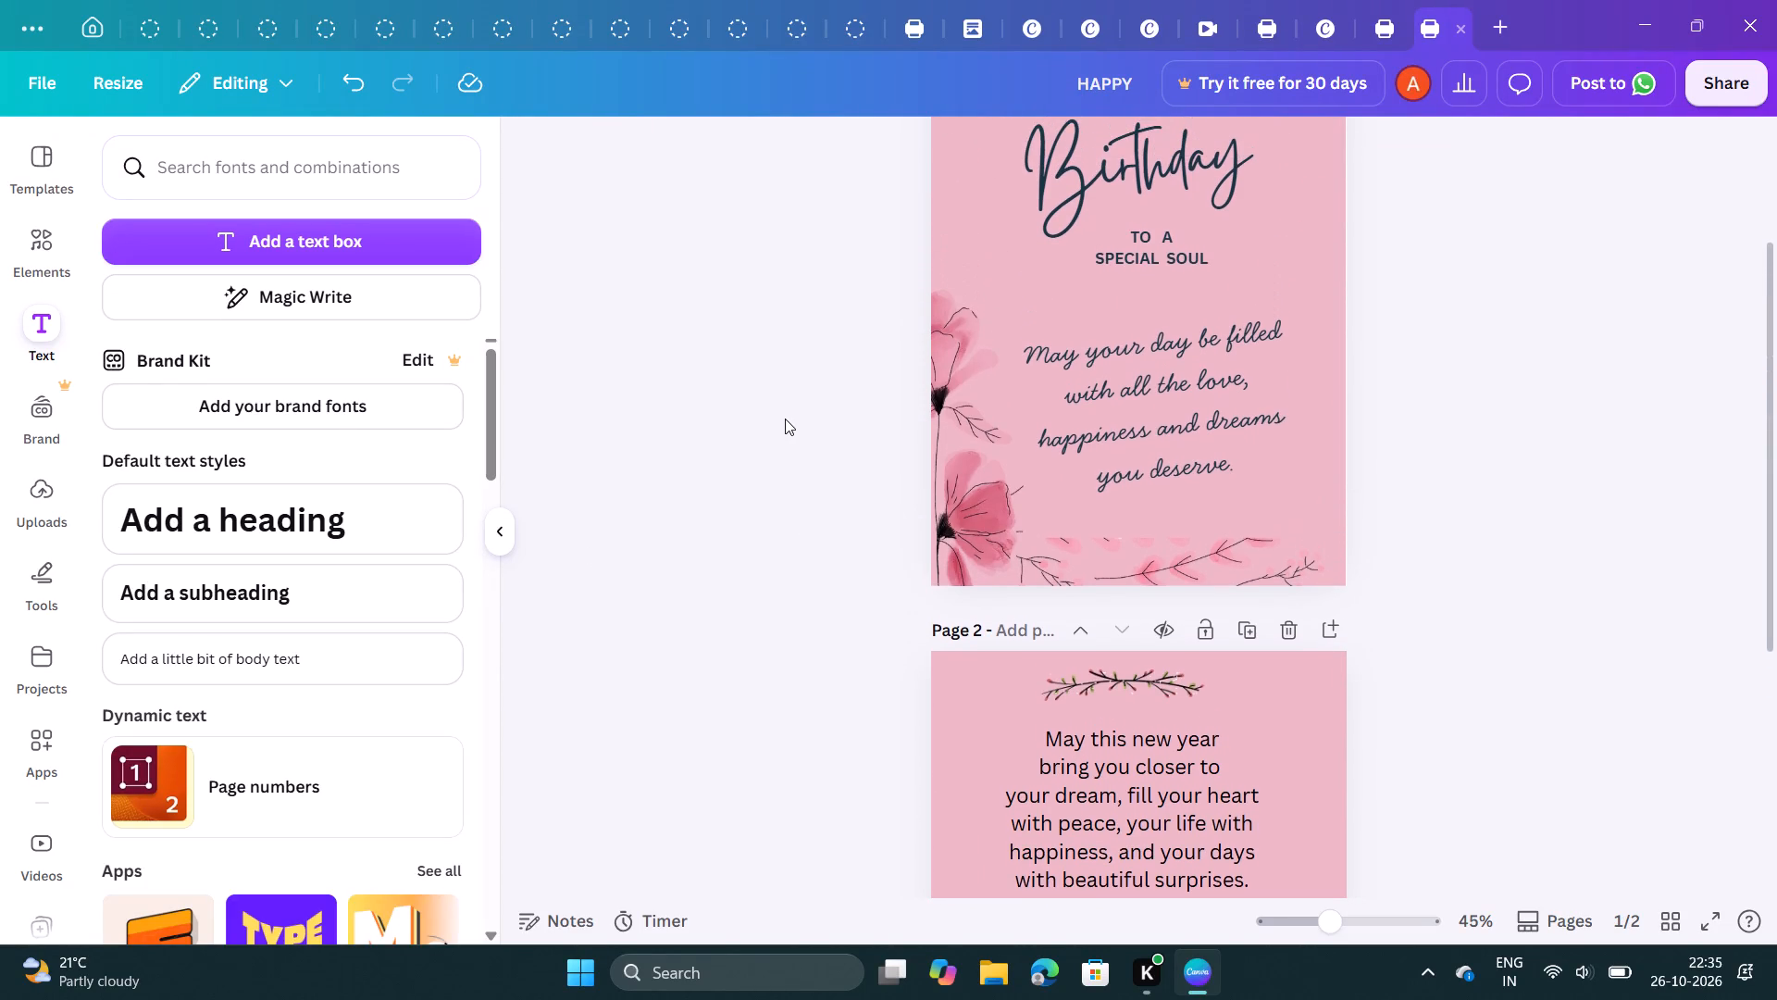
Add a body text box beneath the page 2 message reading "You are so loved" and "and so special!" on two lines.
scroll(785, 419, up, 1)
scroll(785, 419, down, 3)
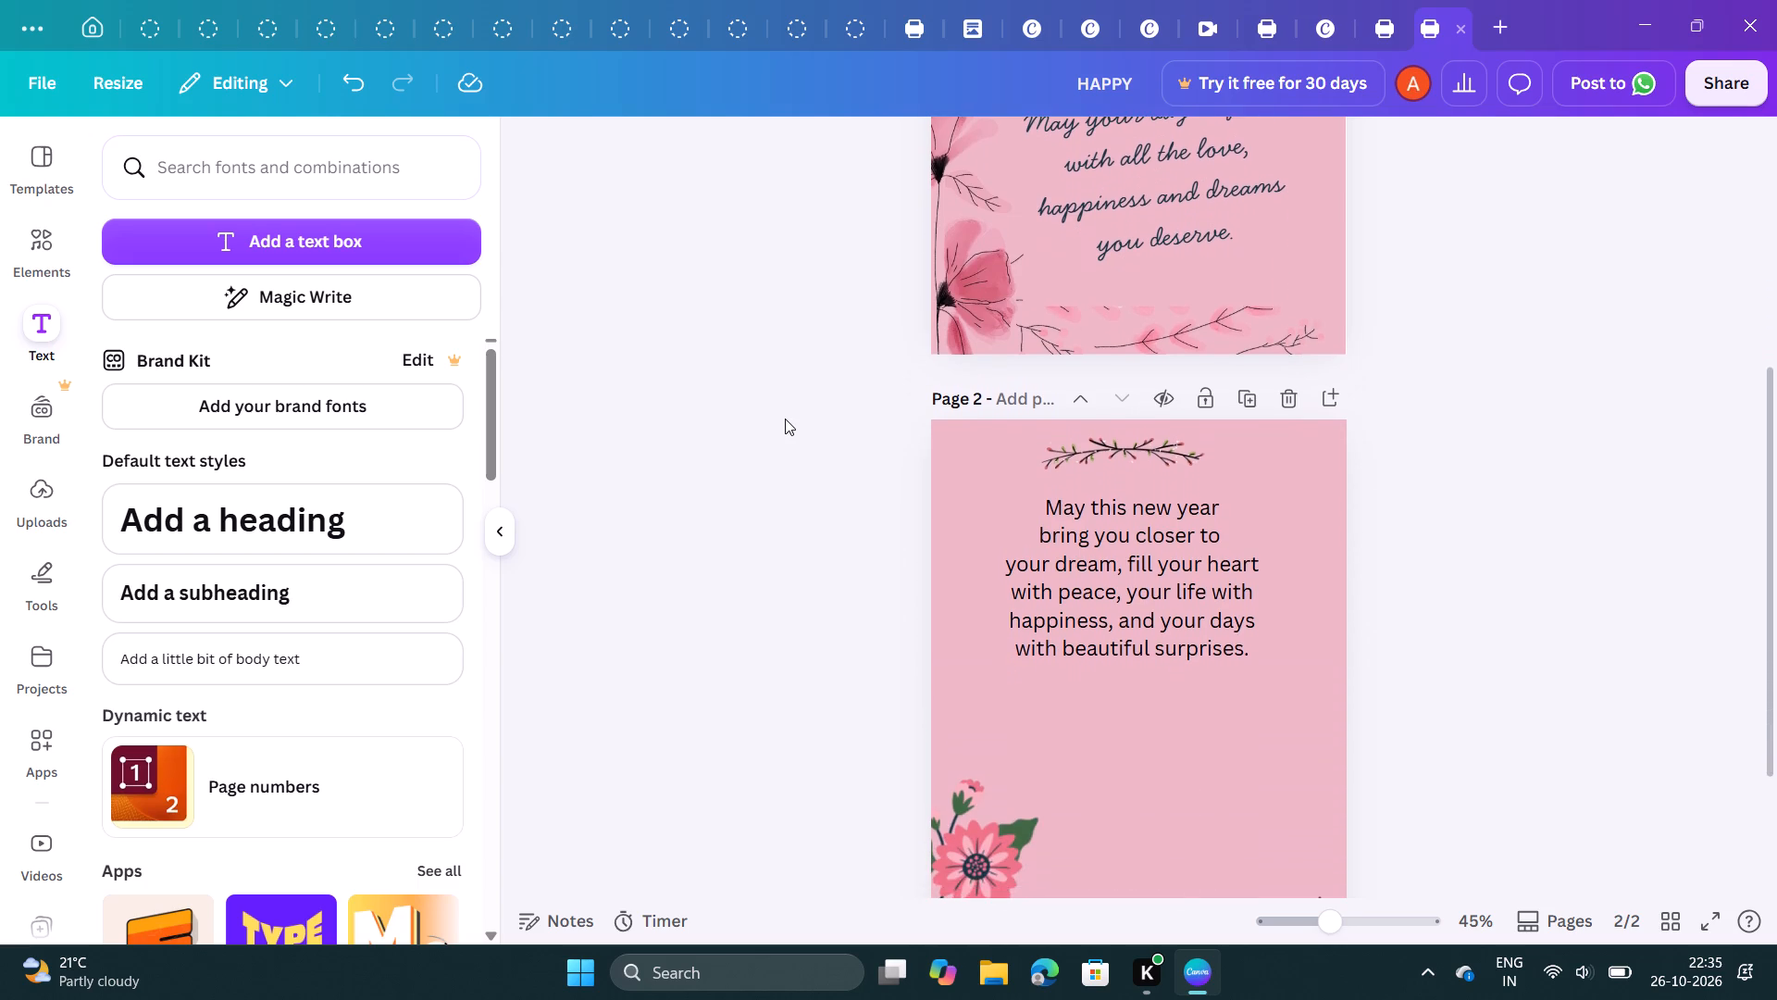
scroll(785, 419, down, 2)
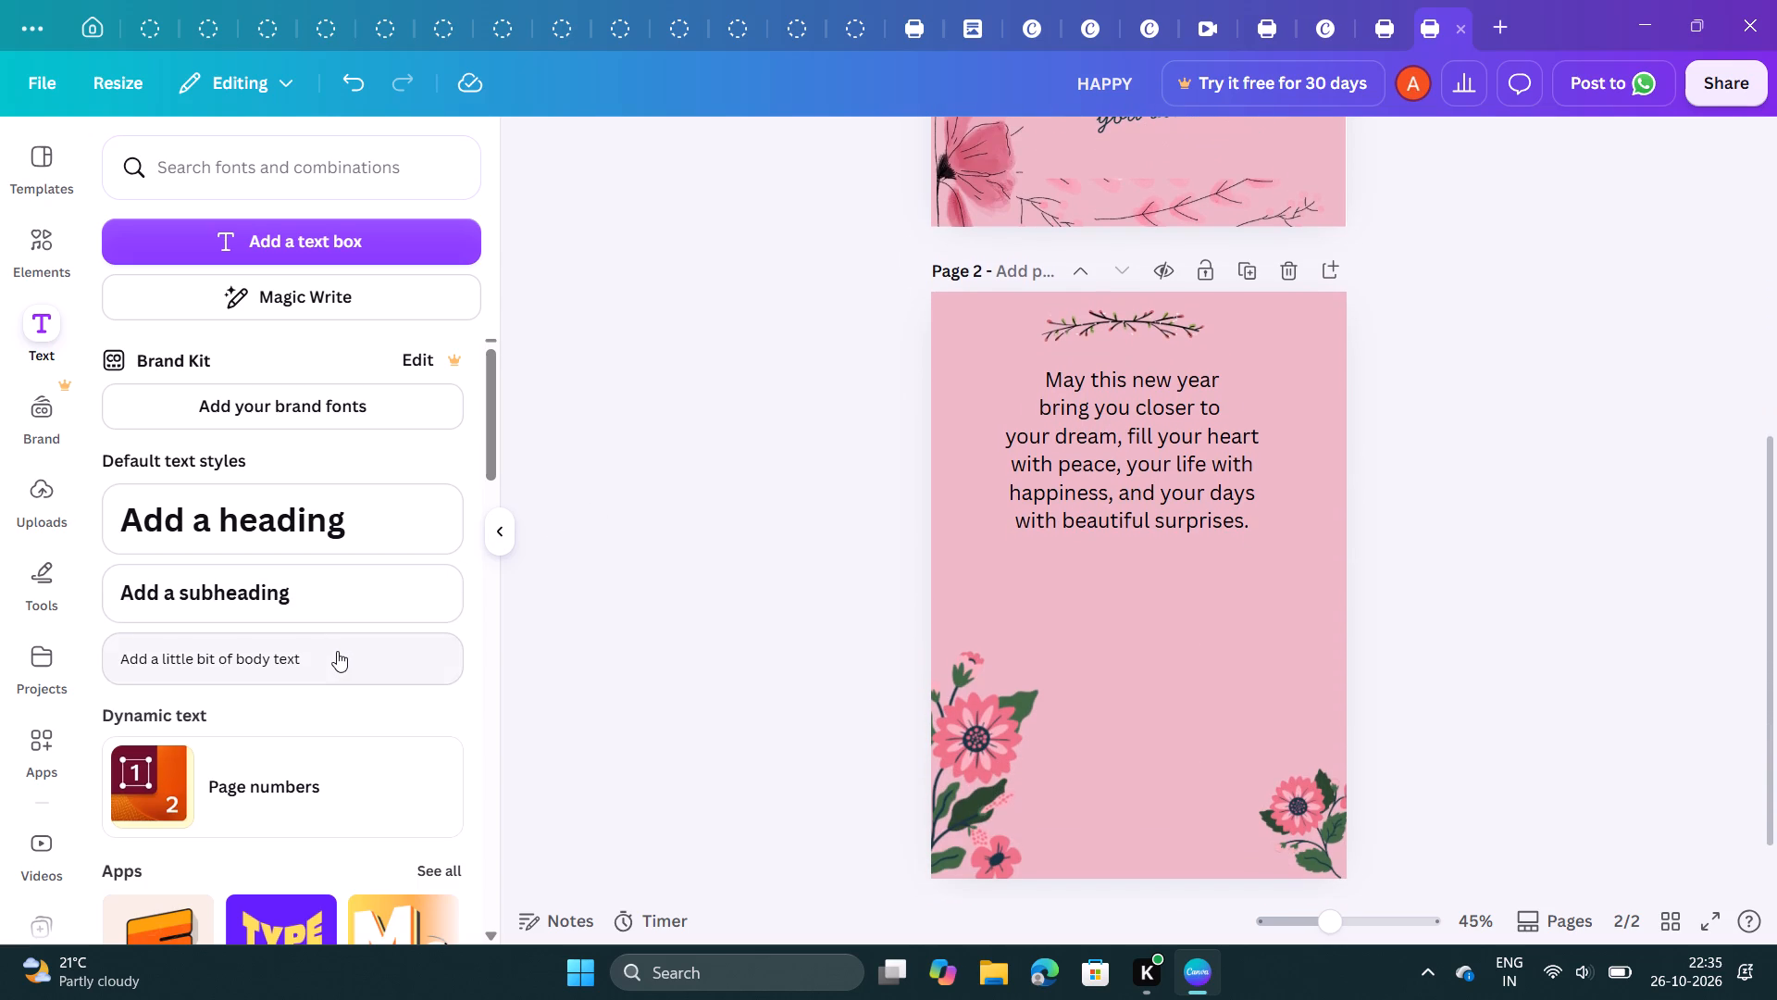
click(335, 651)
key(BackSpace)
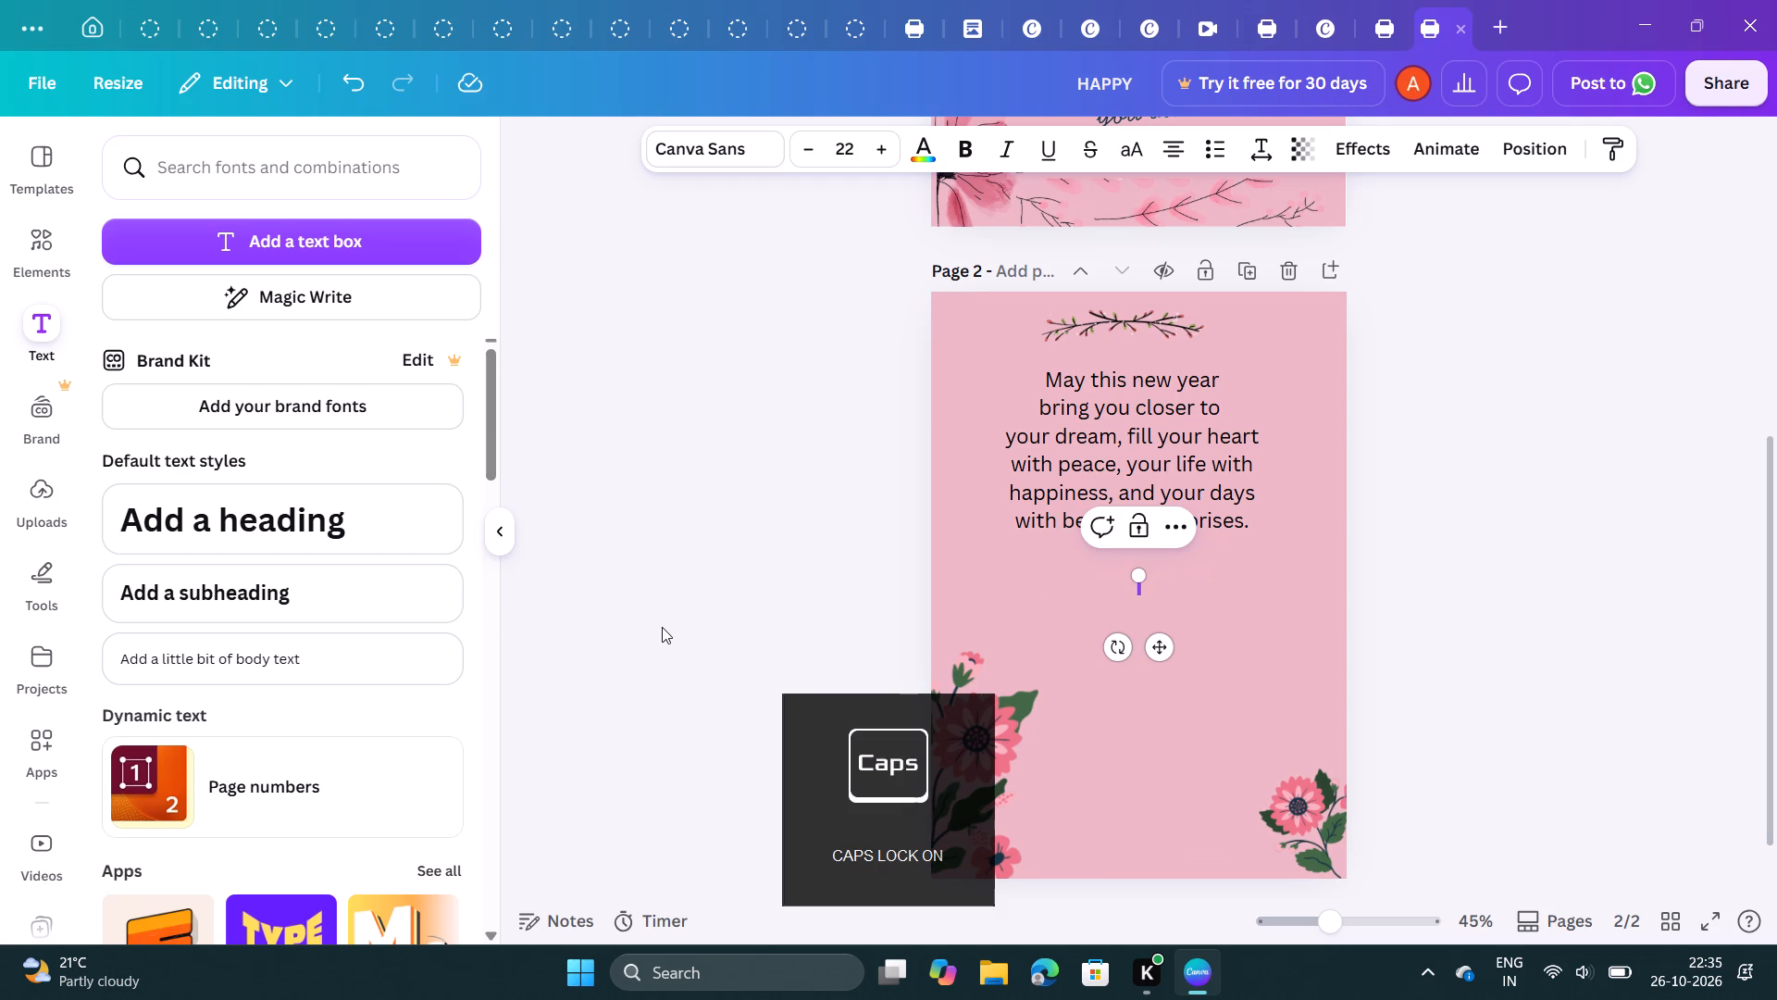
key(y)
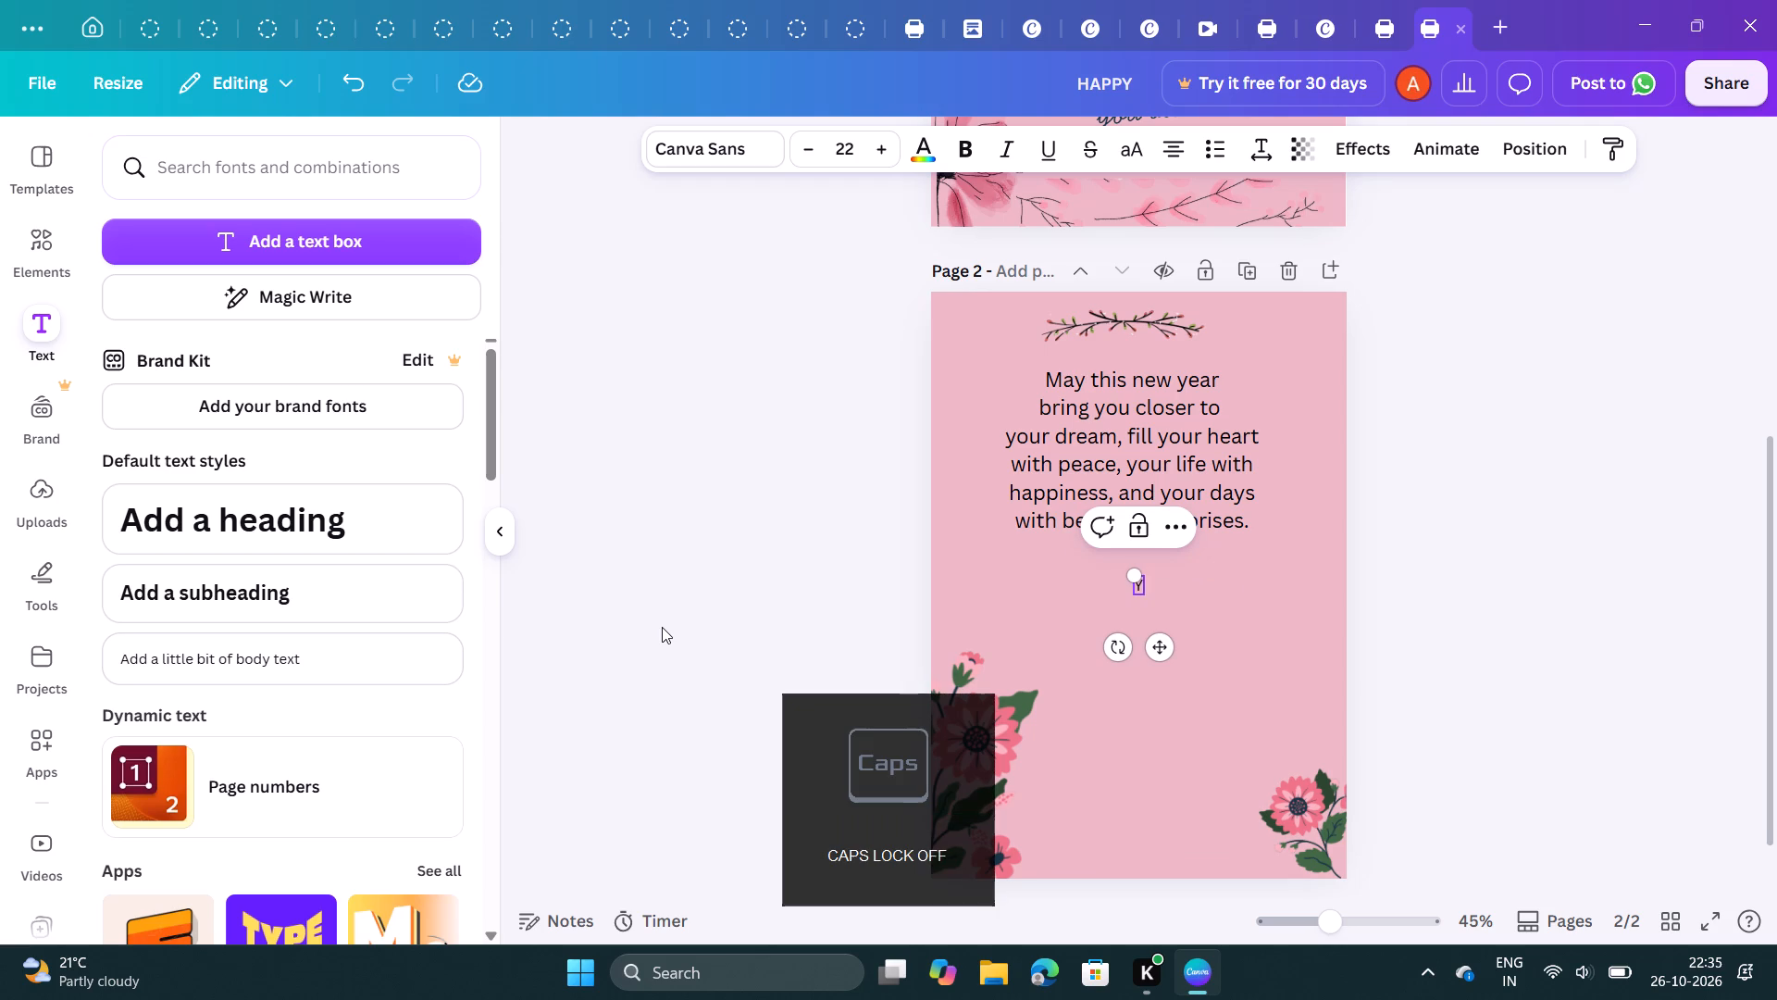
key(o)
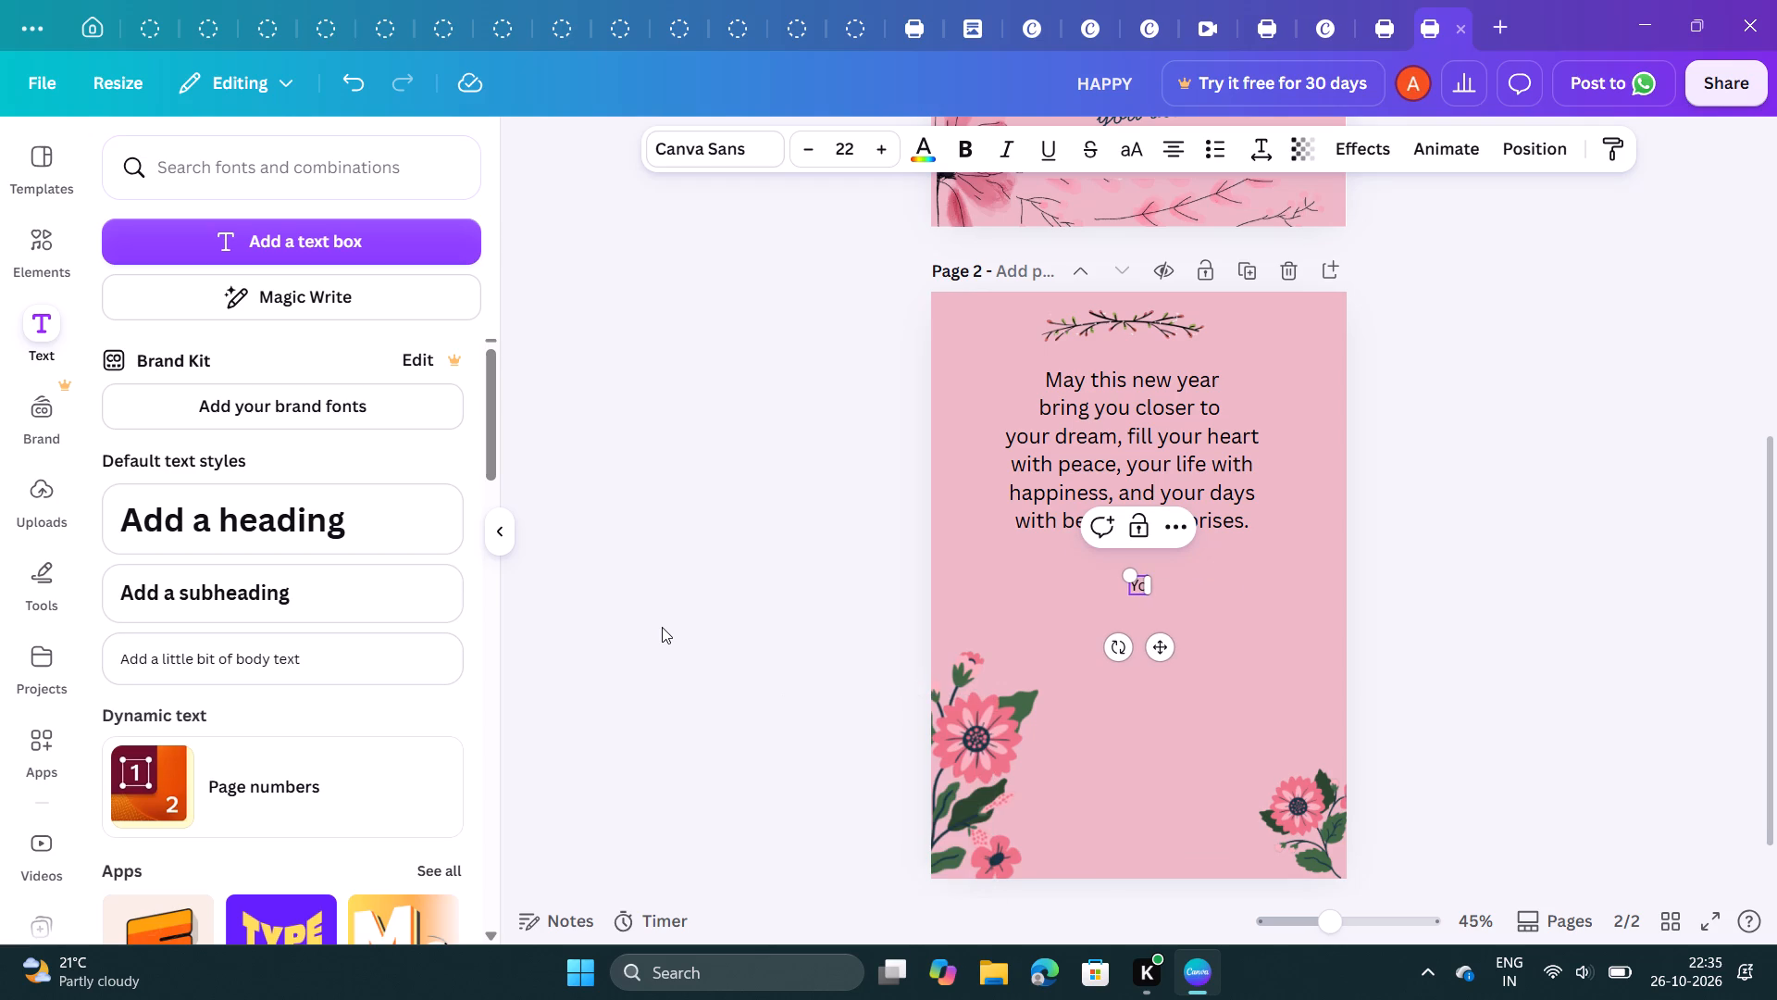
key(u)
key(space)
text(are s)
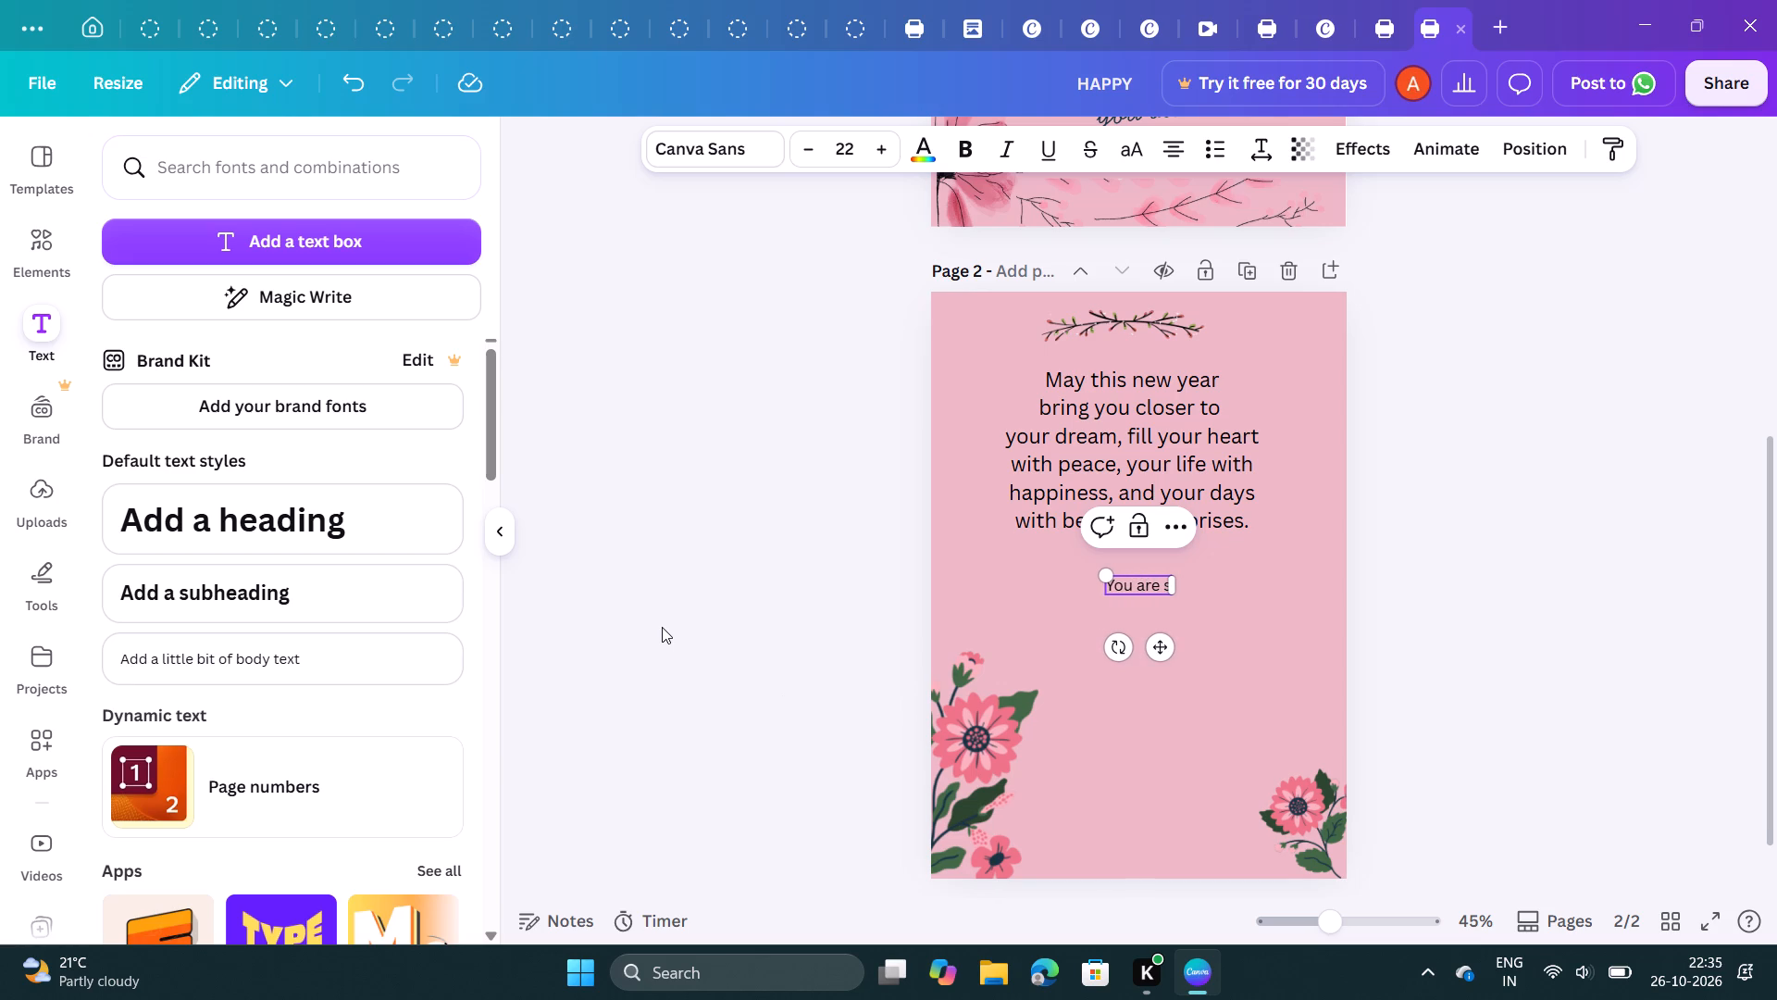
key(o)
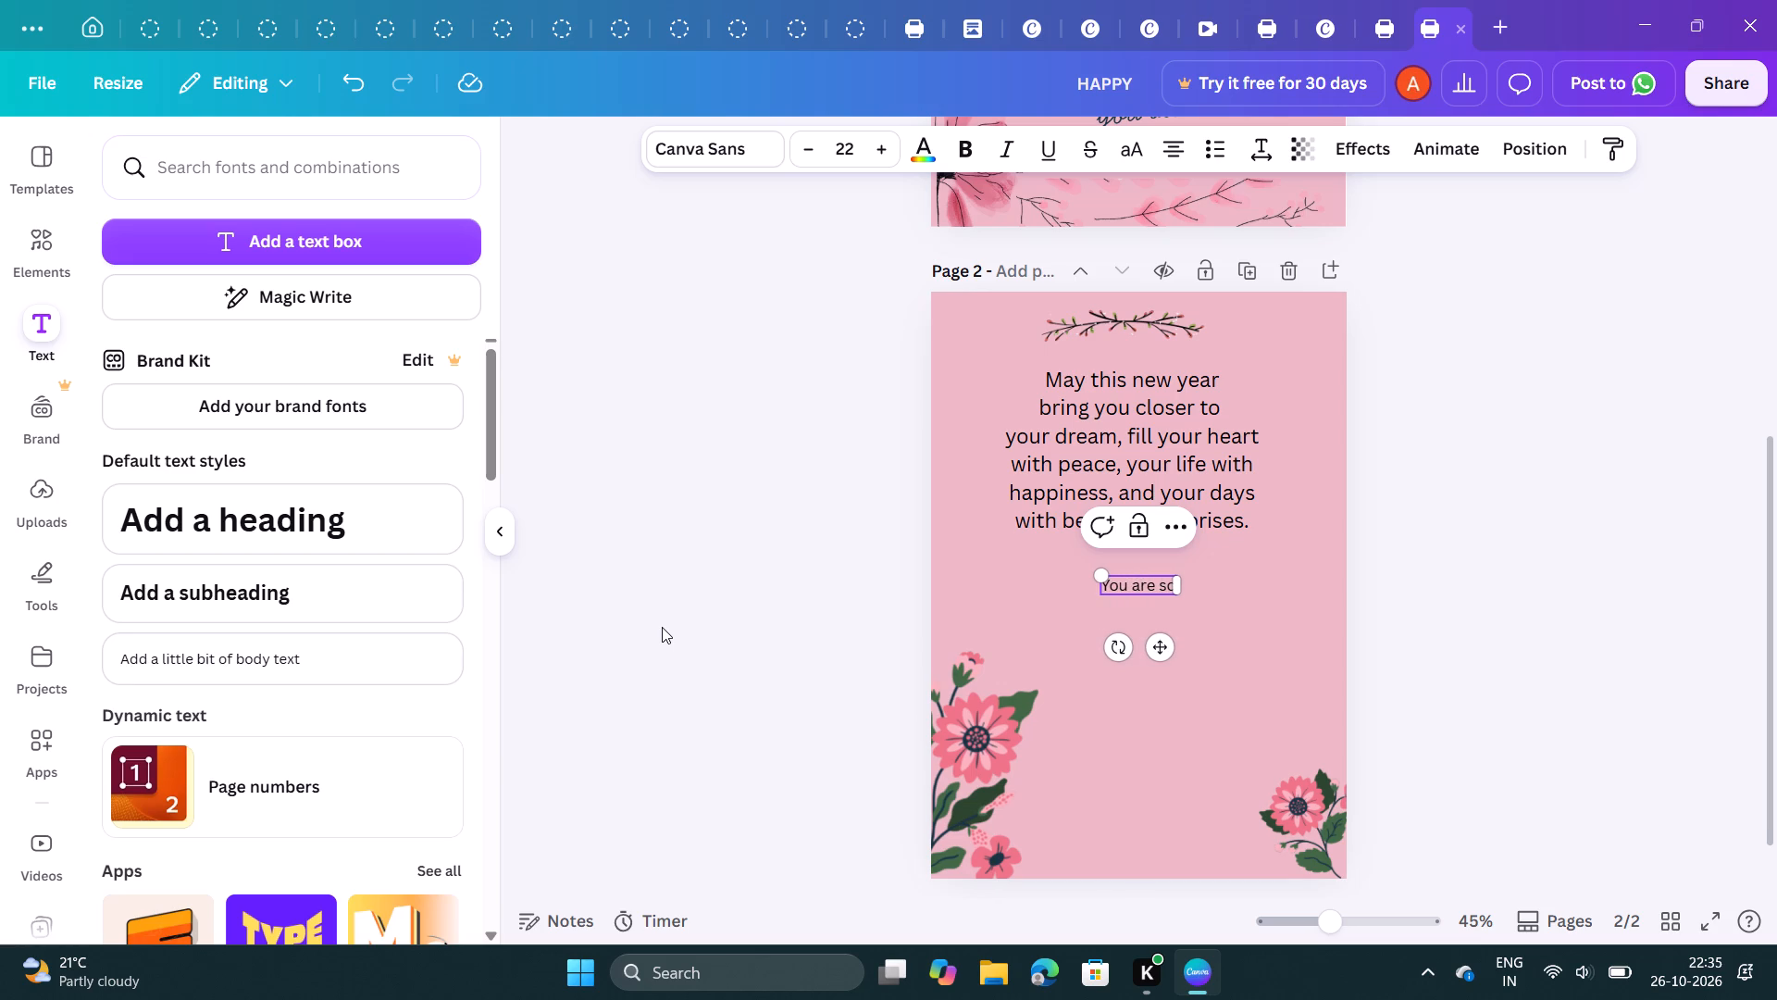
key(space)
text(loved)
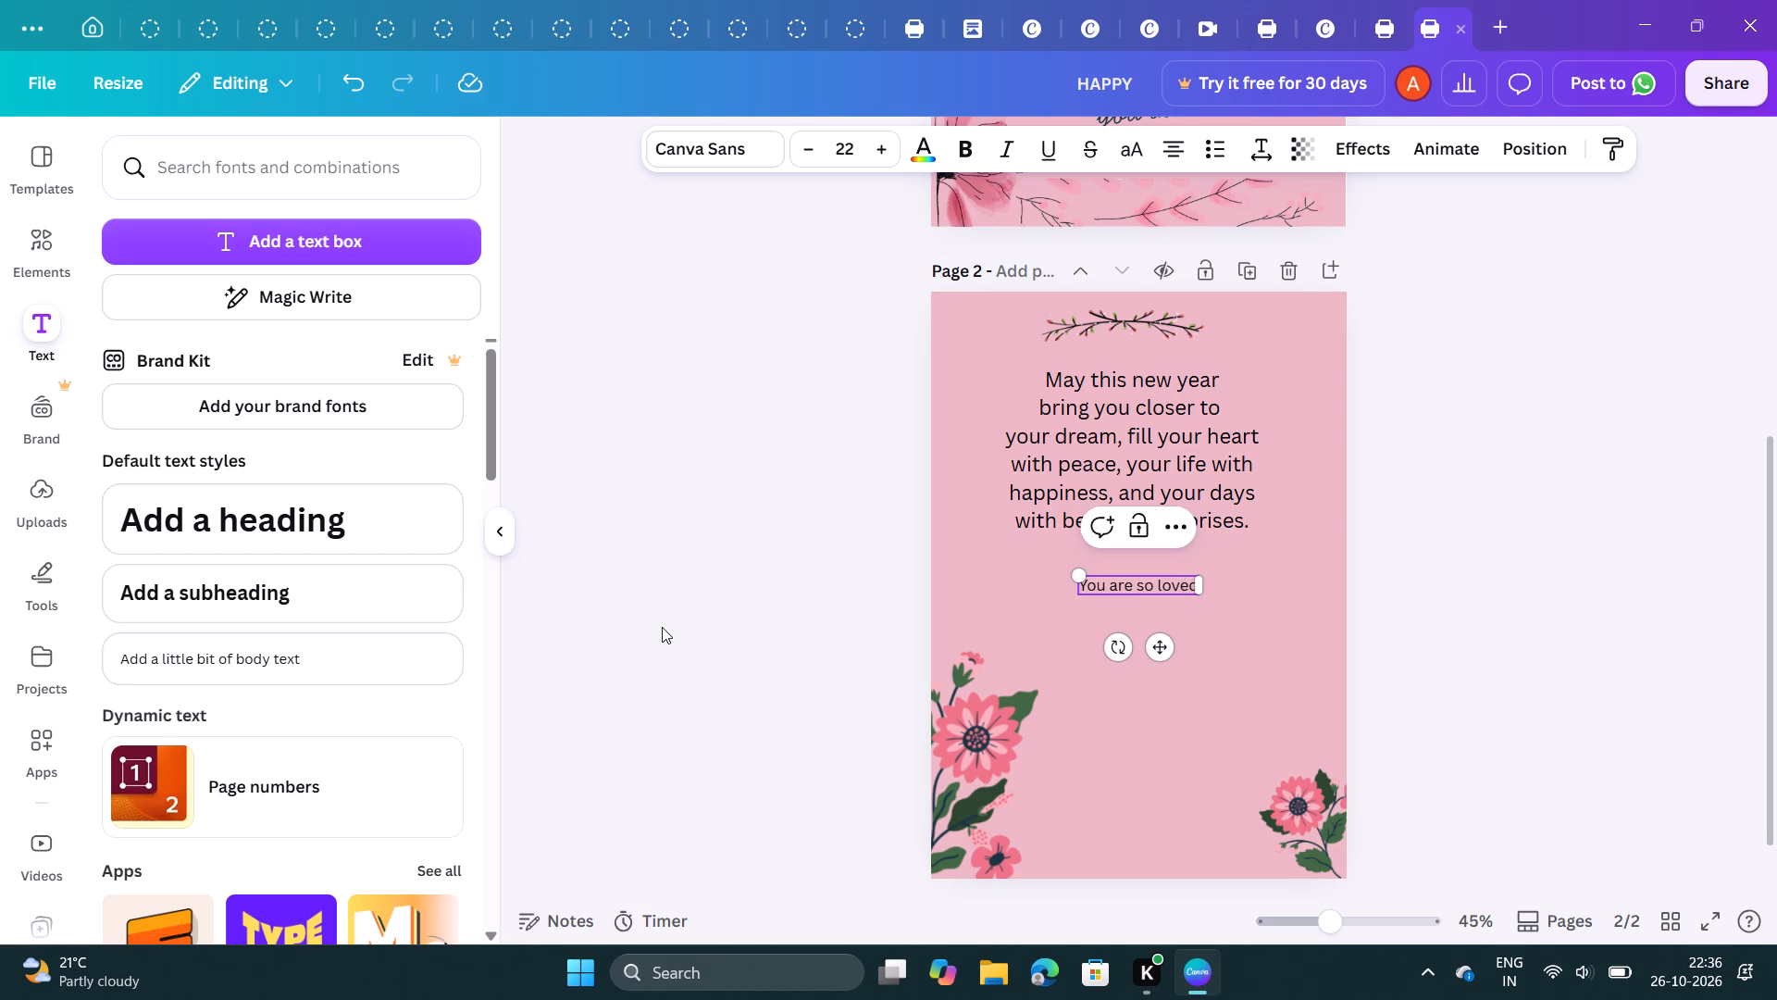
key(Return)
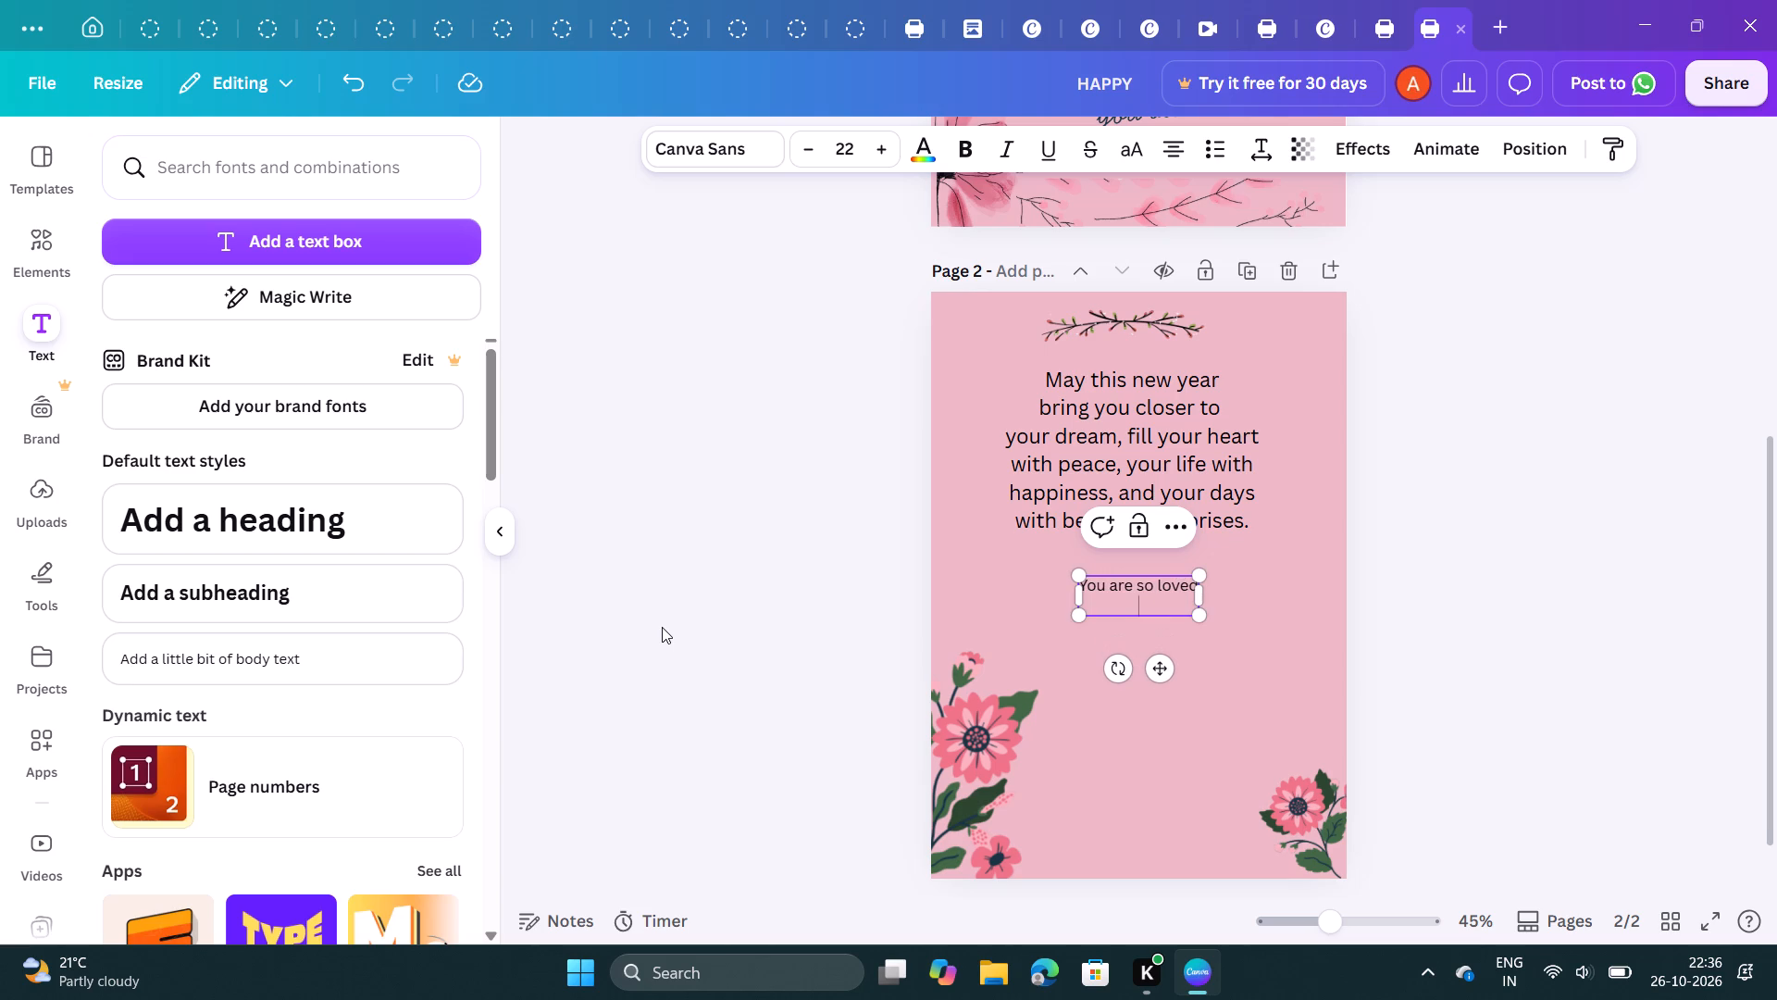
text(and s)
key(o)
key(space)
key(s)
text(pec)
text(ial)
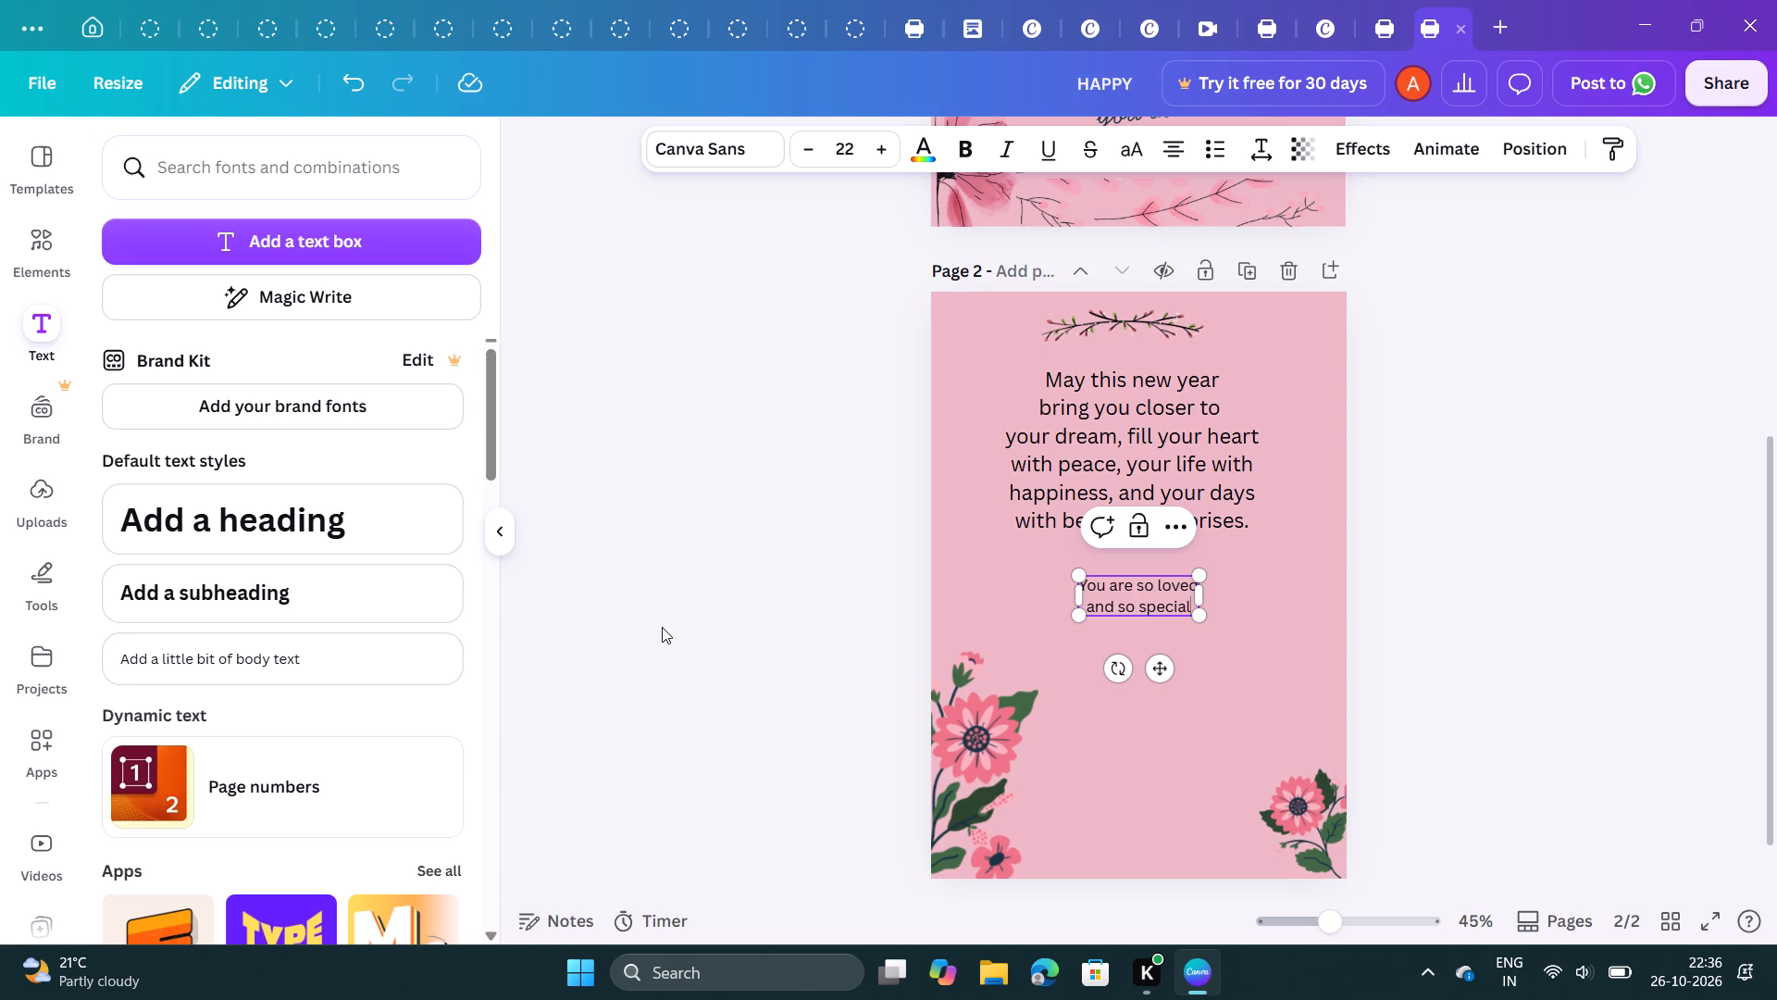
key(shift+exclam)
click(706, 566)
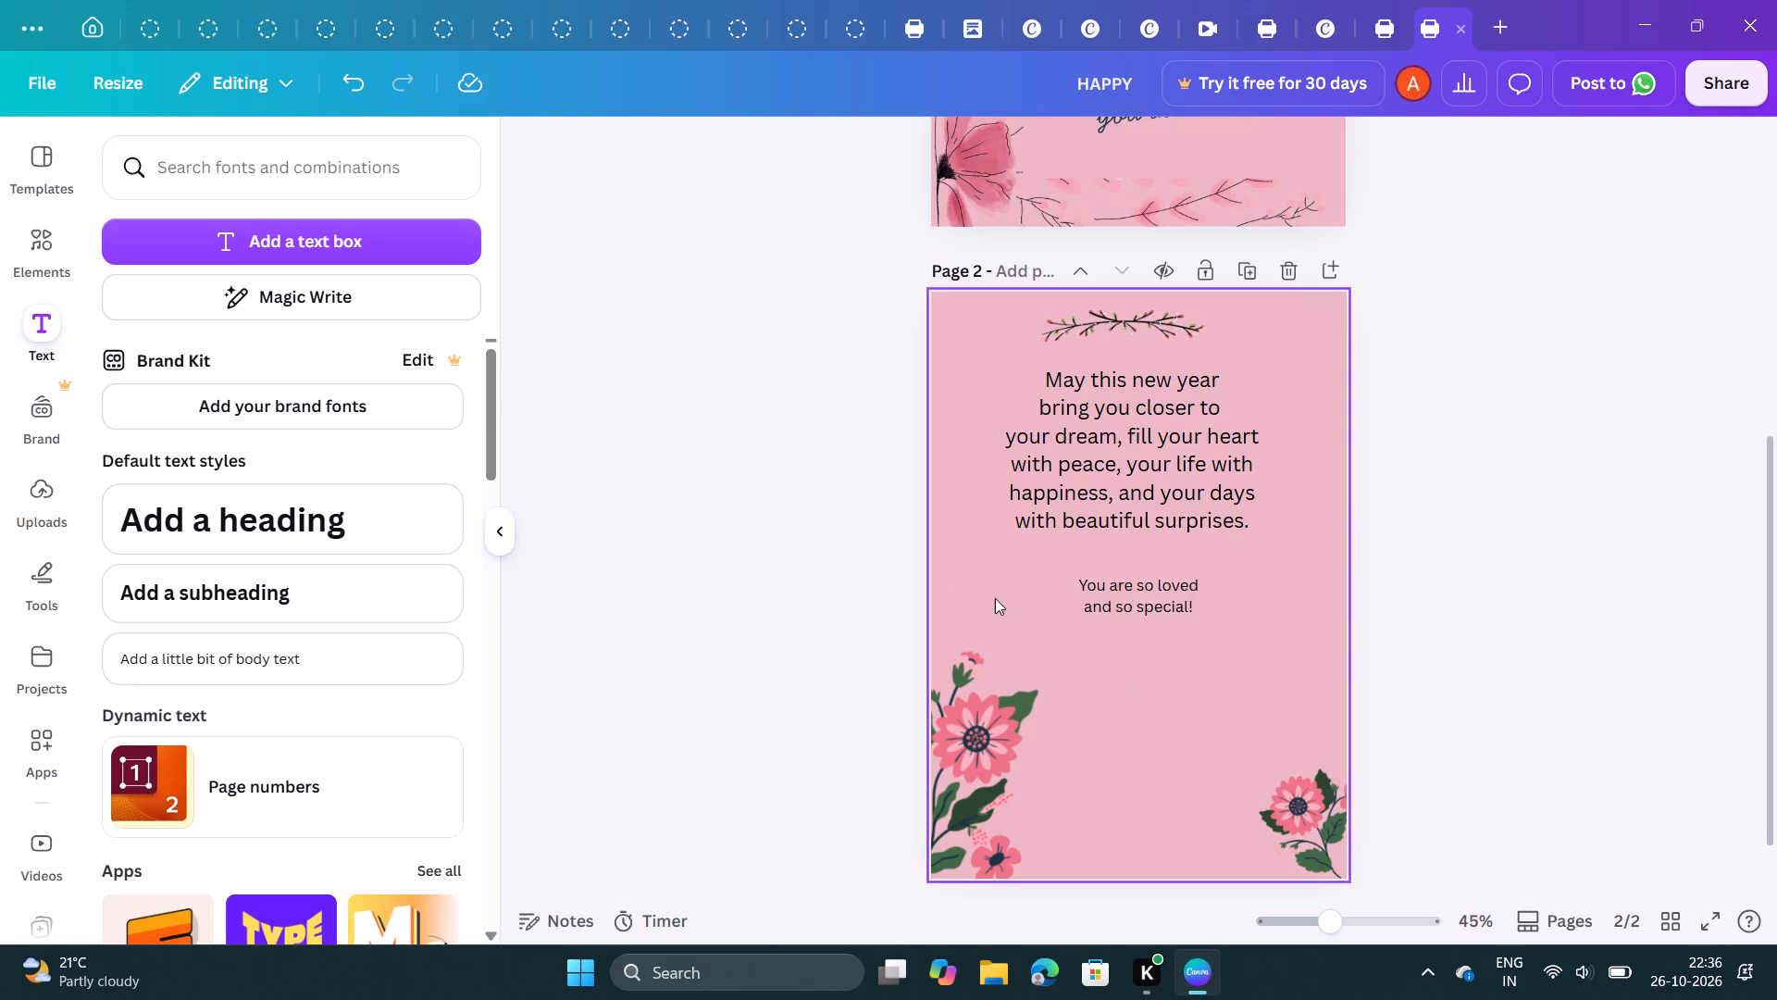
Set the "You are so loved and so special!" text to the Handsome font at size 47.
click(1122, 598)
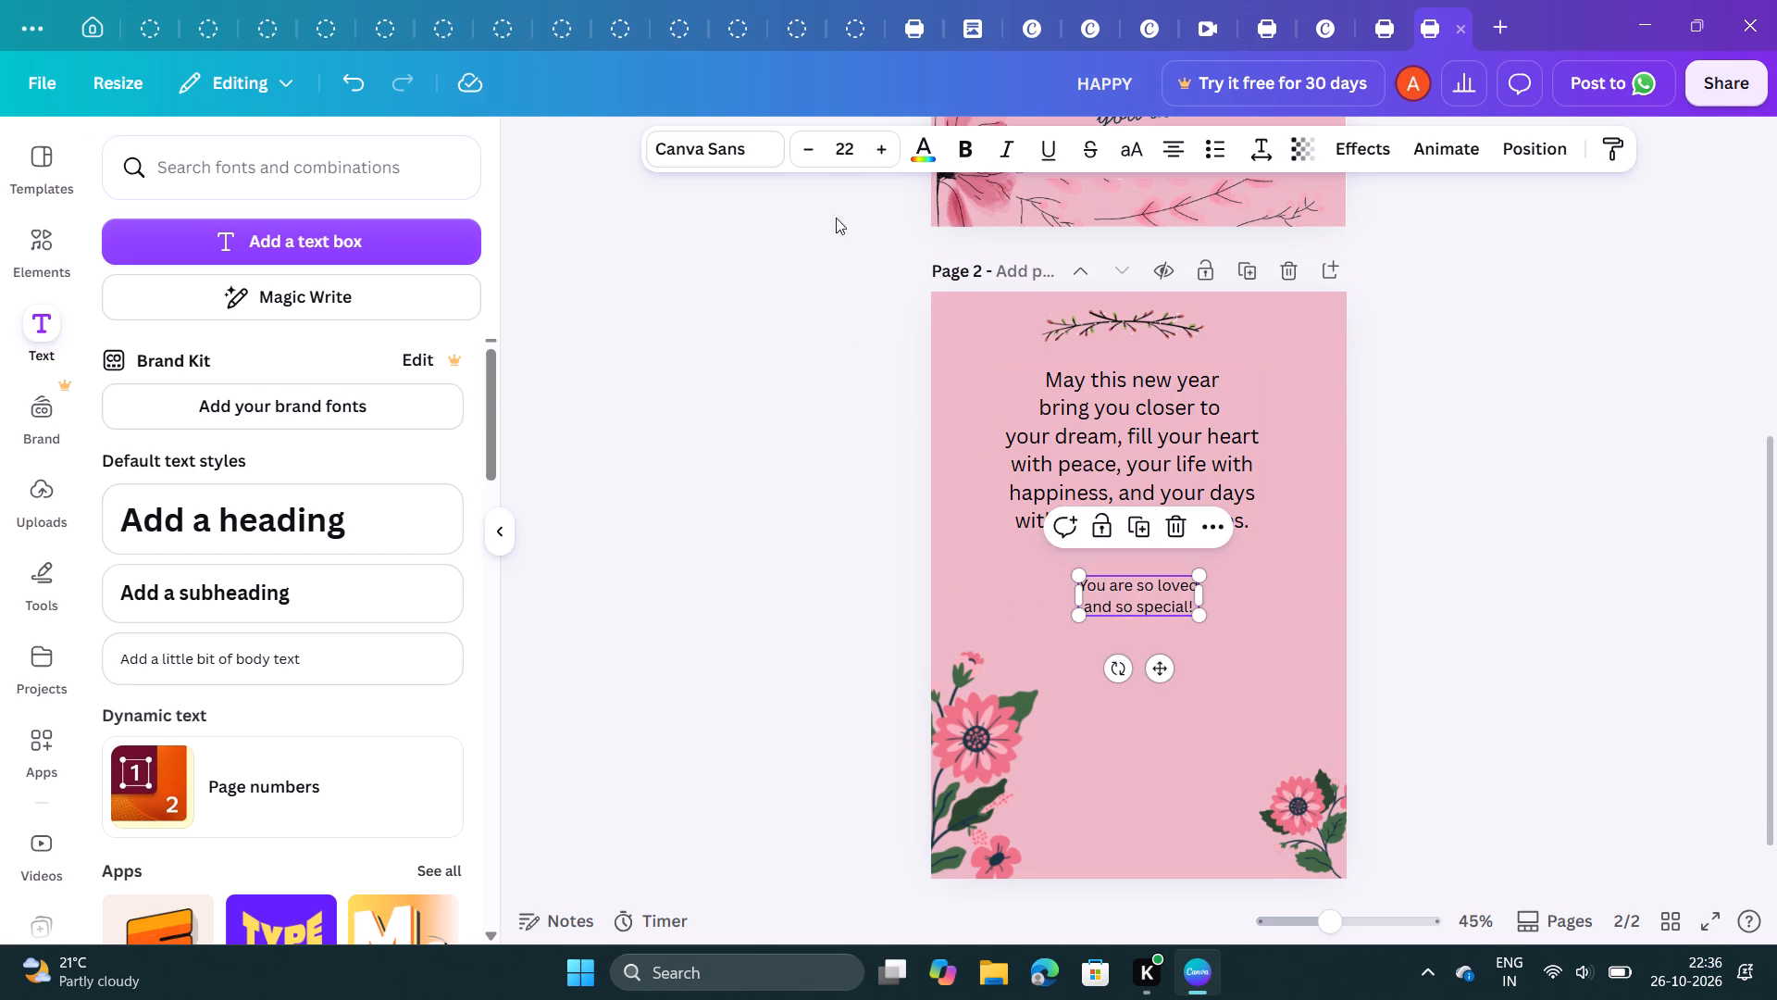
click(752, 140)
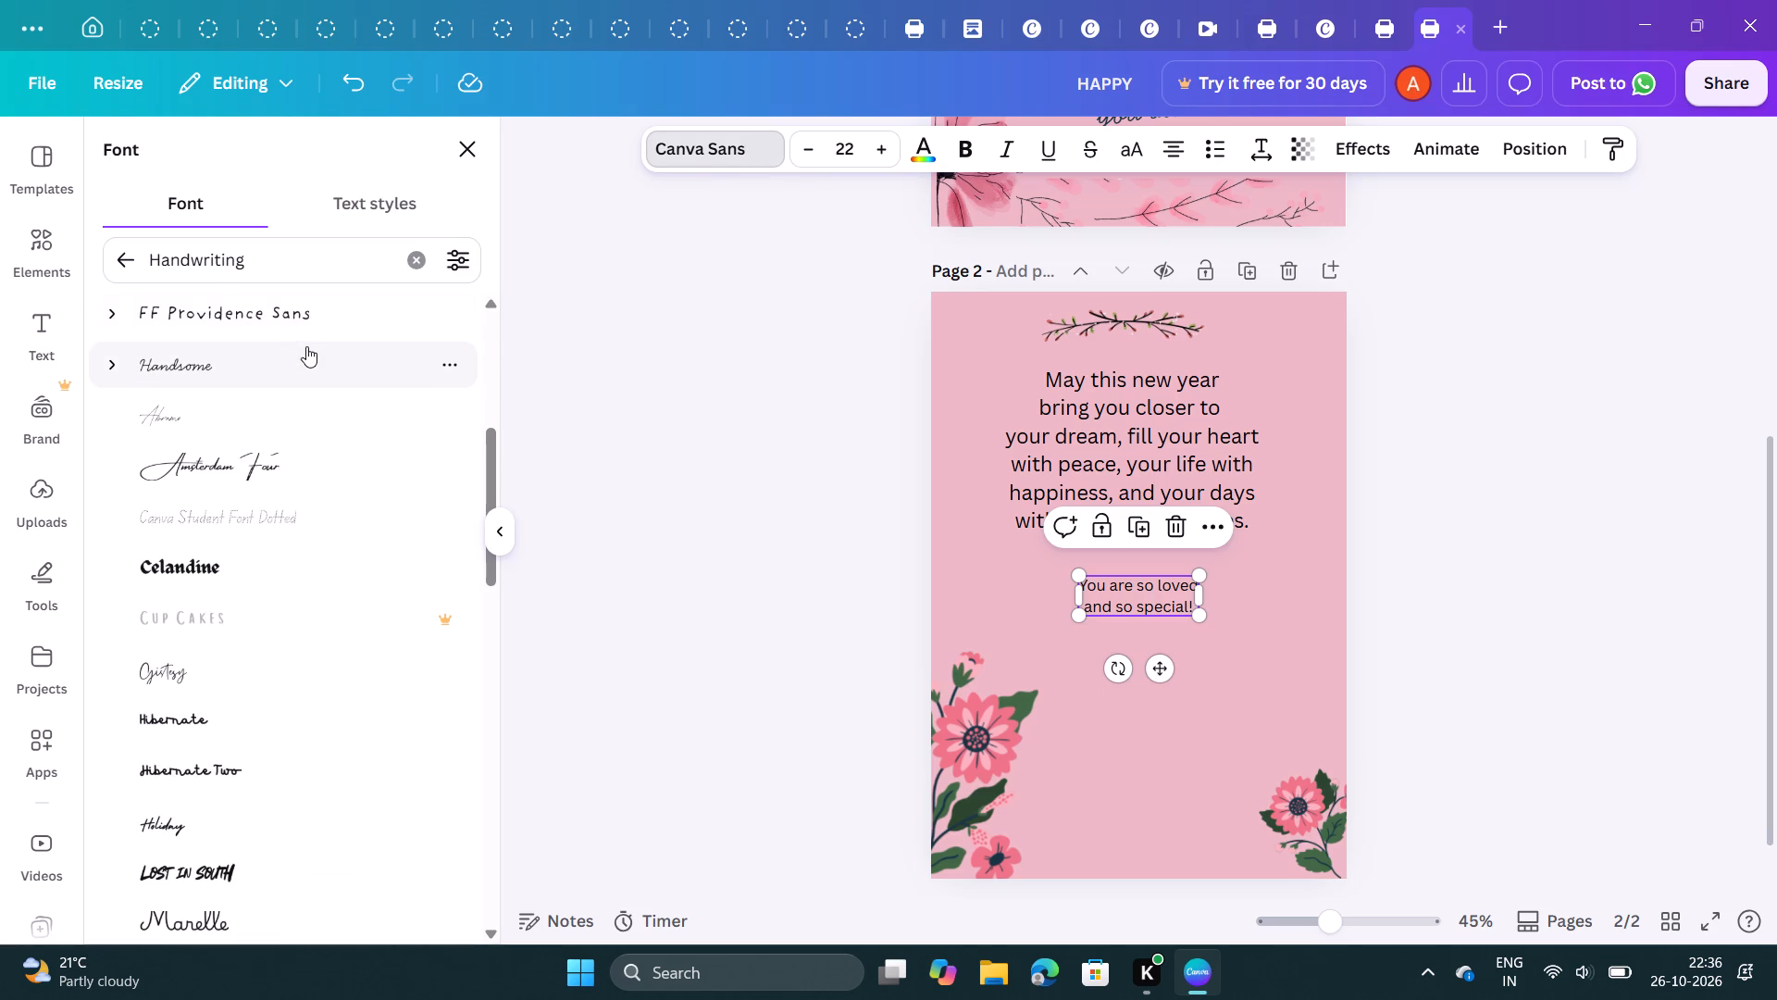
click(295, 349)
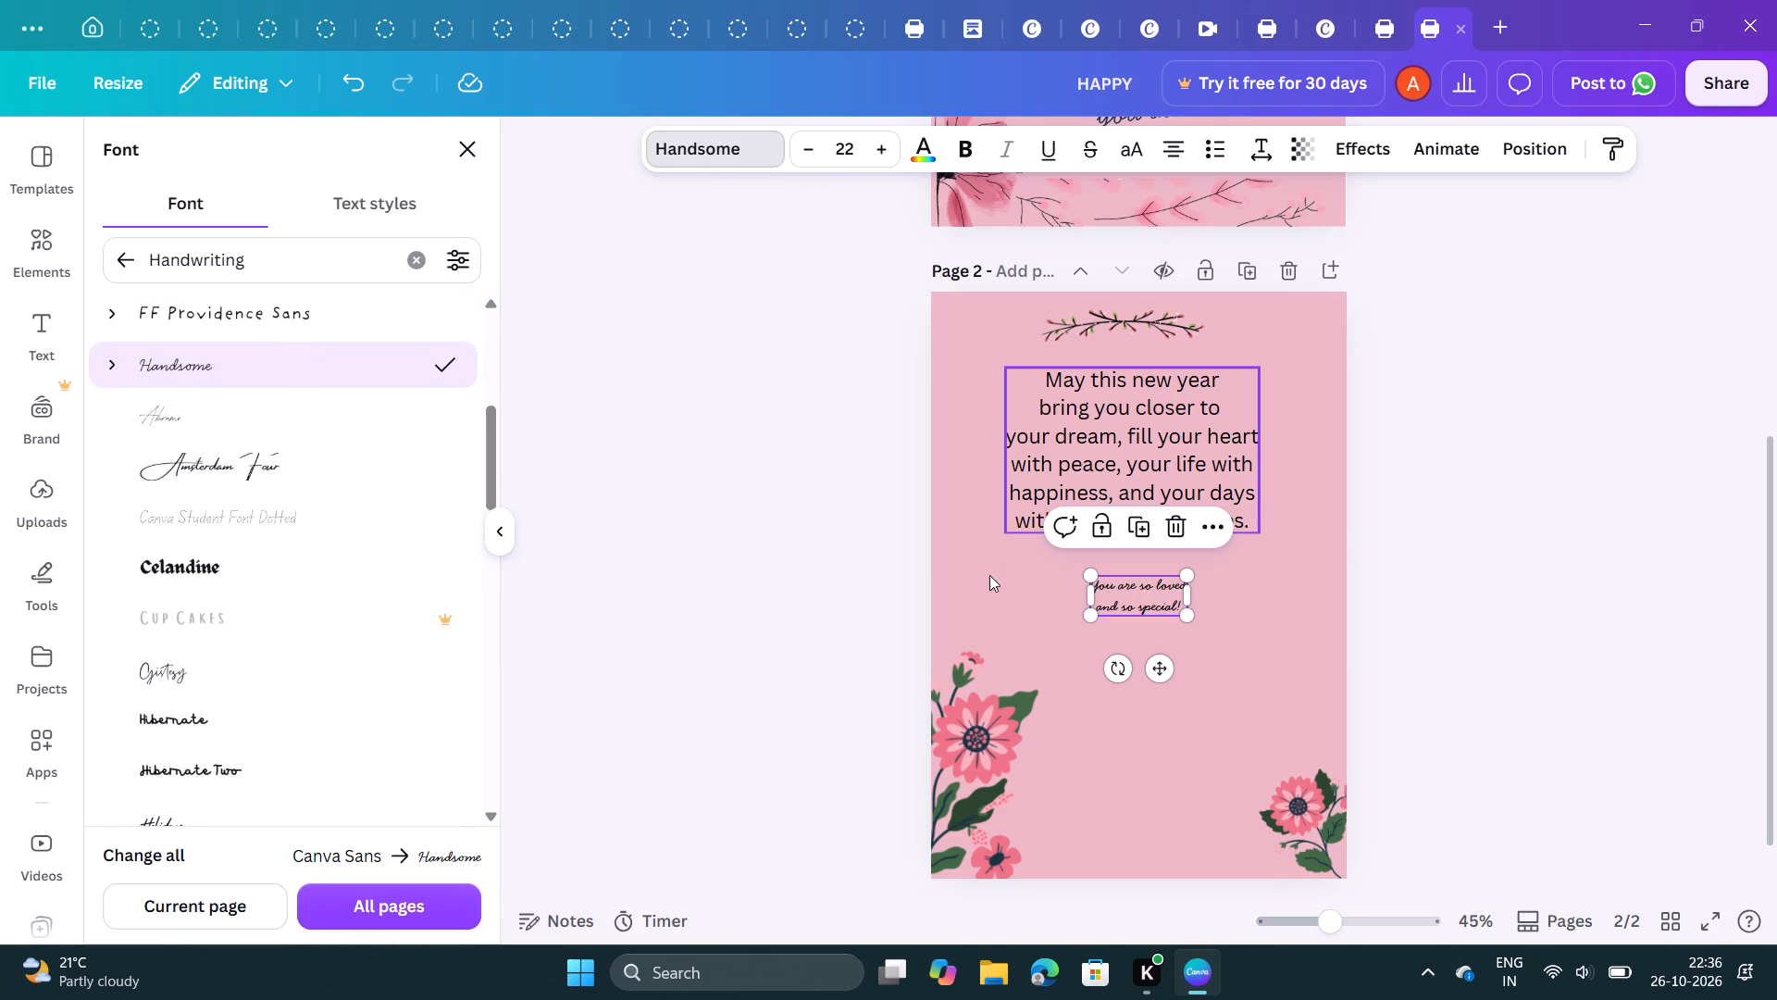
click(881, 156)
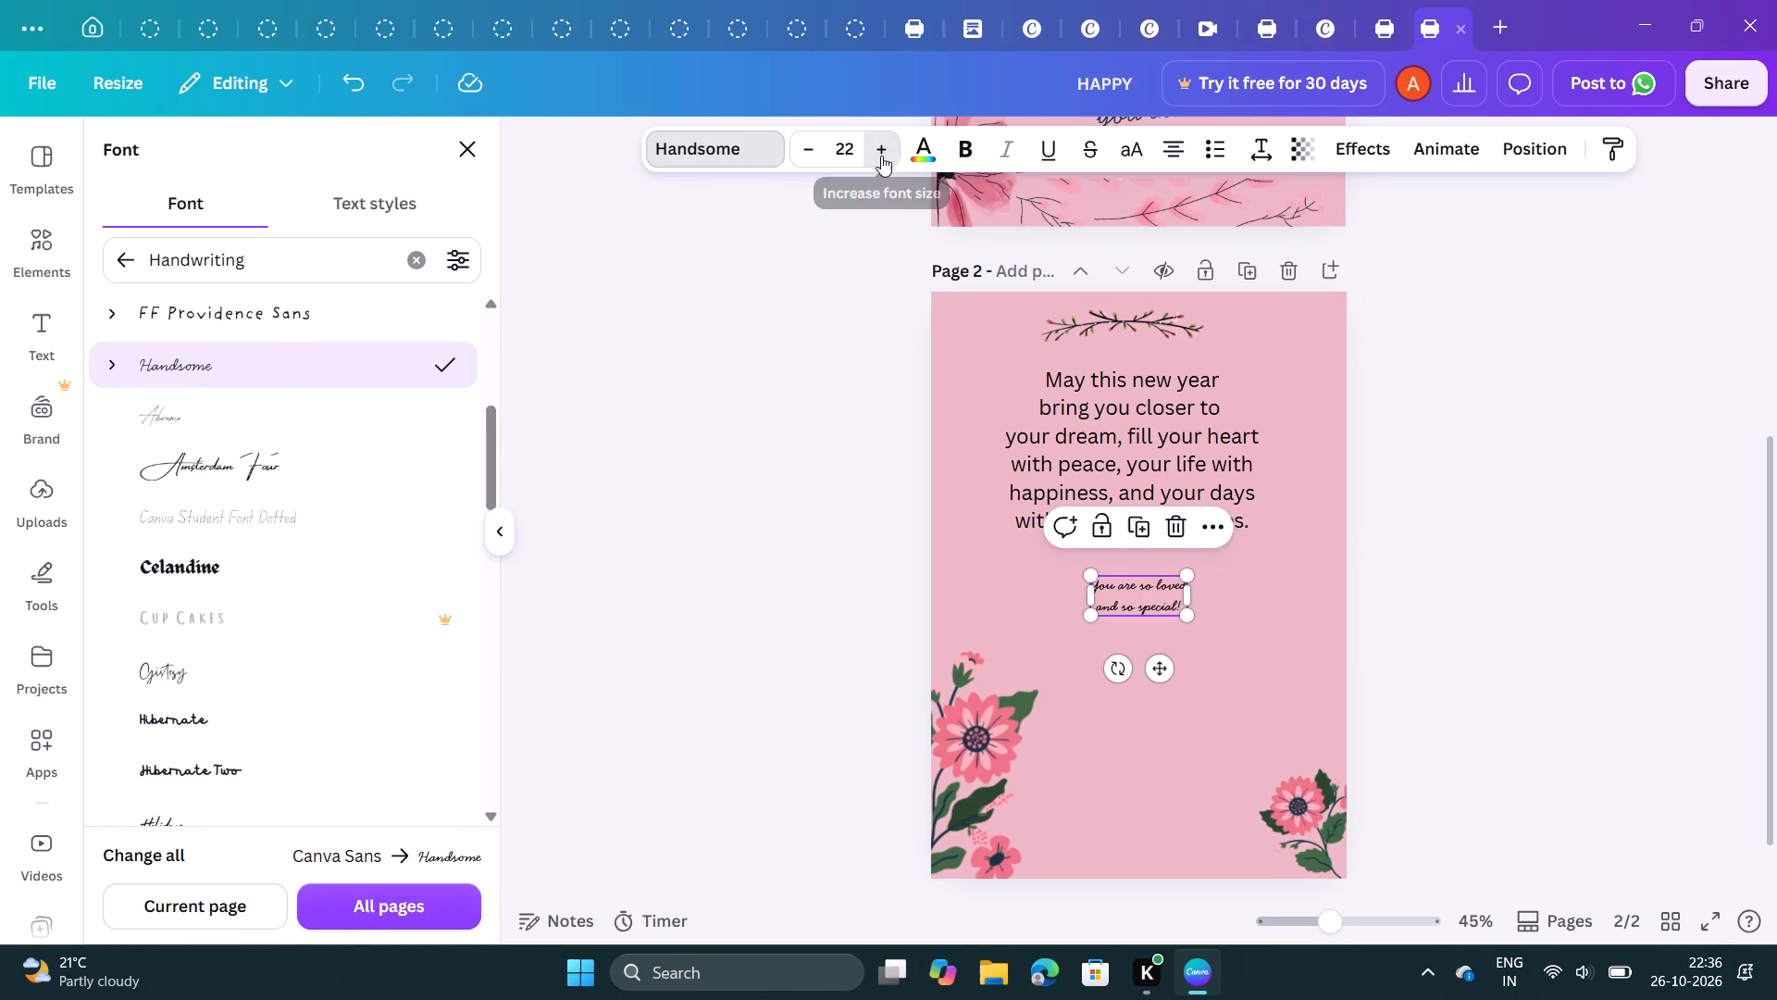
triple_click(881, 156)
triple_click(881, 156)
triple_click(881, 156)
triple_click(881, 156)
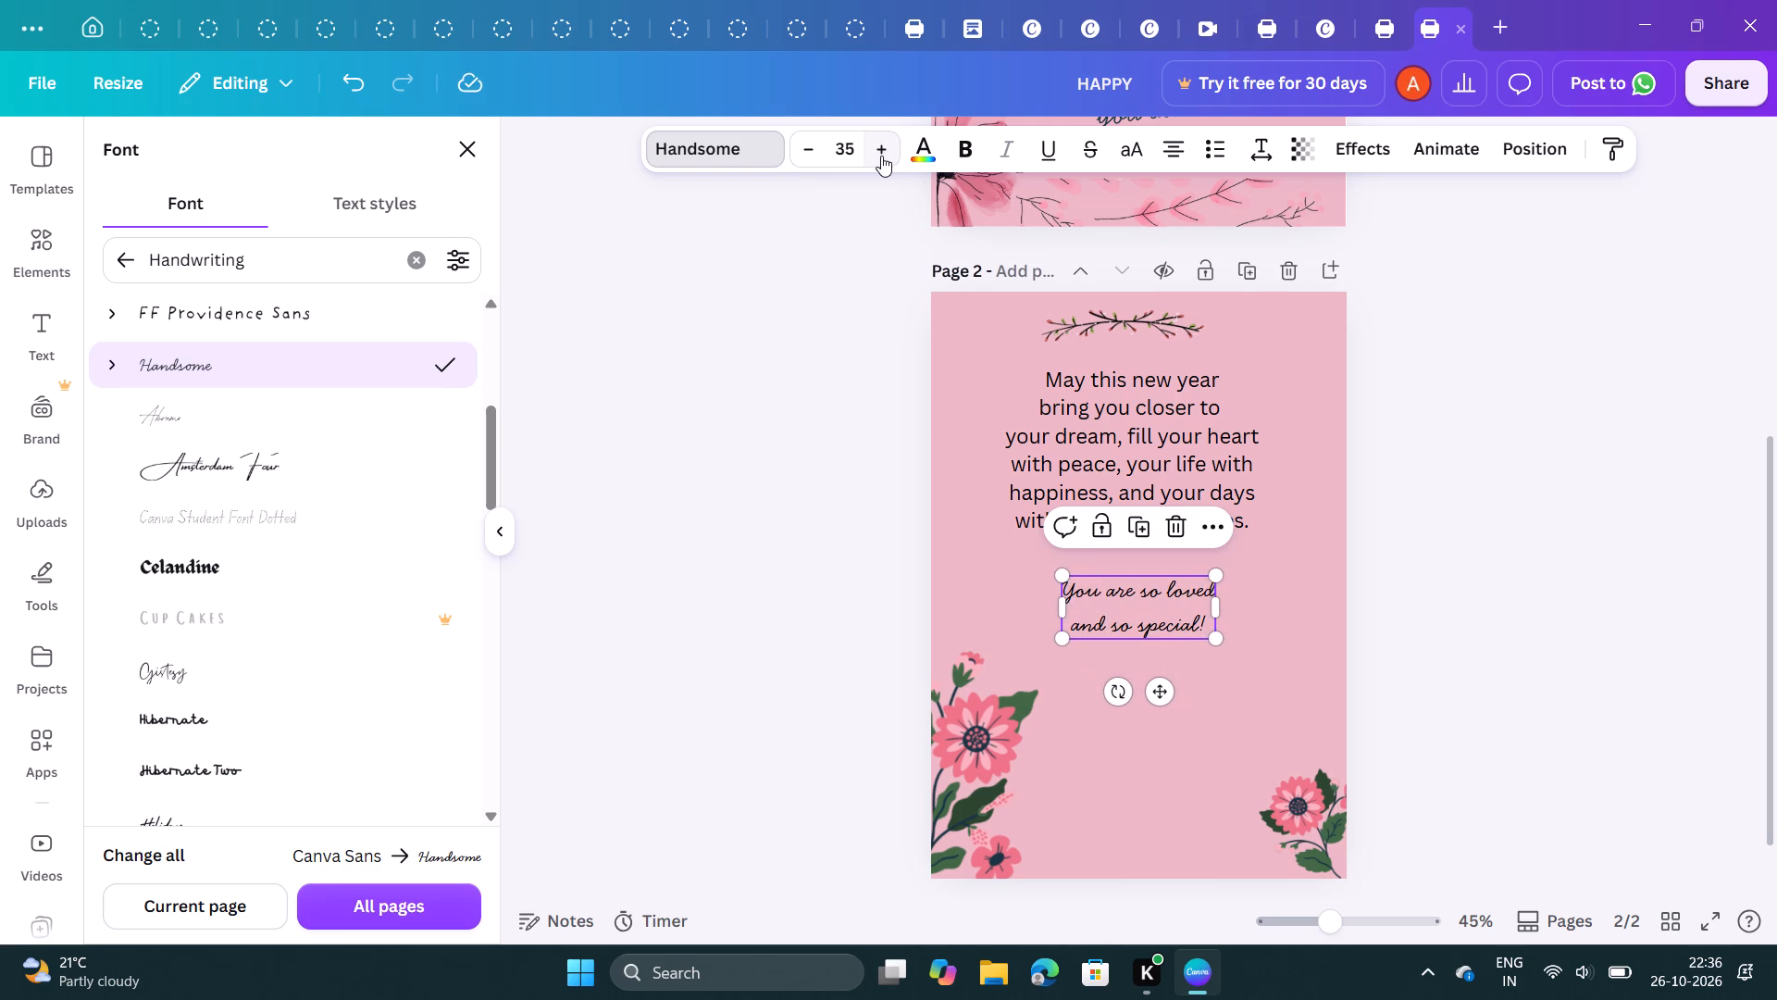
triple_click(881, 156)
triple_click(881, 156)
triple_click(881, 156)
triple_click(881, 156)
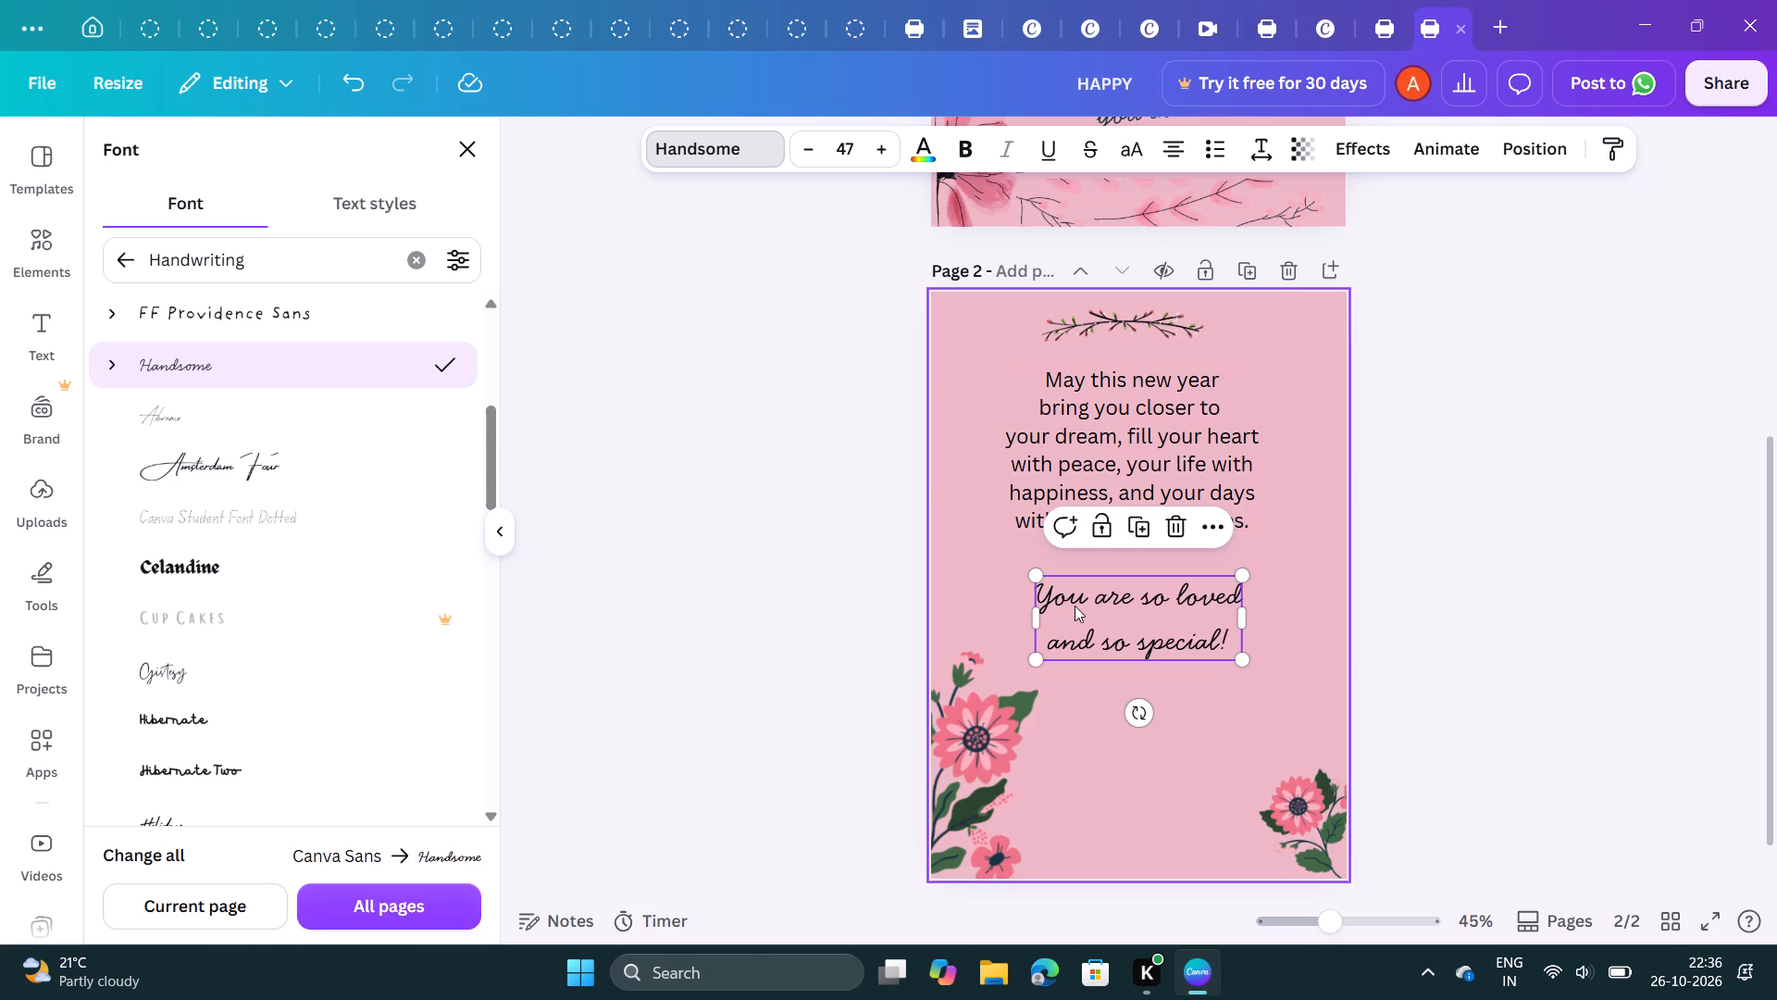
Tilt the "You are so loved and so special!" text a few degrees counterclockwise so its lines slope upward.
click(1131, 720)
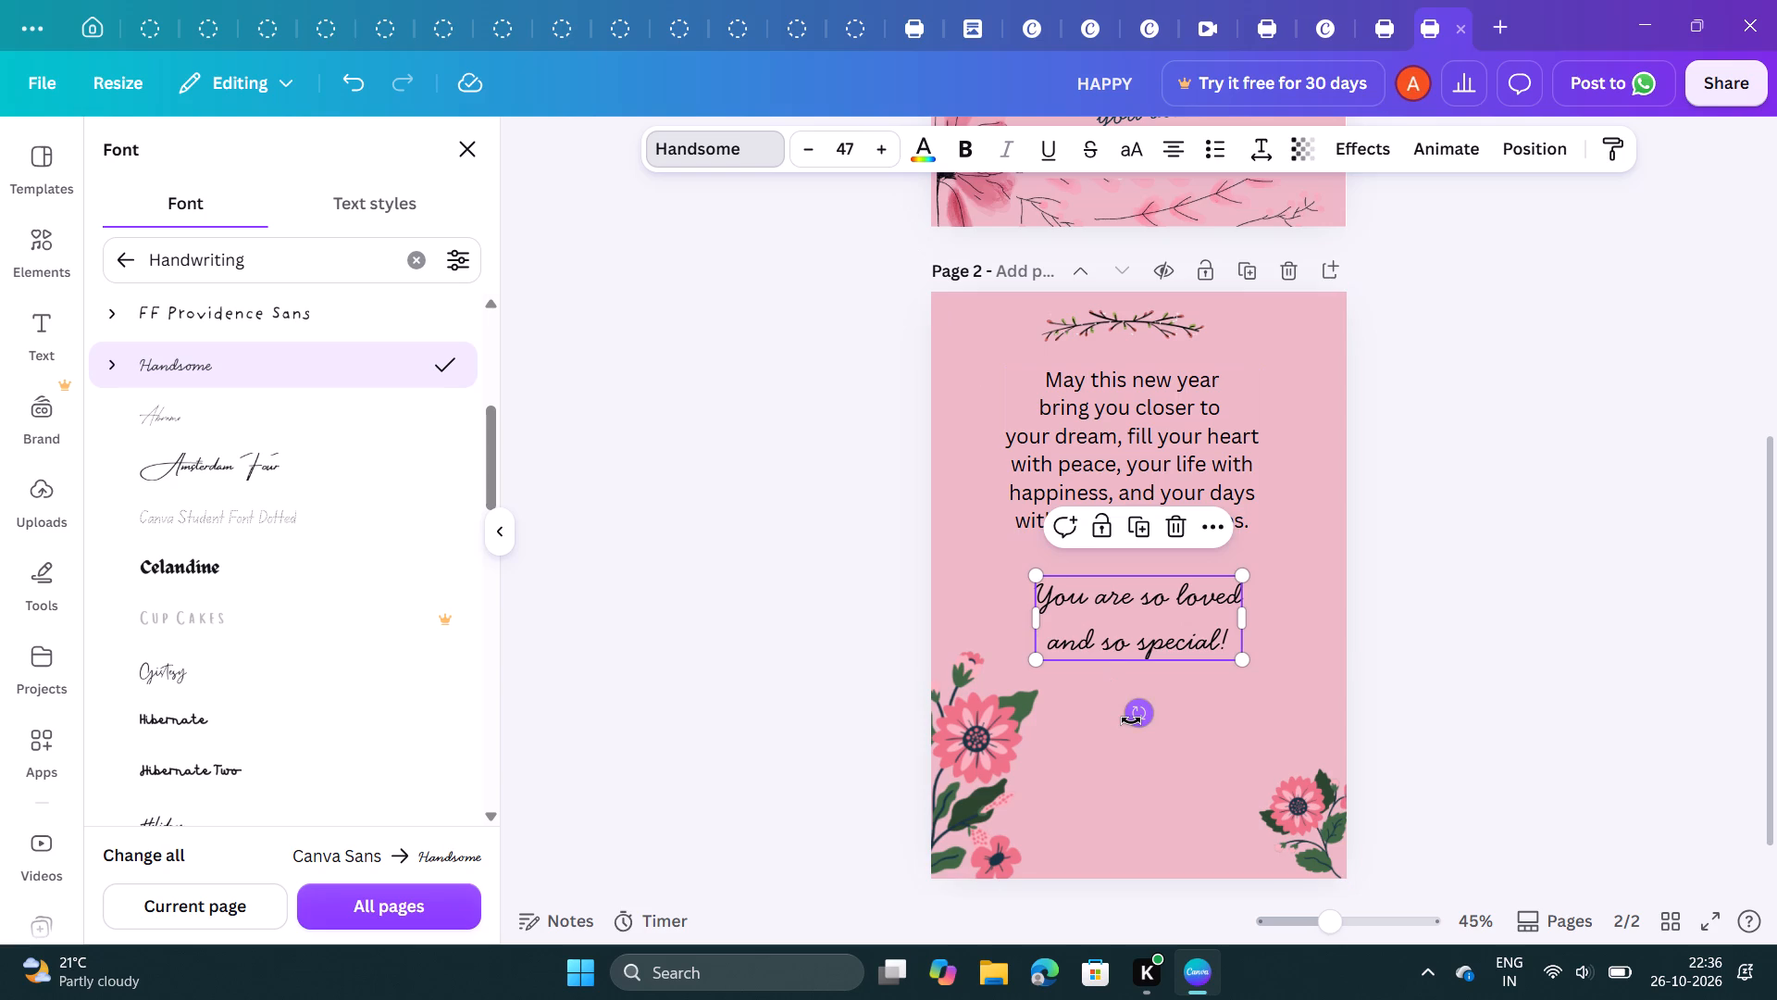
drag(1131, 720, 1135, 704)
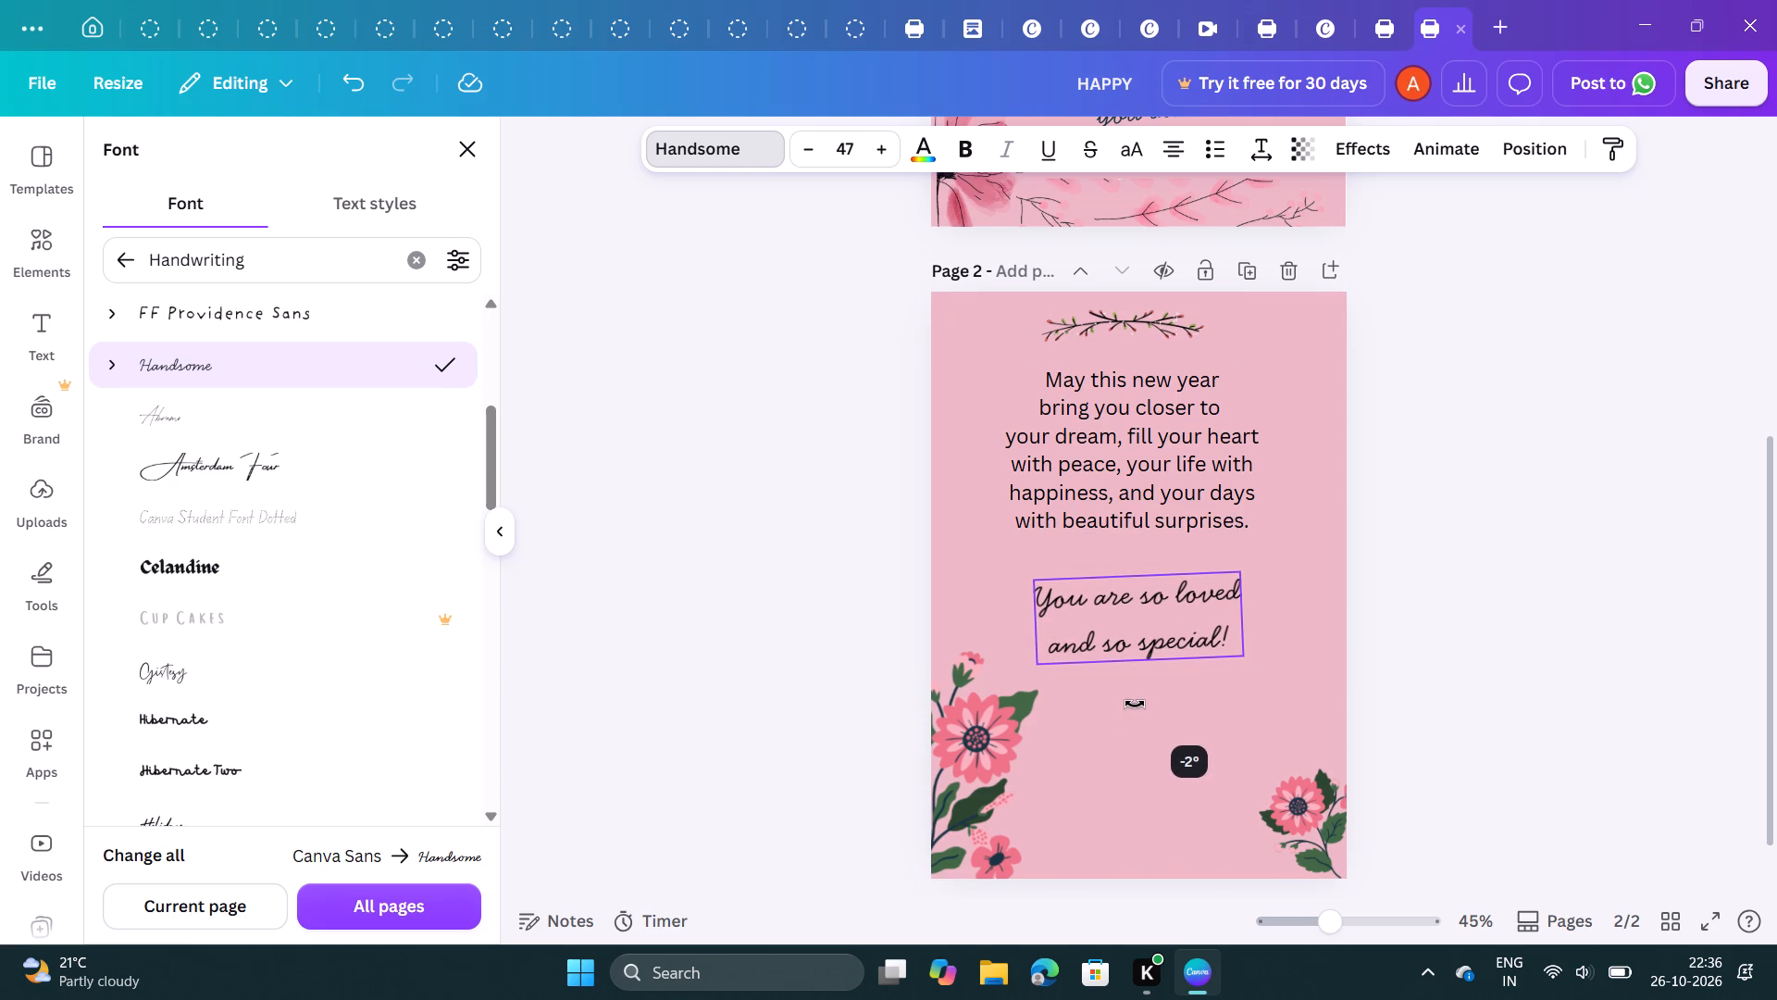
drag(1135, 704, 1138, 693)
click(825, 644)
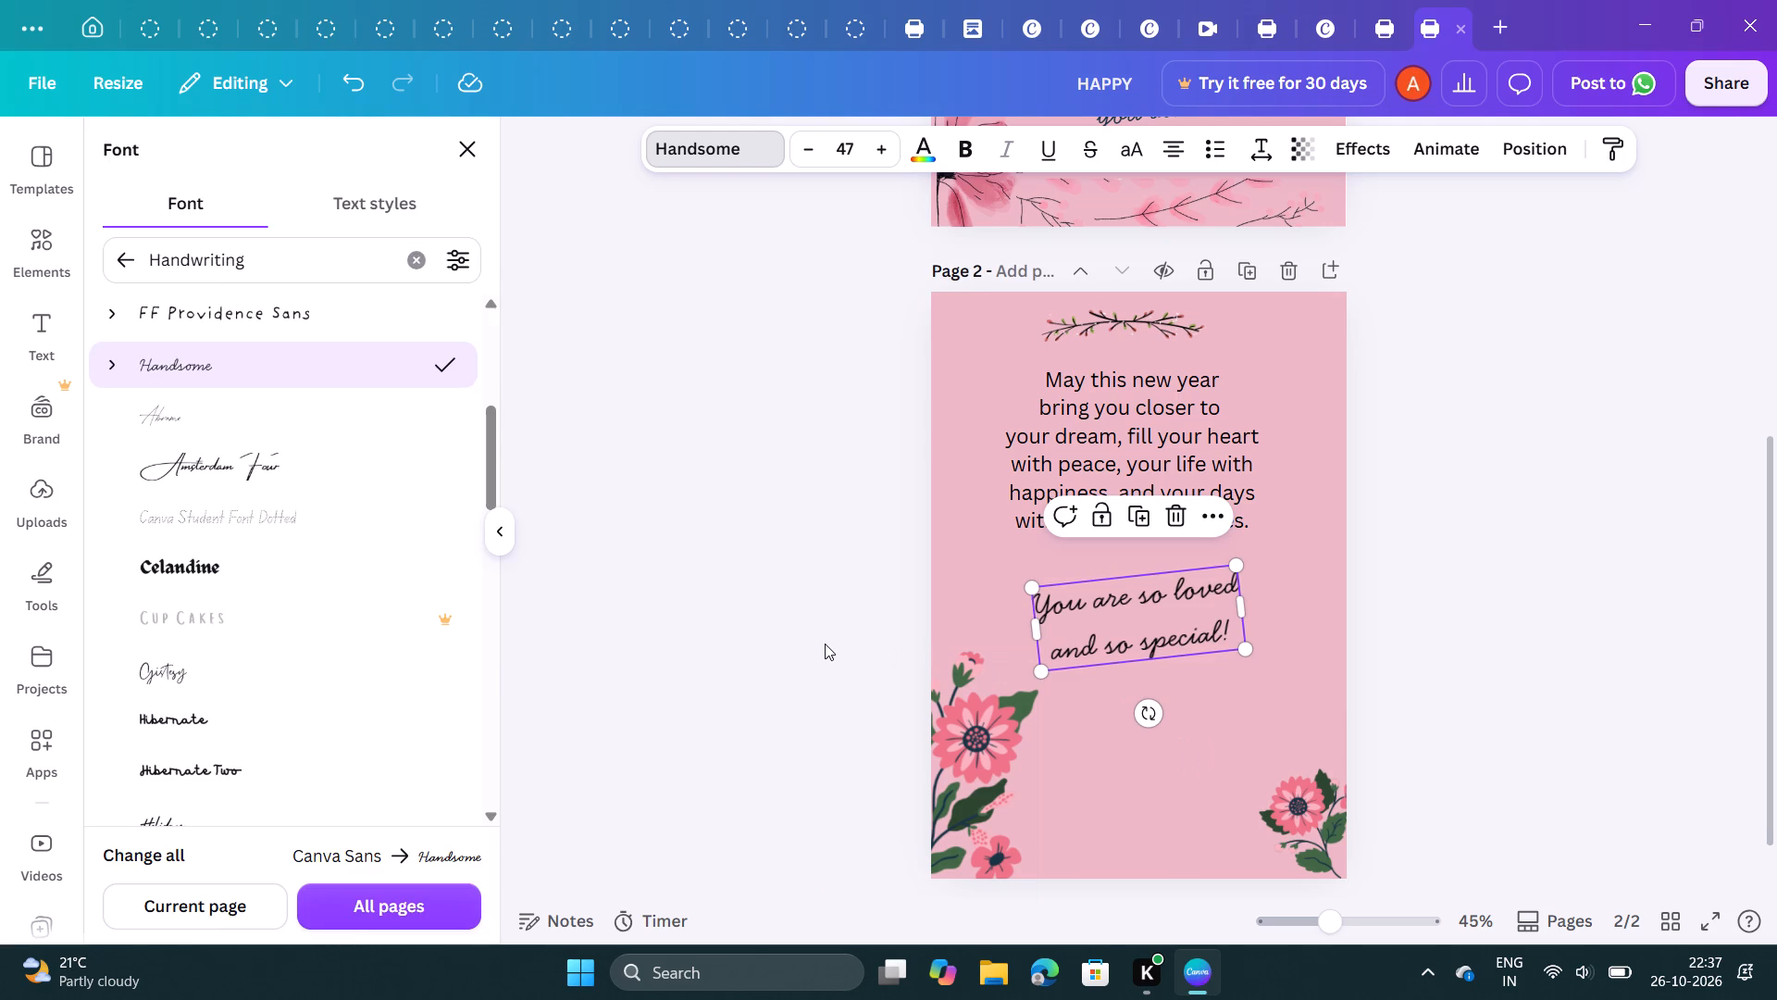
Move the tilted "You are so loved and so special!" text slightly down to widen the gap below the page 2 message.
click(983, 617)
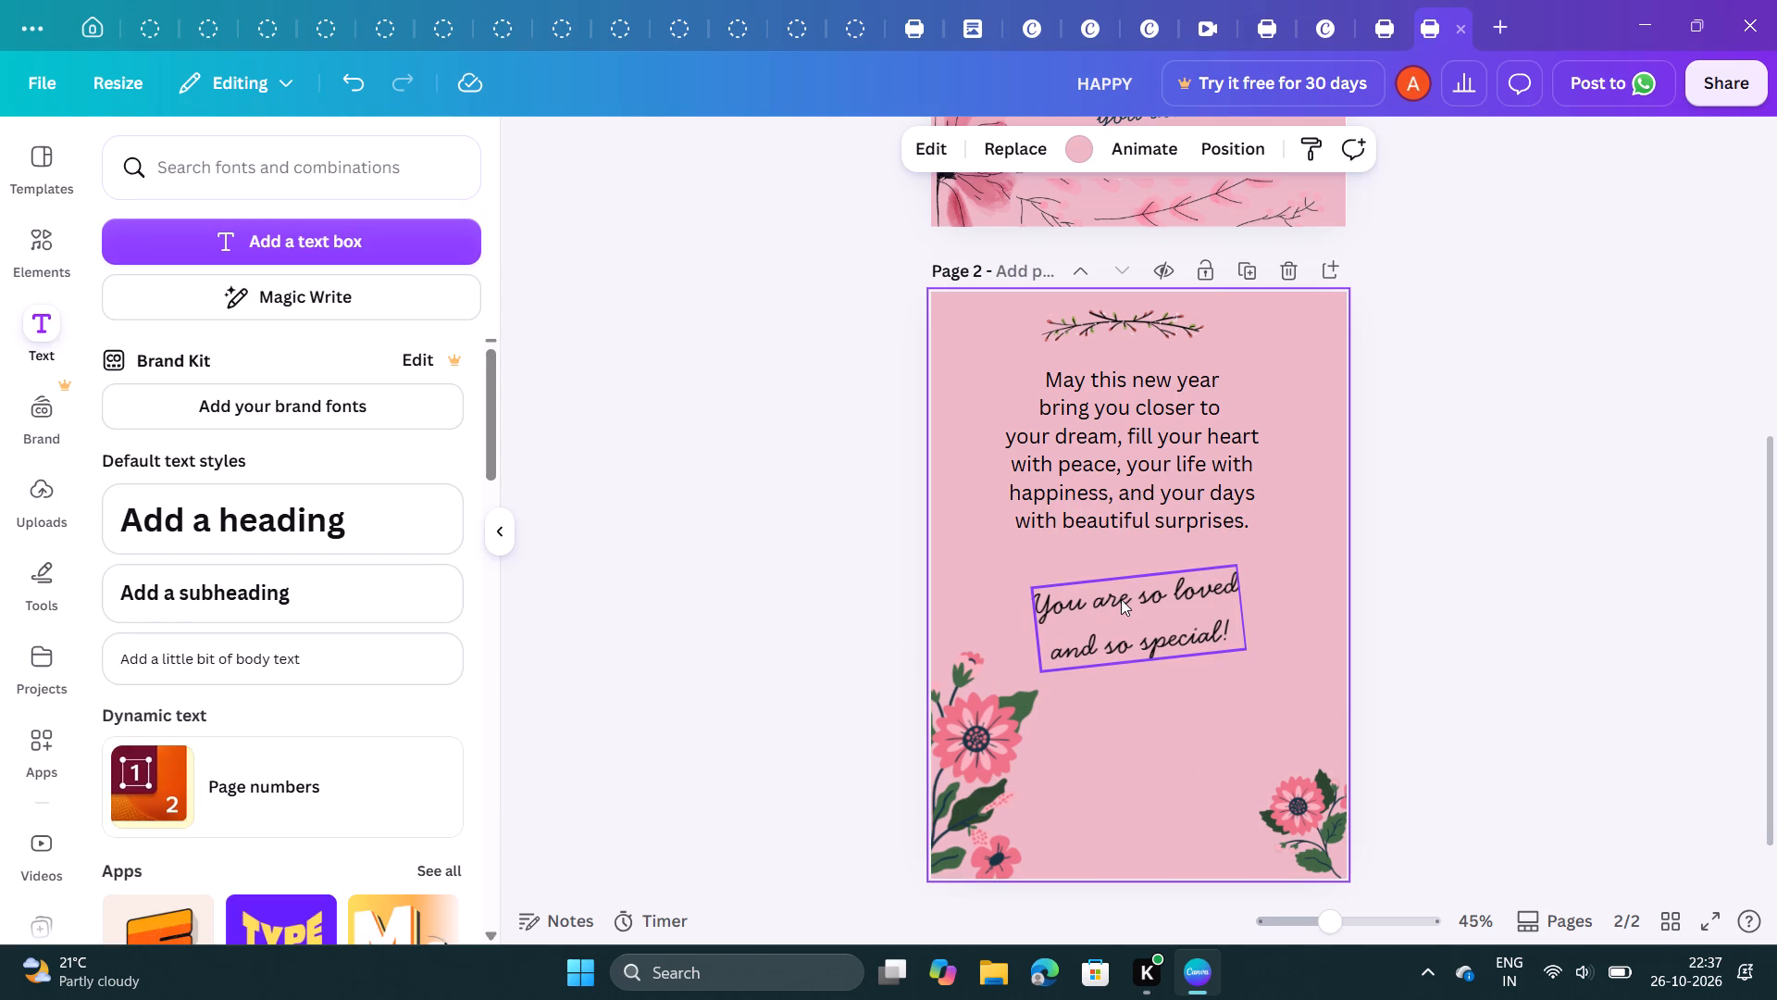
drag(1121, 599, 1128, 616)
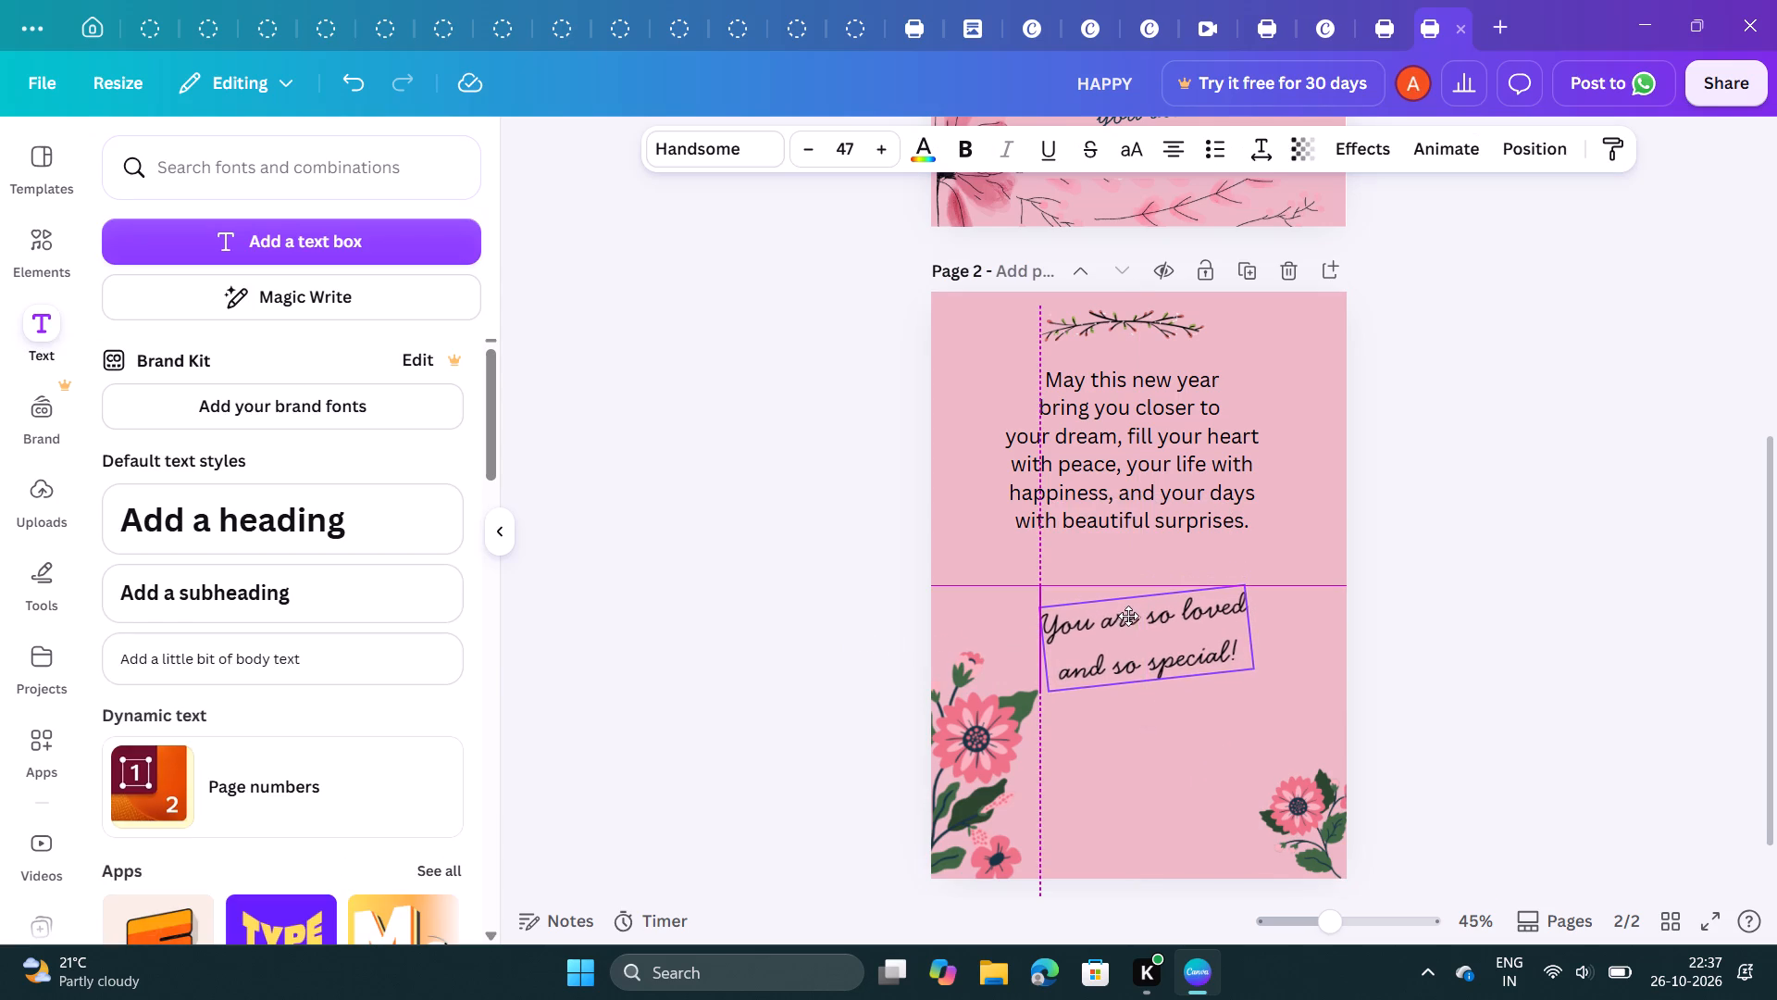
drag(1128, 616, 1130, 618)
click(765, 593)
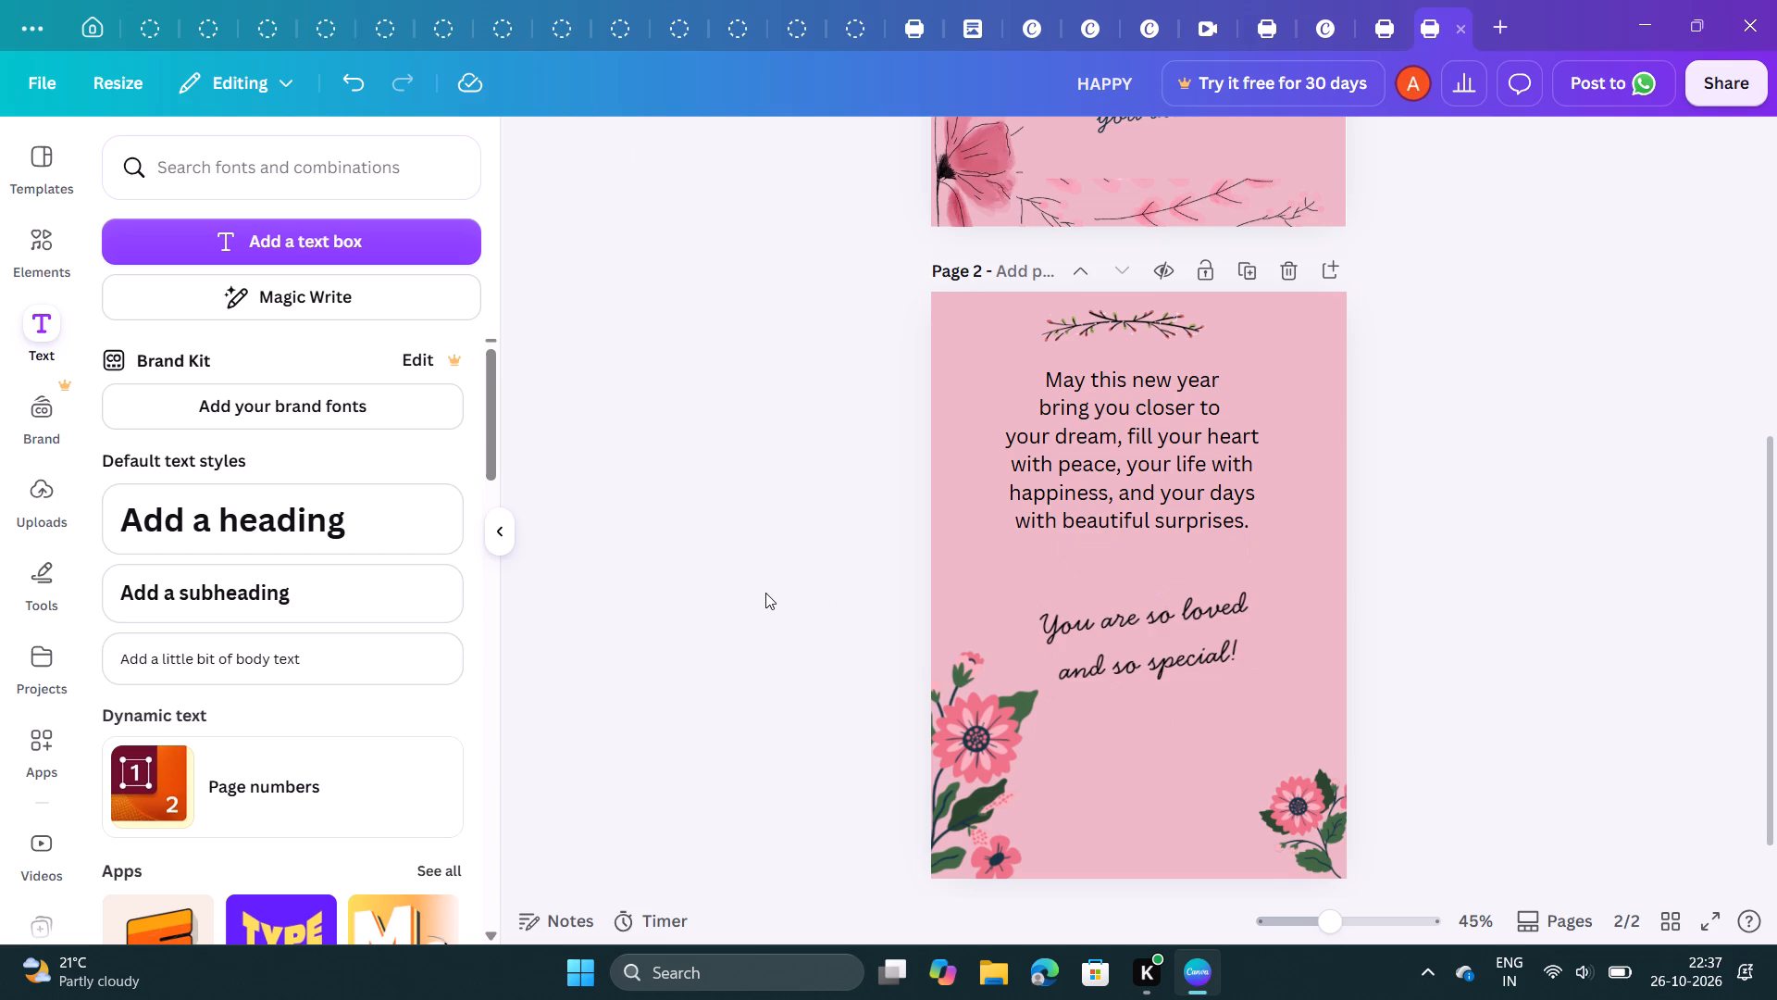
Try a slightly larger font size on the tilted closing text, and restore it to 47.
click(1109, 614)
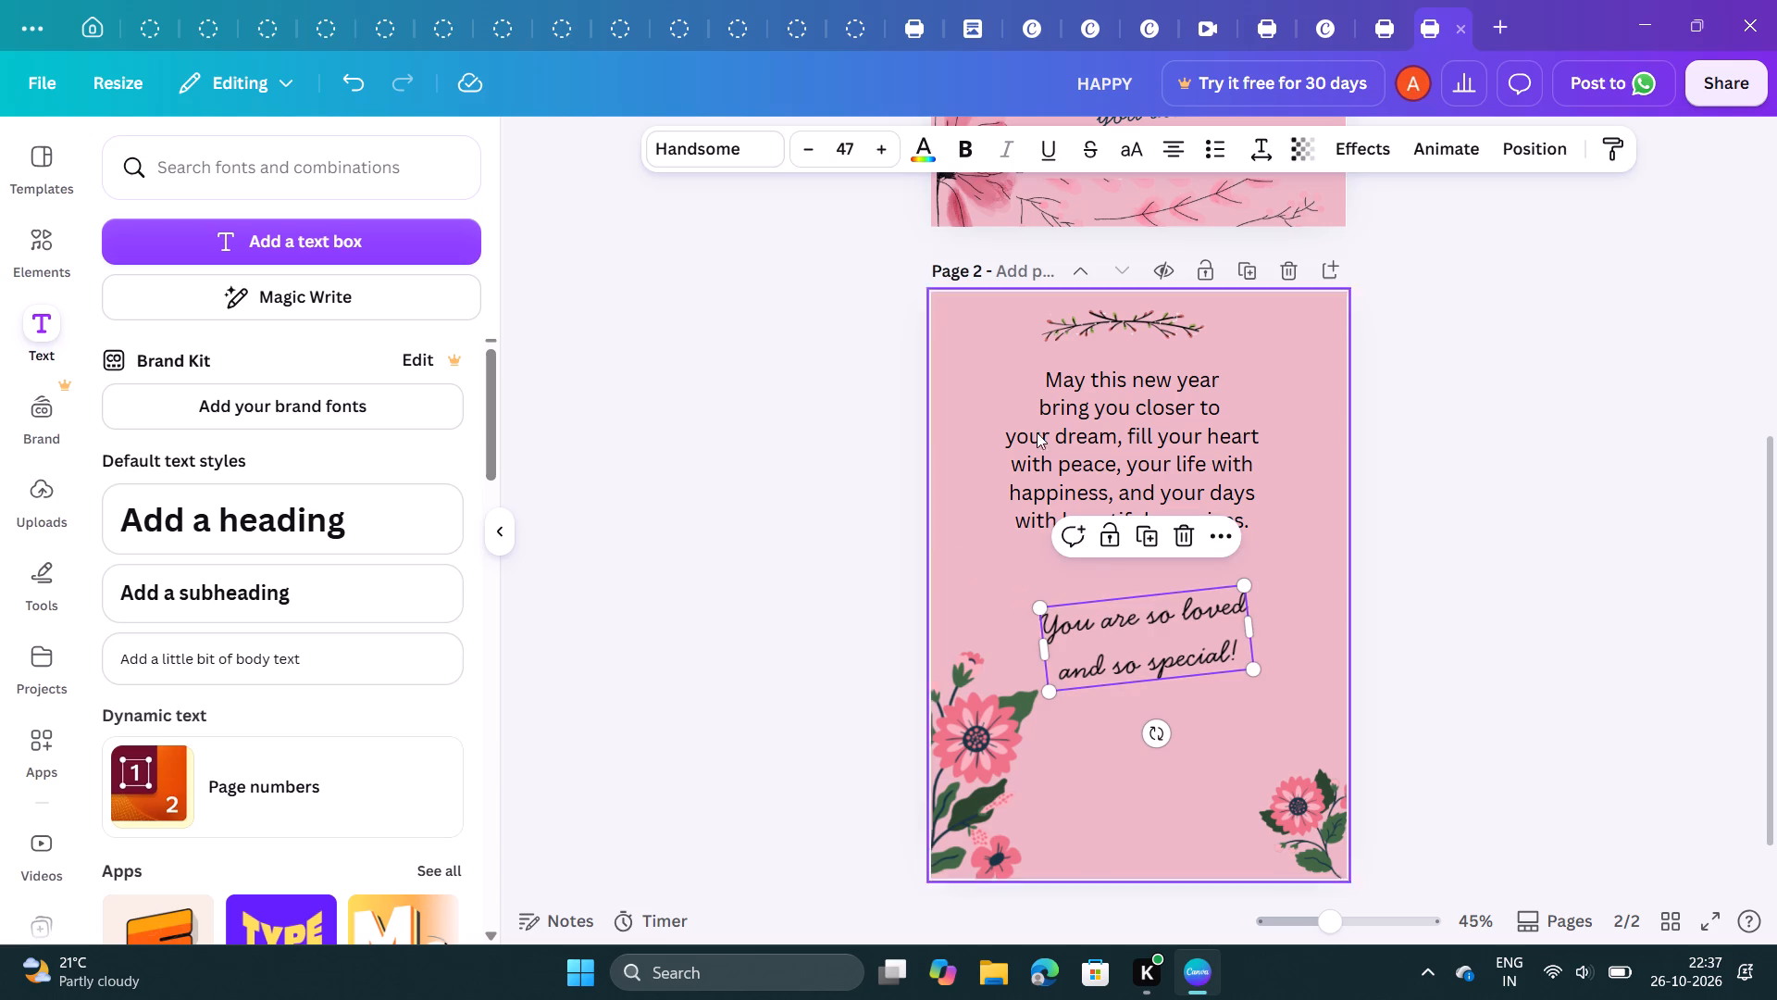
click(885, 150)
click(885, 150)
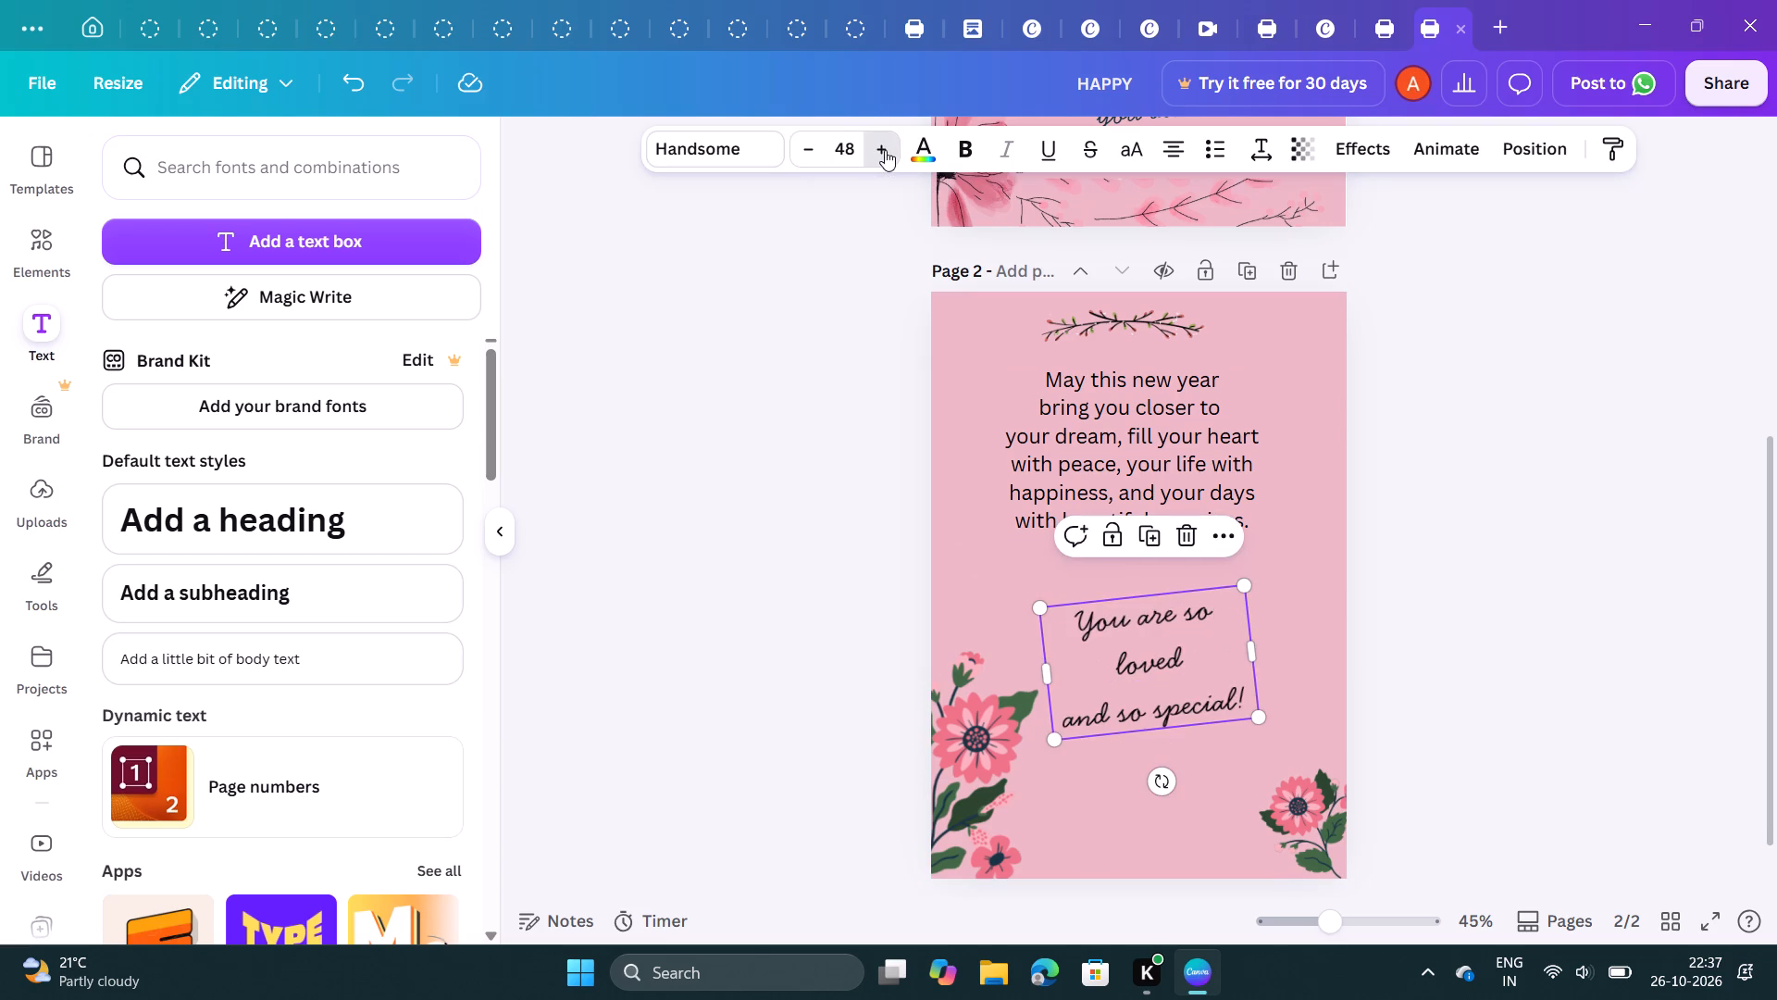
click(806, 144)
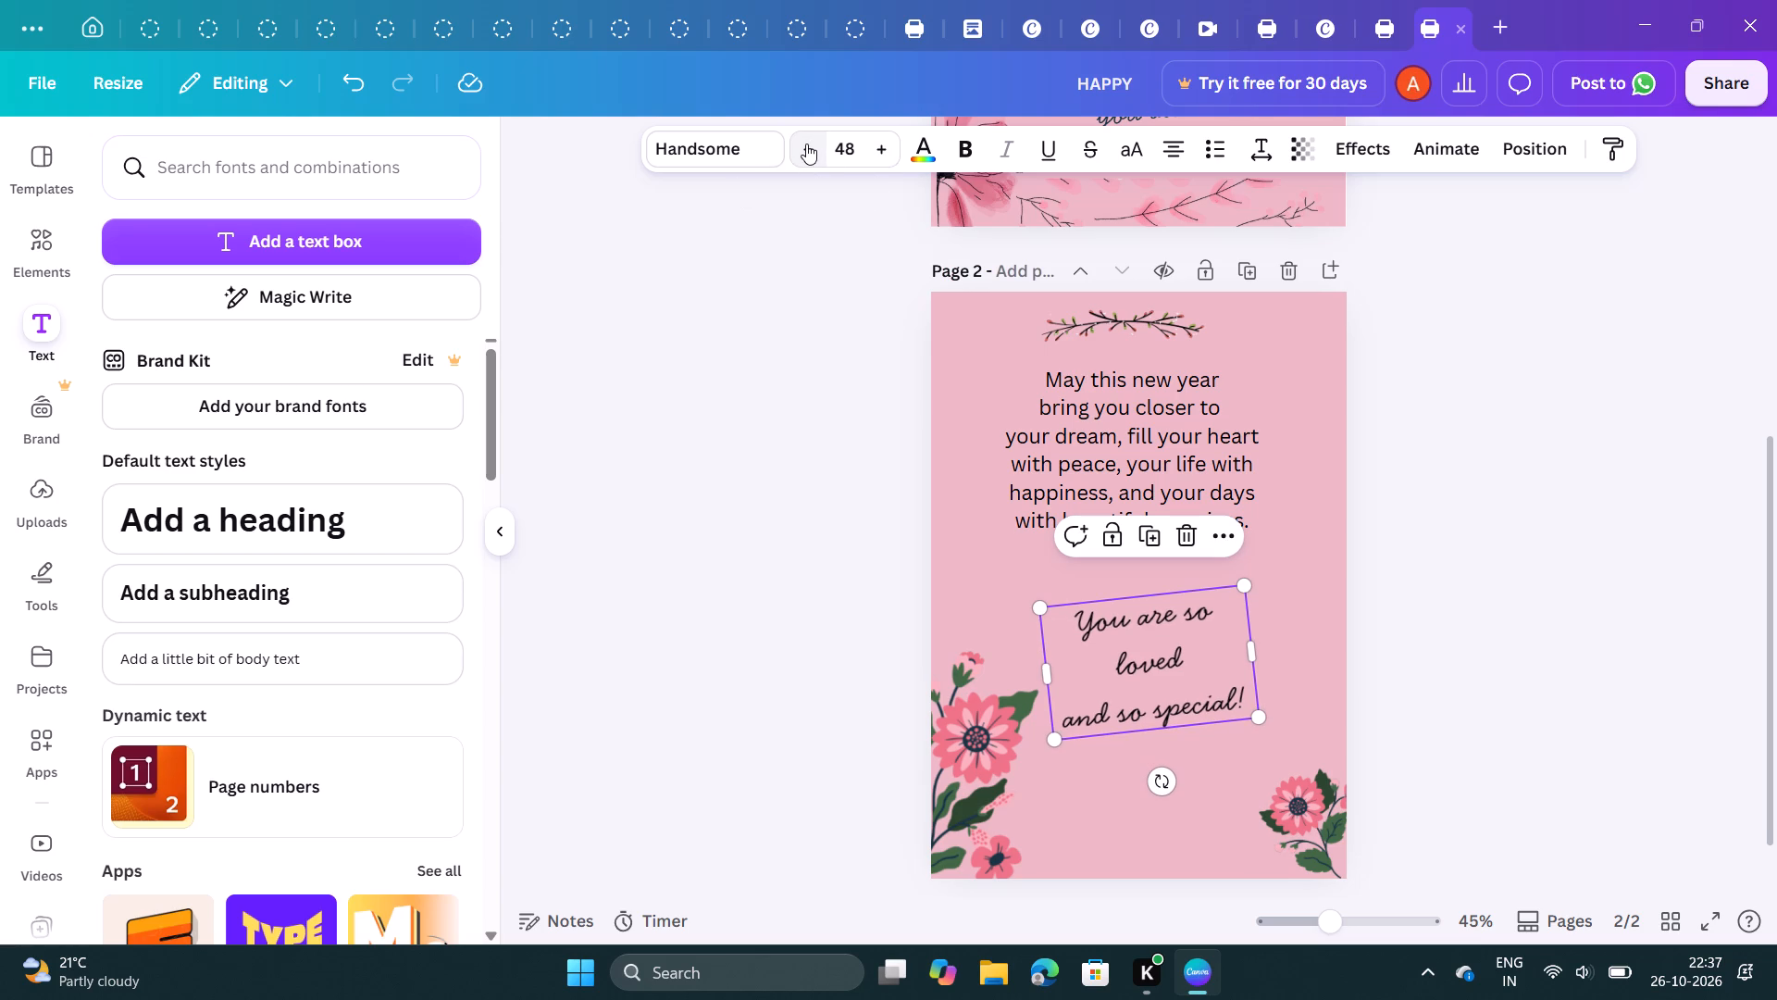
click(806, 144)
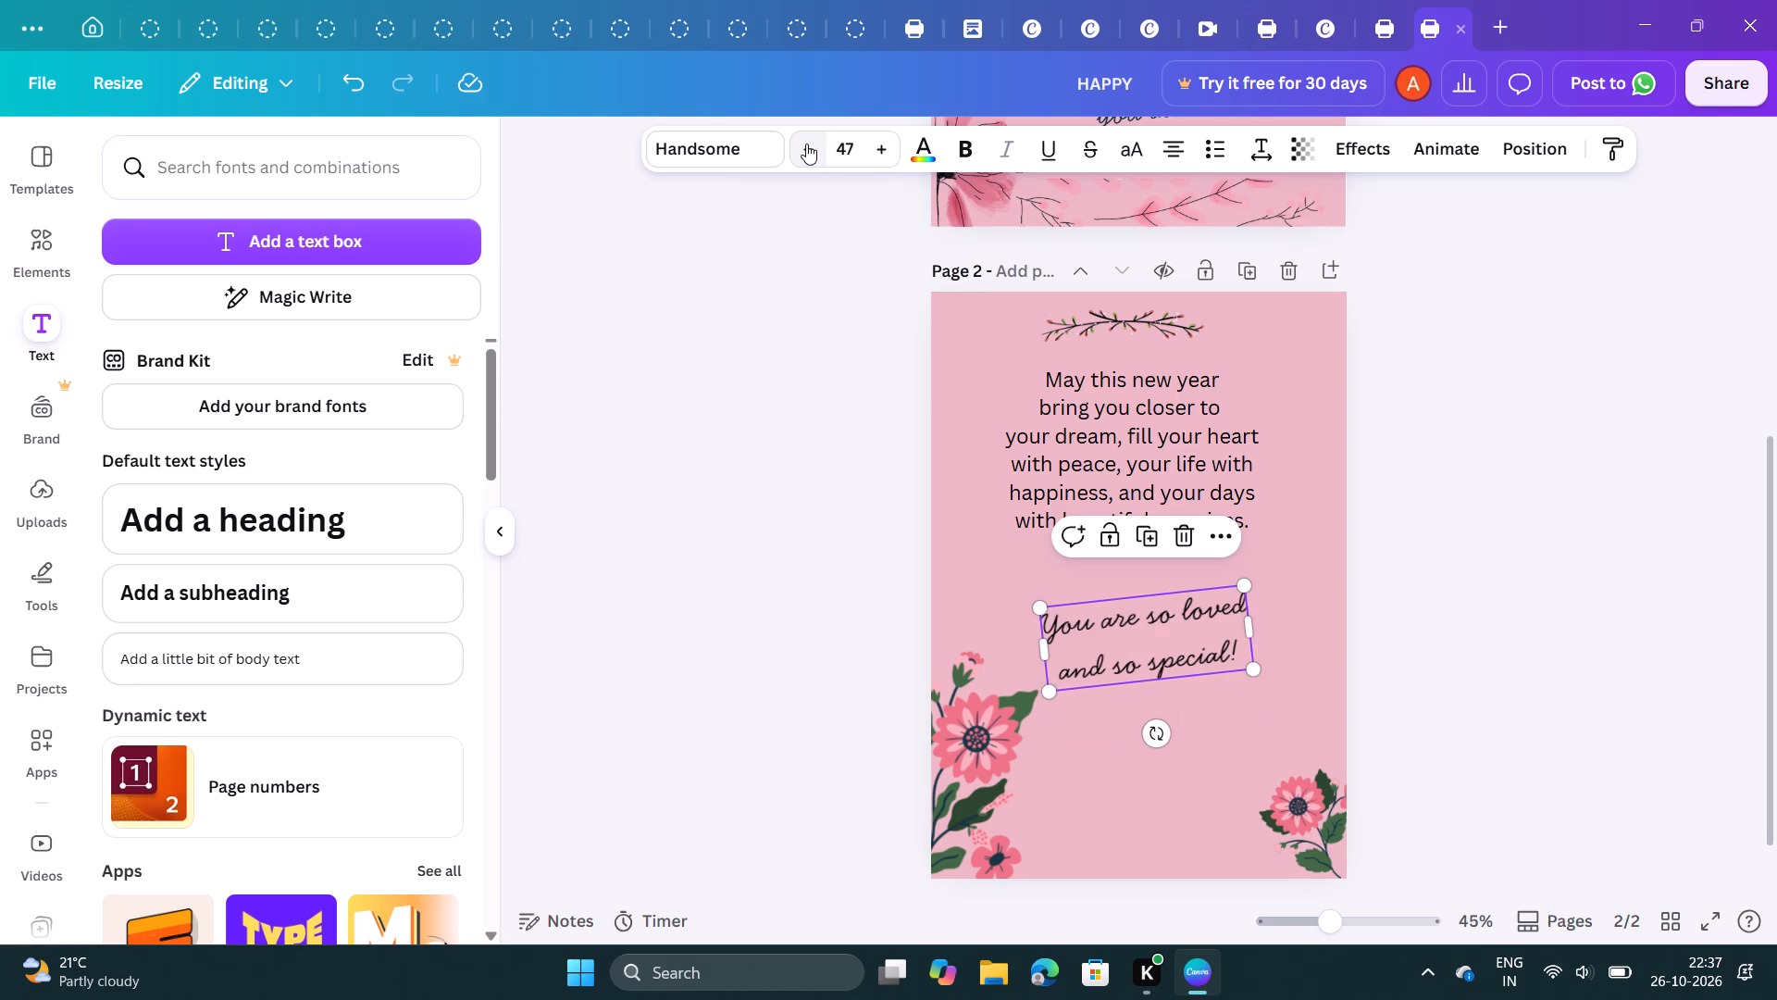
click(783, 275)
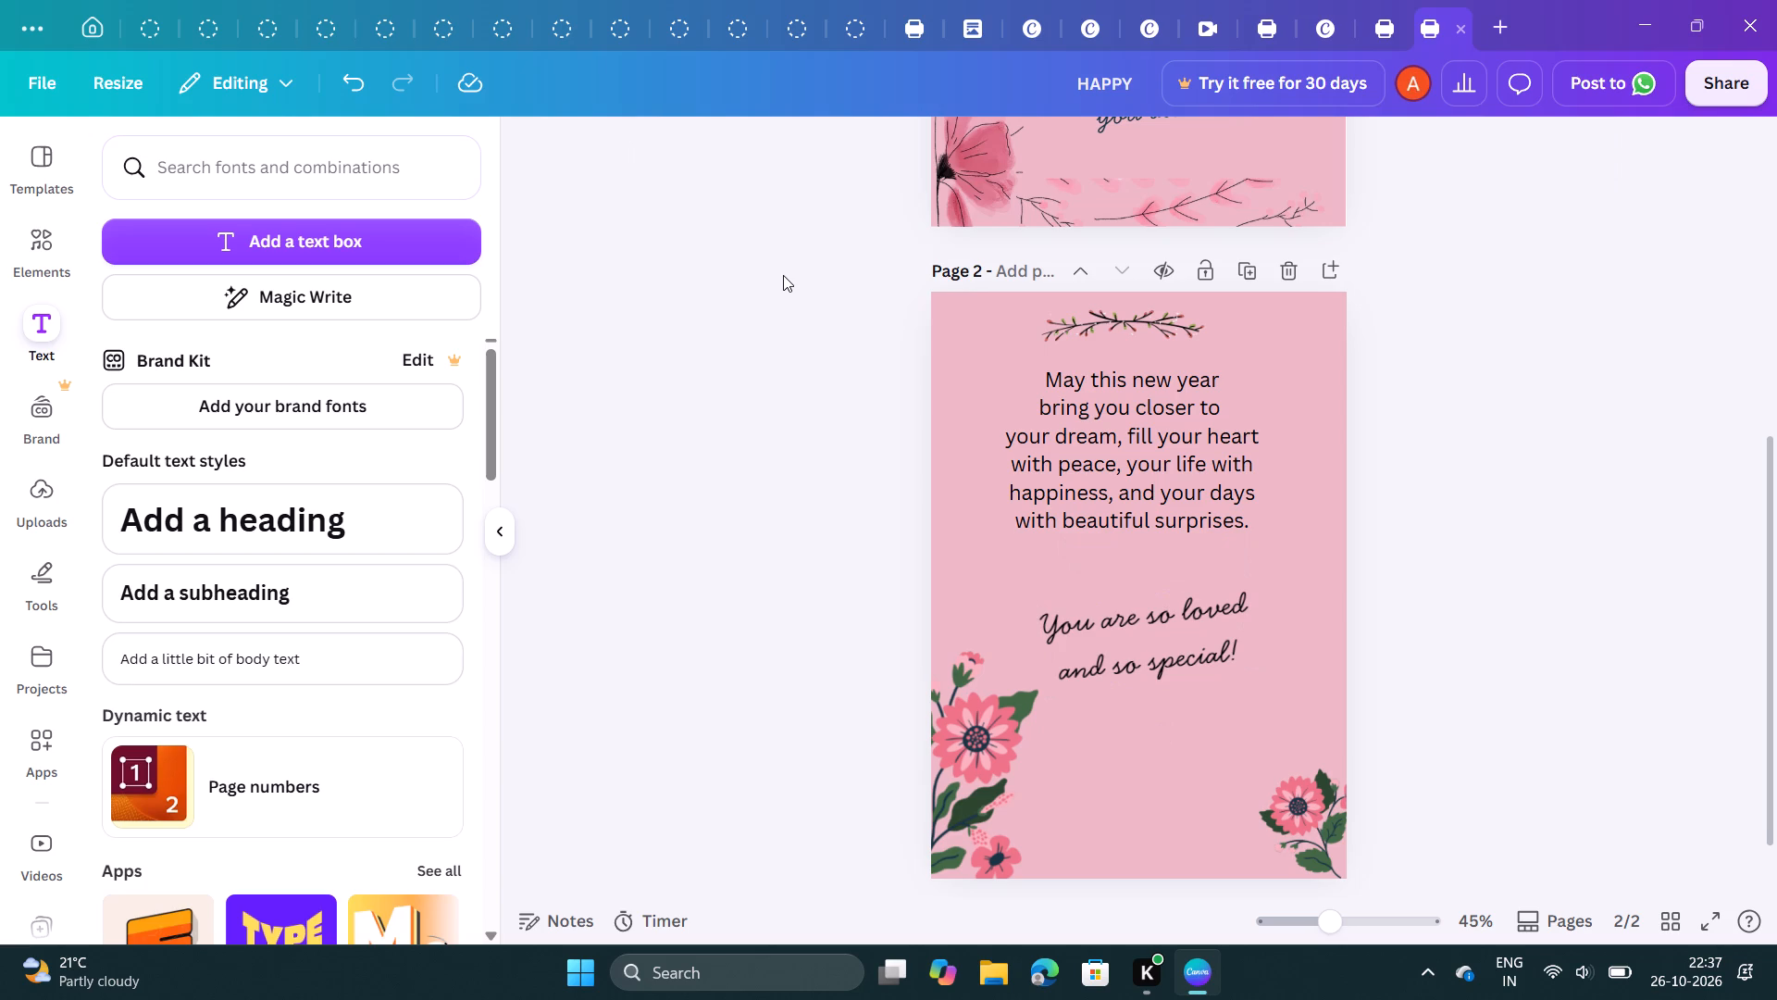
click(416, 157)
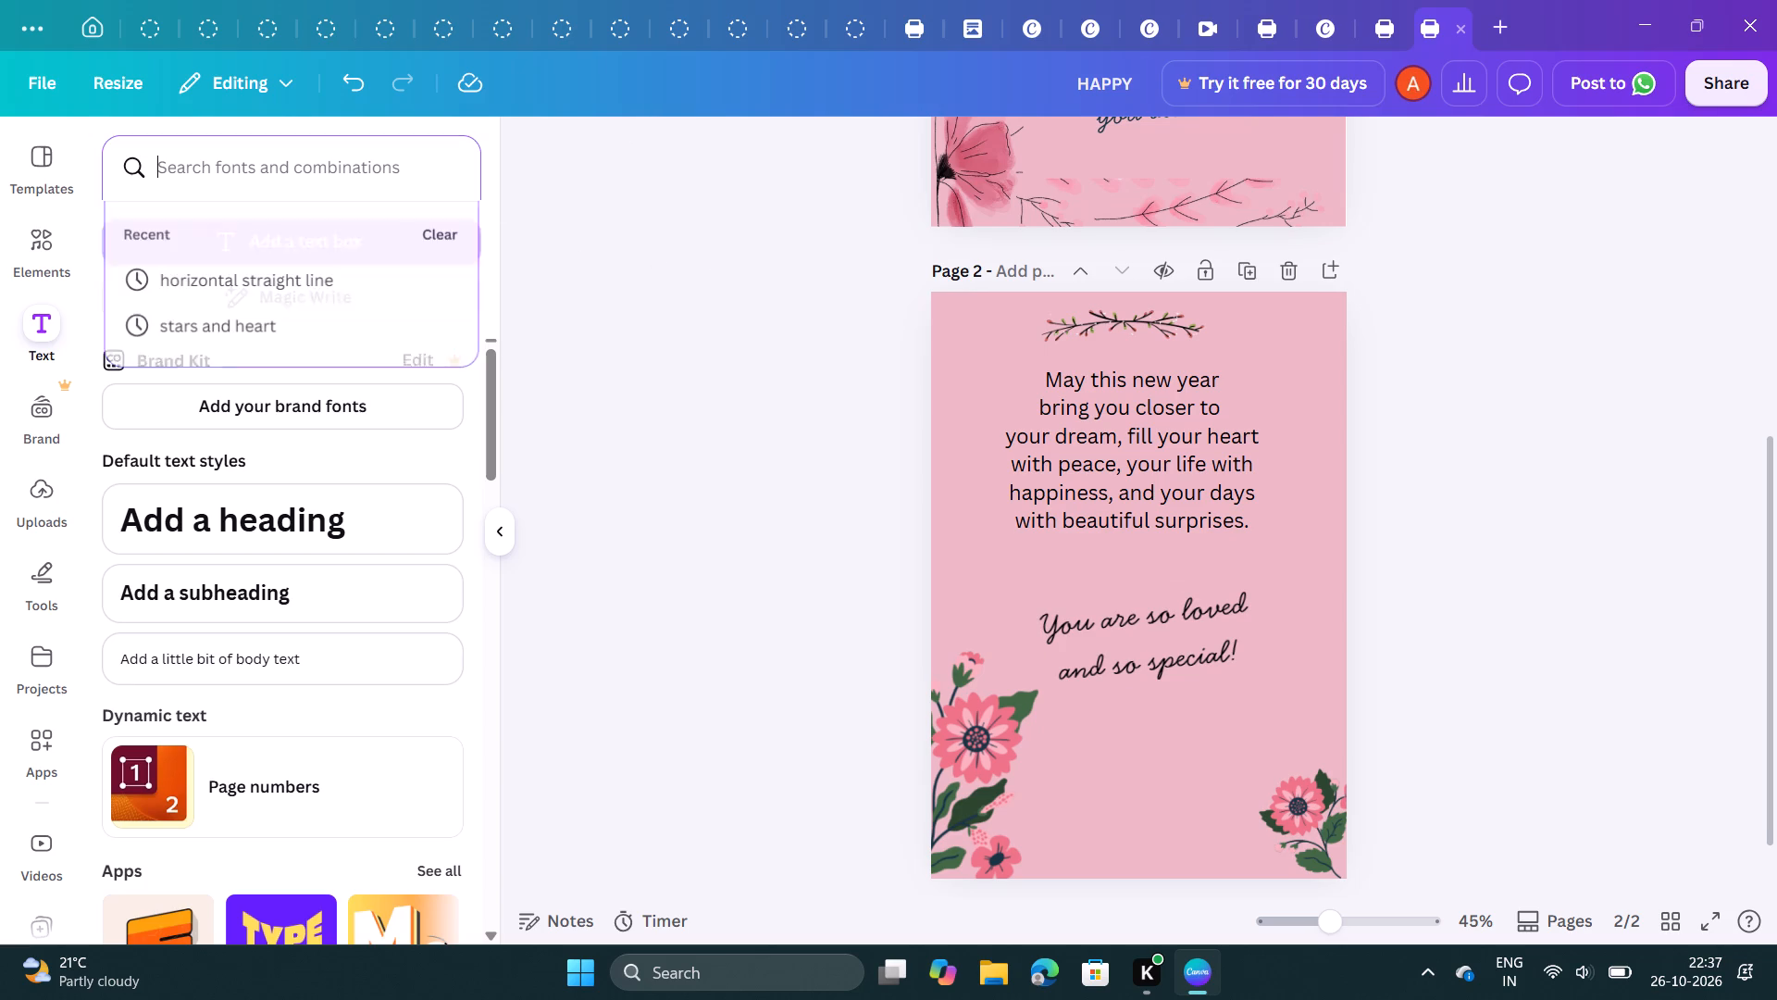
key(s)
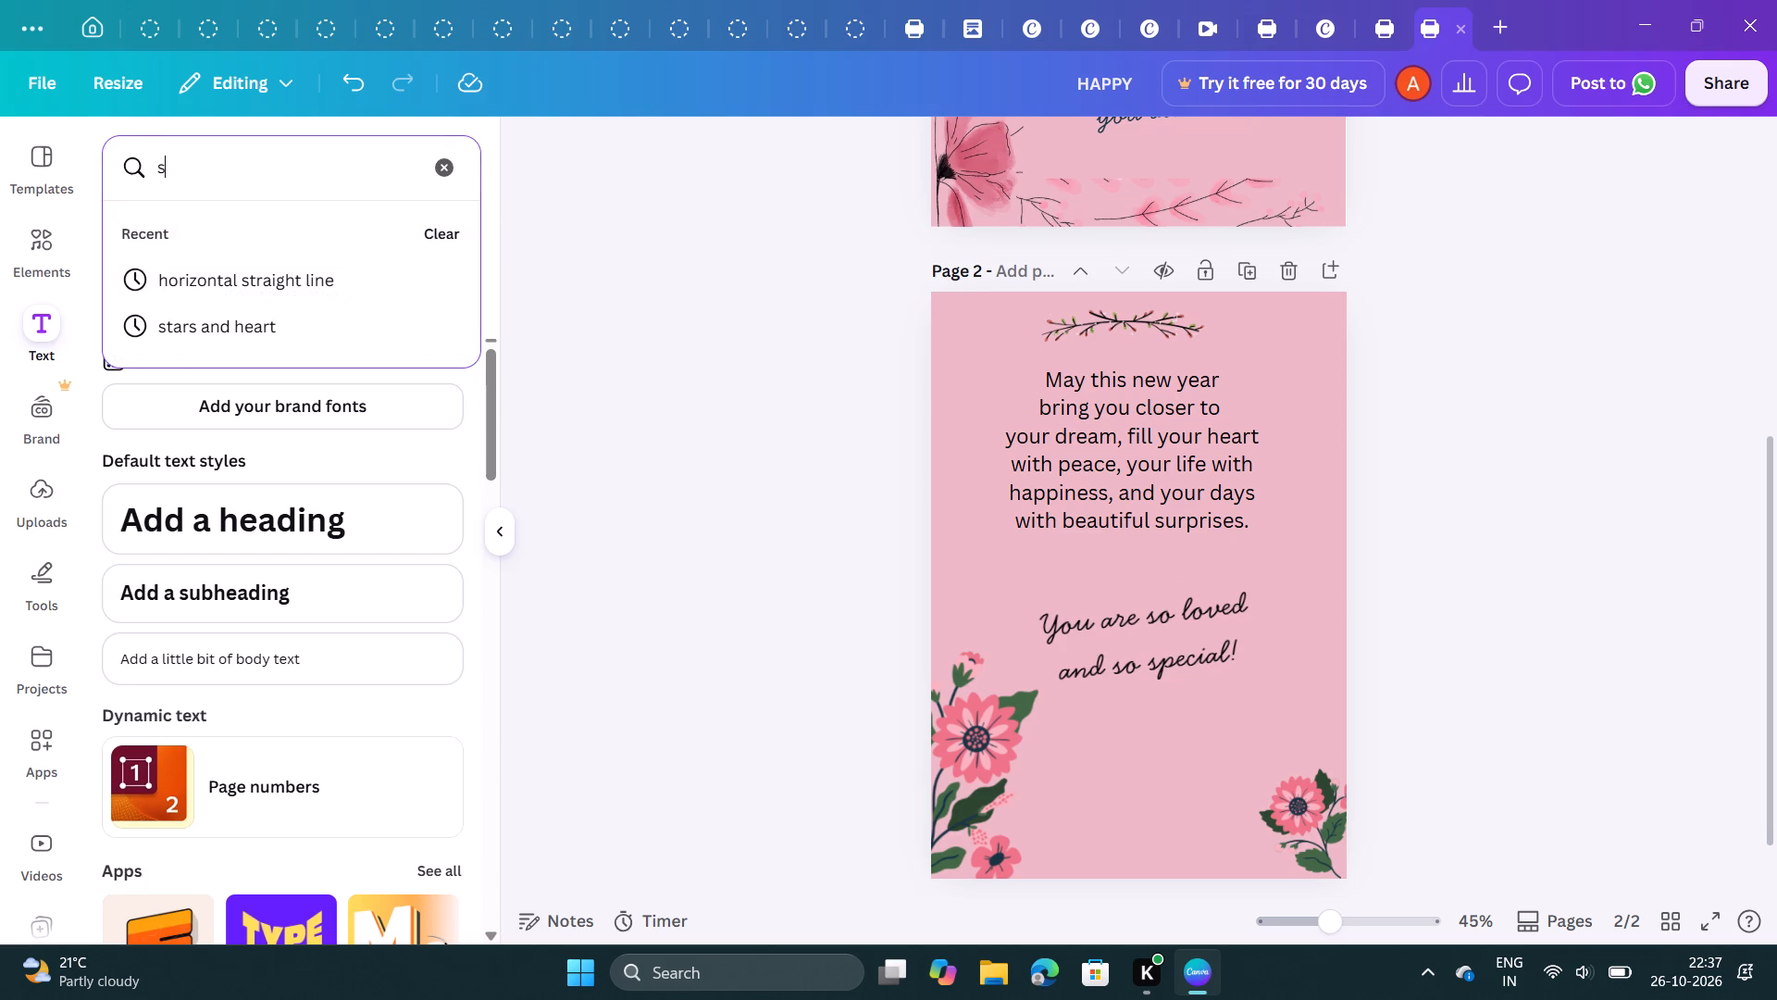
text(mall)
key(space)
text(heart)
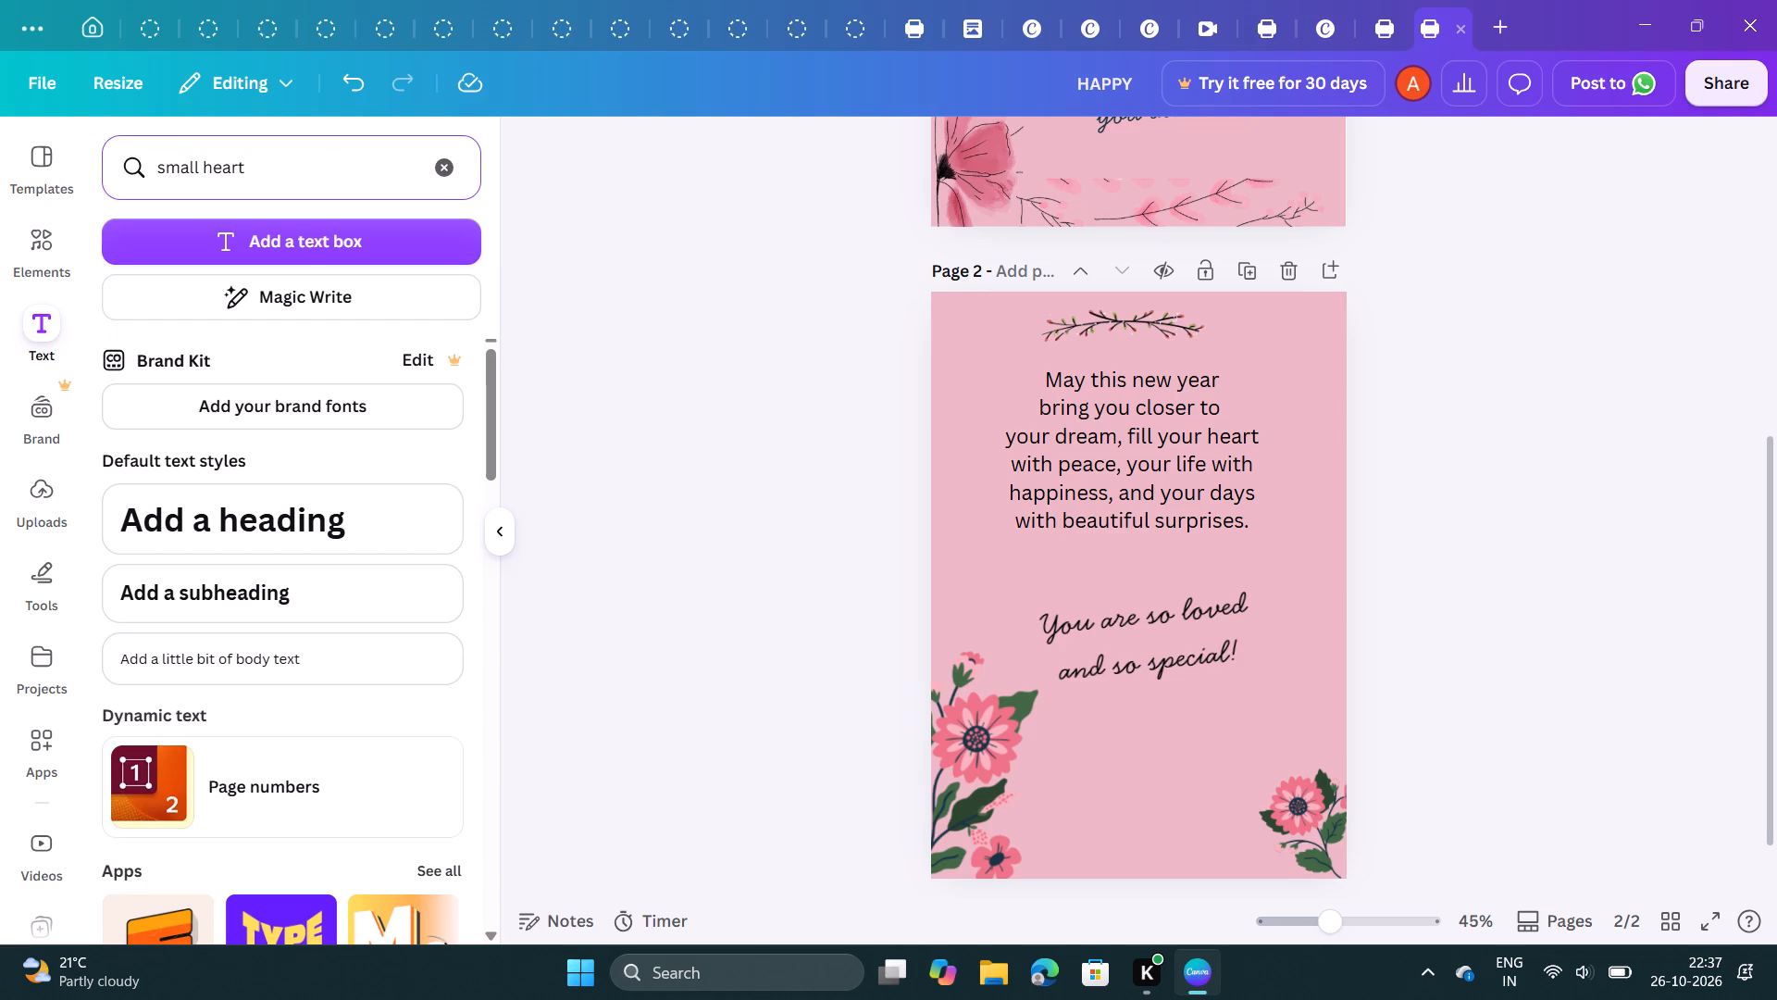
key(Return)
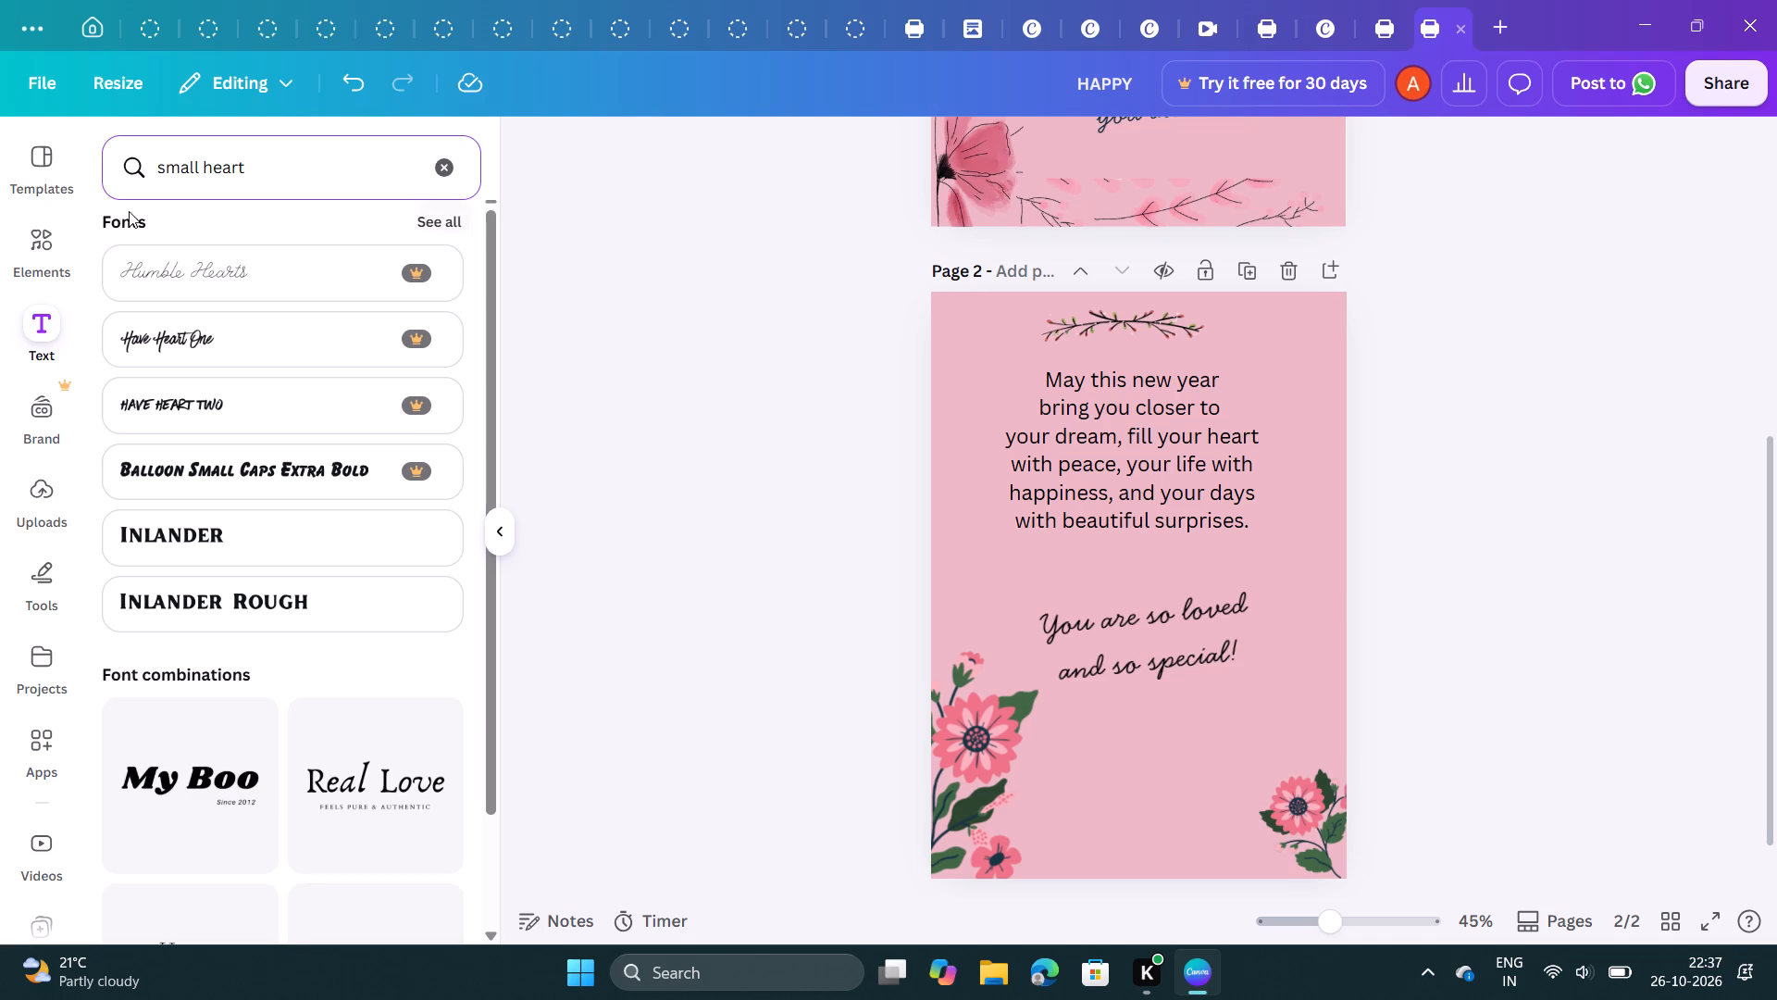
Search the graphics elements for "small heart" and add the dusty-pink watercolour heart to page 2.
click(41, 226)
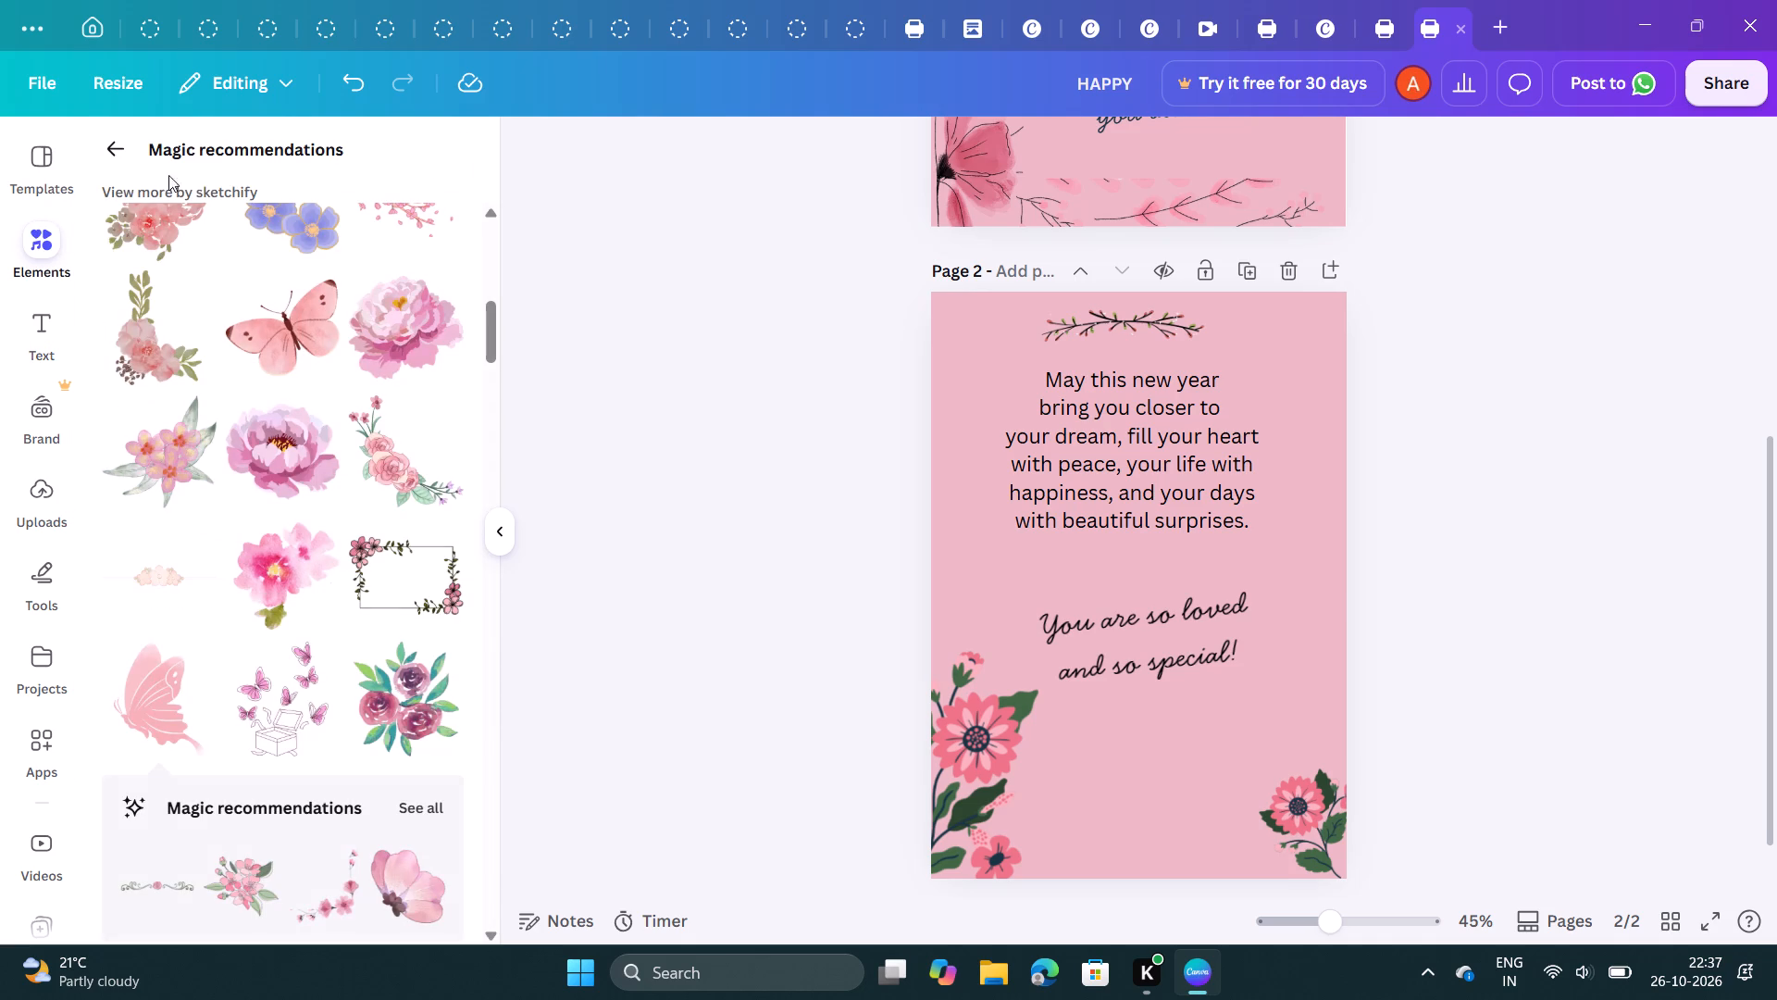
click(112, 148)
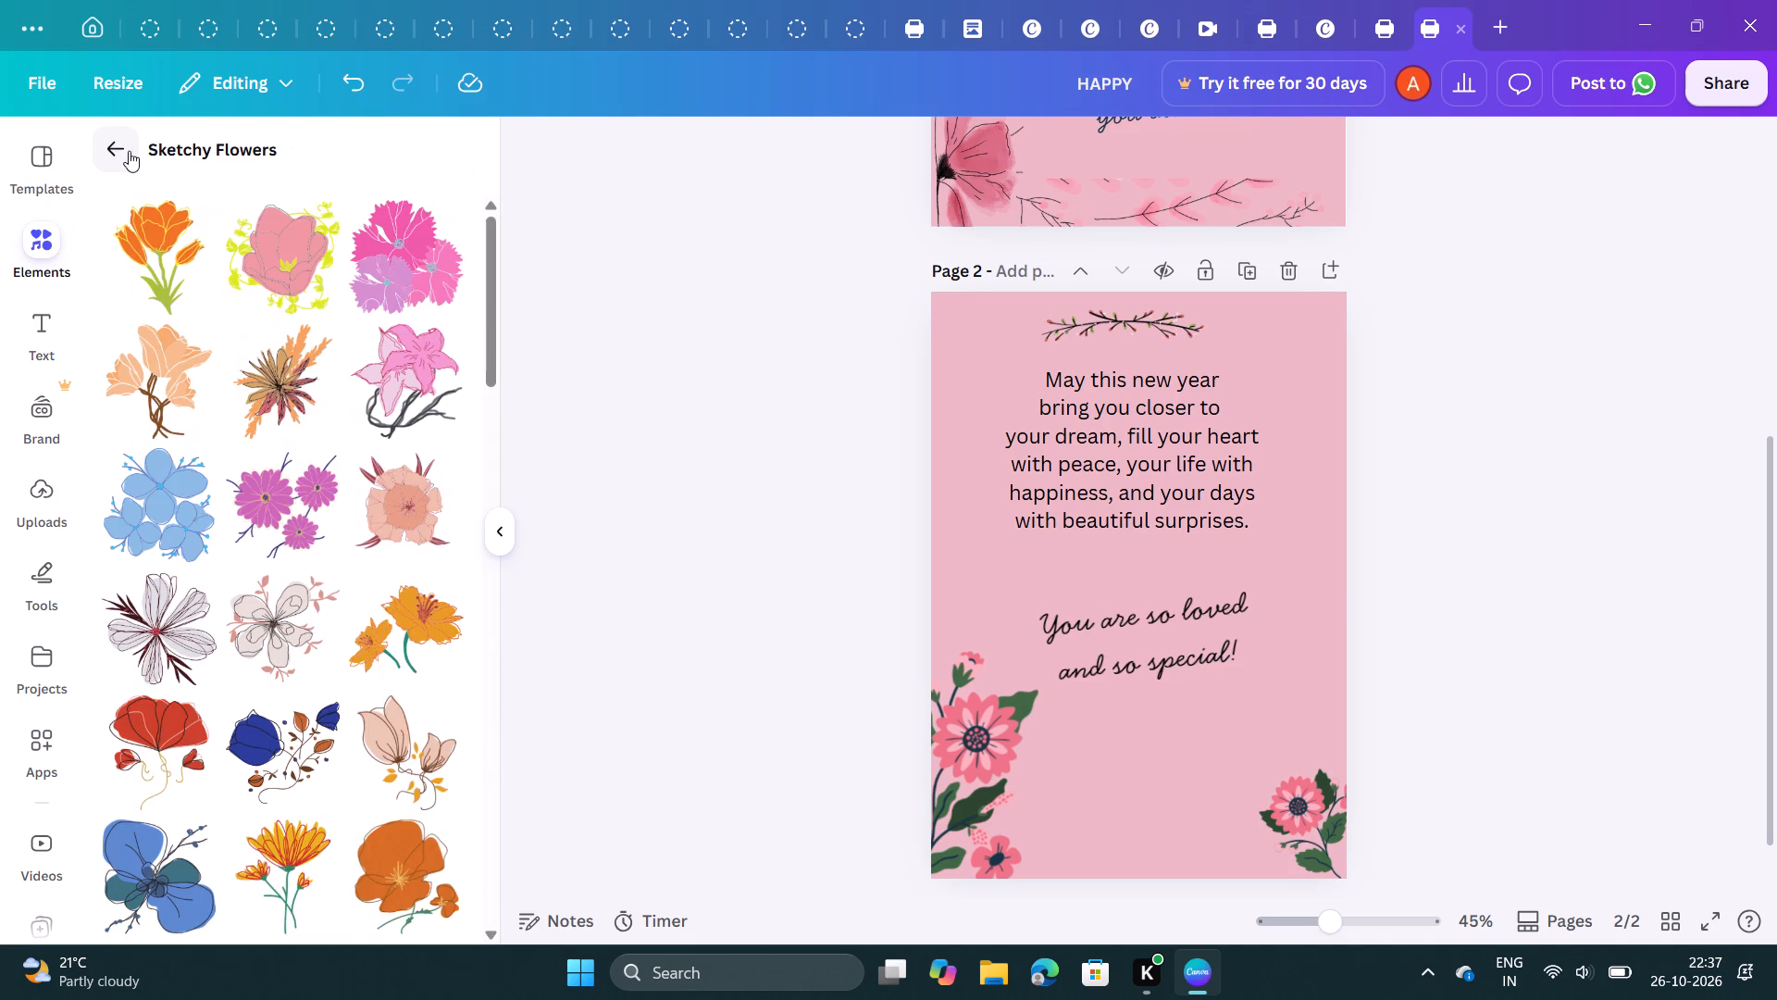
click(106, 143)
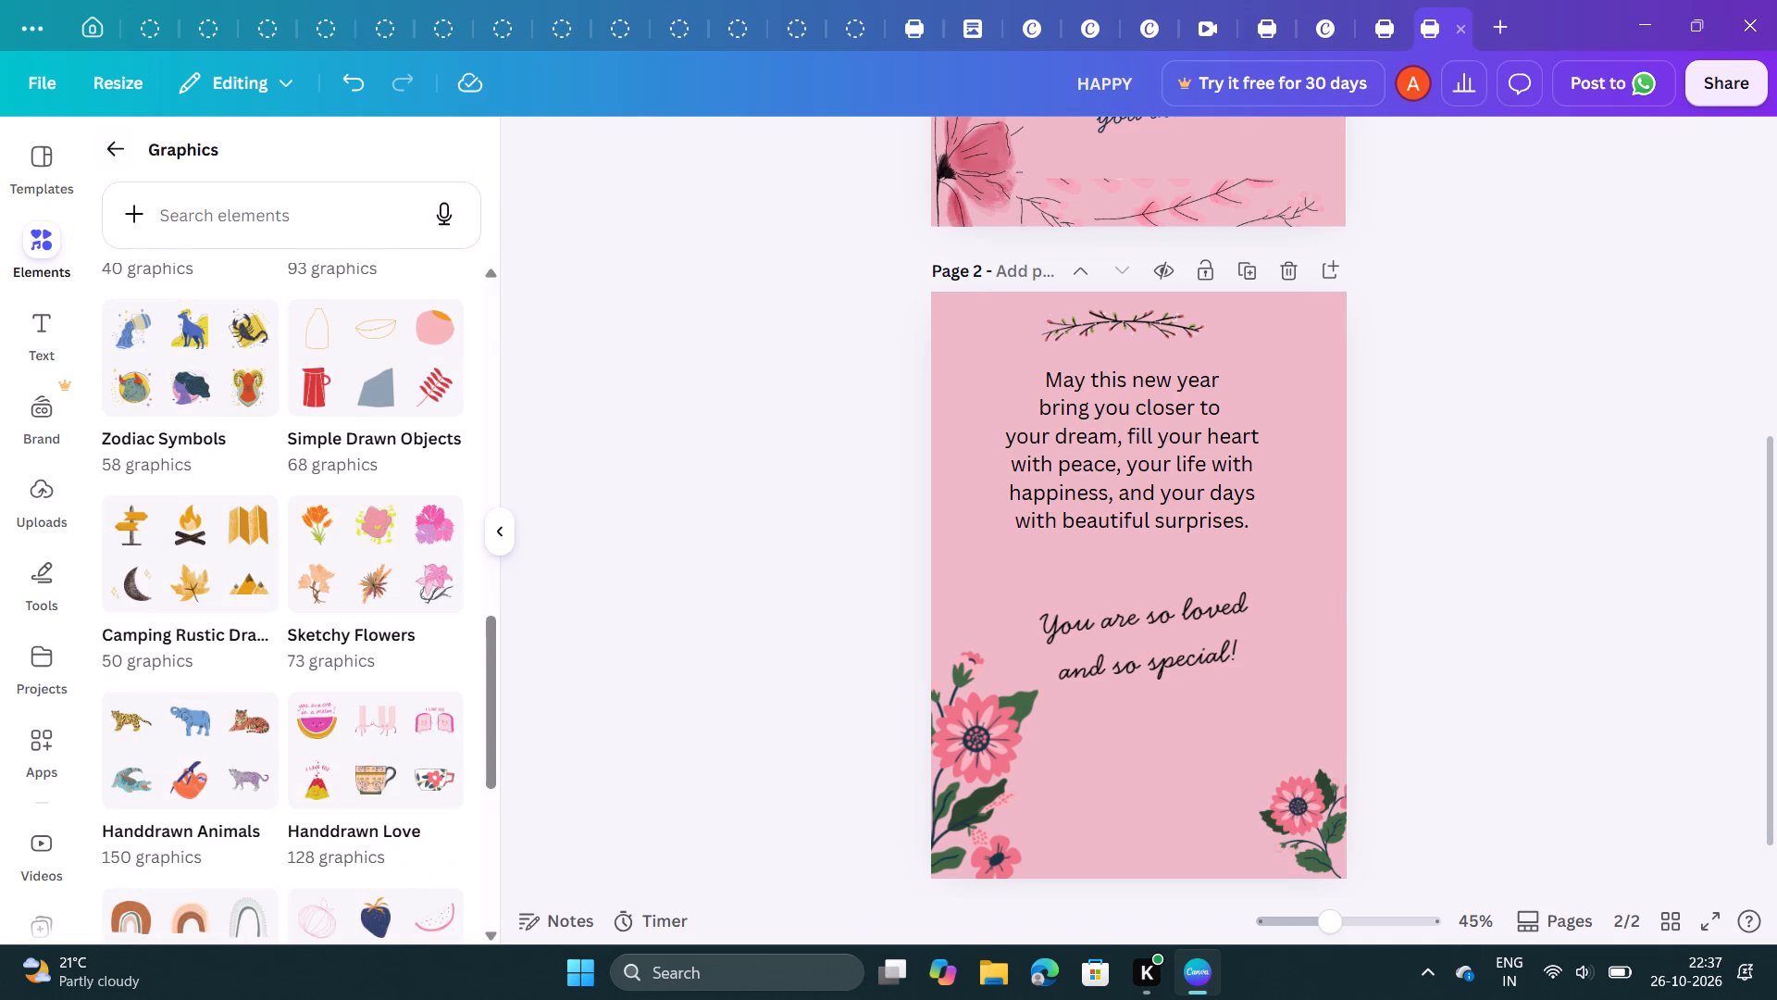
click(222, 214)
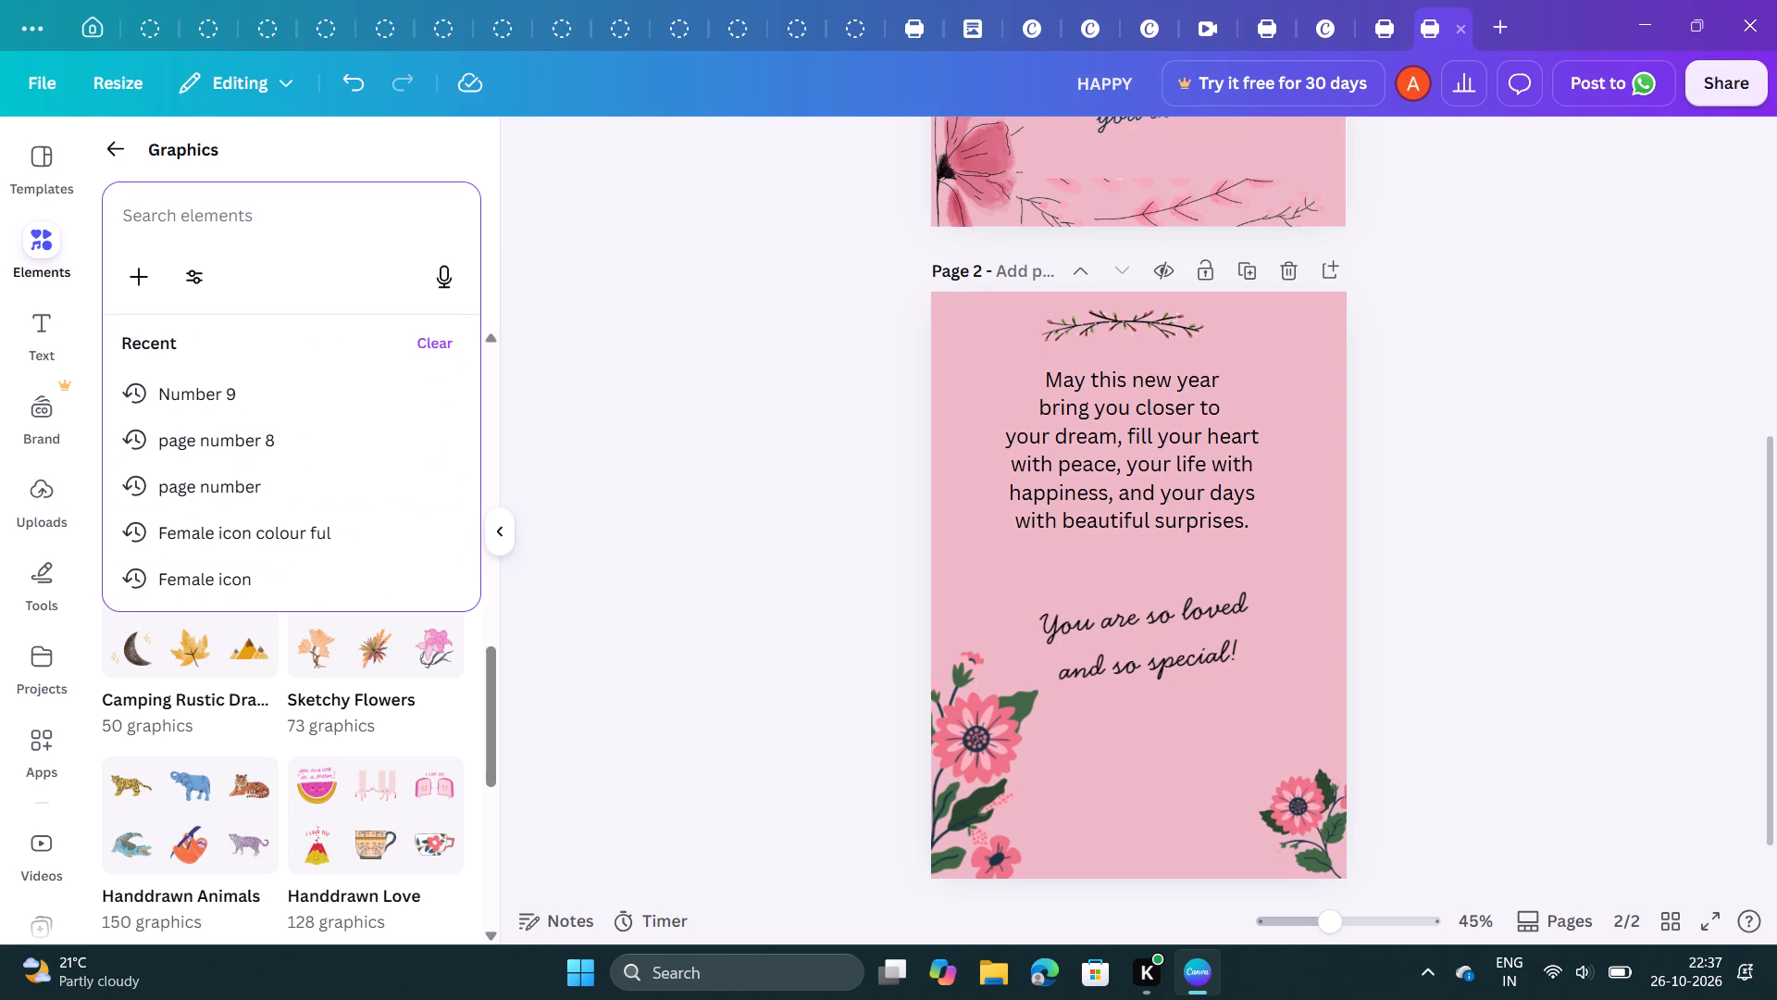
text(small)
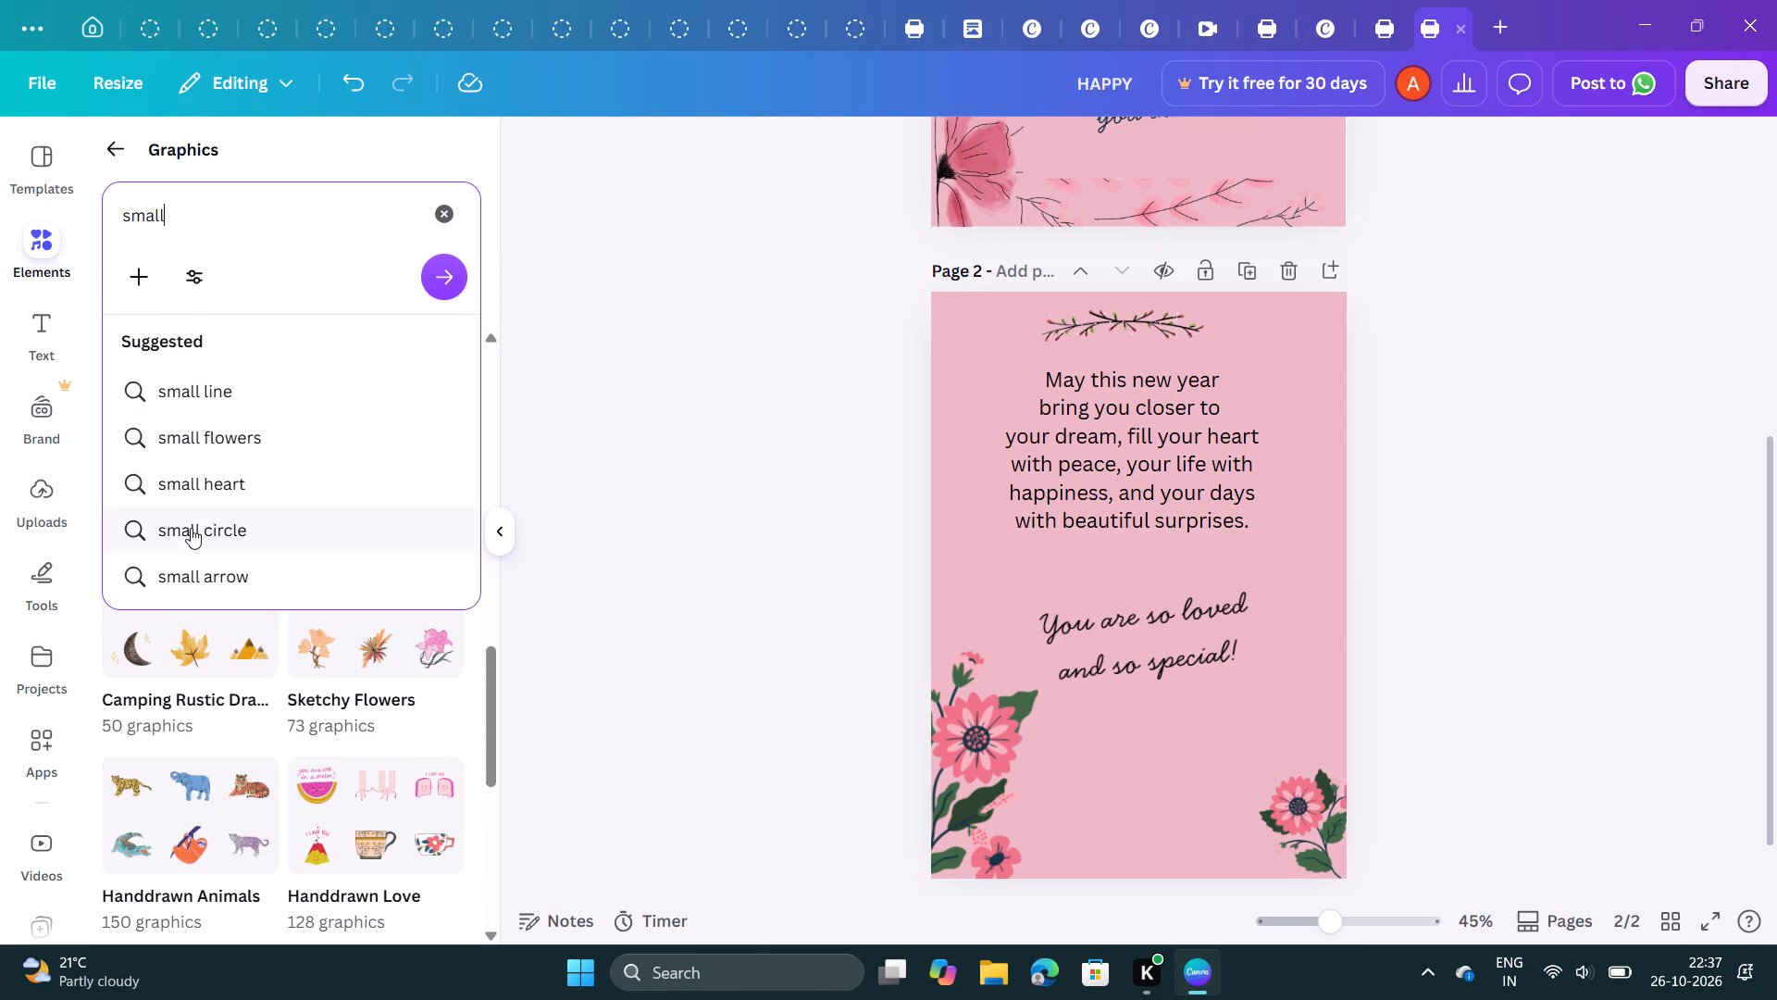
click(207, 490)
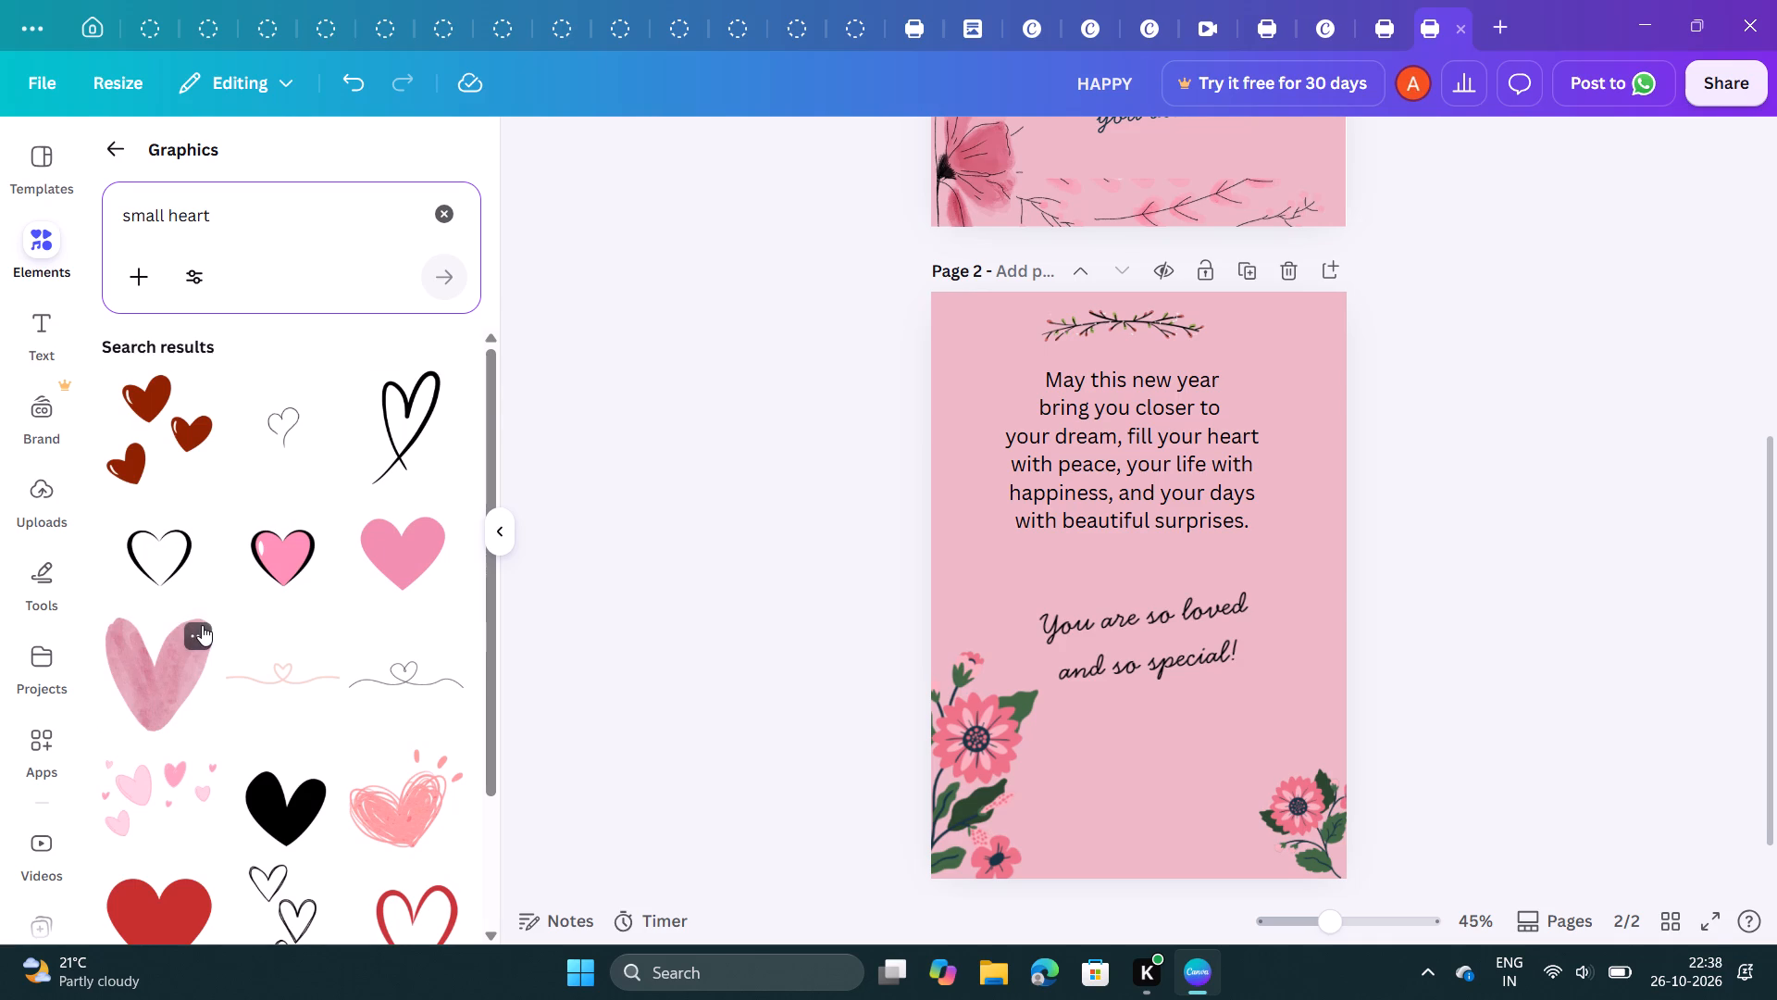
scroll(202, 625, down, 2)
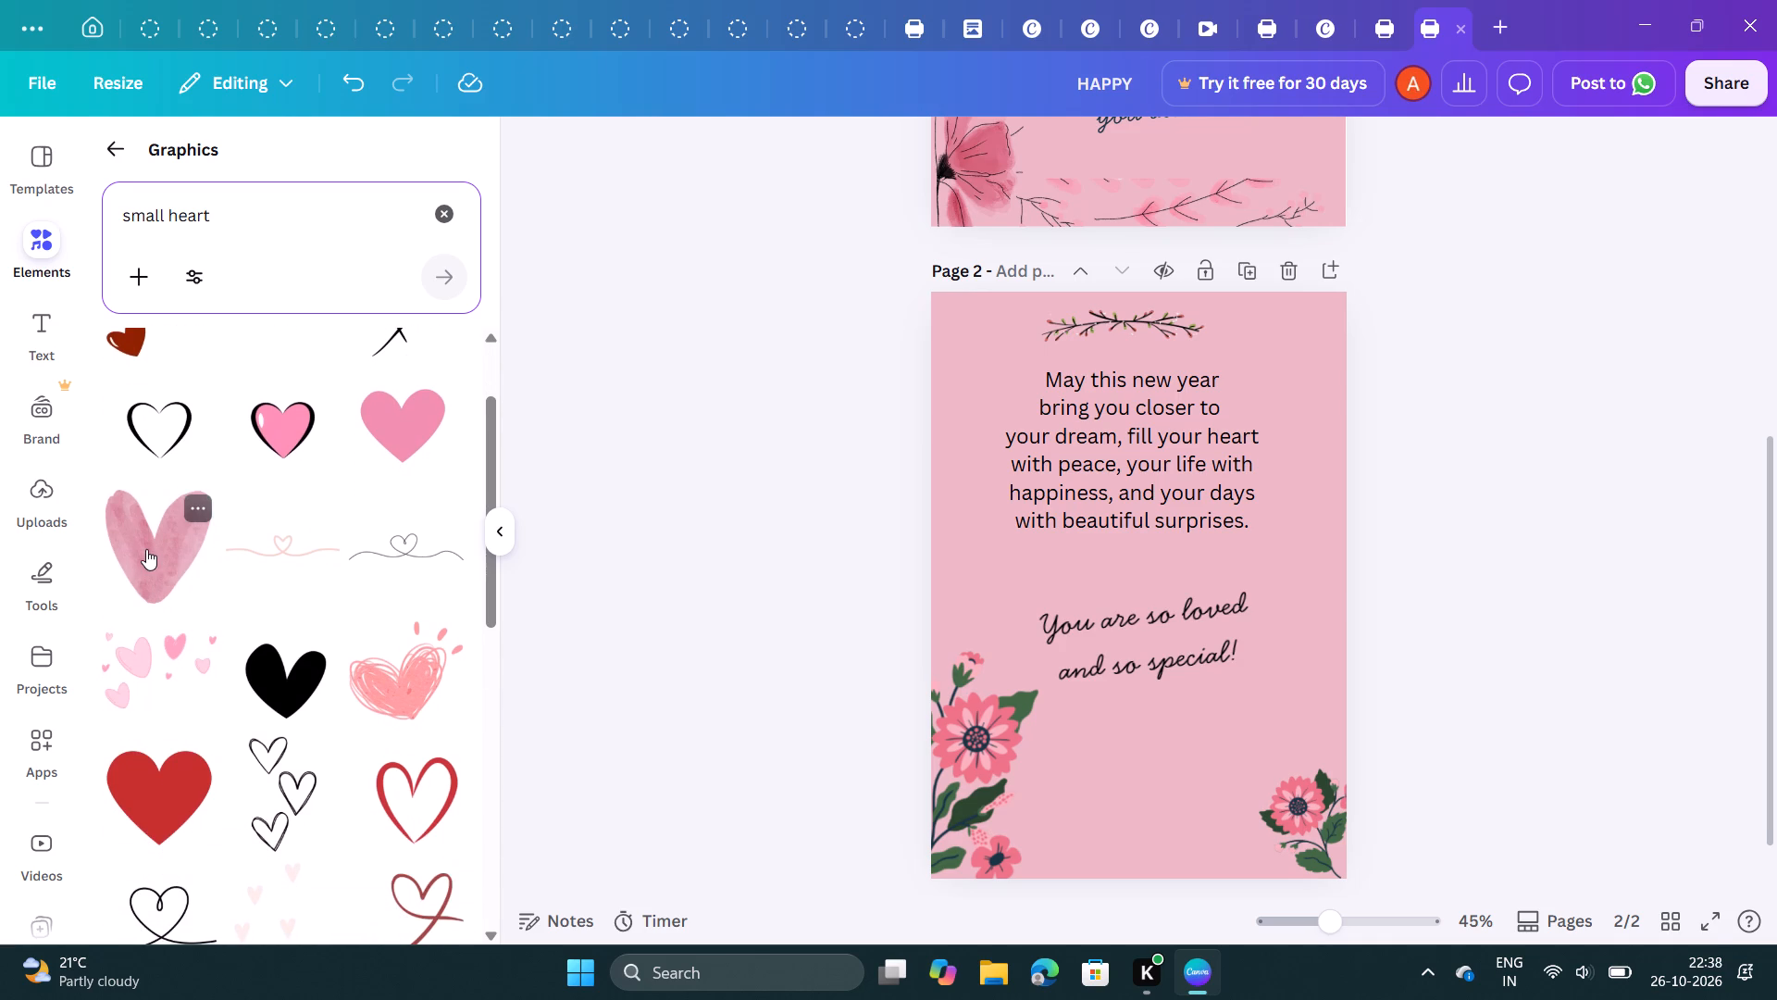
click(146, 549)
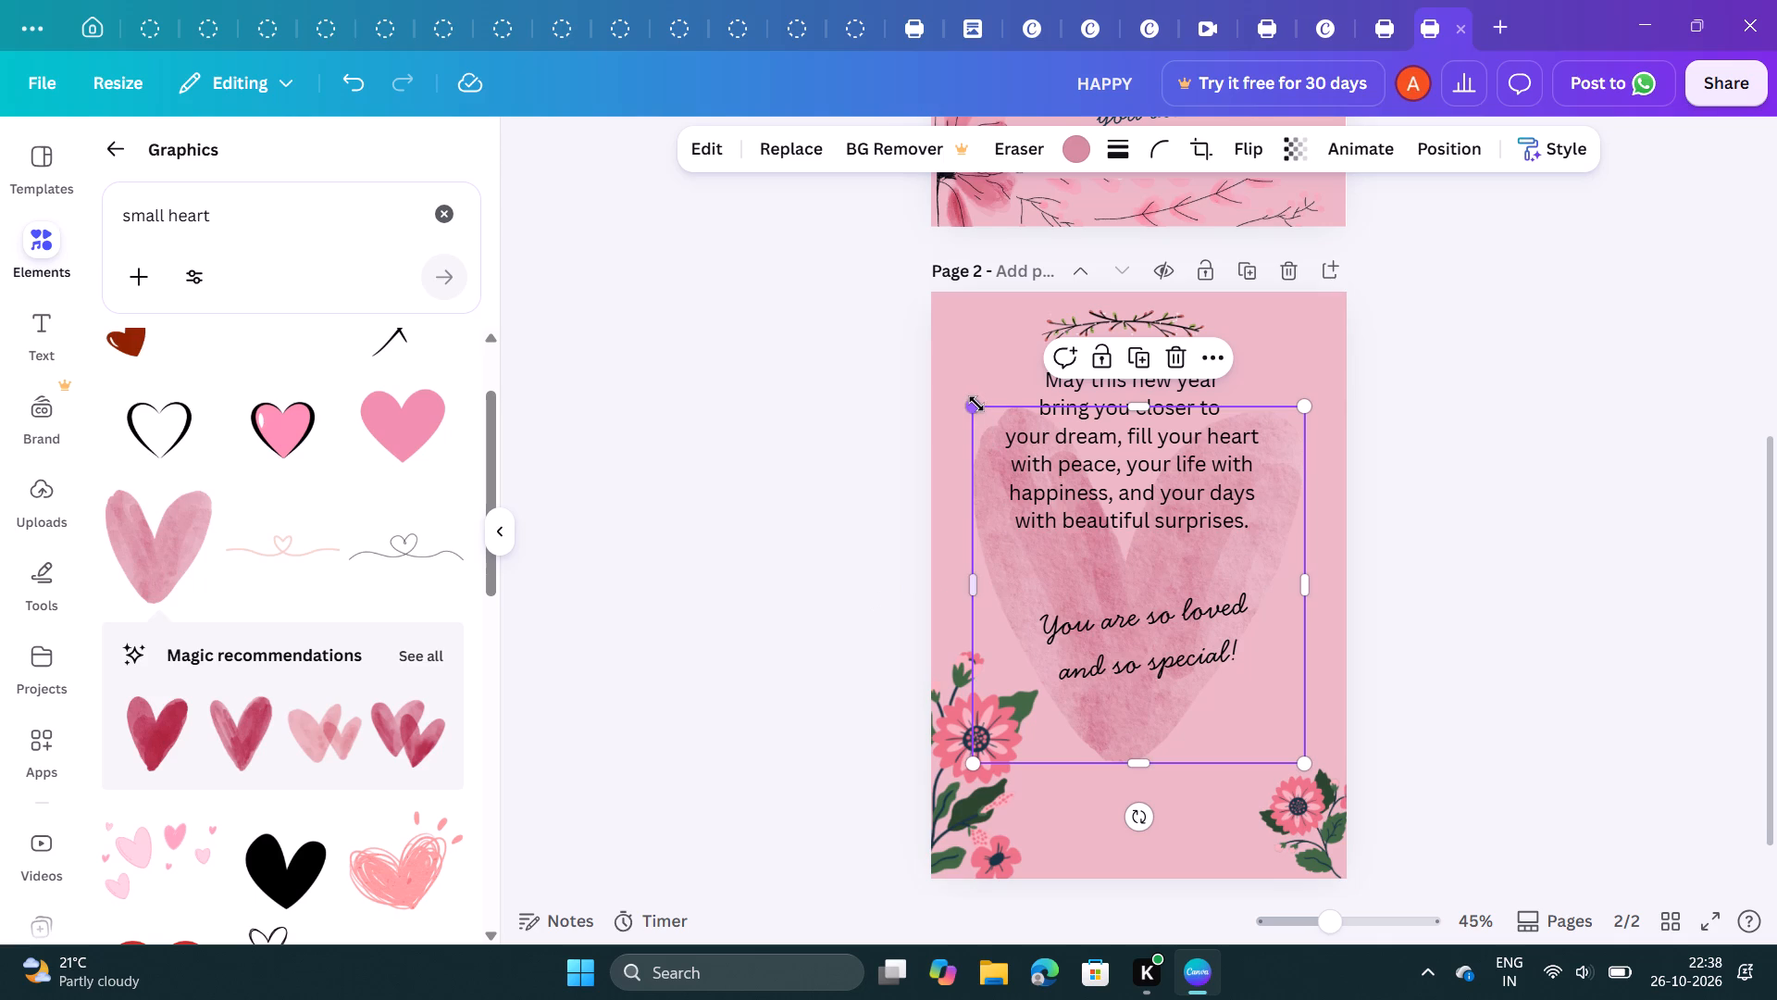
Shrink the watercolour heart to about 2.6 × 2.8 cm and move it between the message and the closing text.
drag(976, 404, 1102, 593)
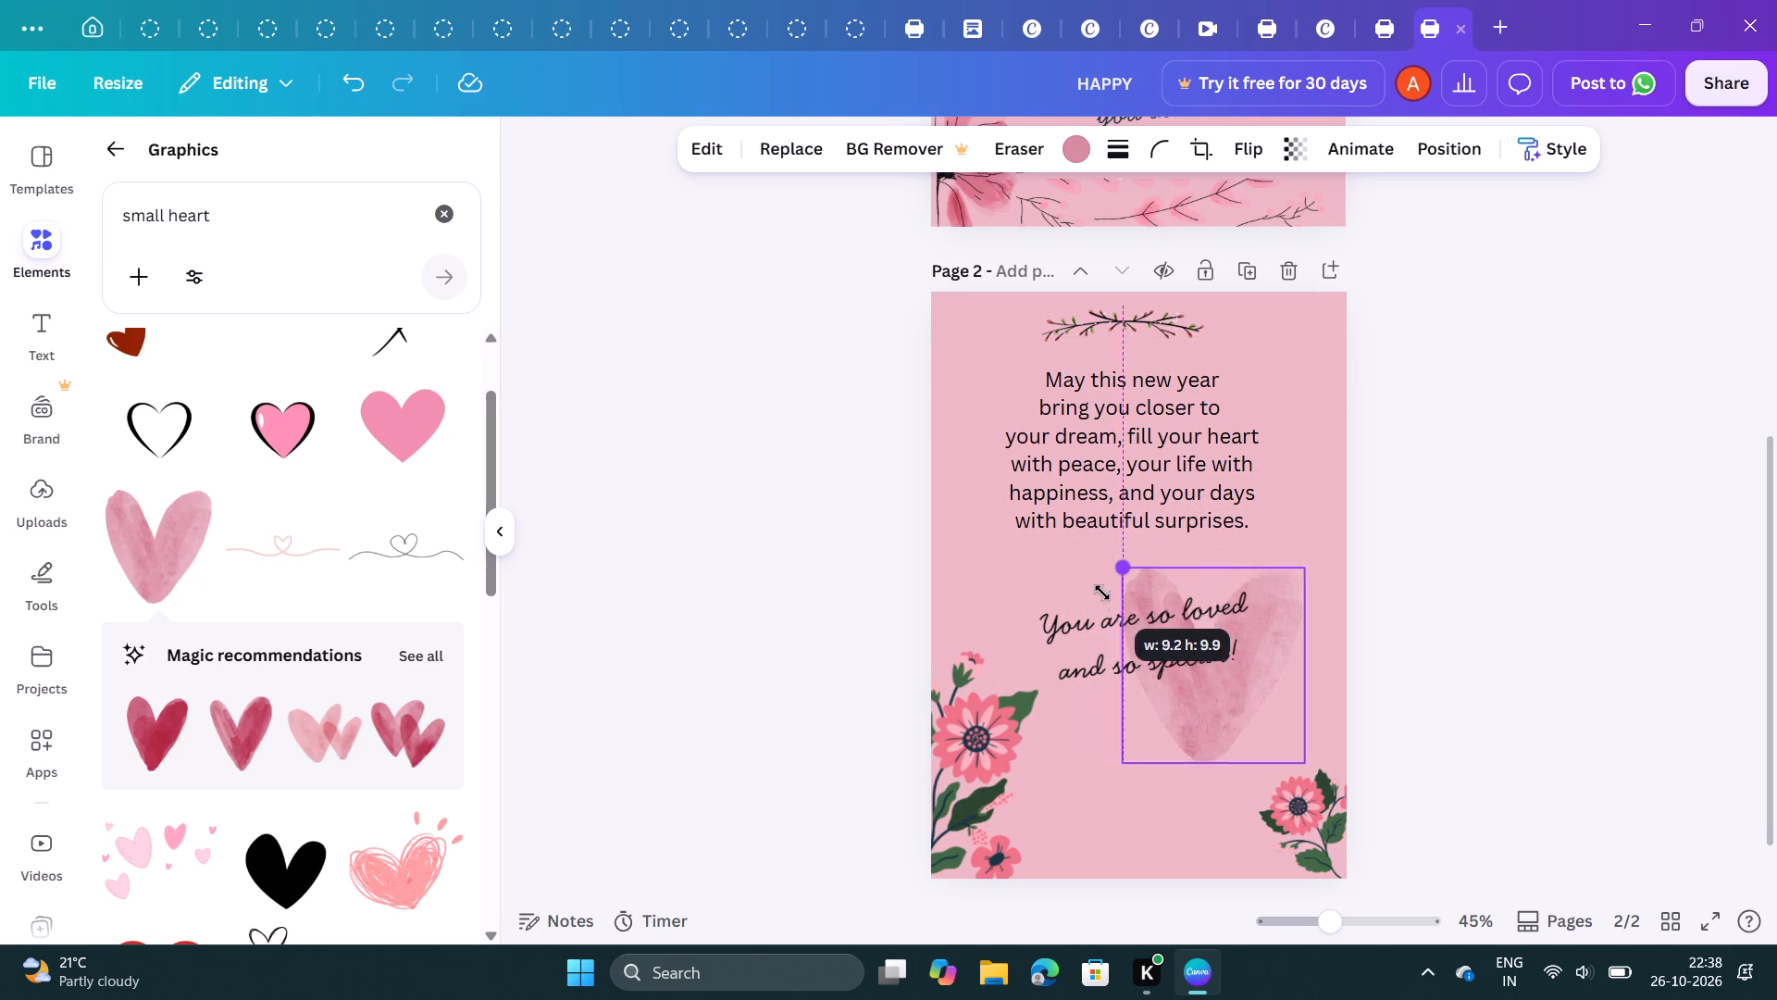
drag(1102, 593, 1217, 740)
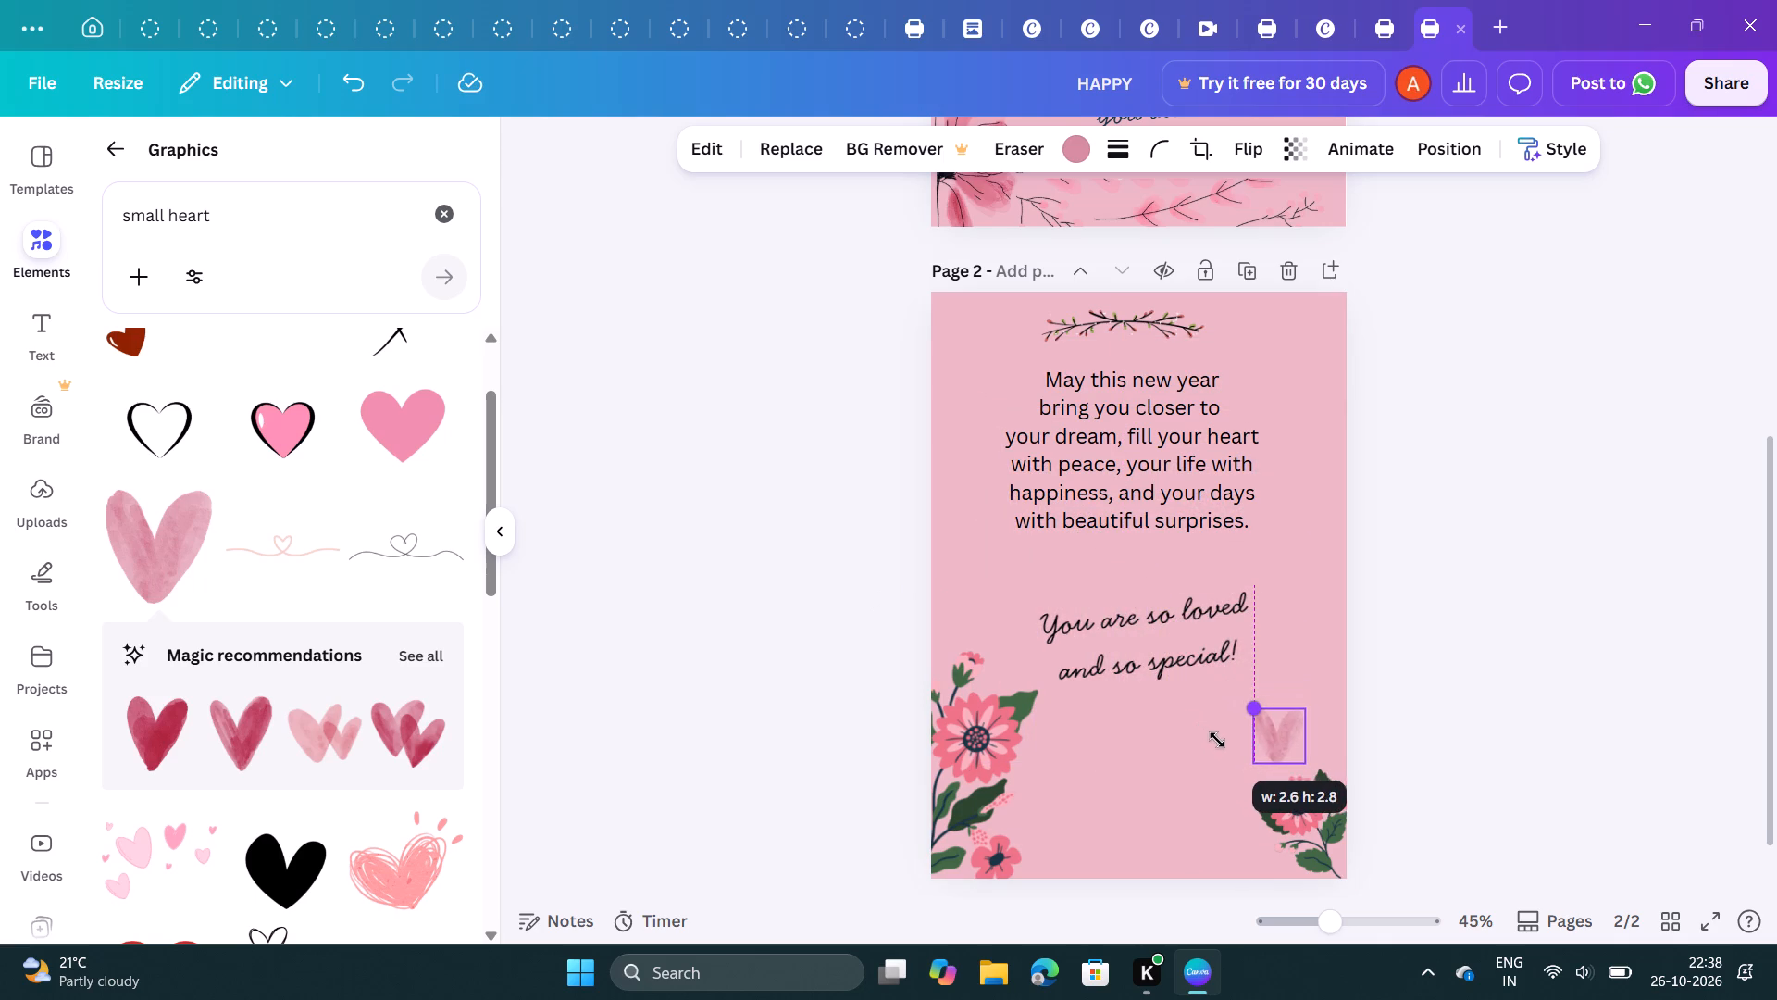
drag(1217, 740, 1218, 743)
click(1281, 750)
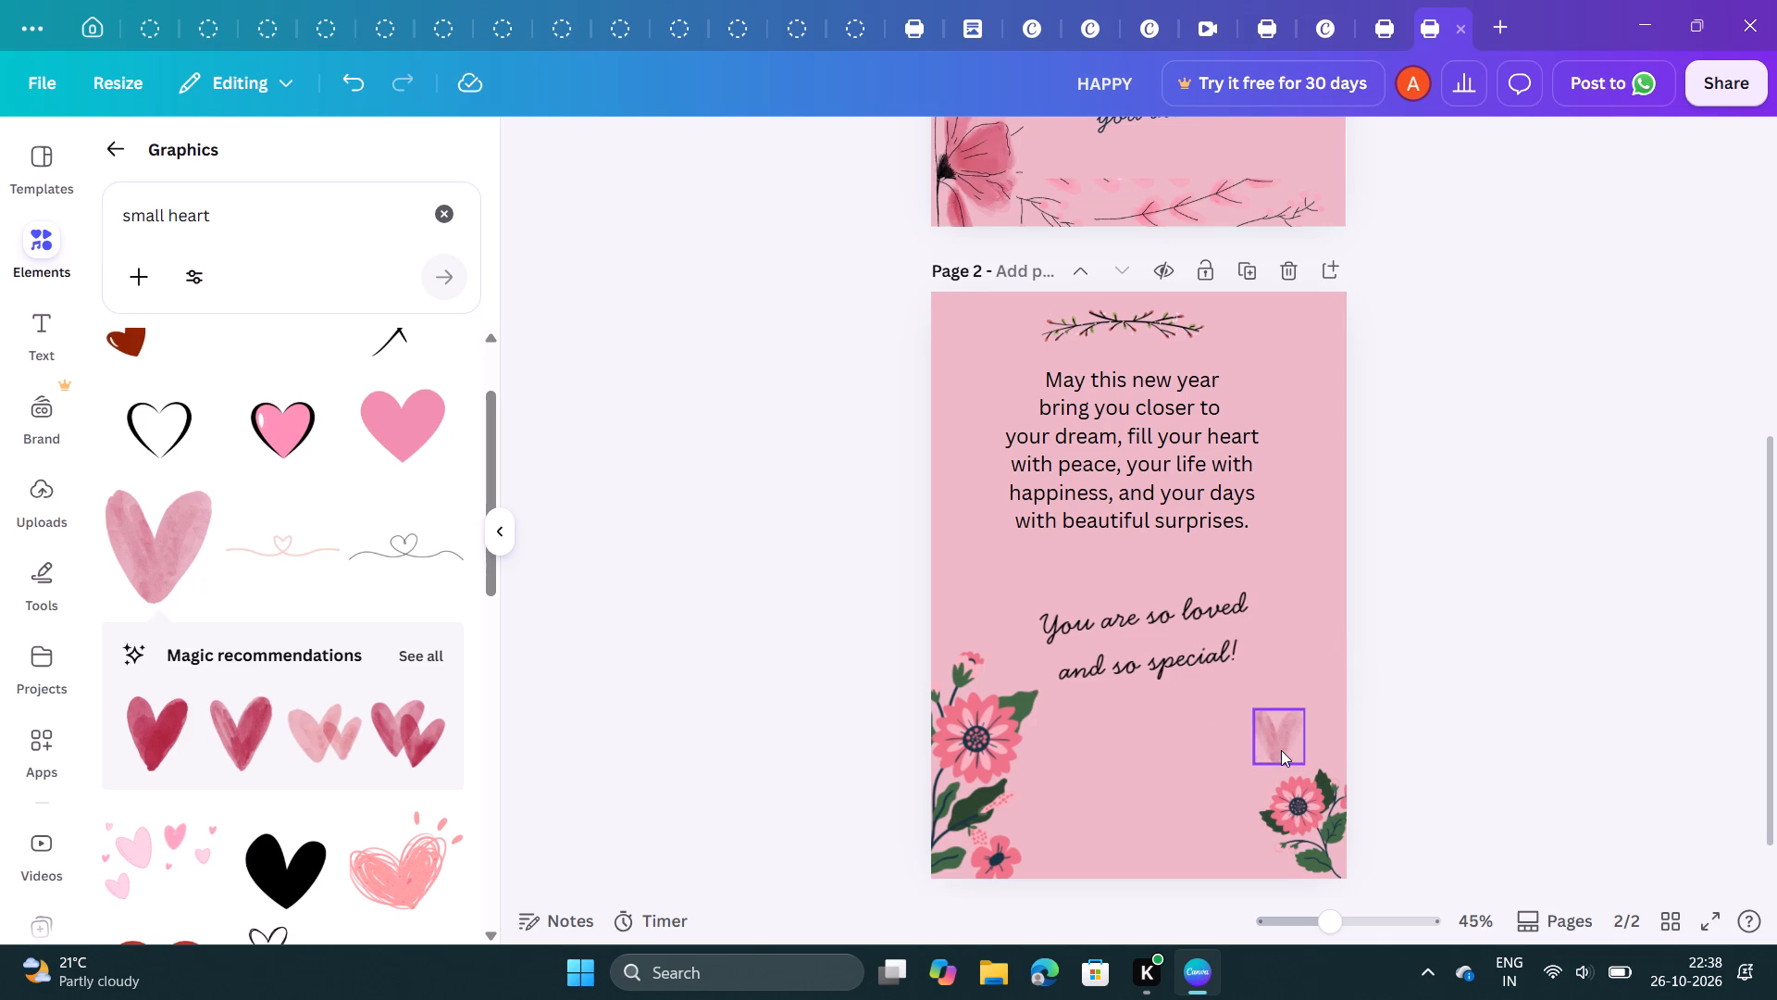
drag(1281, 750, 1136, 606)
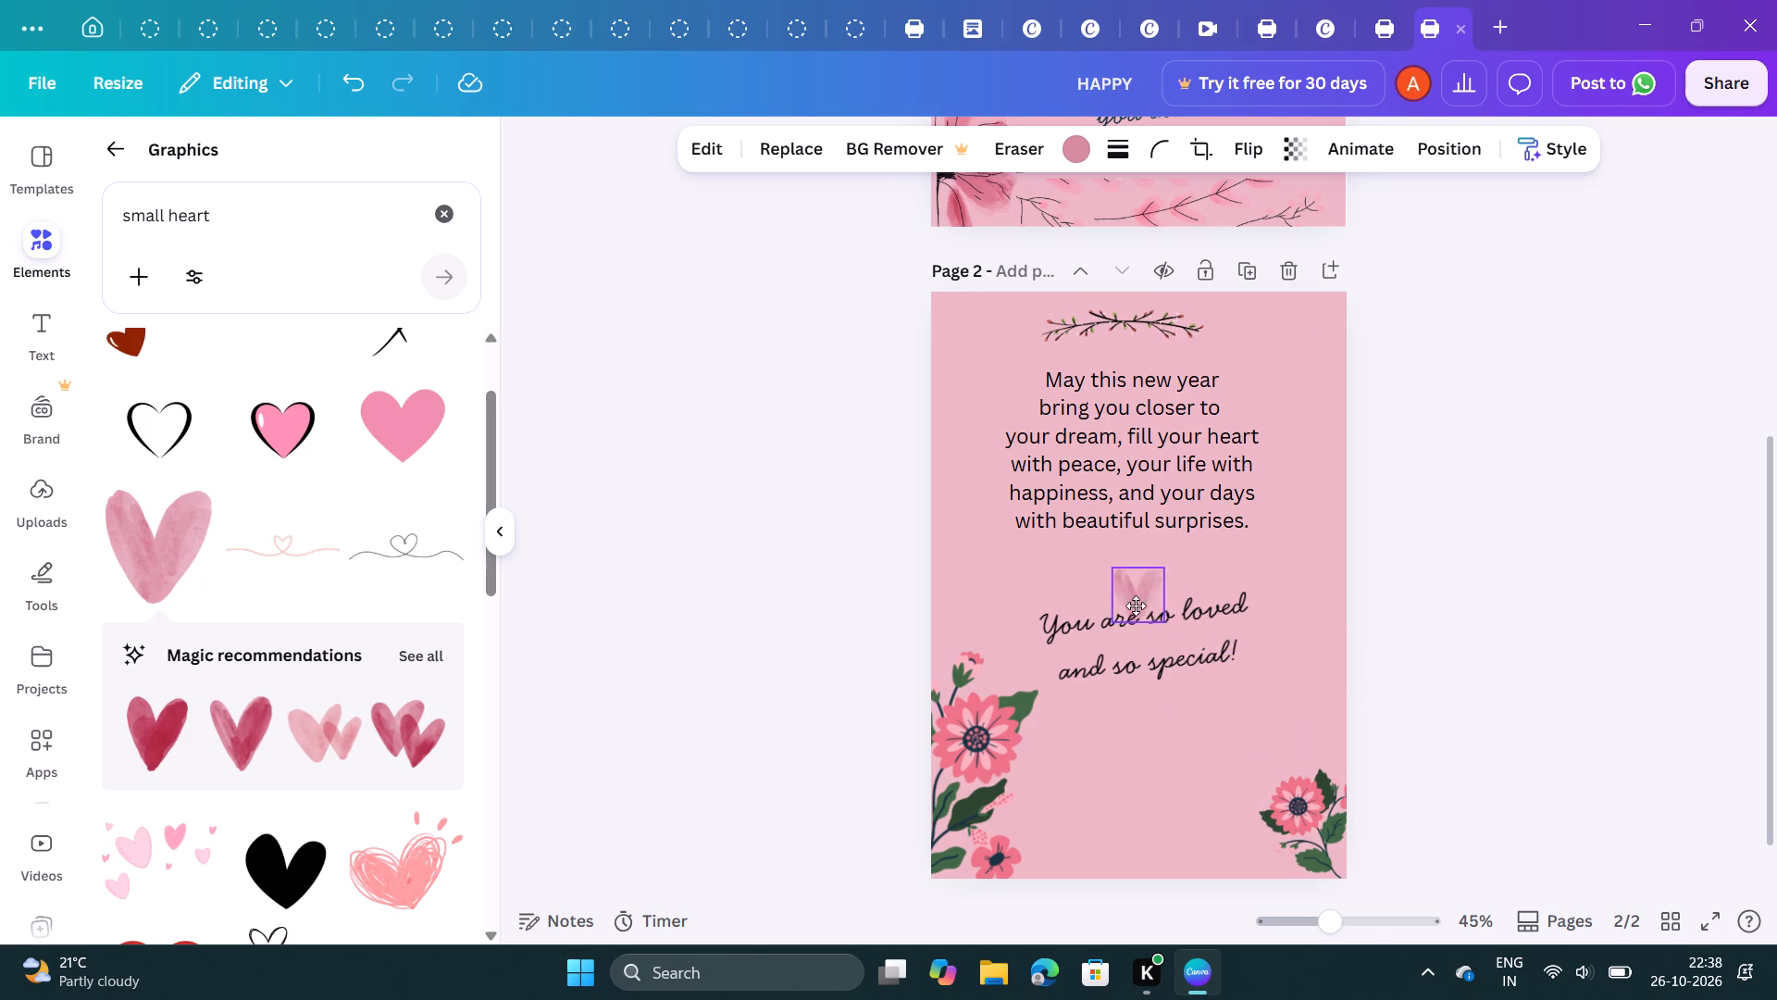
drag(1136, 606, 1127, 582)
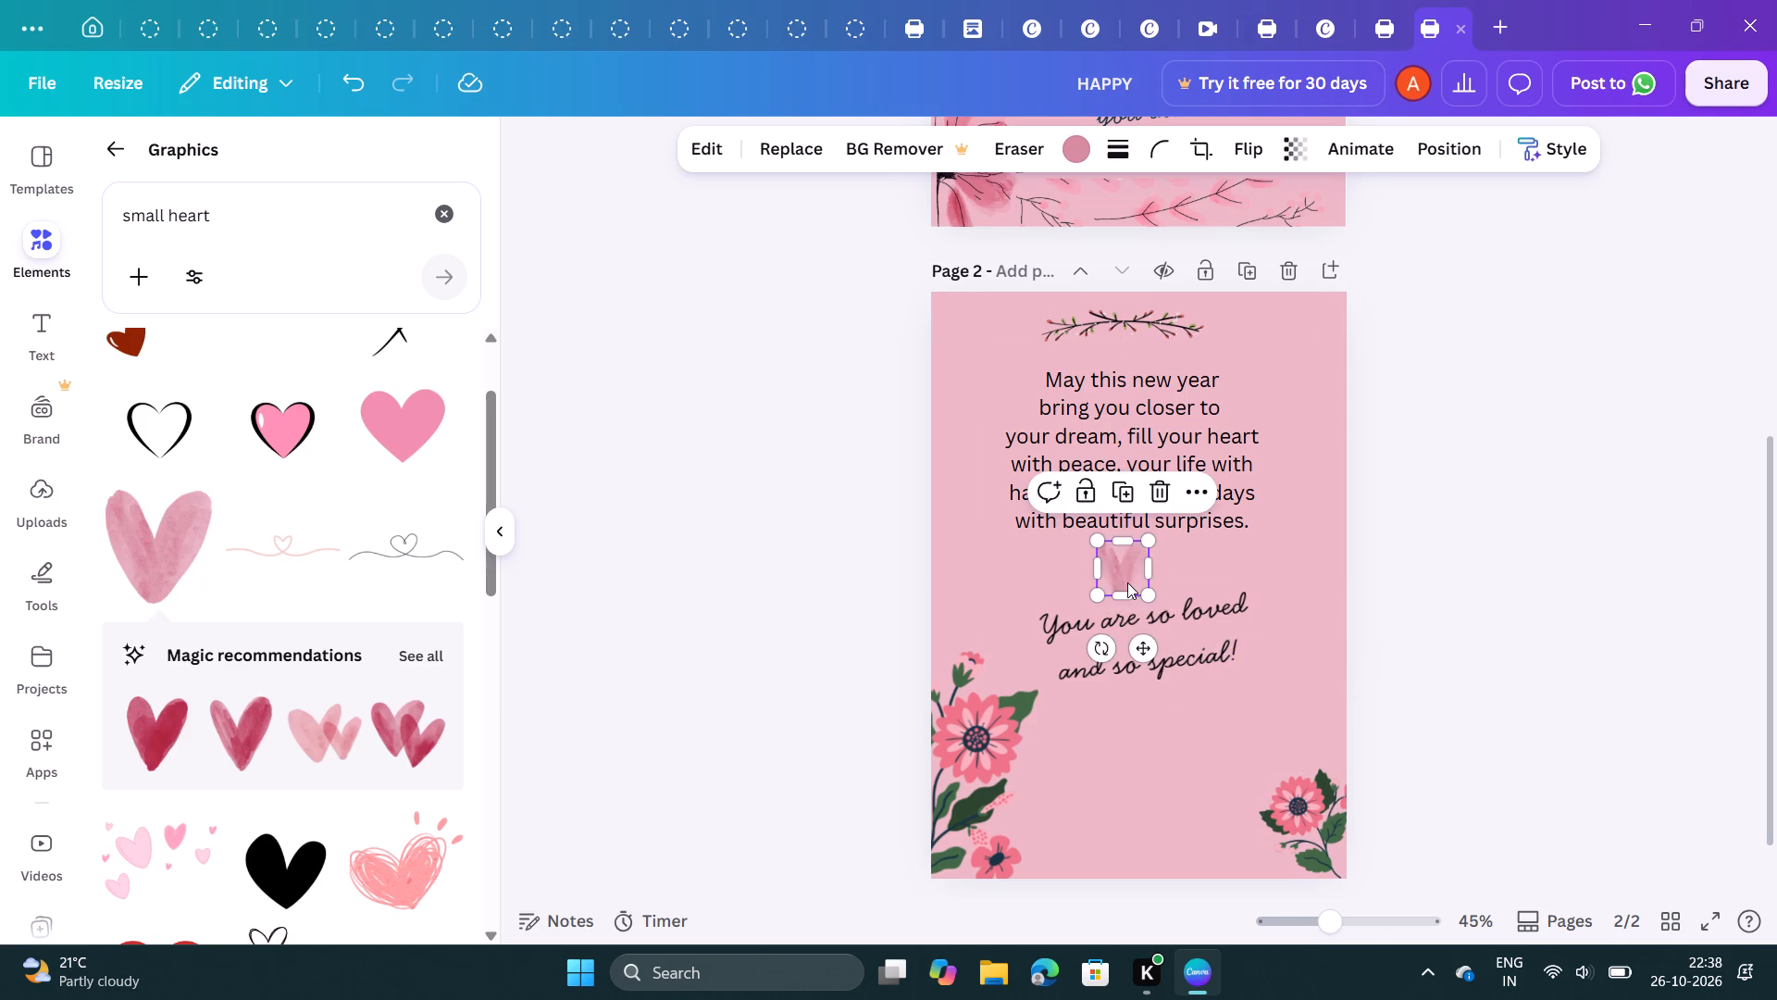
click(1032, 574)
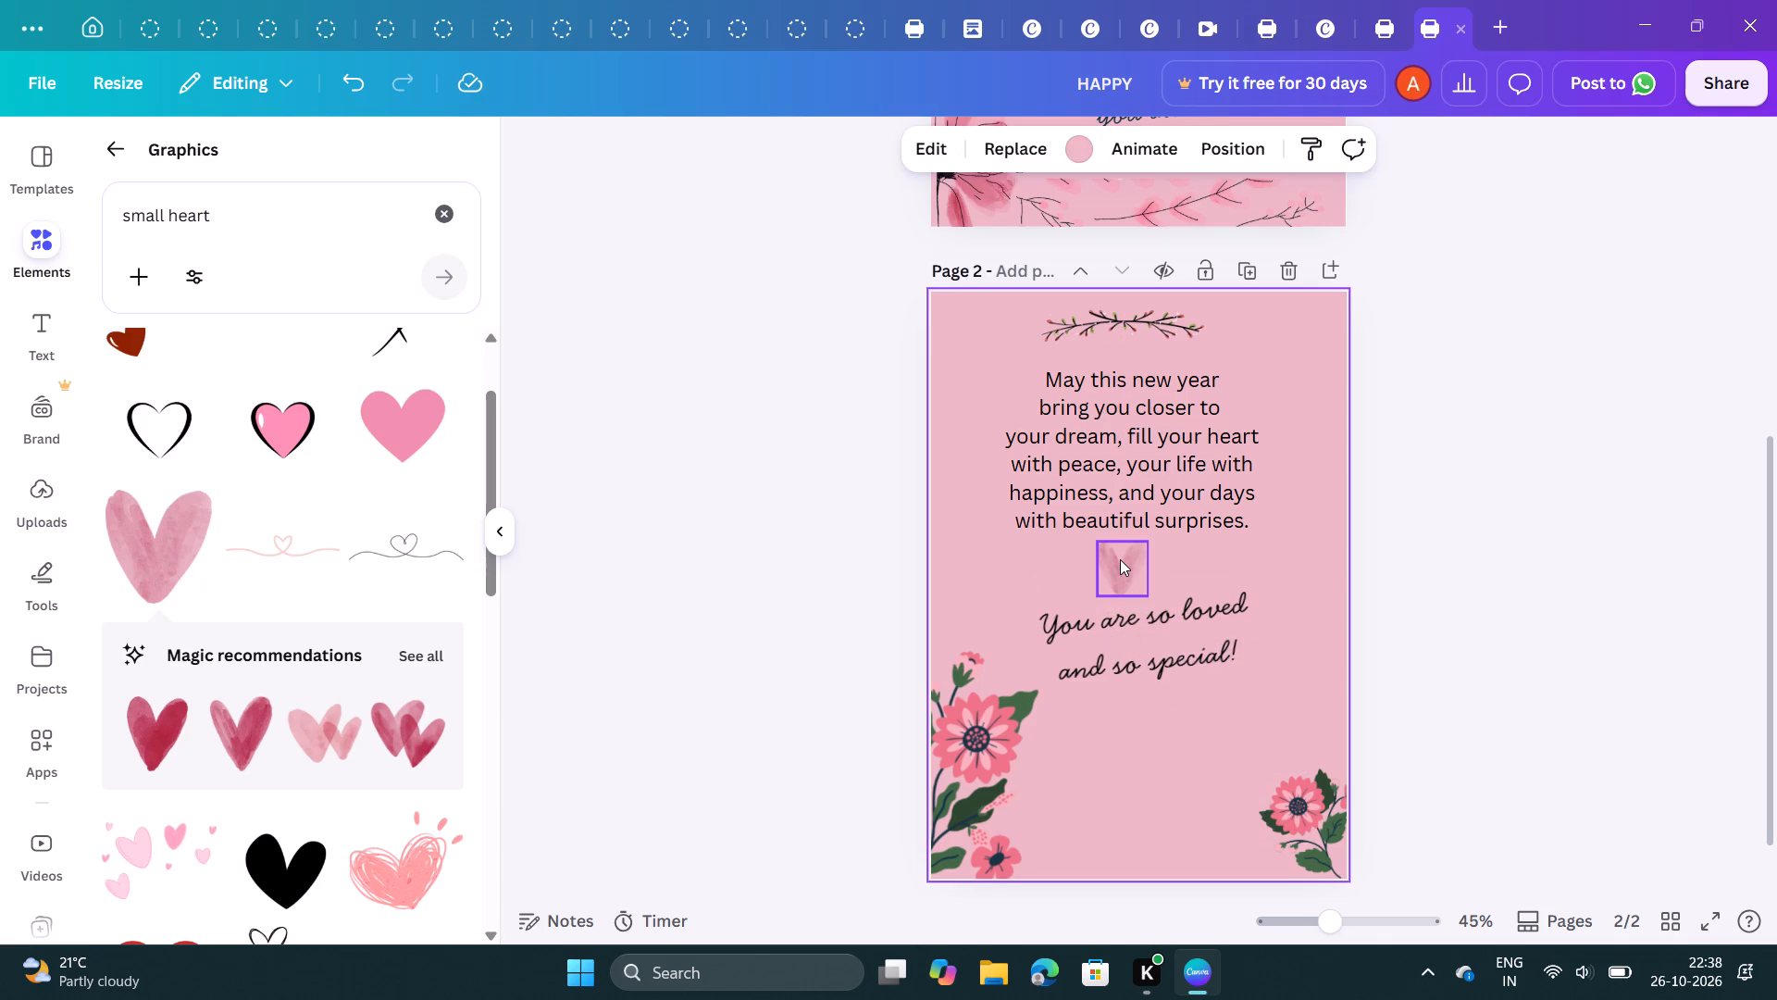
Shrink the watercolour heart a little more and centre it in the gap between the message and the closing text.
click(1120, 559)
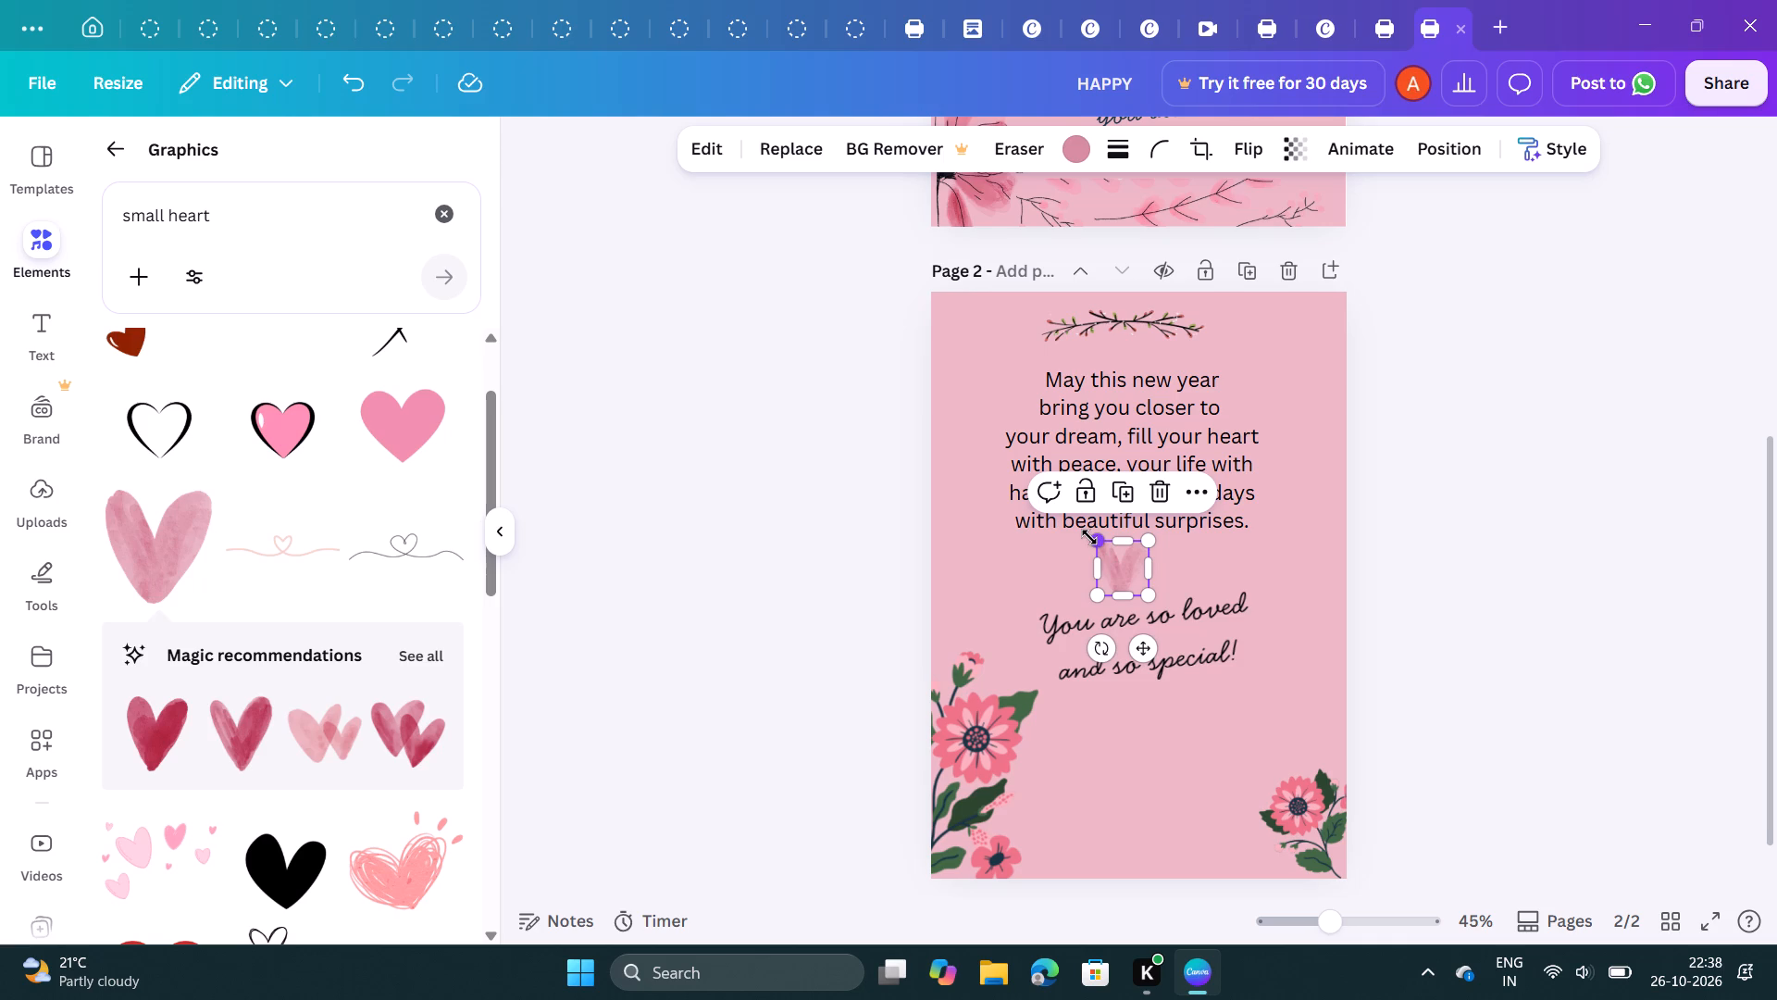
drag(1089, 537, 1111, 554)
click(1050, 553)
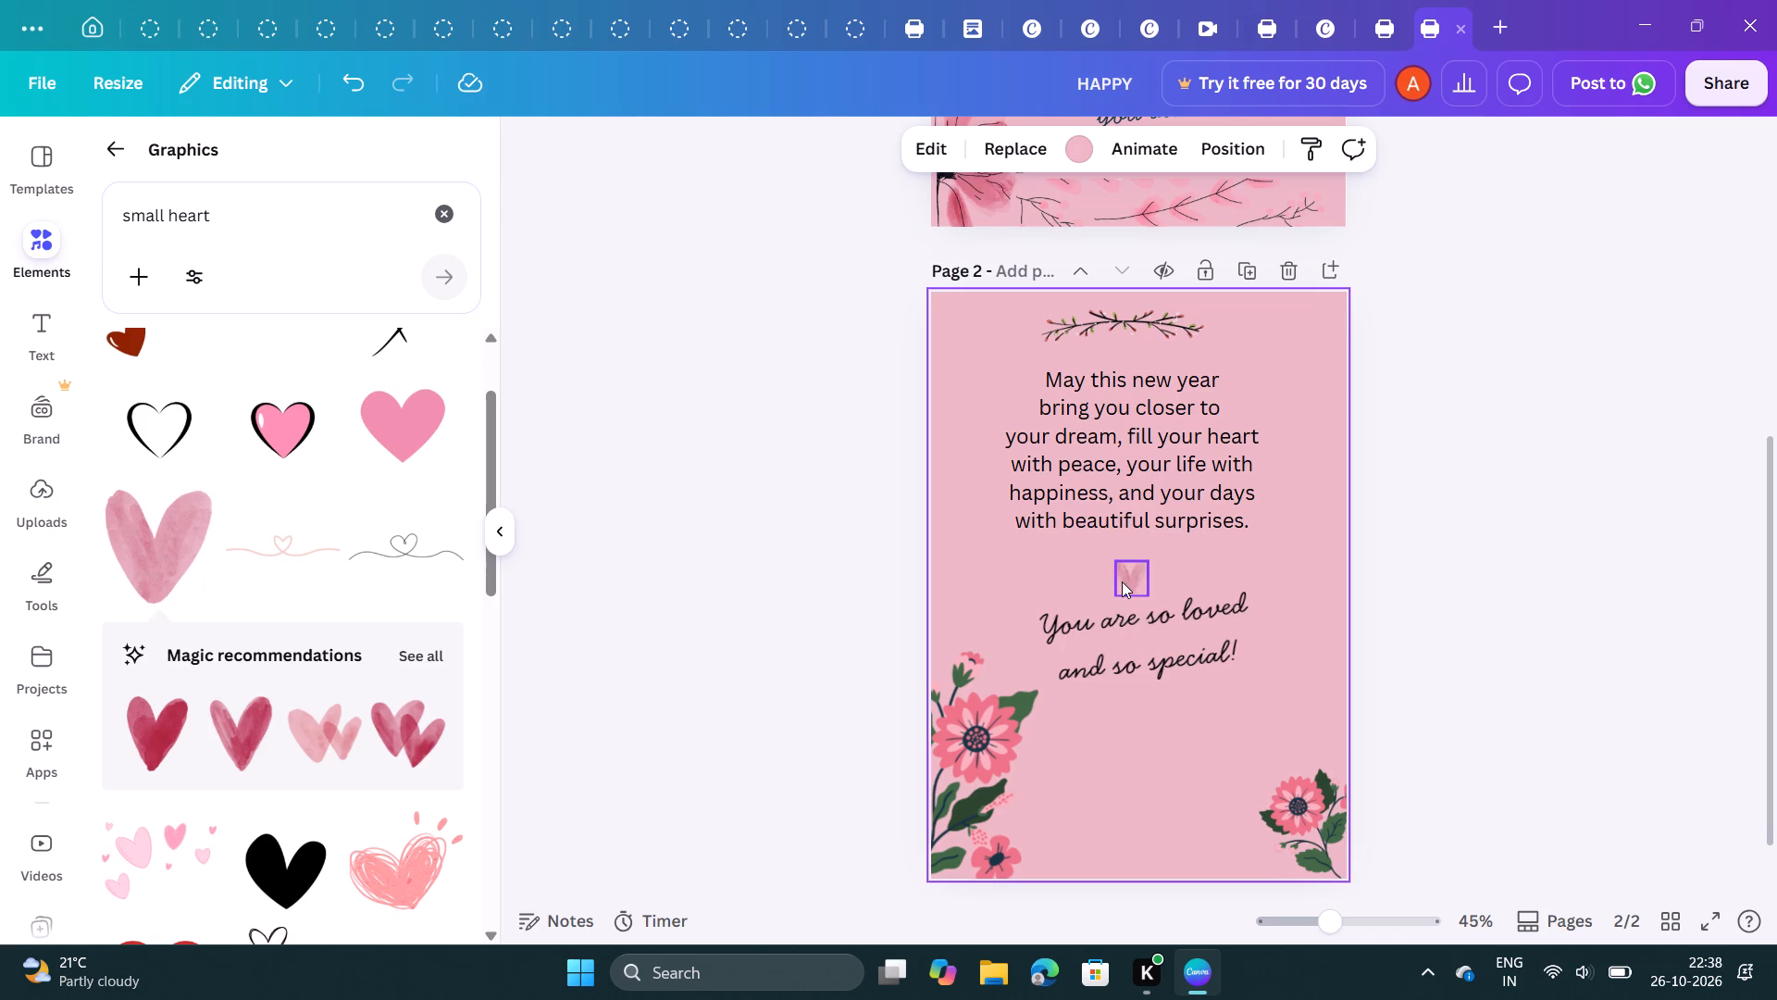
click(1122, 581)
drag(1122, 581, 1122, 581)
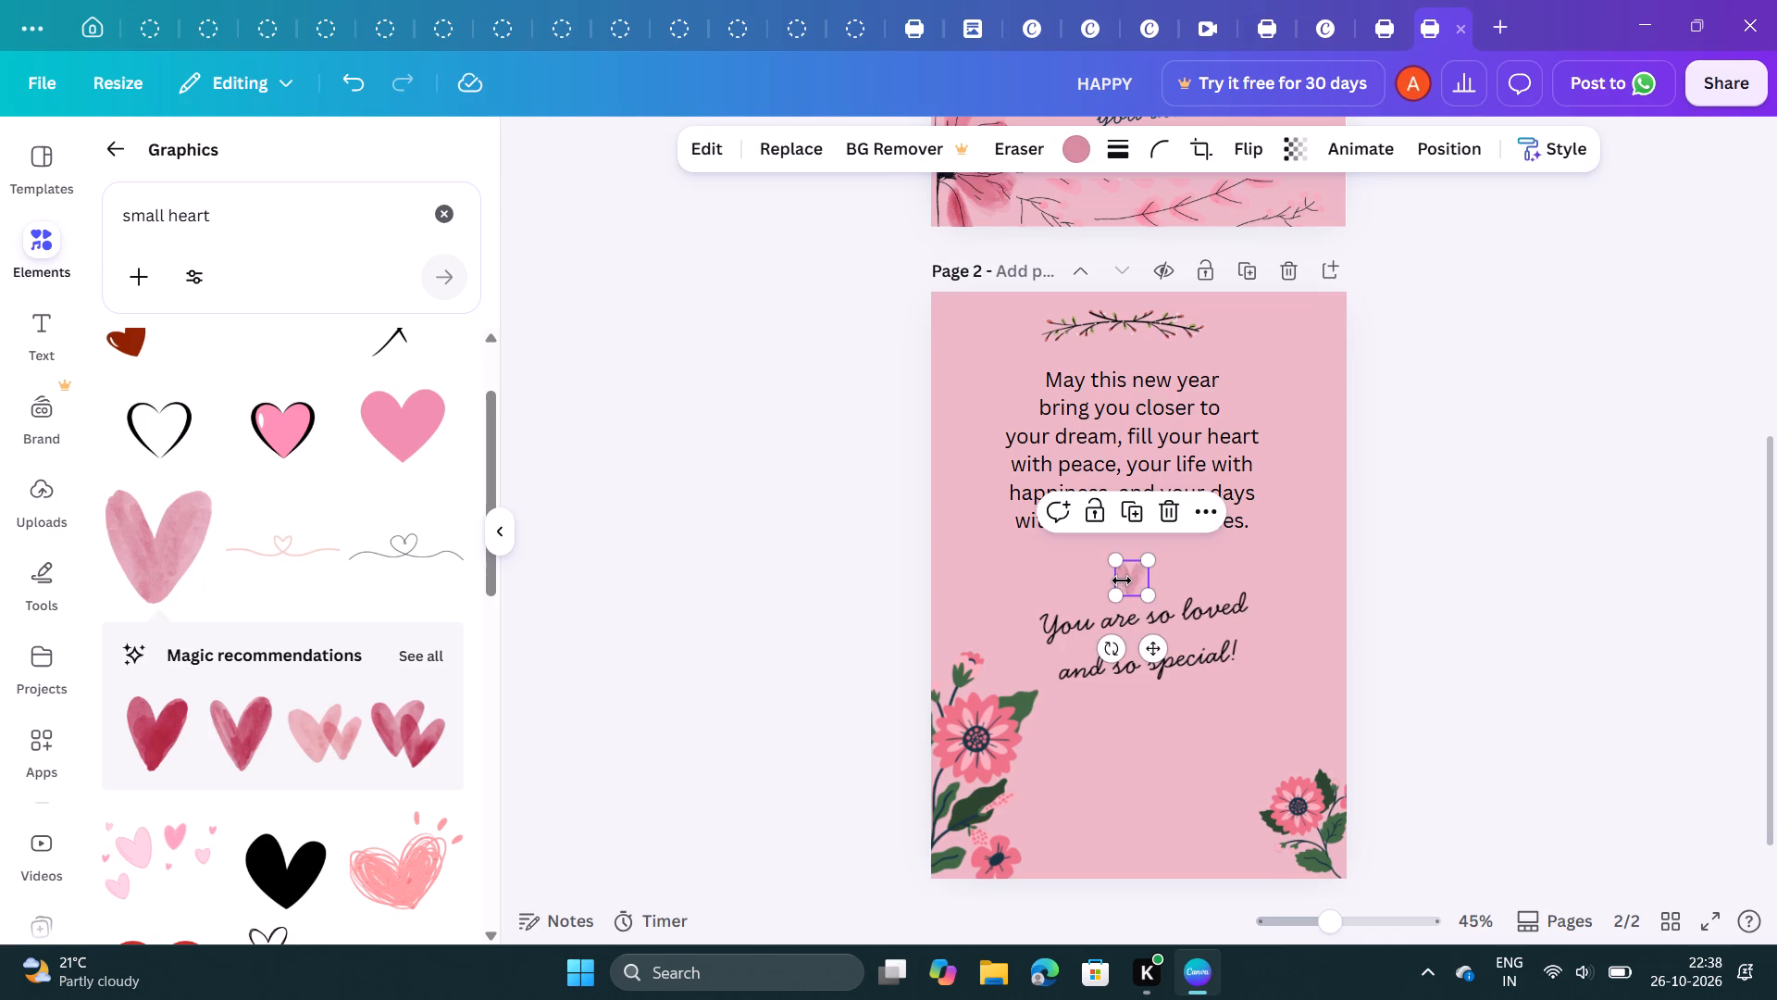
drag(1122, 581, 1119, 565)
click(1079, 569)
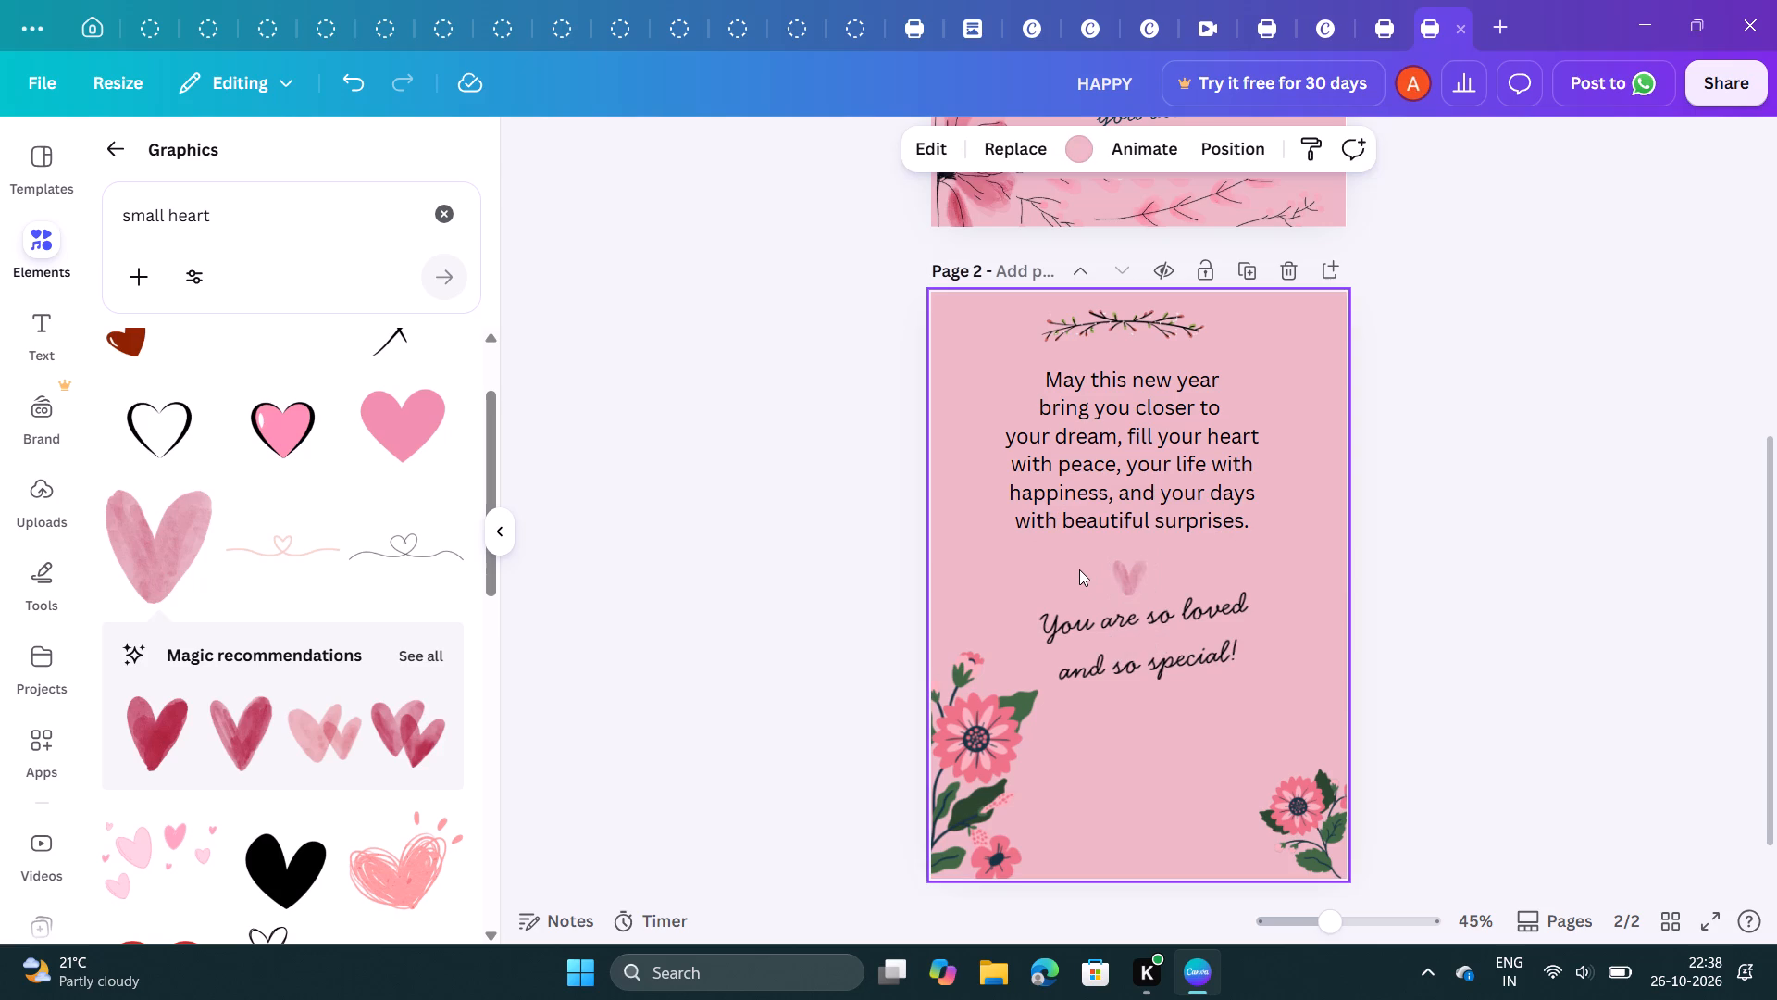
click(1135, 574)
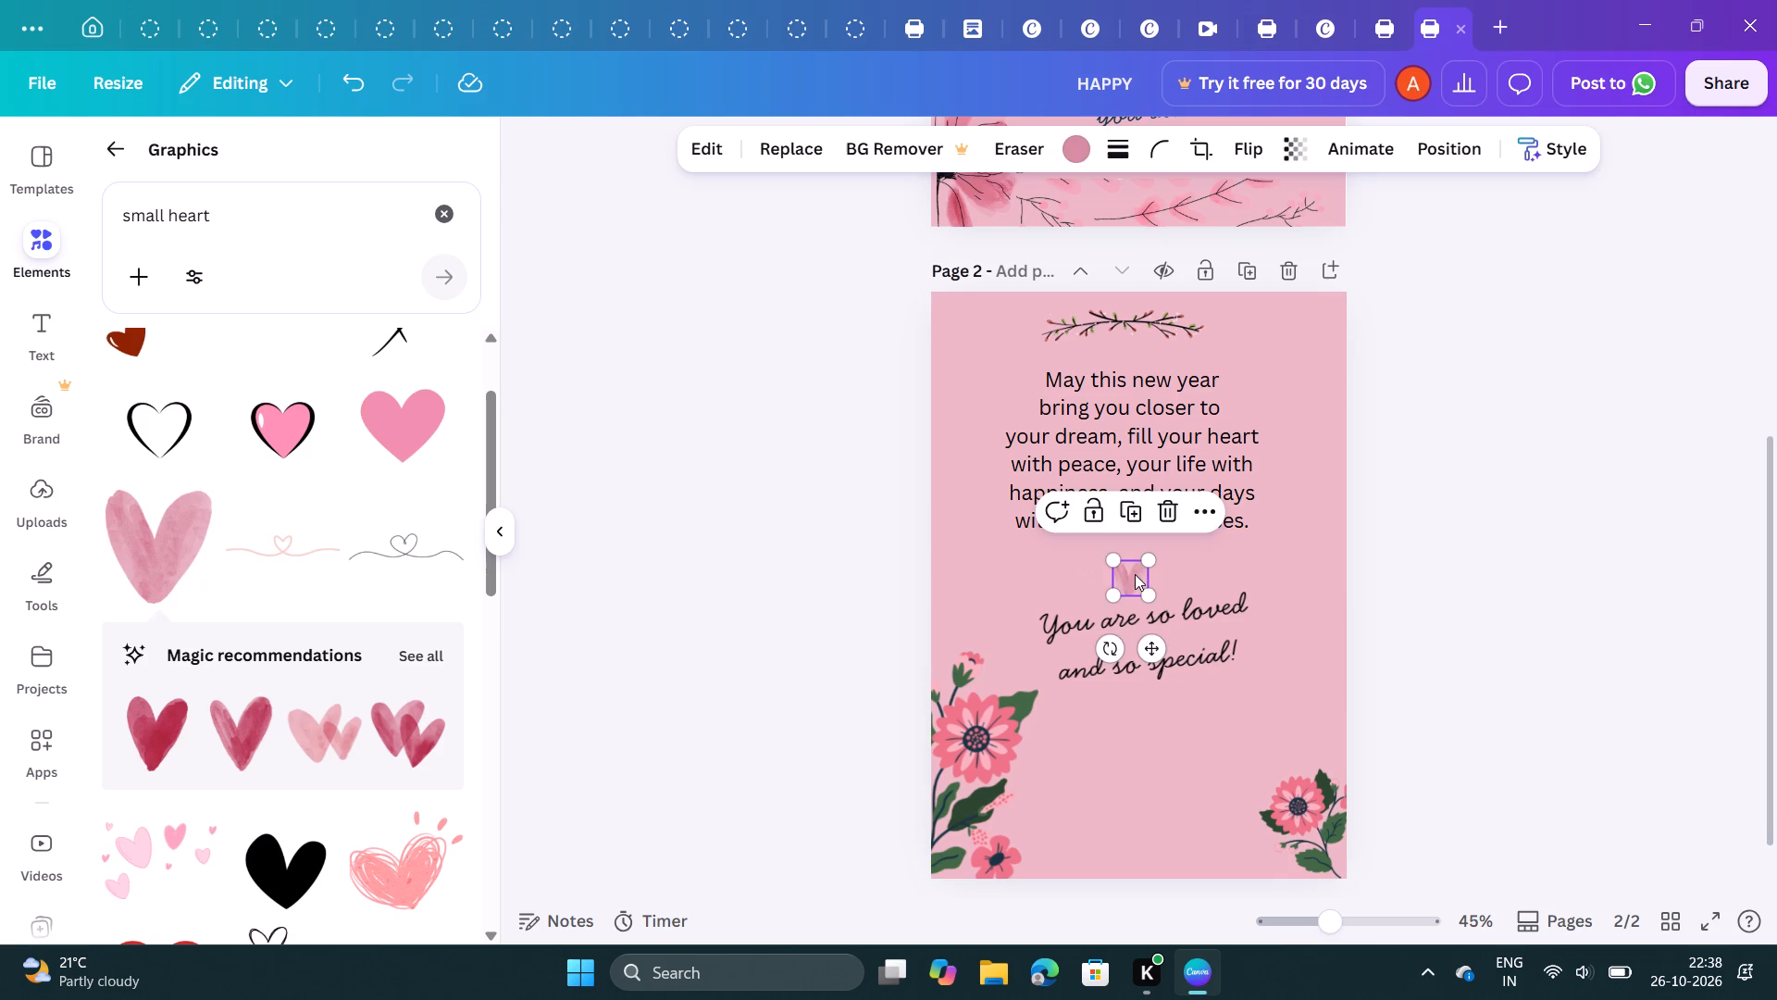
drag(1135, 574, 1131, 561)
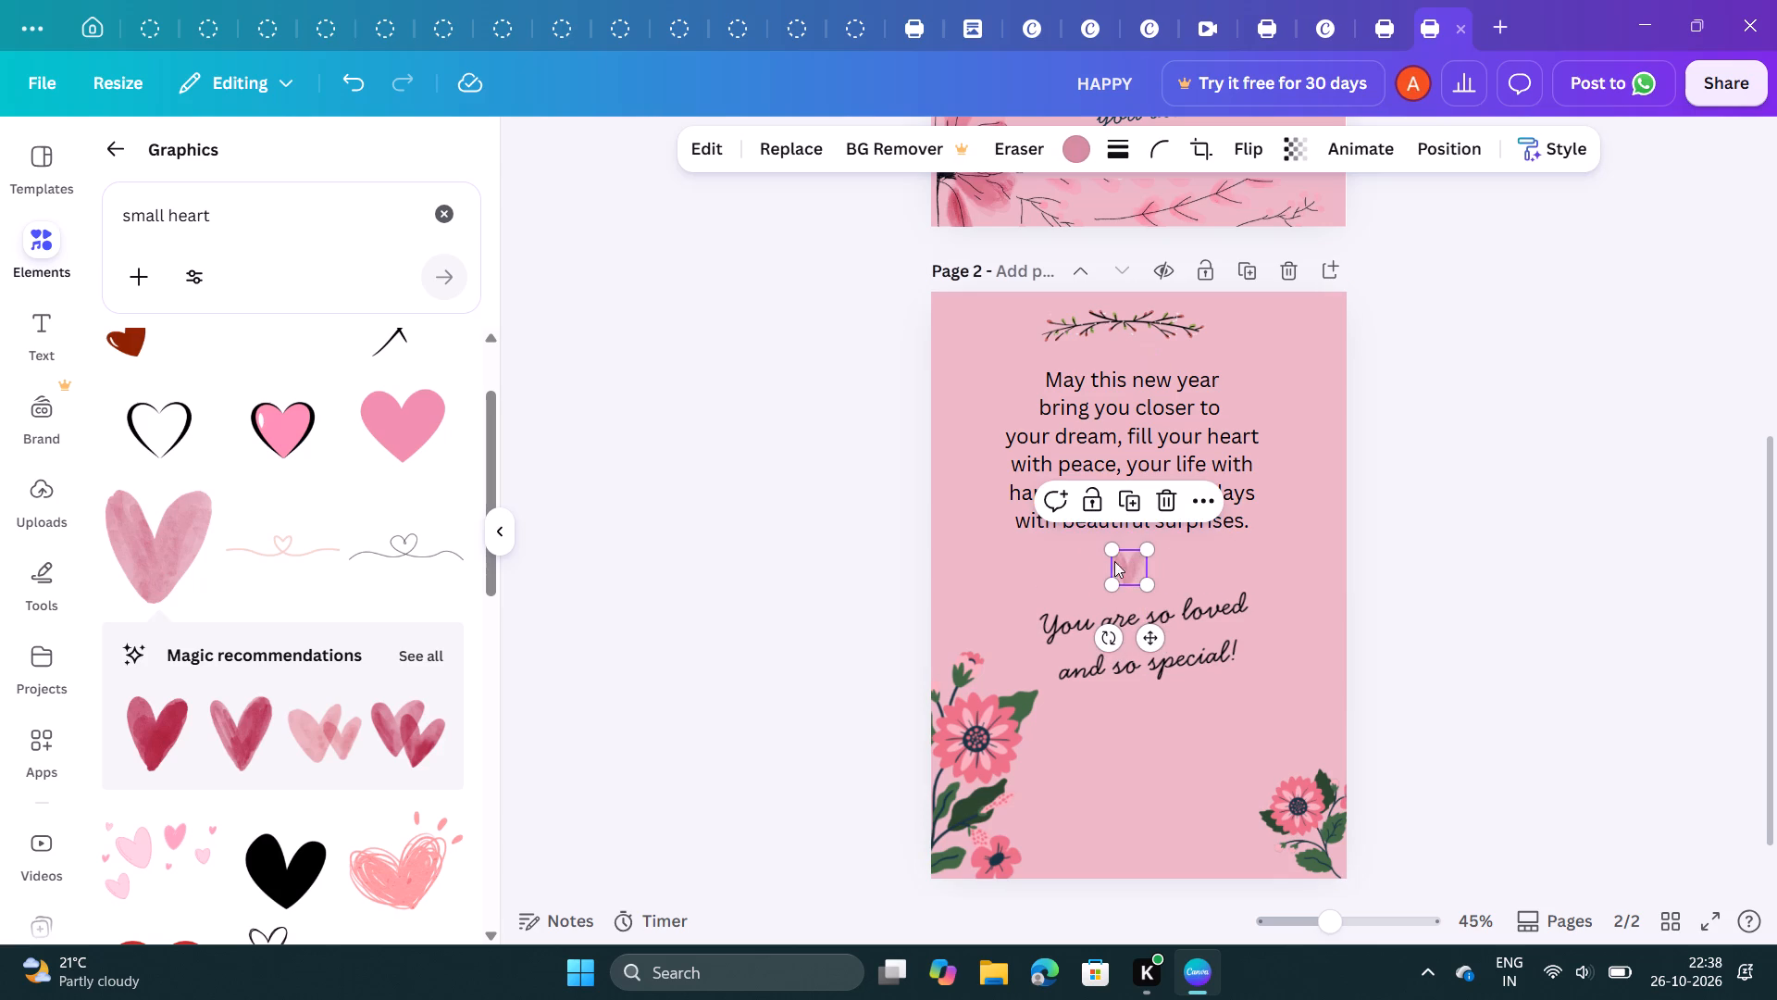
click(1033, 568)
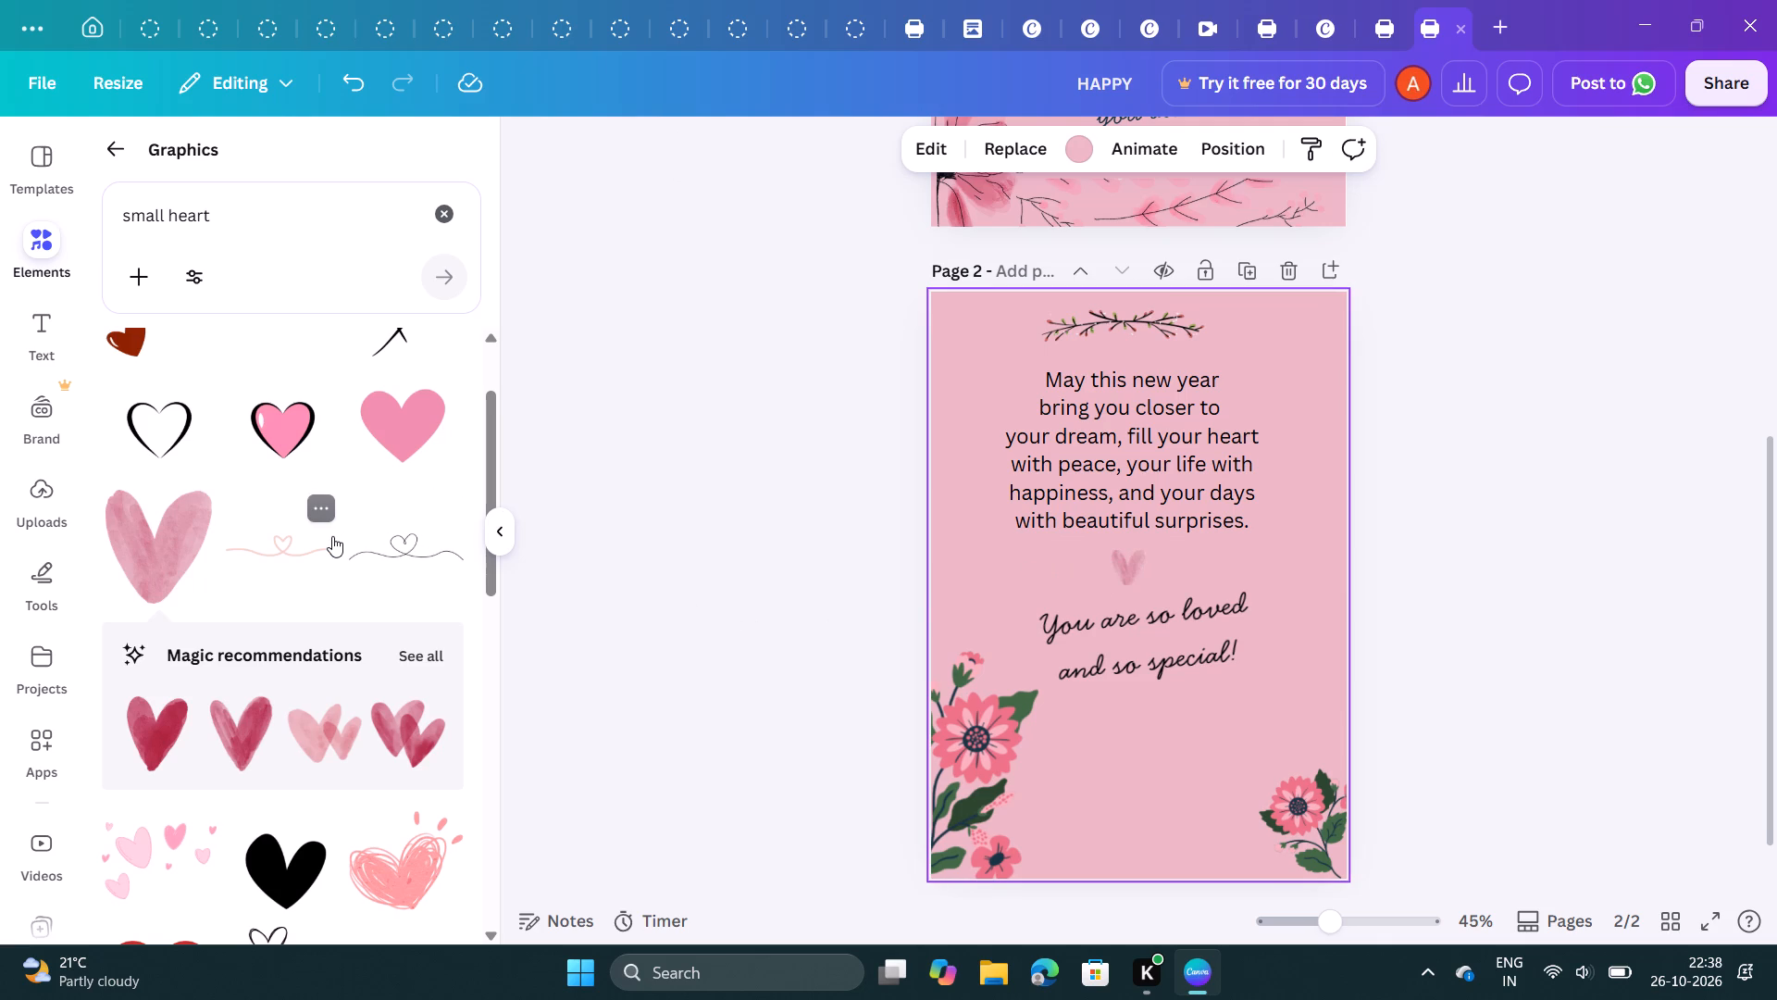
Add the pale pink line graphic with a single outlined heart in its middle to page 2.
scroll(332, 536, down, 1)
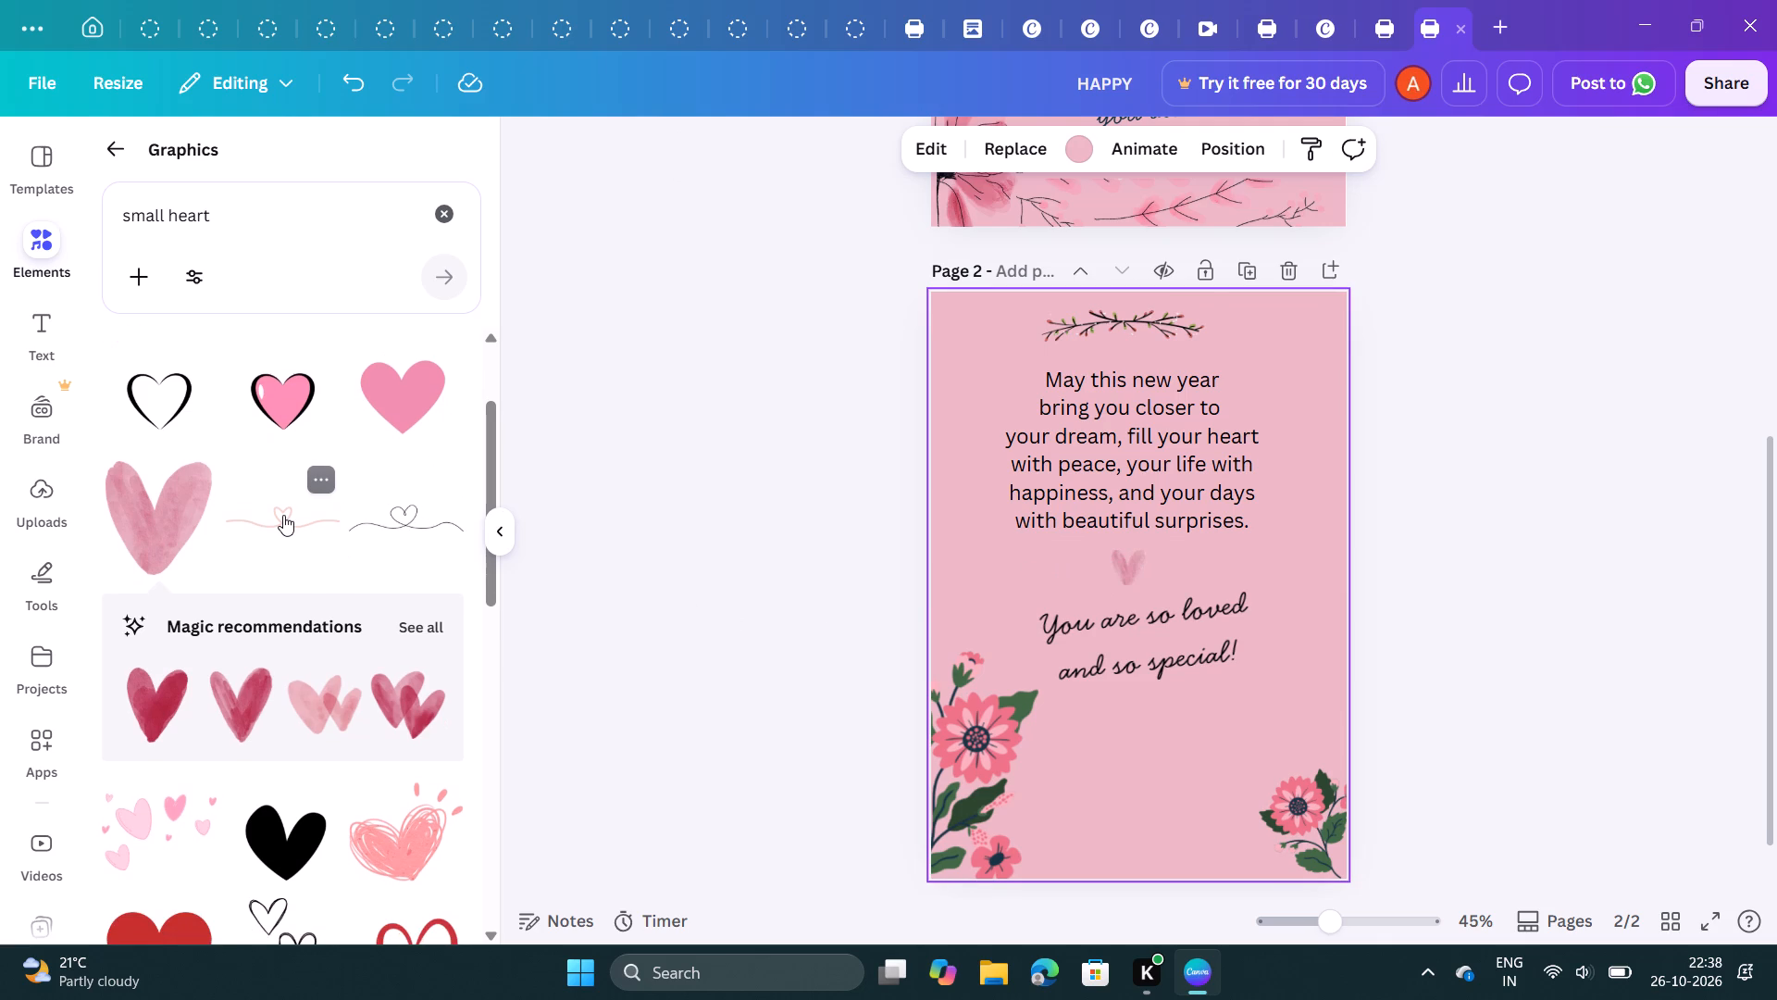
click(283, 515)
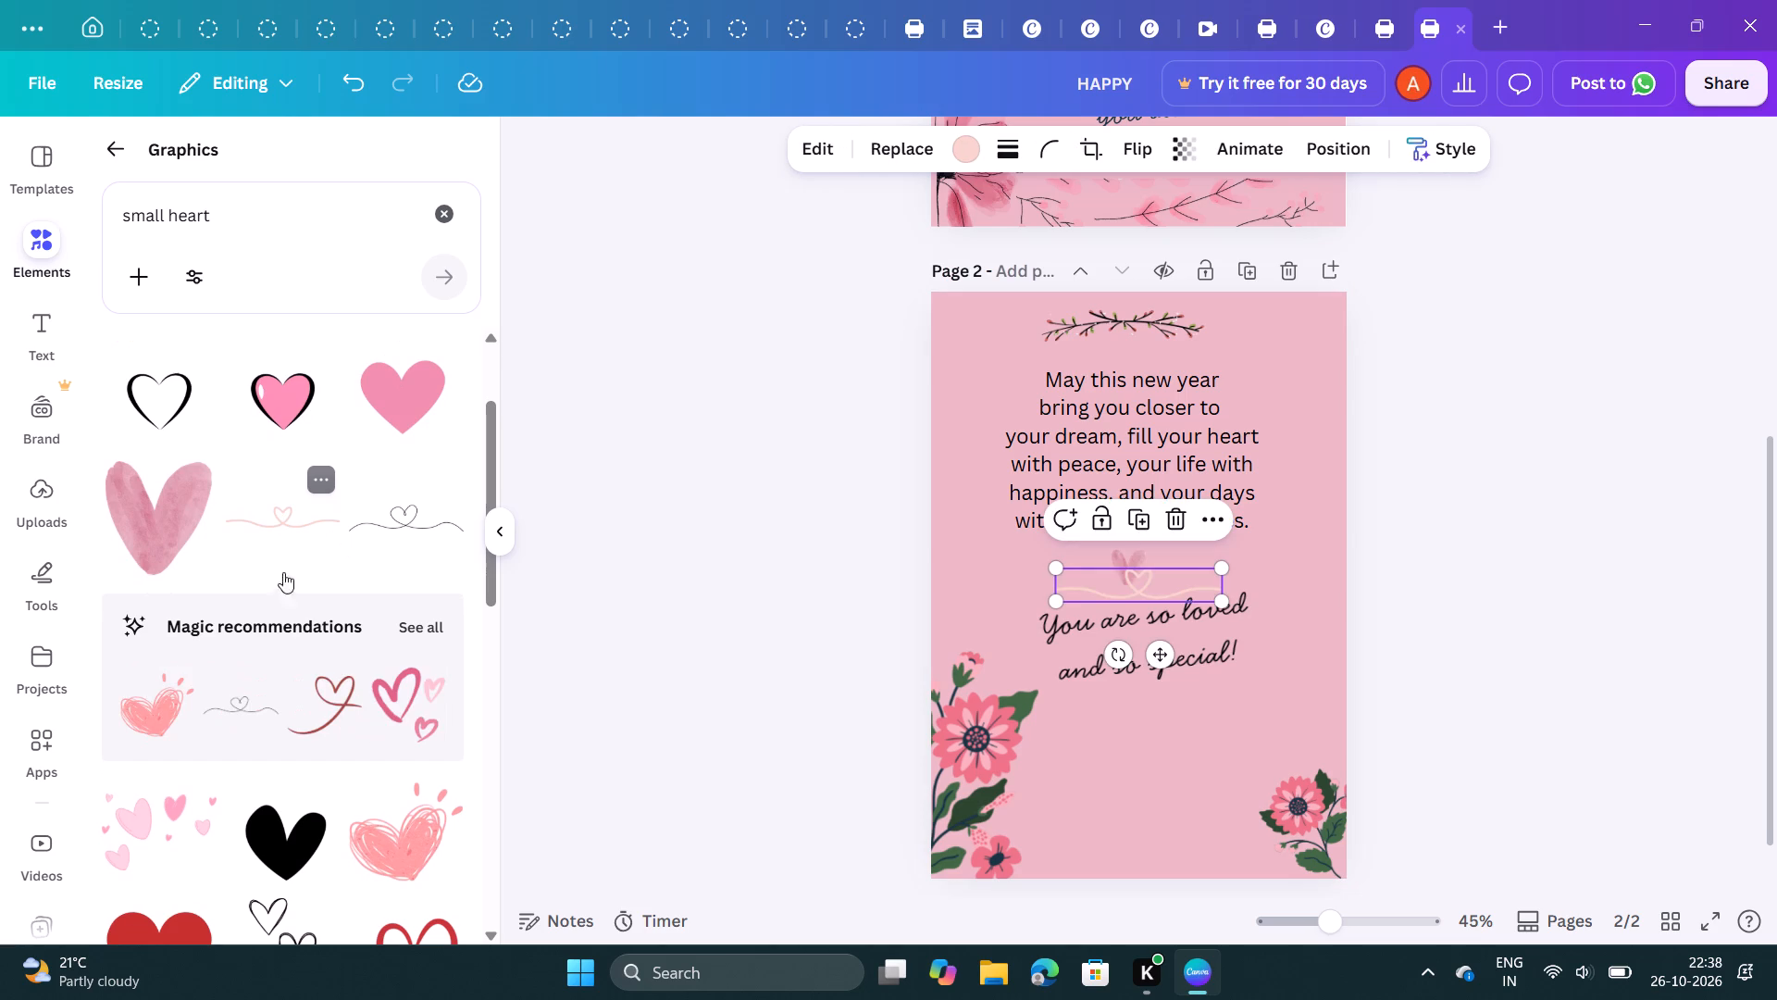
Add the red curvy line with two hearts from the full recommendations and place it at page 2's bottom between the corner flowers.
click(422, 631)
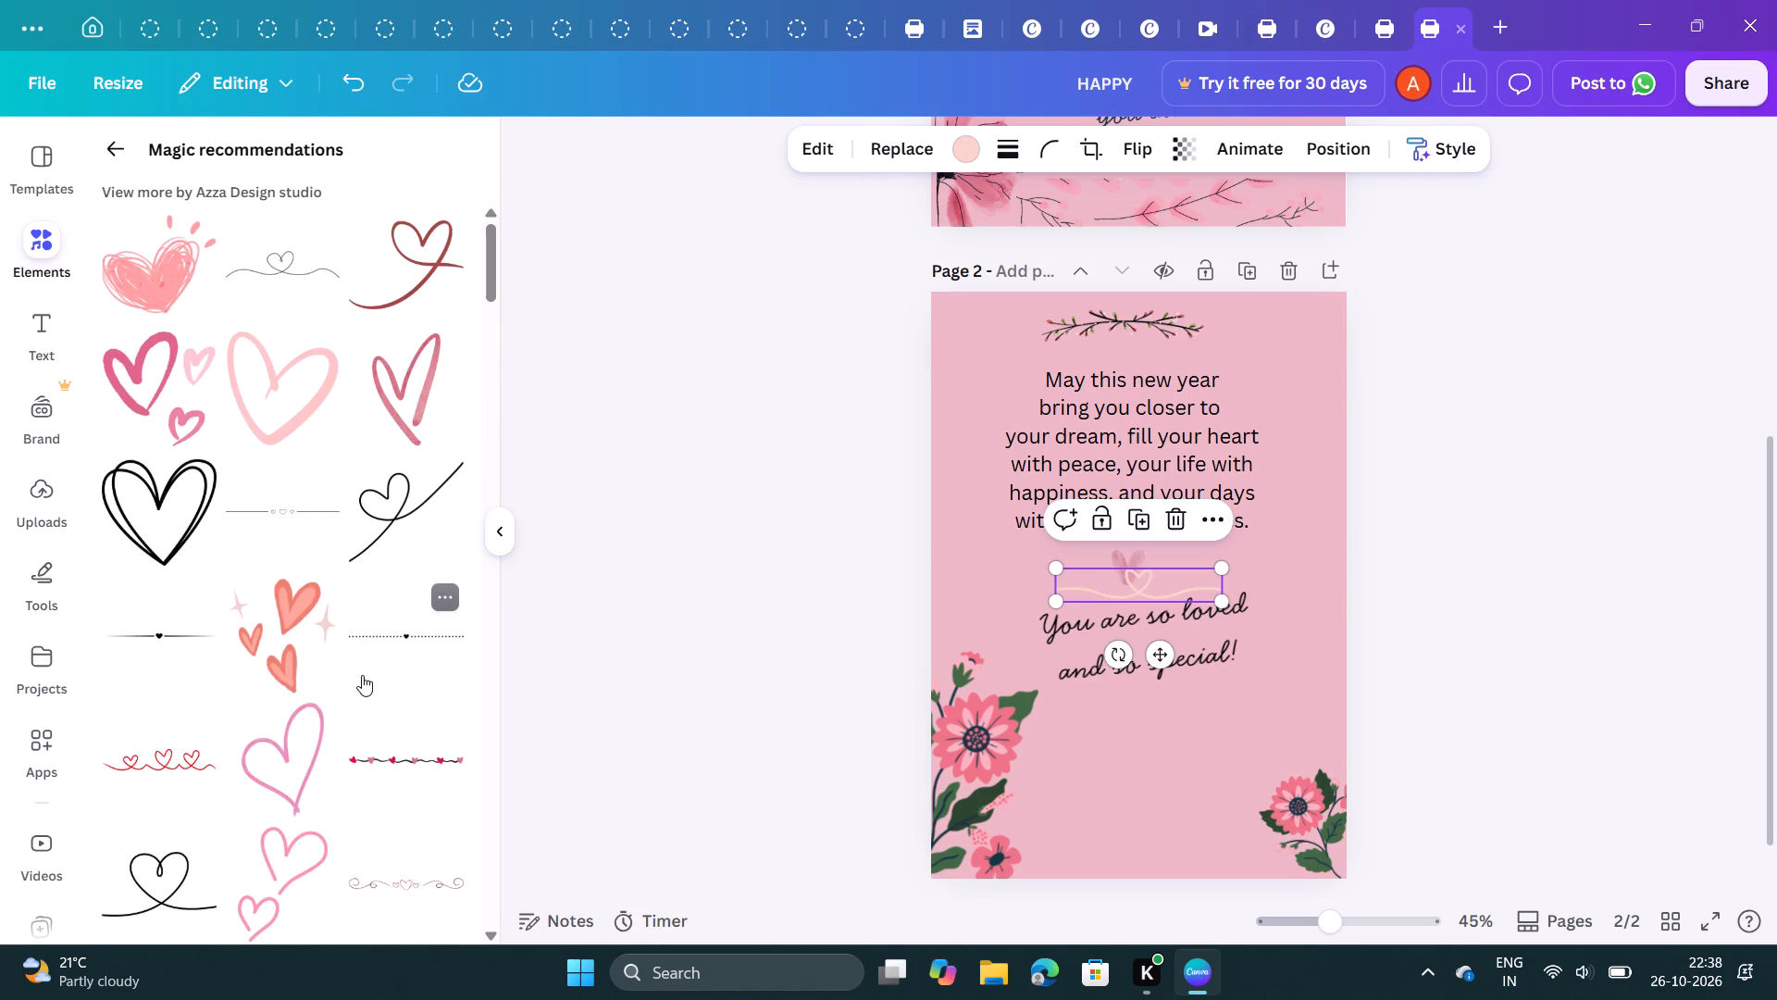
scroll(387, 753, down, 1)
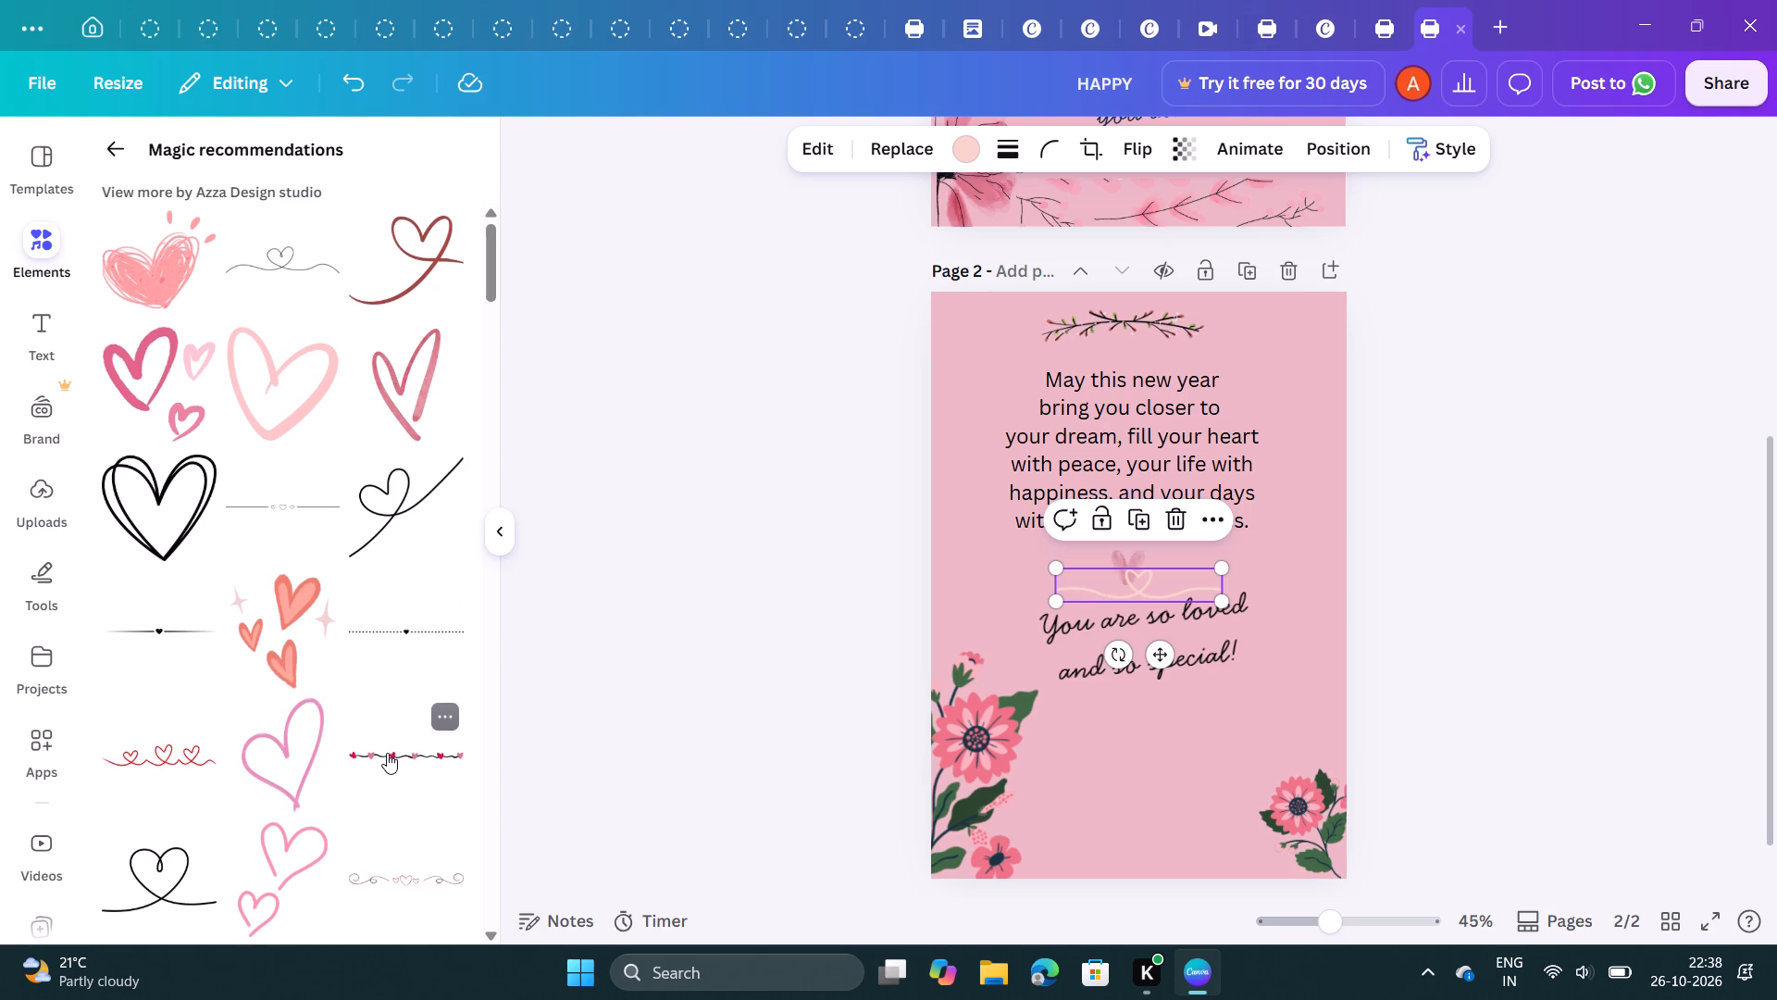
scroll(387, 753, down, 3)
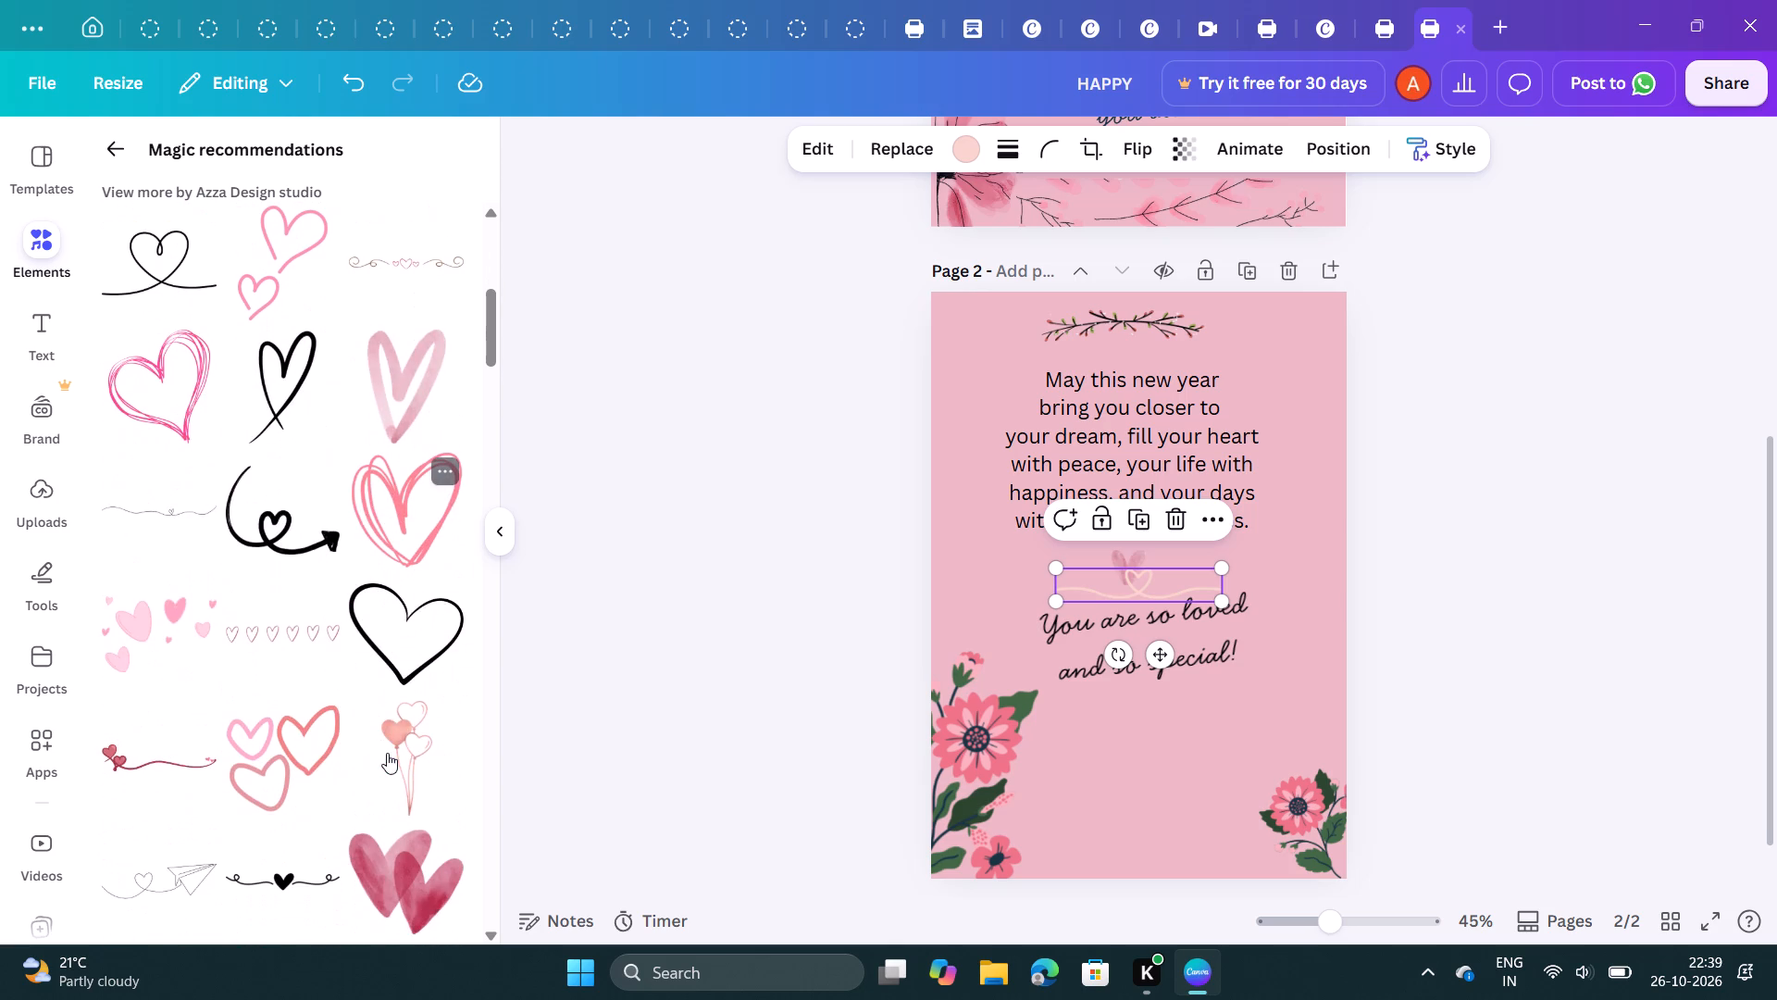
scroll(387, 753, down, 1)
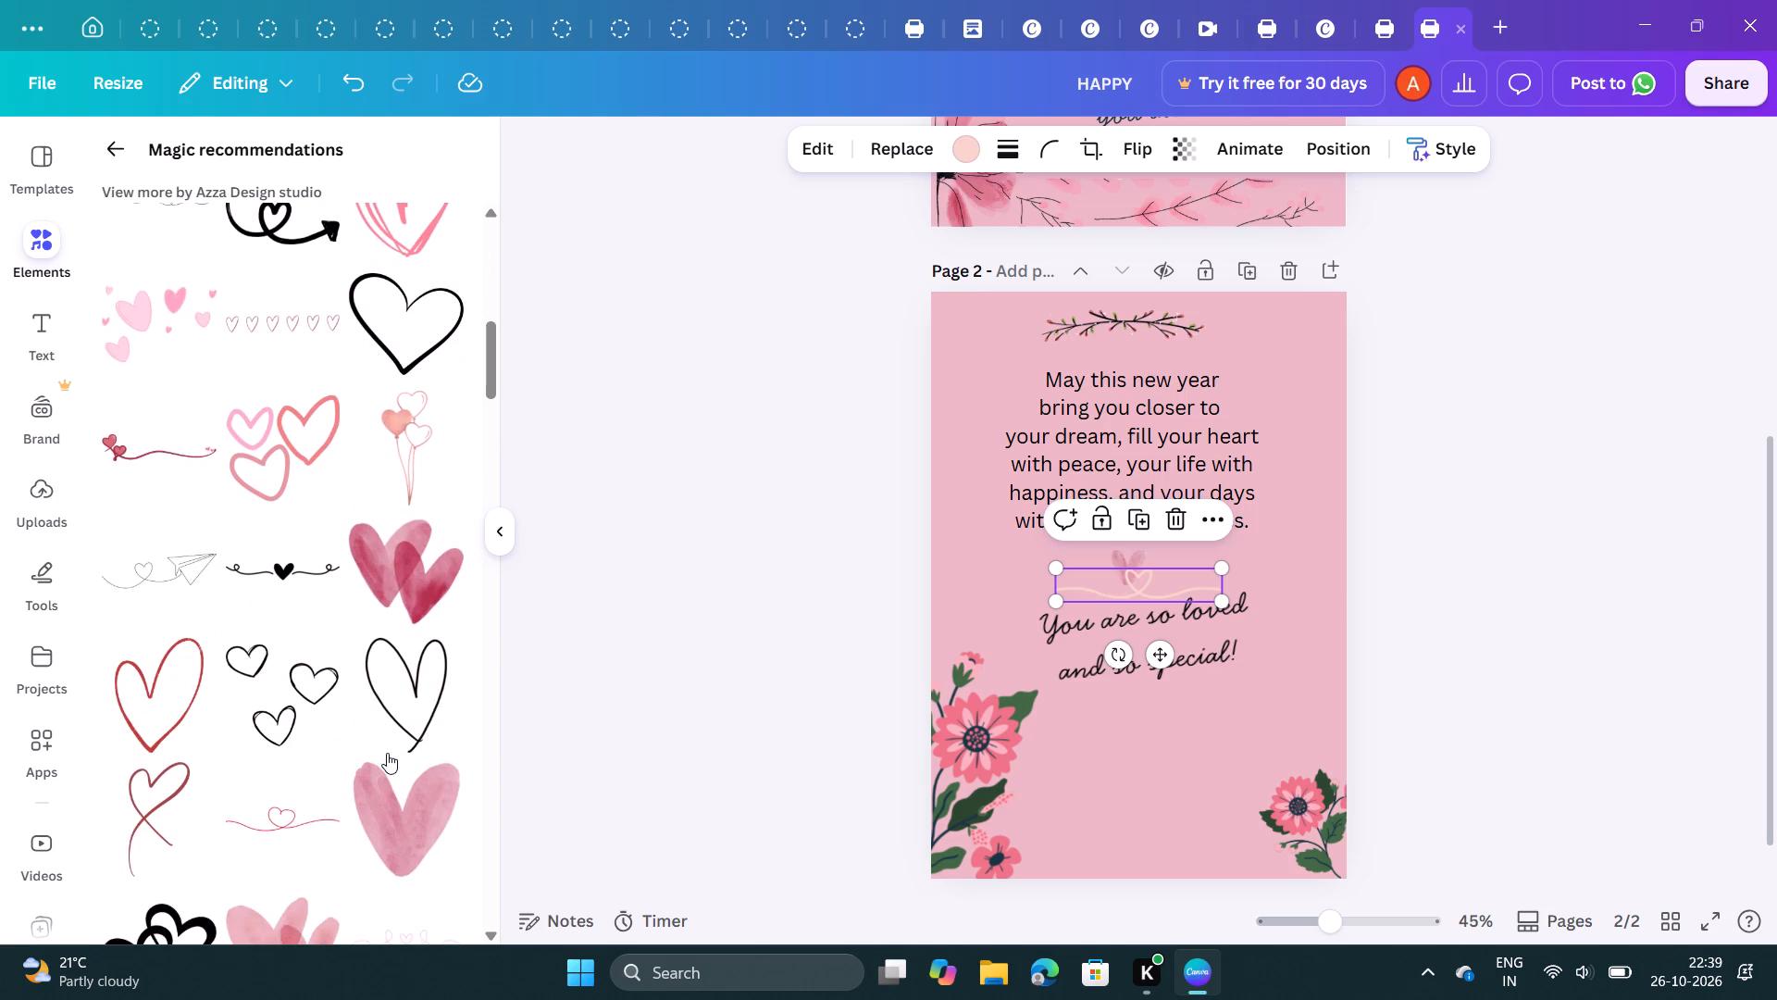
scroll(387, 753, down, 1)
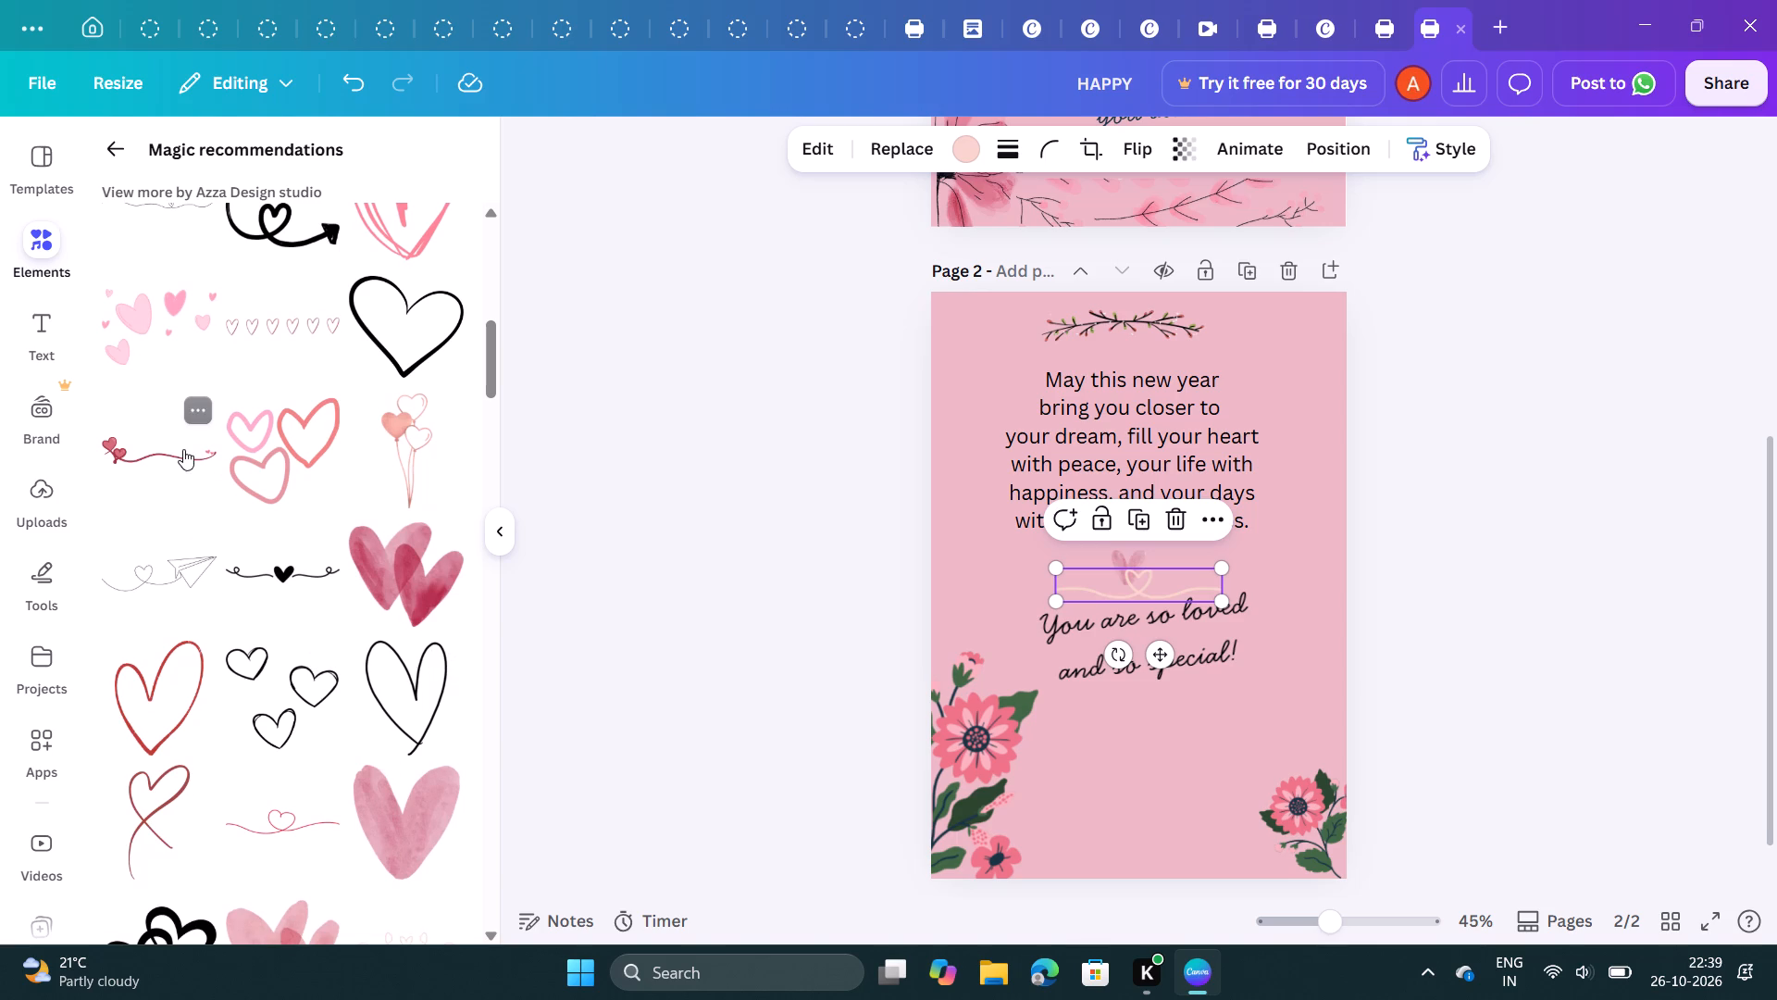
click(180, 444)
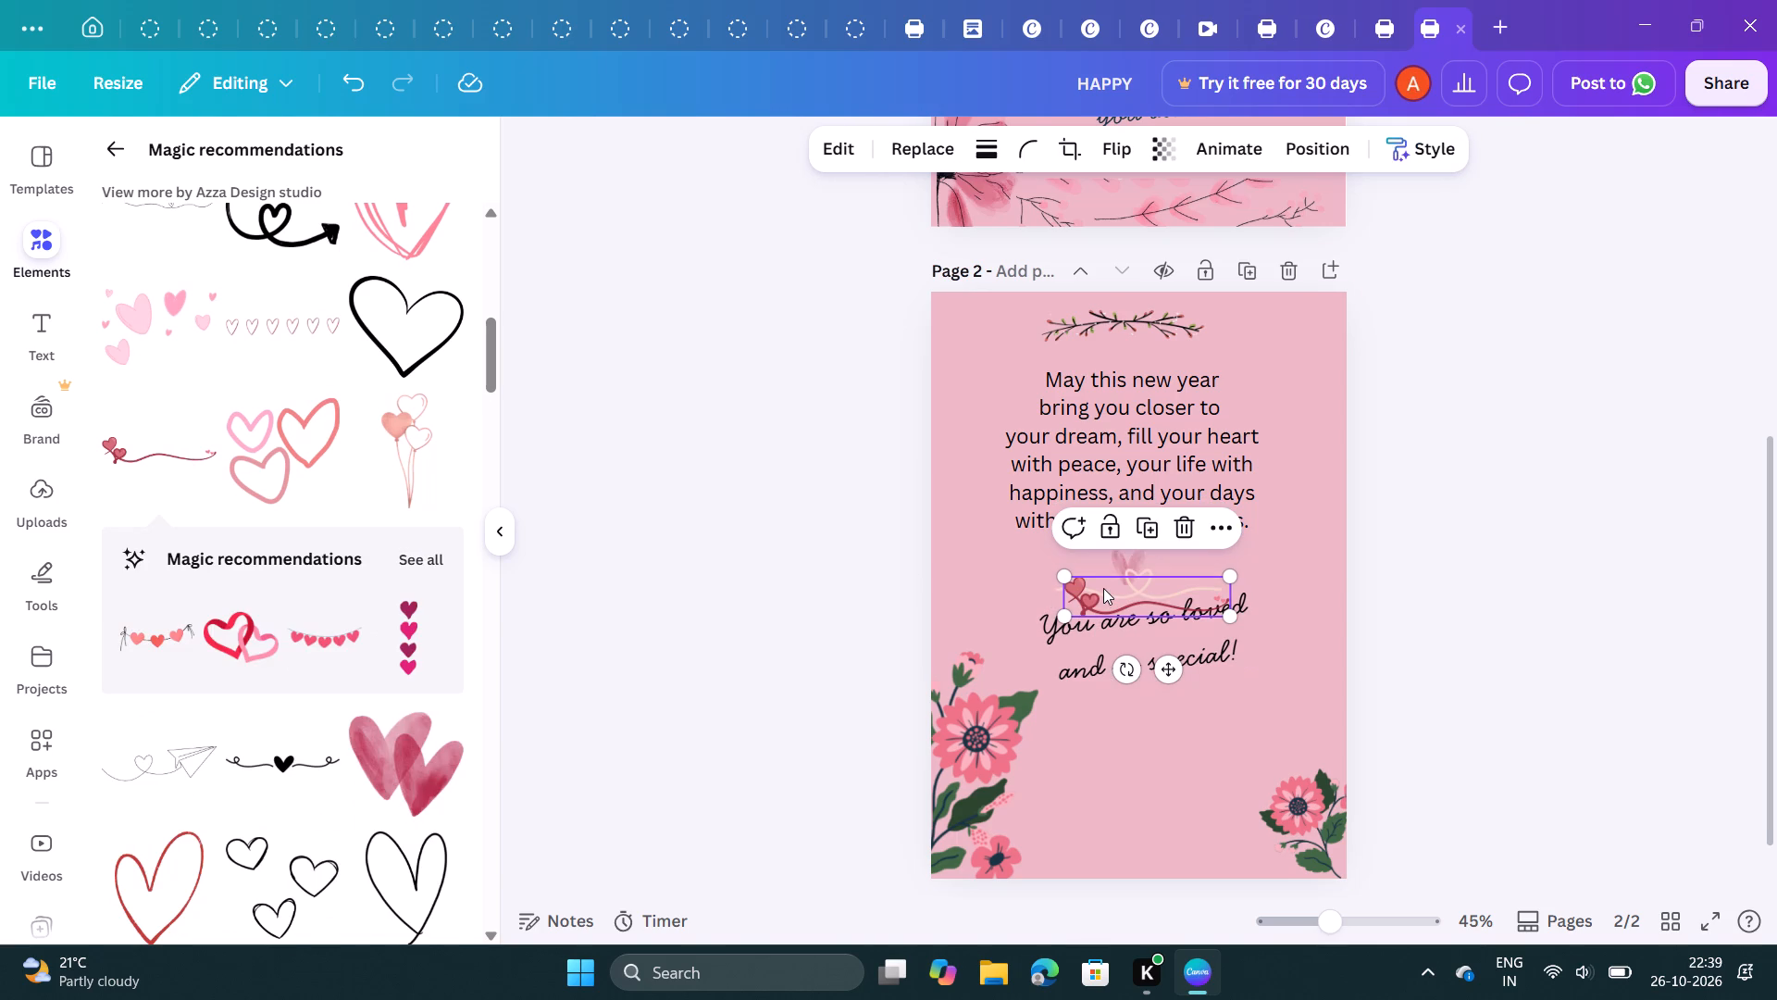
drag(1103, 588, 1117, 791)
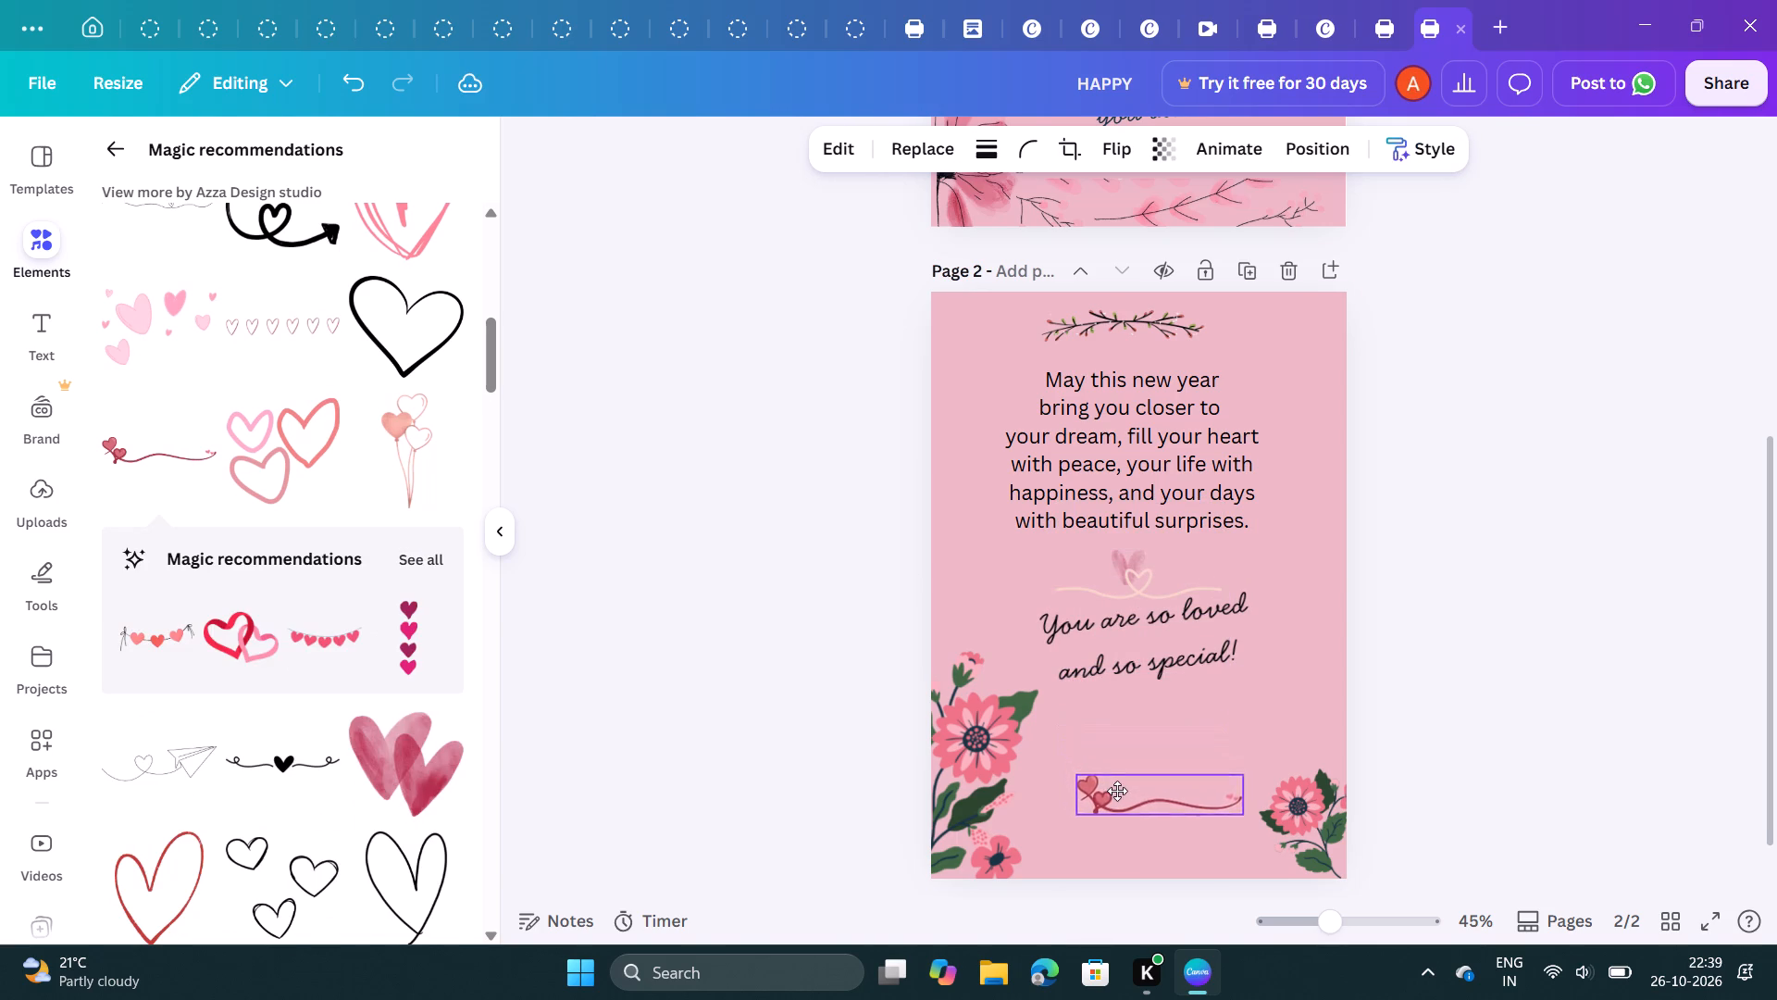
drag(1117, 791, 1105, 825)
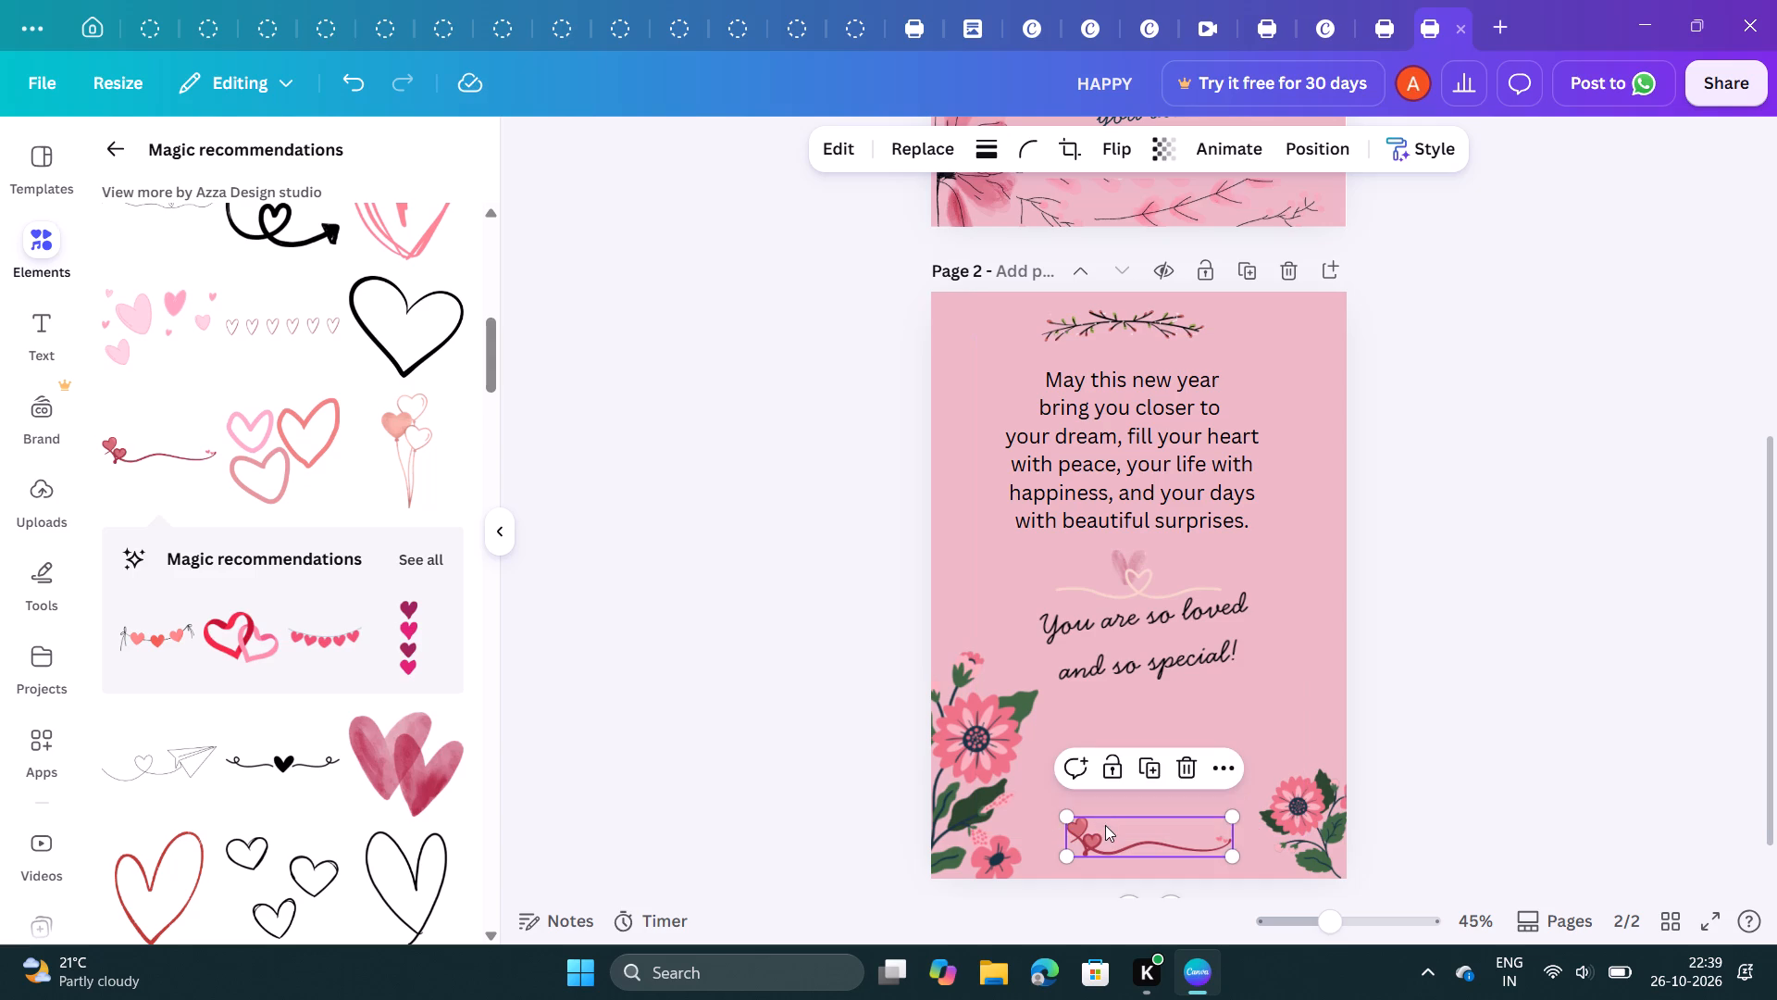
Delete the red curvy line with two hearts from the bottom of page 2.
click(856, 787)
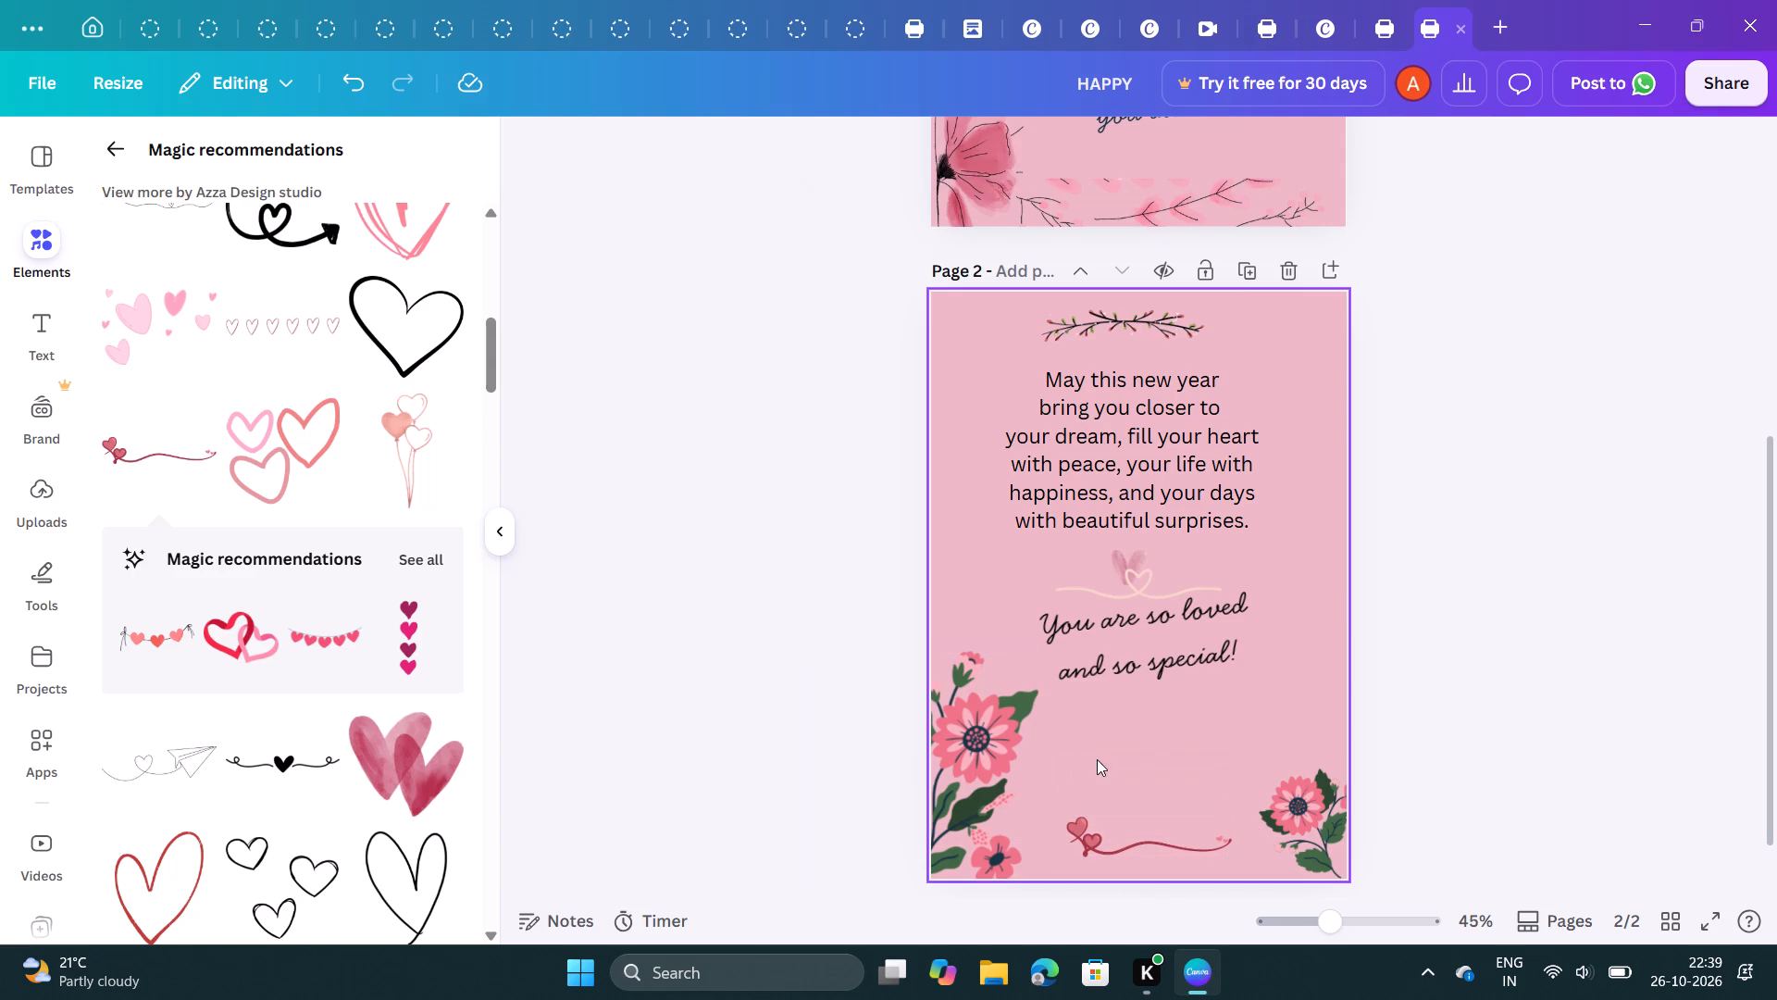
click(1138, 838)
click(1176, 773)
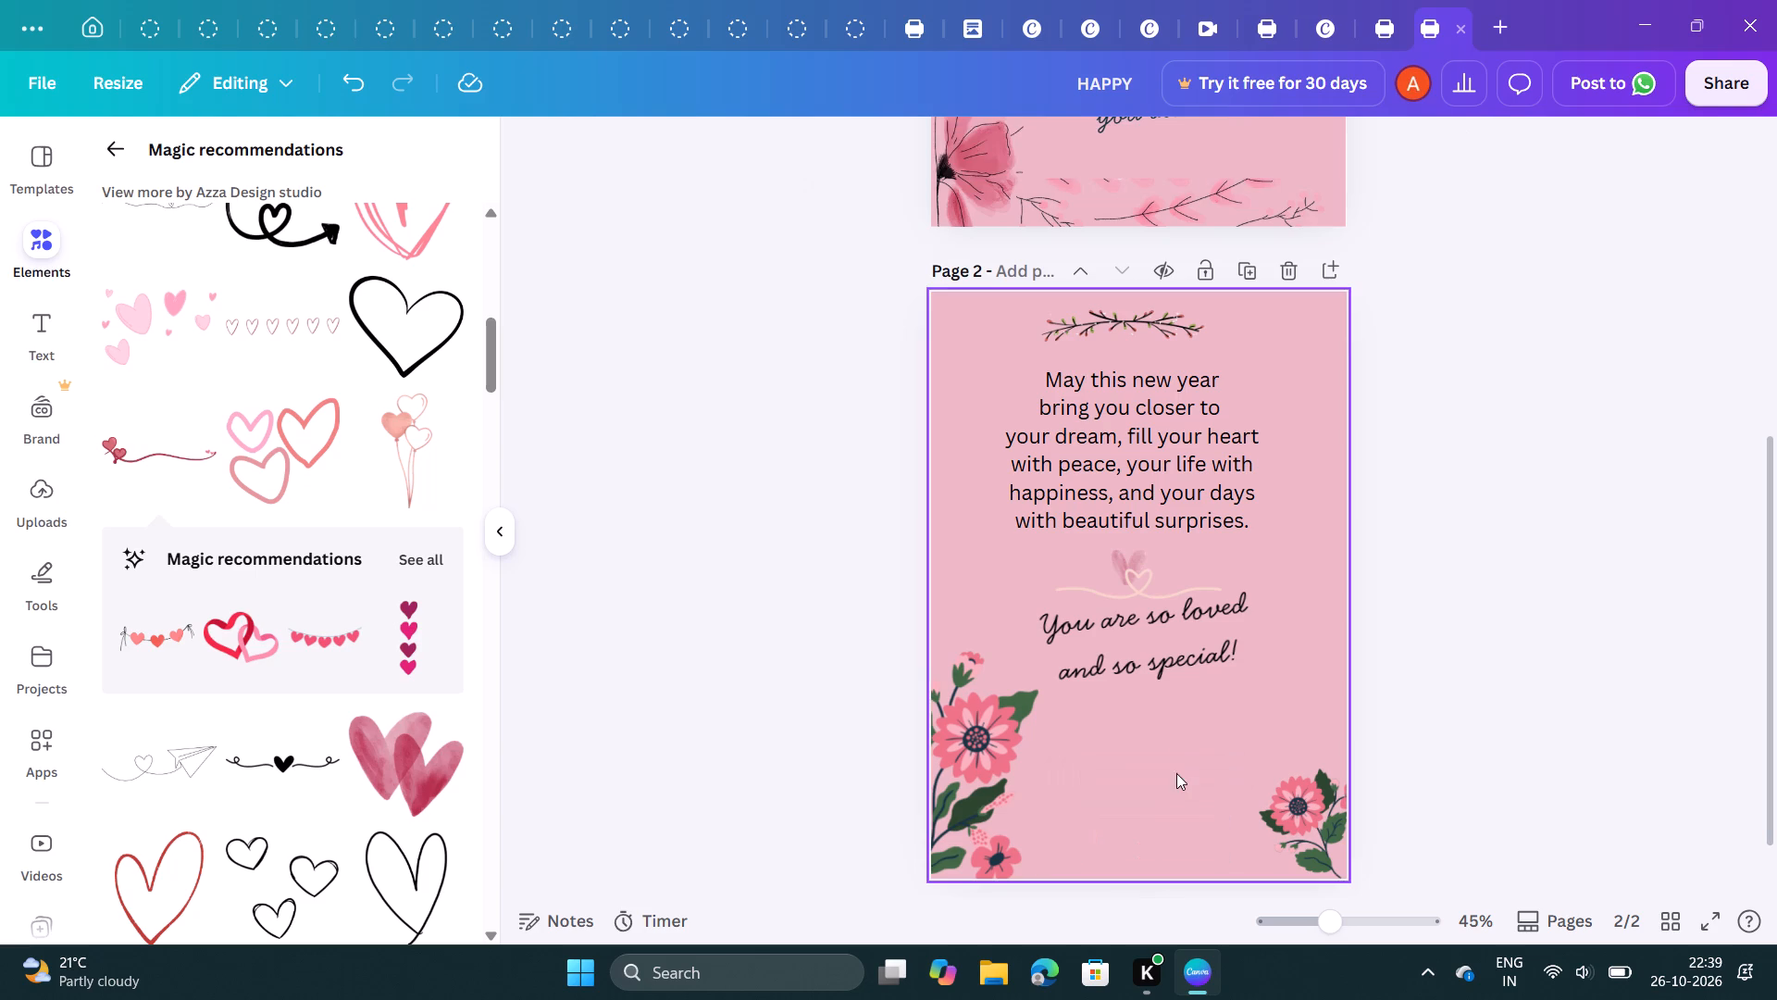
Move the pale pink line with the outlined heart to page 2's bottom, centred between the corner flowers.
click(1143, 581)
drag(1143, 581, 1143, 752)
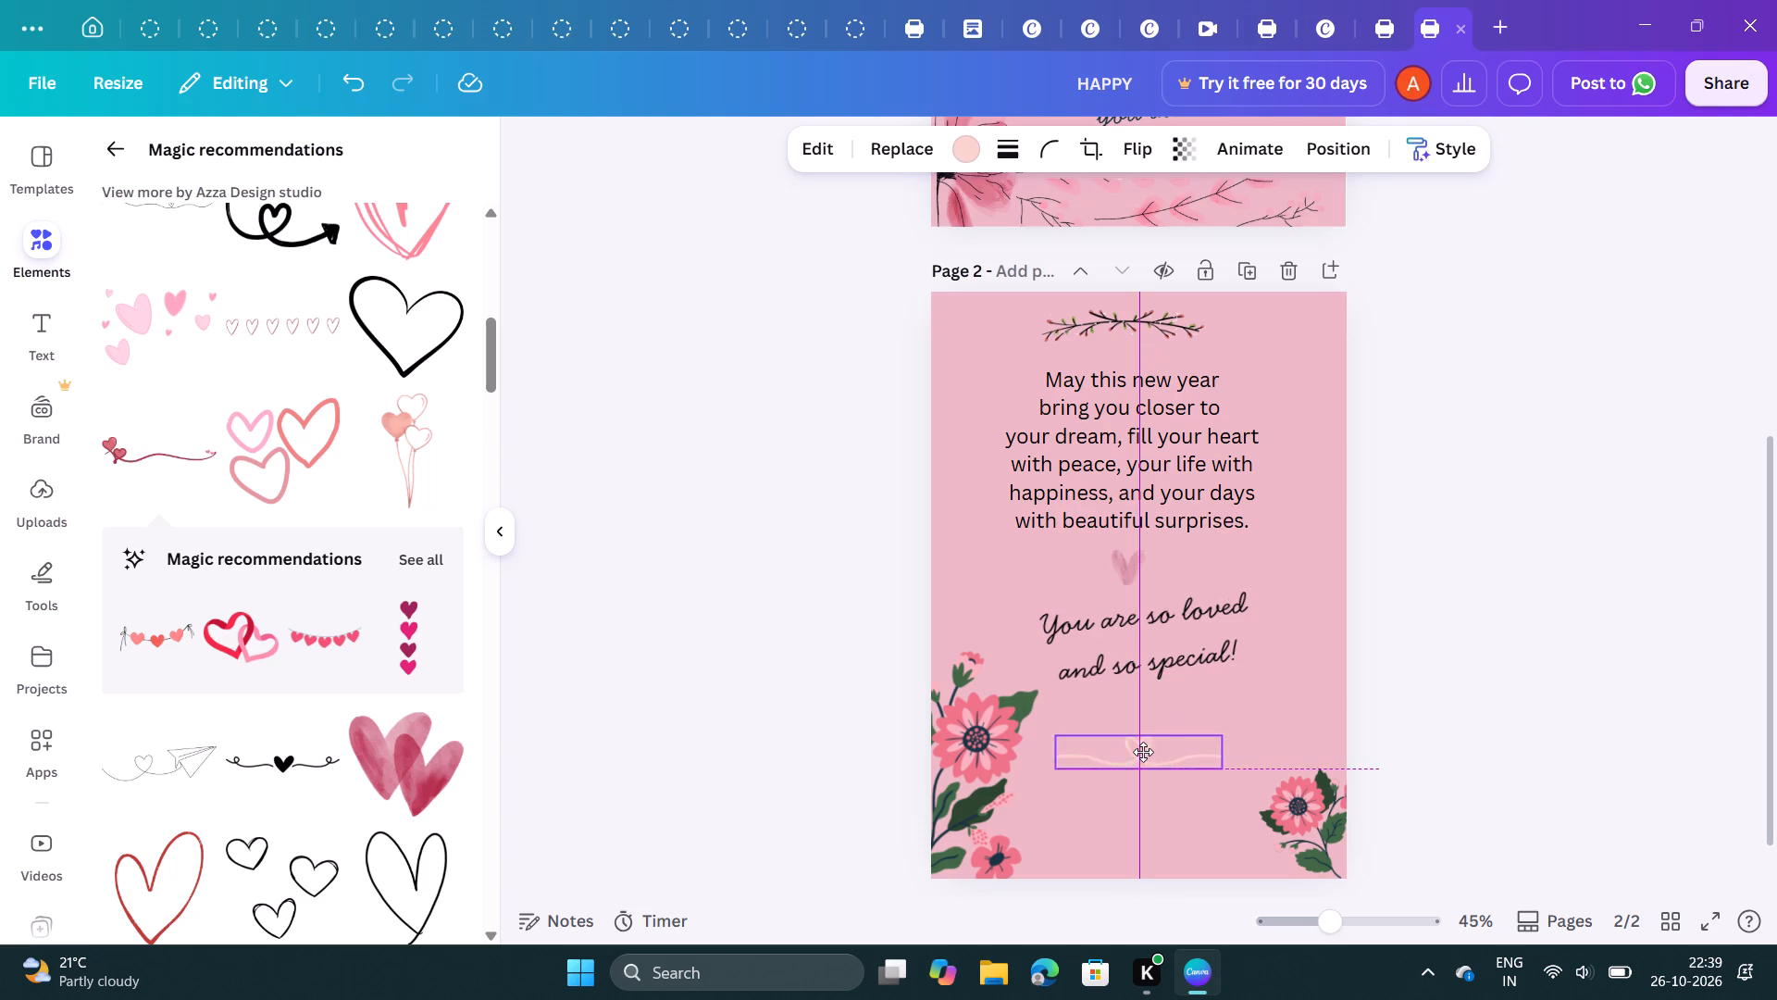
drag(1143, 752, 1148, 817)
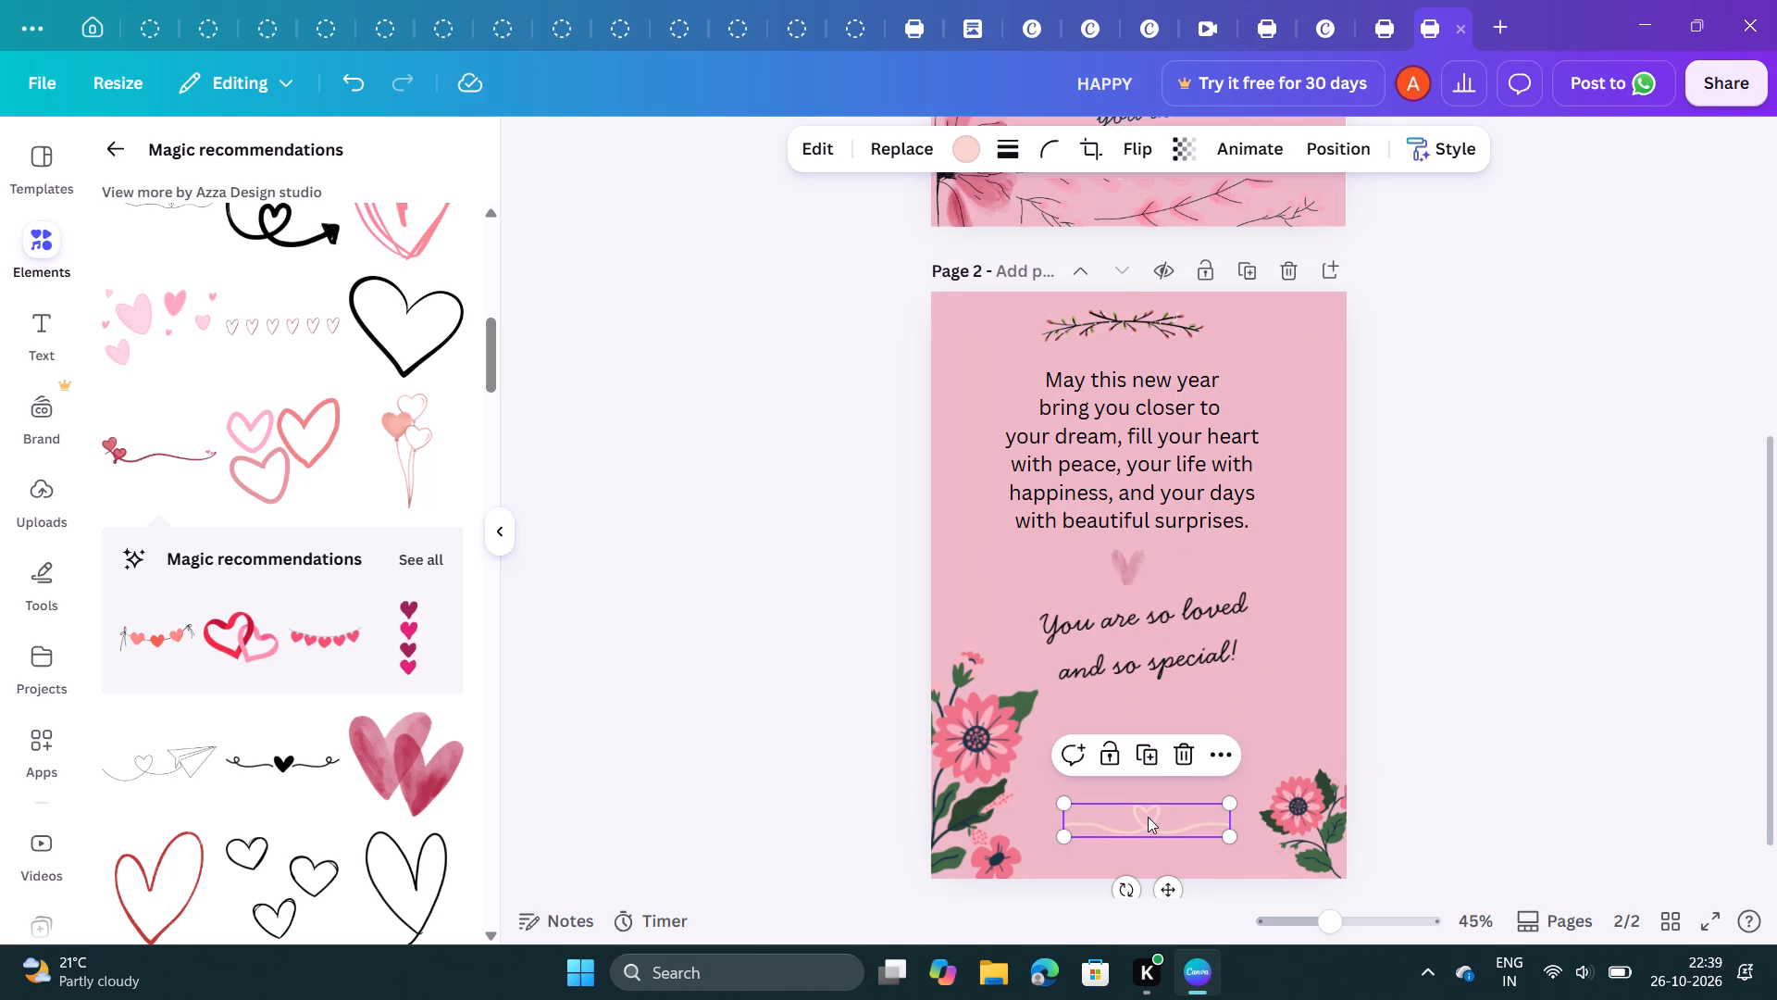
click(1423, 656)
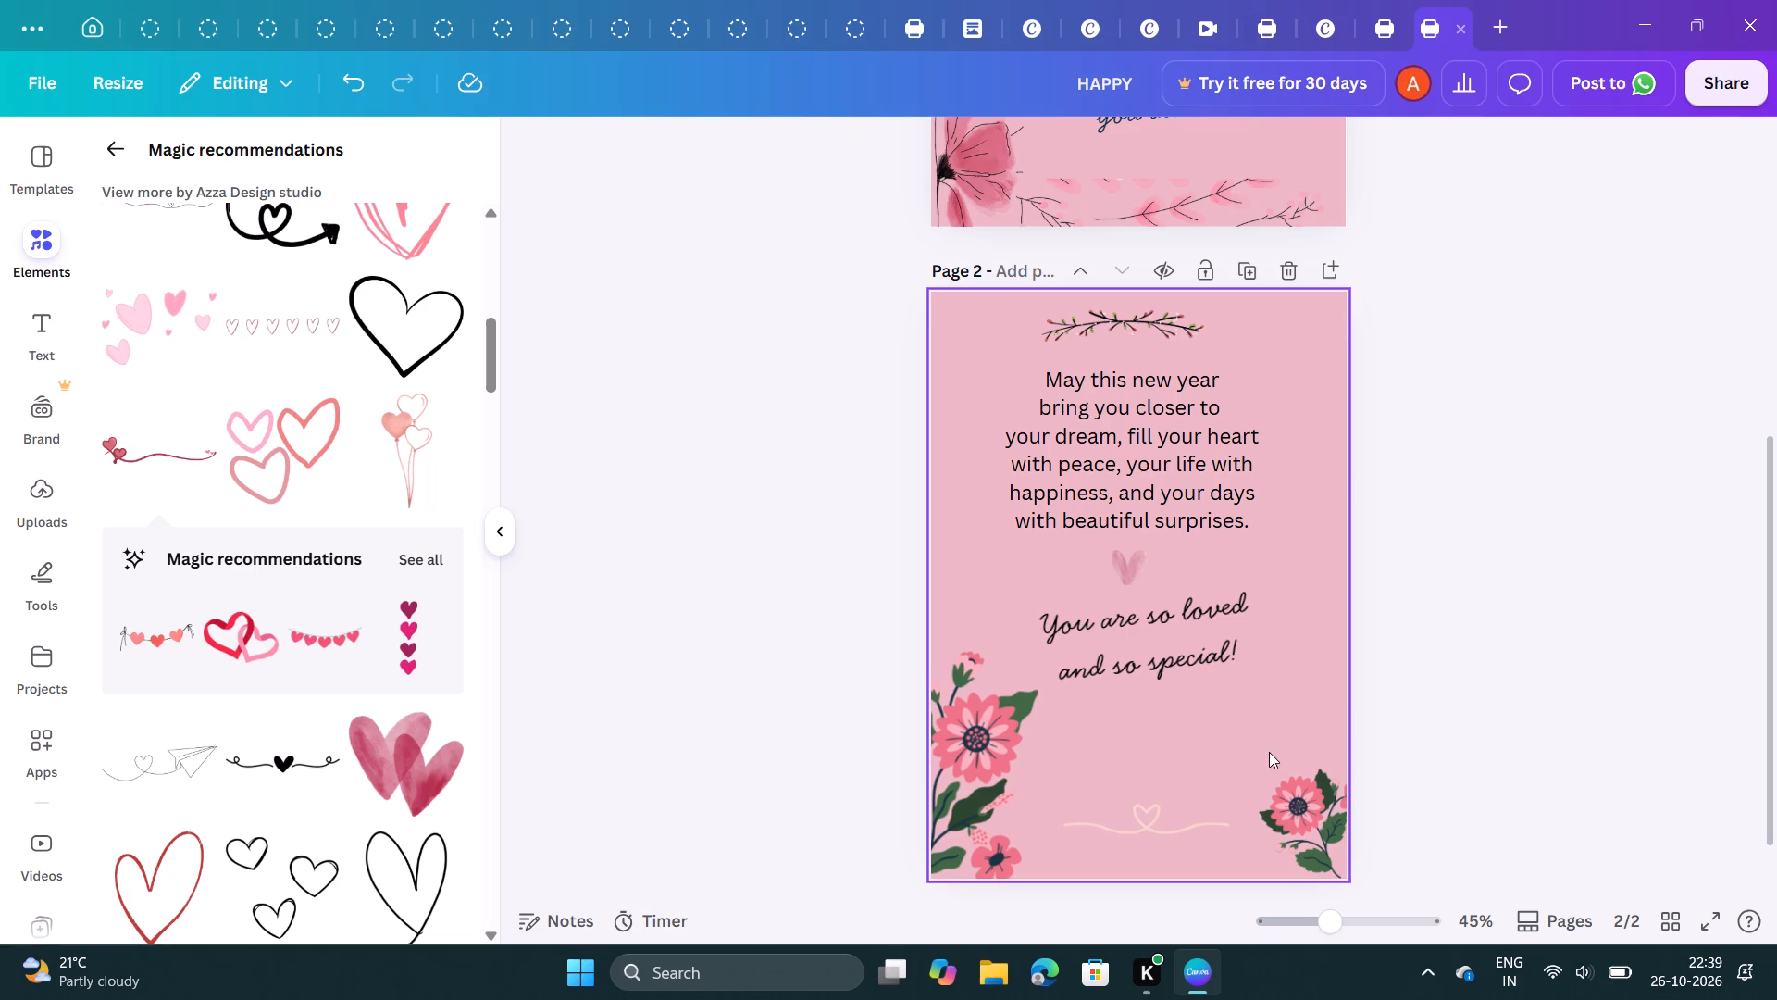
Recolour the outlined-heart line at the bottom of page 2 to the design's red, #cd655f.
click(1144, 814)
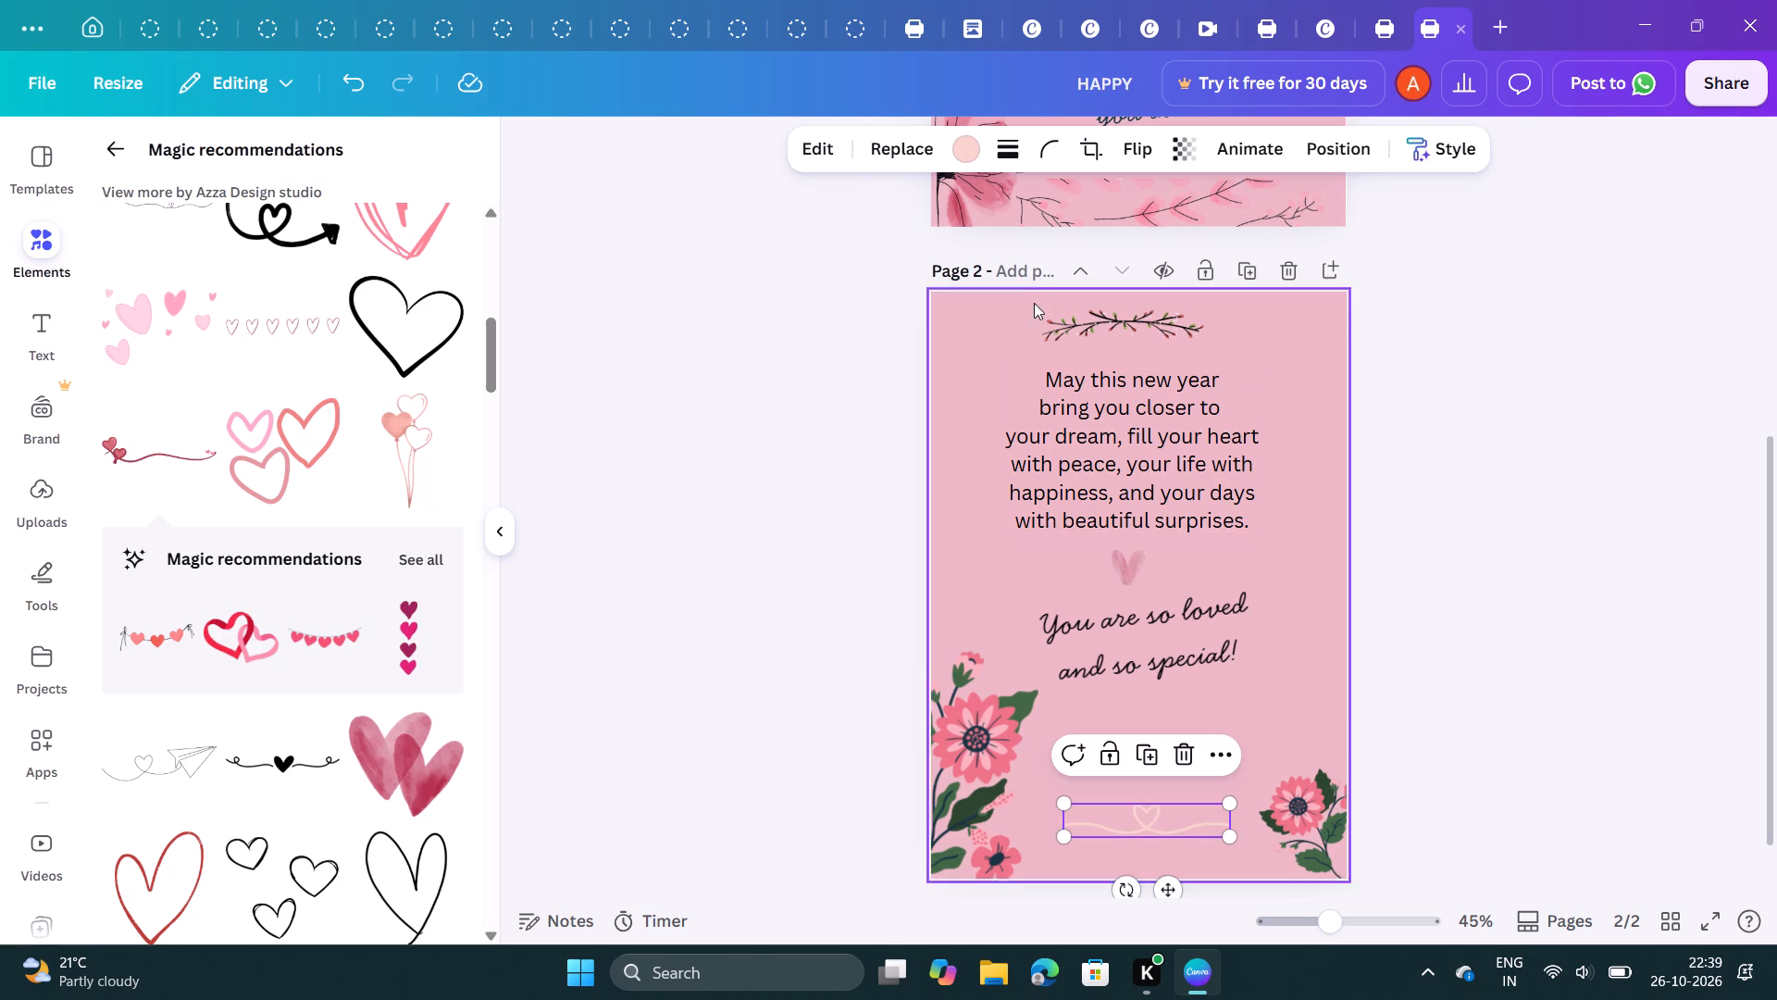
click(970, 151)
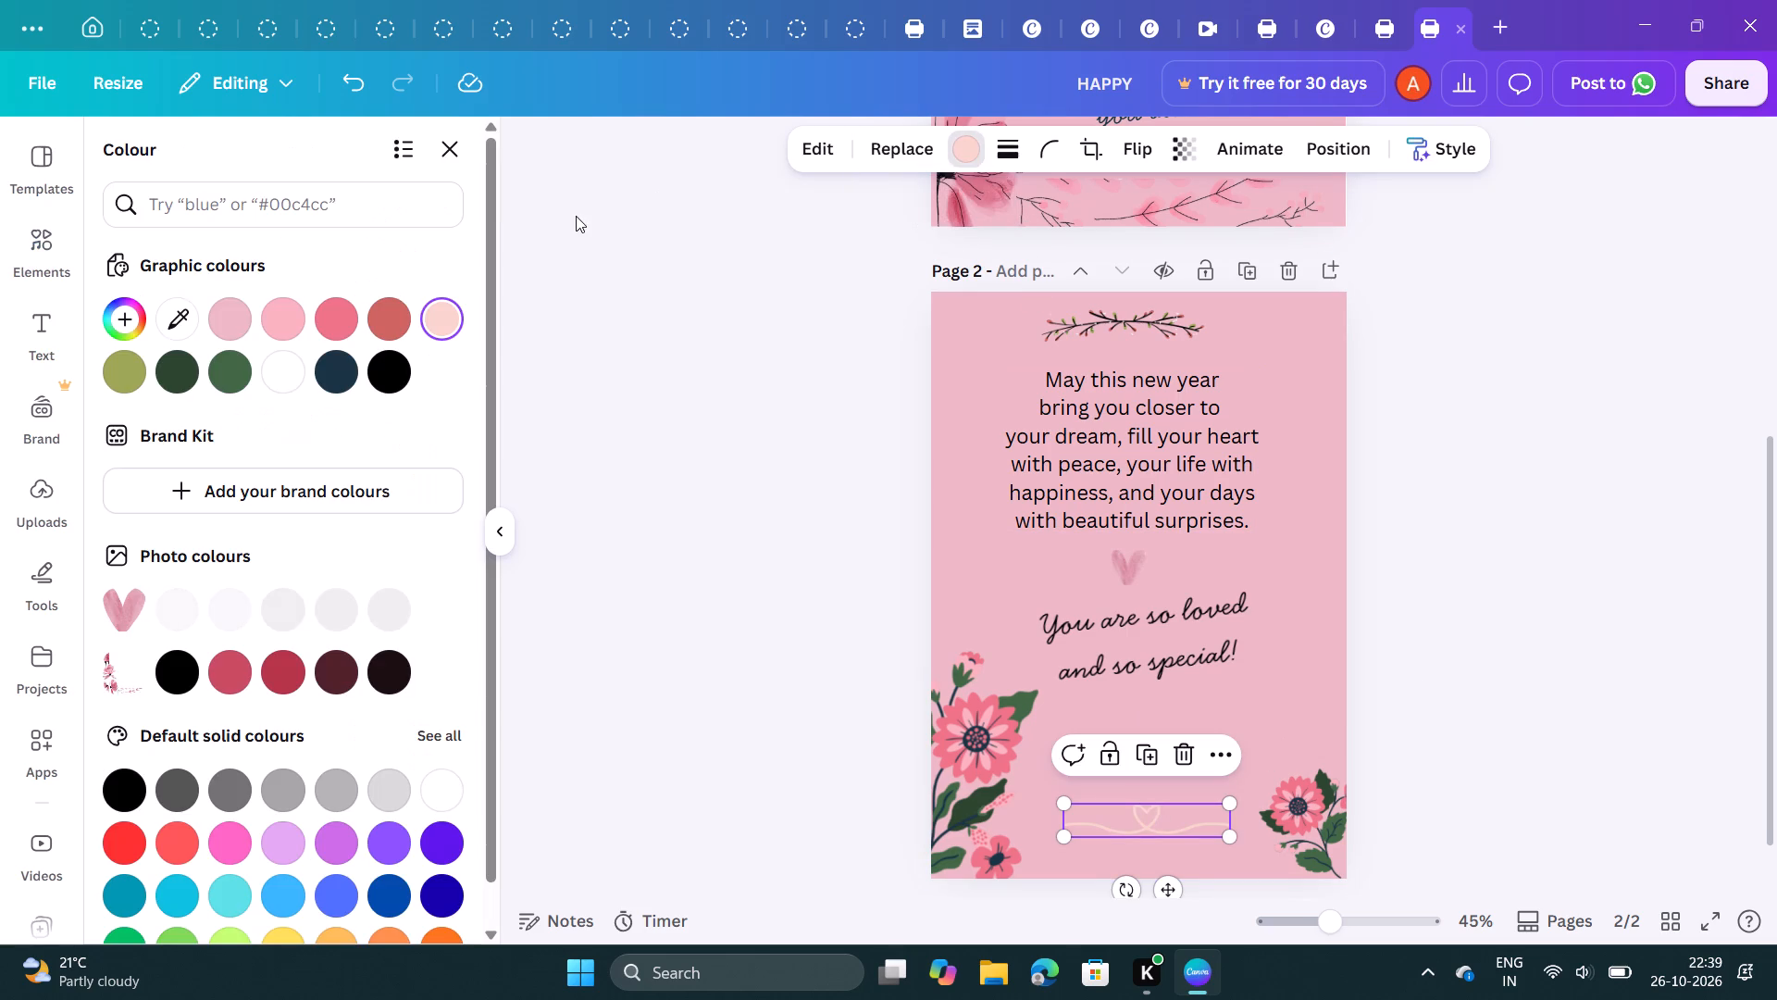
click(389, 318)
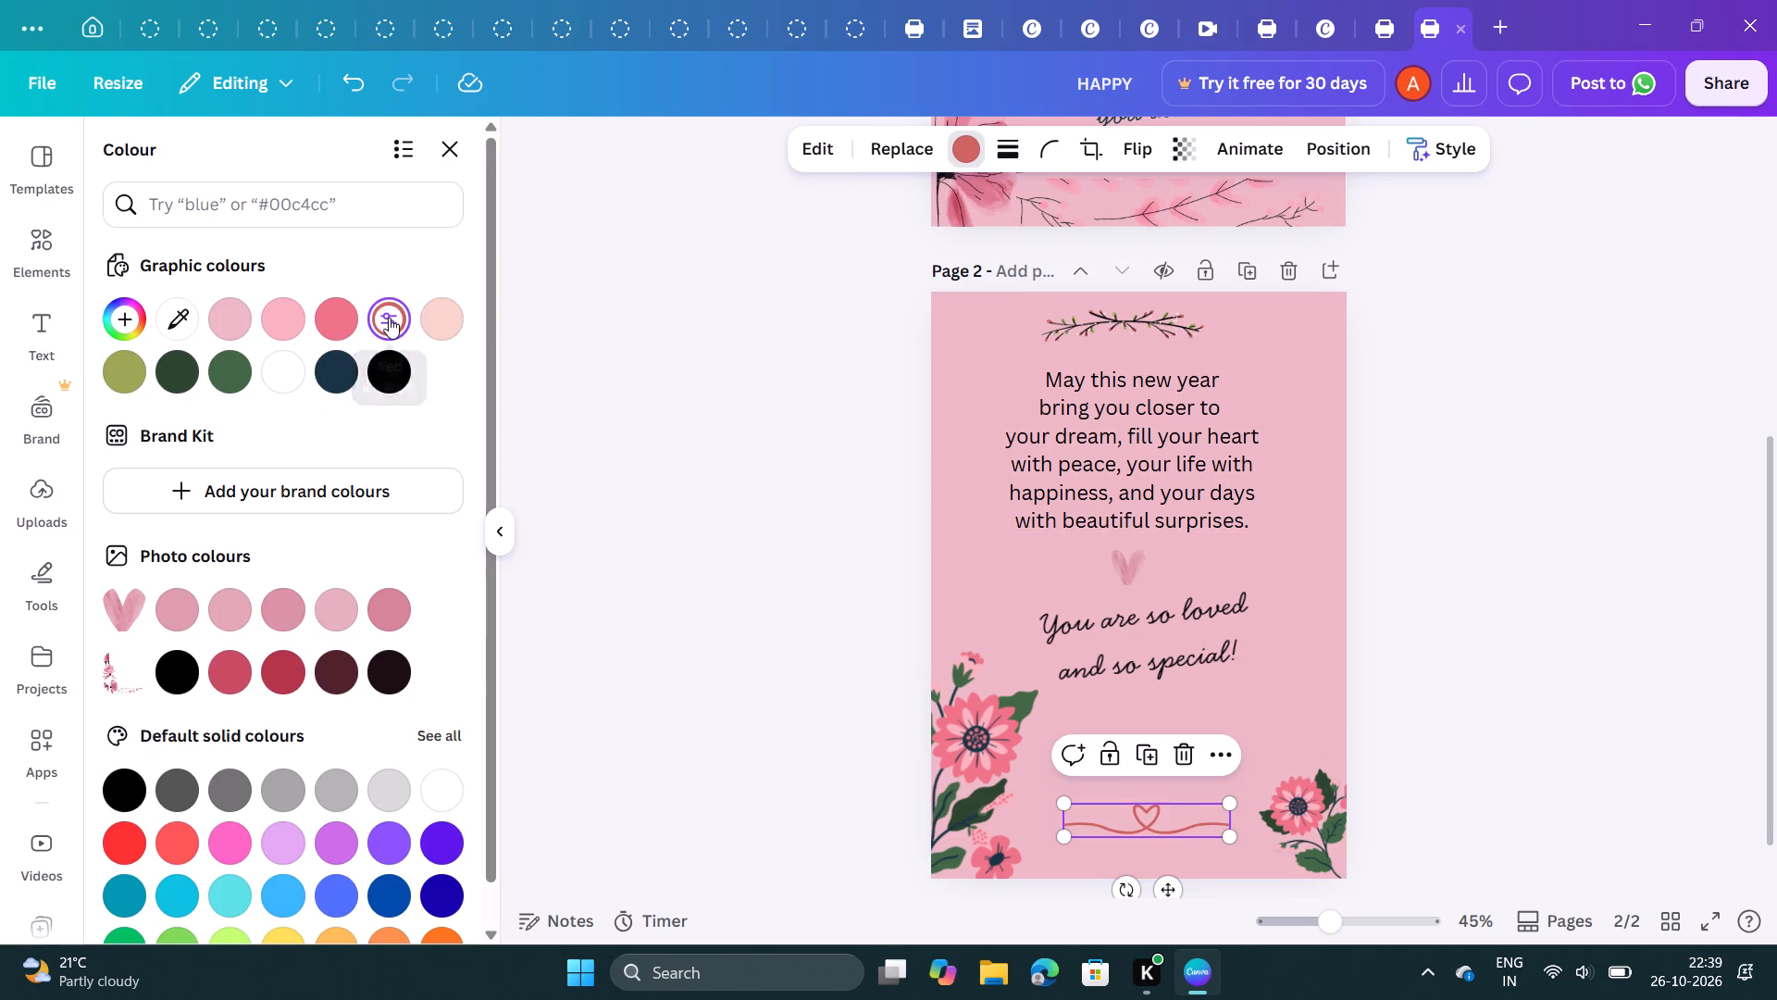
click(652, 385)
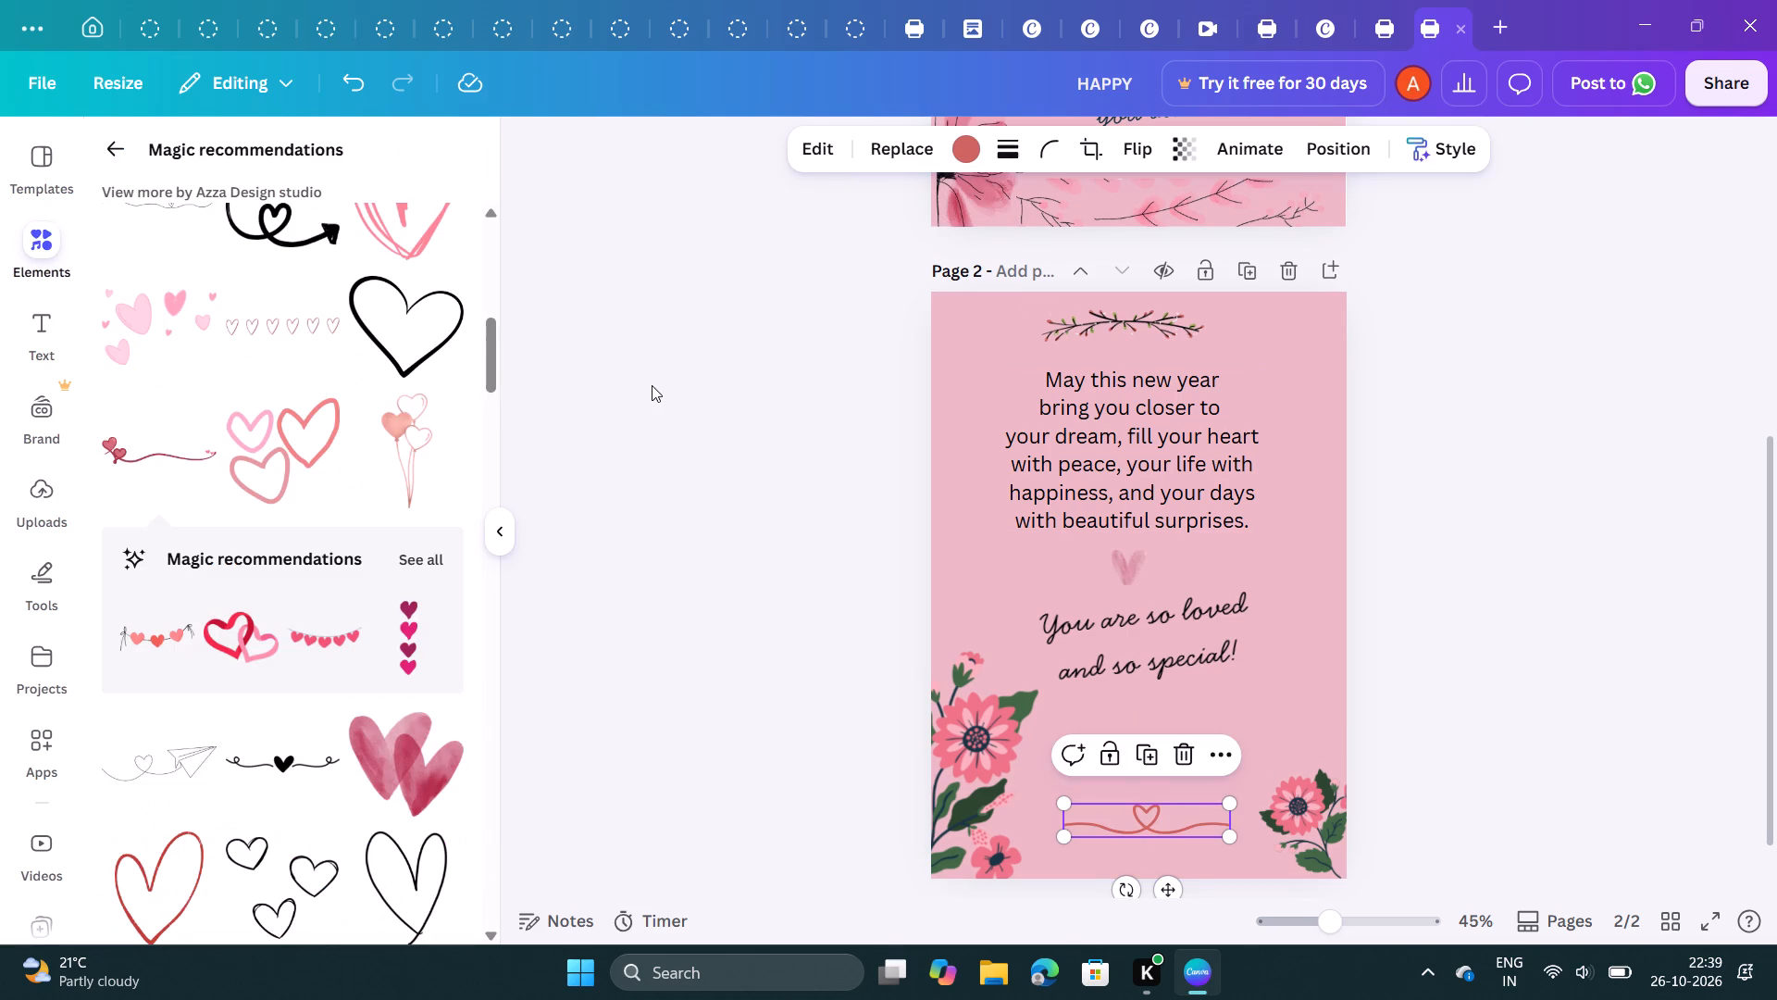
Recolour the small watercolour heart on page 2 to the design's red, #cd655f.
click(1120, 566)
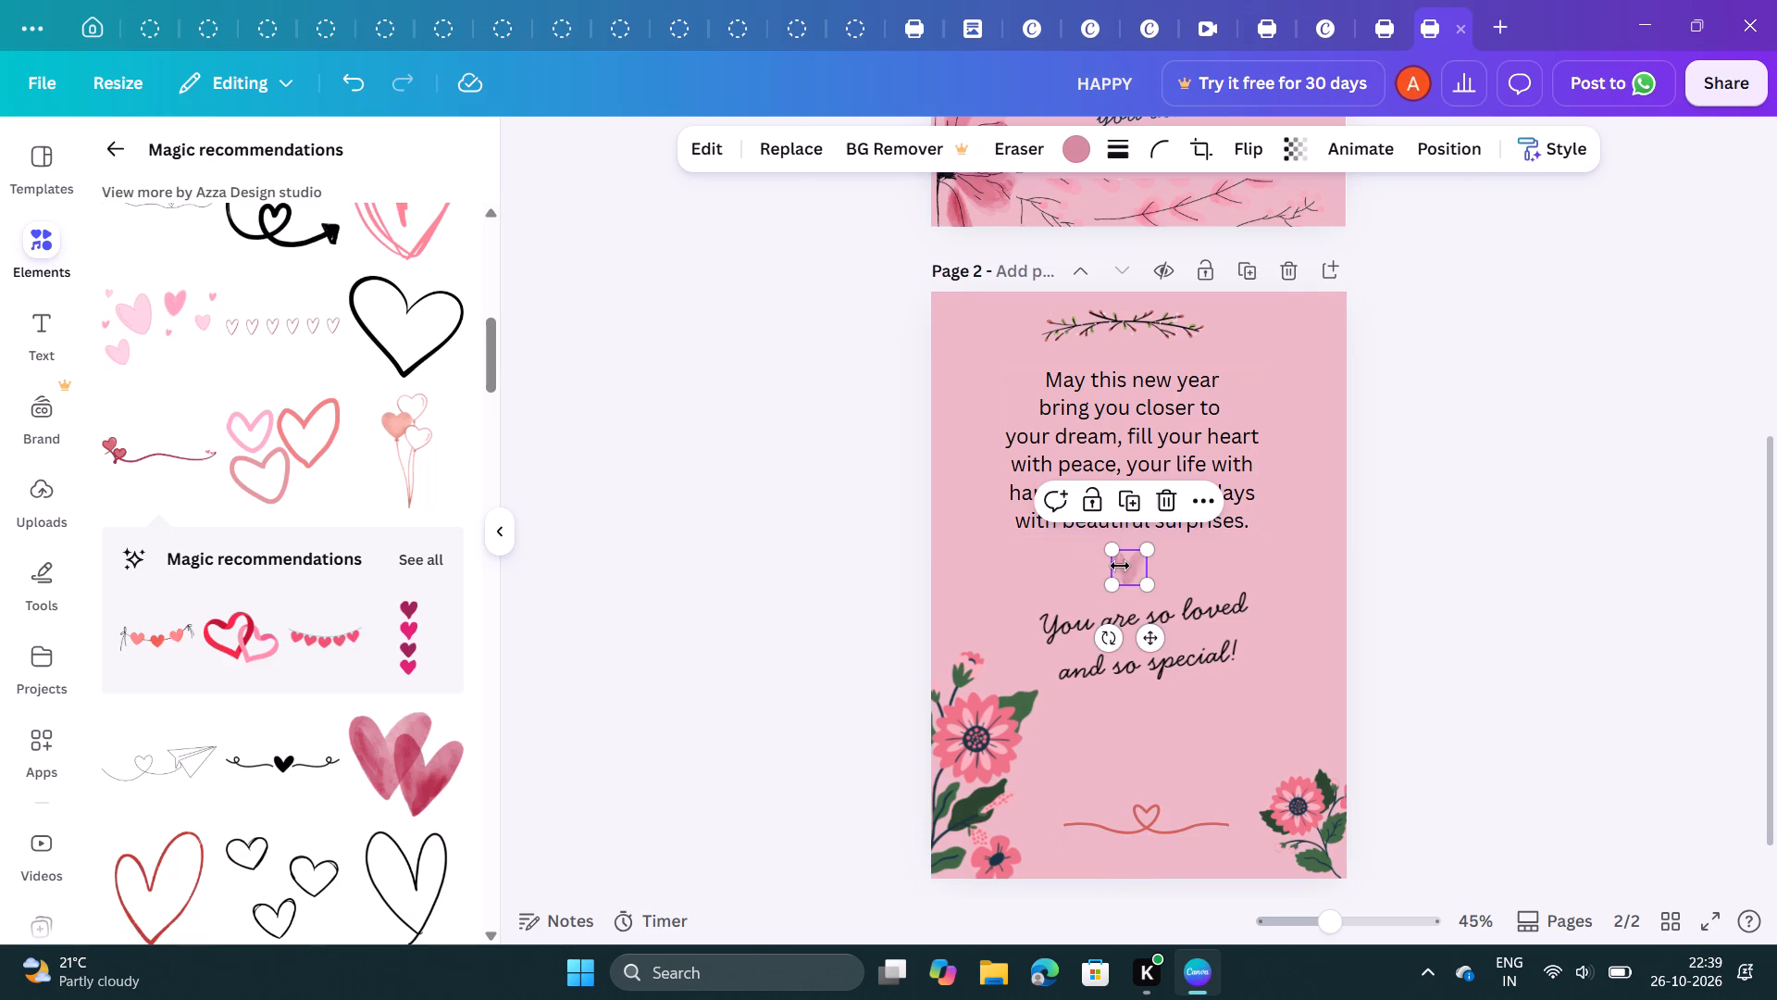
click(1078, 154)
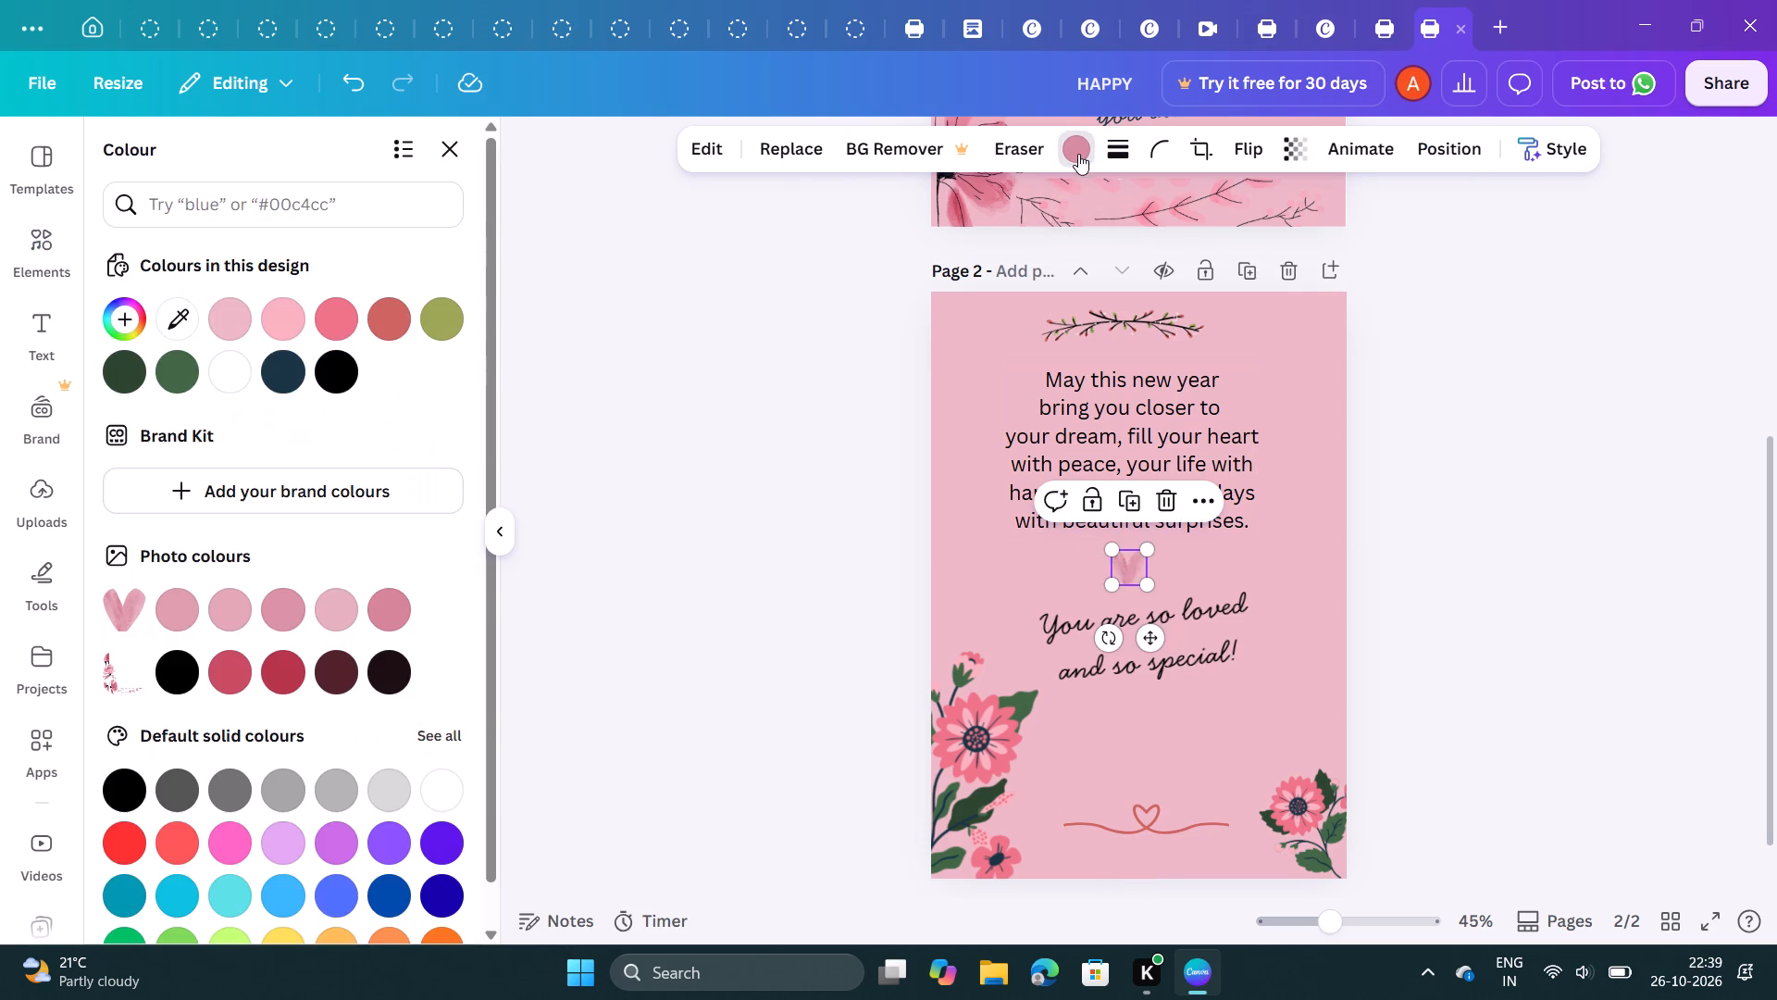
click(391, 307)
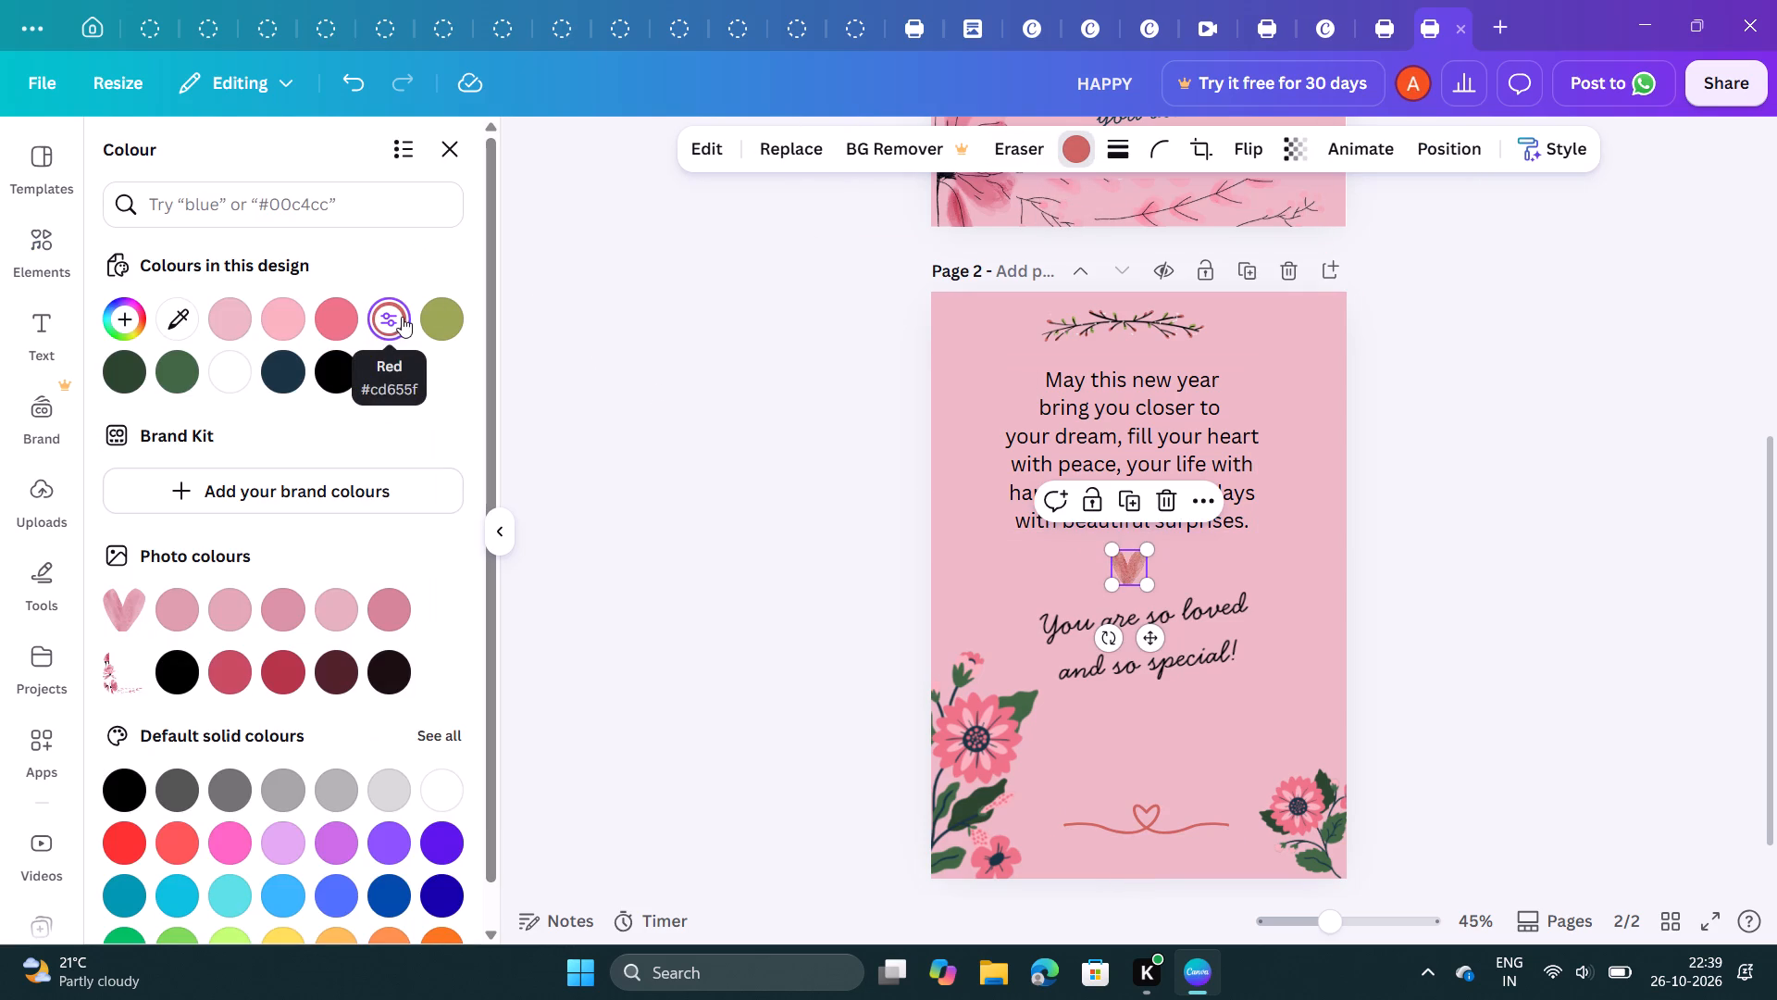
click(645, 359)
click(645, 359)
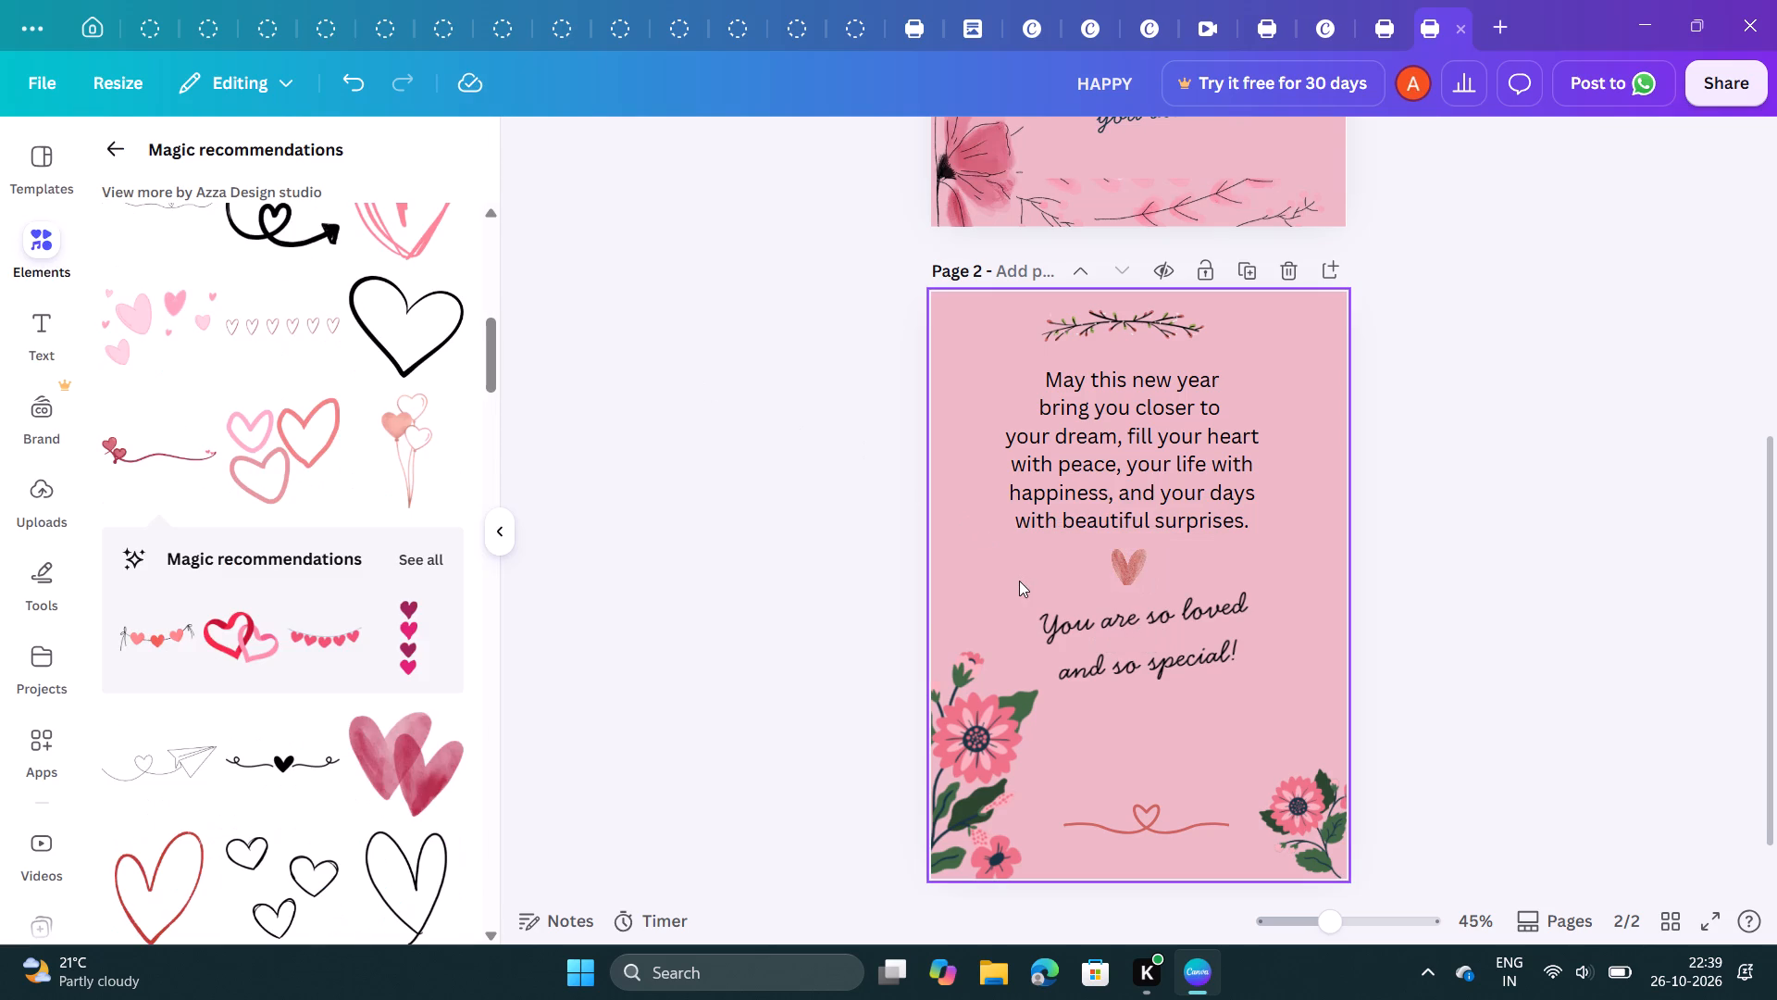
Try several of the photo colours on page 2's watercolour heart and settle on Crimson.
click(1127, 576)
click(1080, 140)
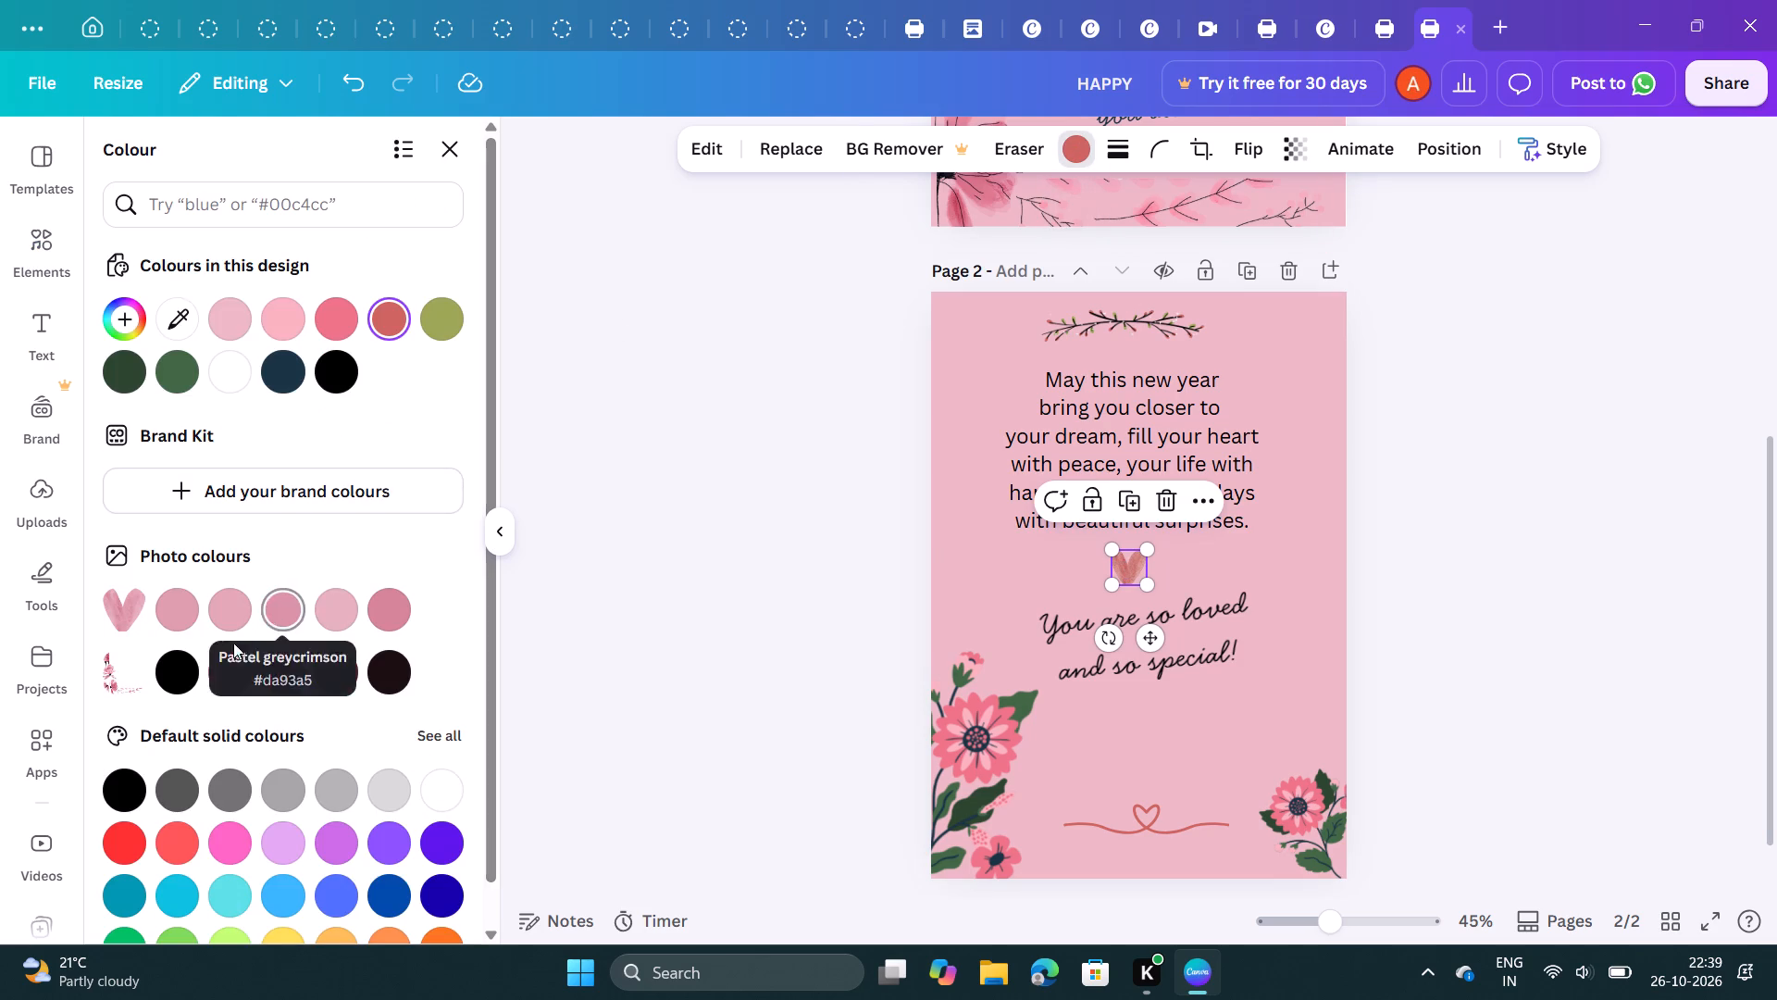
click(228, 663)
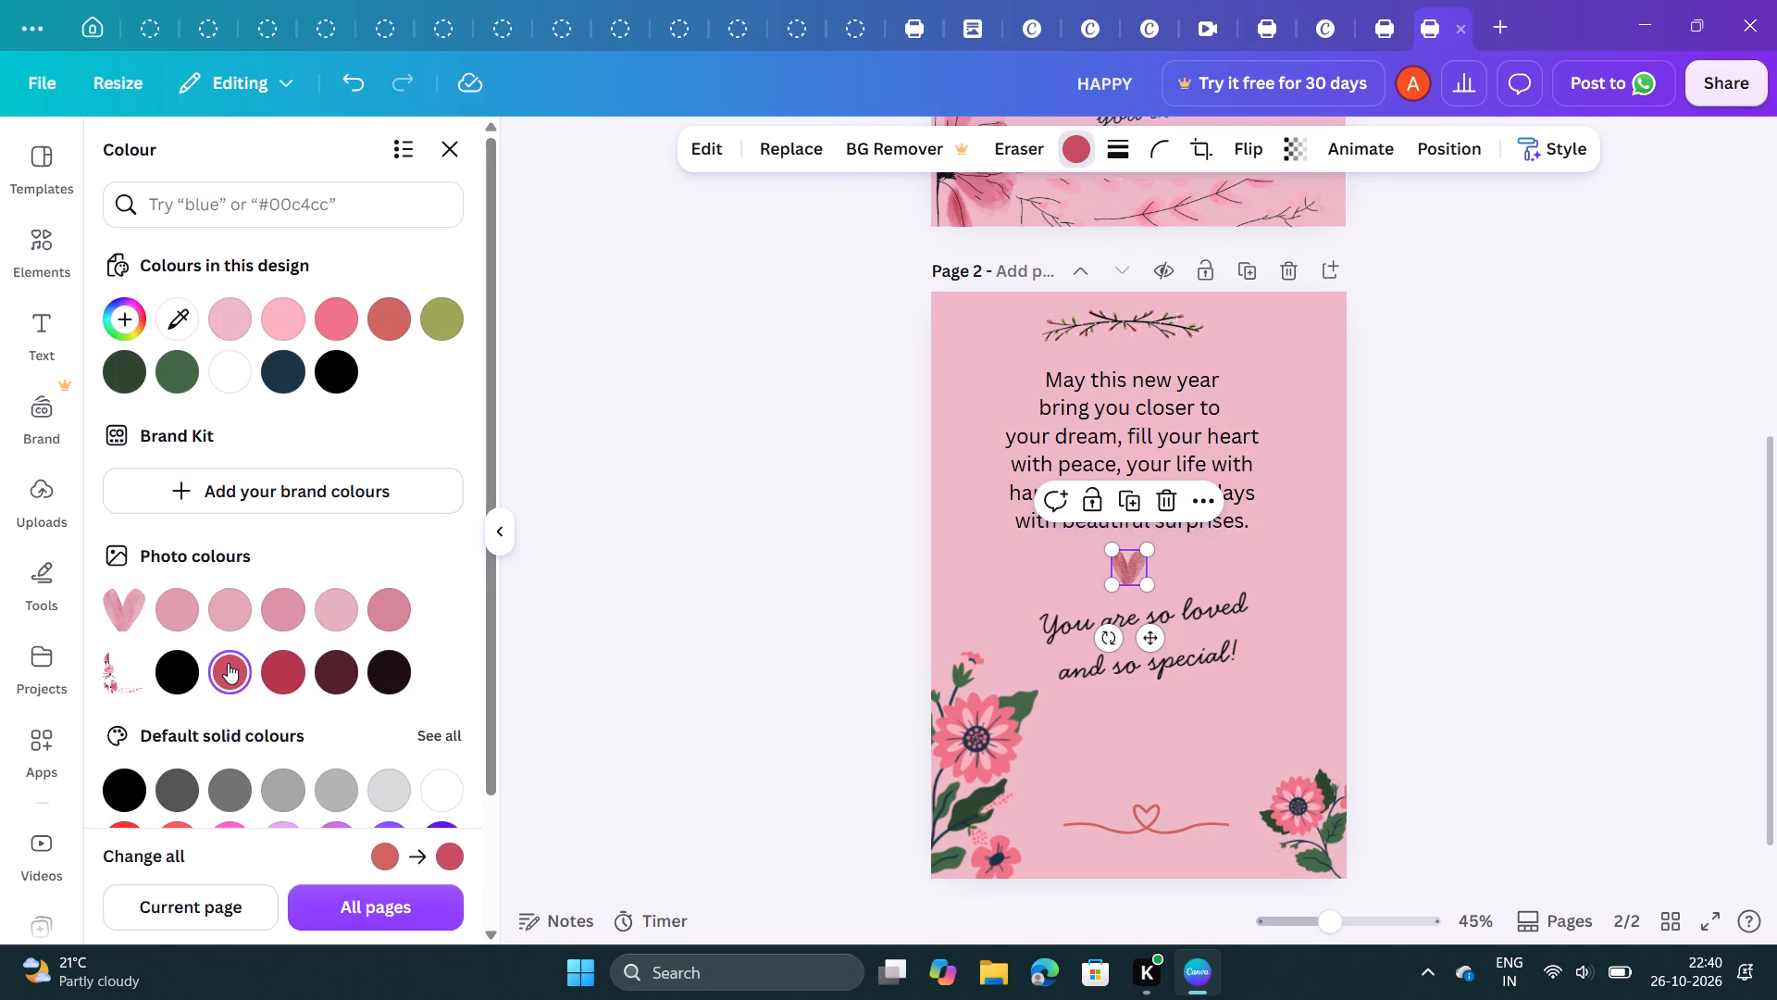
click(280, 682)
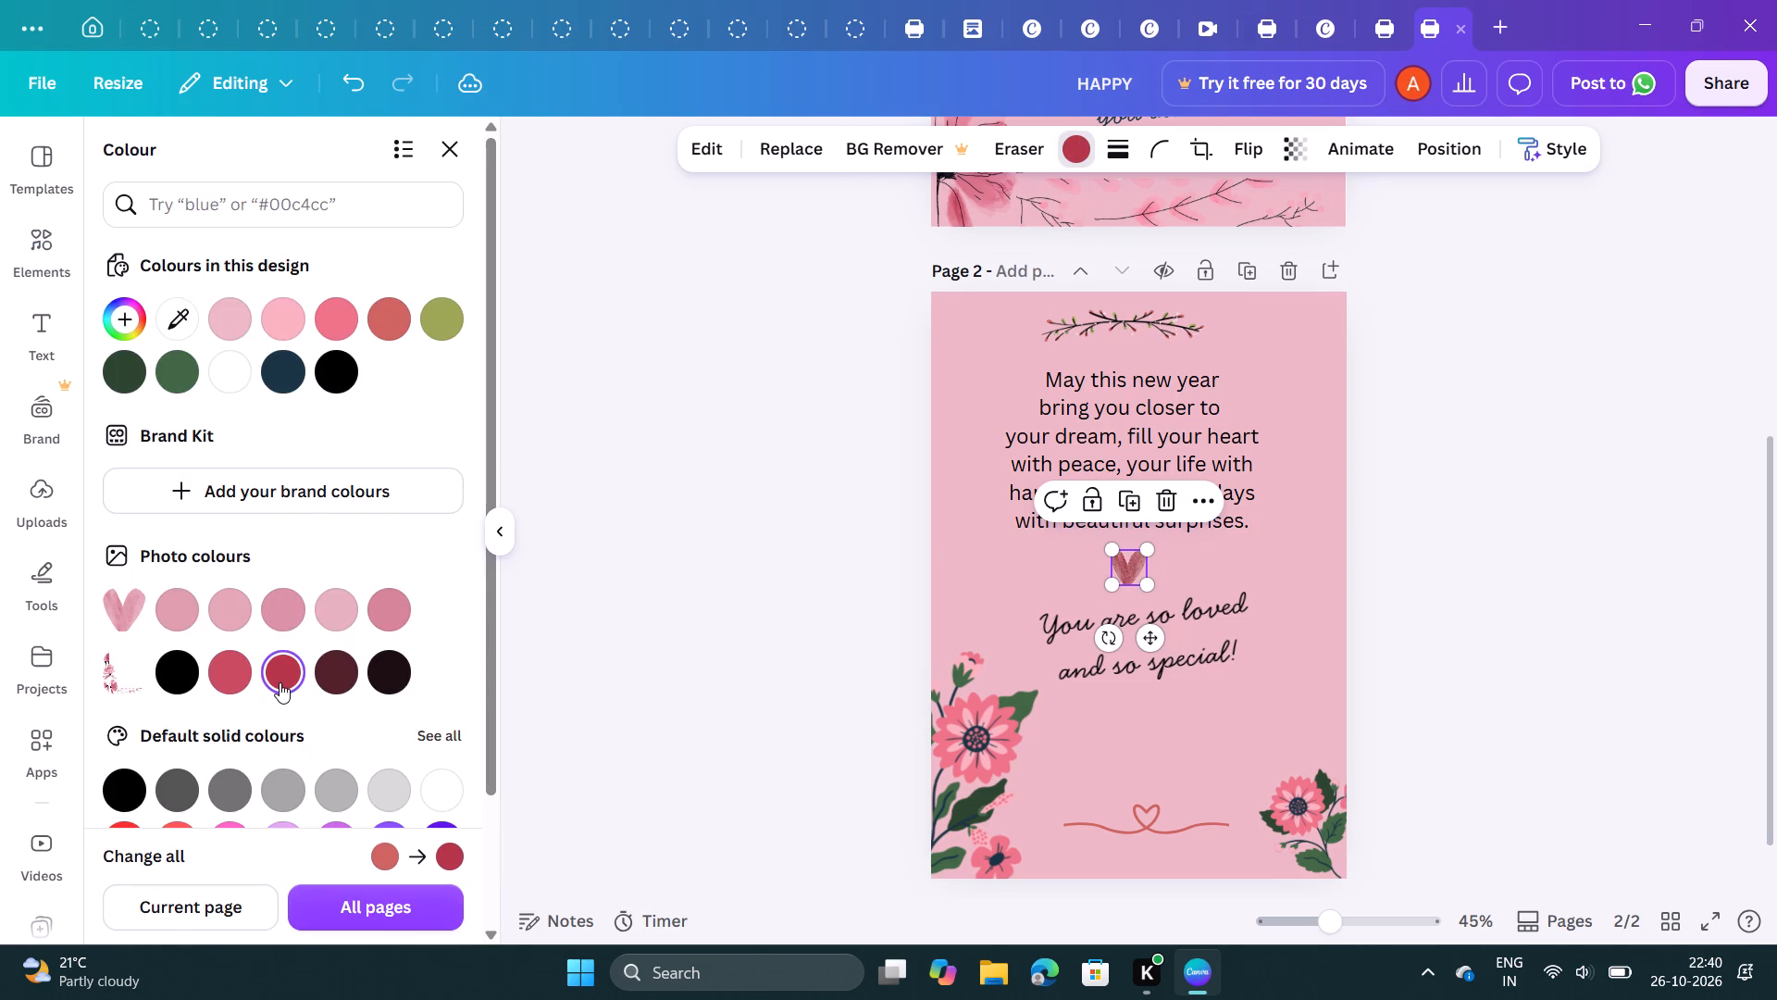
click(375, 625)
click(277, 610)
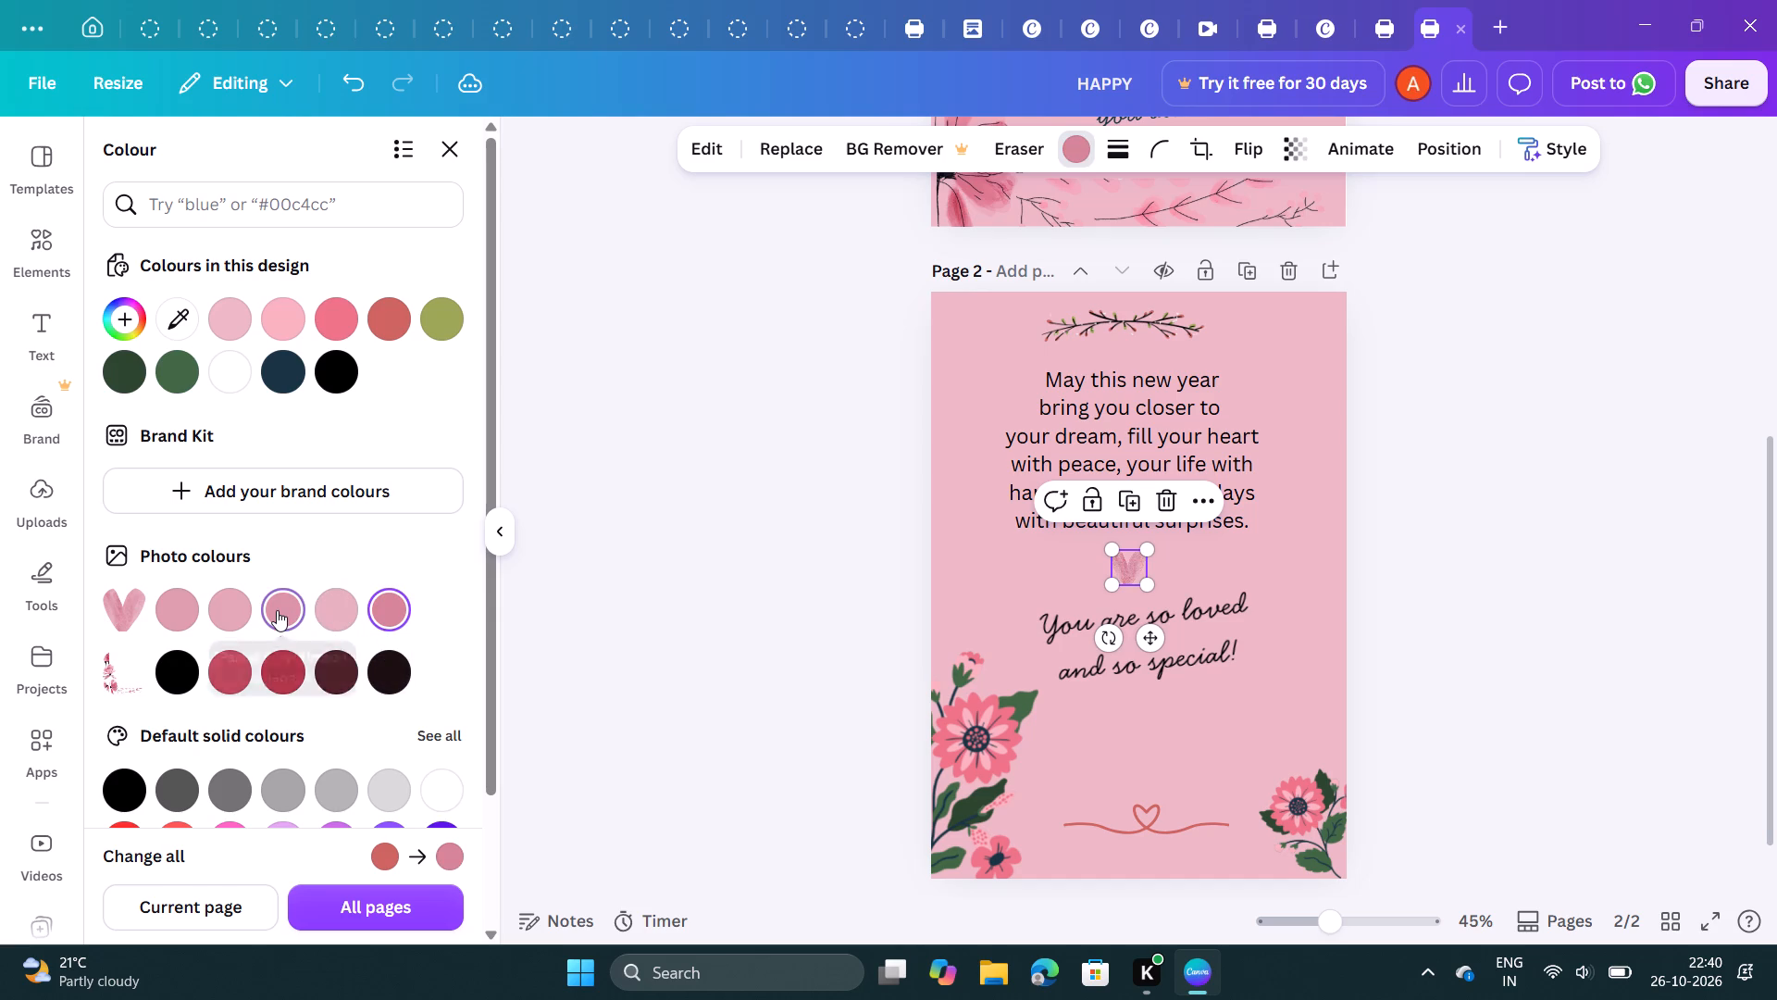
click(219, 670)
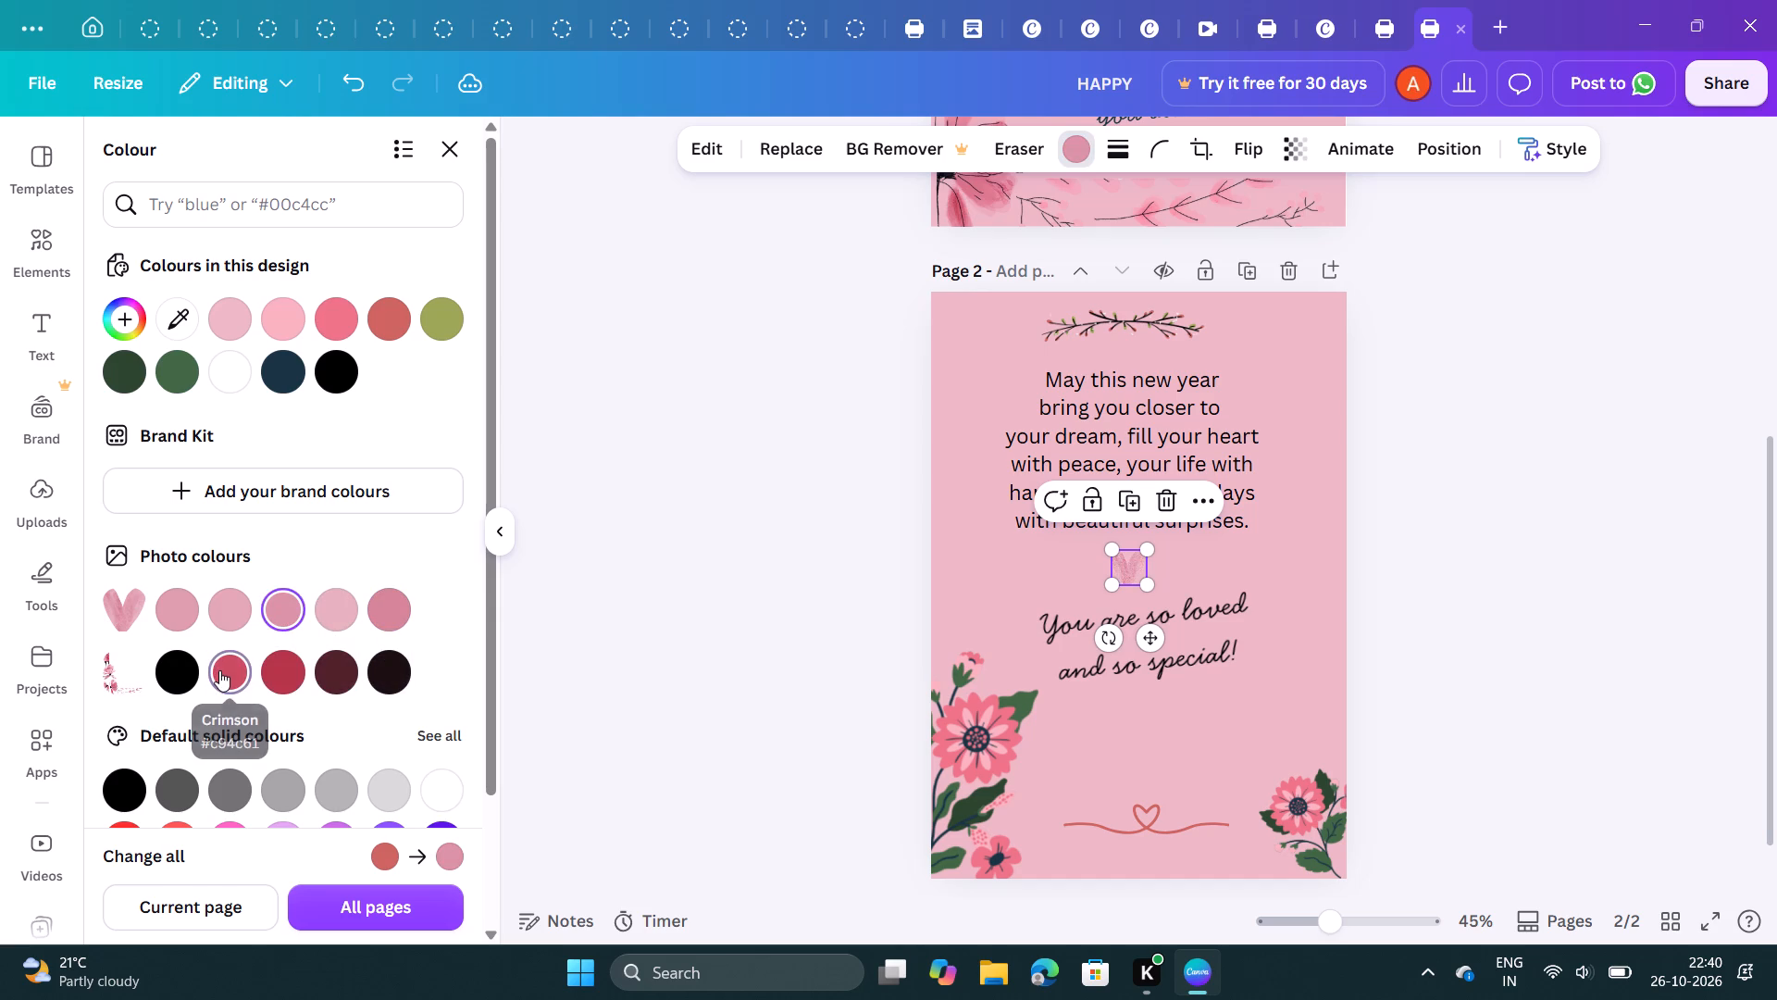
click(523, 582)
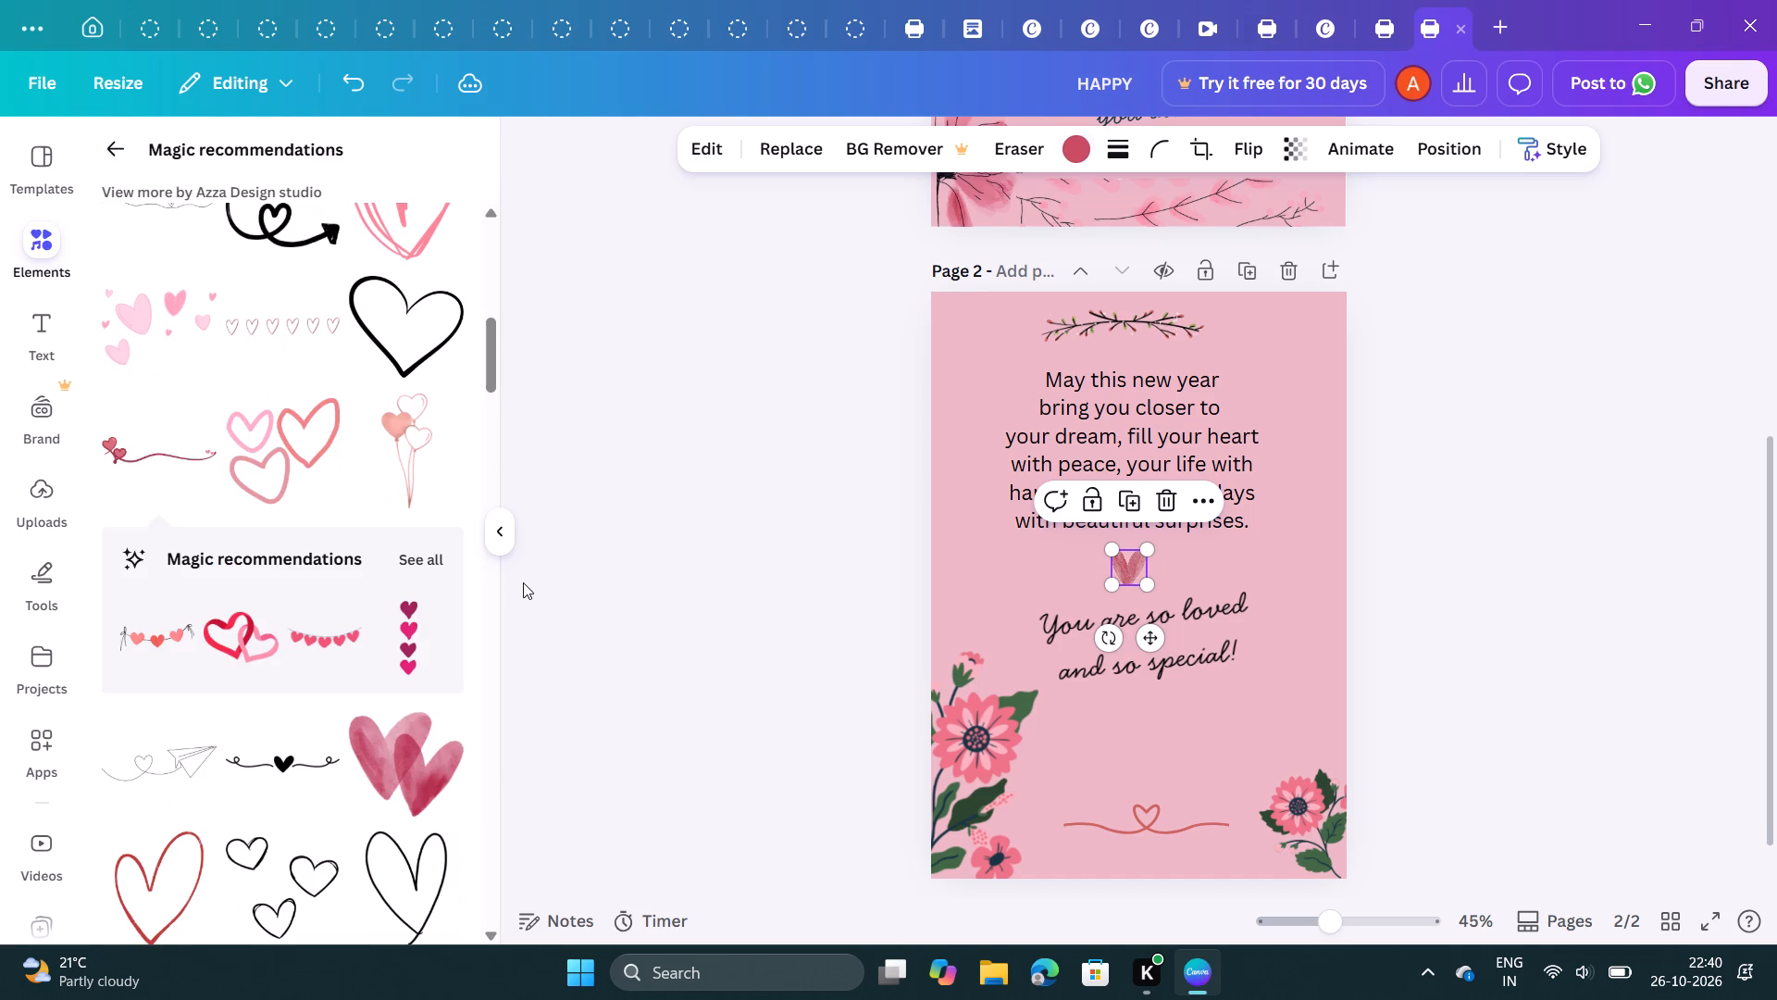
click(523, 582)
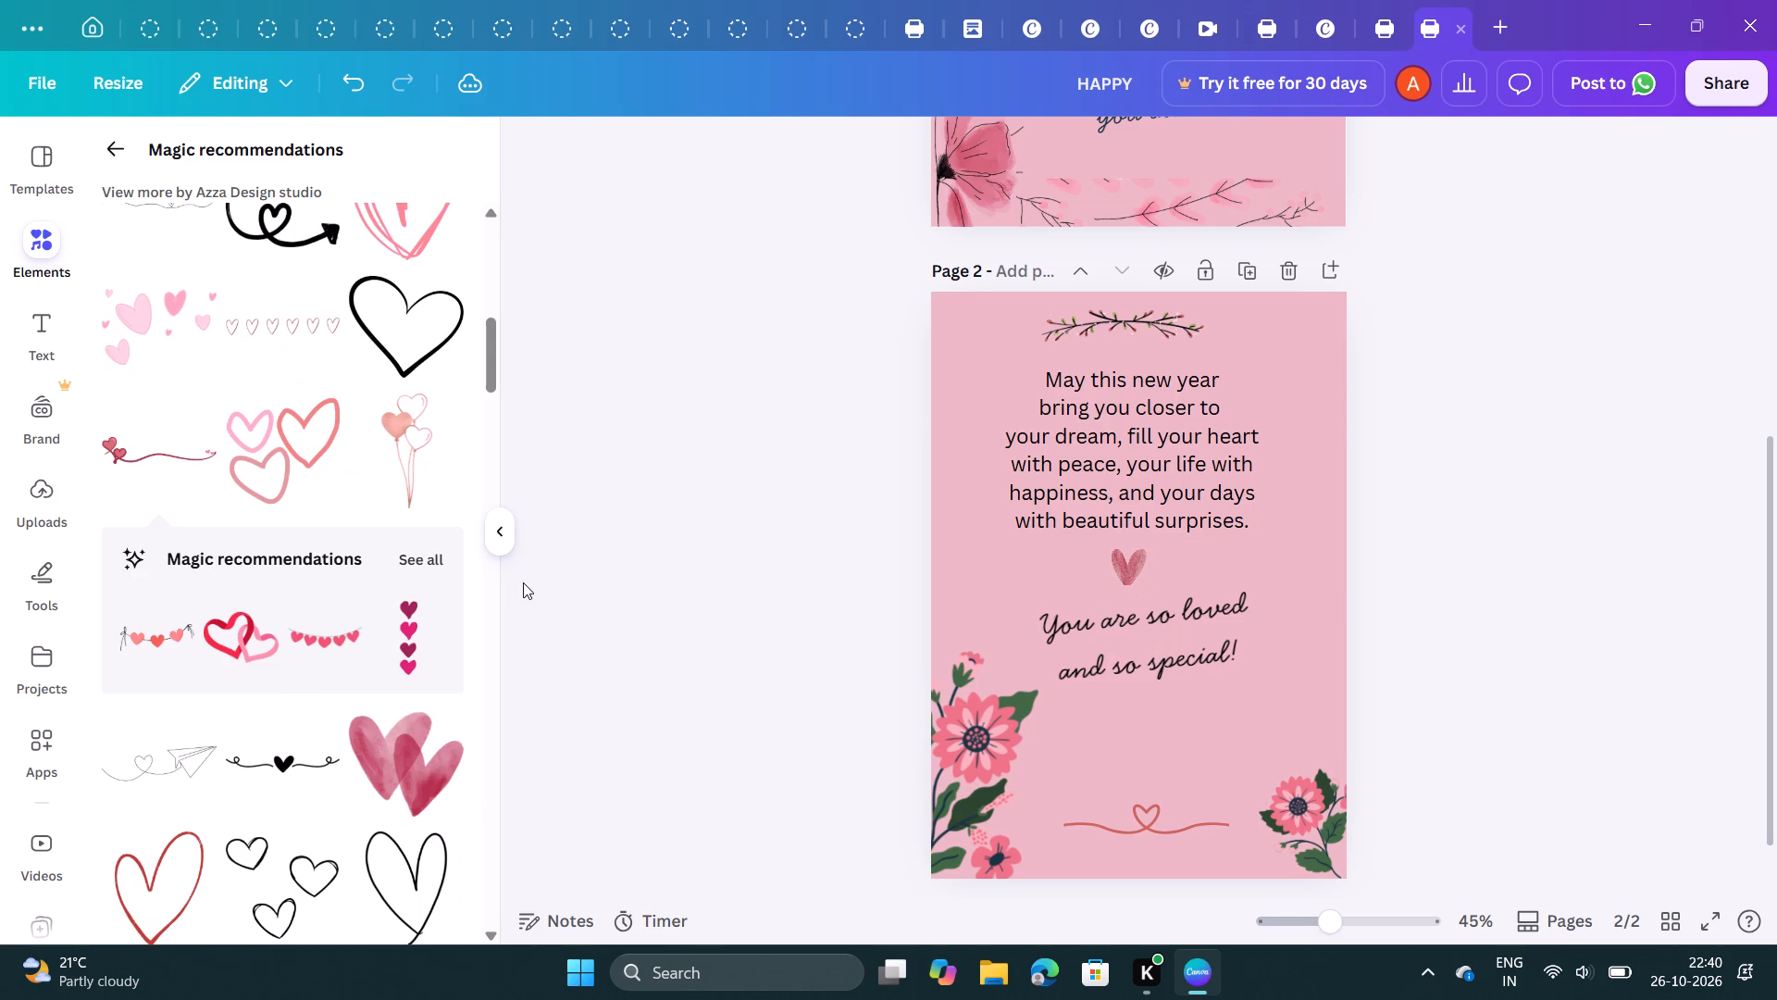
Duplicate page 2's crimson watercolour heart and place the copy on page 1 just below the slanted wishes text.
scroll(523, 582, up, 2)
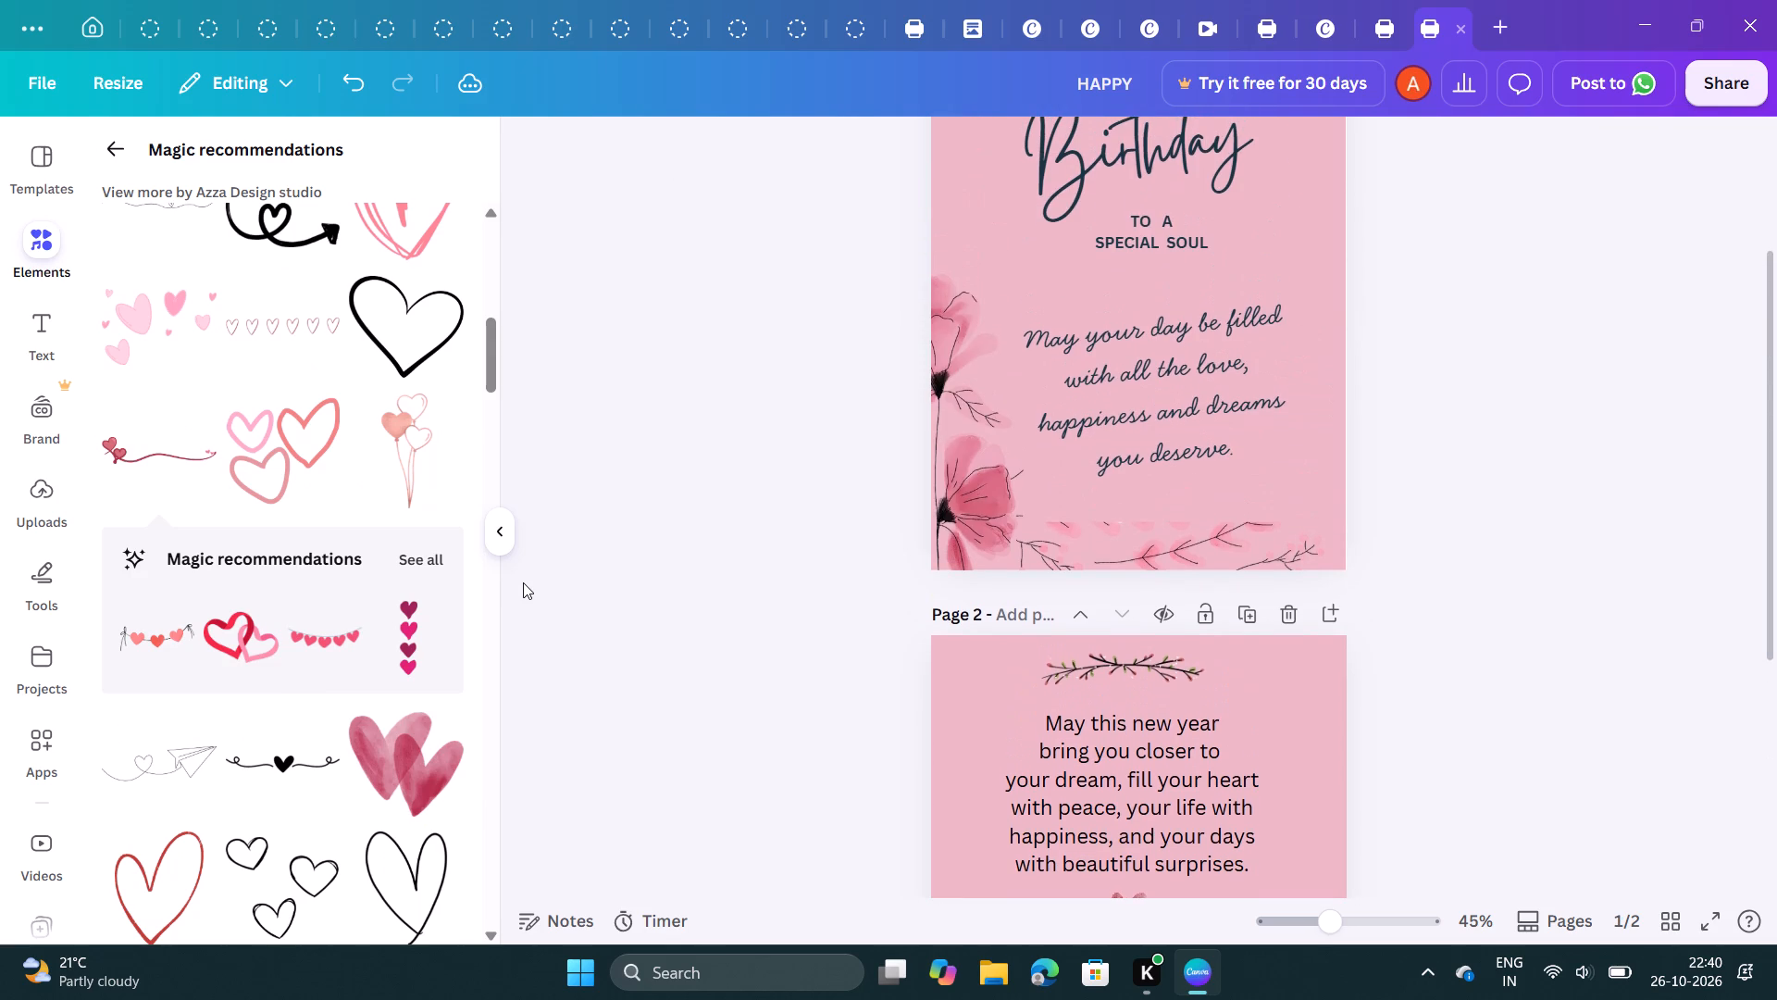
scroll(523, 582, down, 3)
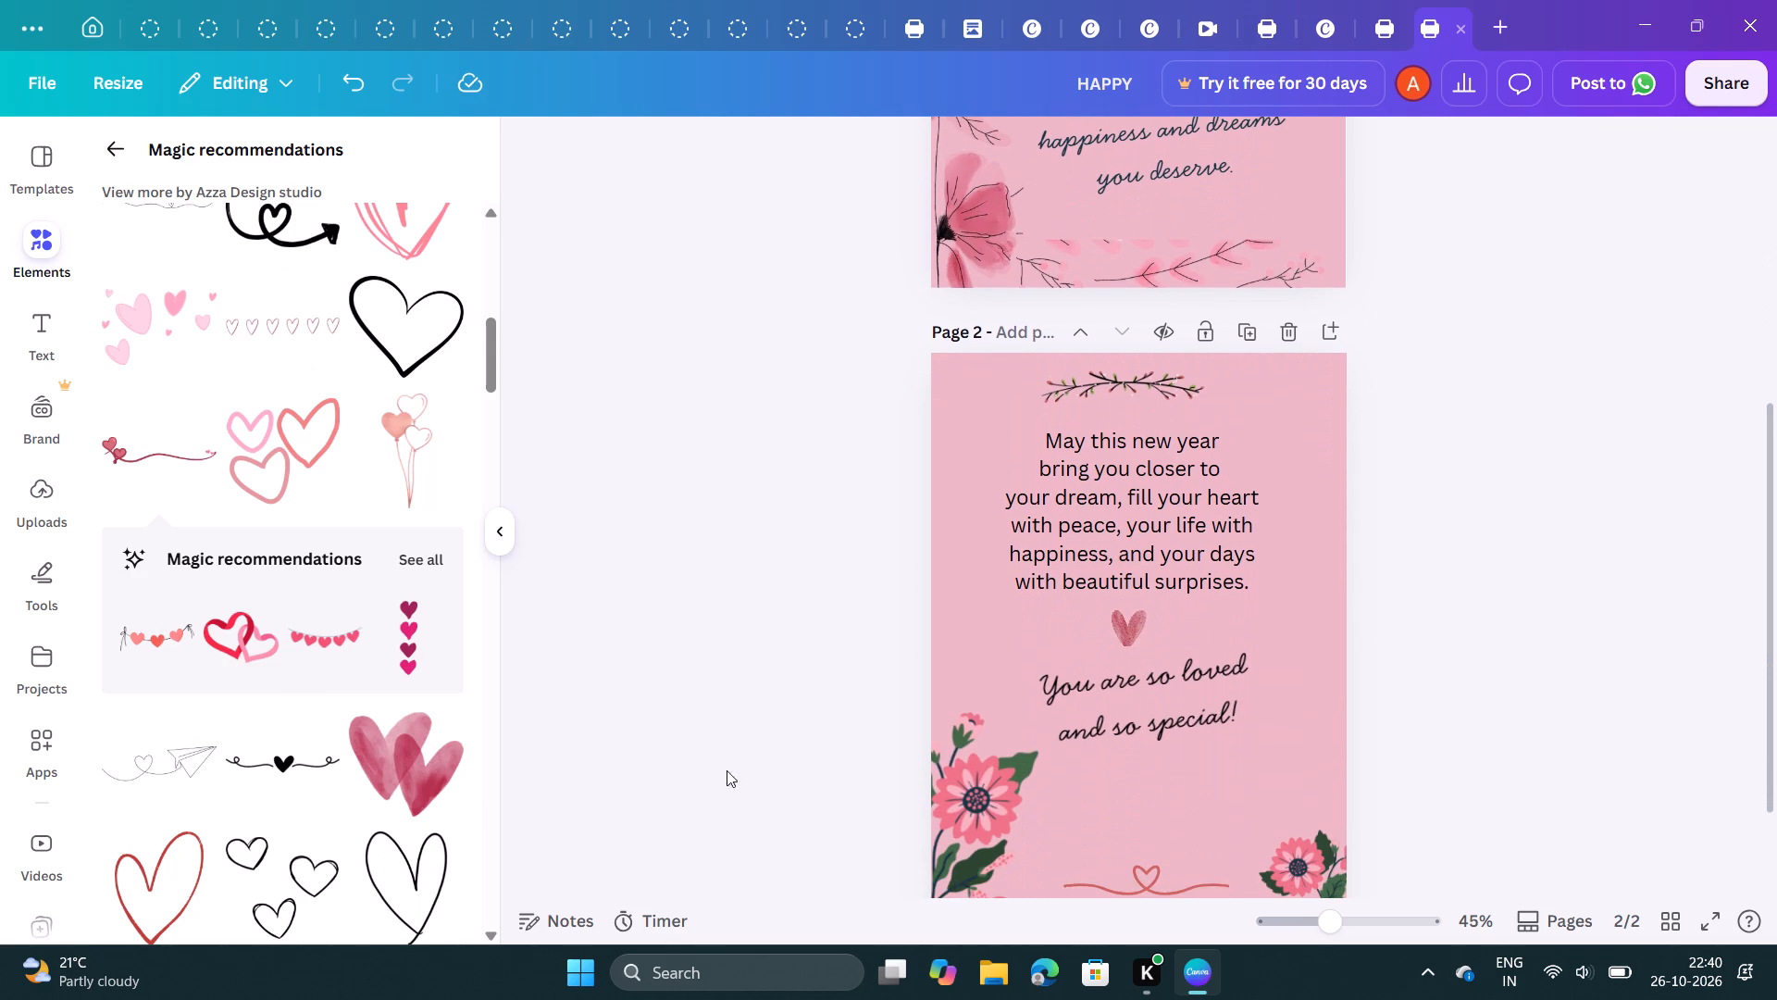
click(1134, 619)
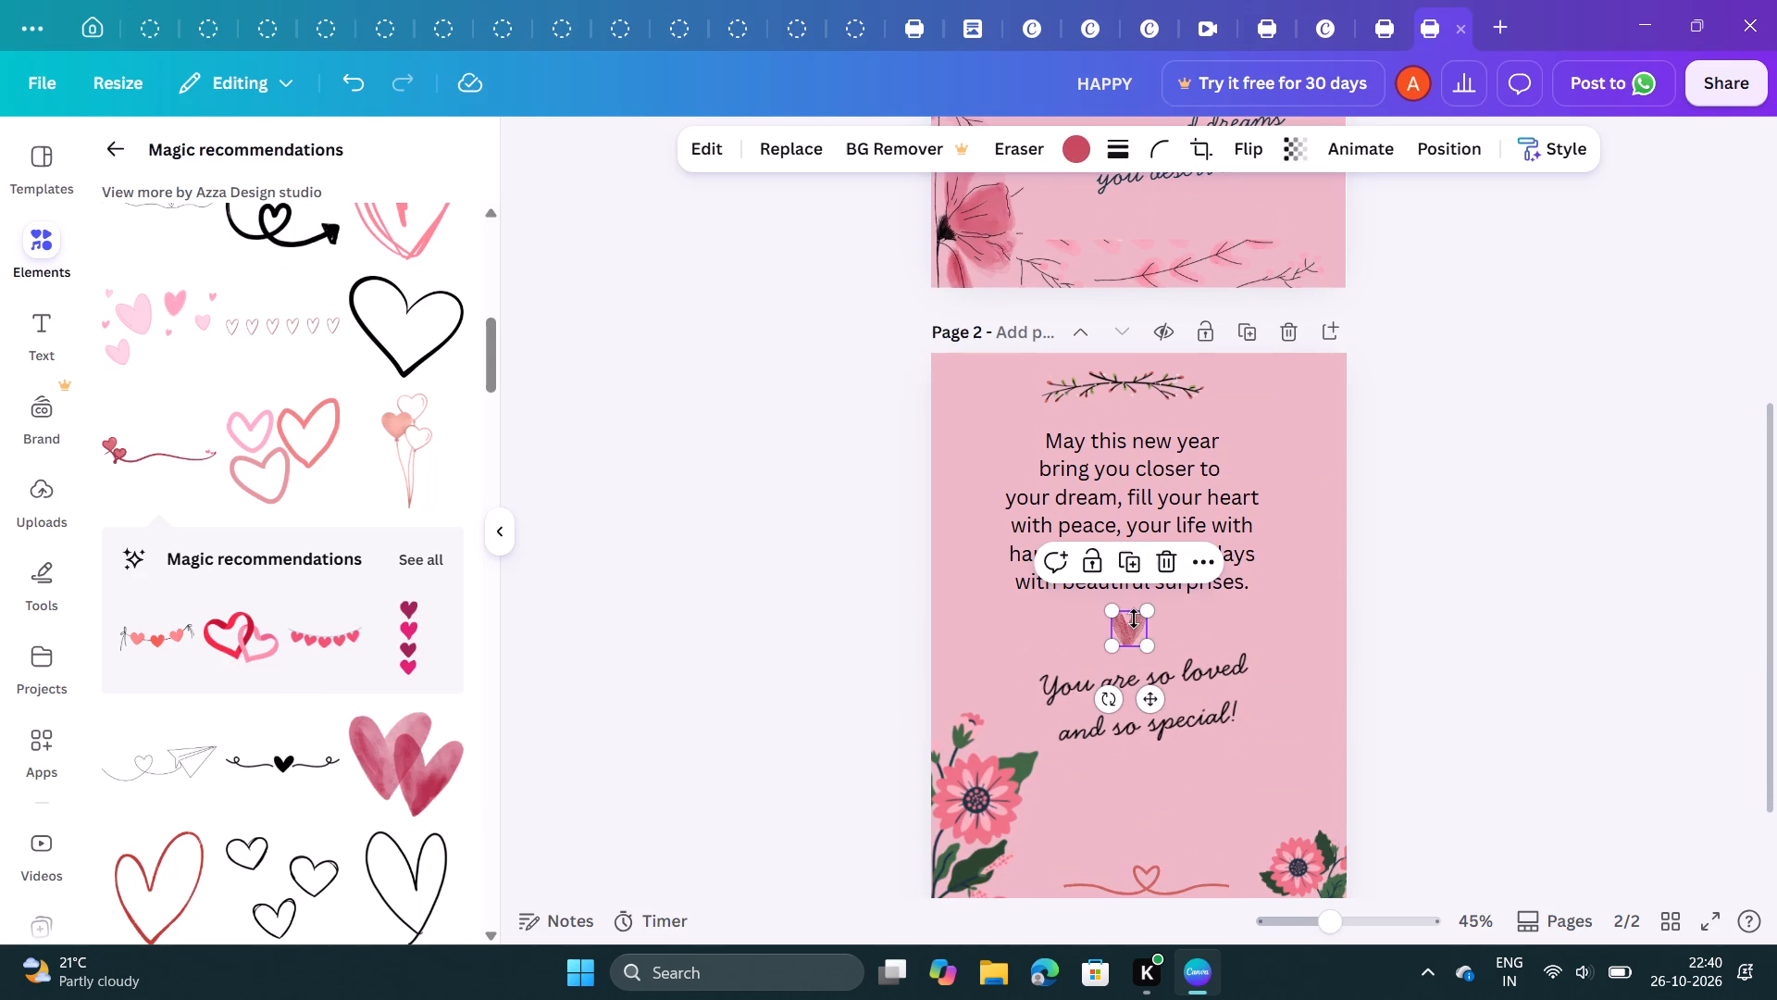
click(1140, 561)
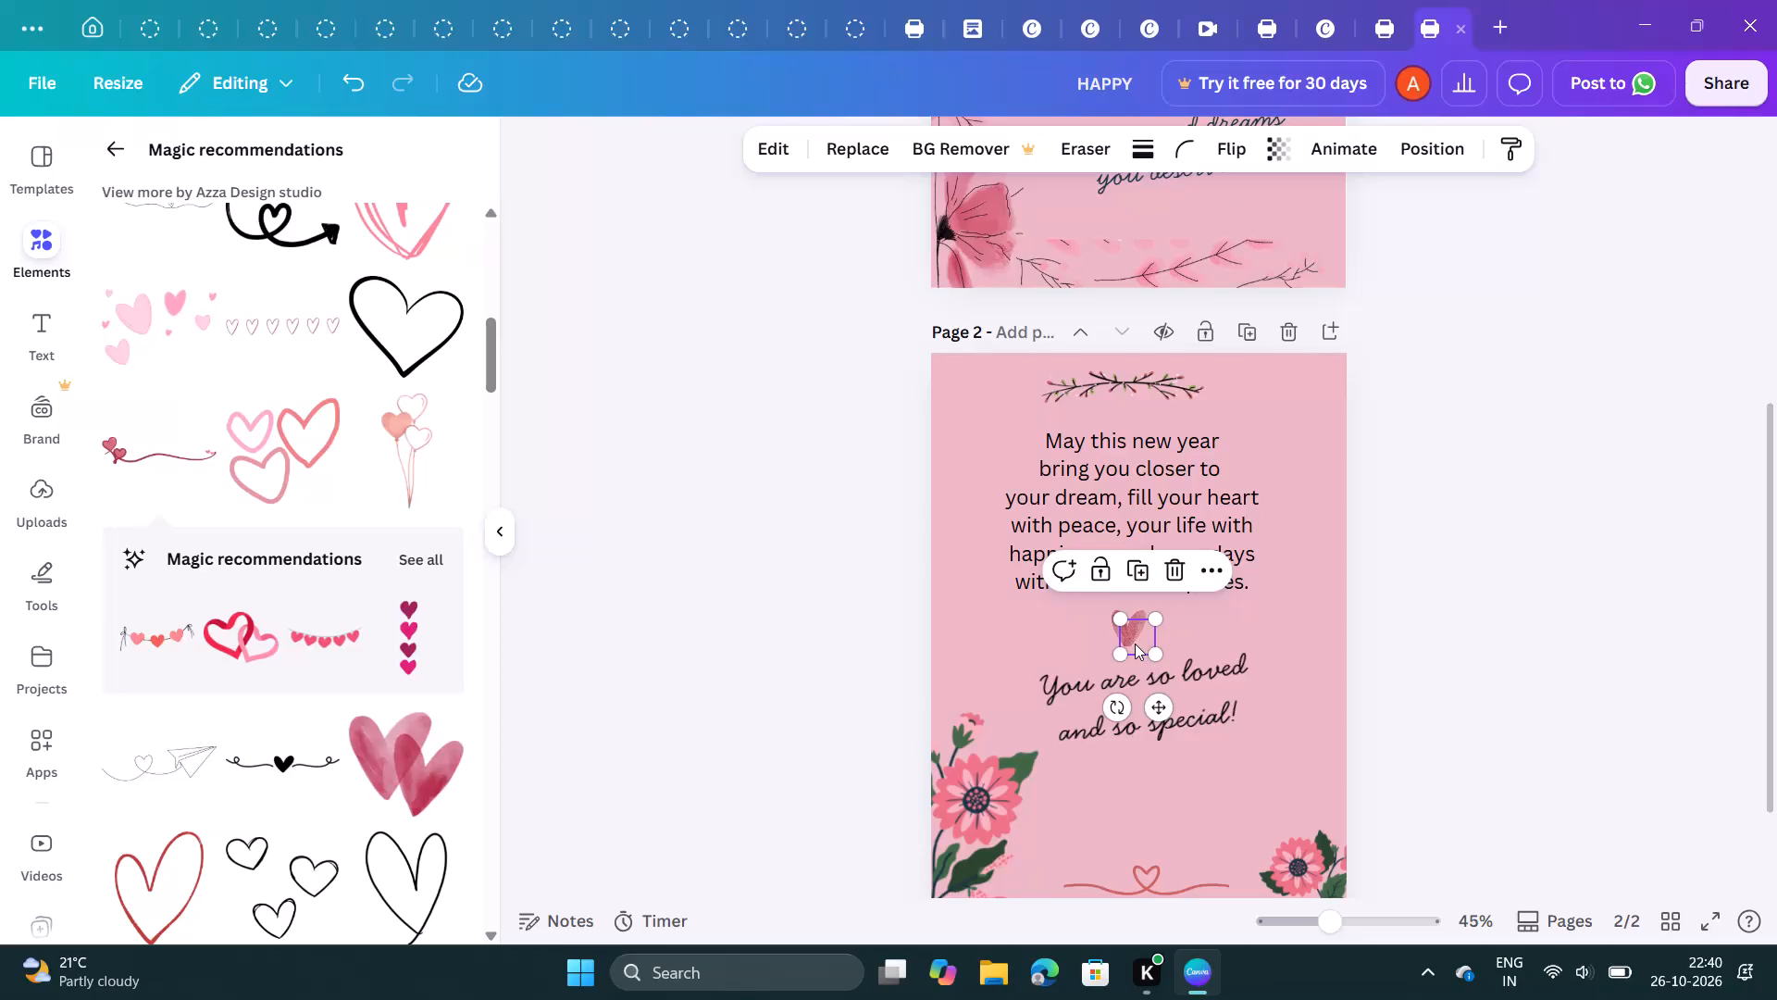
drag(1135, 644, 1158, 232)
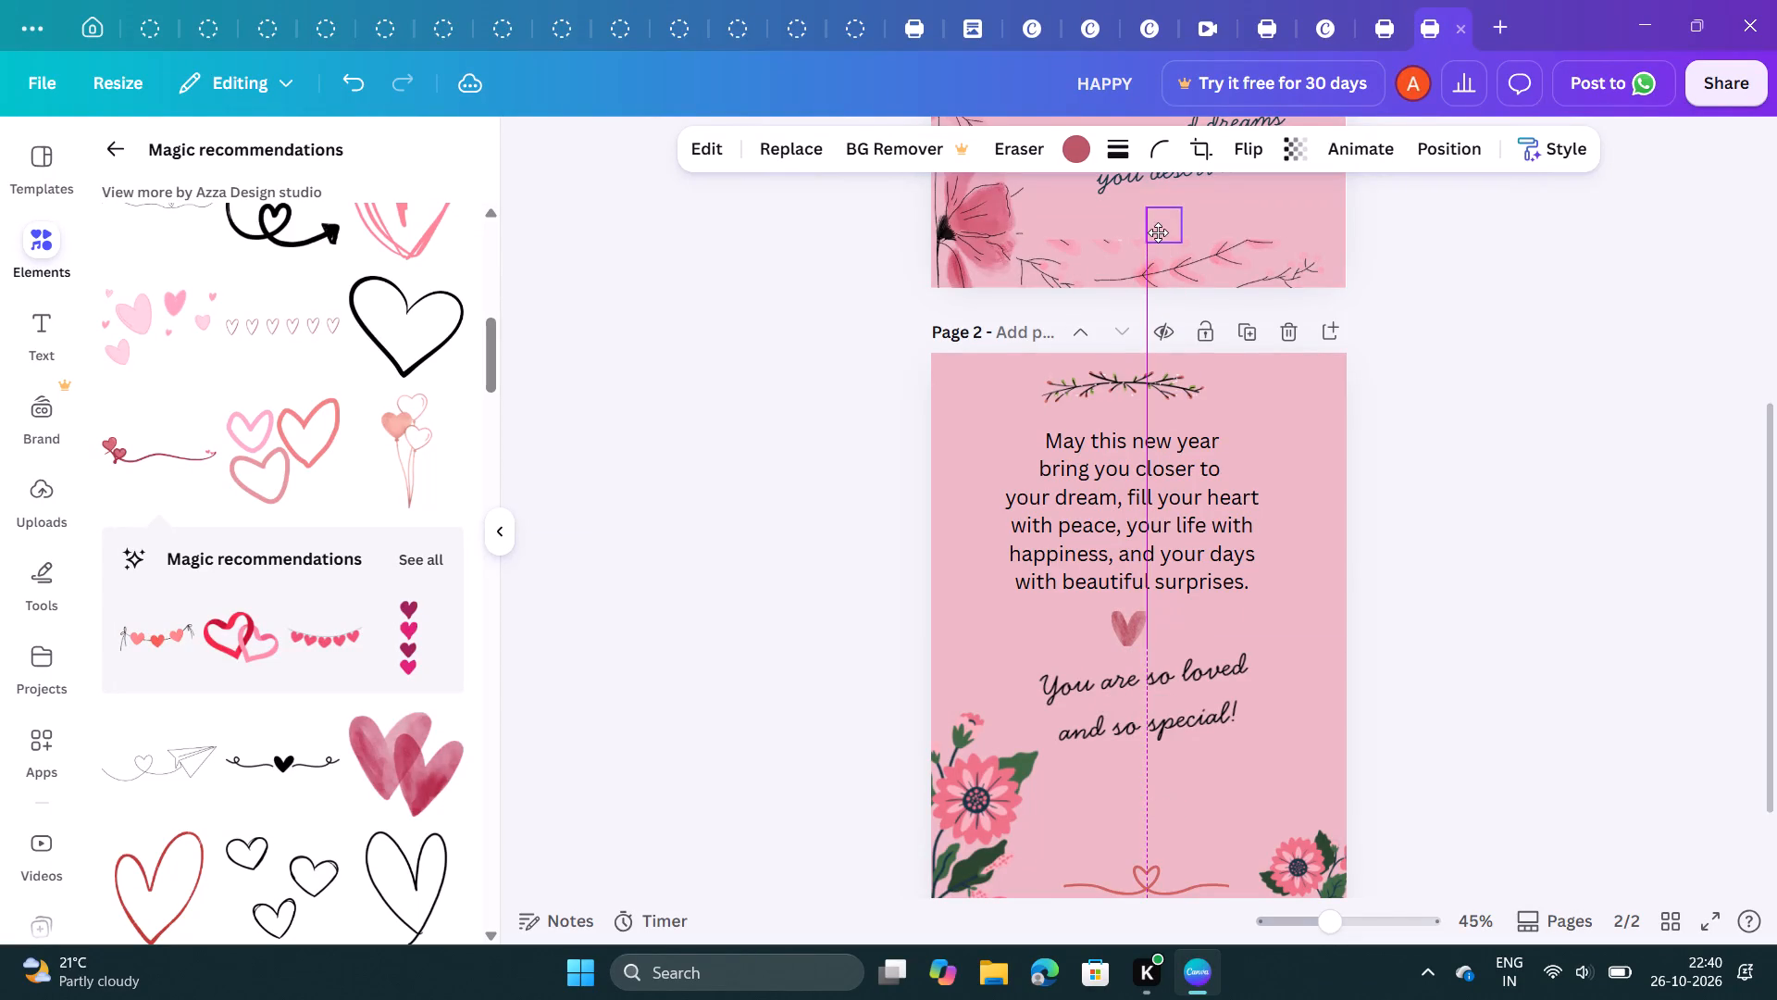
drag(1158, 232, 1157, 233)
scroll(1157, 233, up, 2)
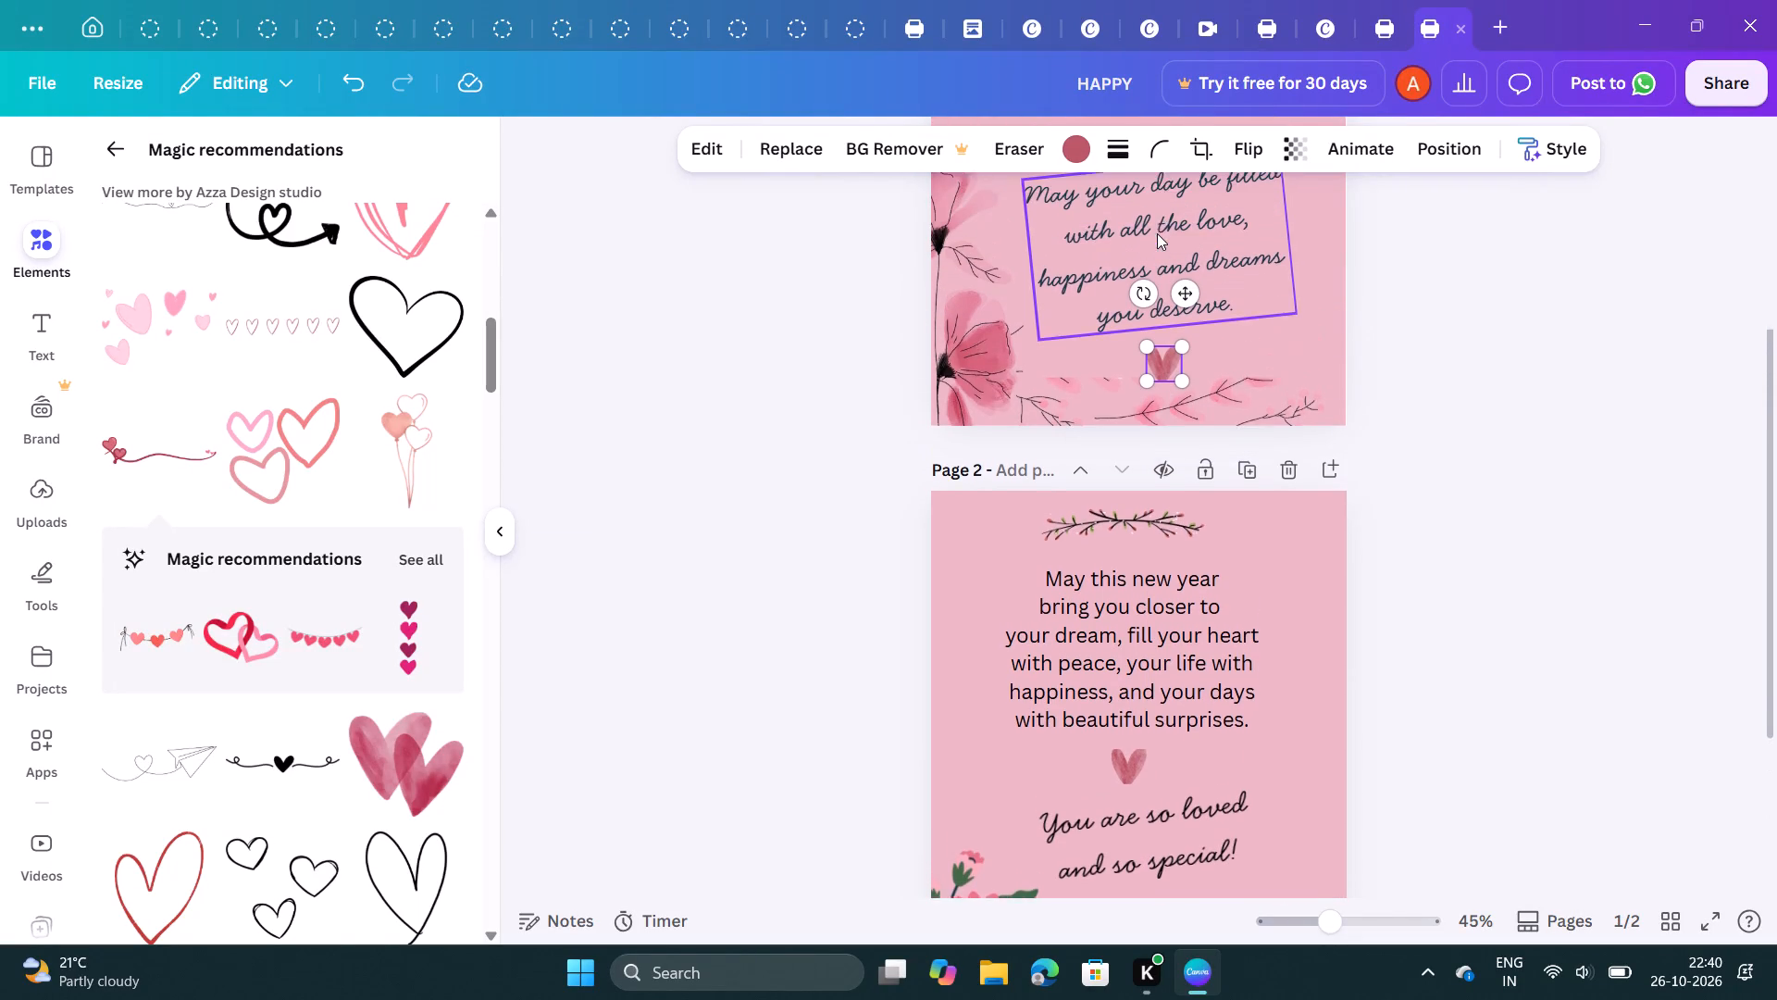
scroll(1157, 233, up, 1)
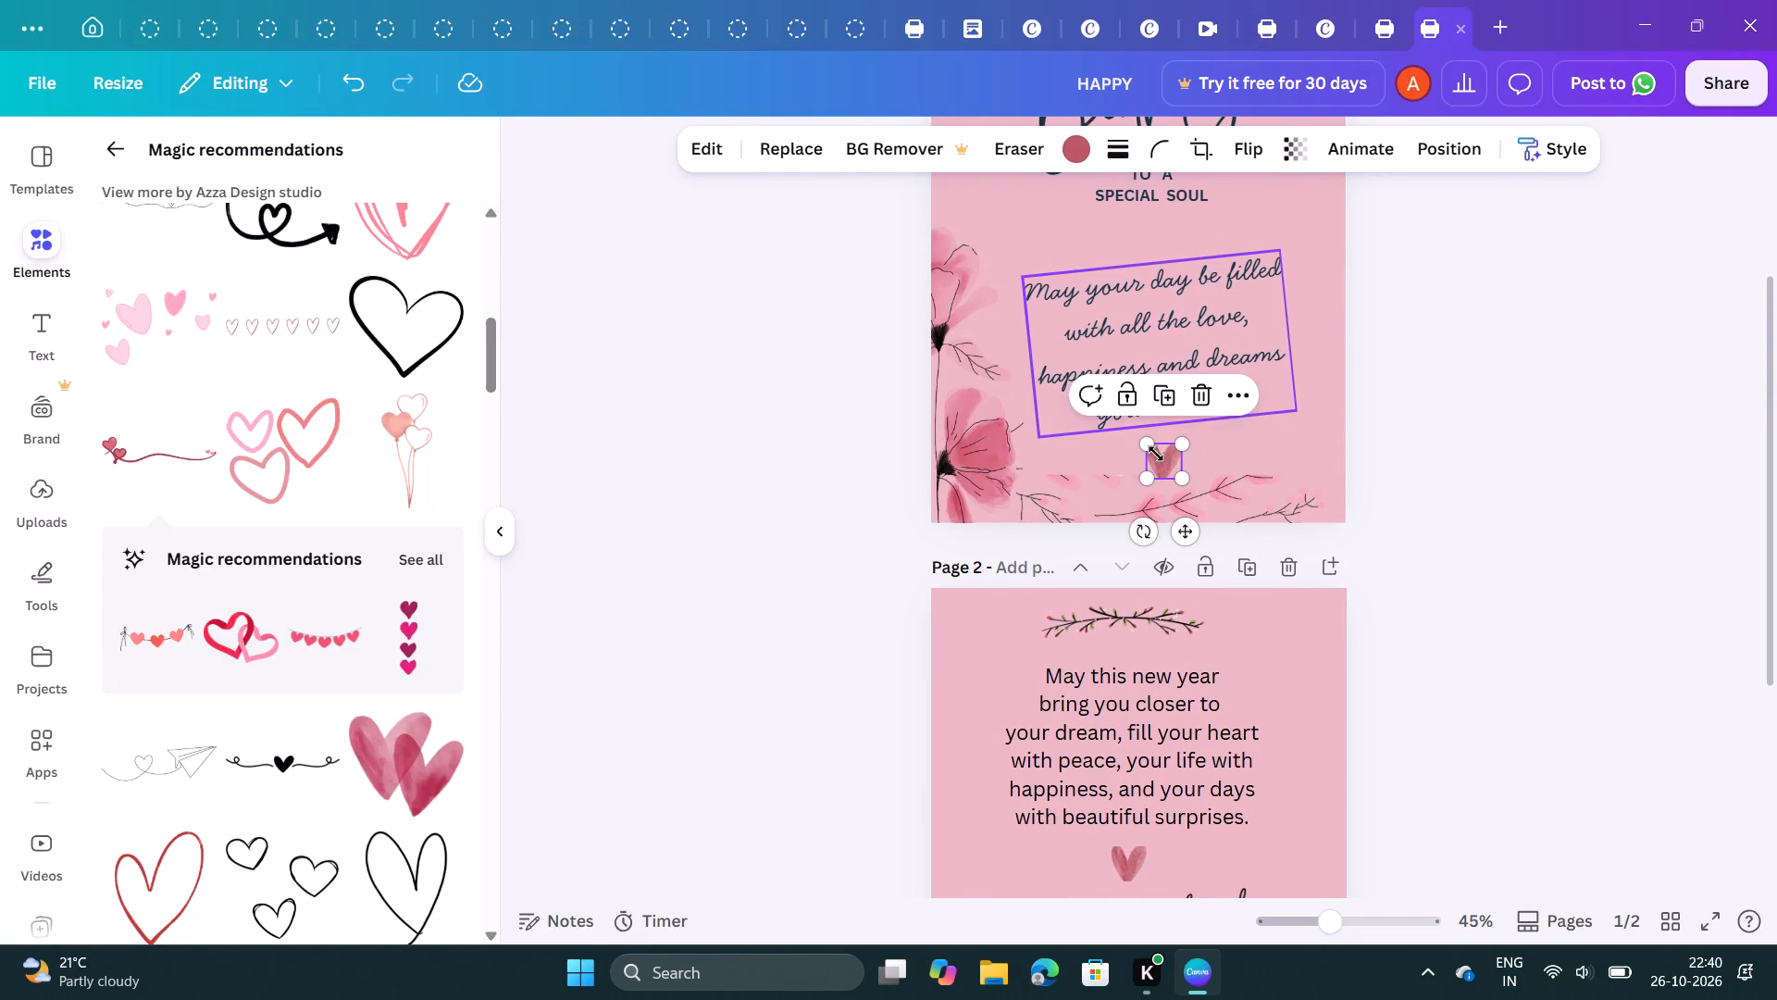
Move page 1's heart up into the gap between "TO A SPECIAL SOUL" and the slanted wishes text.
click(1164, 463)
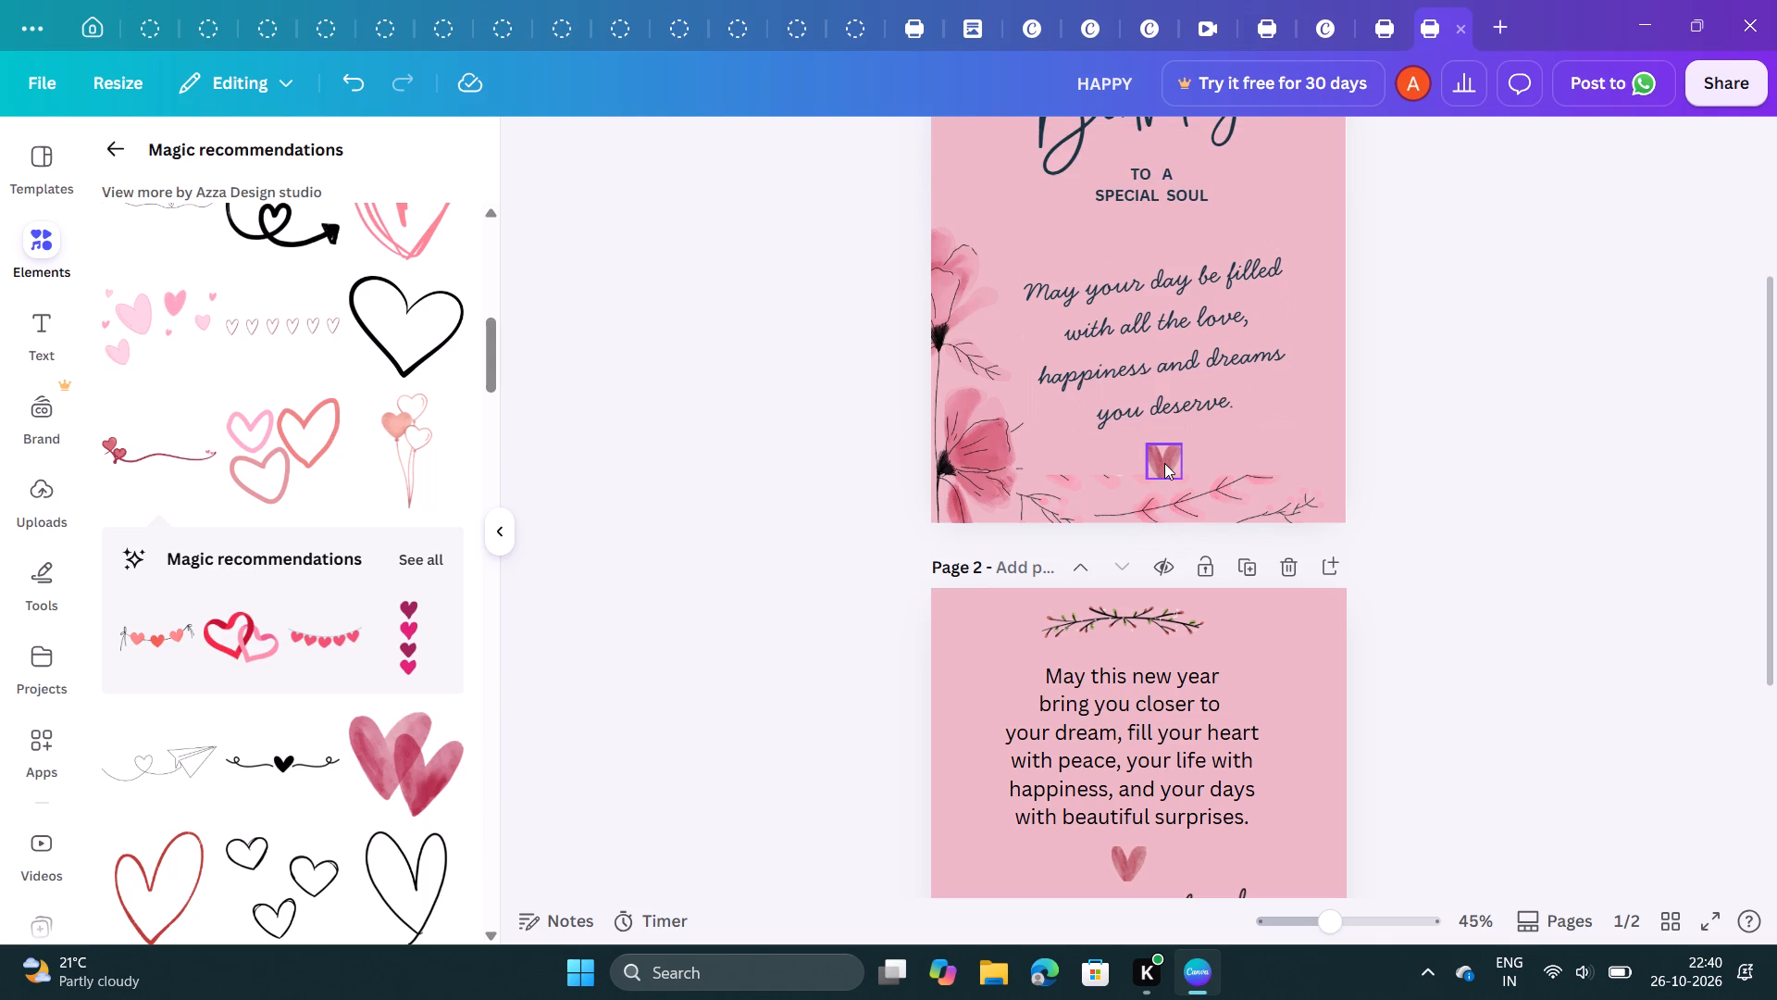
click(1164, 463)
drag(1164, 463, 1164, 428)
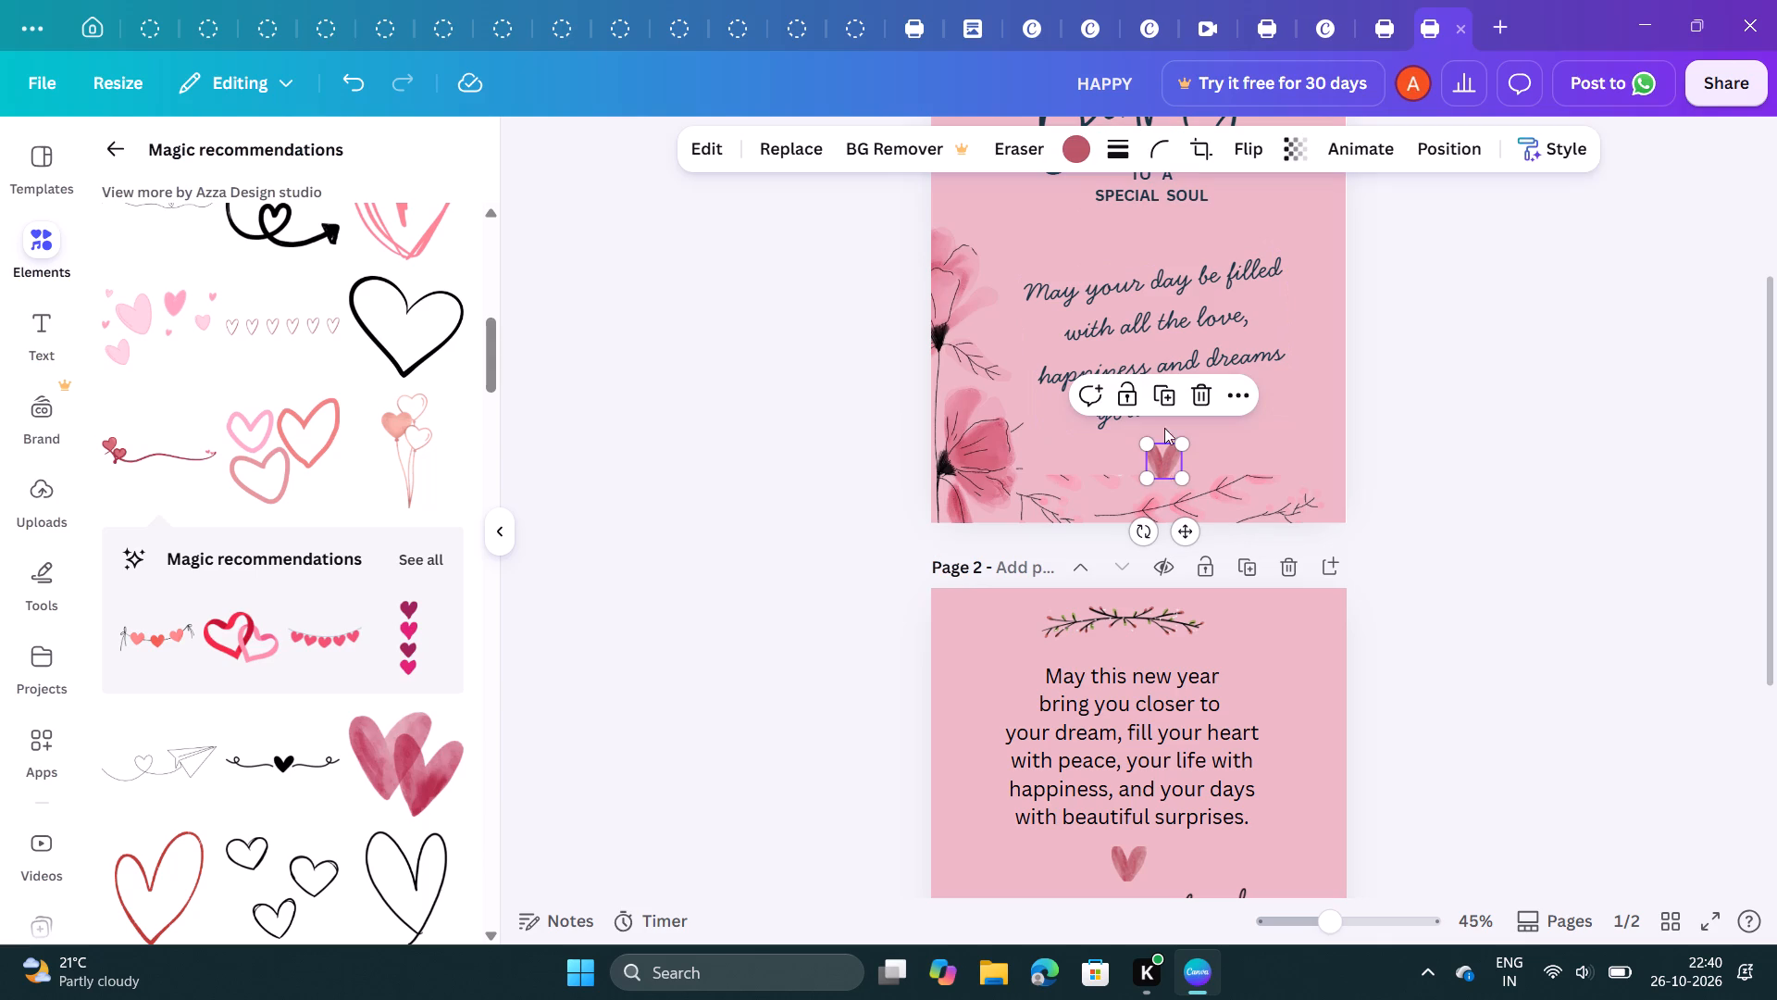
drag(1164, 428, 1148, 243)
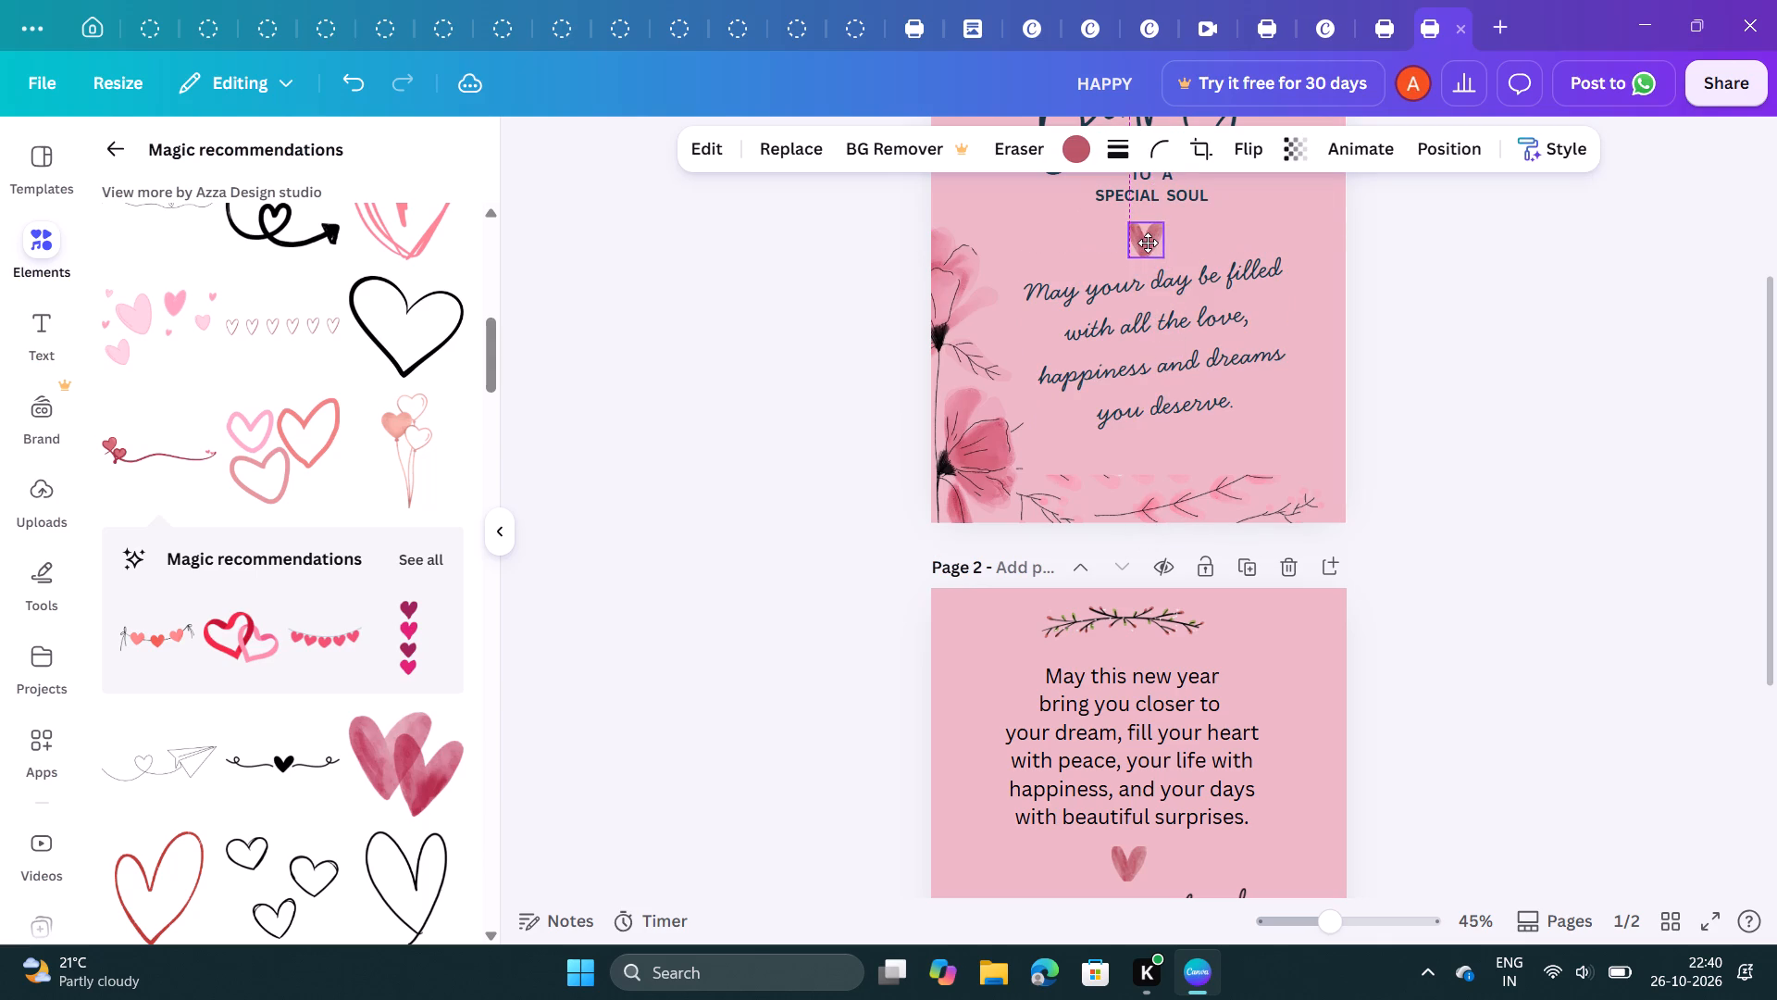
drag(1148, 243, 1147, 244)
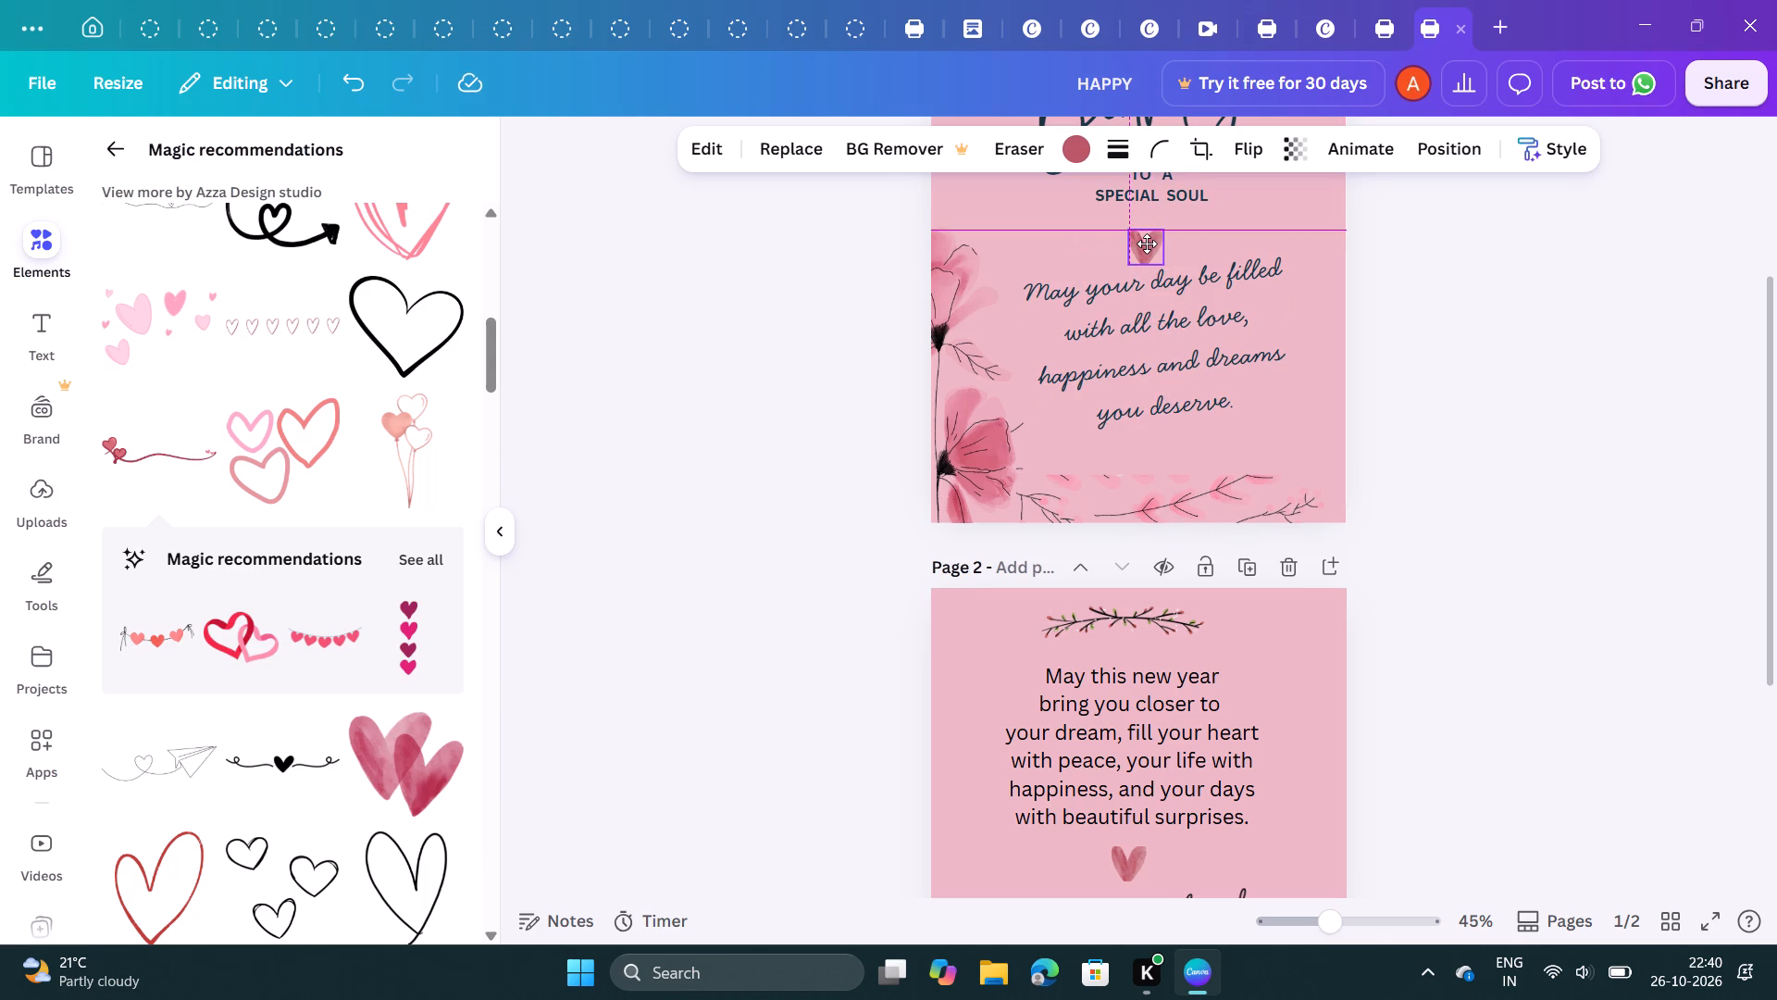
drag(1147, 244, 1147, 243)
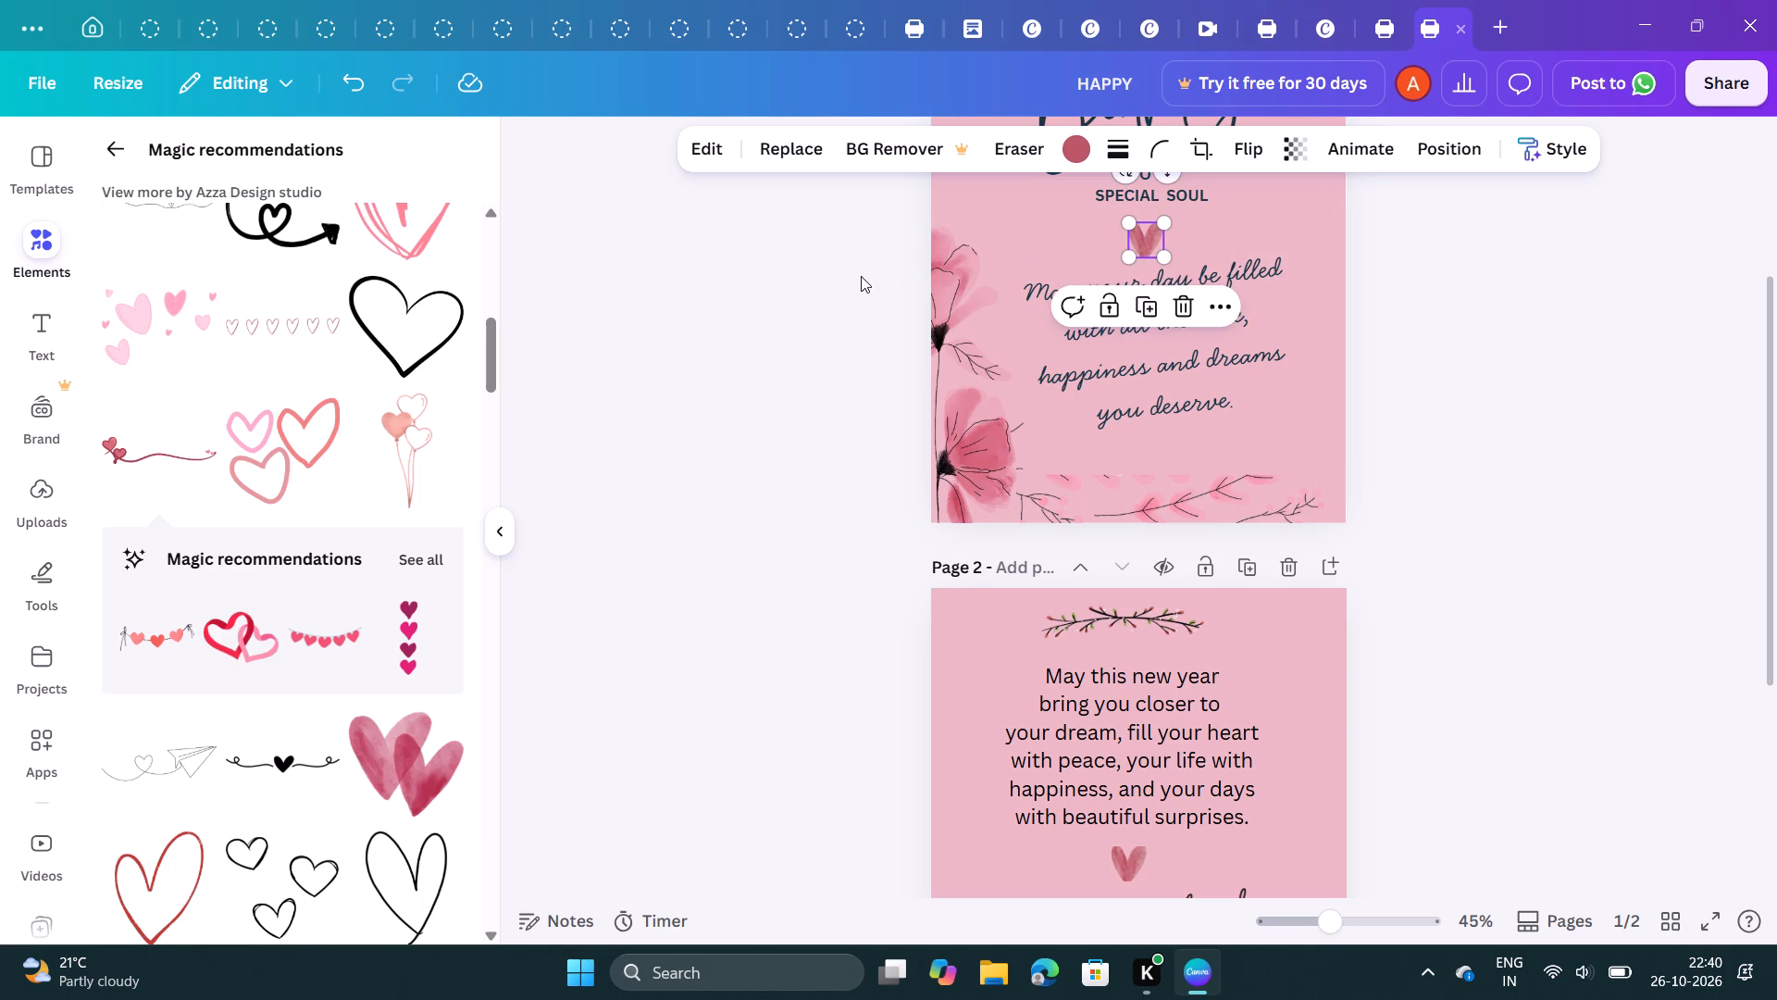
click(858, 276)
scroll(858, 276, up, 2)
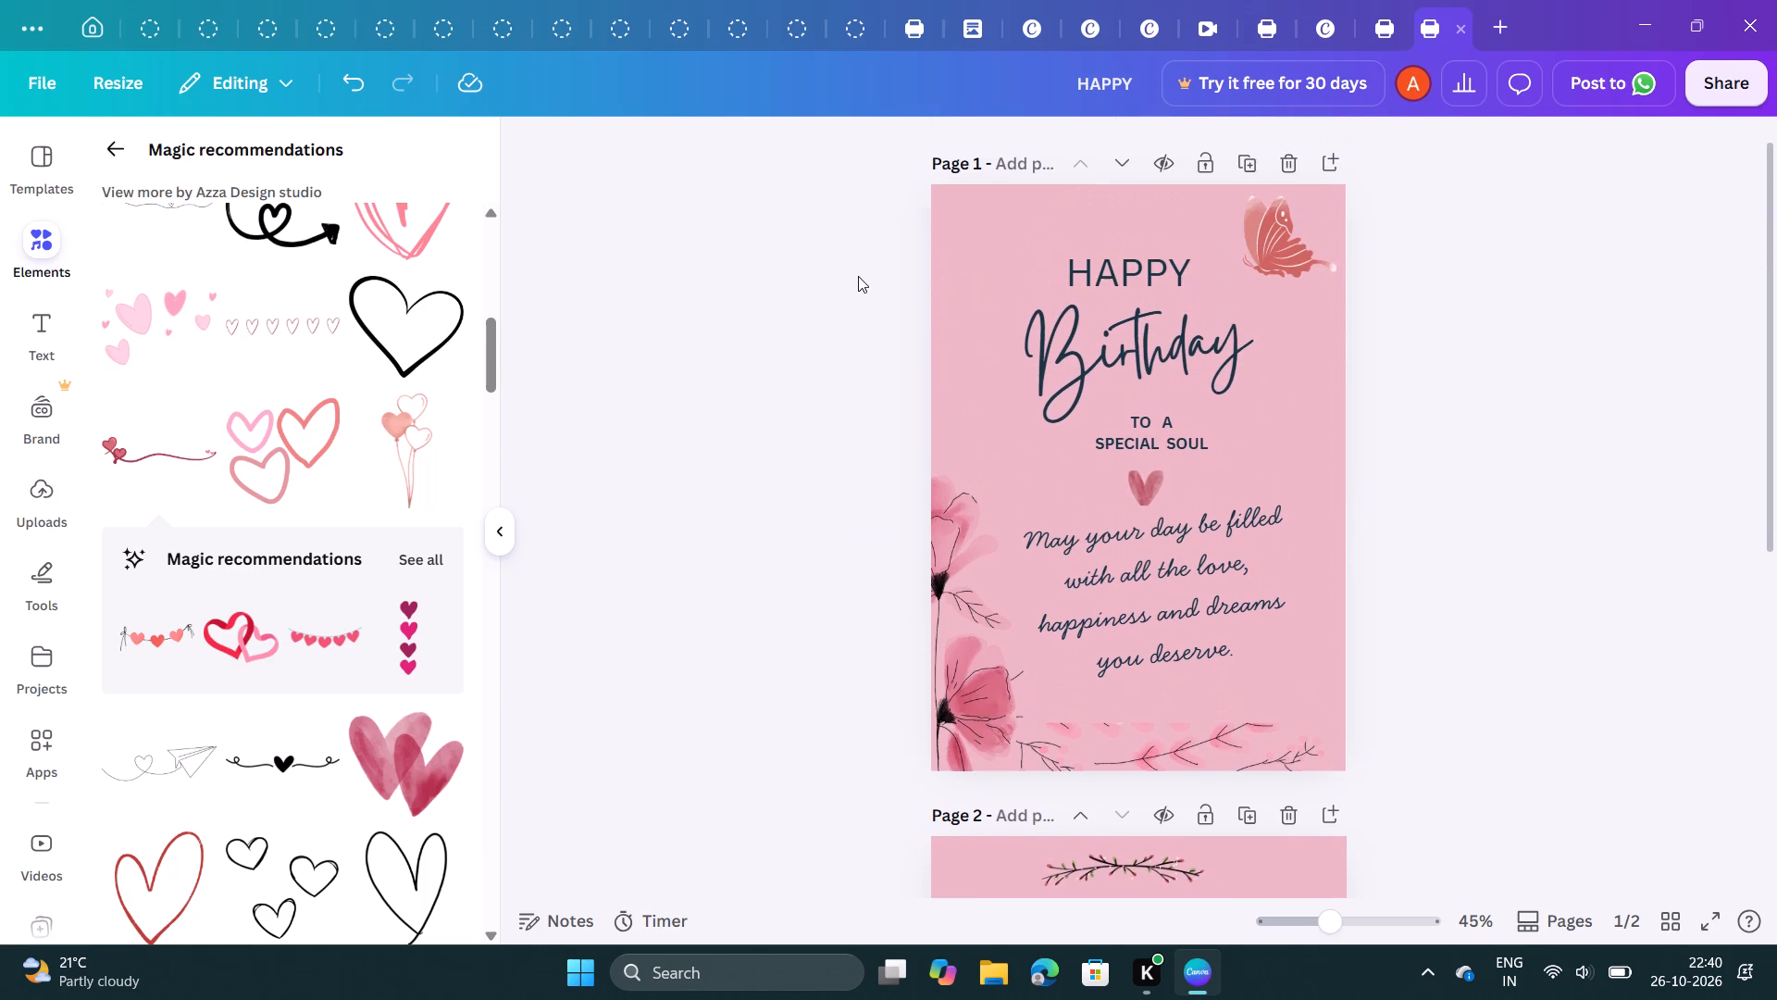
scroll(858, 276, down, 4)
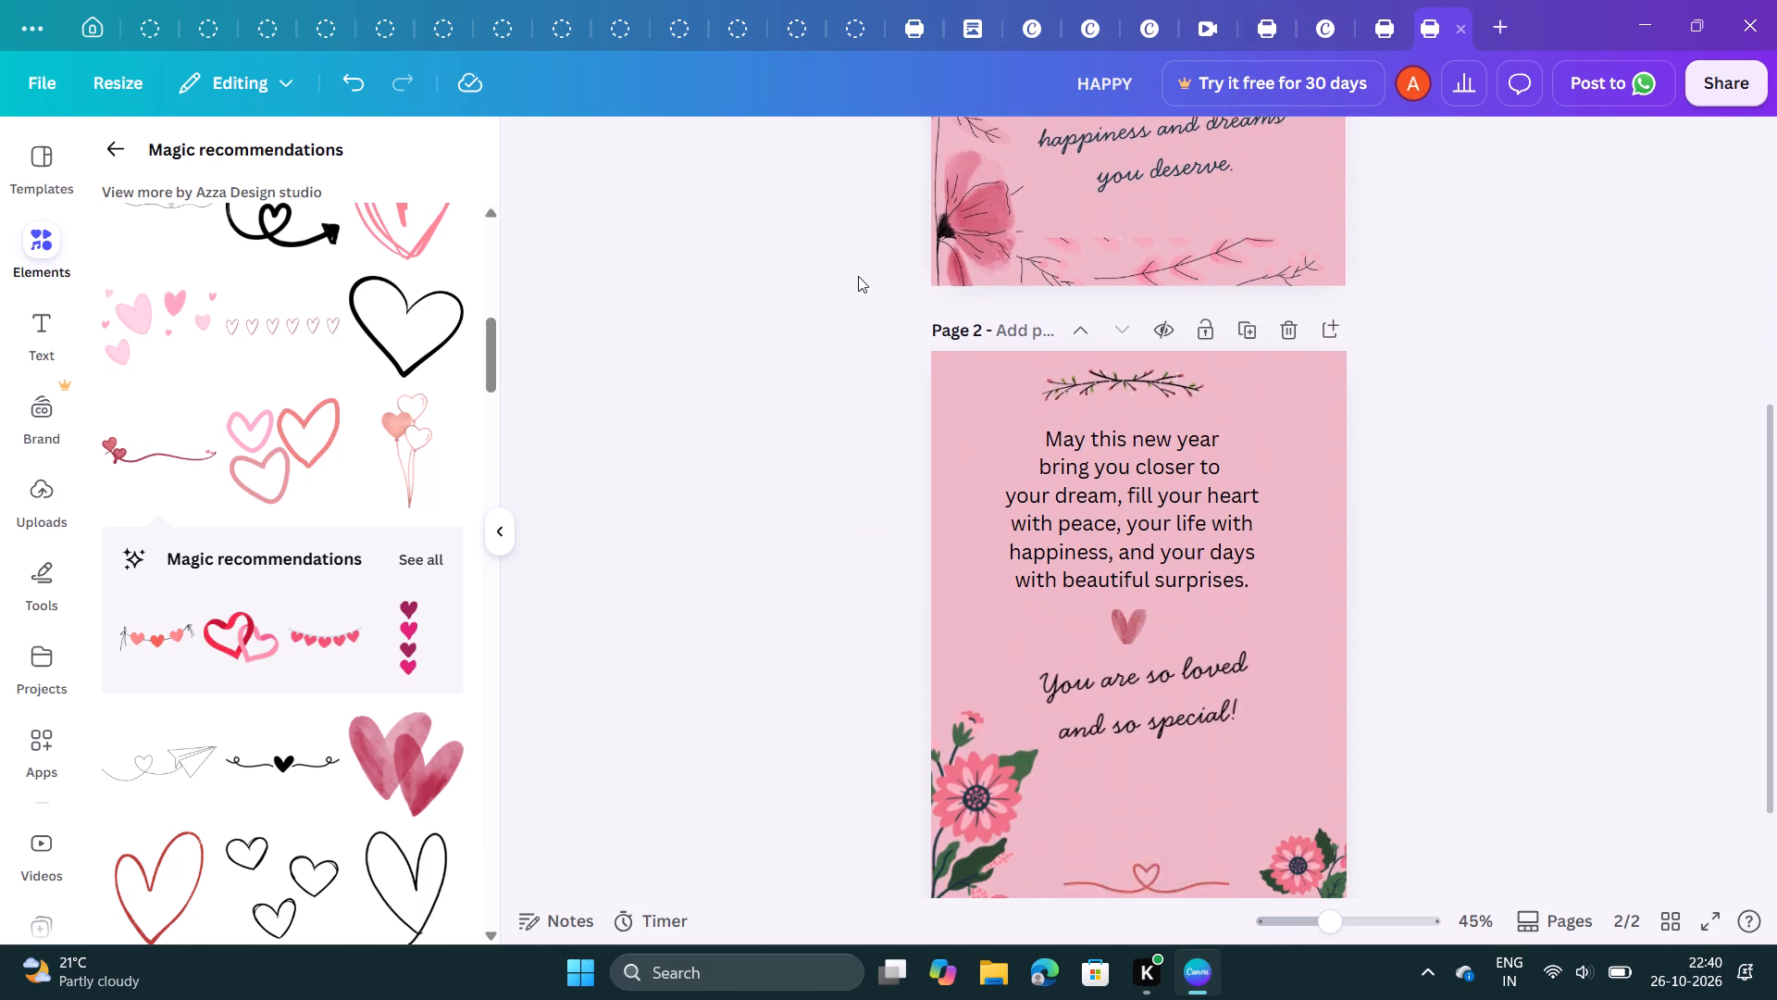
Review both card pages to check their overall layout and decorations.
scroll(858, 276, down, 3)
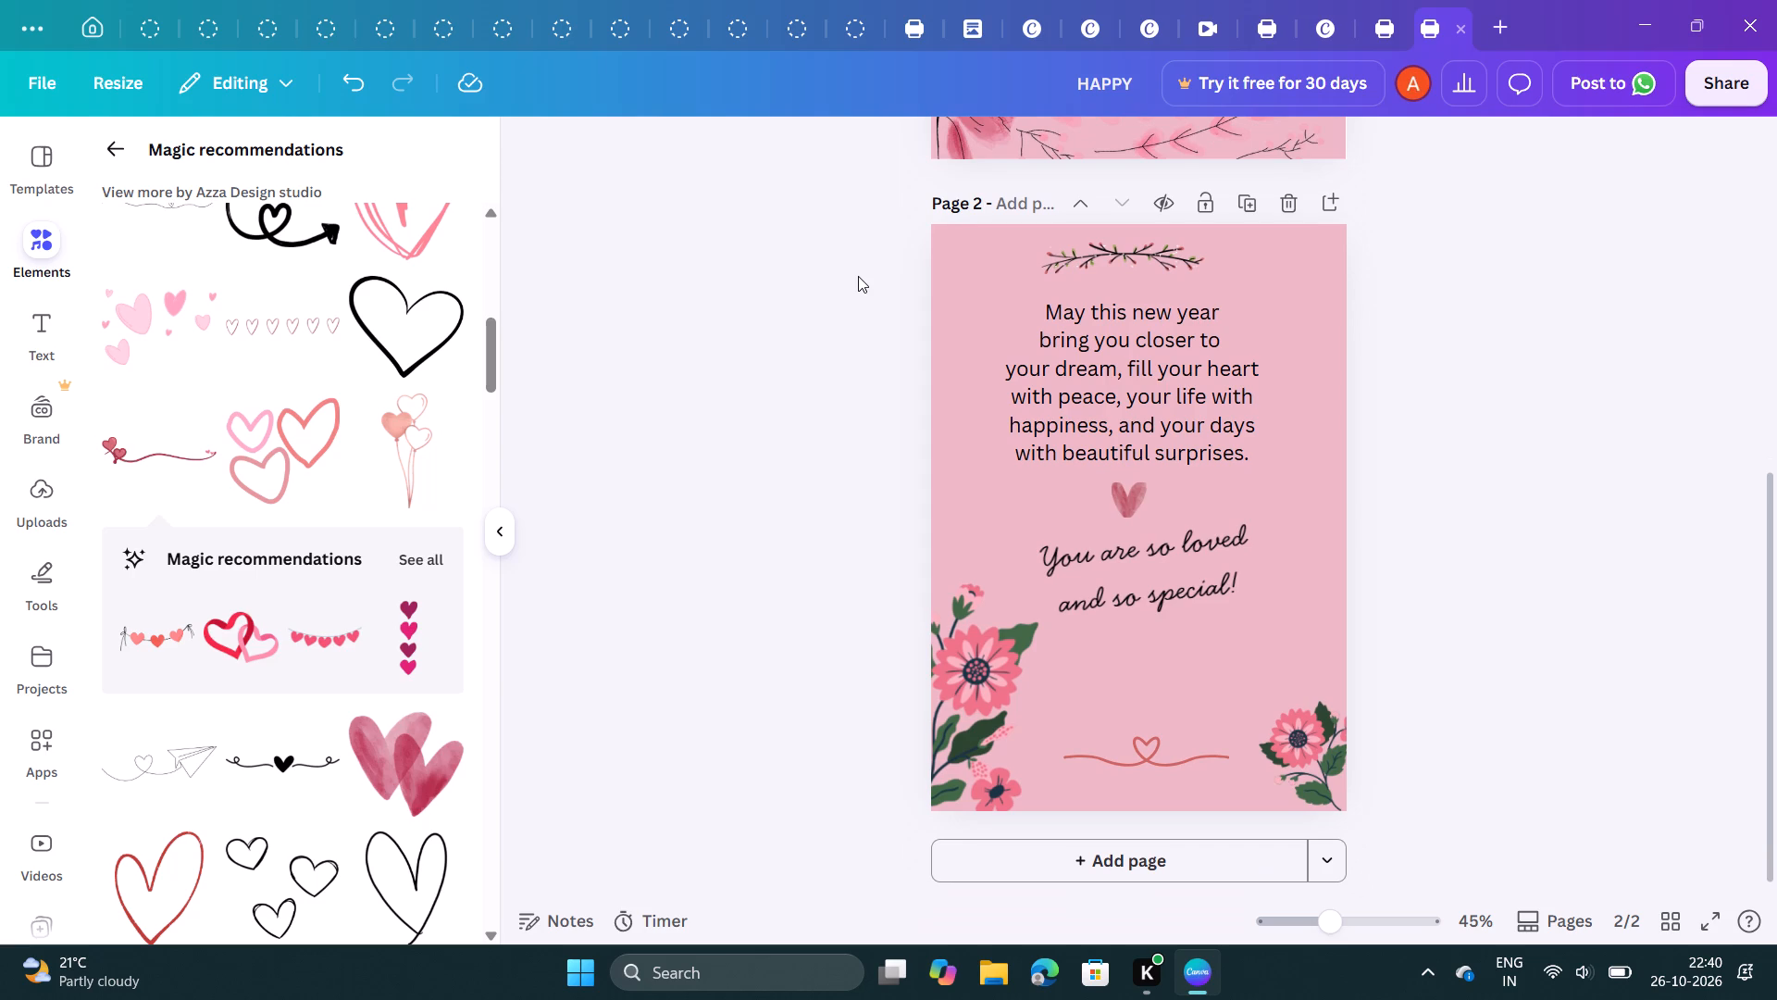
scroll(858, 276, up, 3)
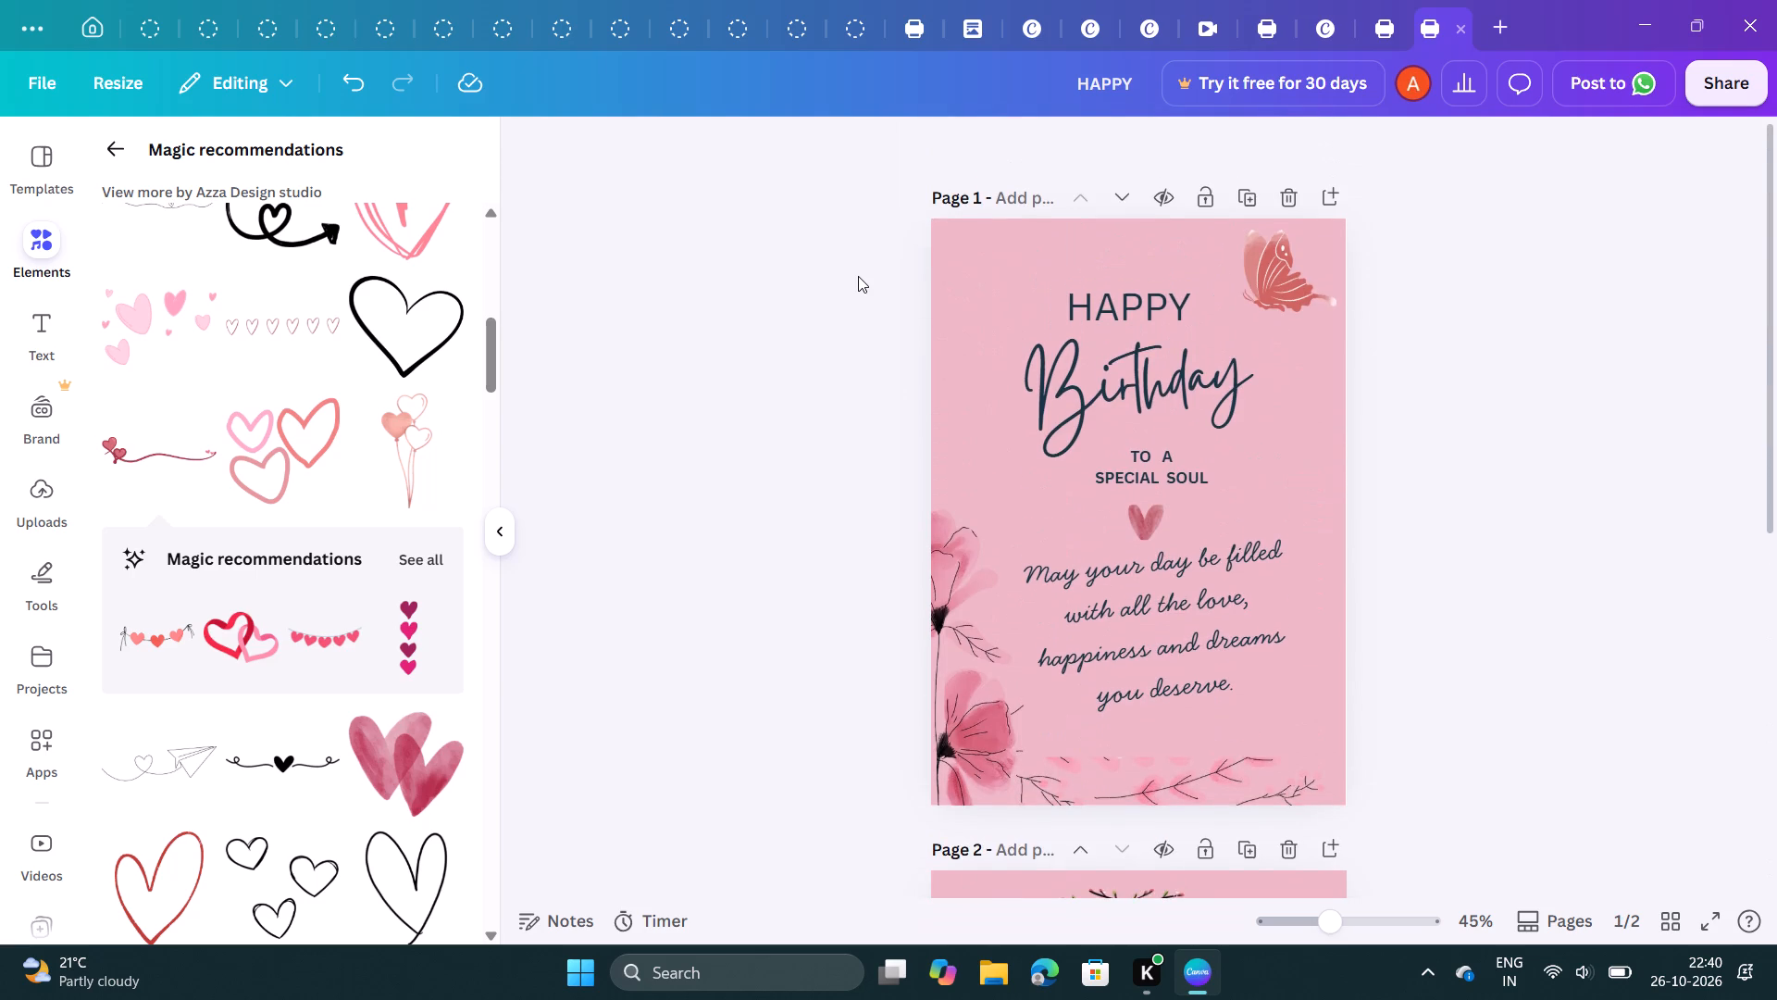
scroll(858, 276, down, 3)
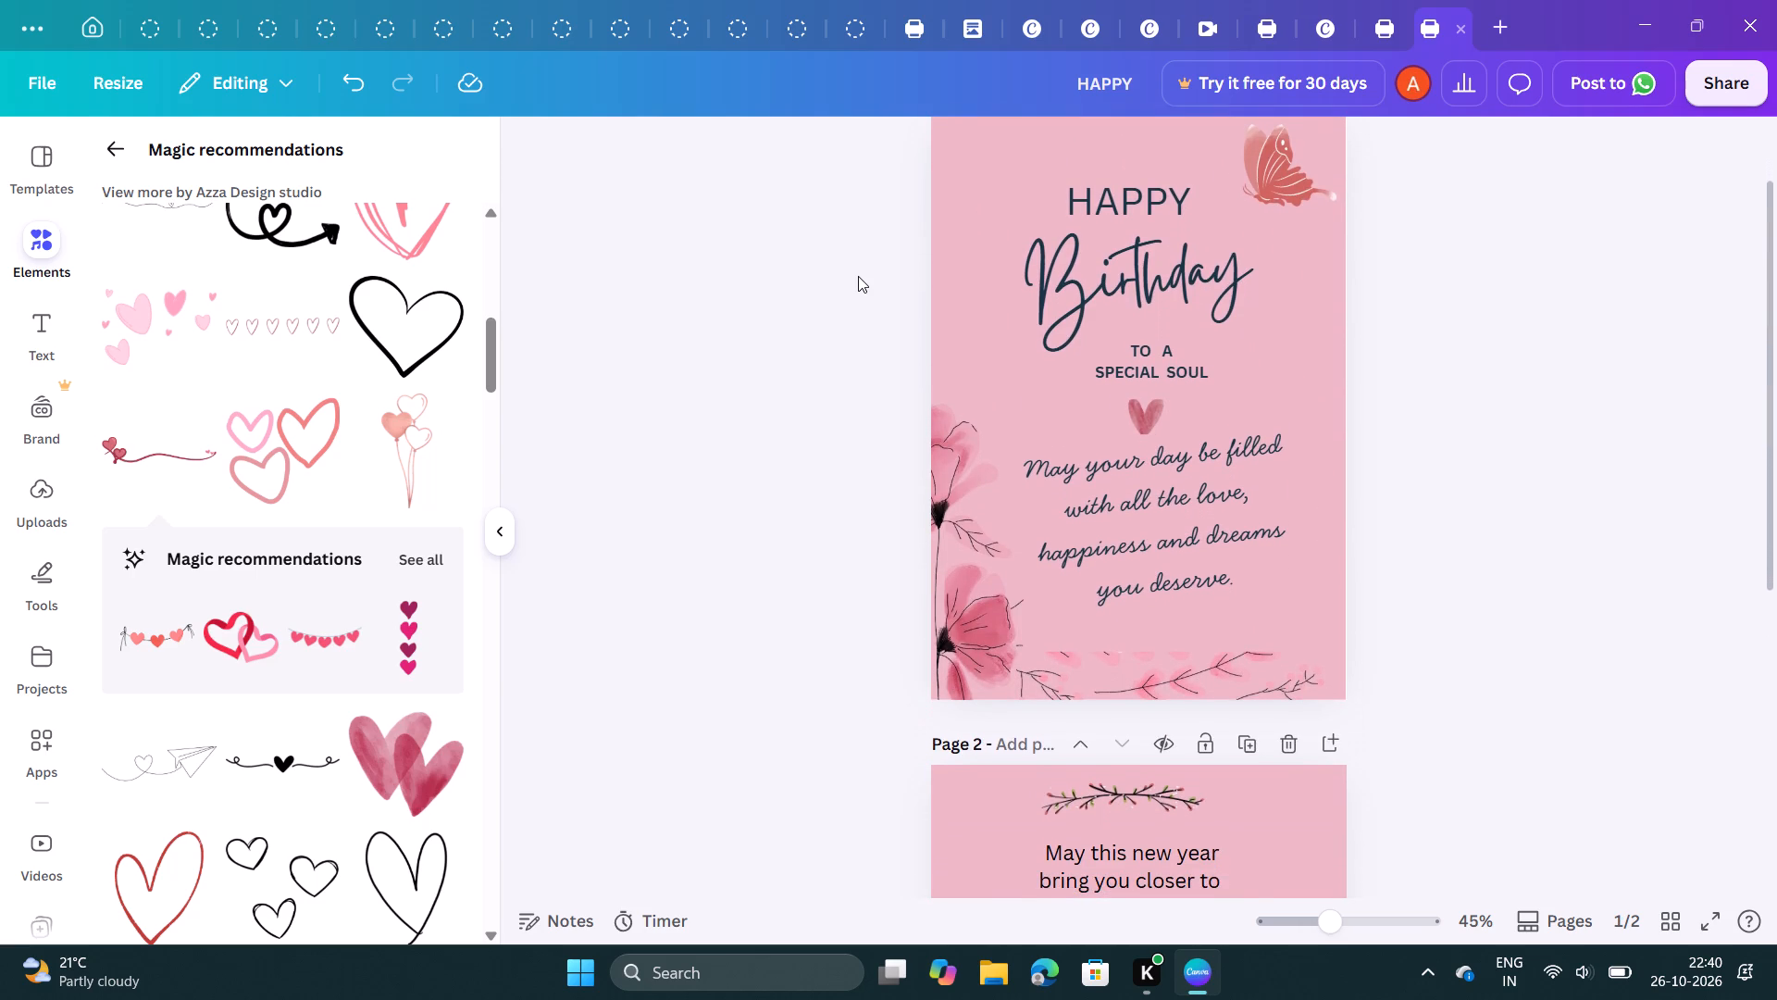
scroll(858, 276, down, 4)
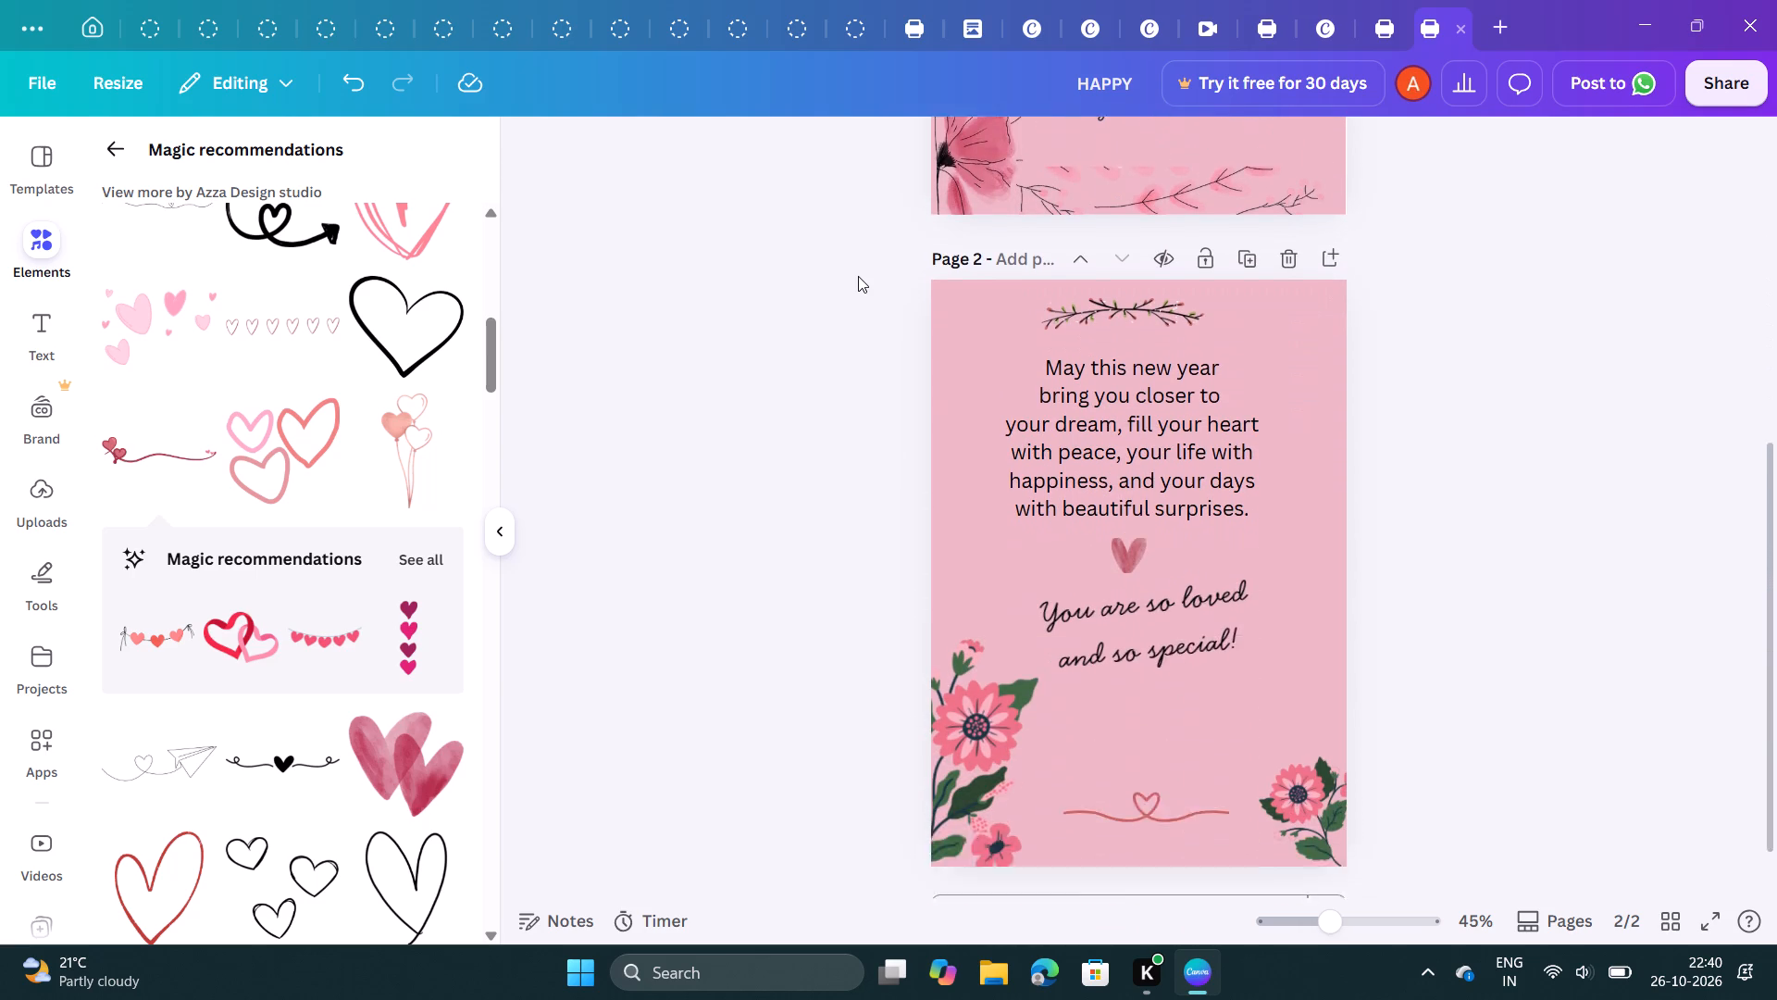
scroll(858, 276, down, 1)
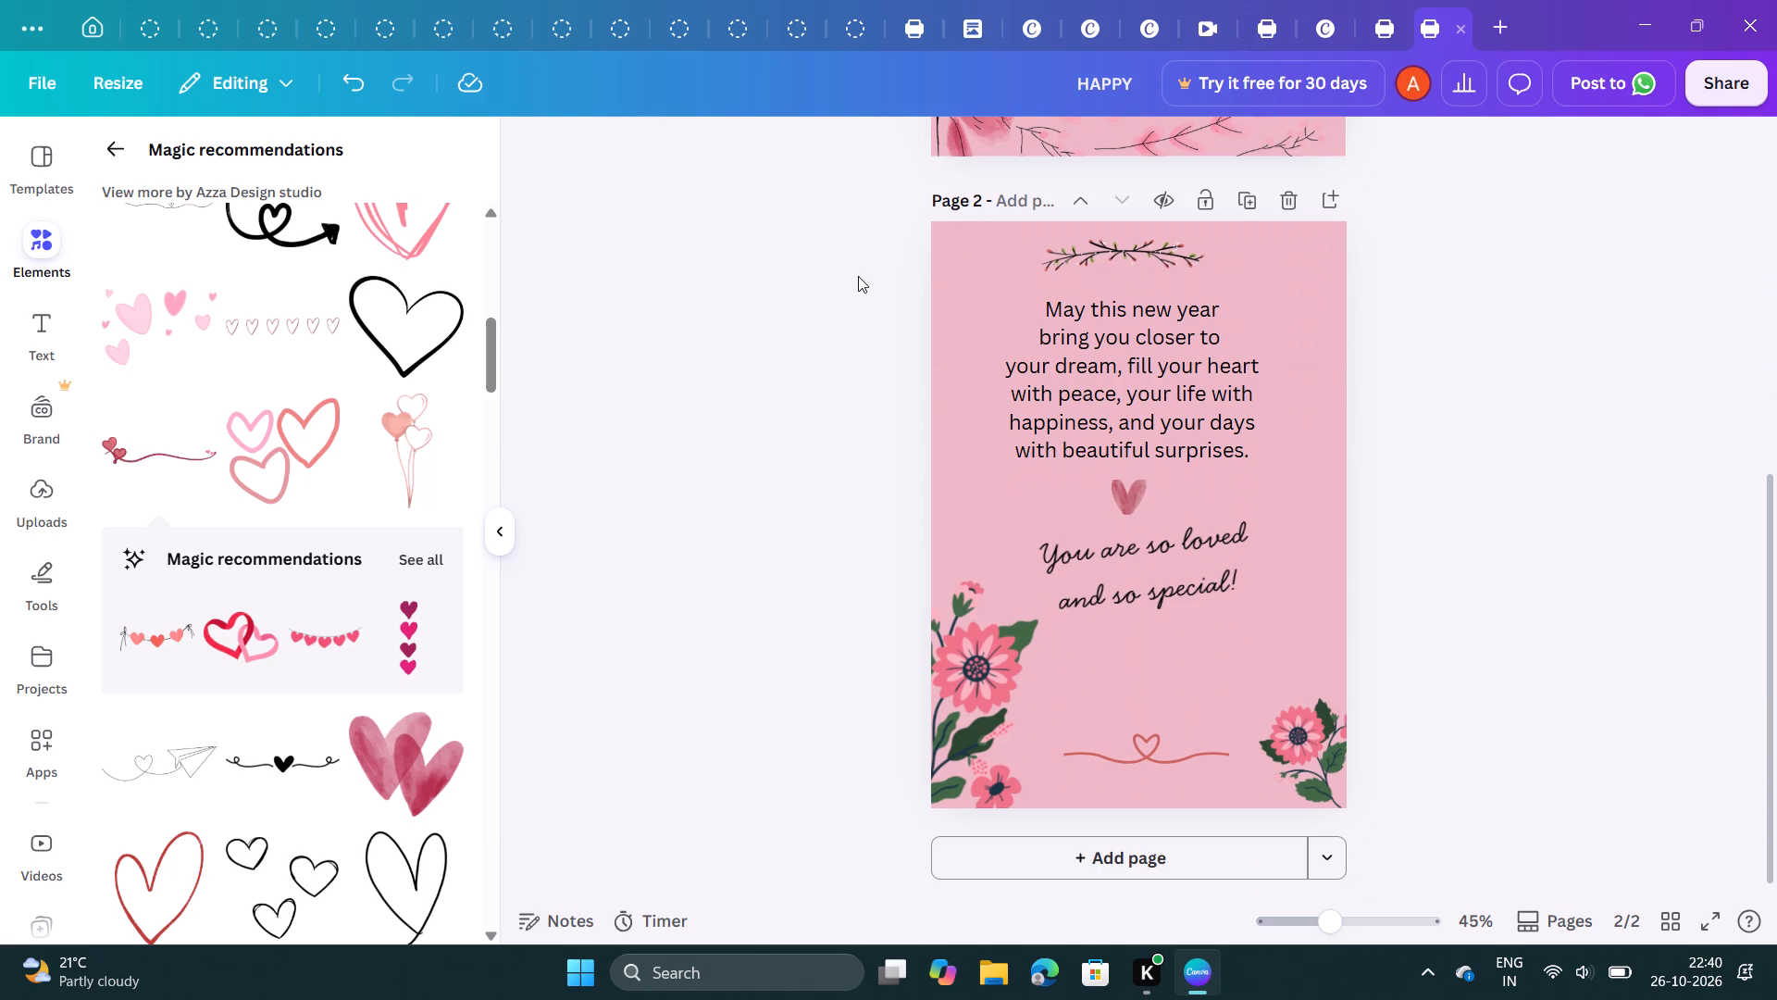
Move page 2's red heart line divider slightly lower, keeping it between the two bottom floral corners.
click(1110, 748)
drag(1110, 748, 1114, 781)
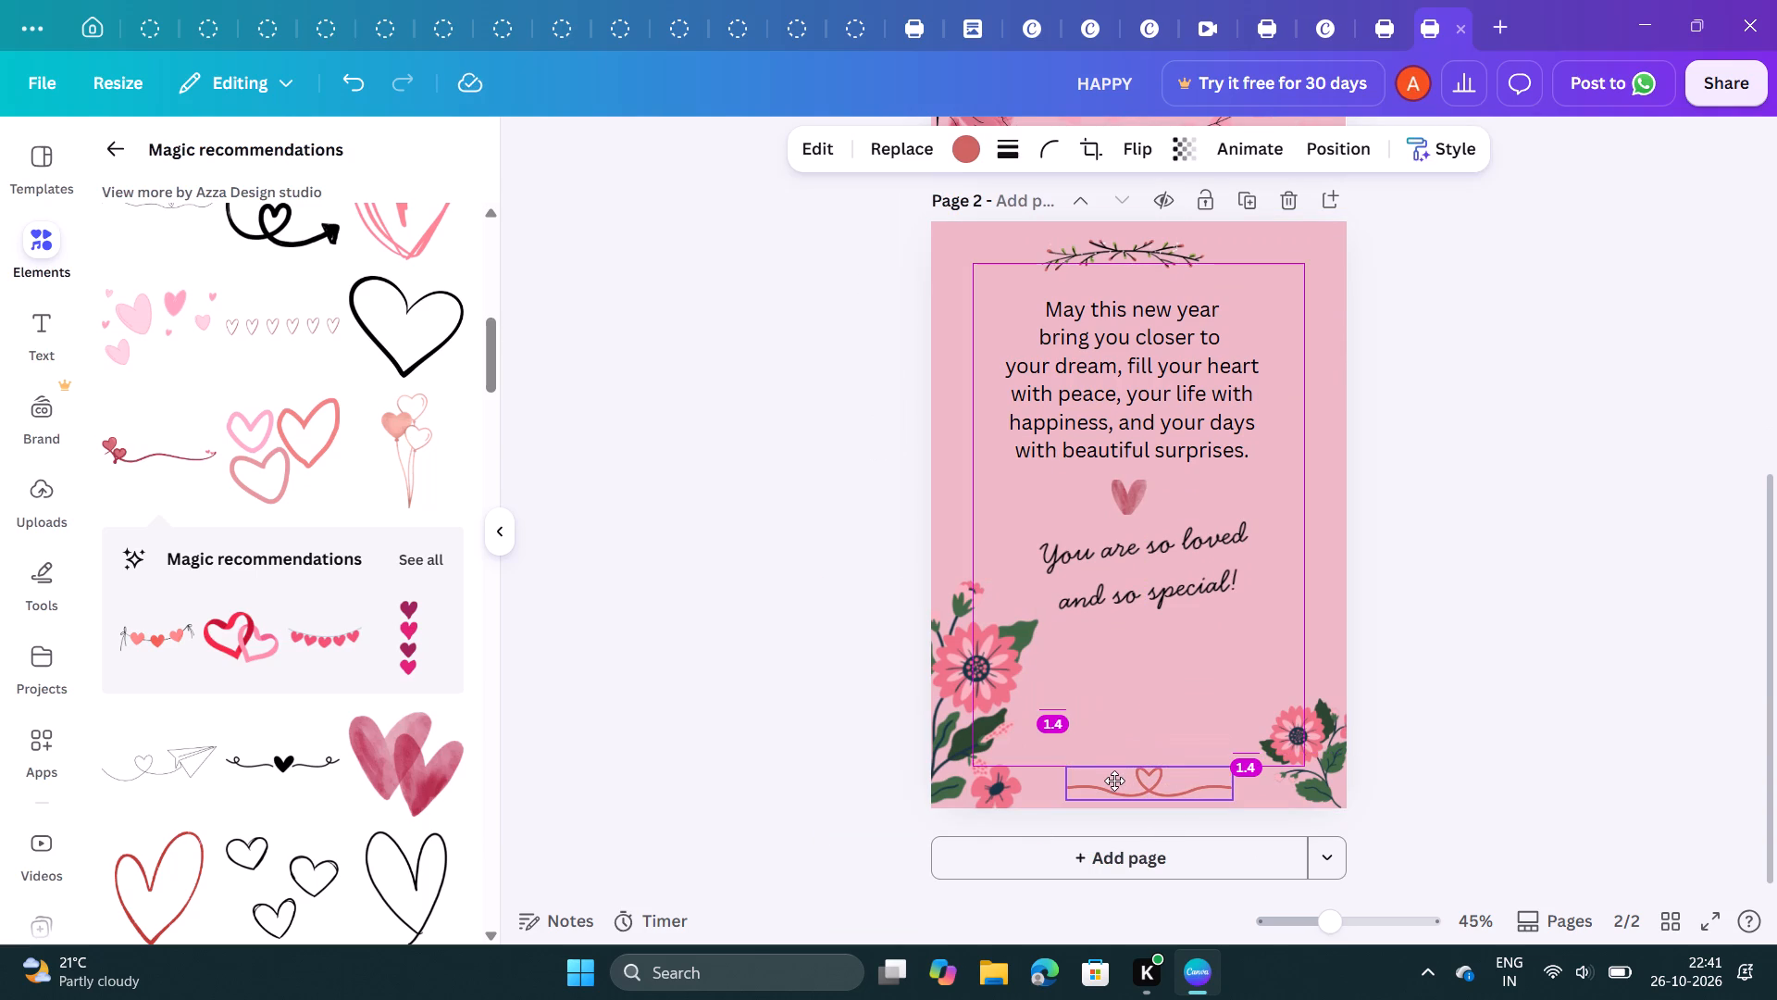
drag(1114, 781, 1114, 788)
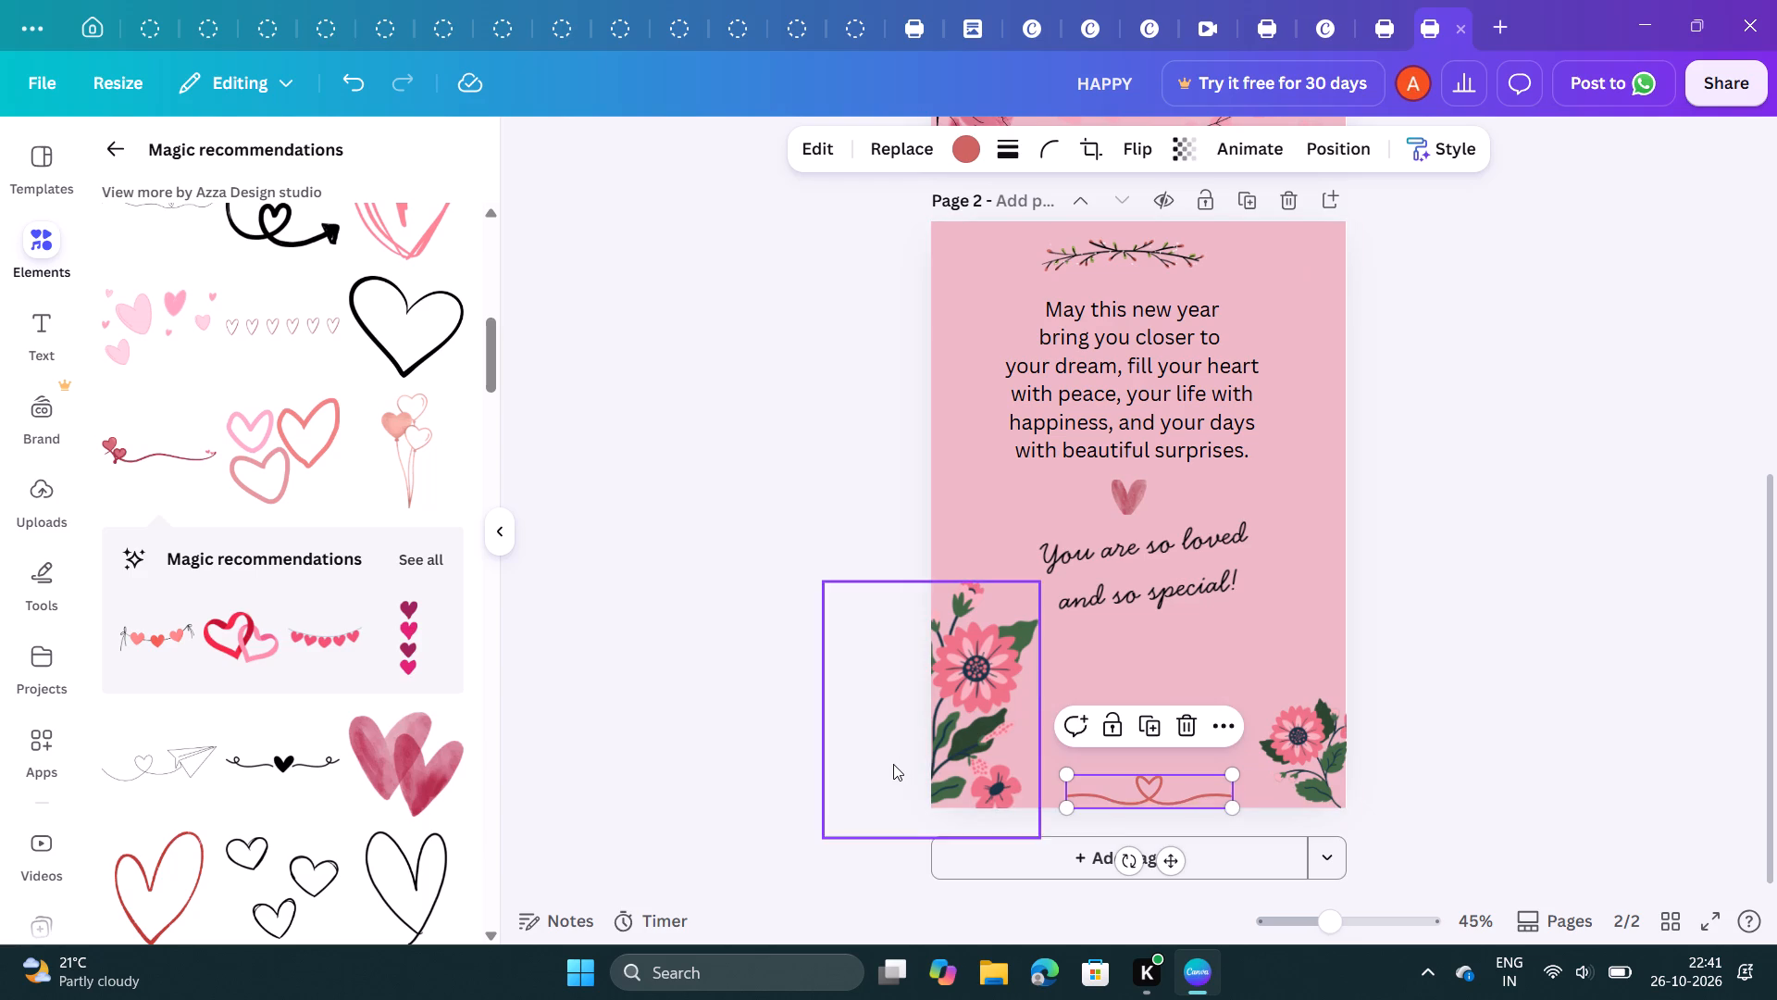
click(893, 764)
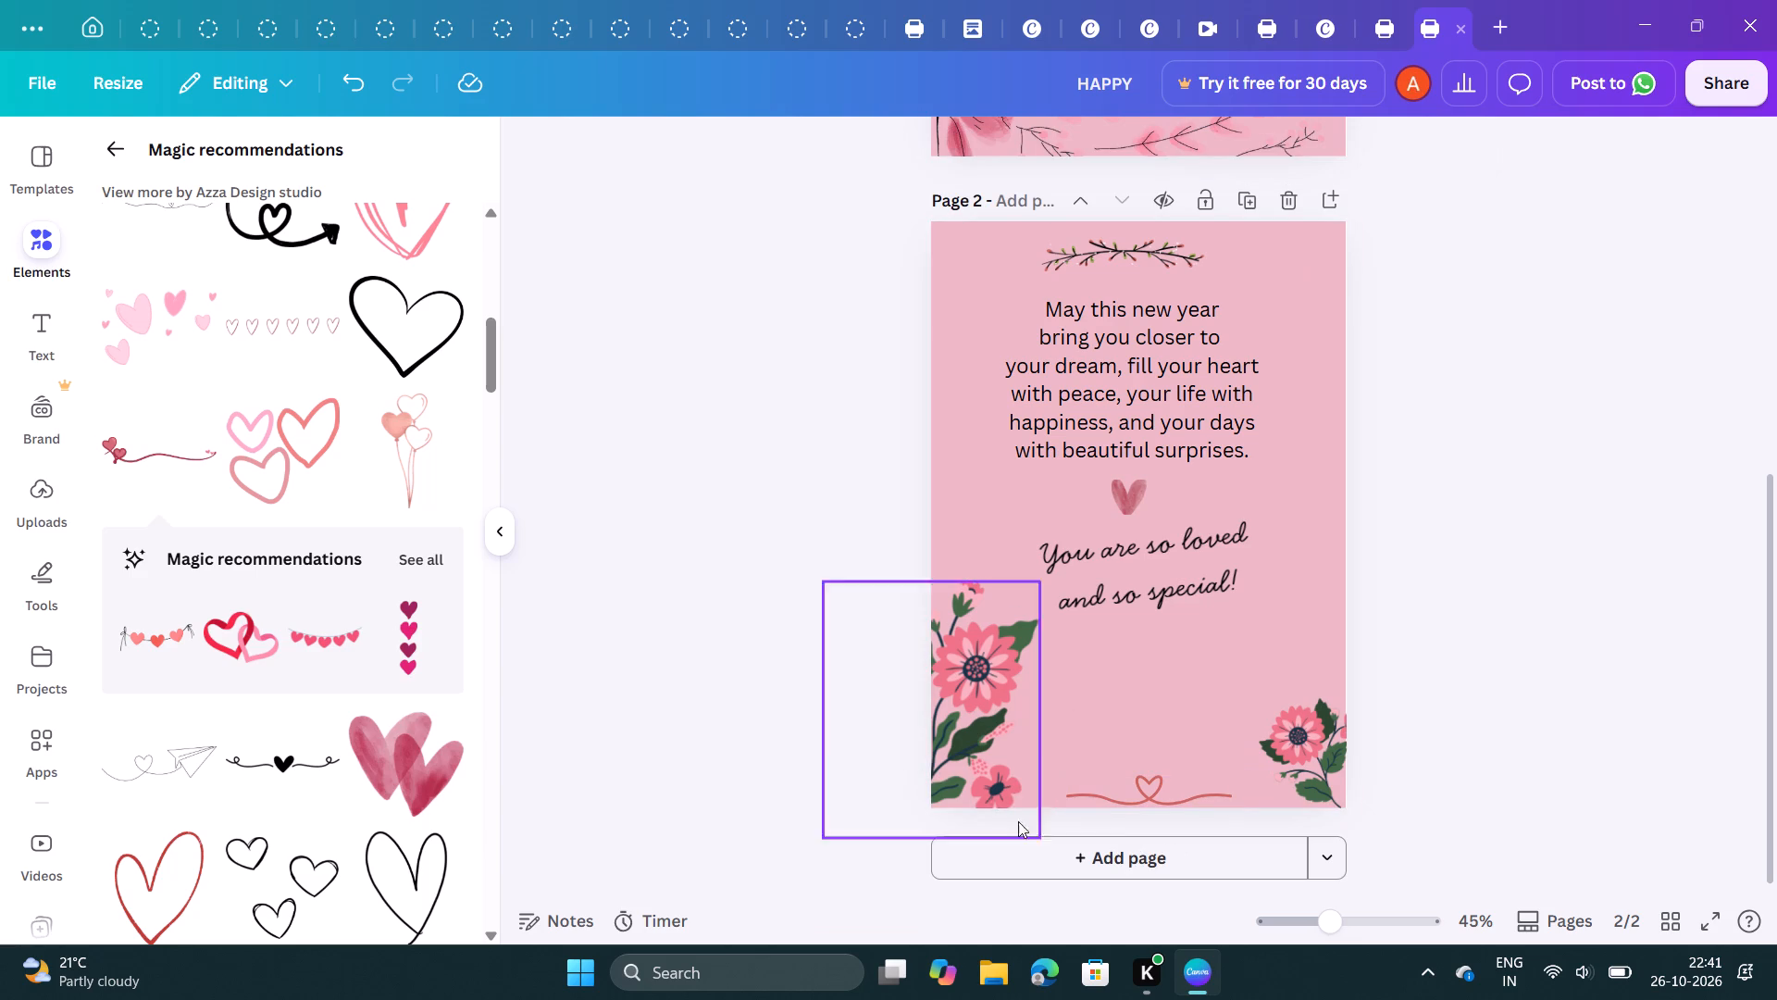
click(1125, 796)
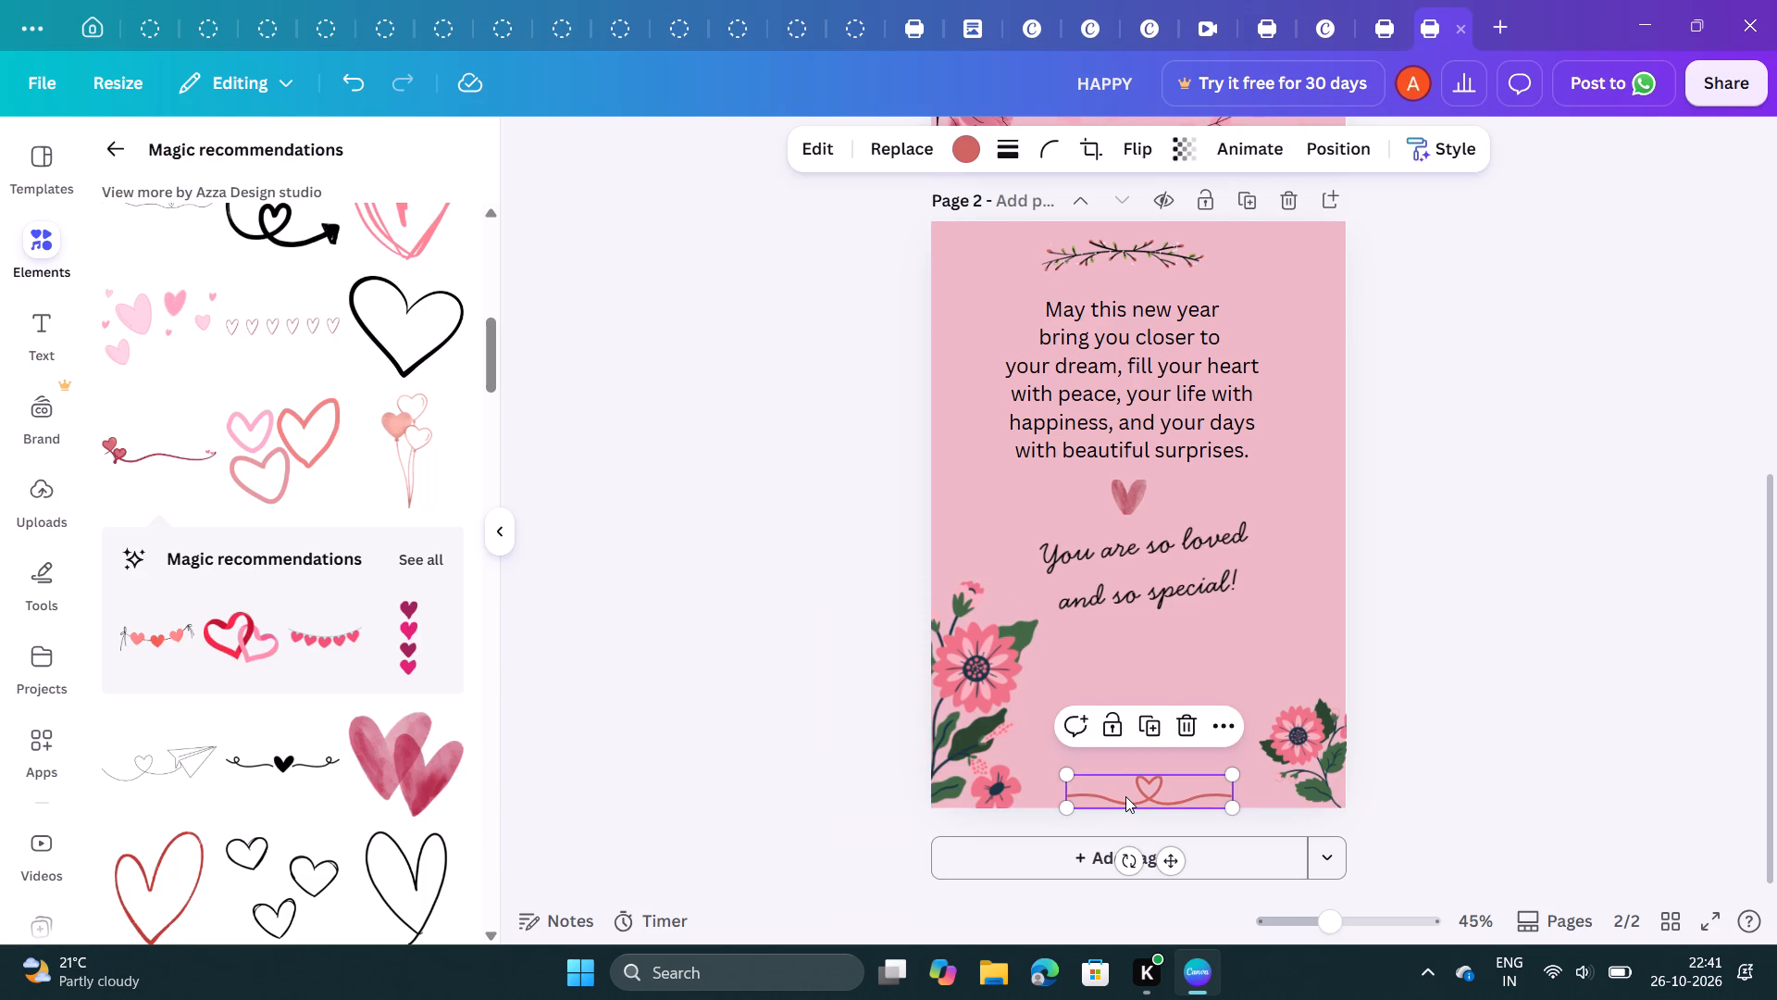
drag(1125, 796, 1125, 777)
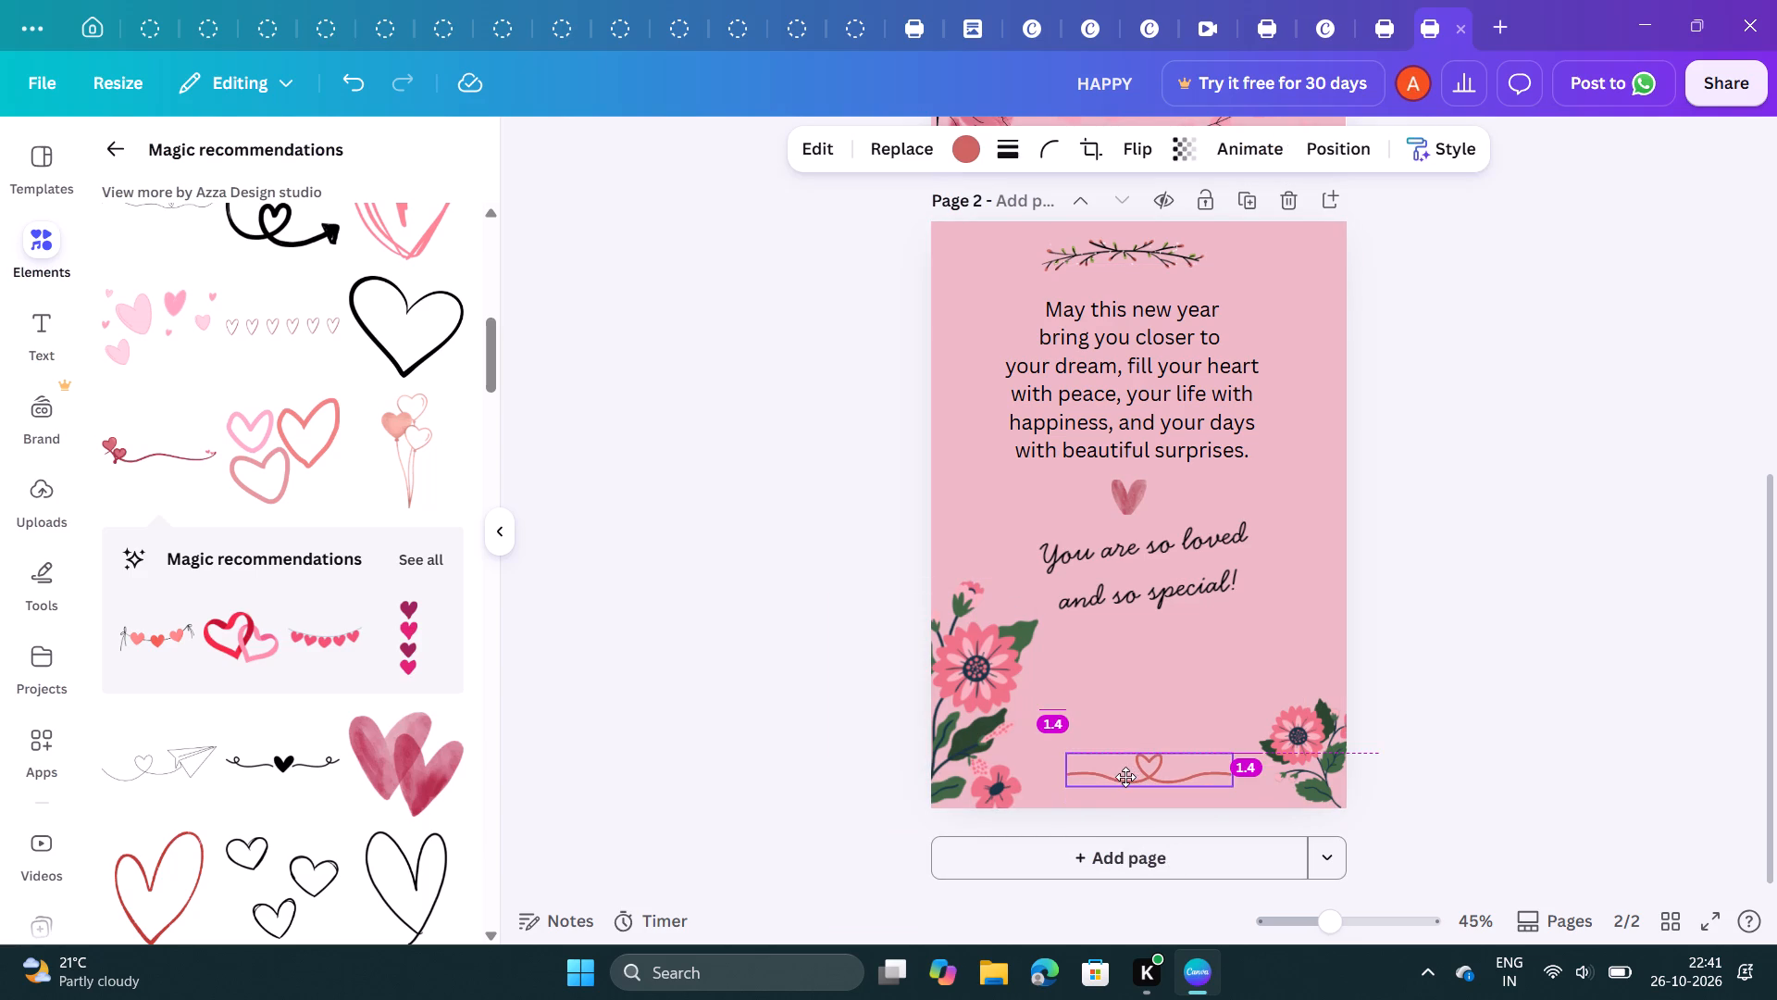
drag(1125, 777, 1125, 776)
click(899, 791)
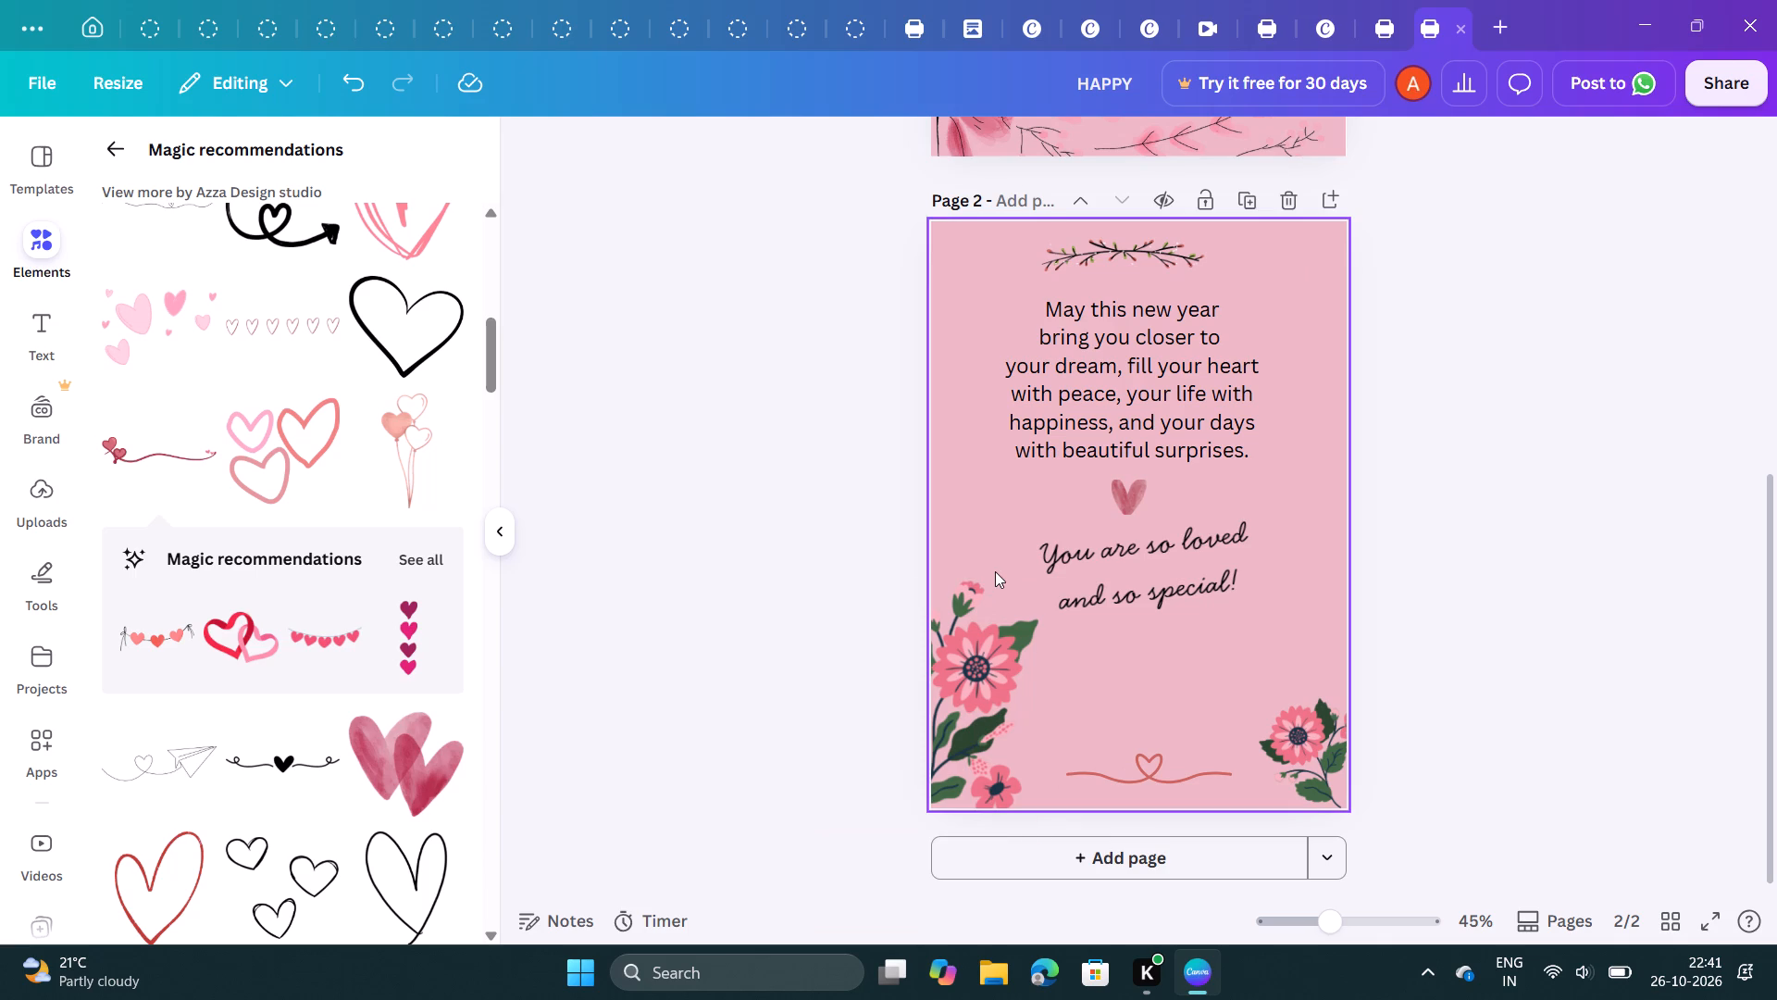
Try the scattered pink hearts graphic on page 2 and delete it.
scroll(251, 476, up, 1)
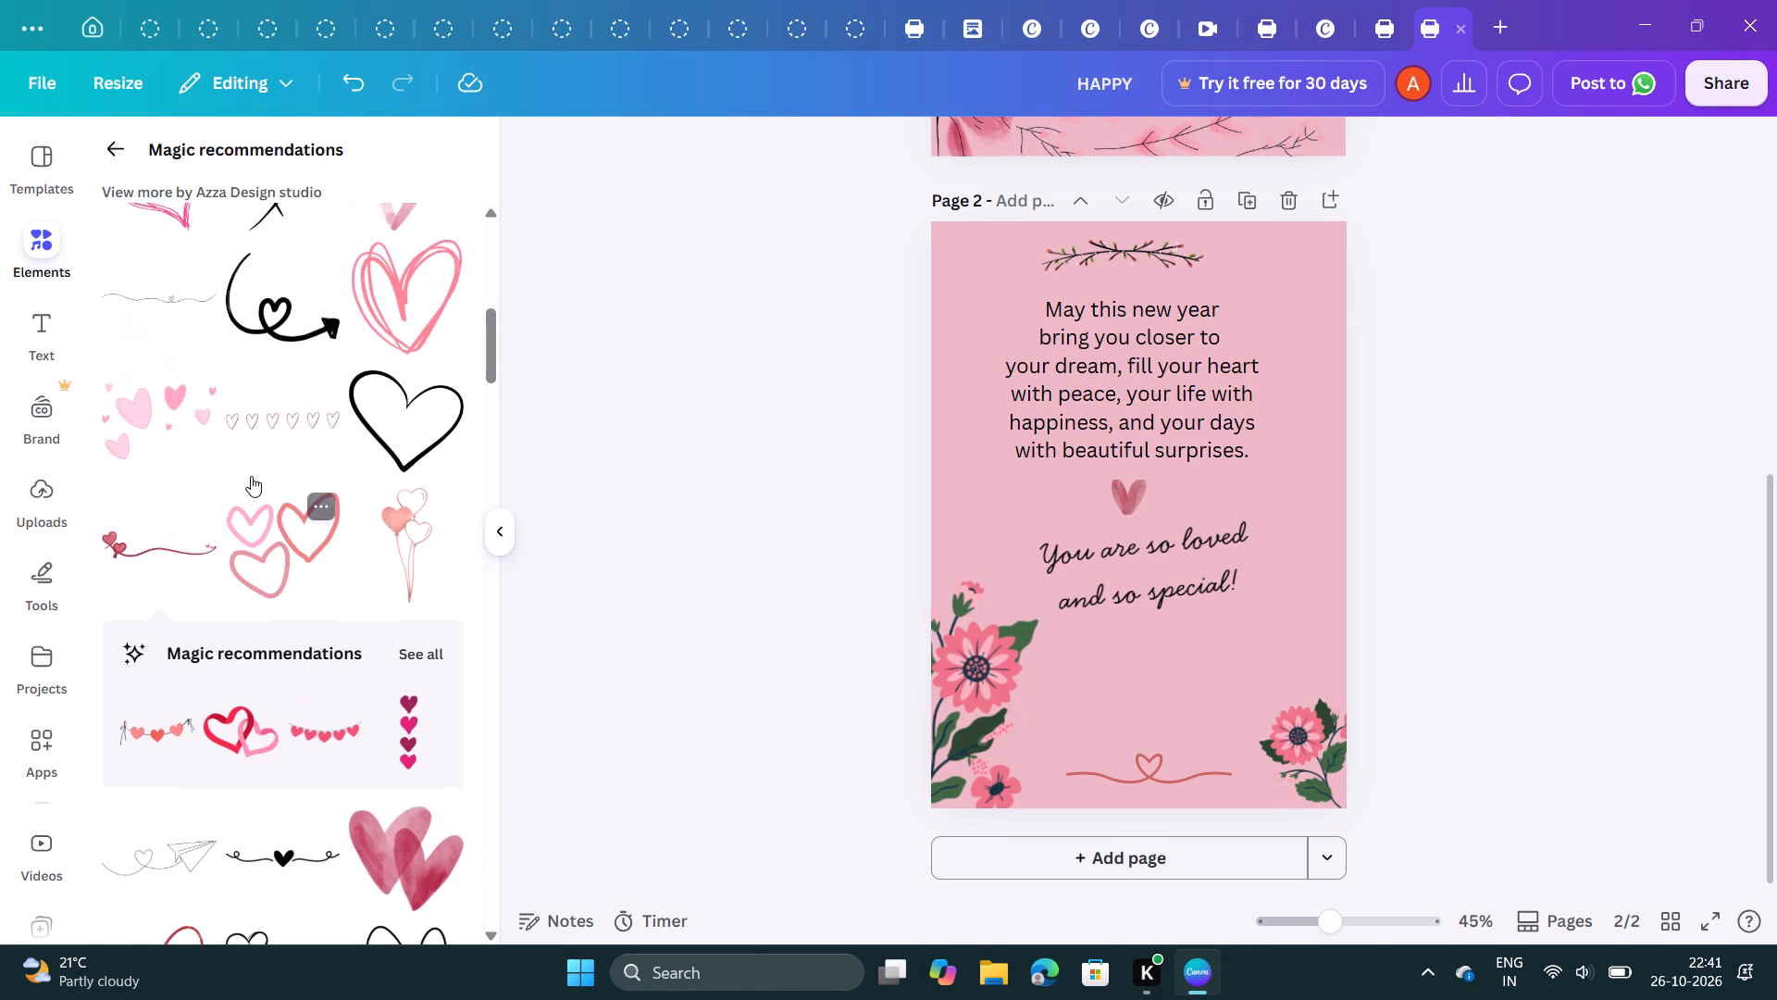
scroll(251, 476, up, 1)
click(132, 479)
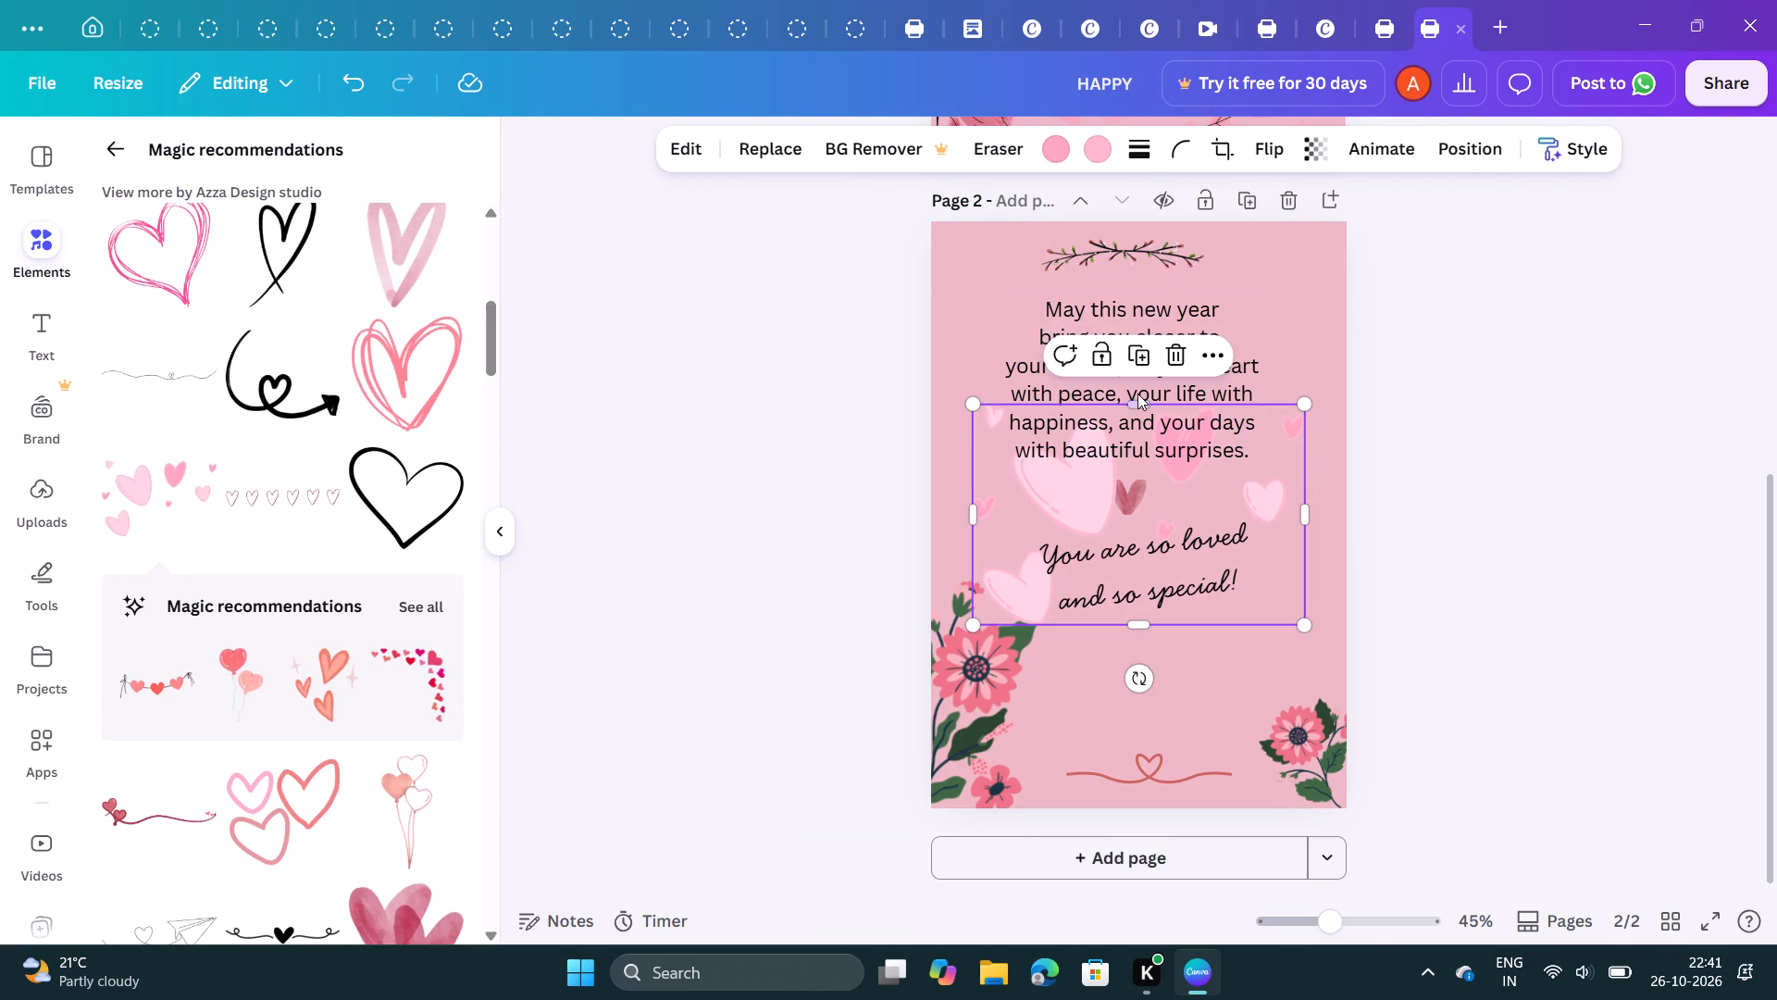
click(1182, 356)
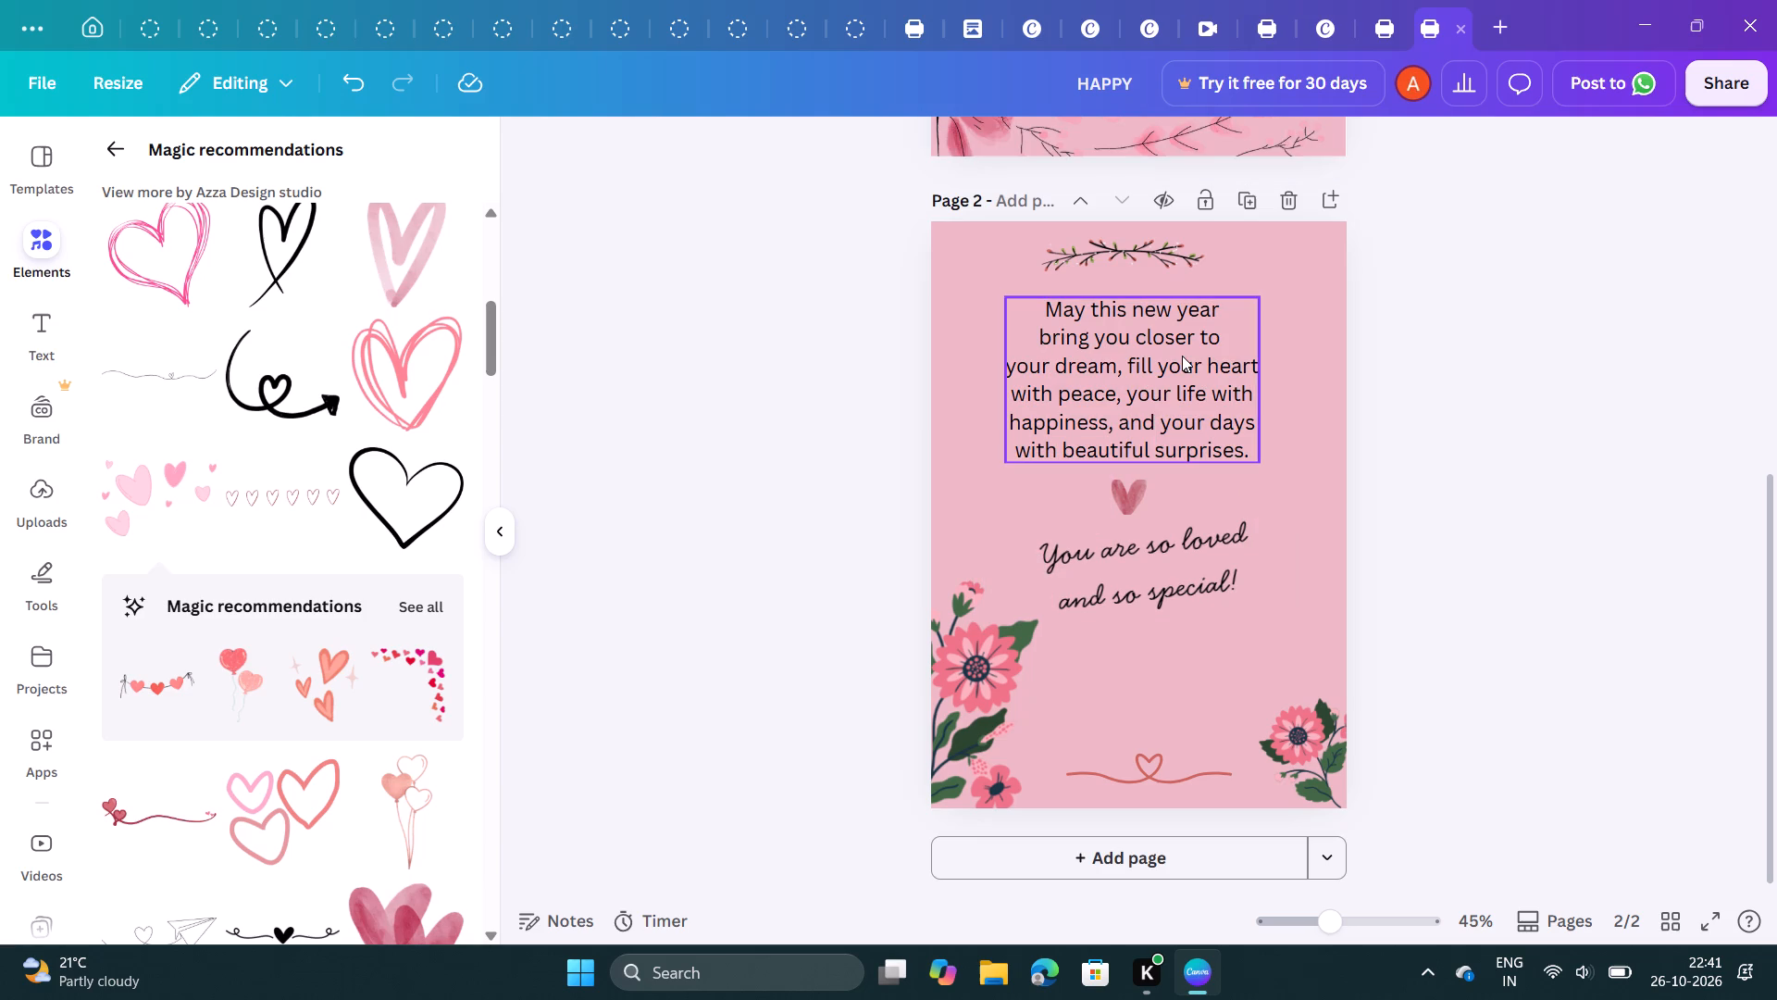
Add the scattered pink hearts graphic to page 1, shrink it and move it into the page's top-left corner.
scroll(885, 353, up, 3)
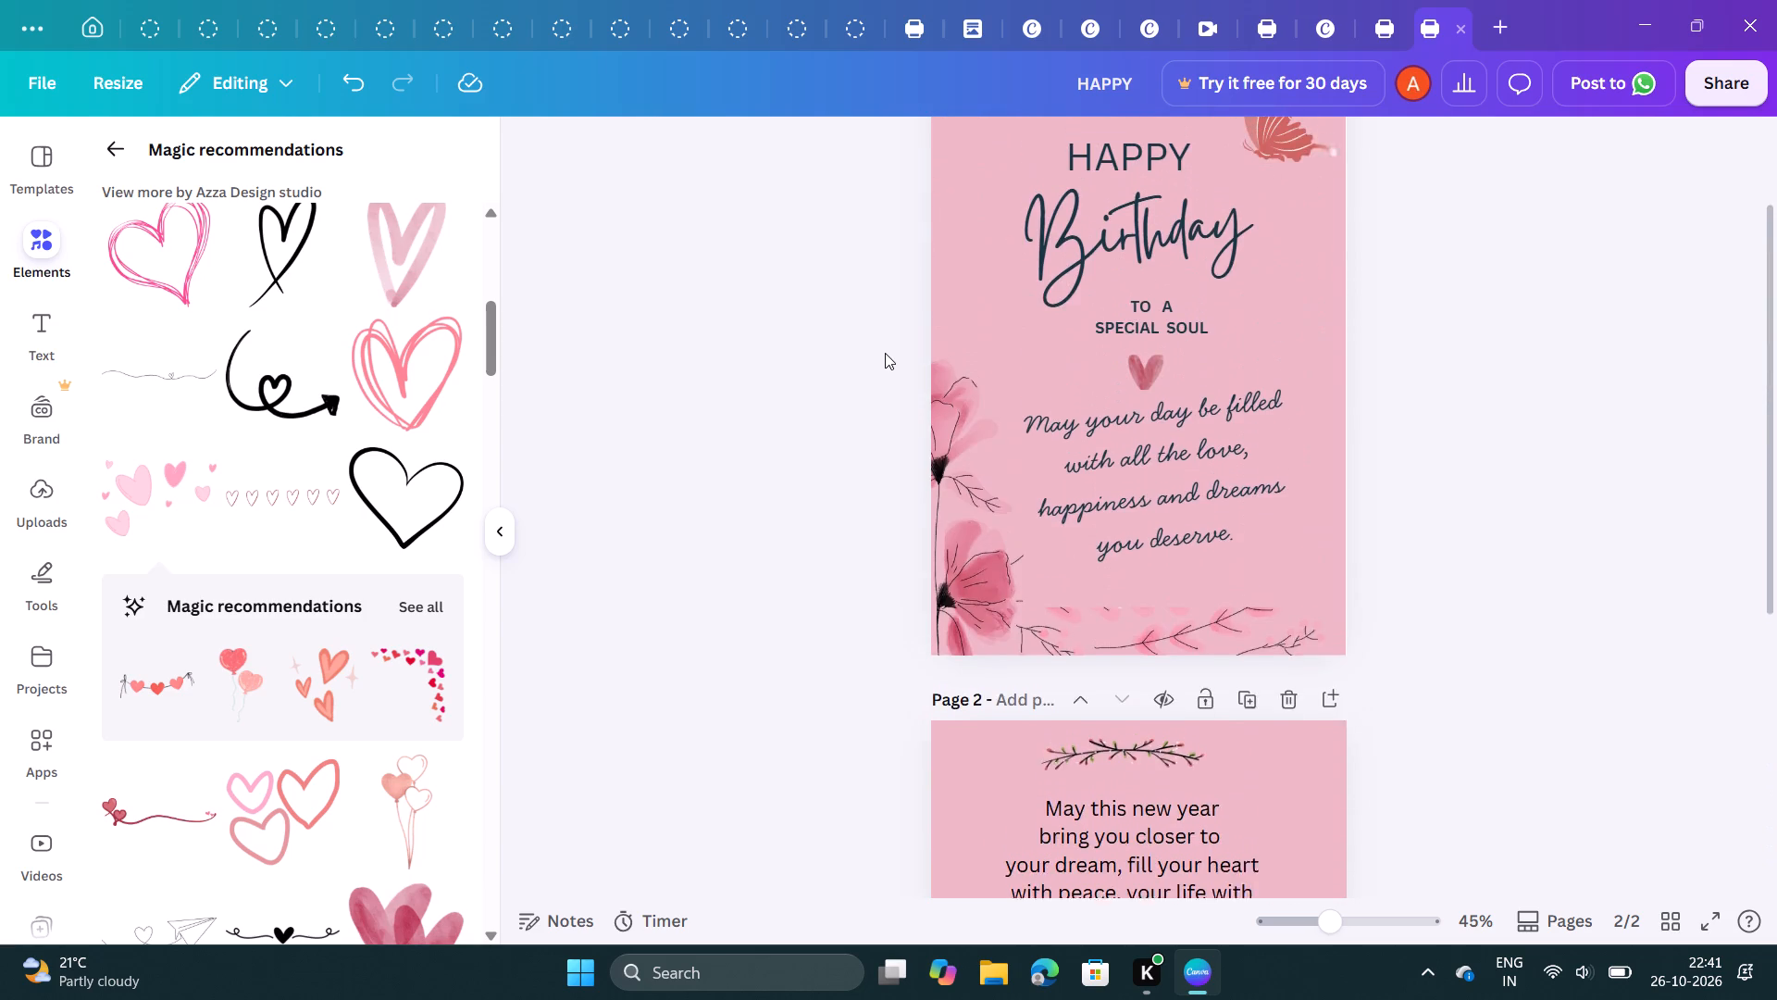
scroll(885, 353, up, 1)
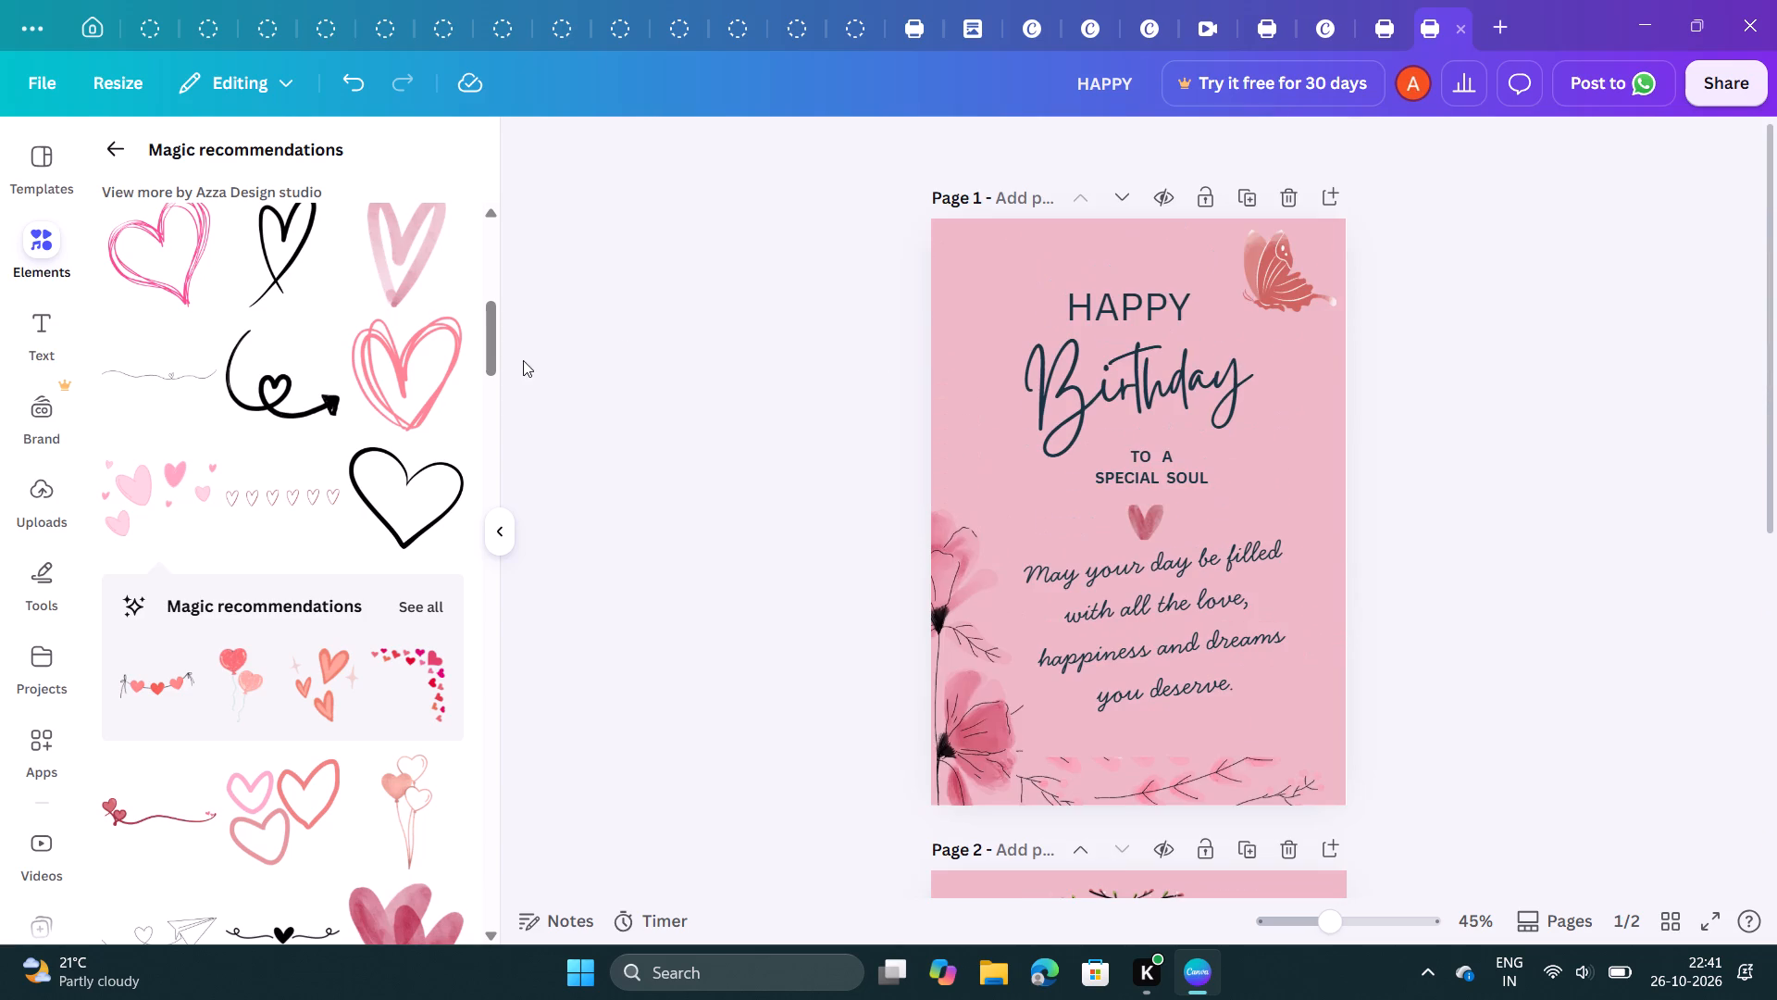
click(159, 476)
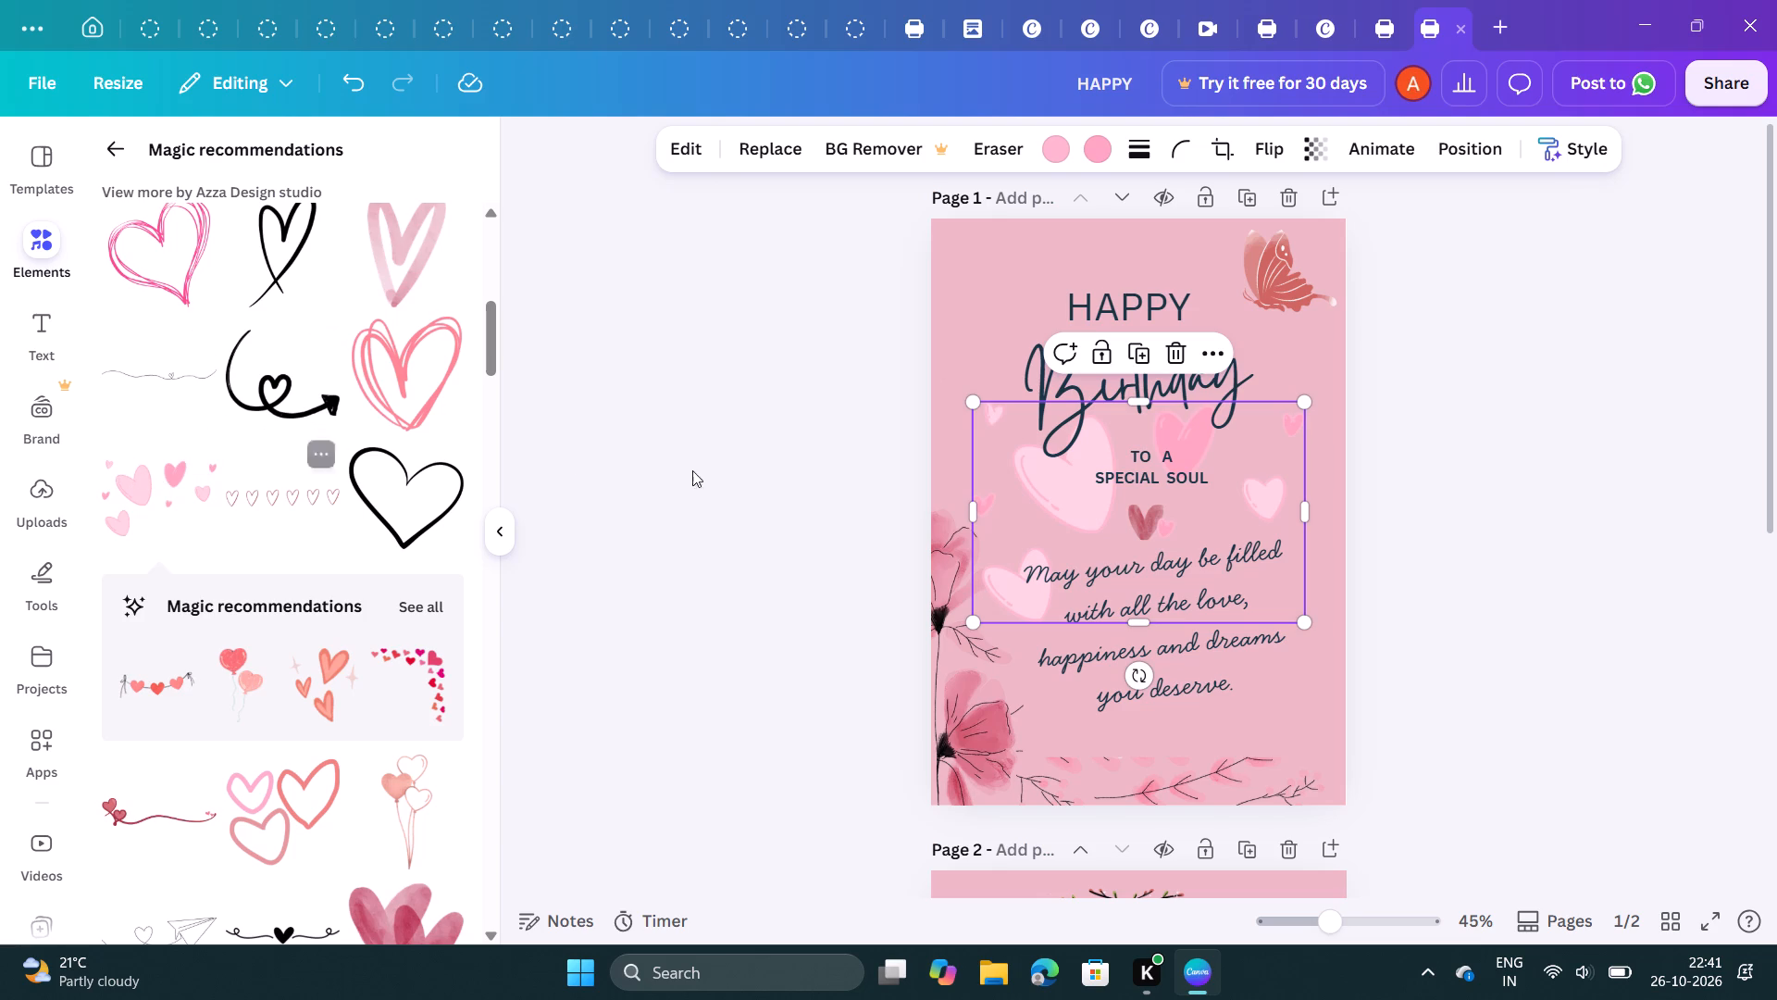
click(978, 404)
drag(978, 404, 1109, 487)
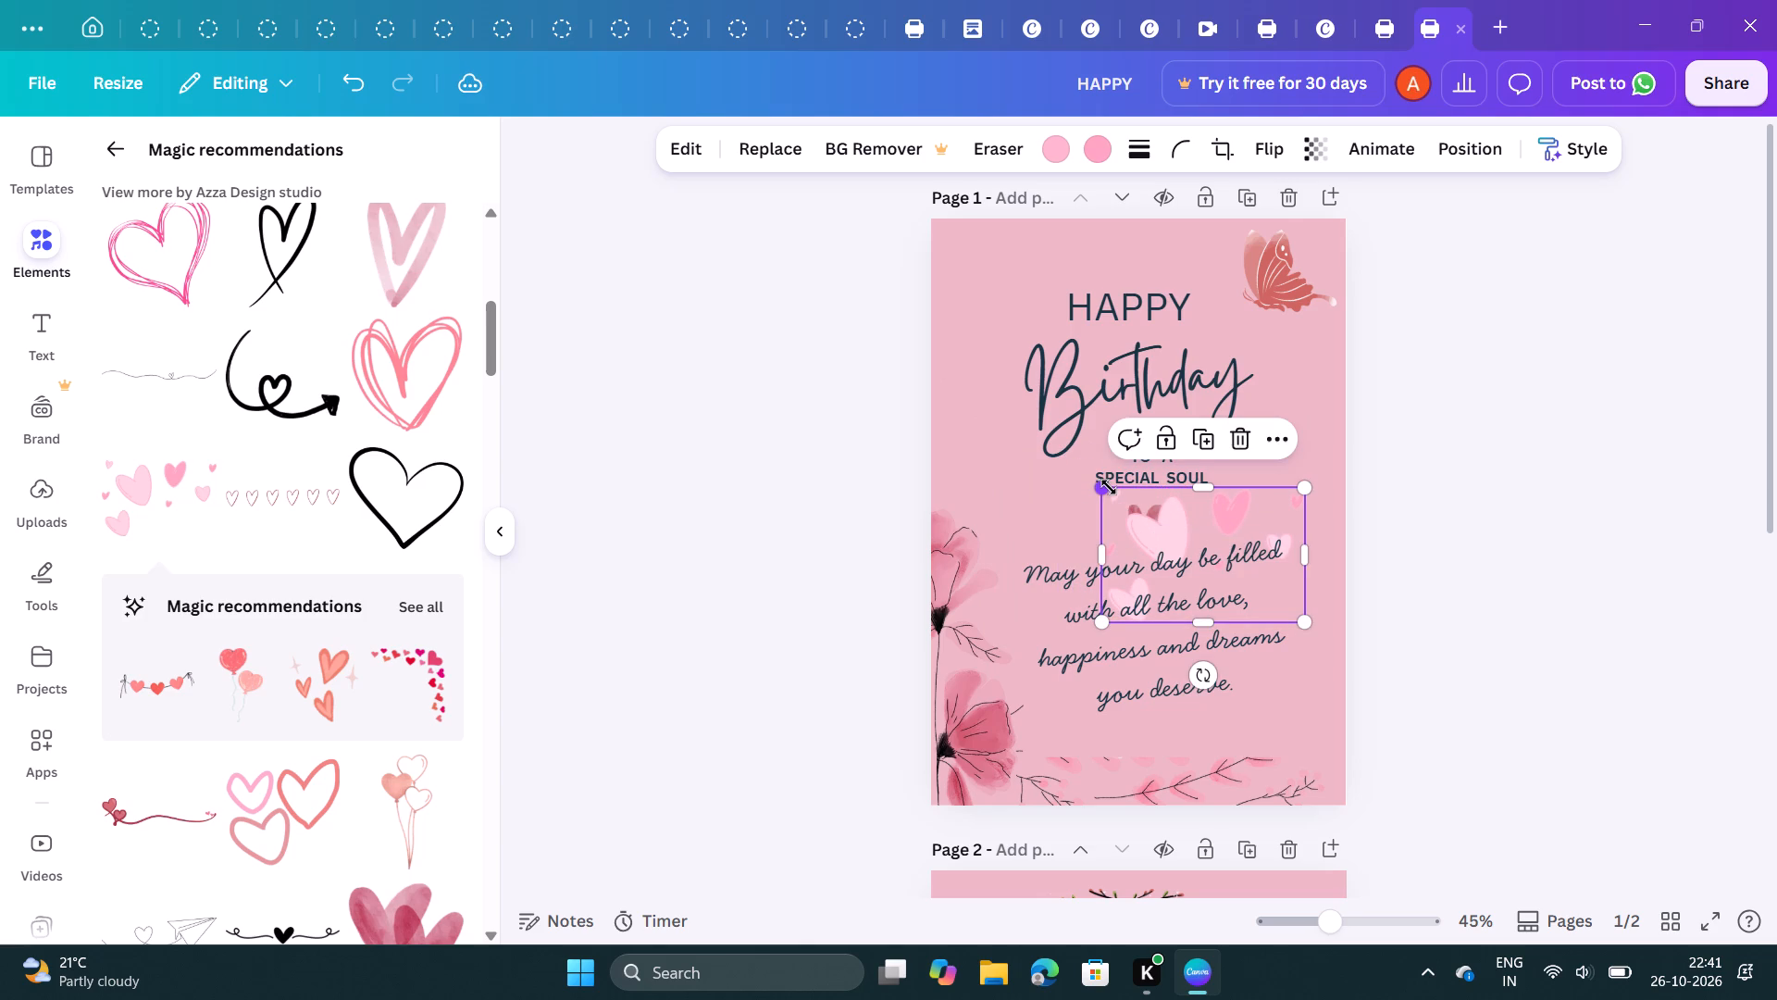
click(1120, 524)
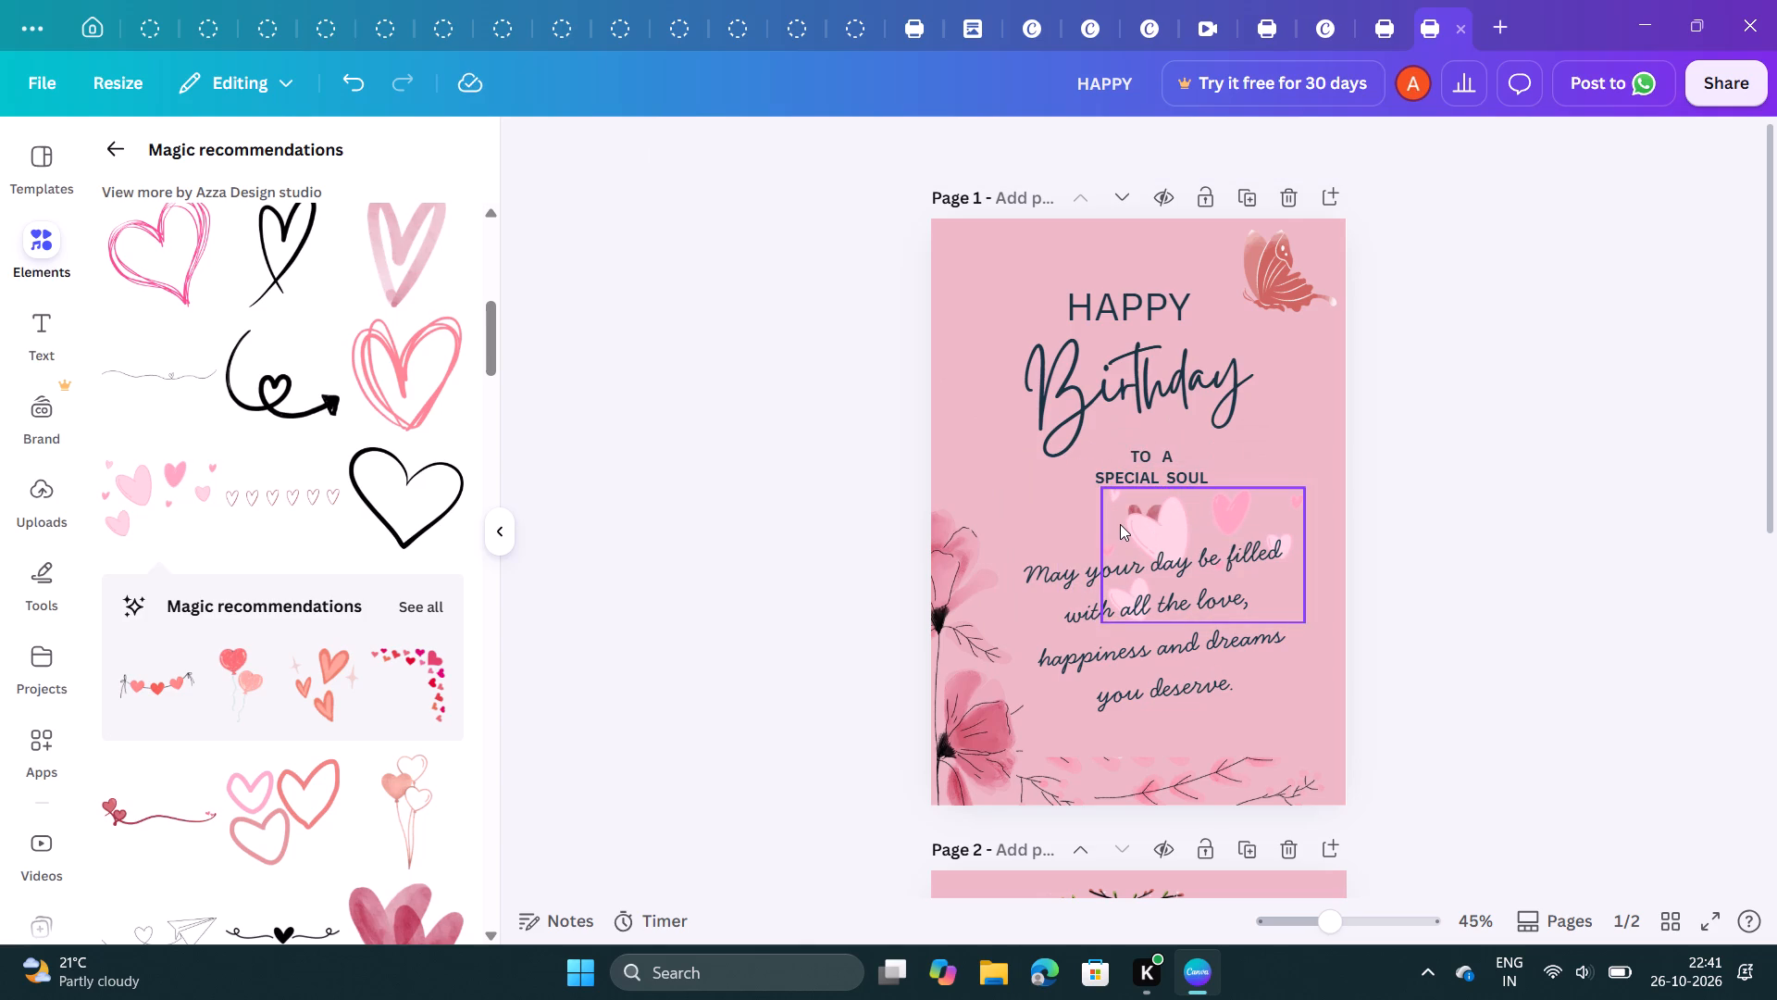
click(1120, 524)
drag(1120, 524, 934, 296)
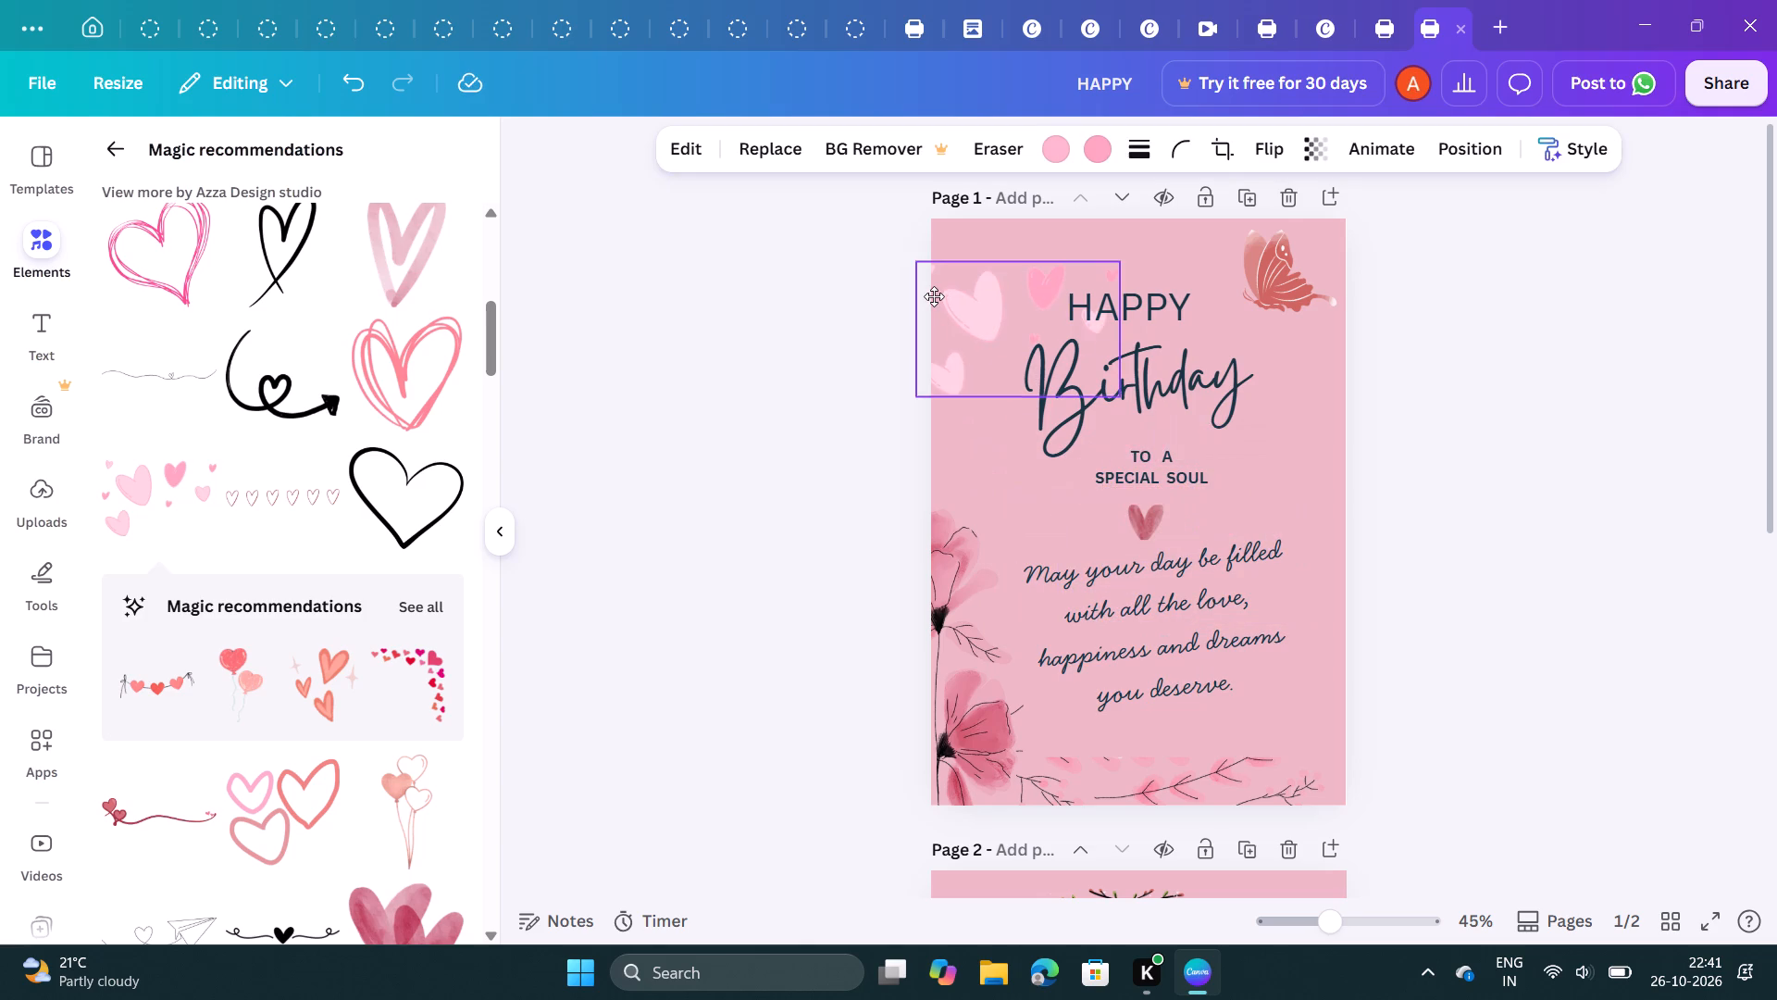
drag(934, 296, 955, 257)
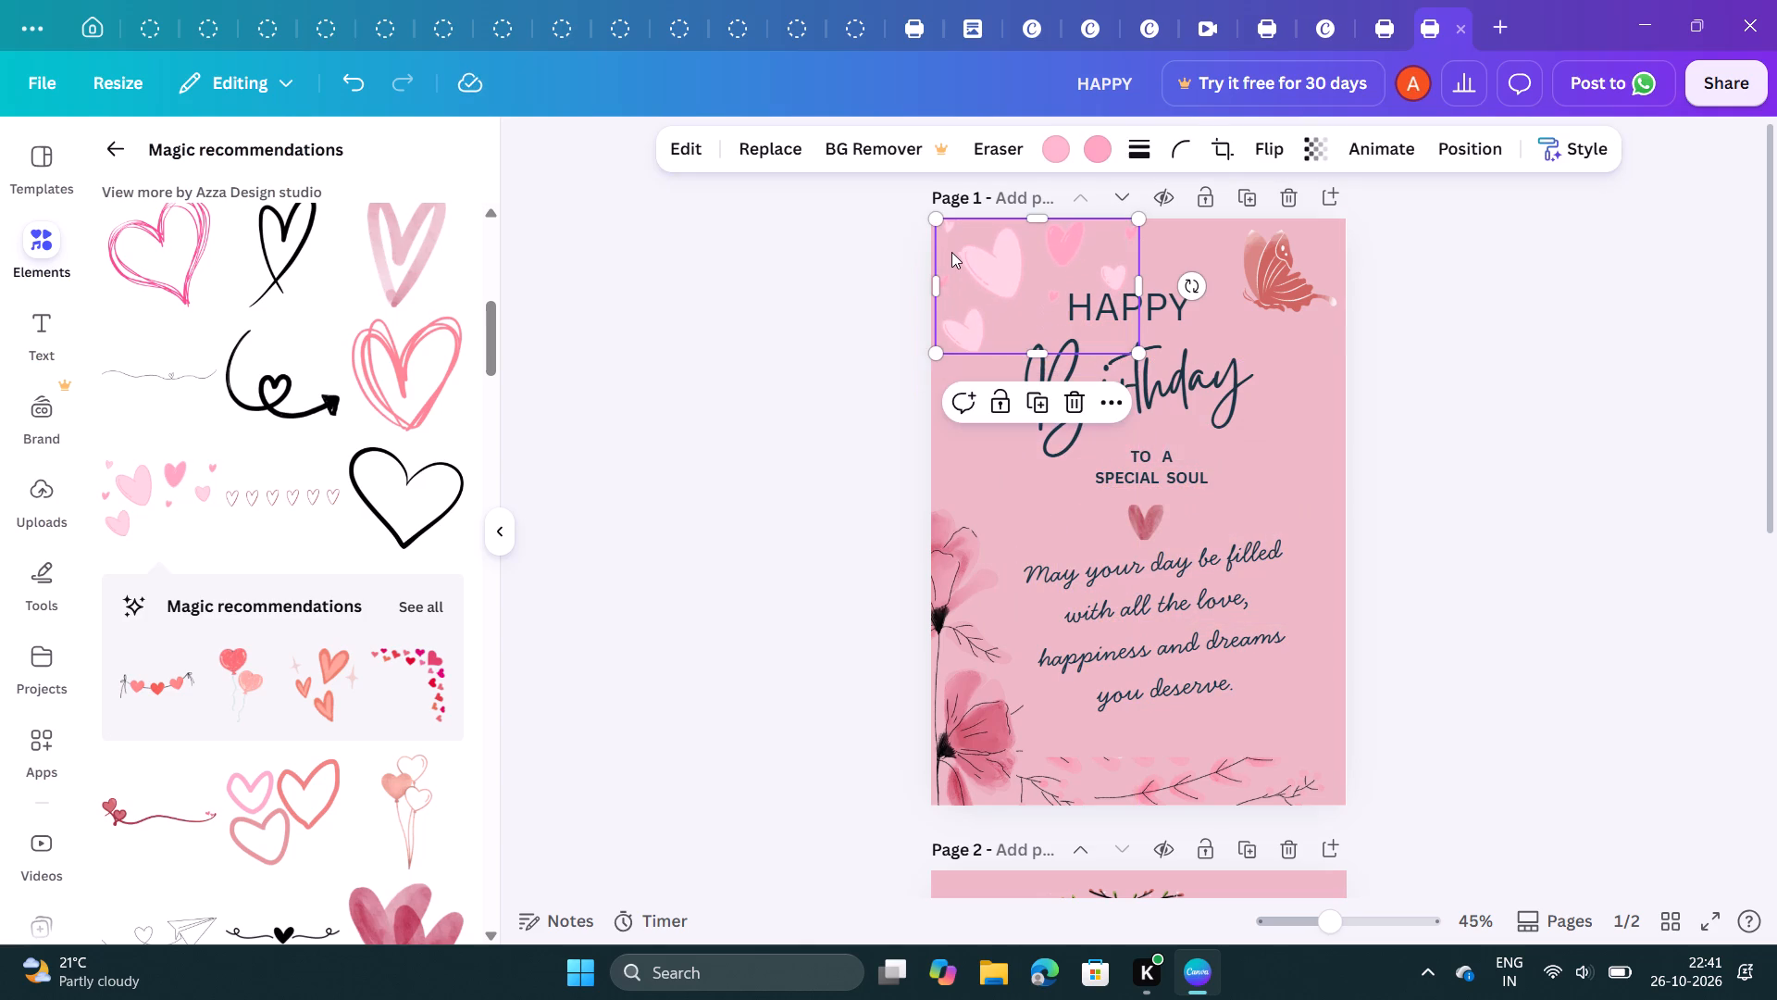
Shrink page 1's scattered hearts further and fit them in the top-left corner, clear of the "HAPPY" heading.
drag(938, 218, 1002, 280)
click(1044, 303)
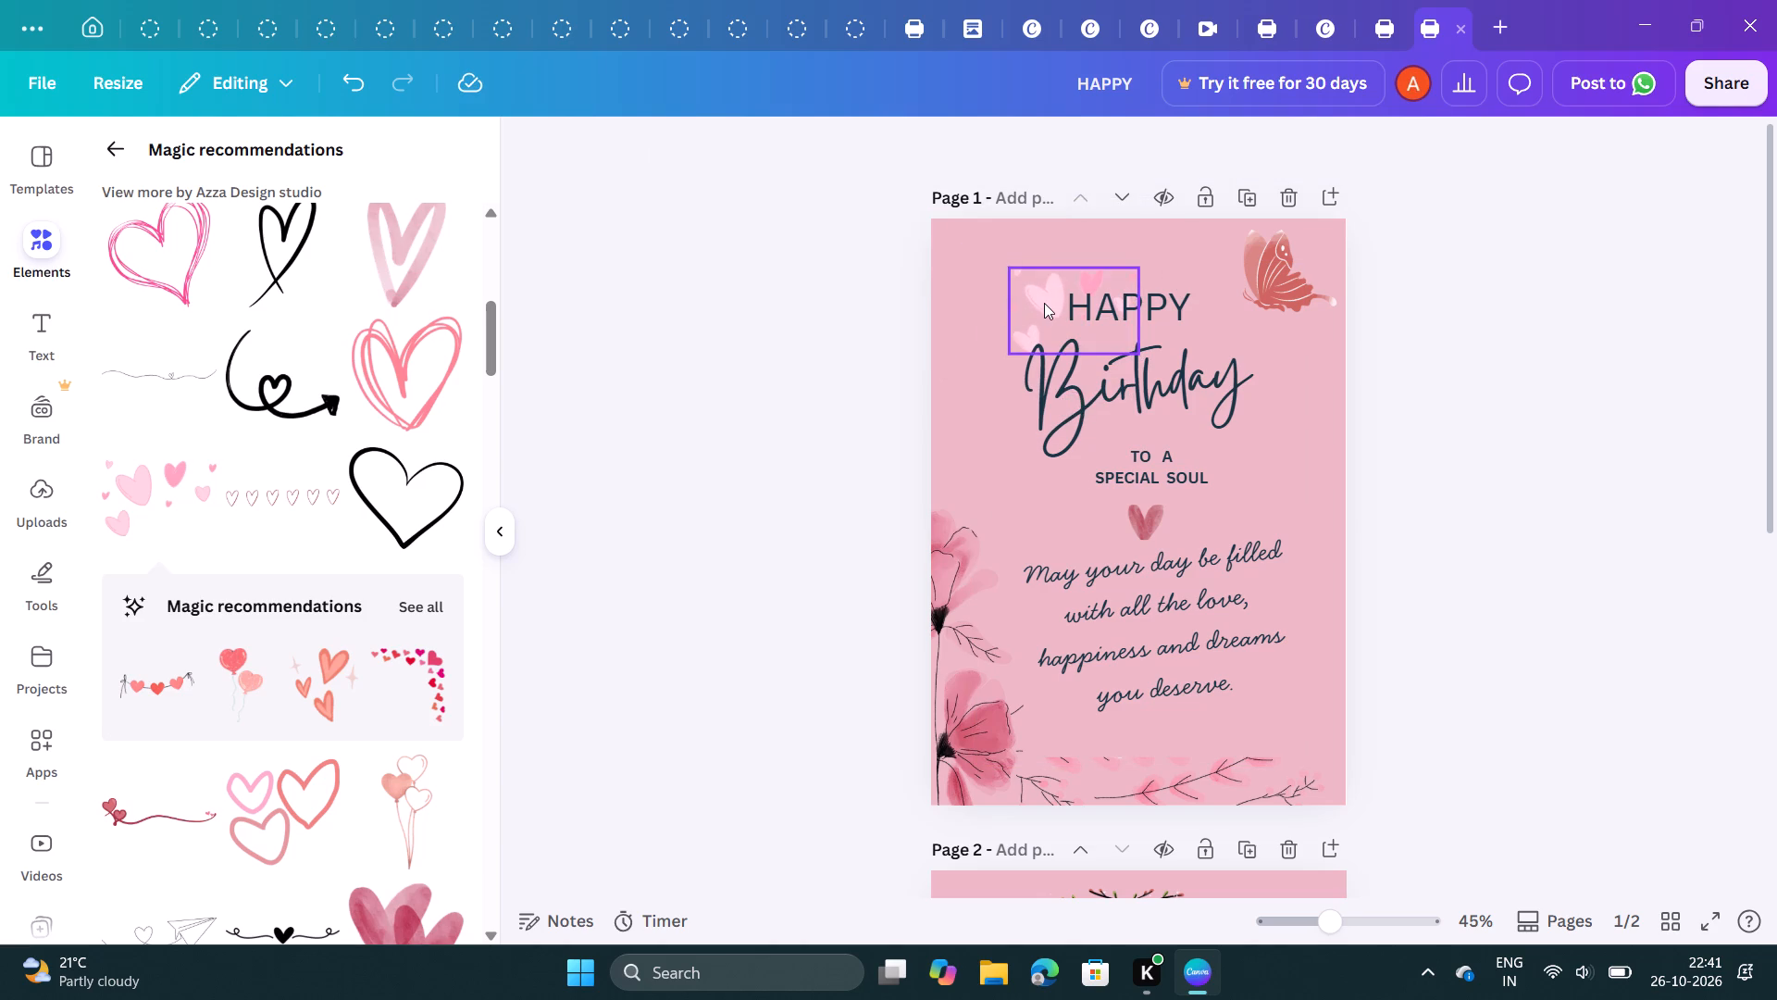
click(1044, 303)
drag(1044, 303, 995, 271)
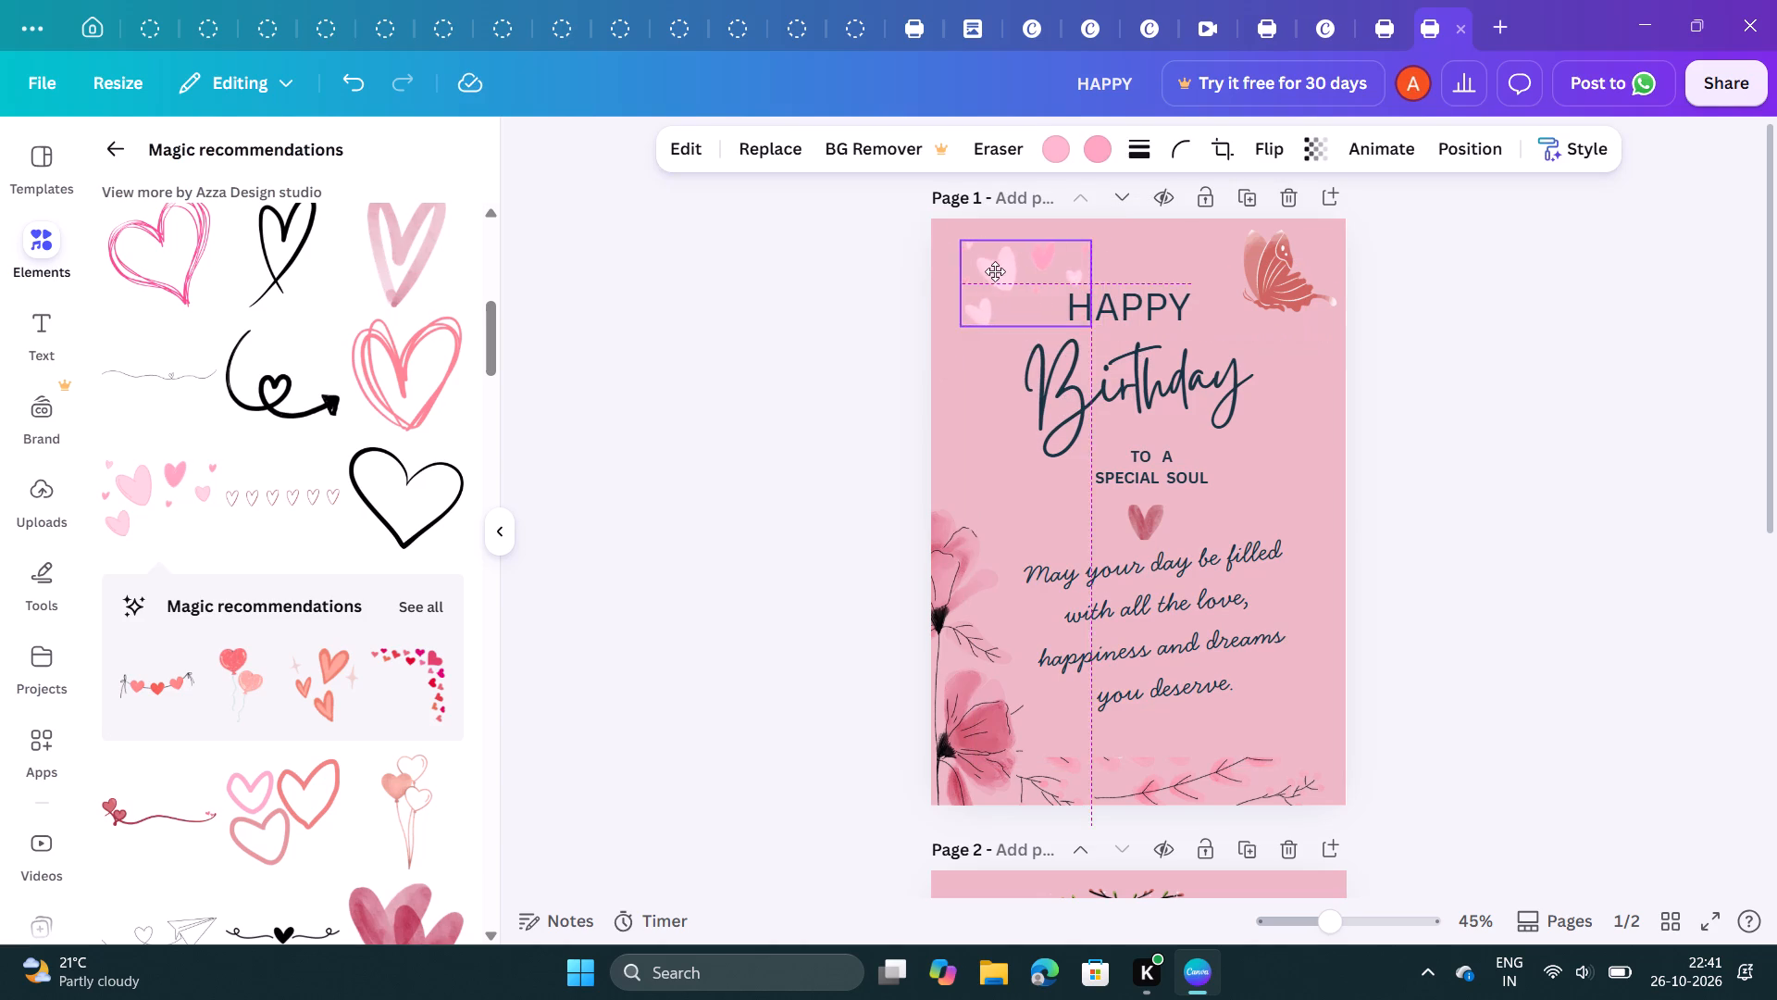
drag(995, 271, 978, 274)
click(835, 291)
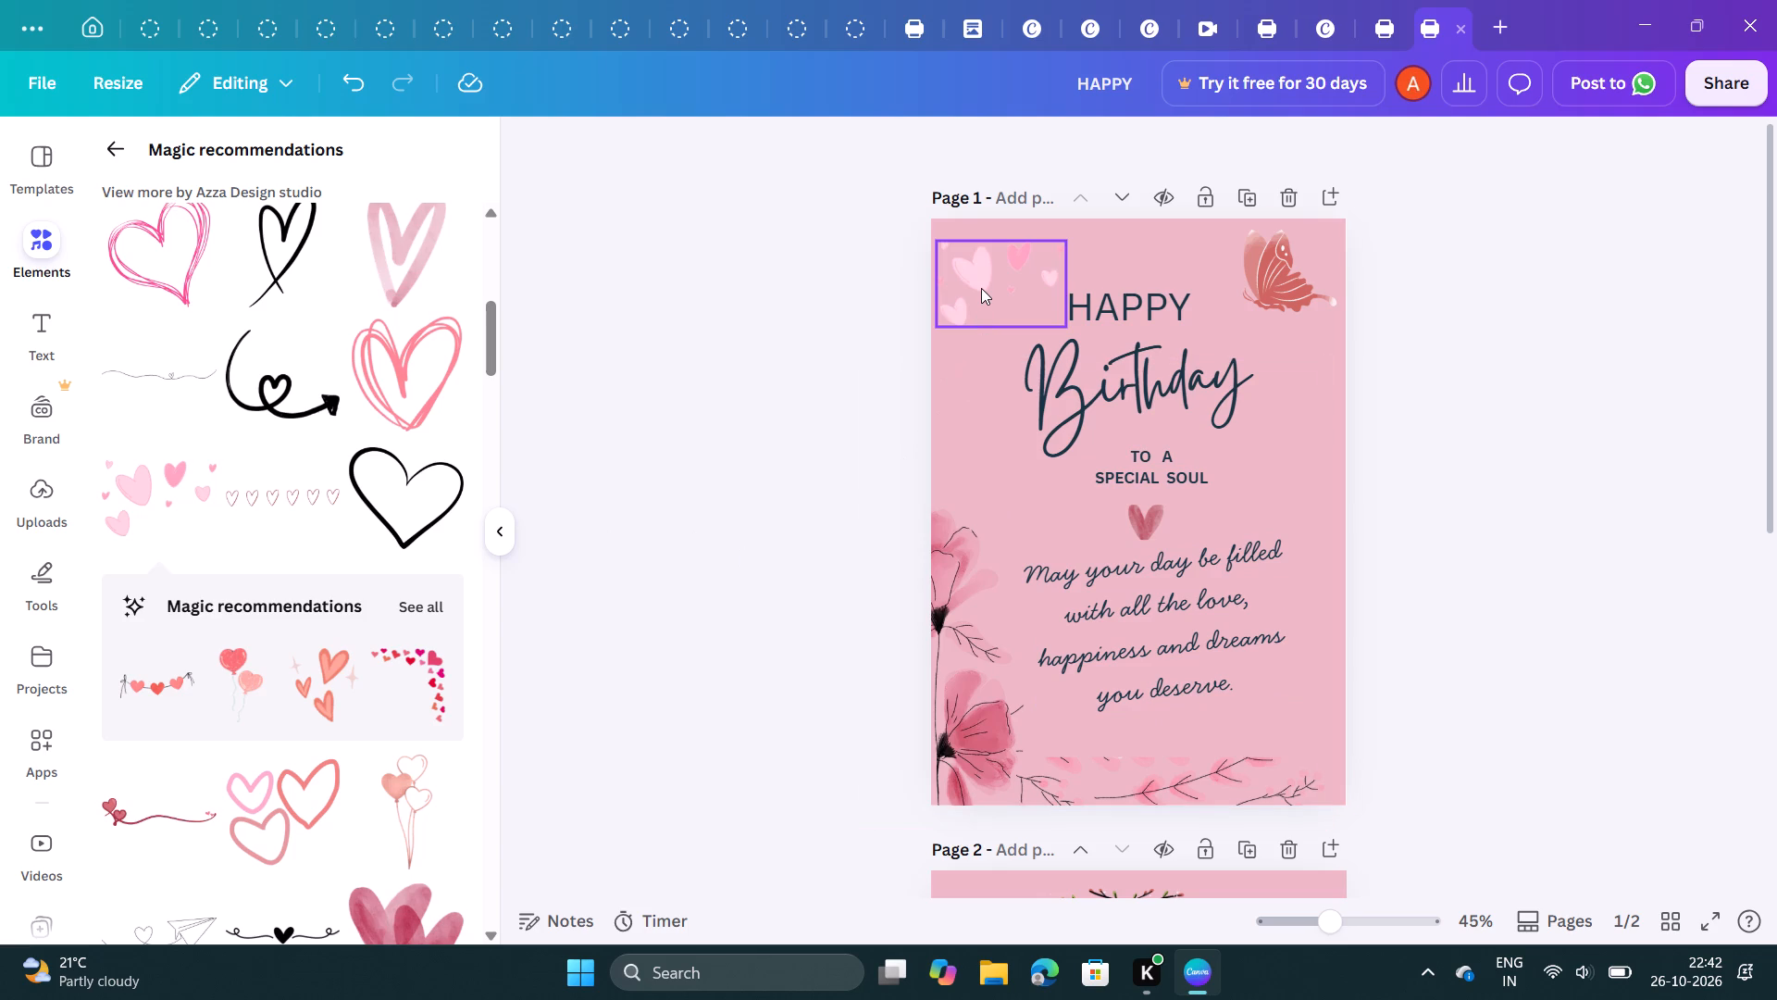
drag(981, 288, 981, 268)
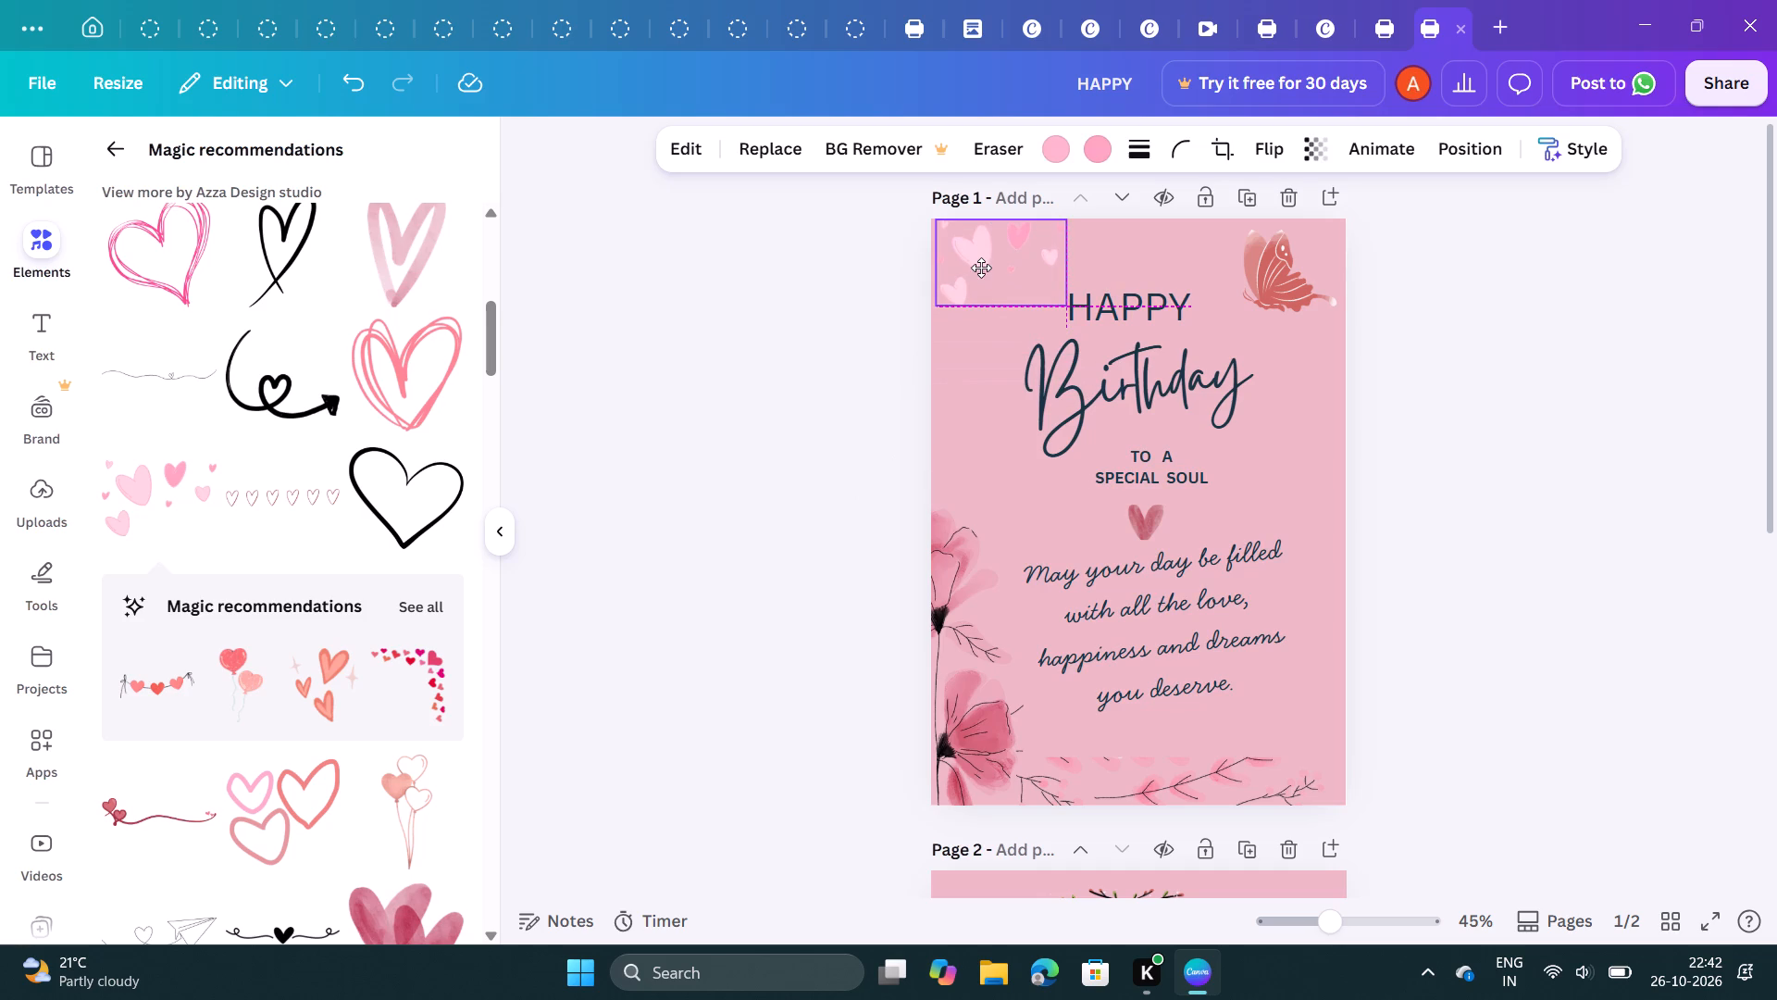
drag(981, 268, 982, 280)
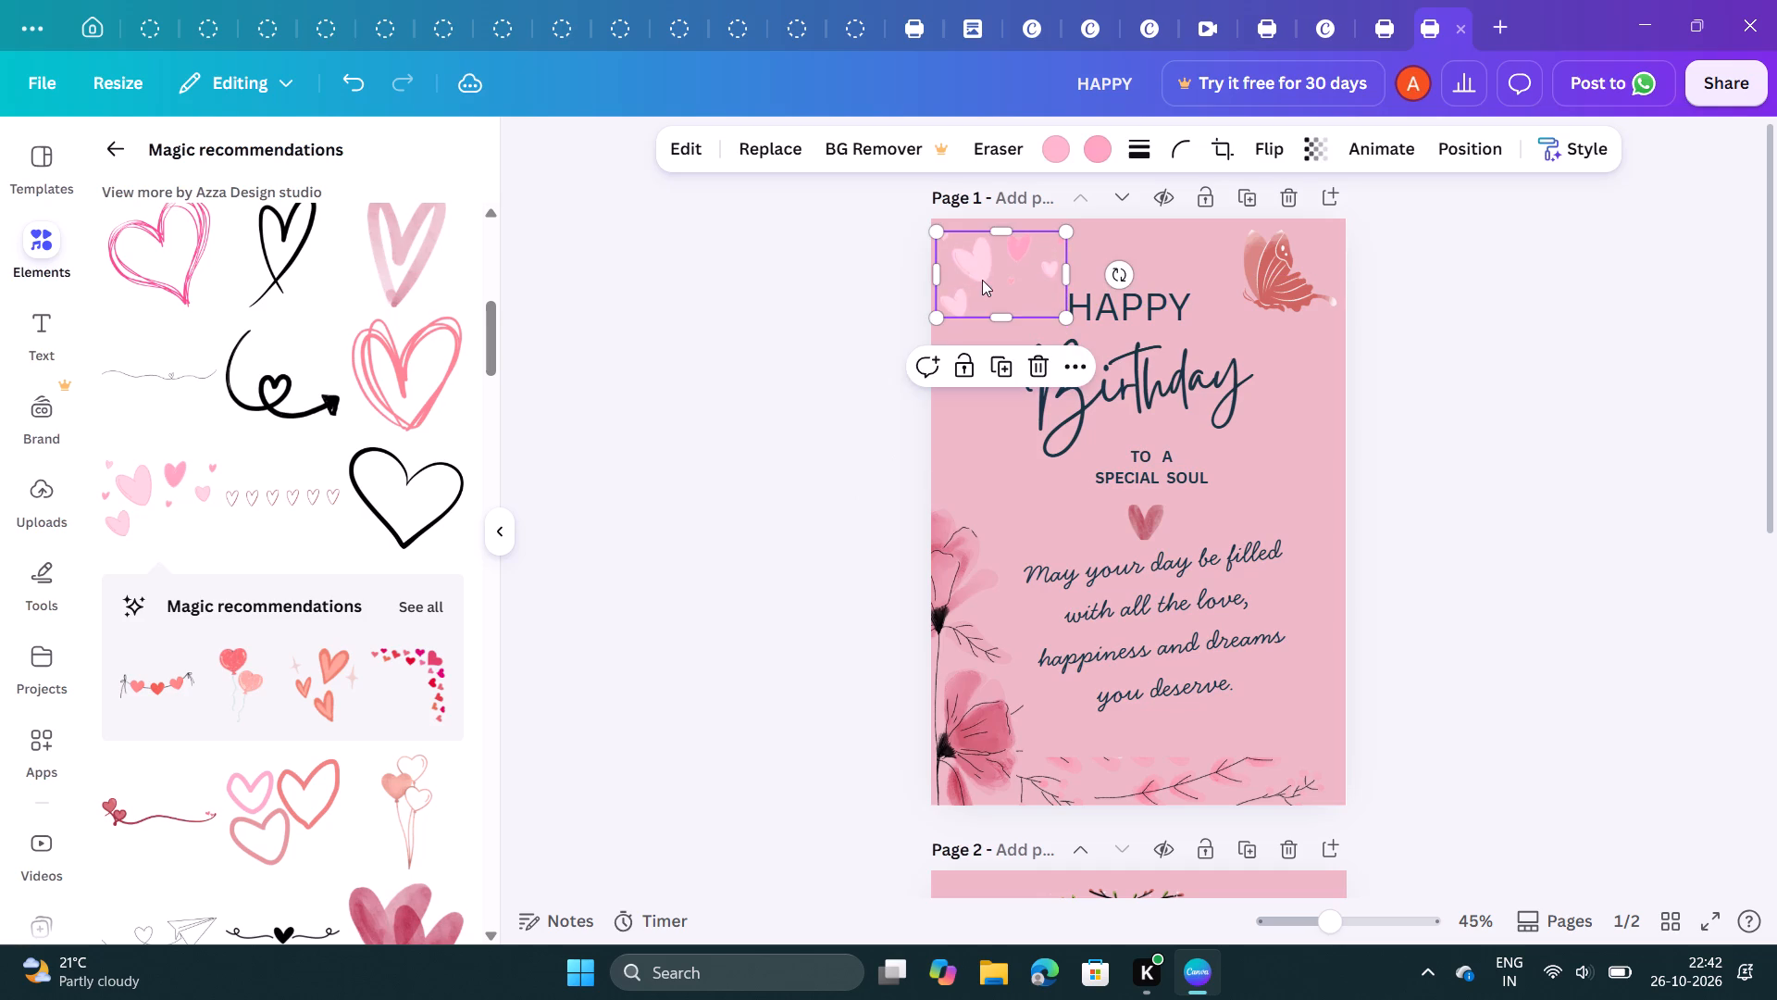
click(815, 280)
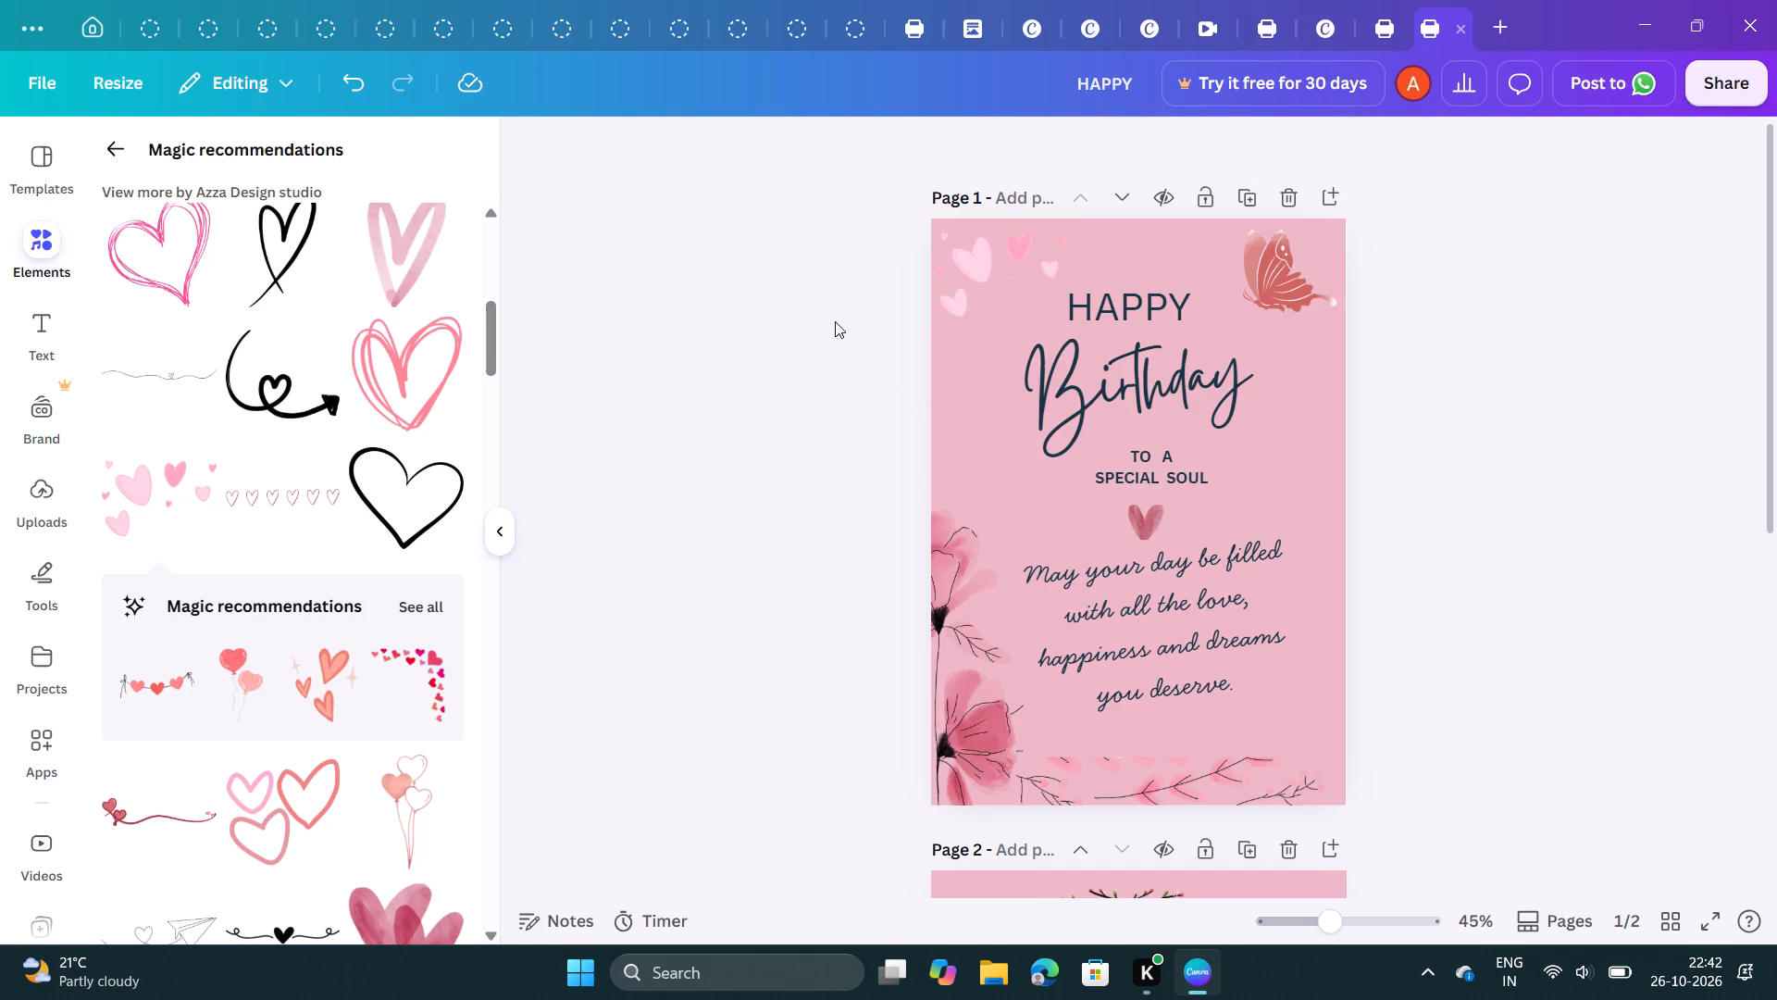
Add the rose brush-stroke outline heart from the recommended graphics to page 2 and shrink it to a small accent.
scroll(835, 321, down, 6)
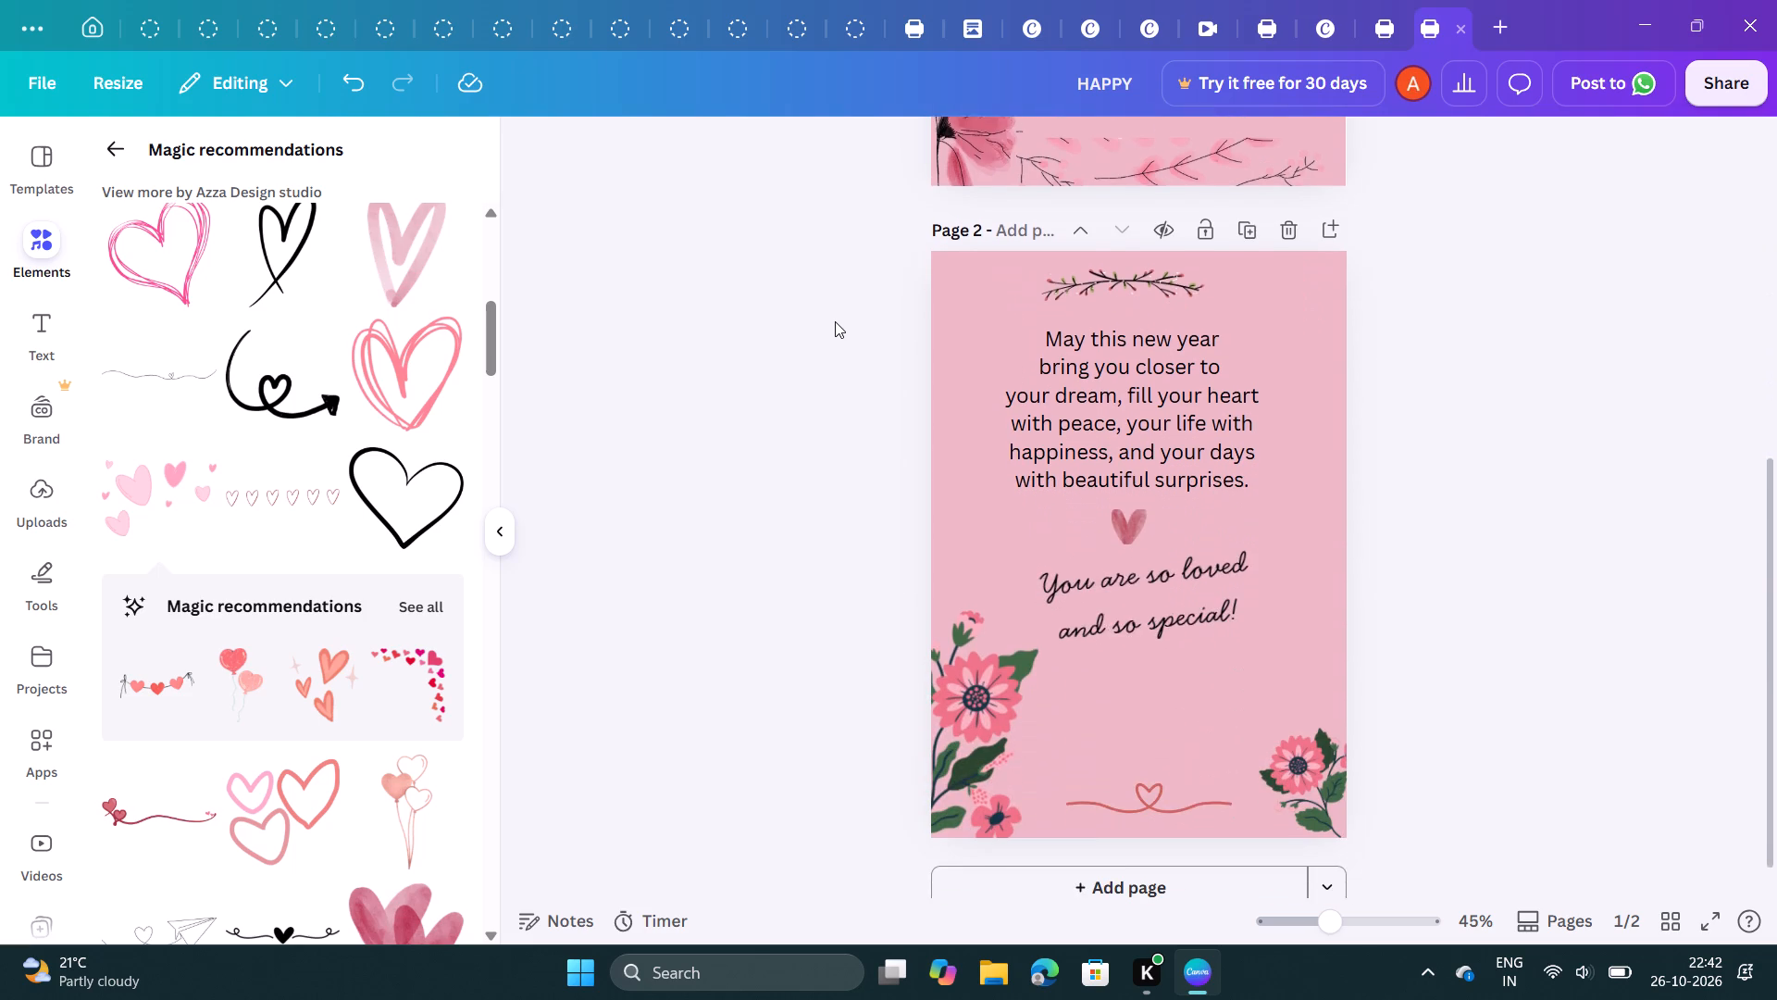
scroll(835, 321, down, 1)
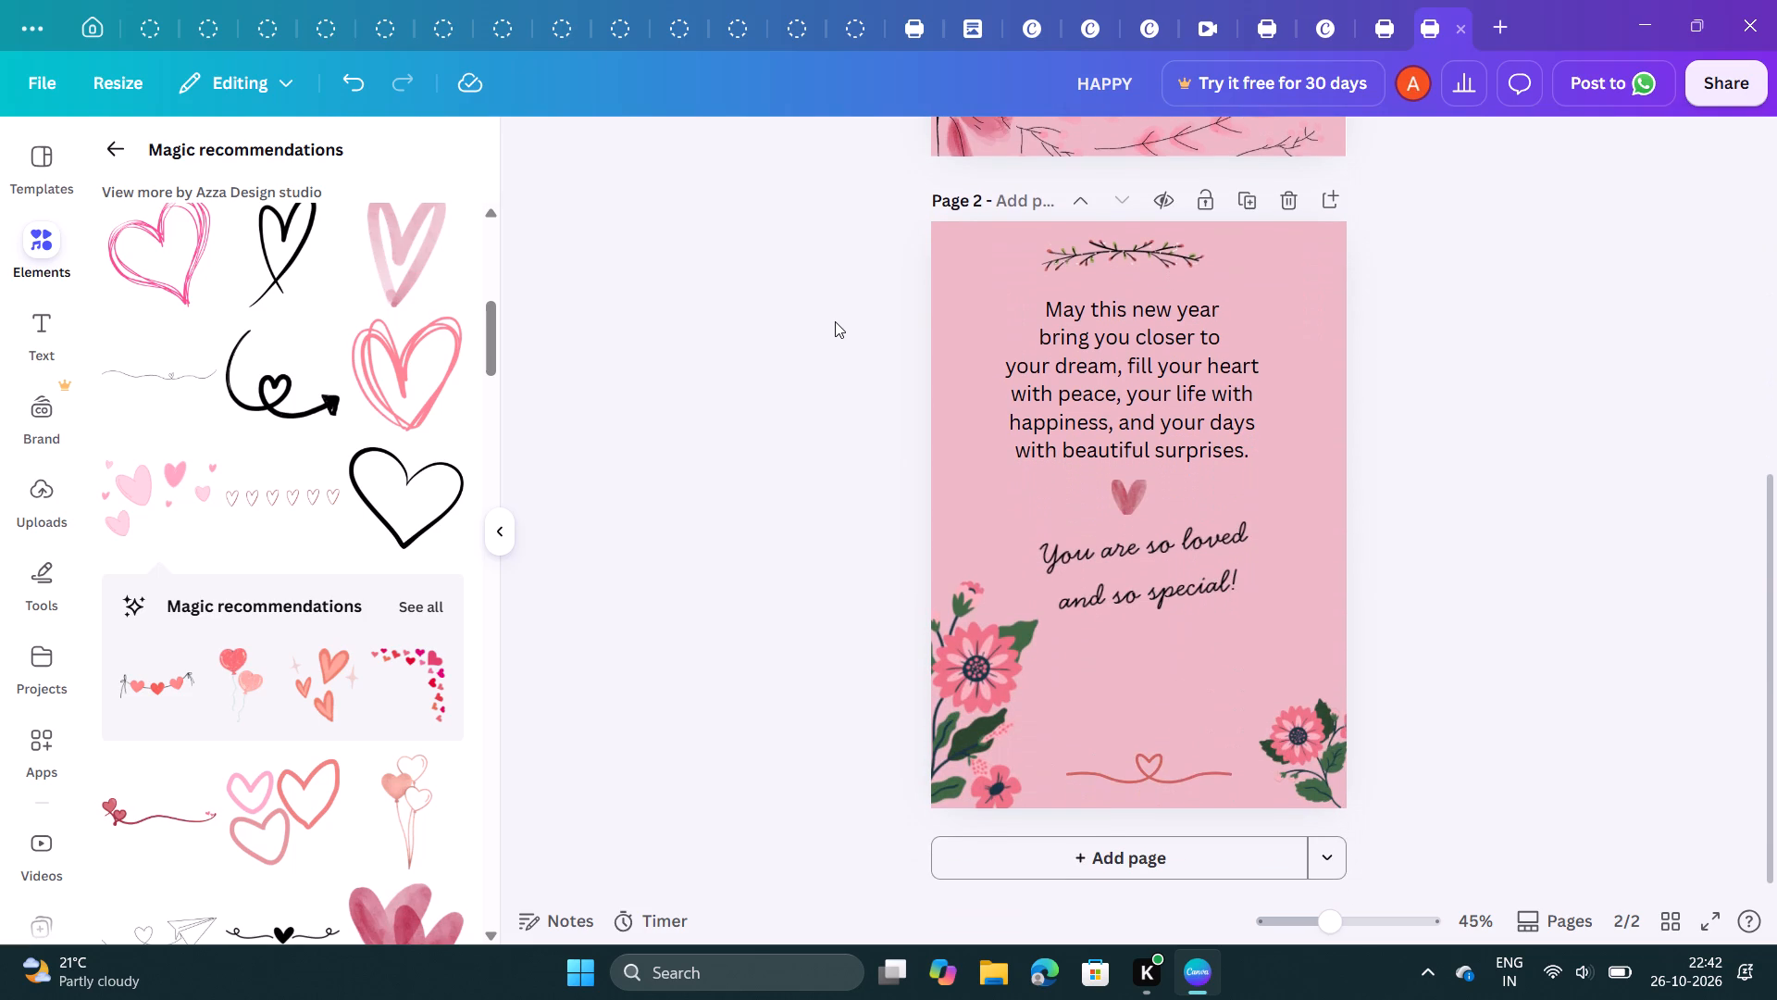
scroll(726, 335, up, 1)
scroll(726, 335, down, 1)
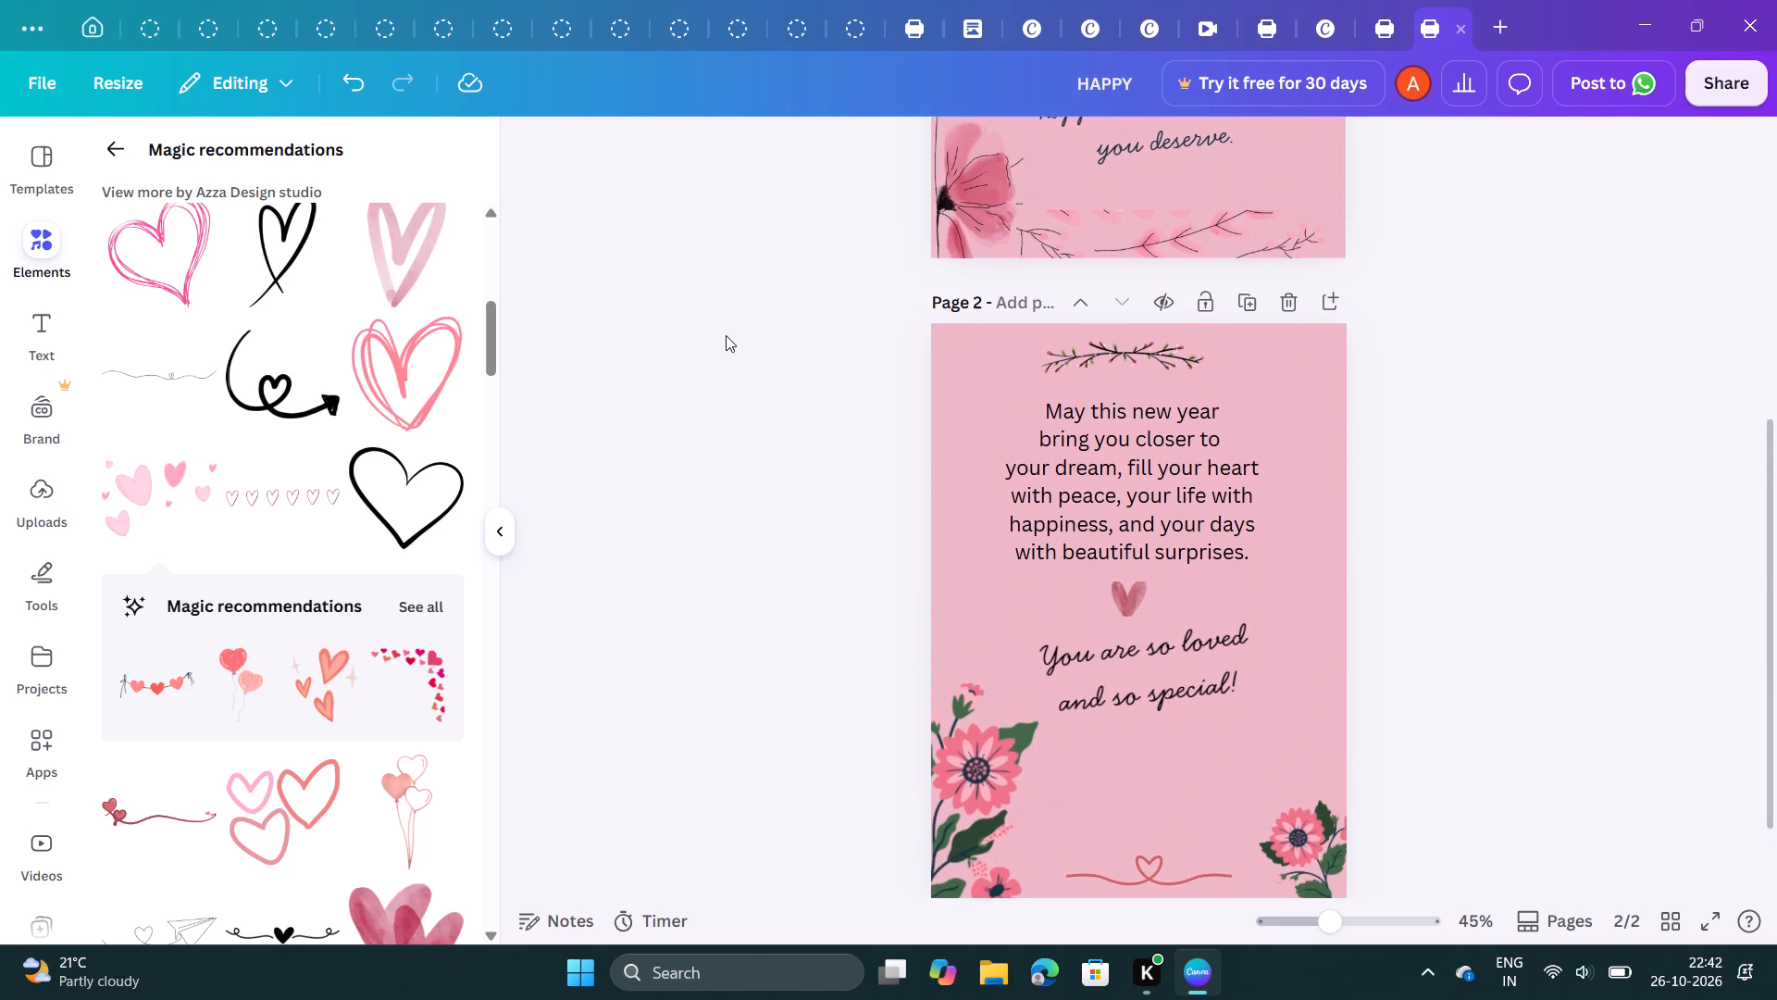
scroll(726, 335, down, 2)
scroll(322, 249, up, 2)
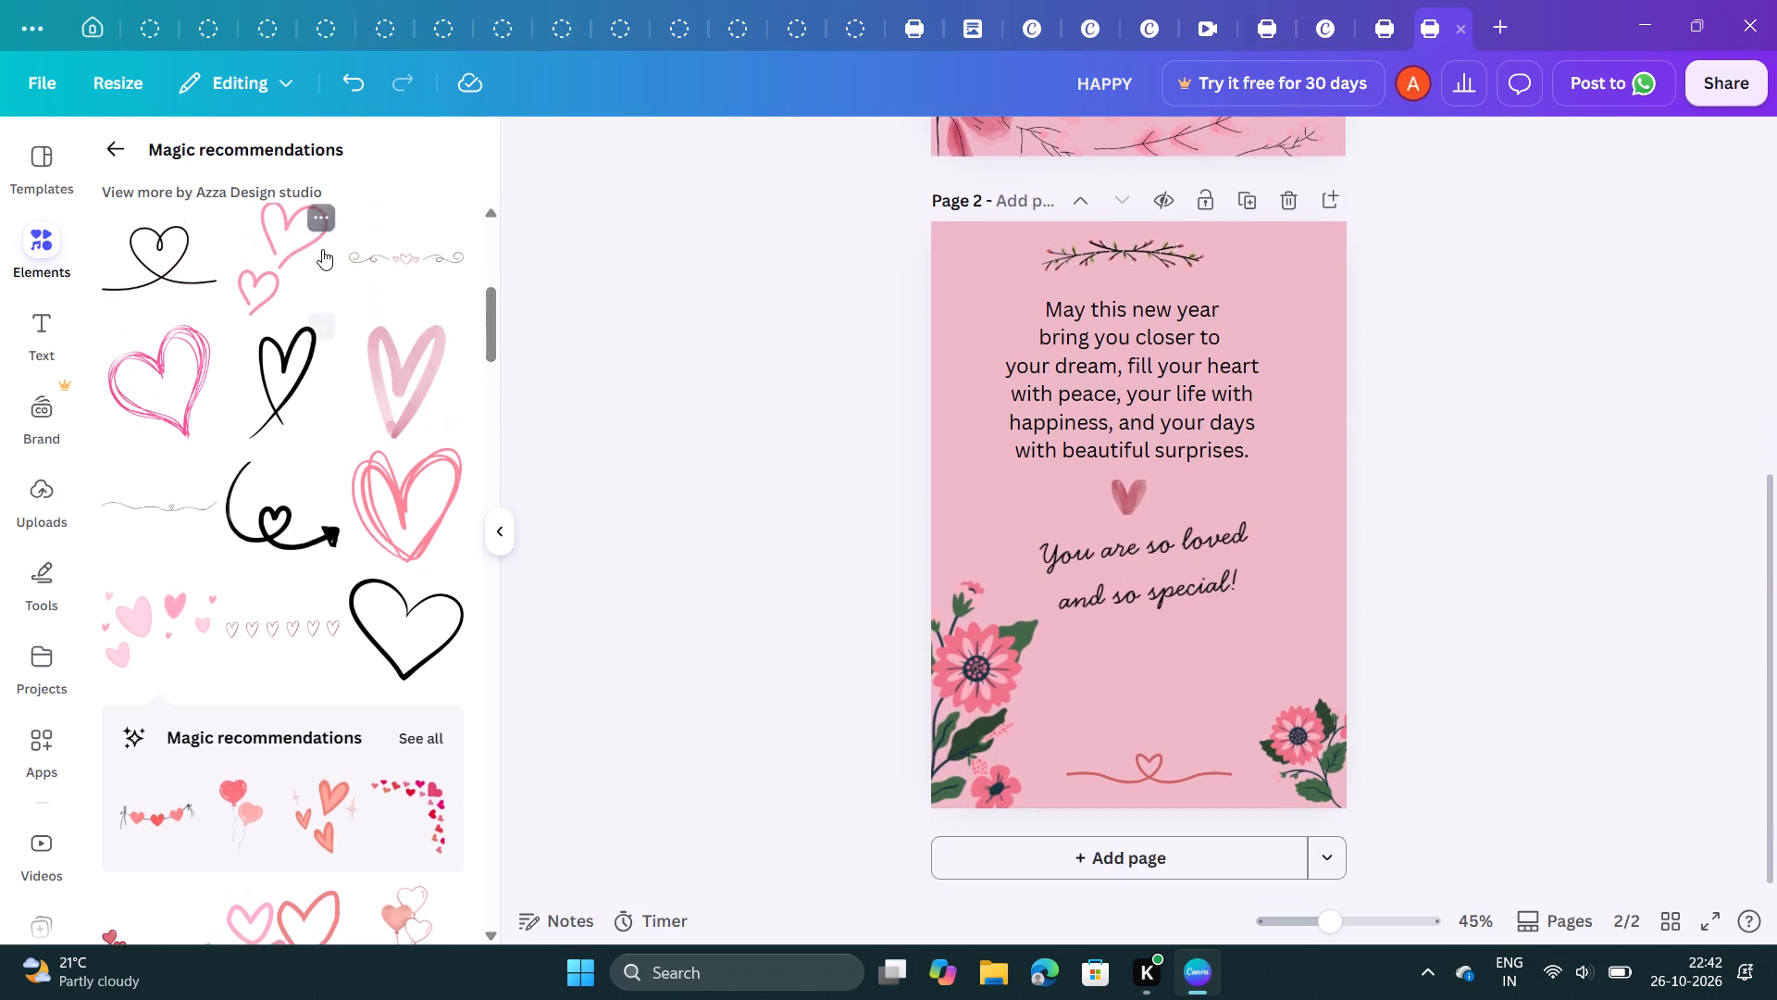
scroll(322, 249, up, 4)
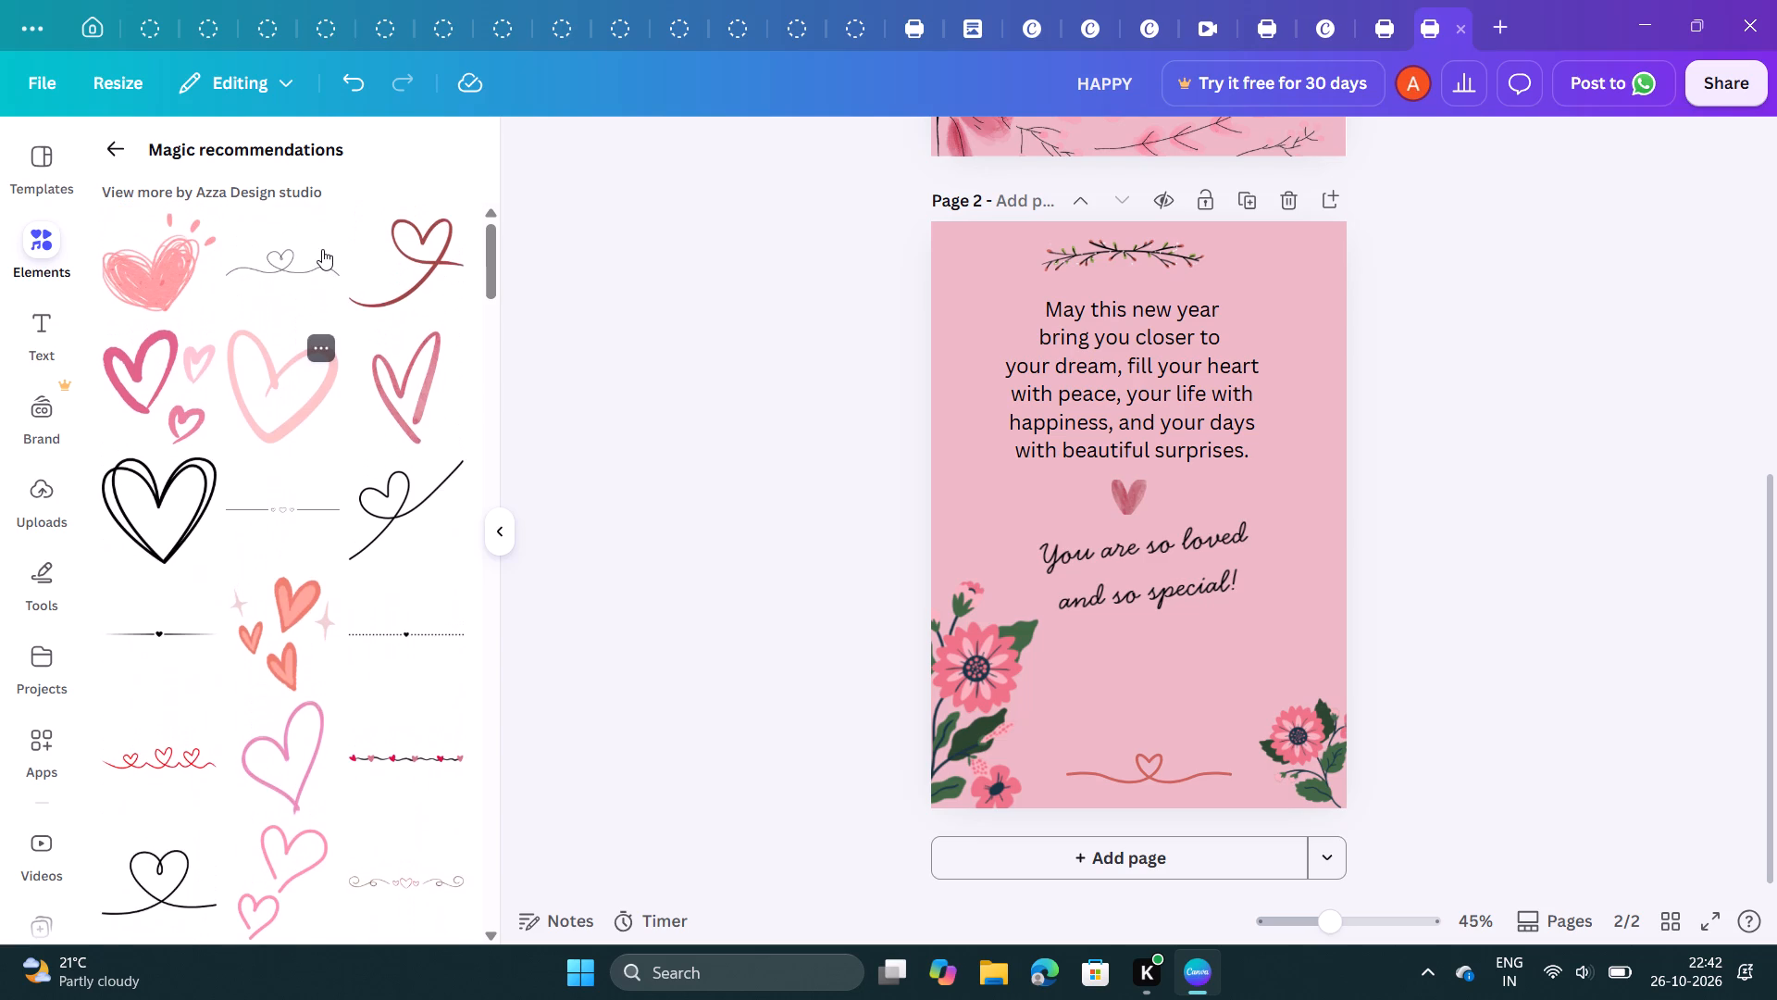
scroll(322, 249, up, 1)
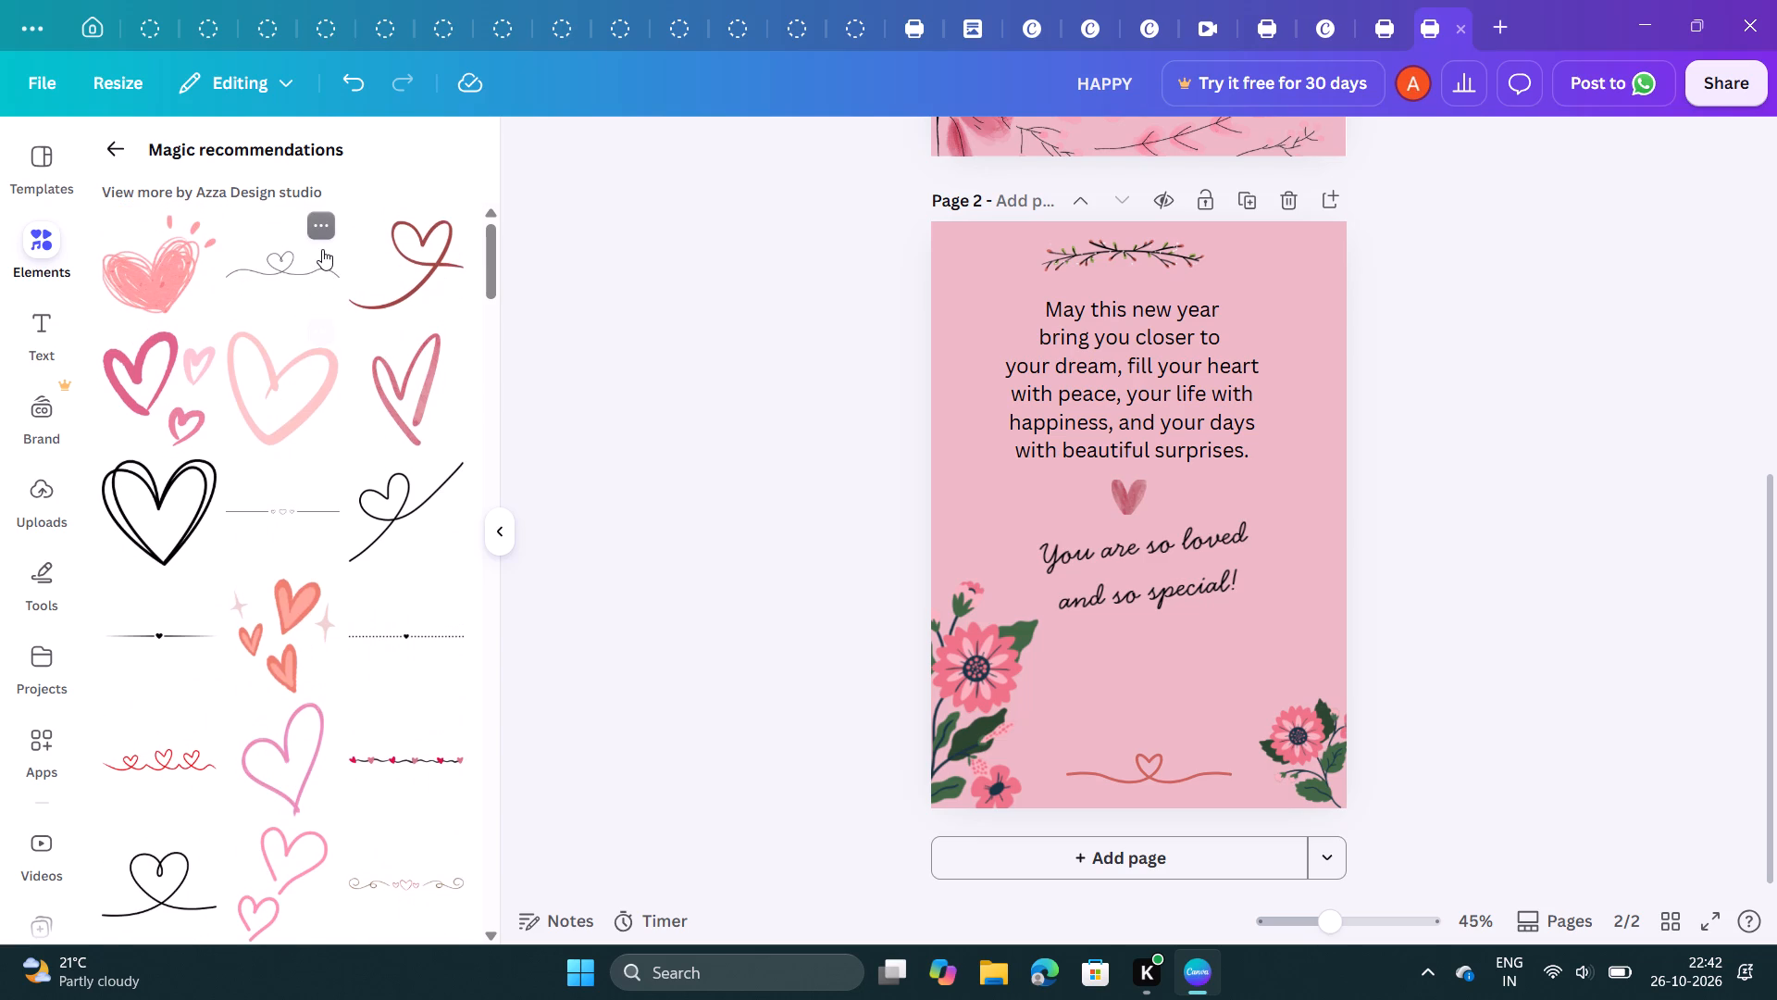
click(397, 384)
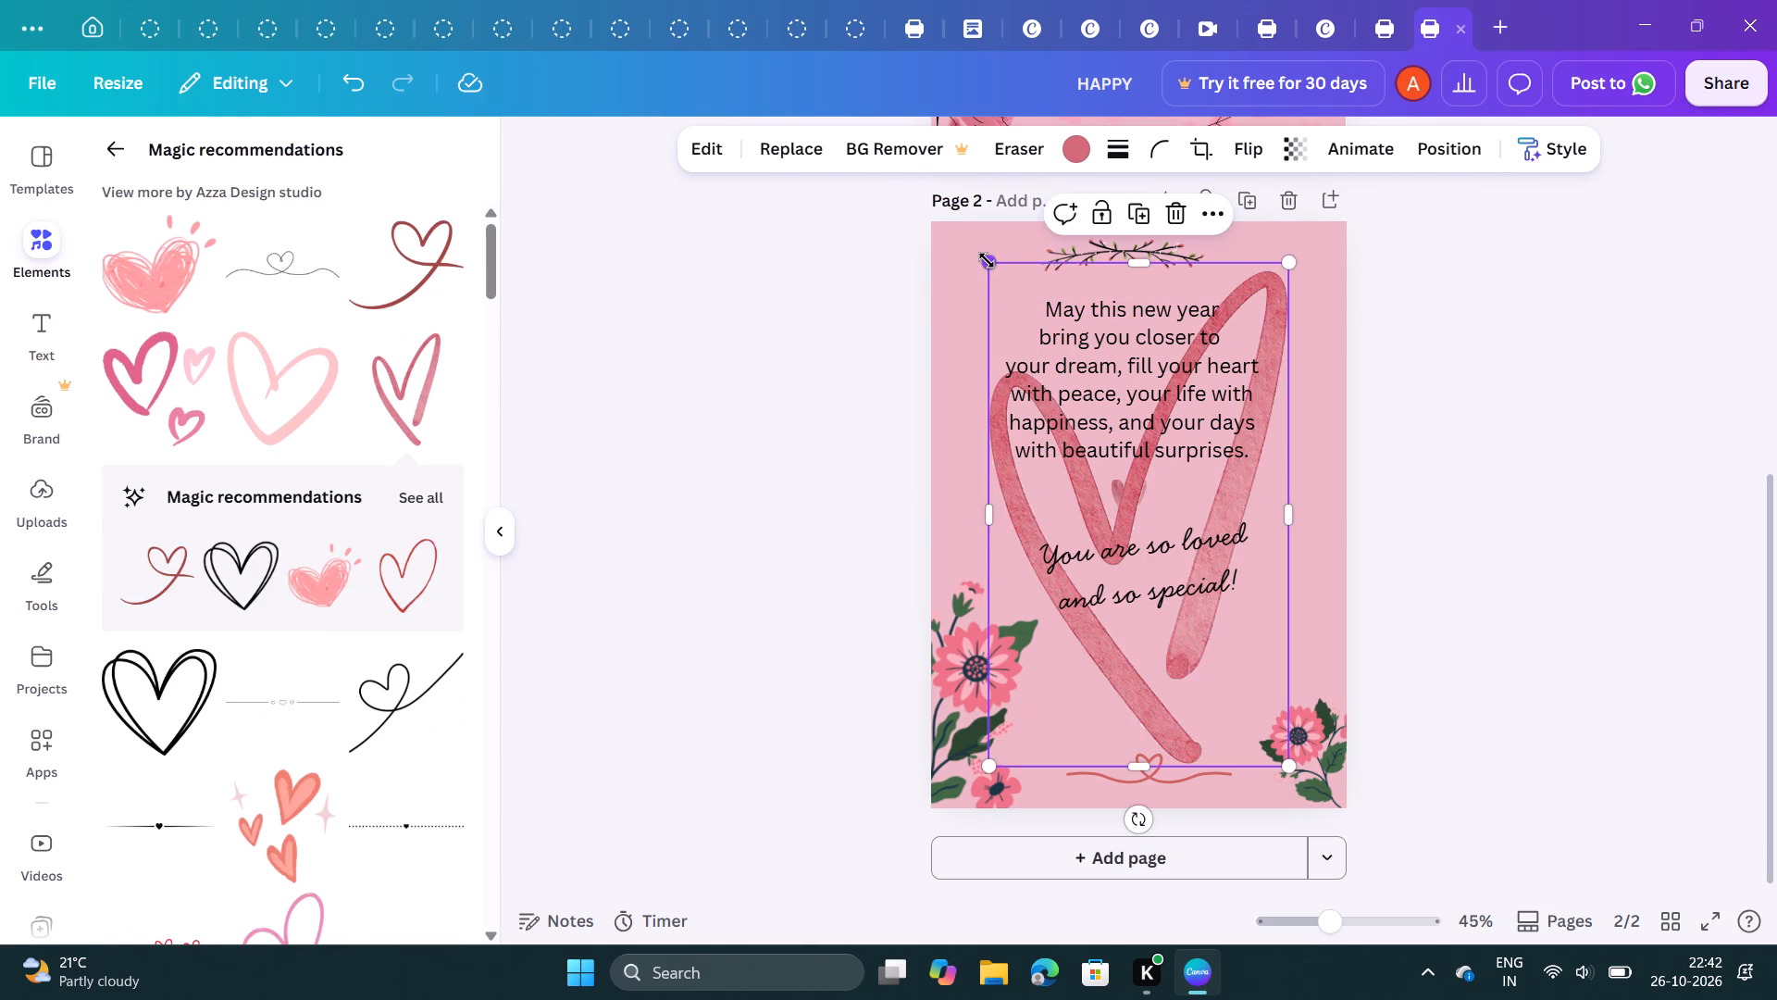
drag(987, 260, 1087, 517)
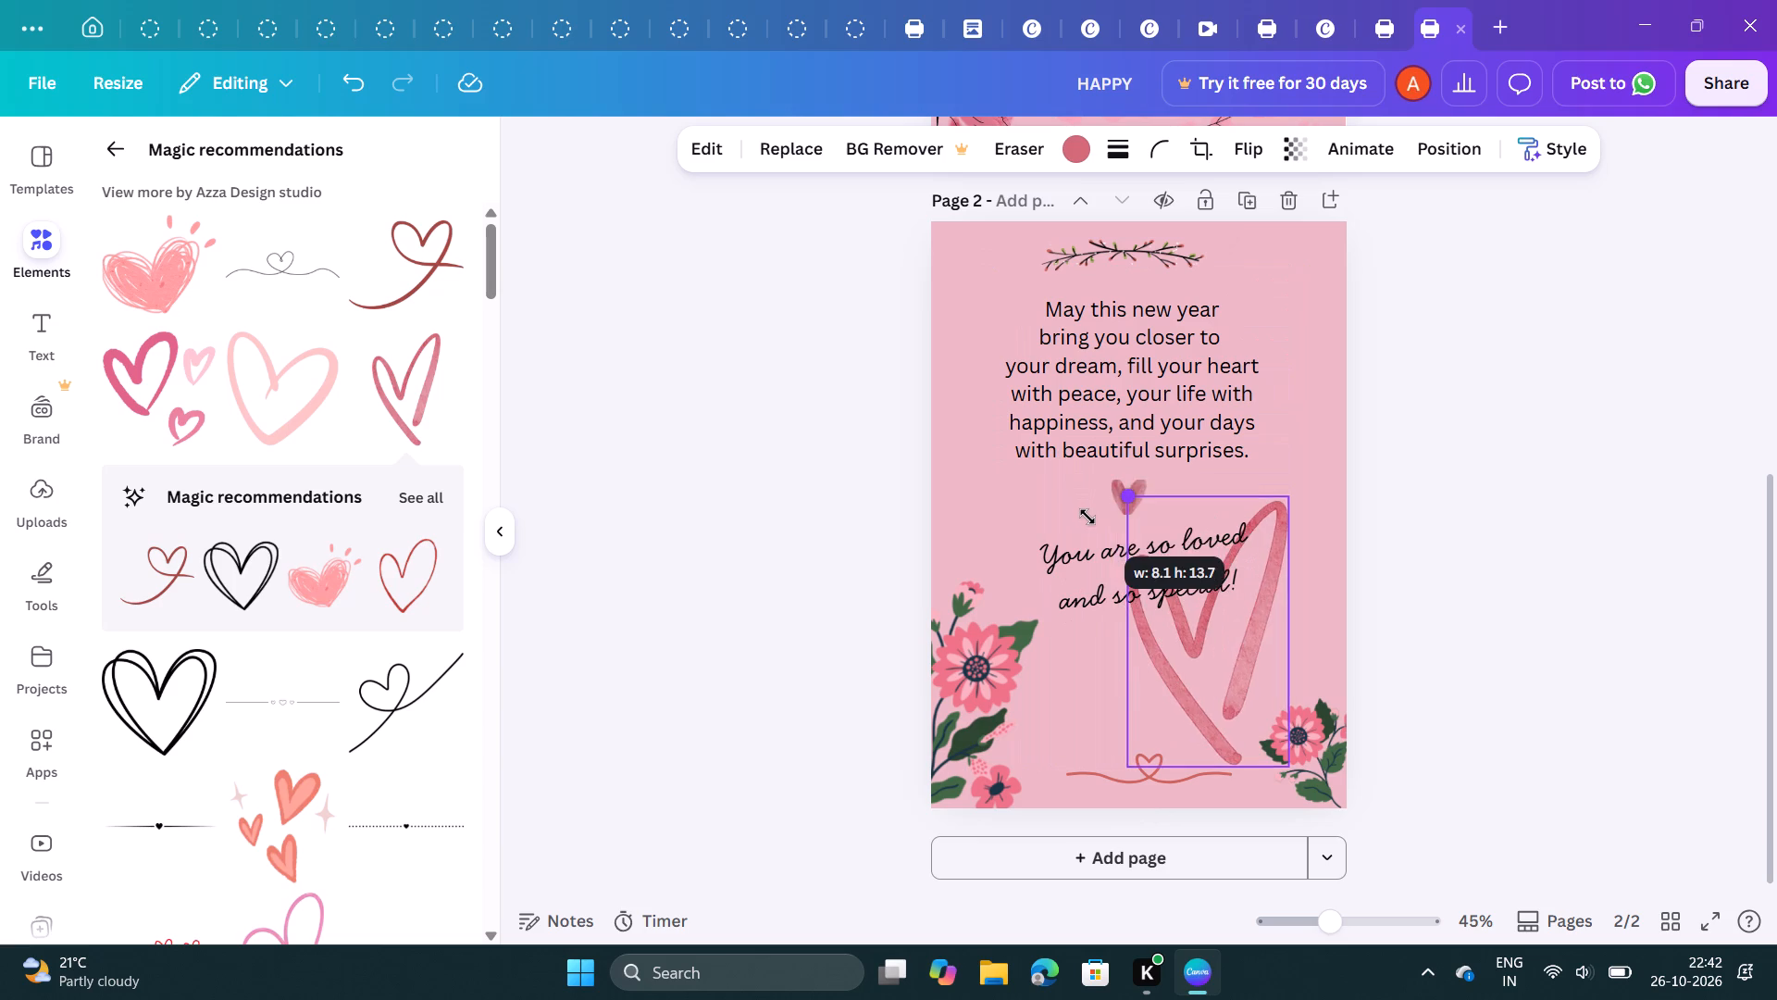
drag(1087, 517, 1149, 703)
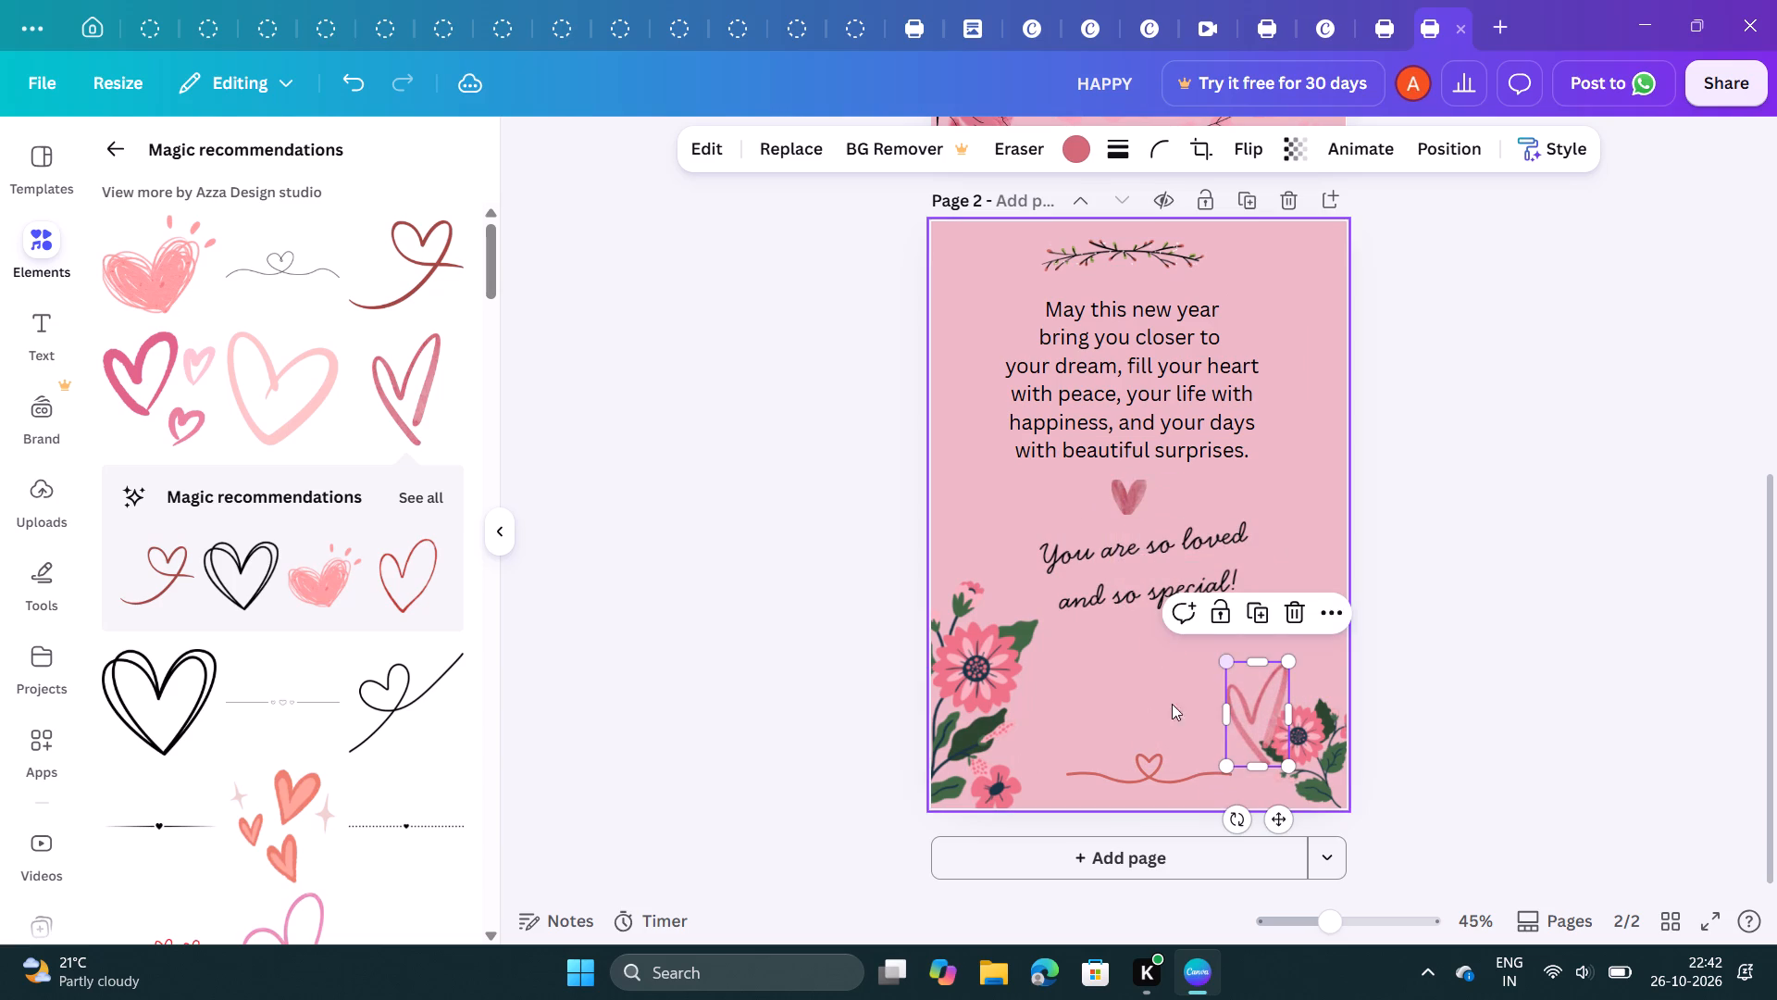
Move page 2's outline heart into the page's top-right corner, shrinking it further so it clears the message text.
click(1266, 727)
click(1252, 706)
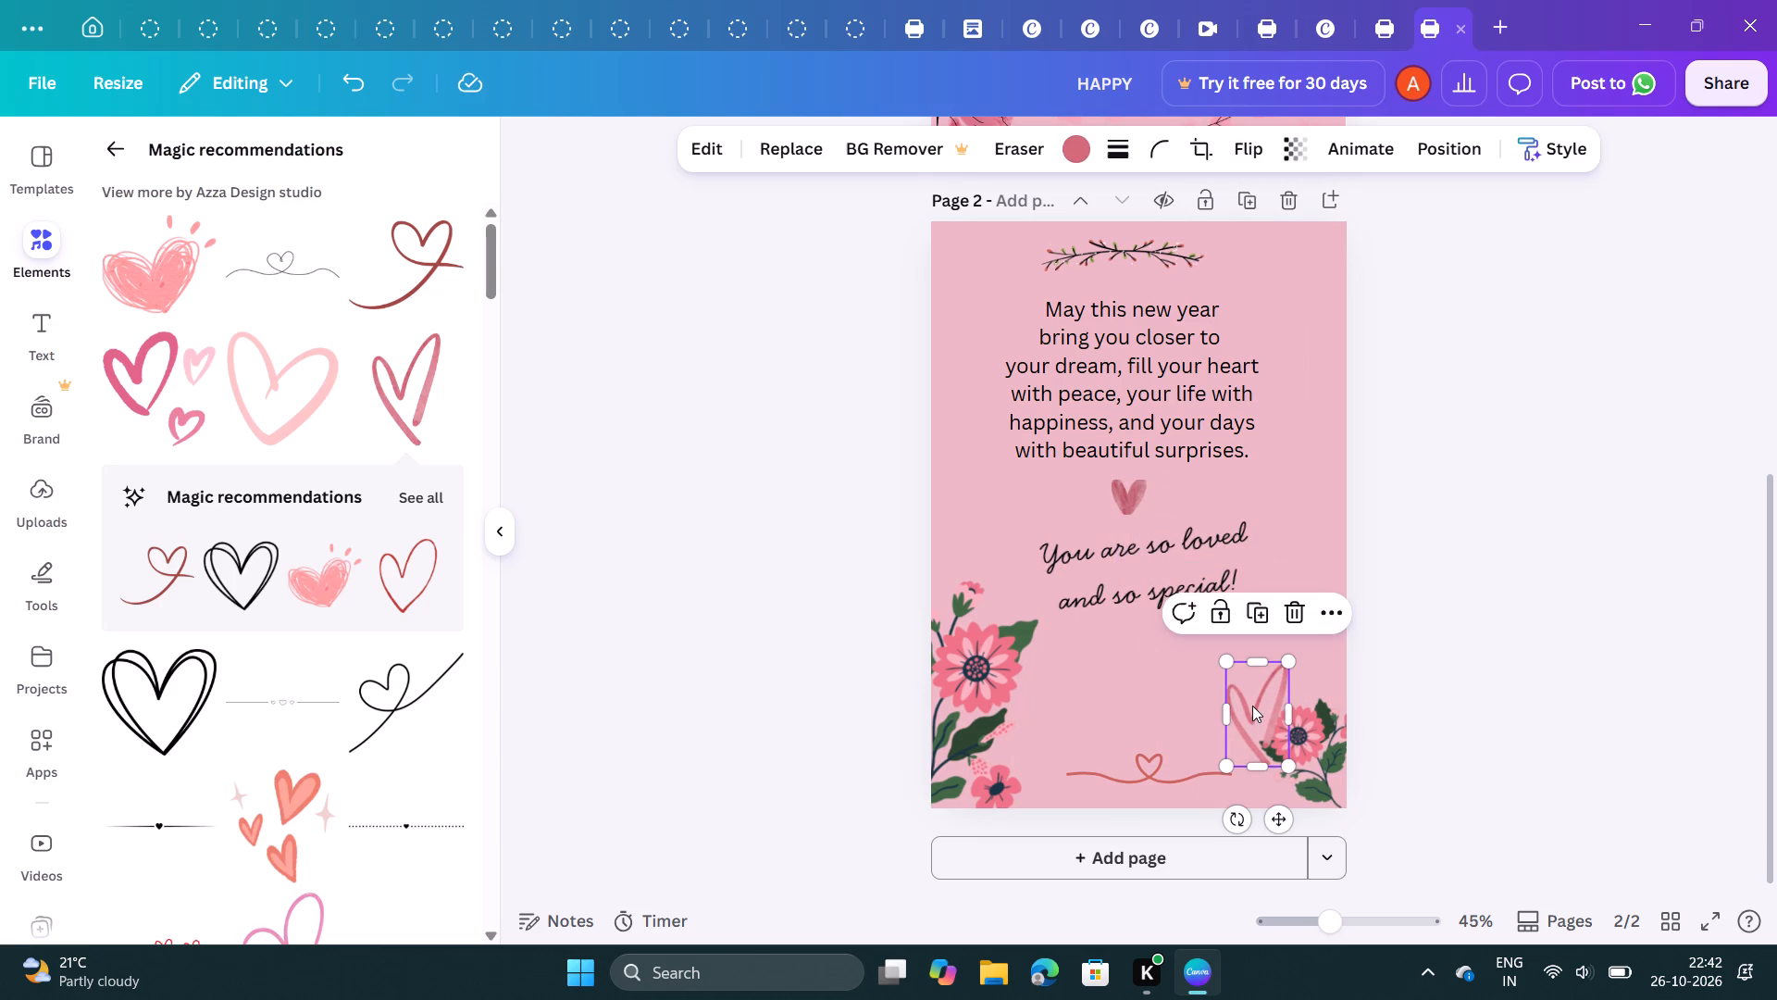
drag(1252, 706, 1275, 306)
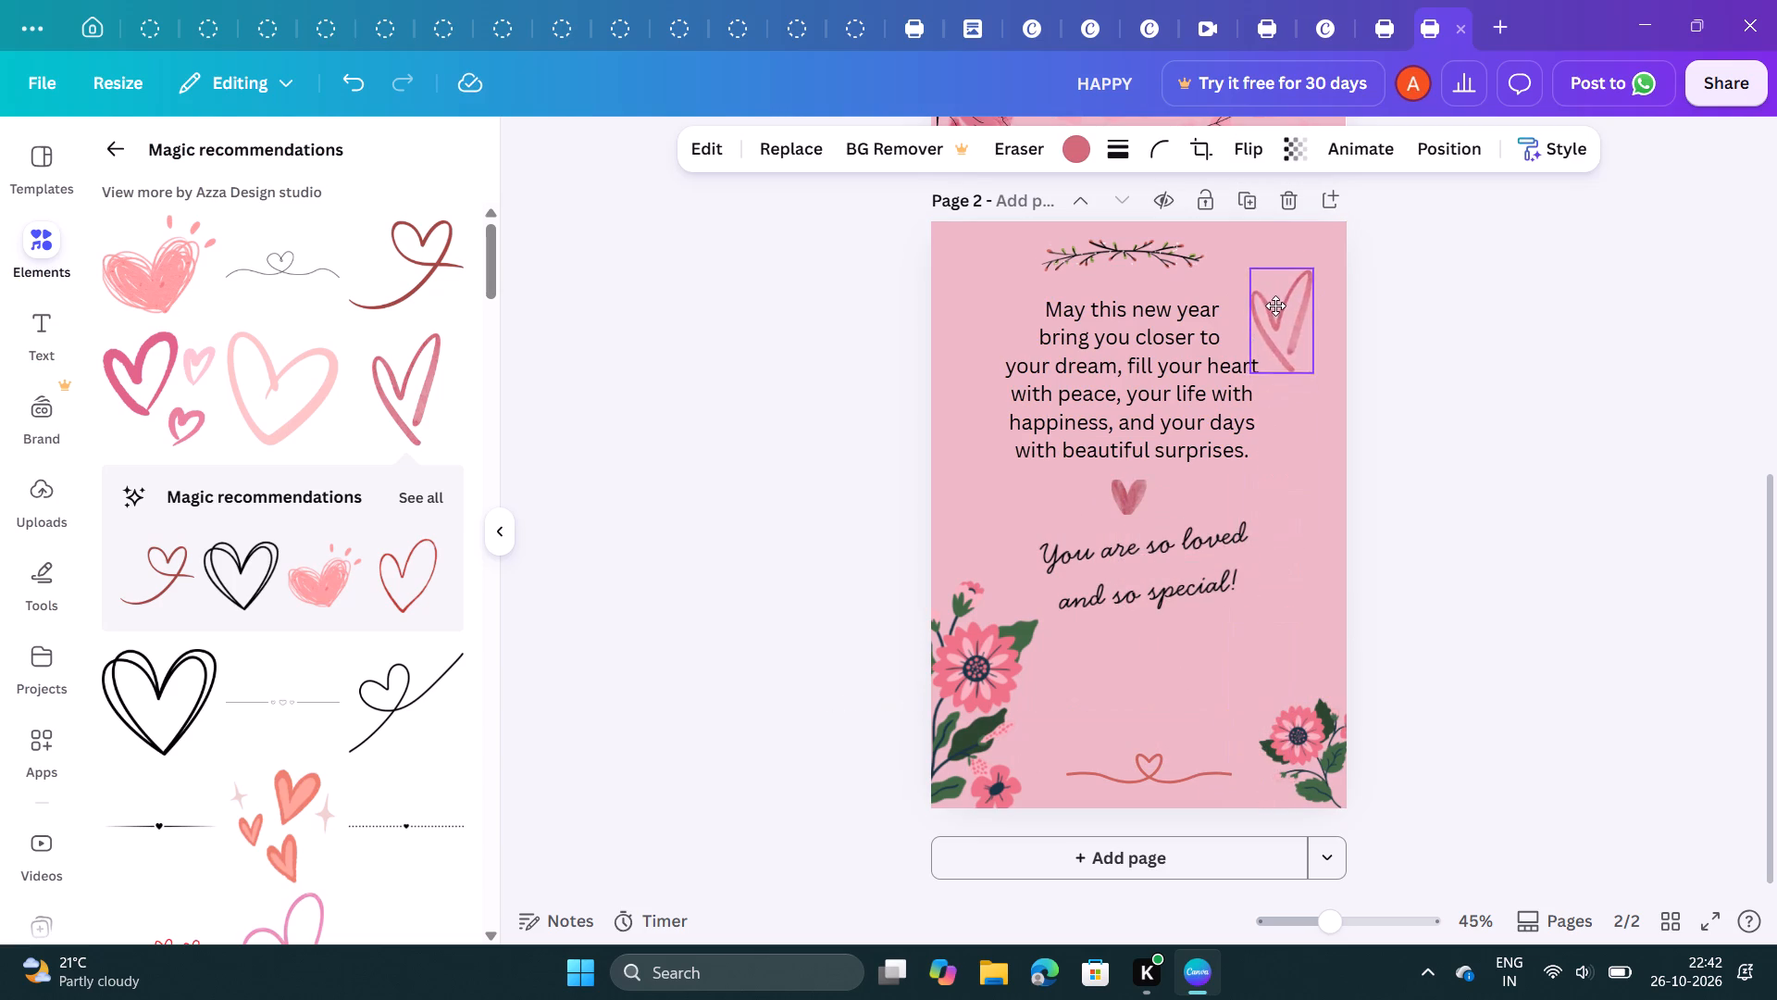
drag(1275, 306, 1273, 288)
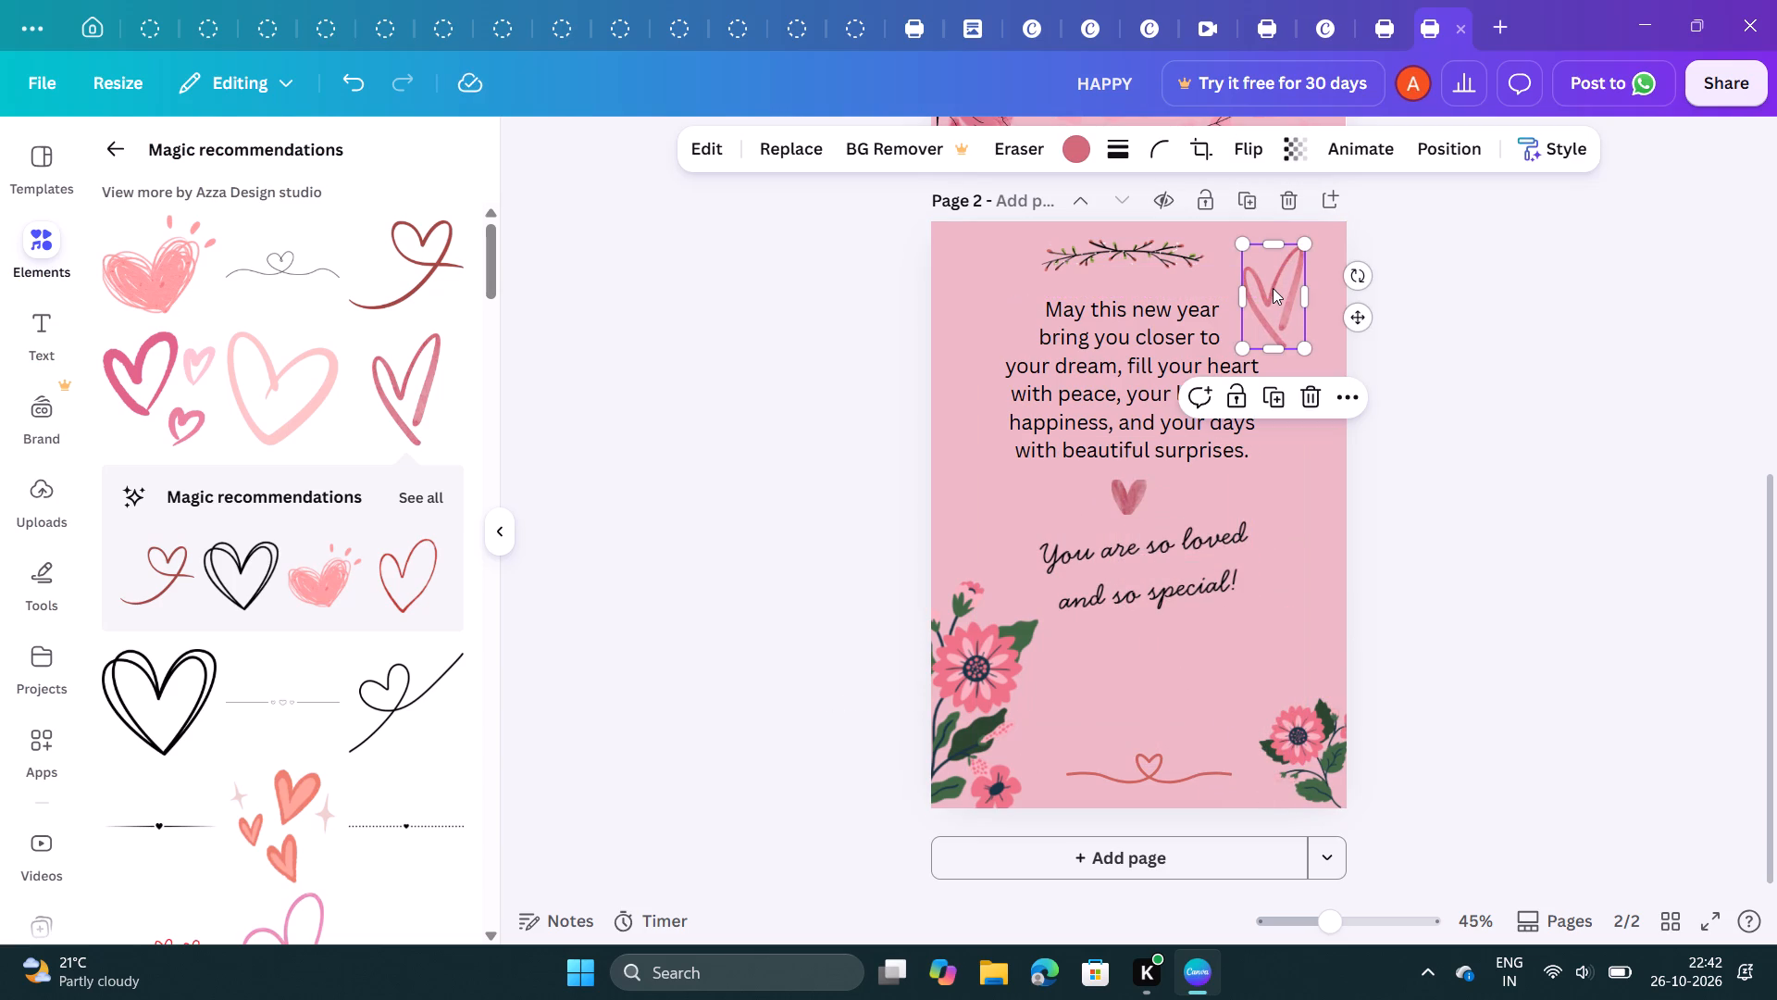
drag(1273, 288, 1285, 276)
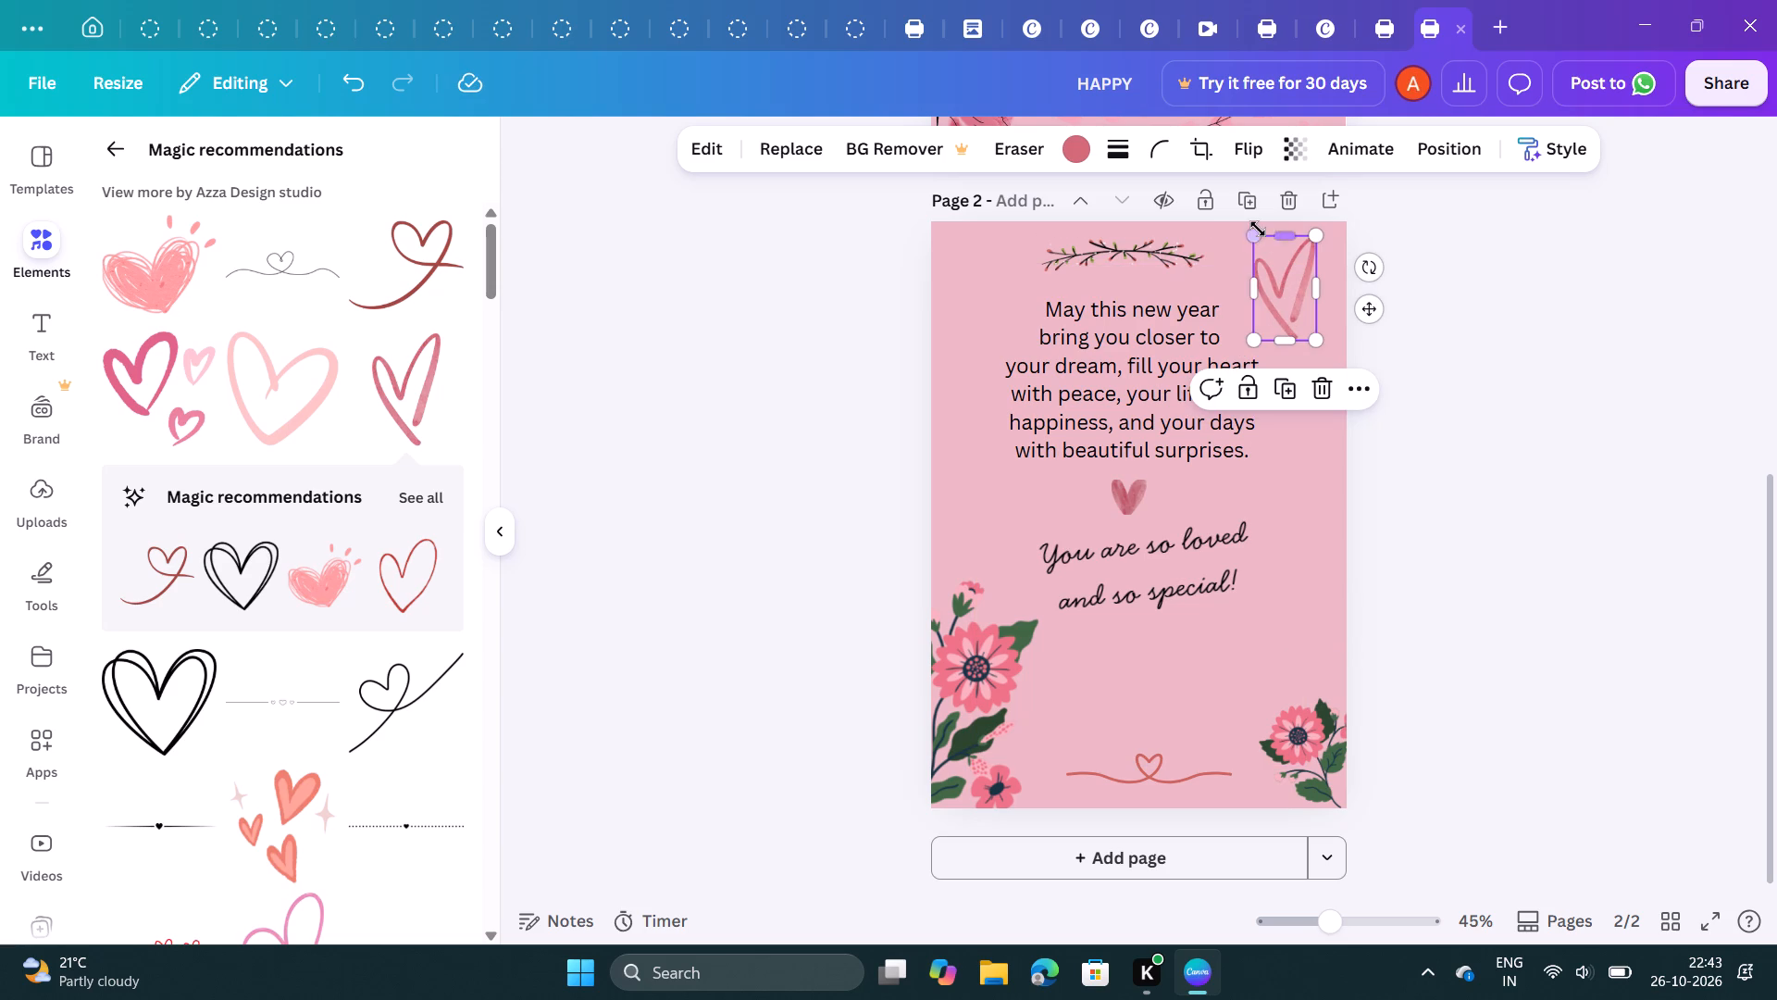
drag(1255, 236, 1270, 259)
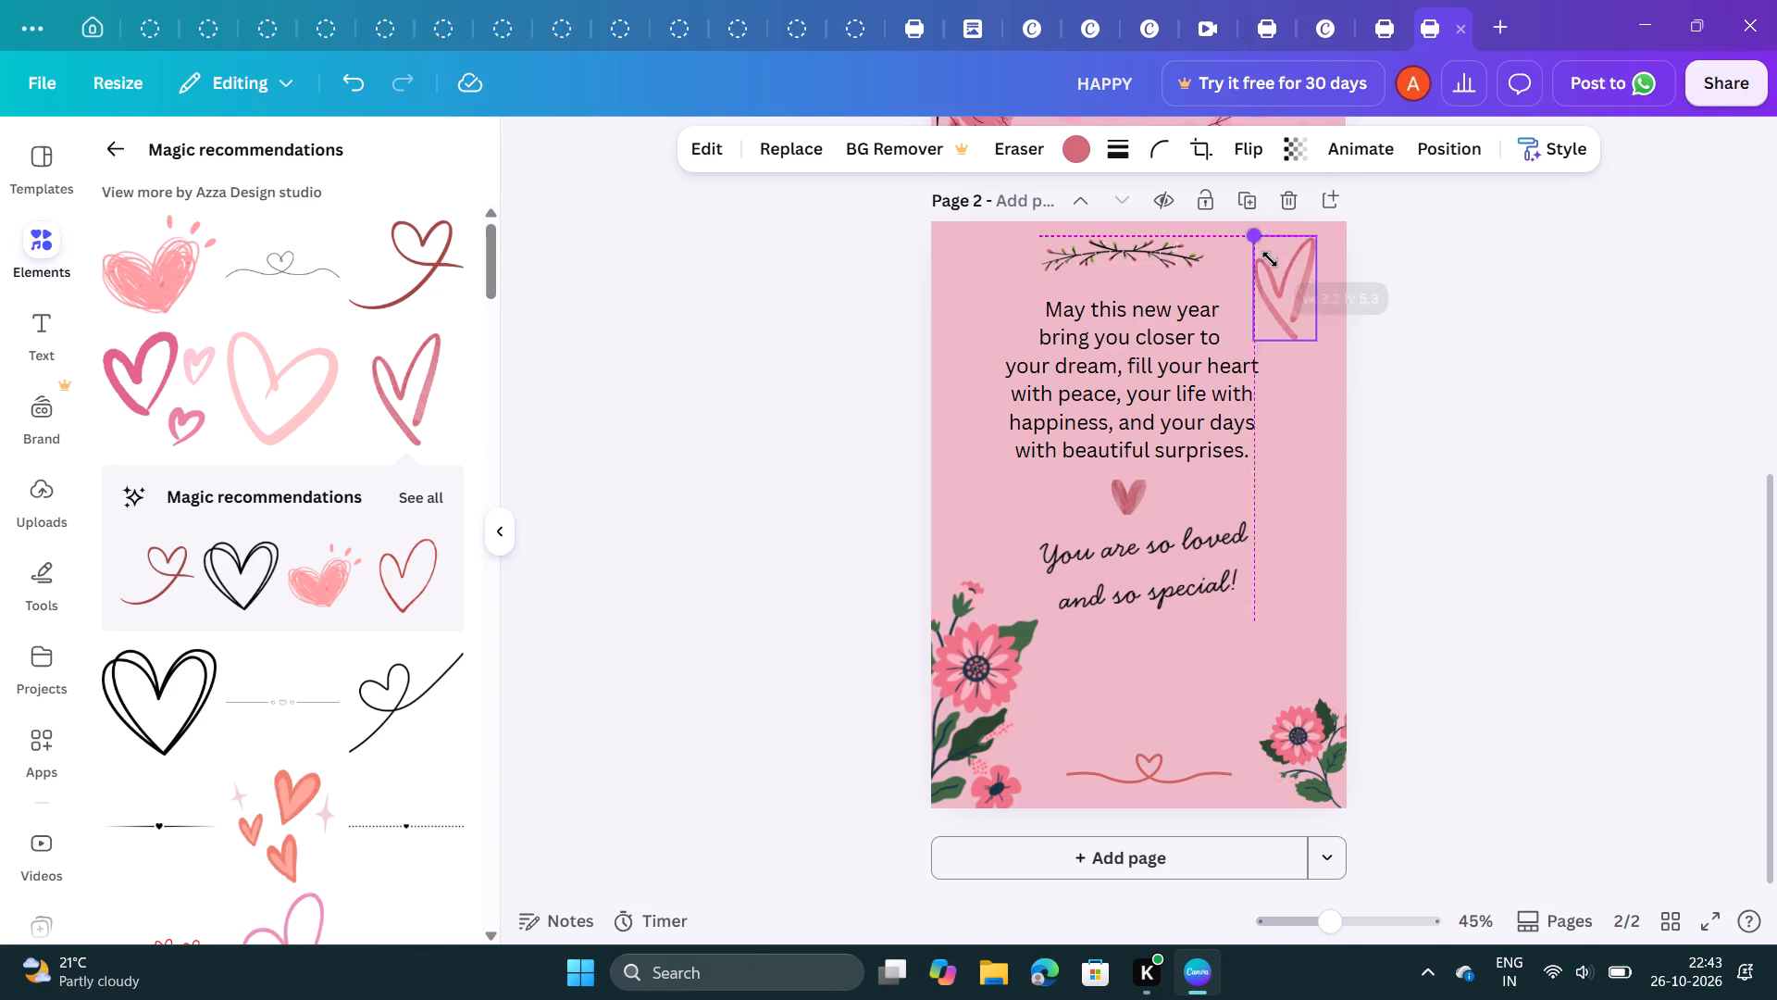
drag(1270, 259, 1294, 302)
click(1301, 321)
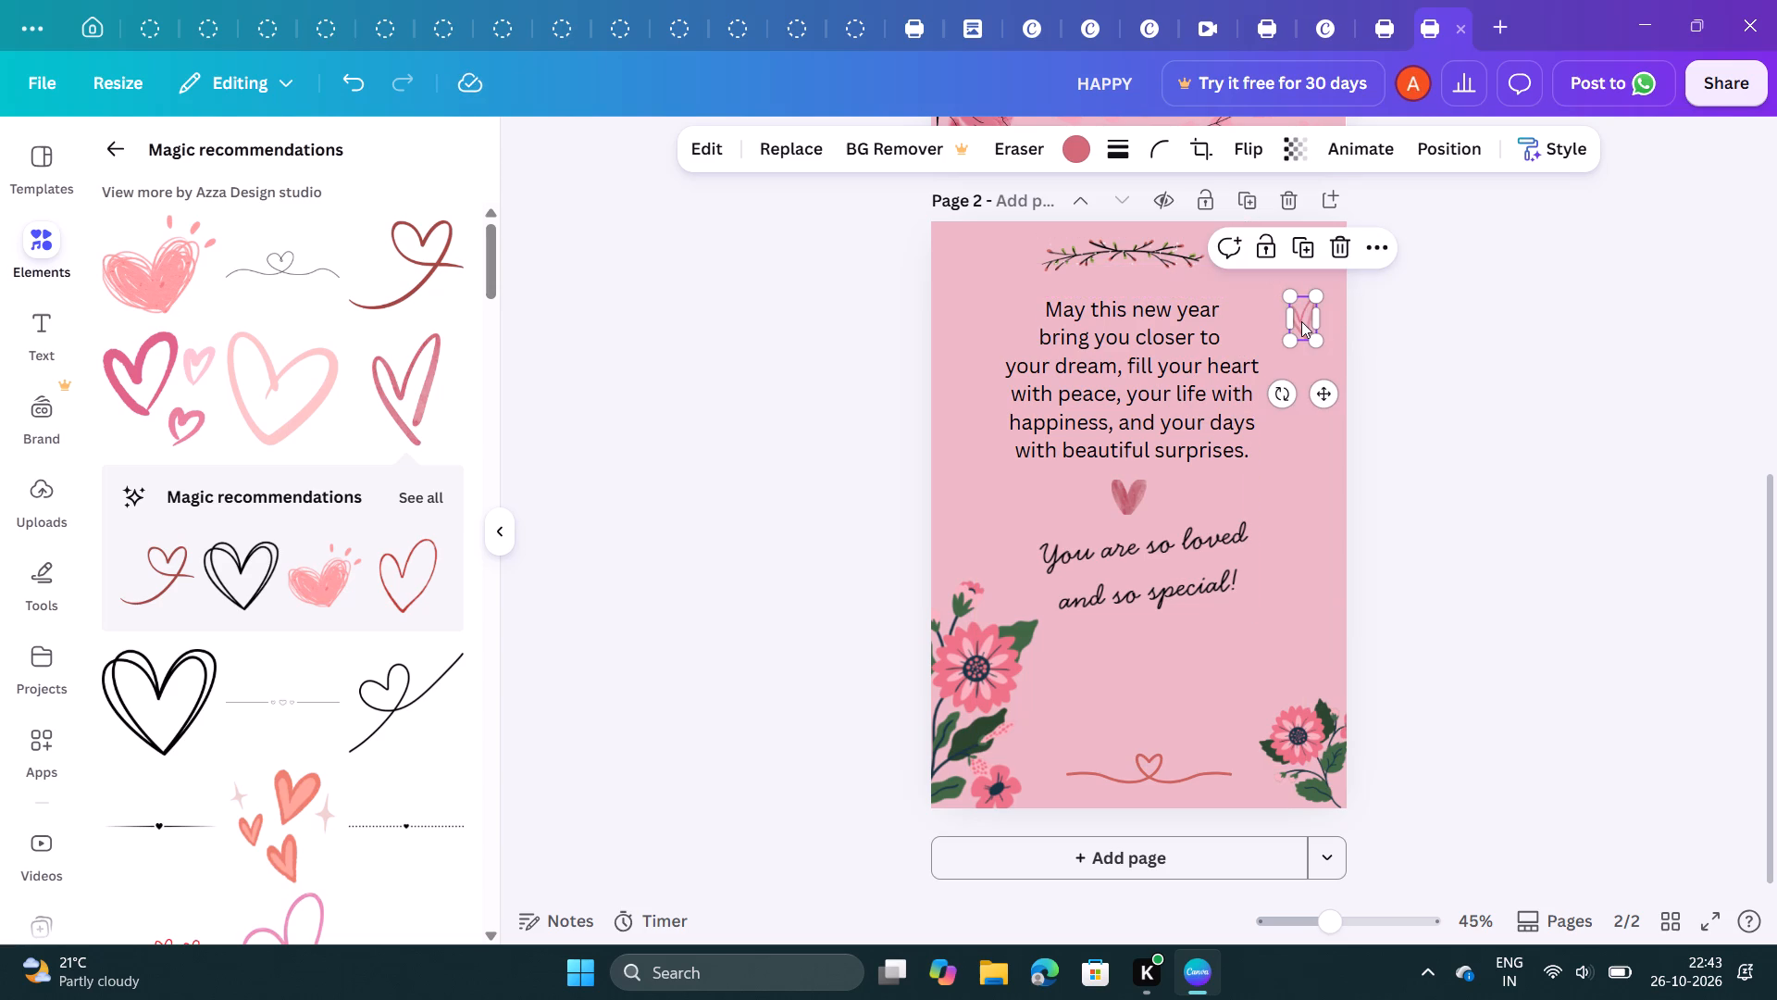
click(1301, 321)
drag(1301, 321, 1276, 291)
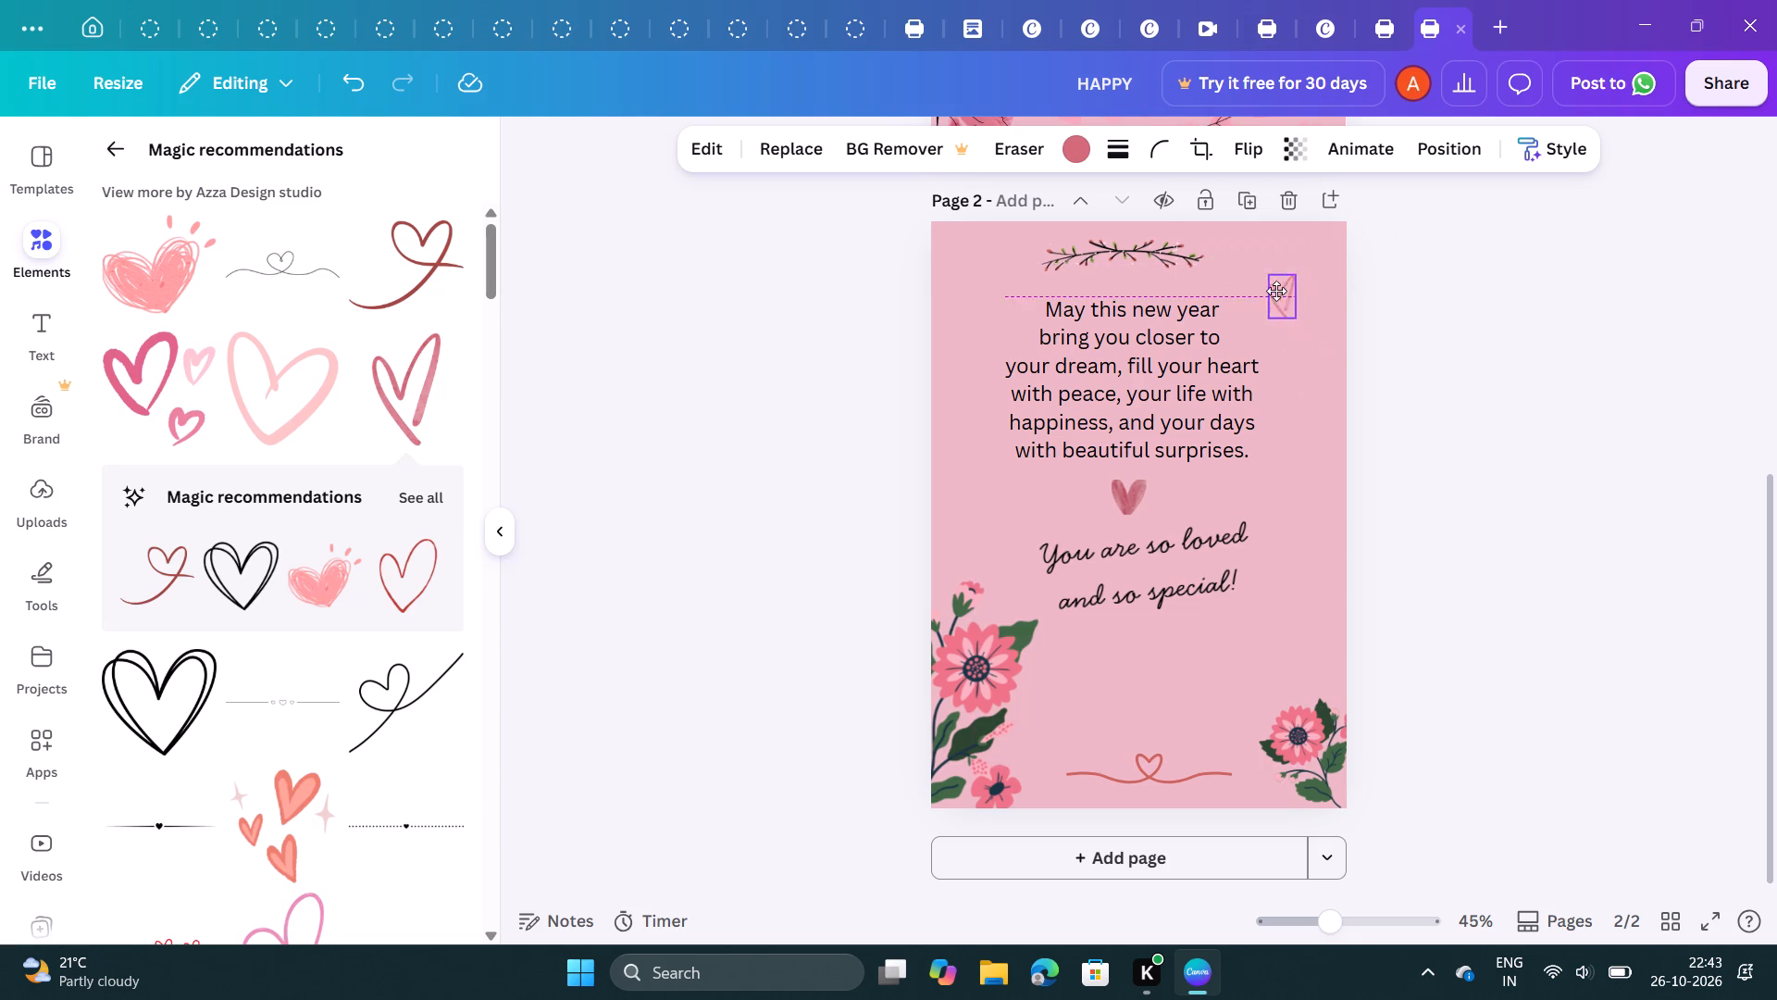
drag(1276, 291, 1281, 281)
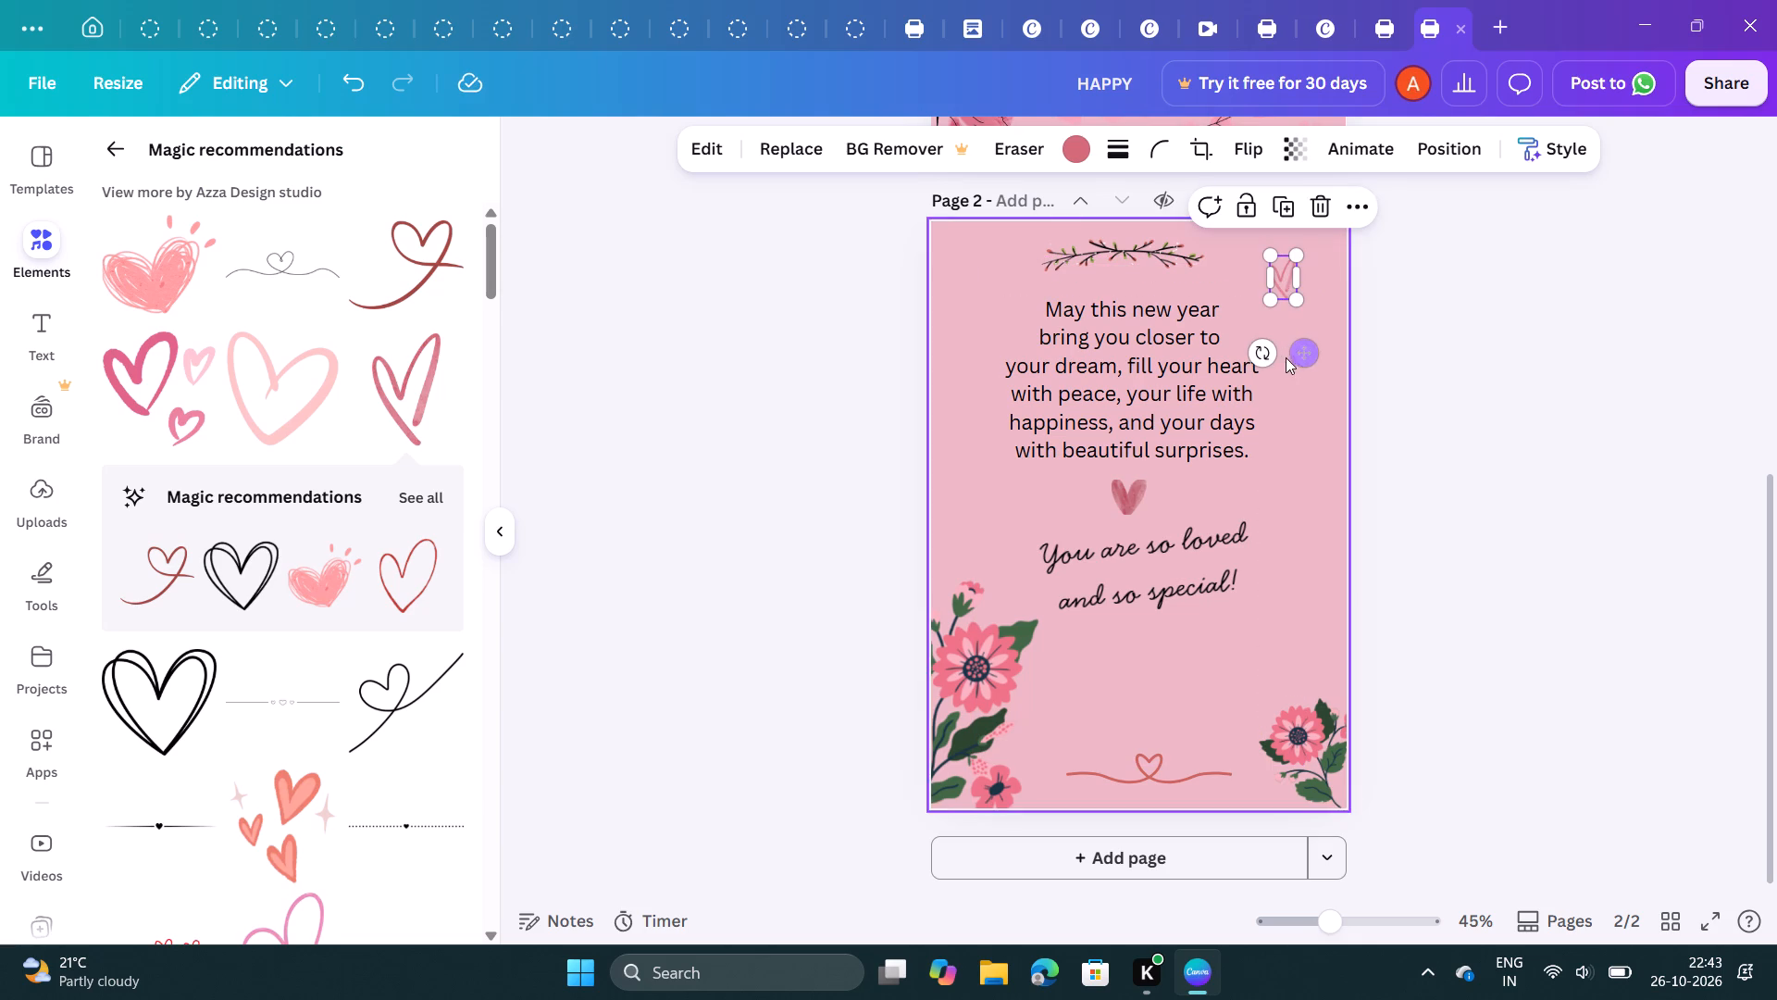
Tilt the small outline heart in page 2's top-right corner clockwise.
click(1266, 354)
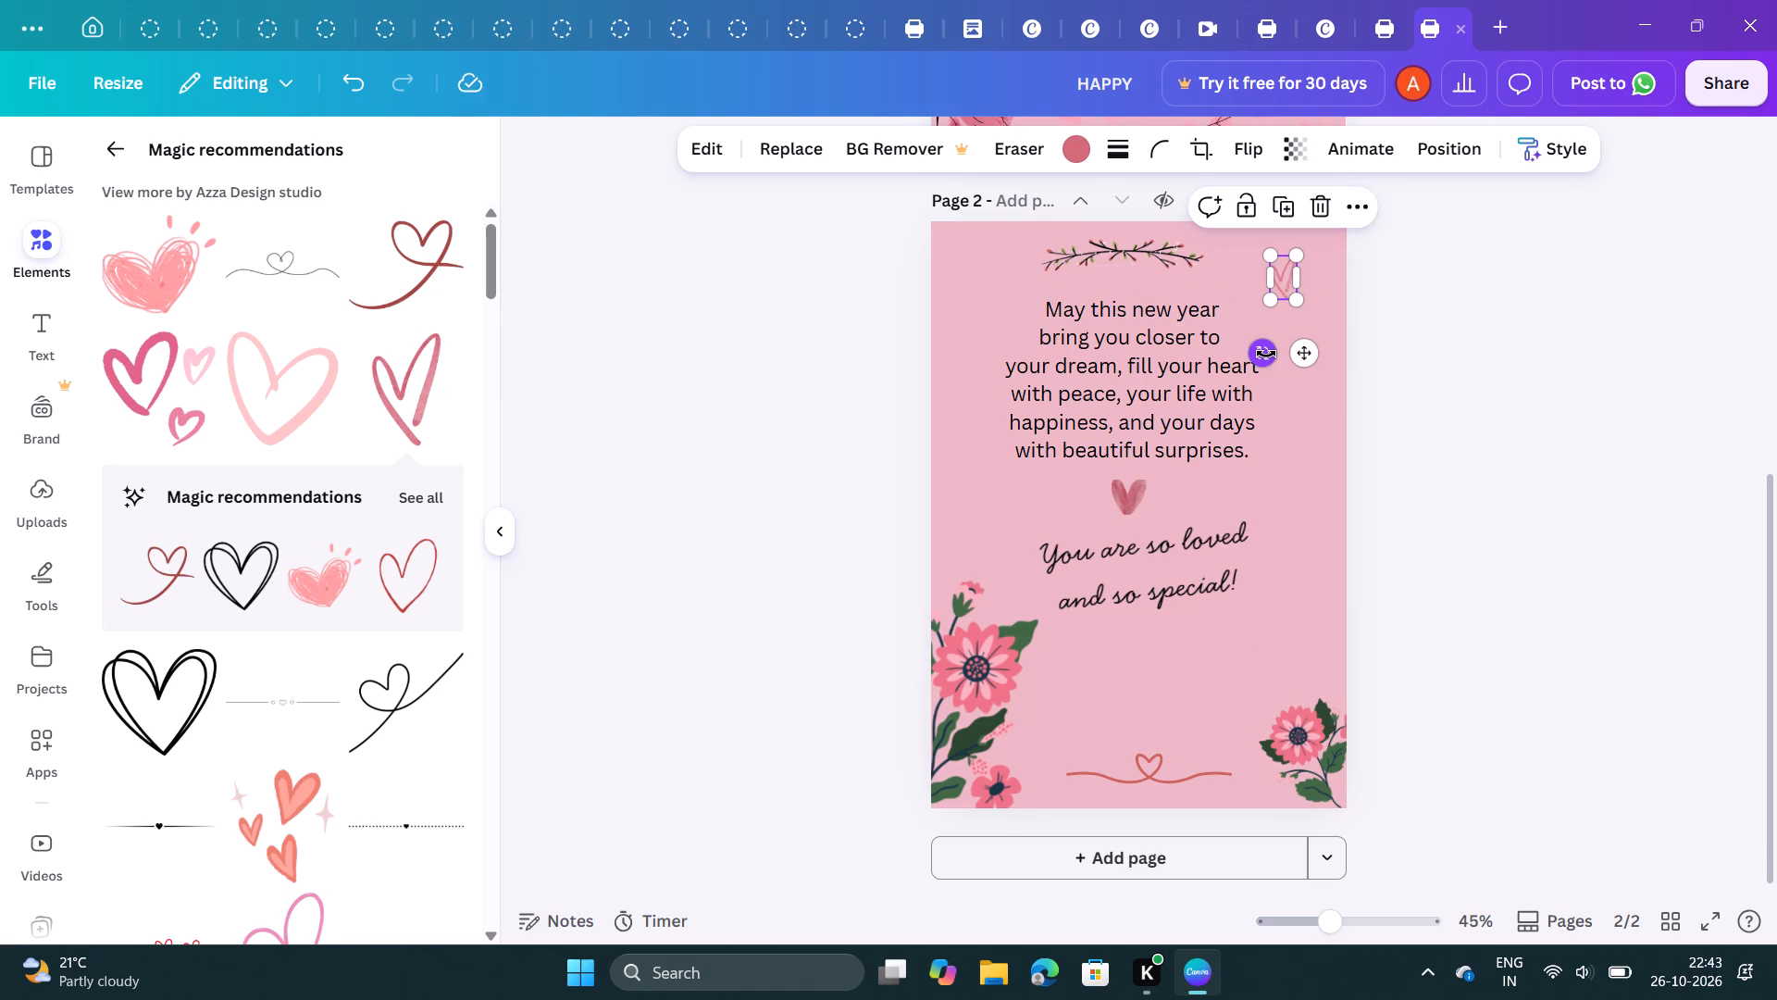
drag(1266, 354, 1260, 332)
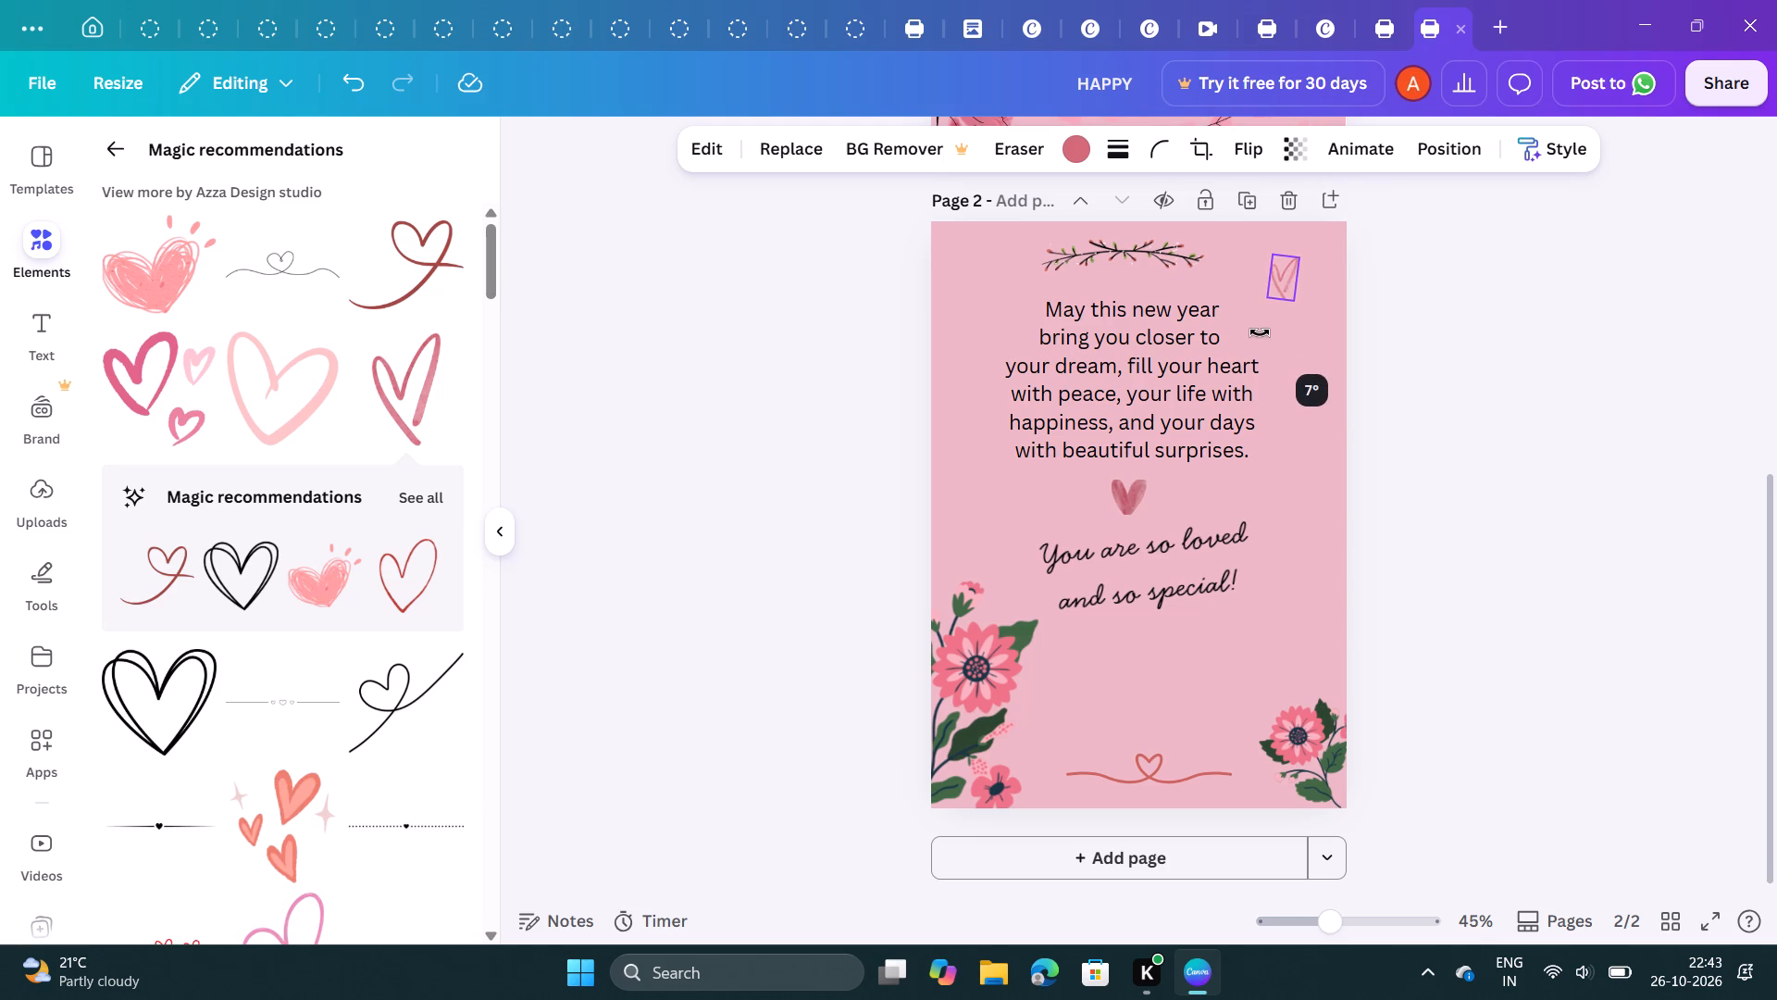
drag(1260, 332, 1252, 369)
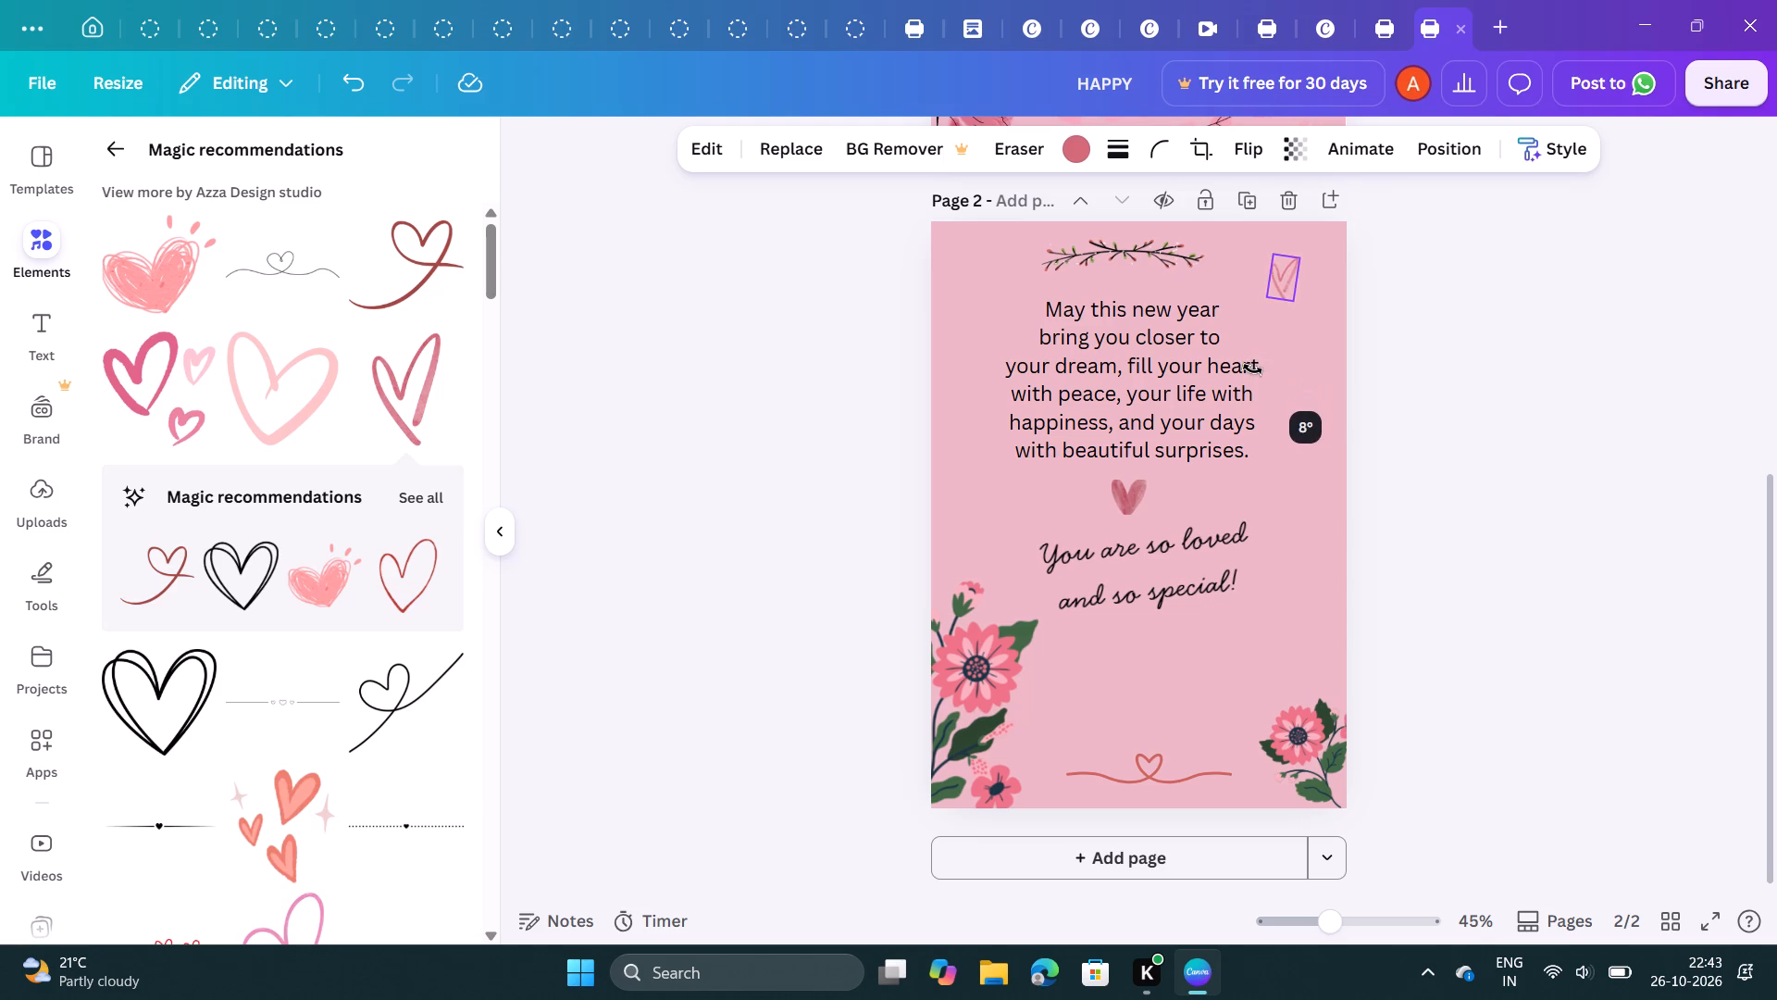
drag(1252, 369, 1248, 326)
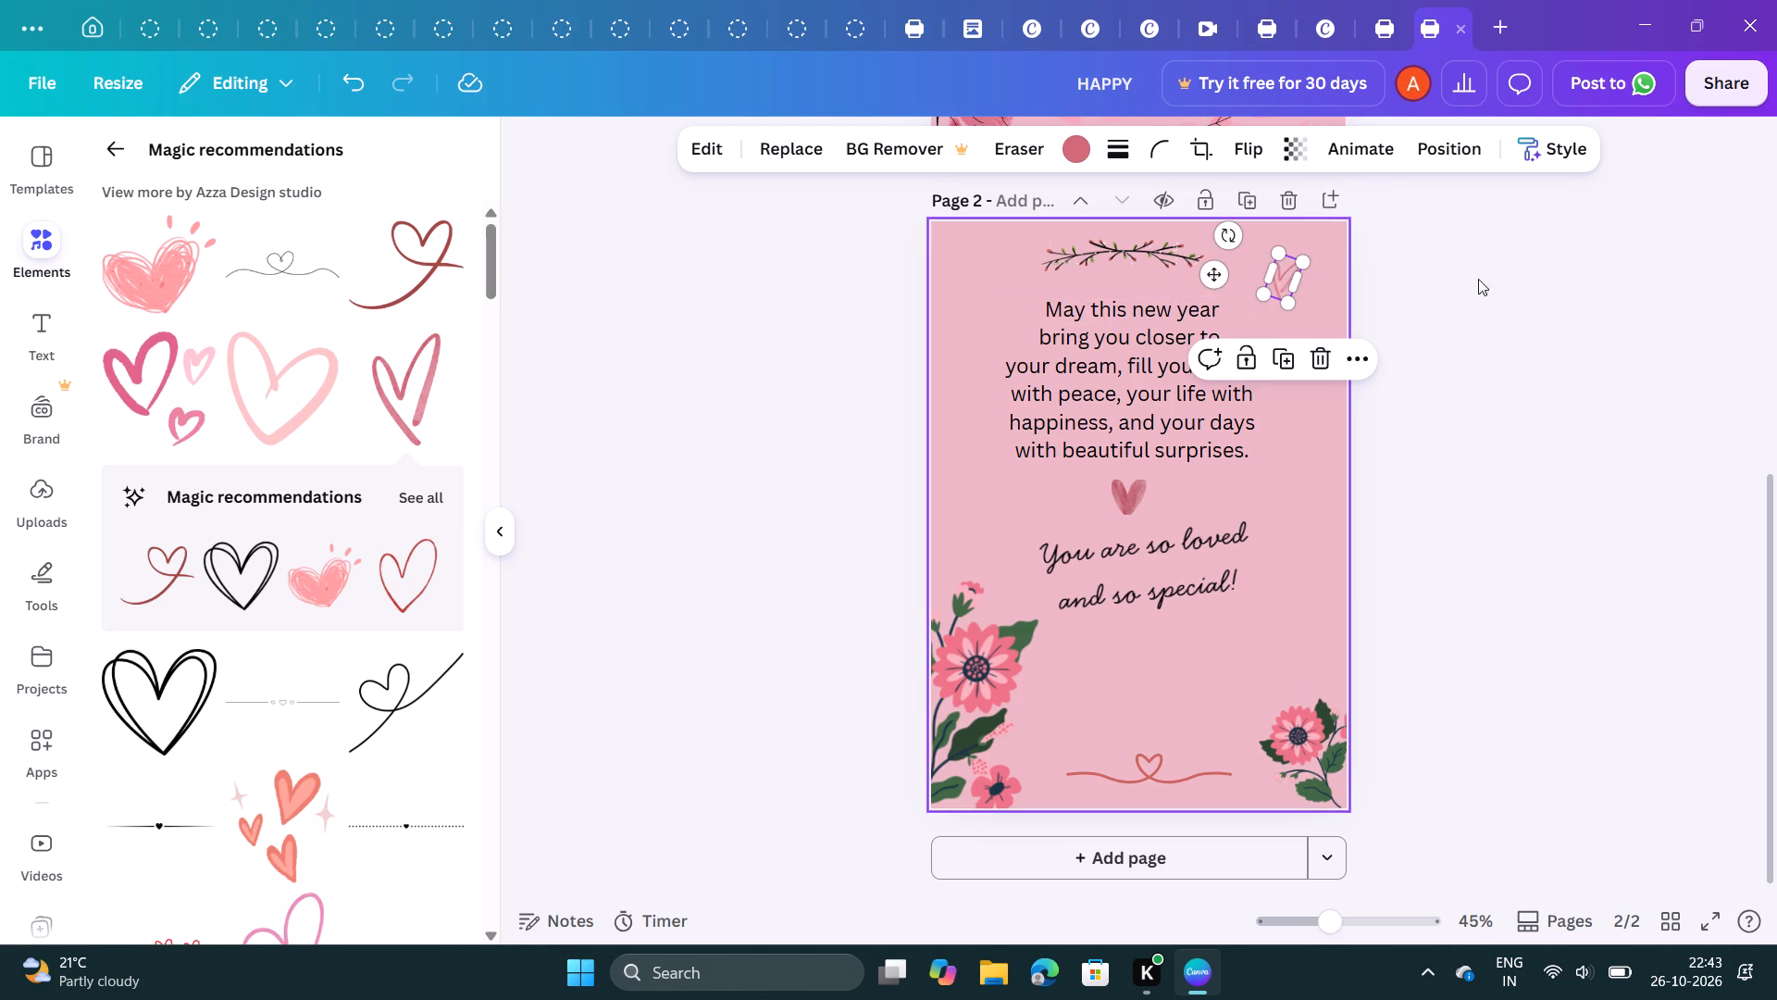
click(1533, 267)
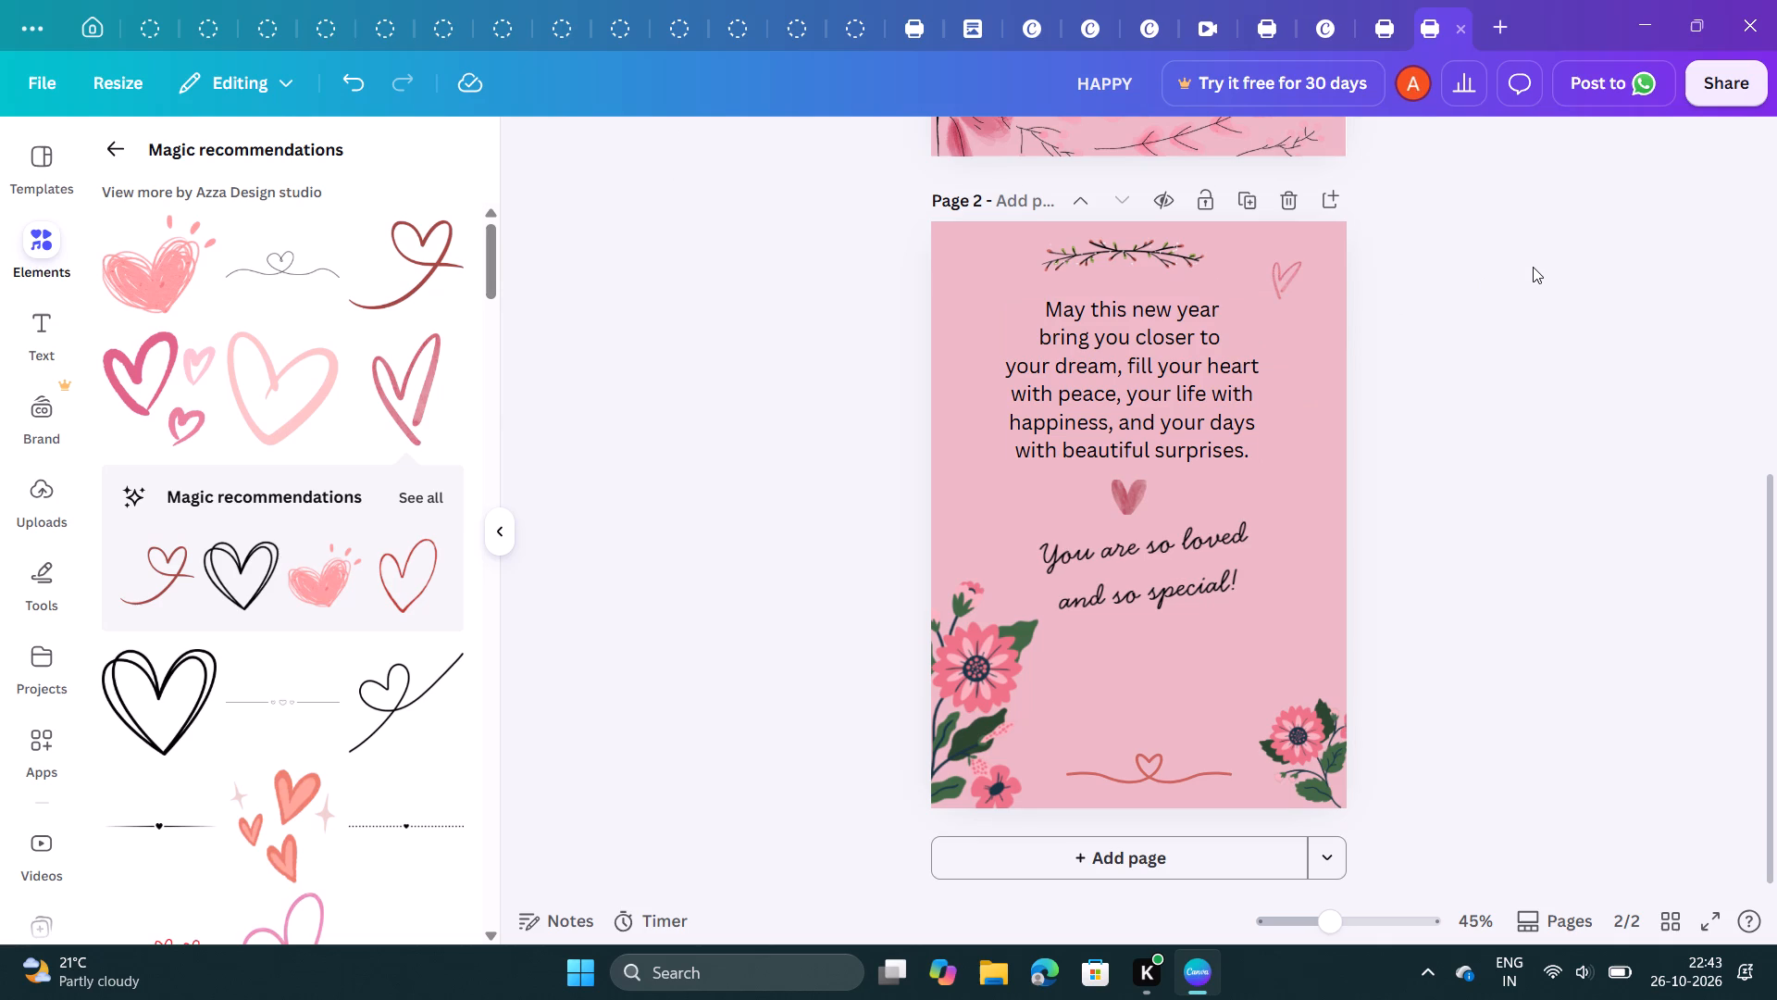
Shrink the tilted outline heart in page 2's top-right corner to a tiny accent.
click(1279, 272)
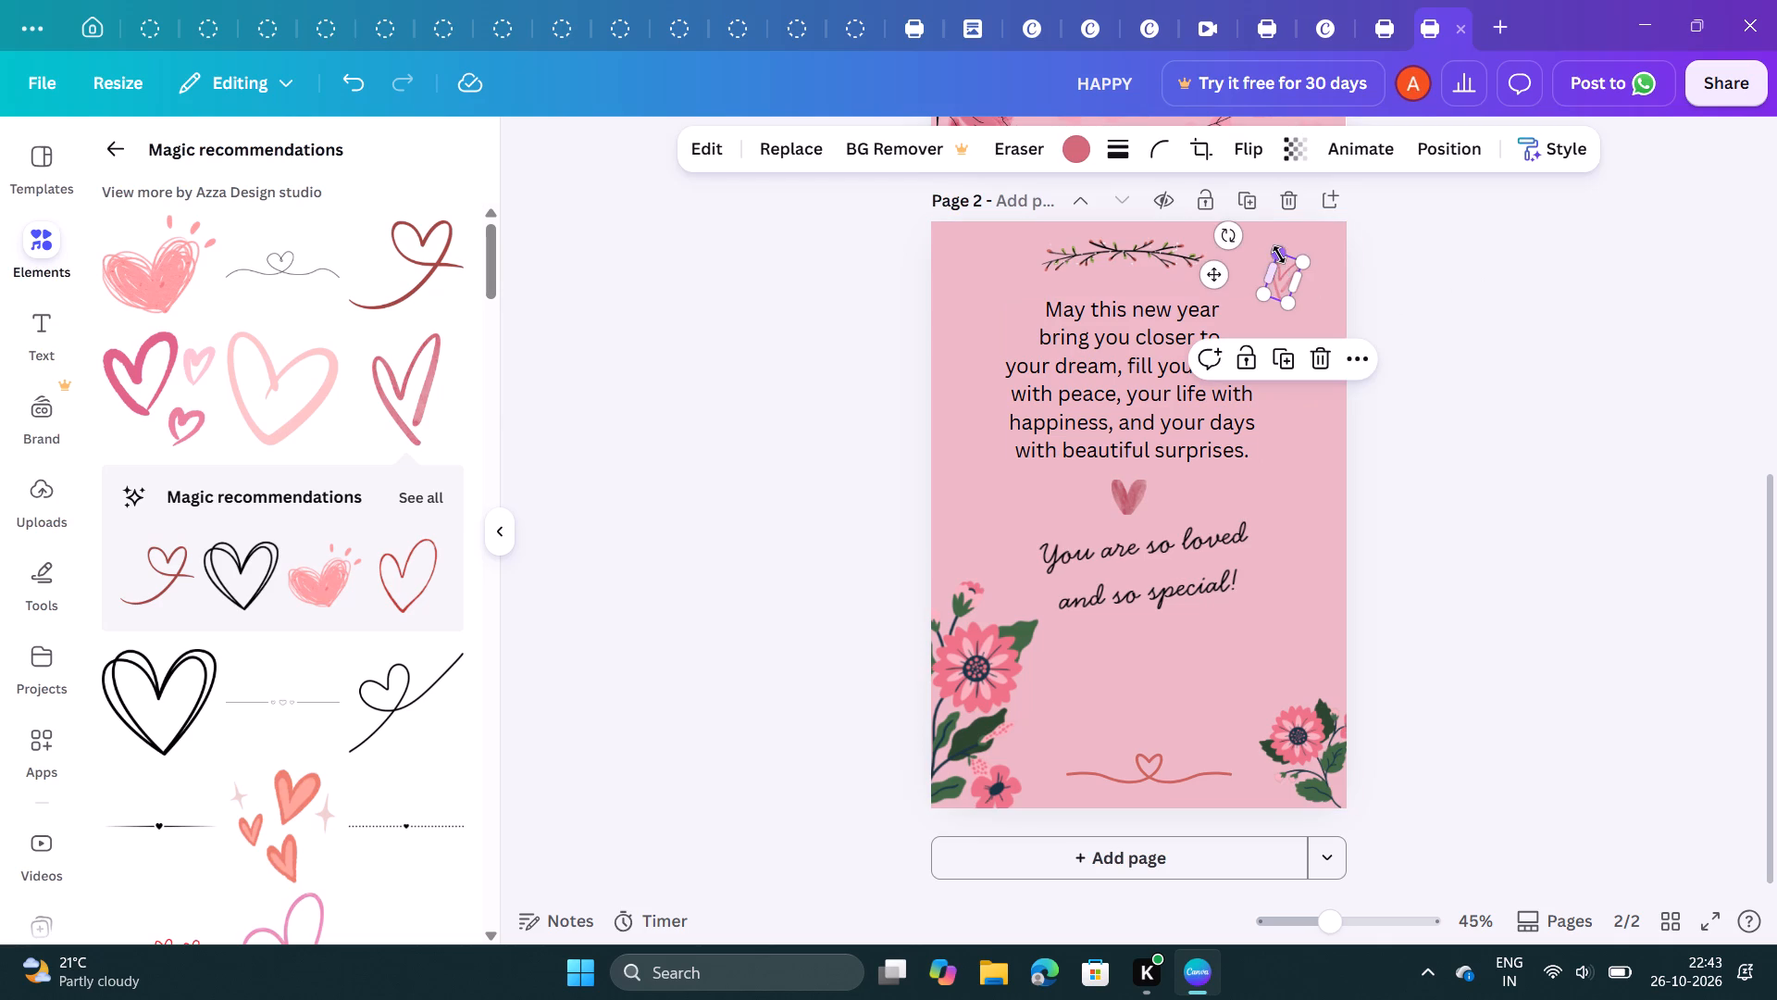
drag(1279, 253, 1286, 262)
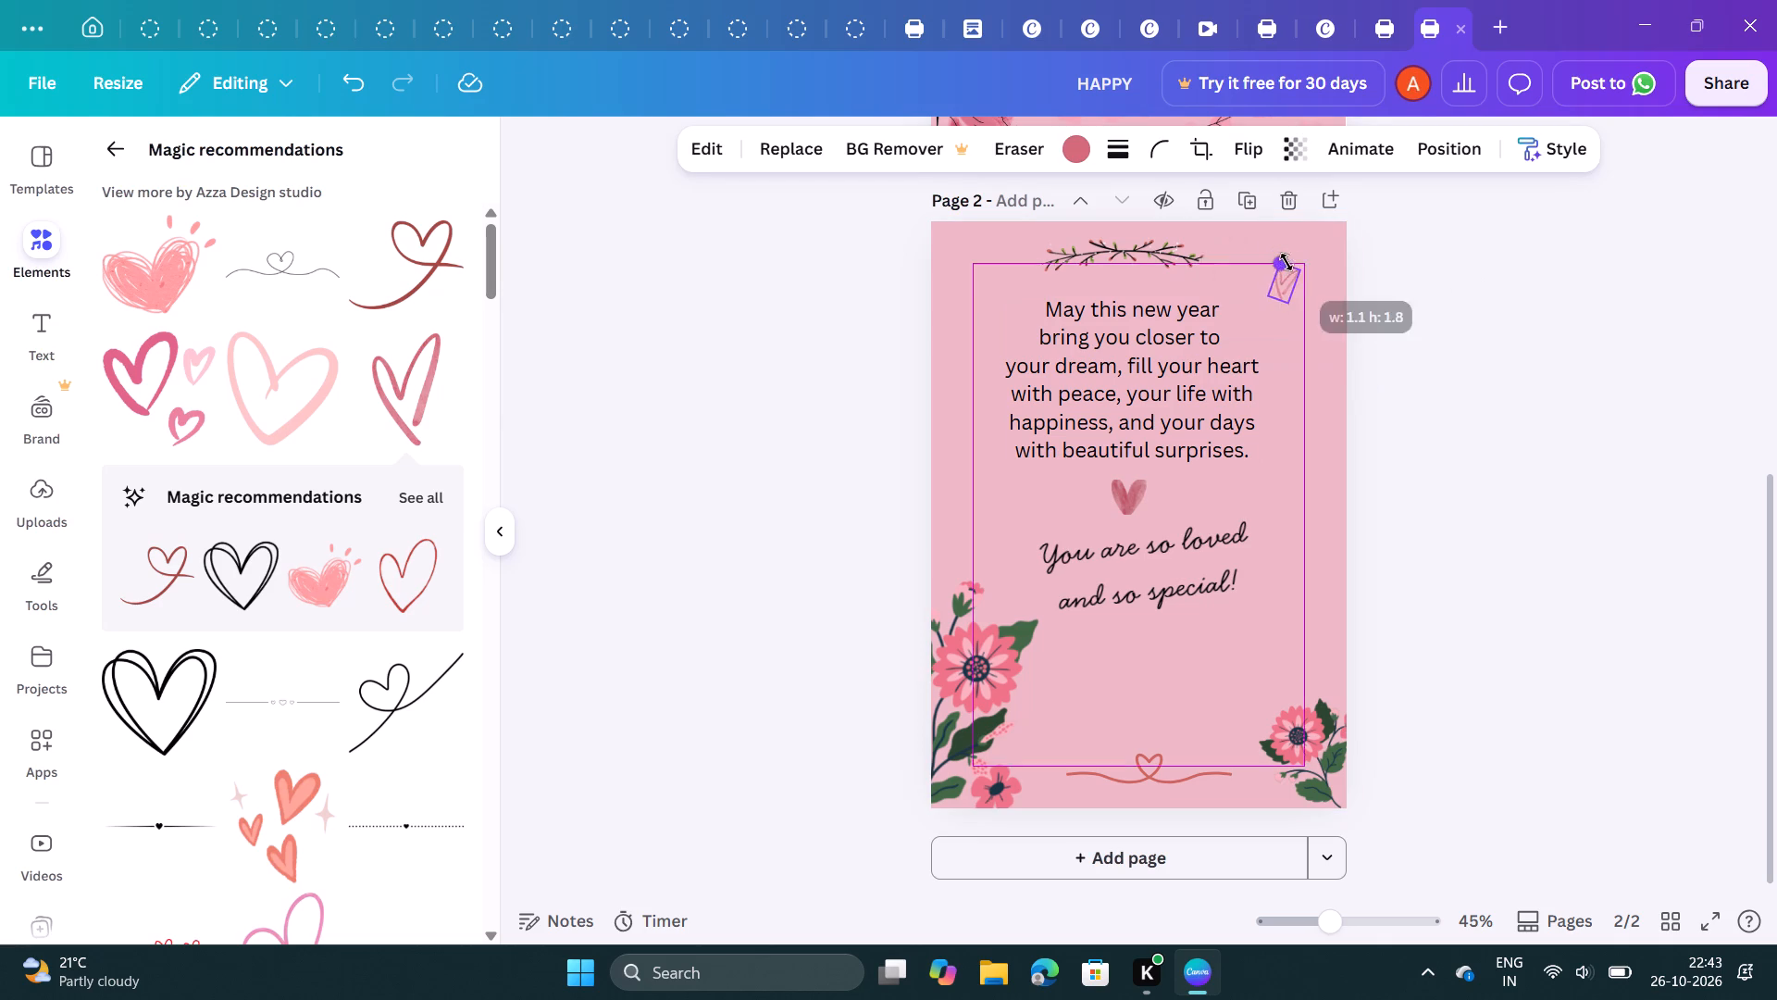
drag(1286, 262, 1290, 271)
click(1390, 280)
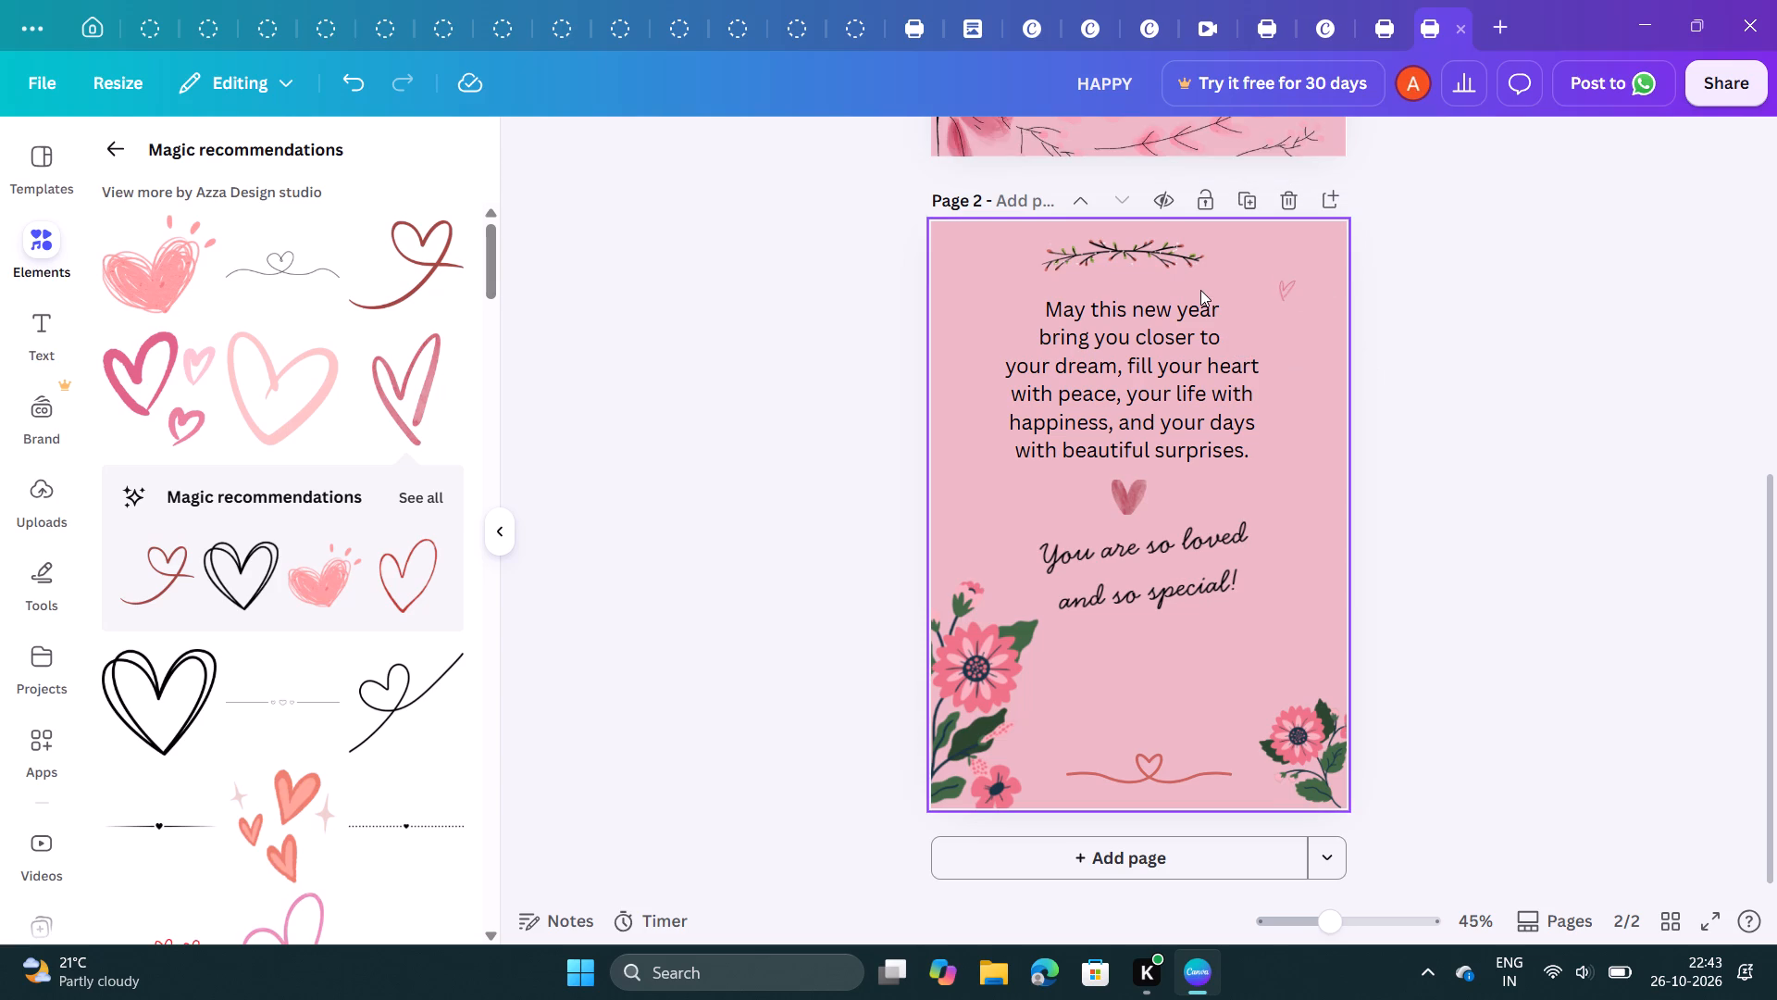
Find the vertical trail of scattered pink and rose hearts in the recommended graphics and add it to page 2.
scroll(230, 263, up, 1)
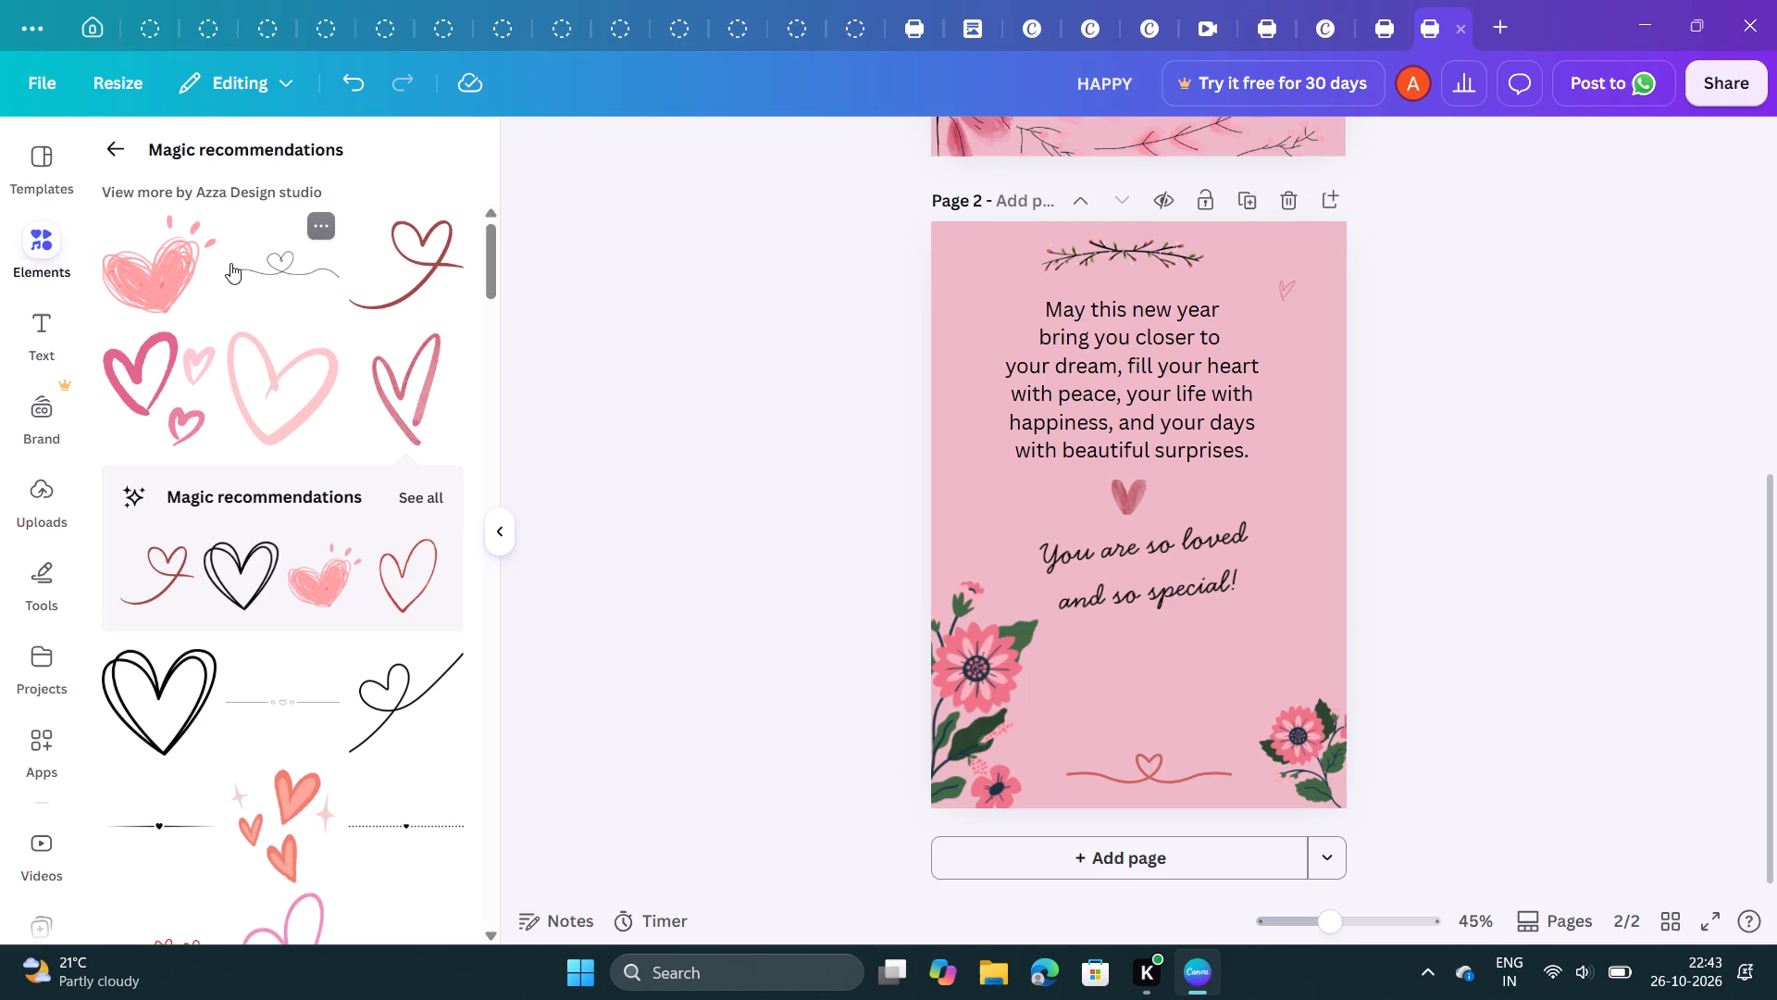
scroll(230, 263, up, 1)
scroll(230, 263, down, 6)
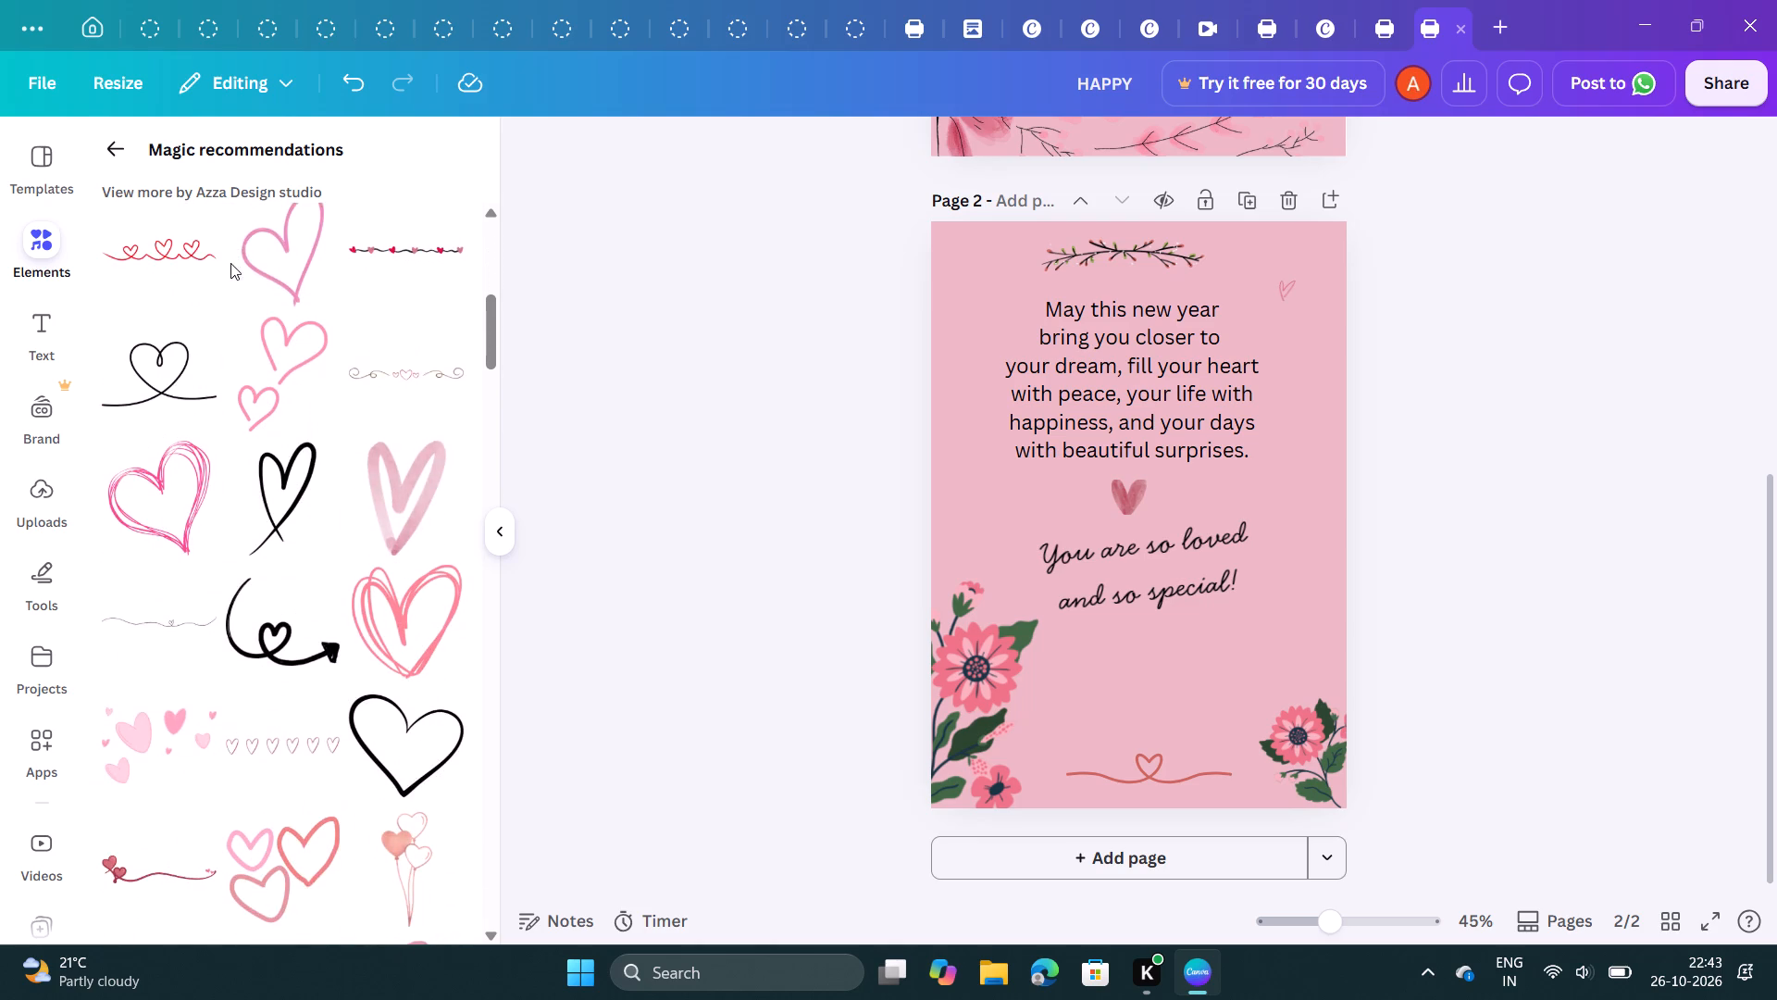
scroll(230, 263, down, 4)
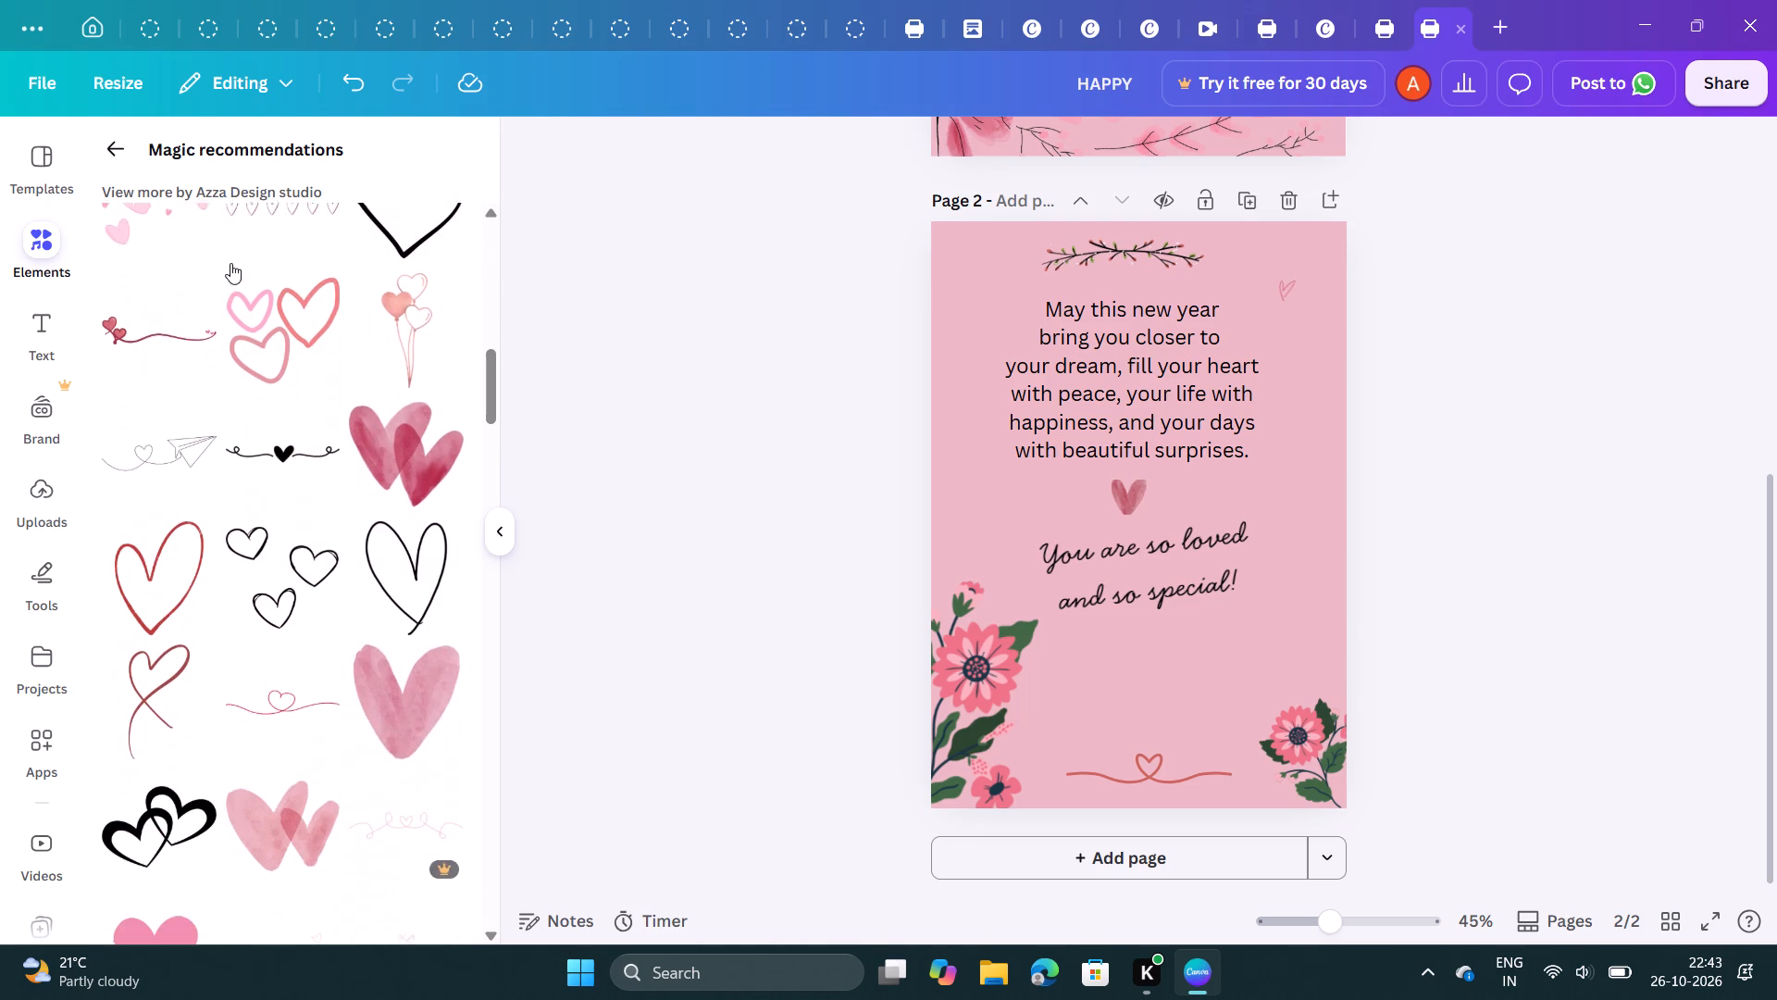
scroll(230, 263, down, 8)
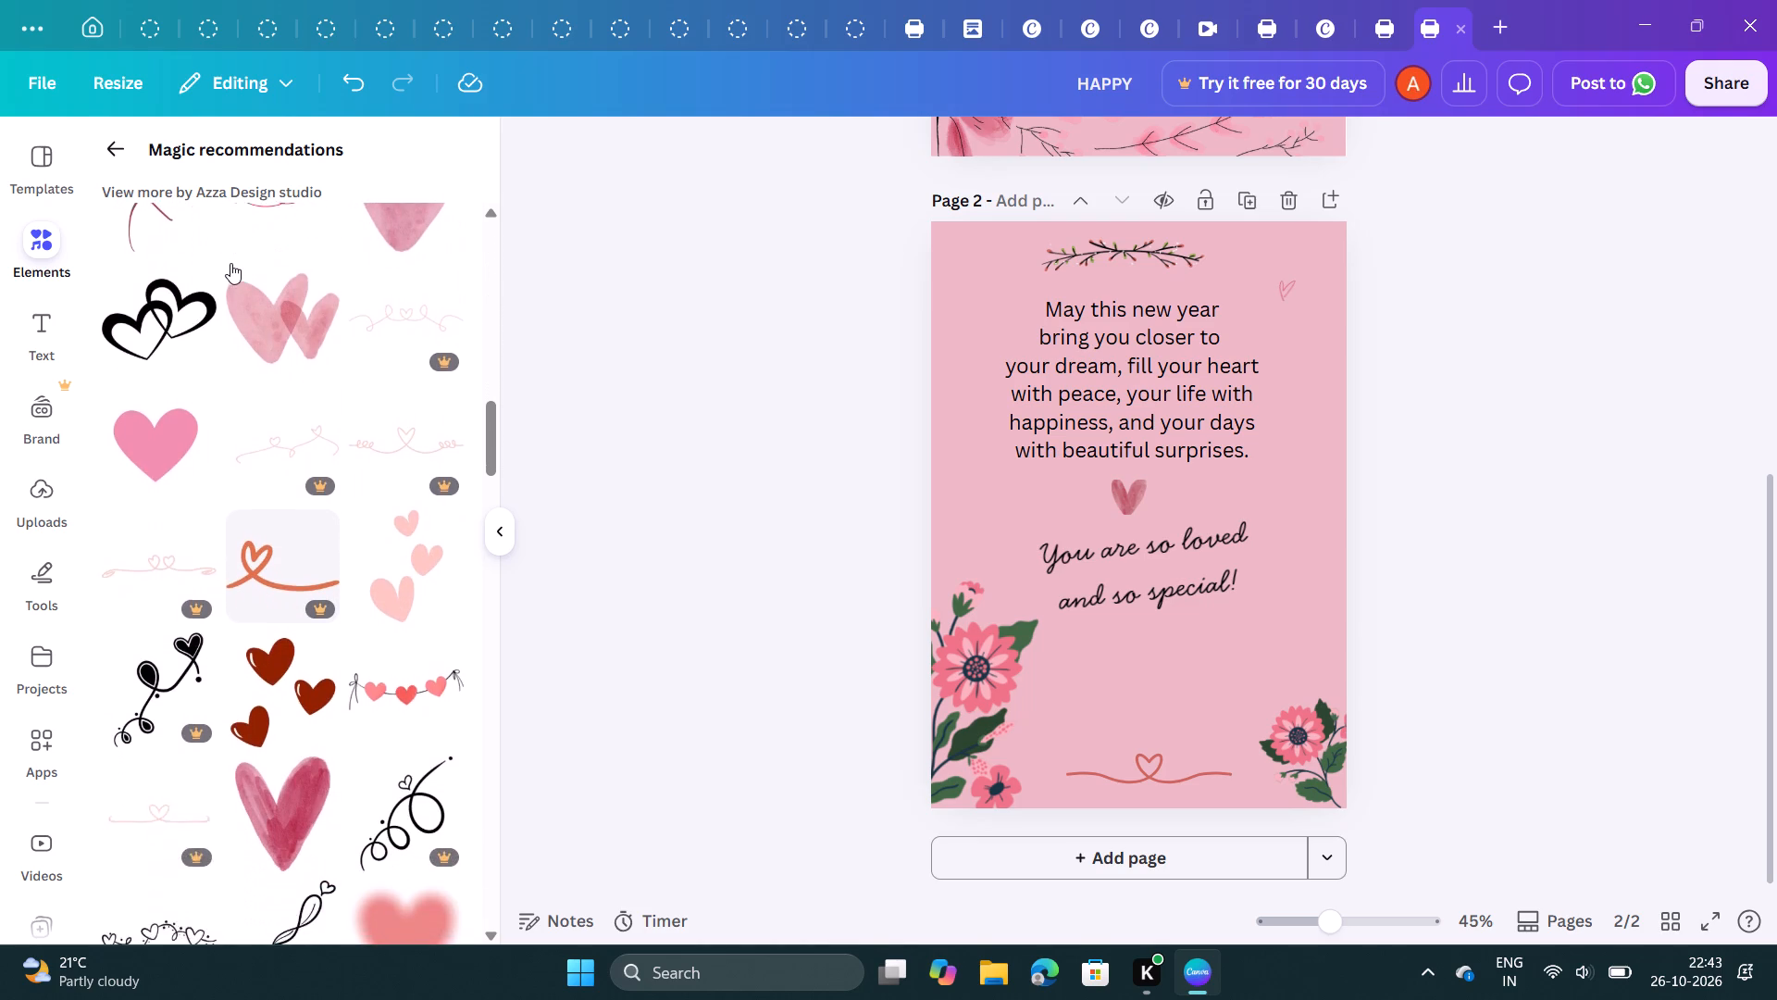
scroll(230, 263, down, 5)
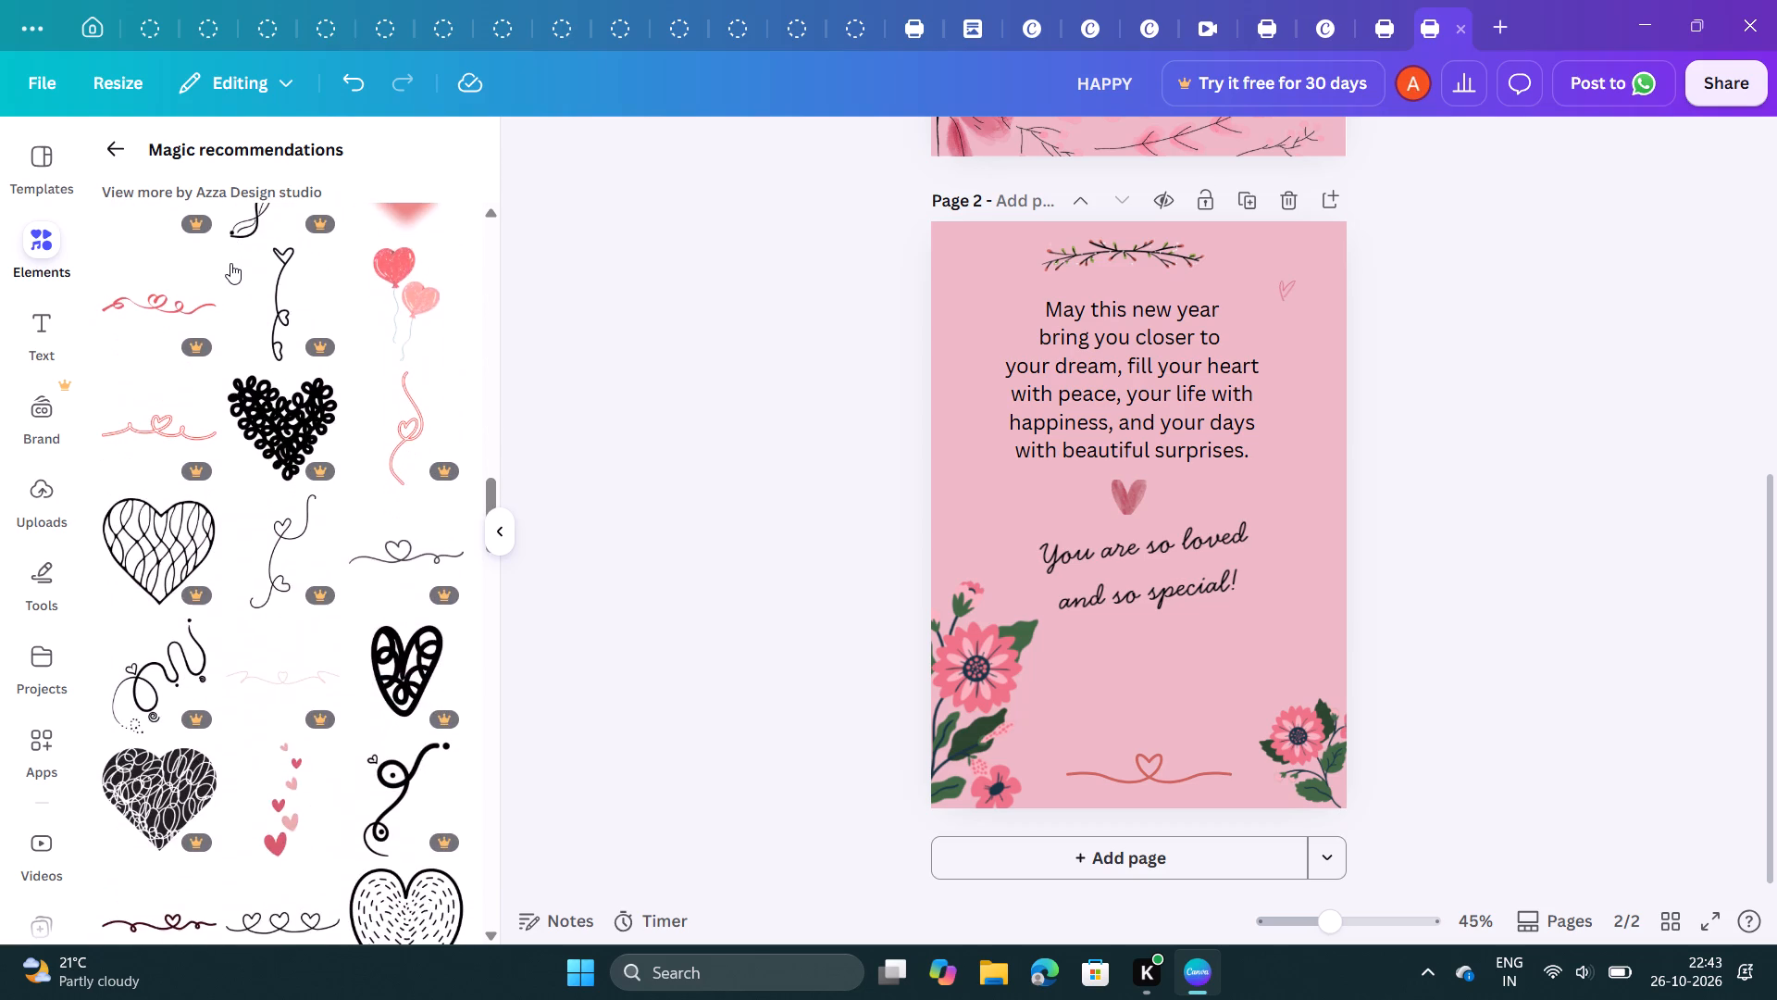
scroll(230, 263, down, 3)
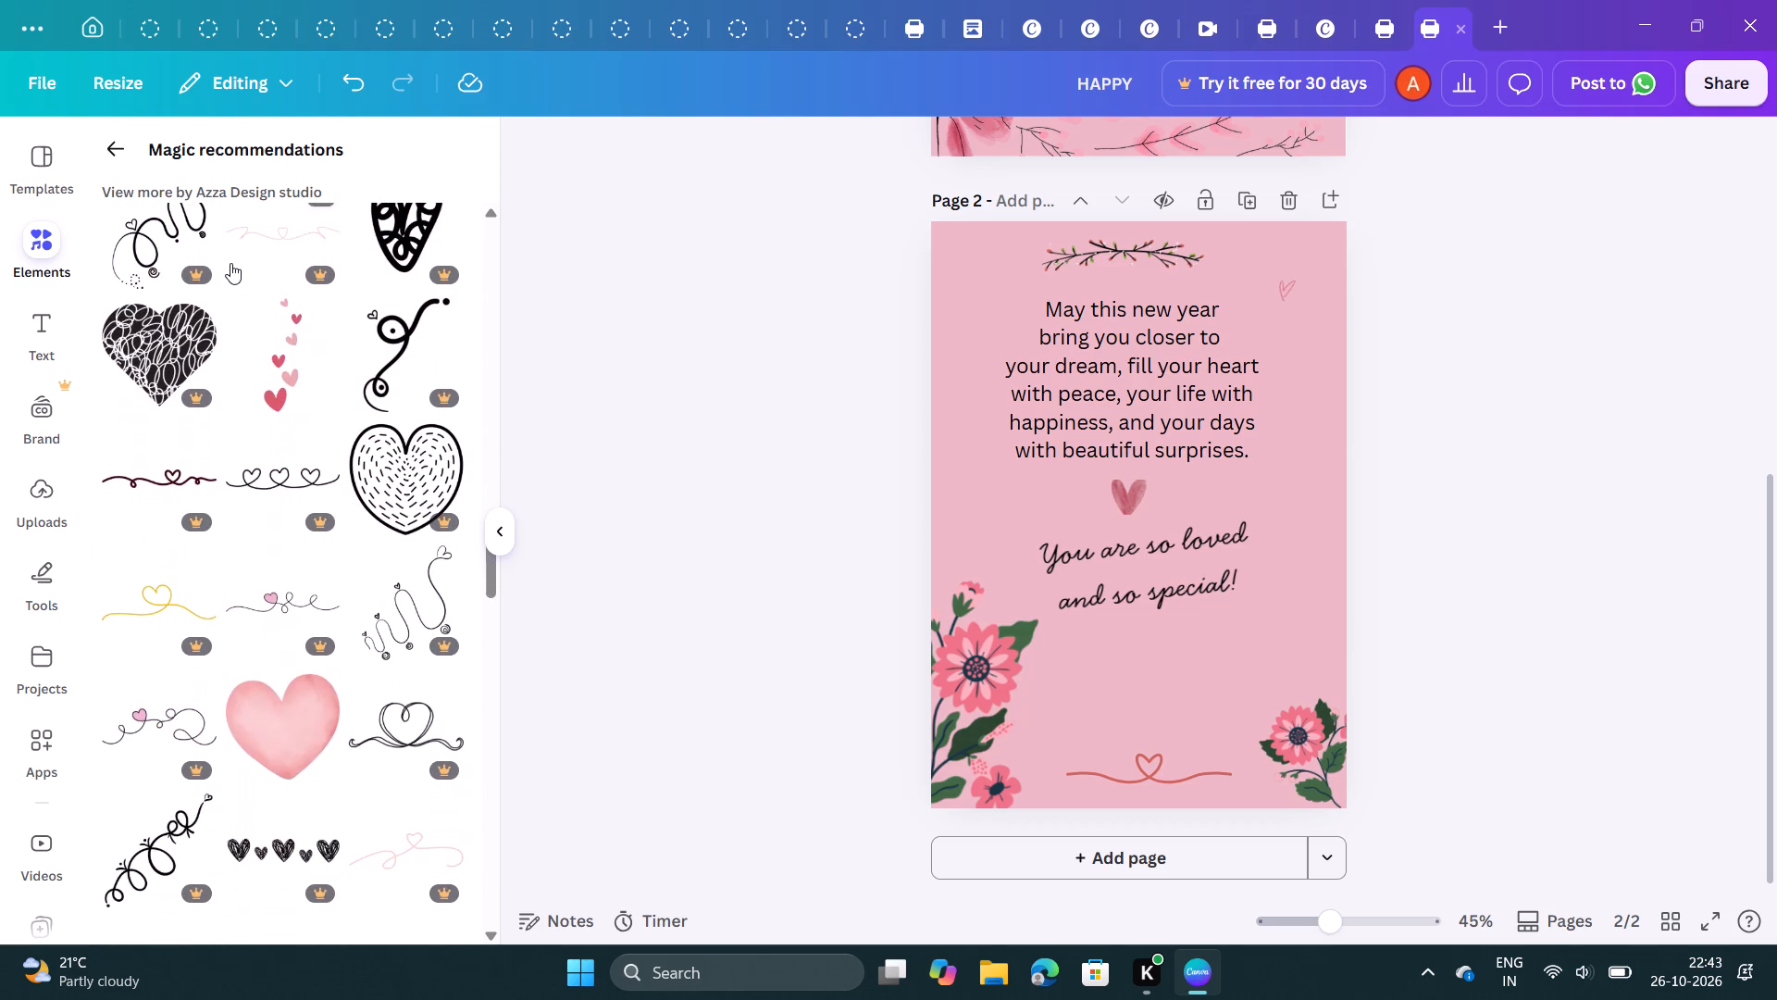
scroll(230, 263, down, 1)
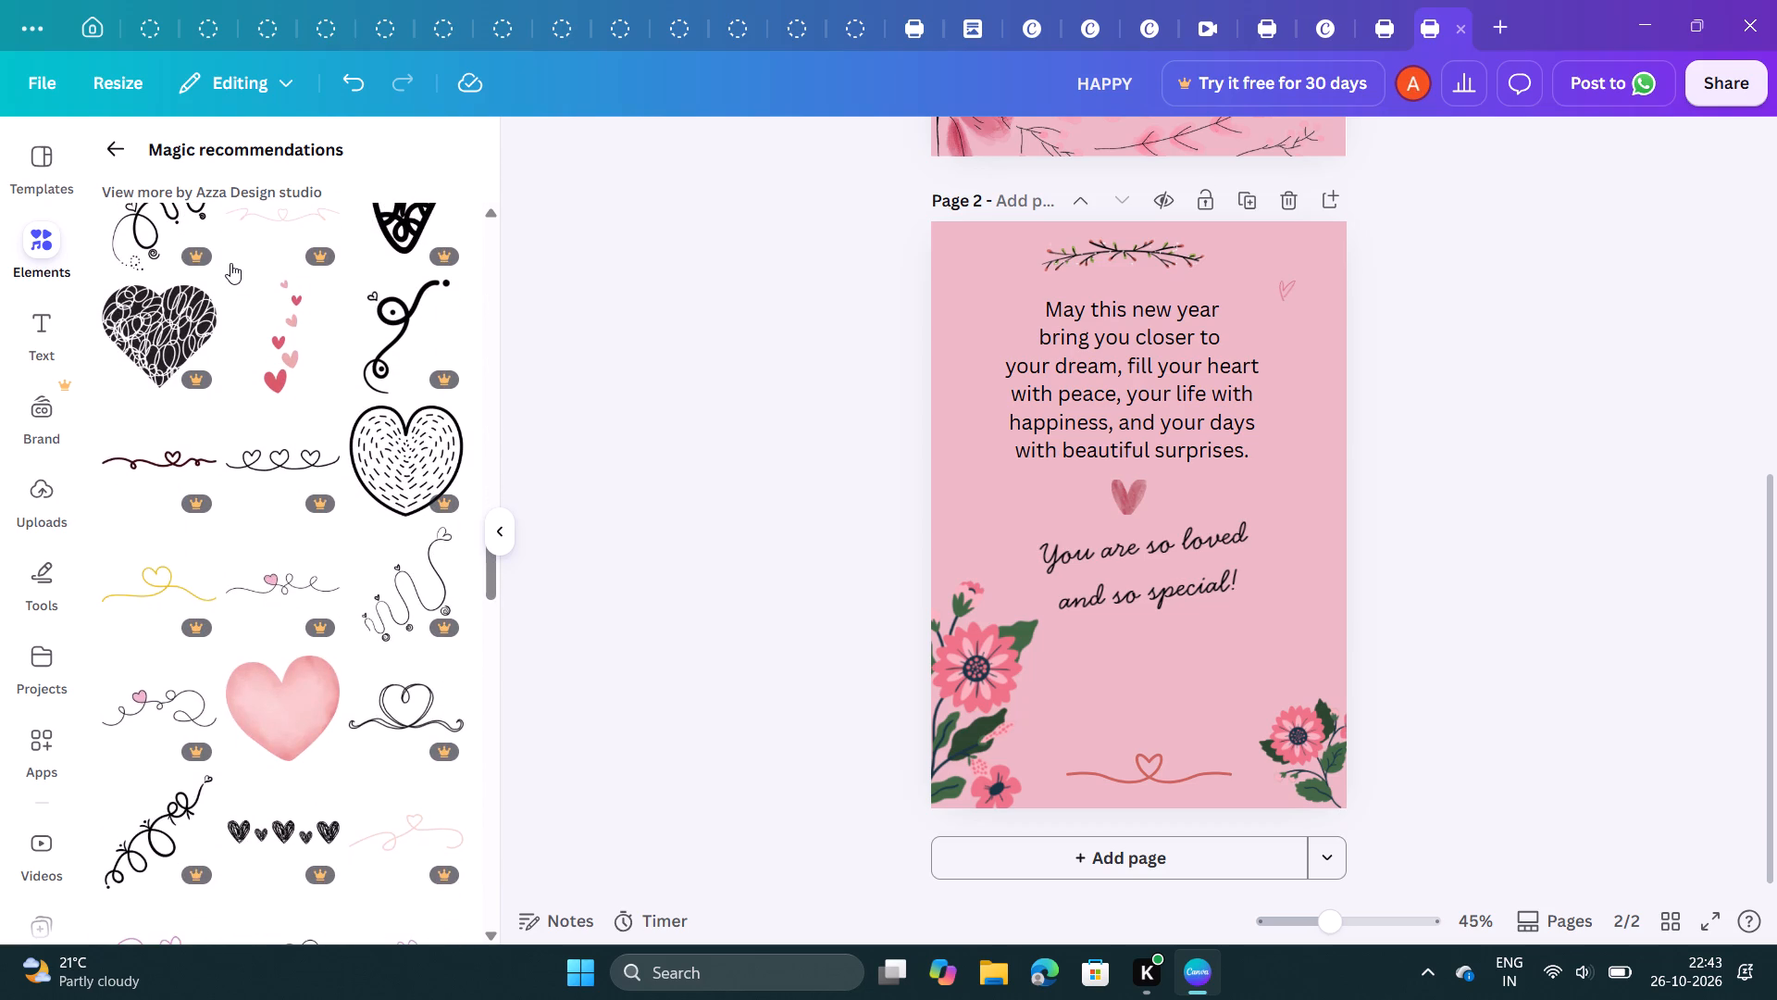
click(271, 344)
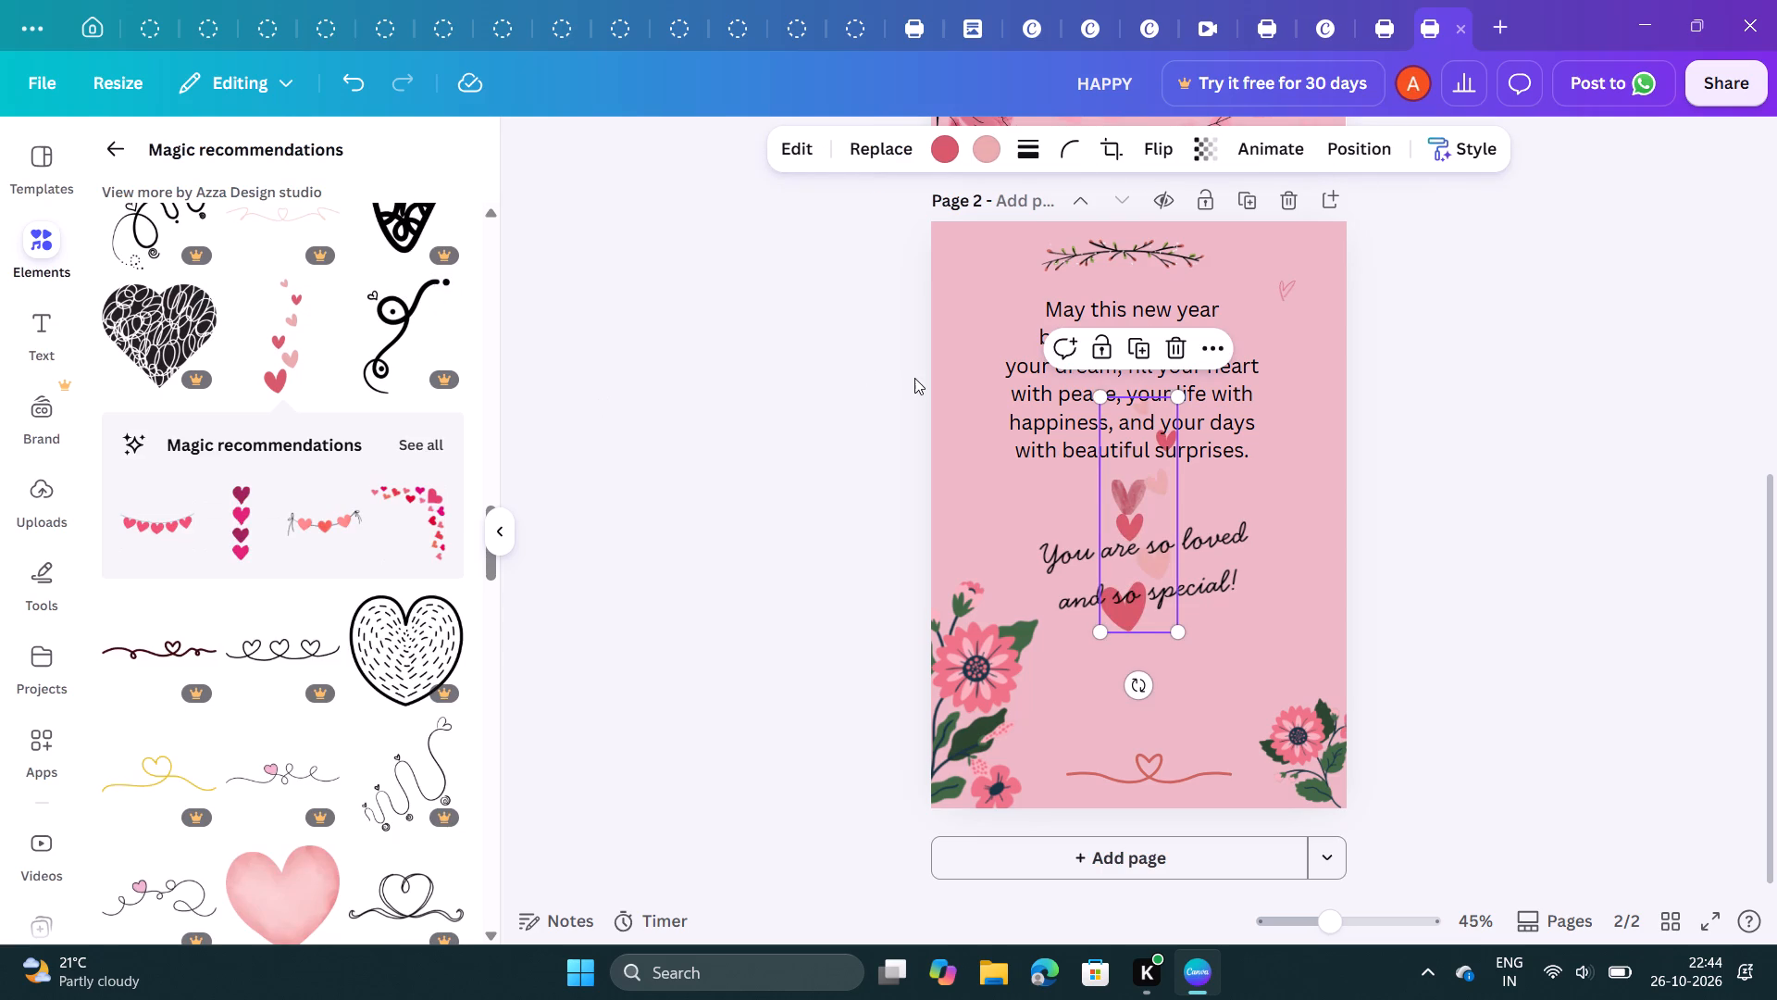
Move the heart trail to page 2's upper-left edge, letting it partly overhang the page and clear the message text.
click(1129, 492)
double_click(1129, 492)
drag(1129, 492, 956, 388)
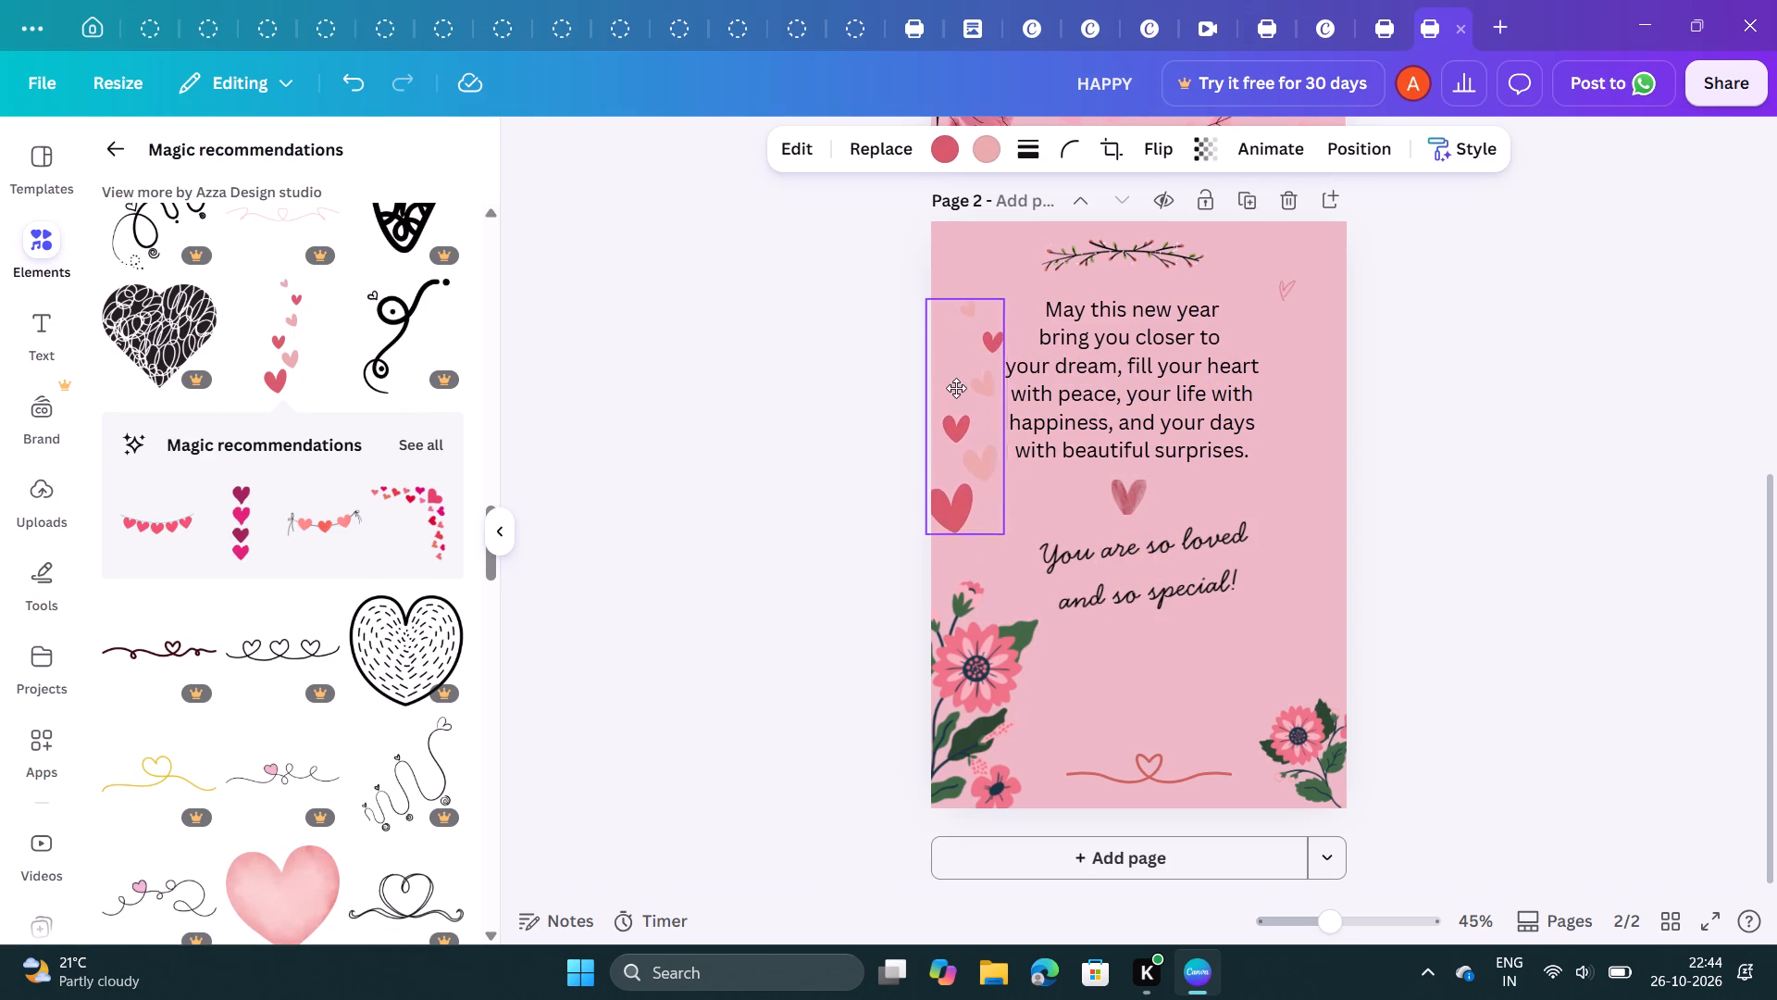
drag(956, 388, 955, 303)
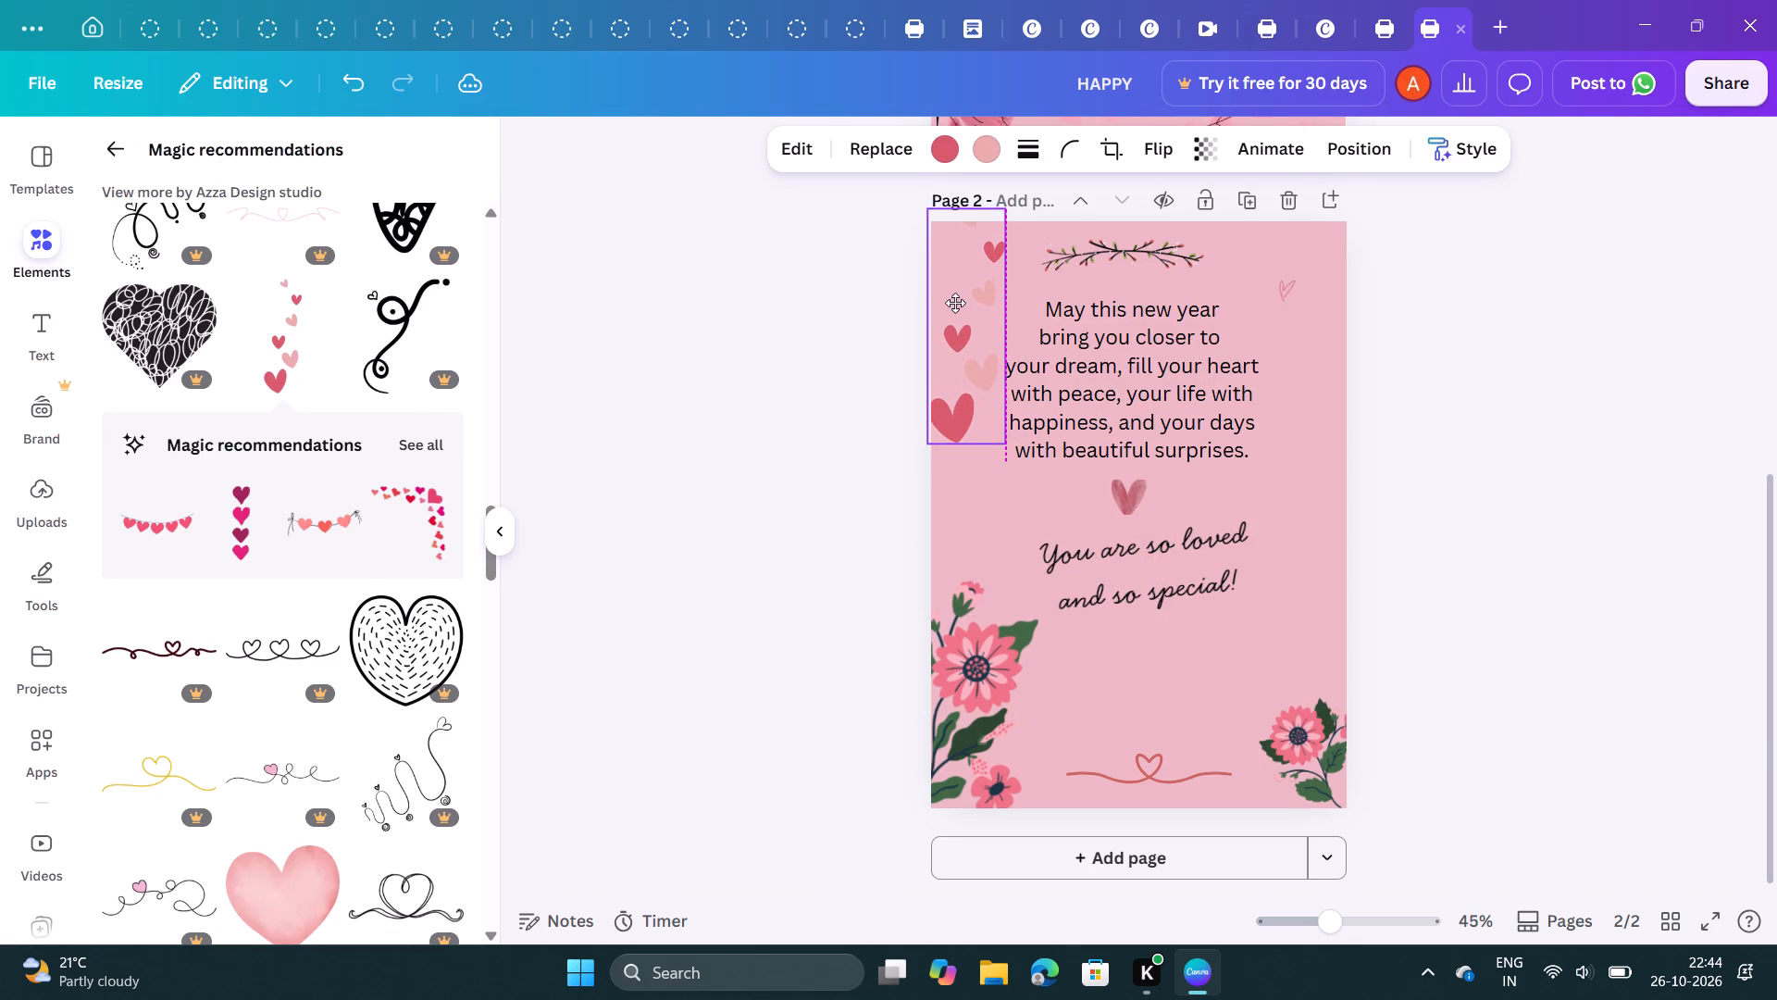
drag(955, 303, 947, 306)
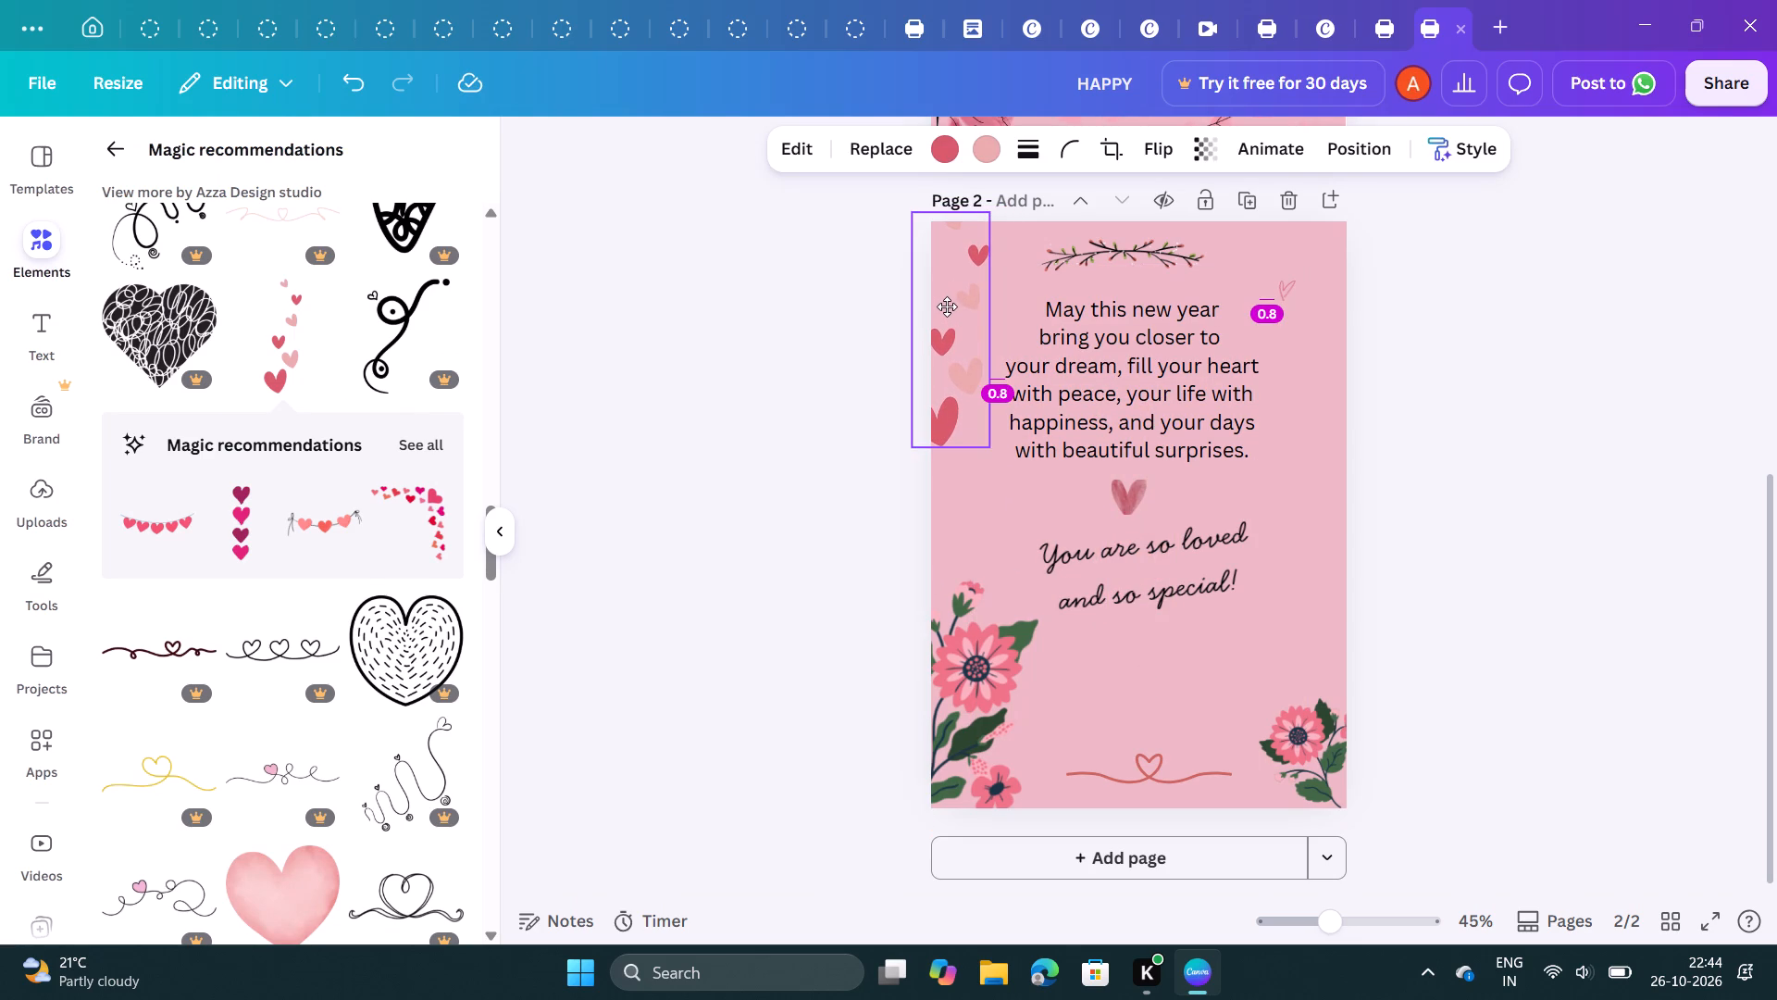
drag(947, 306, 931, 306)
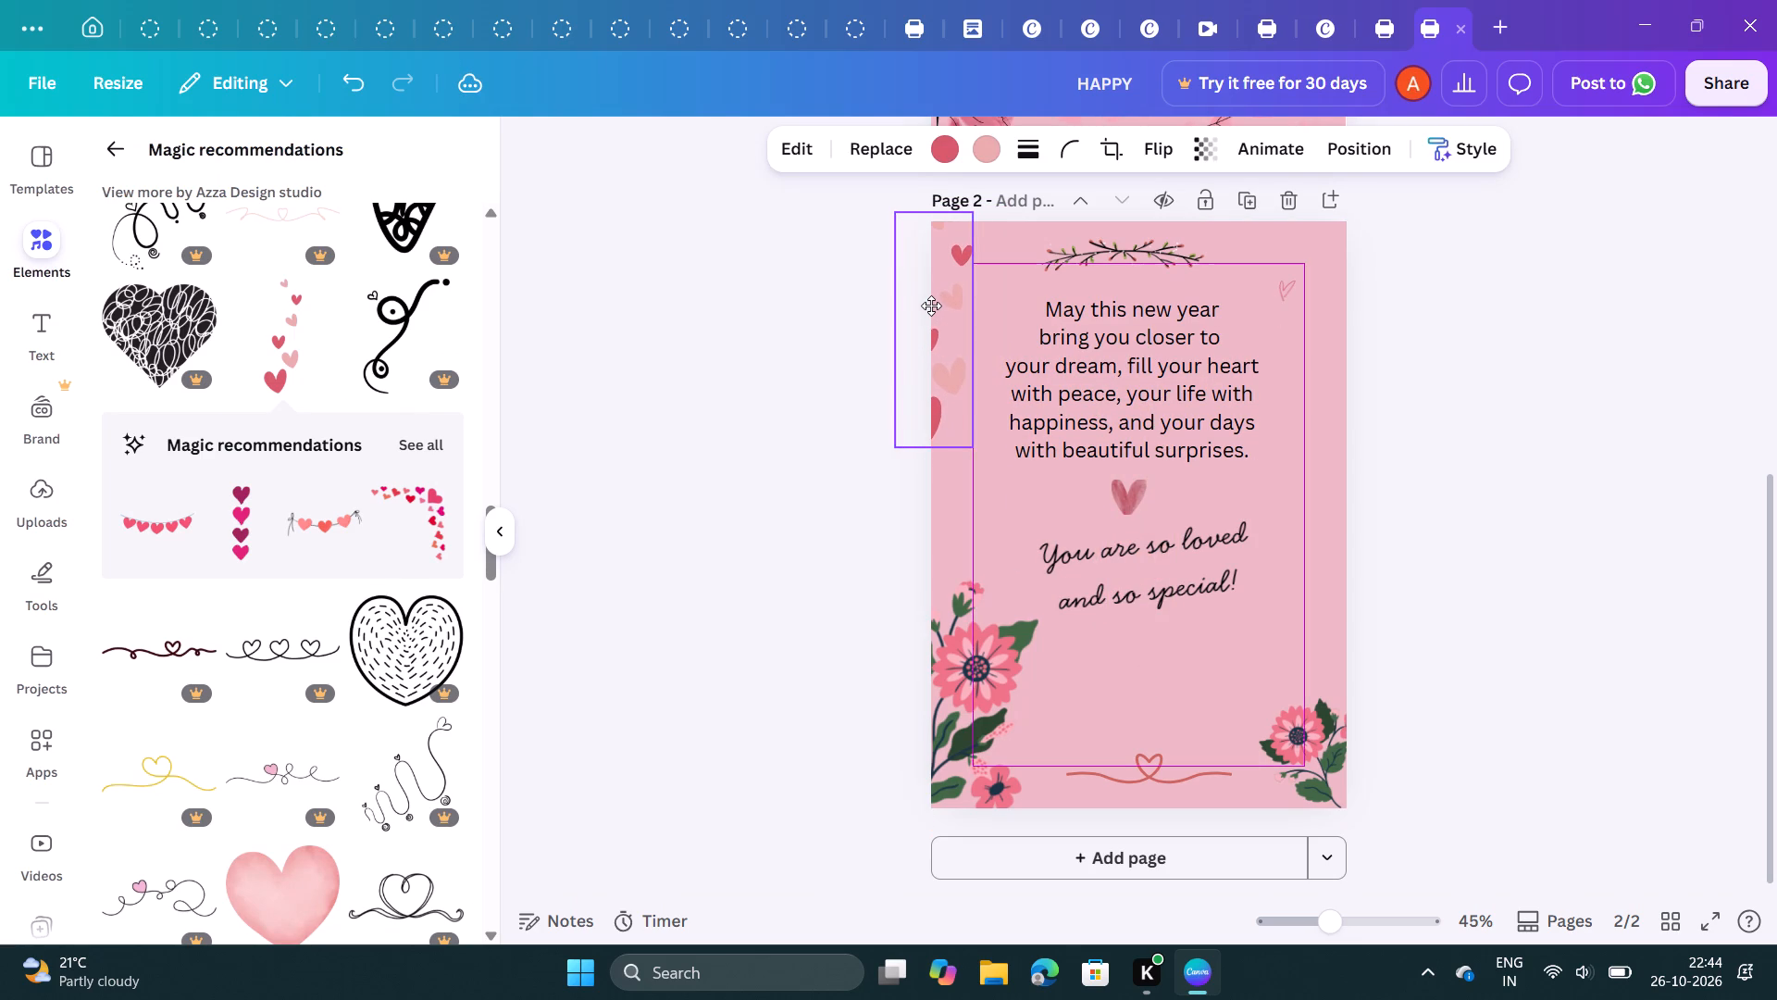
drag(931, 306, 934, 306)
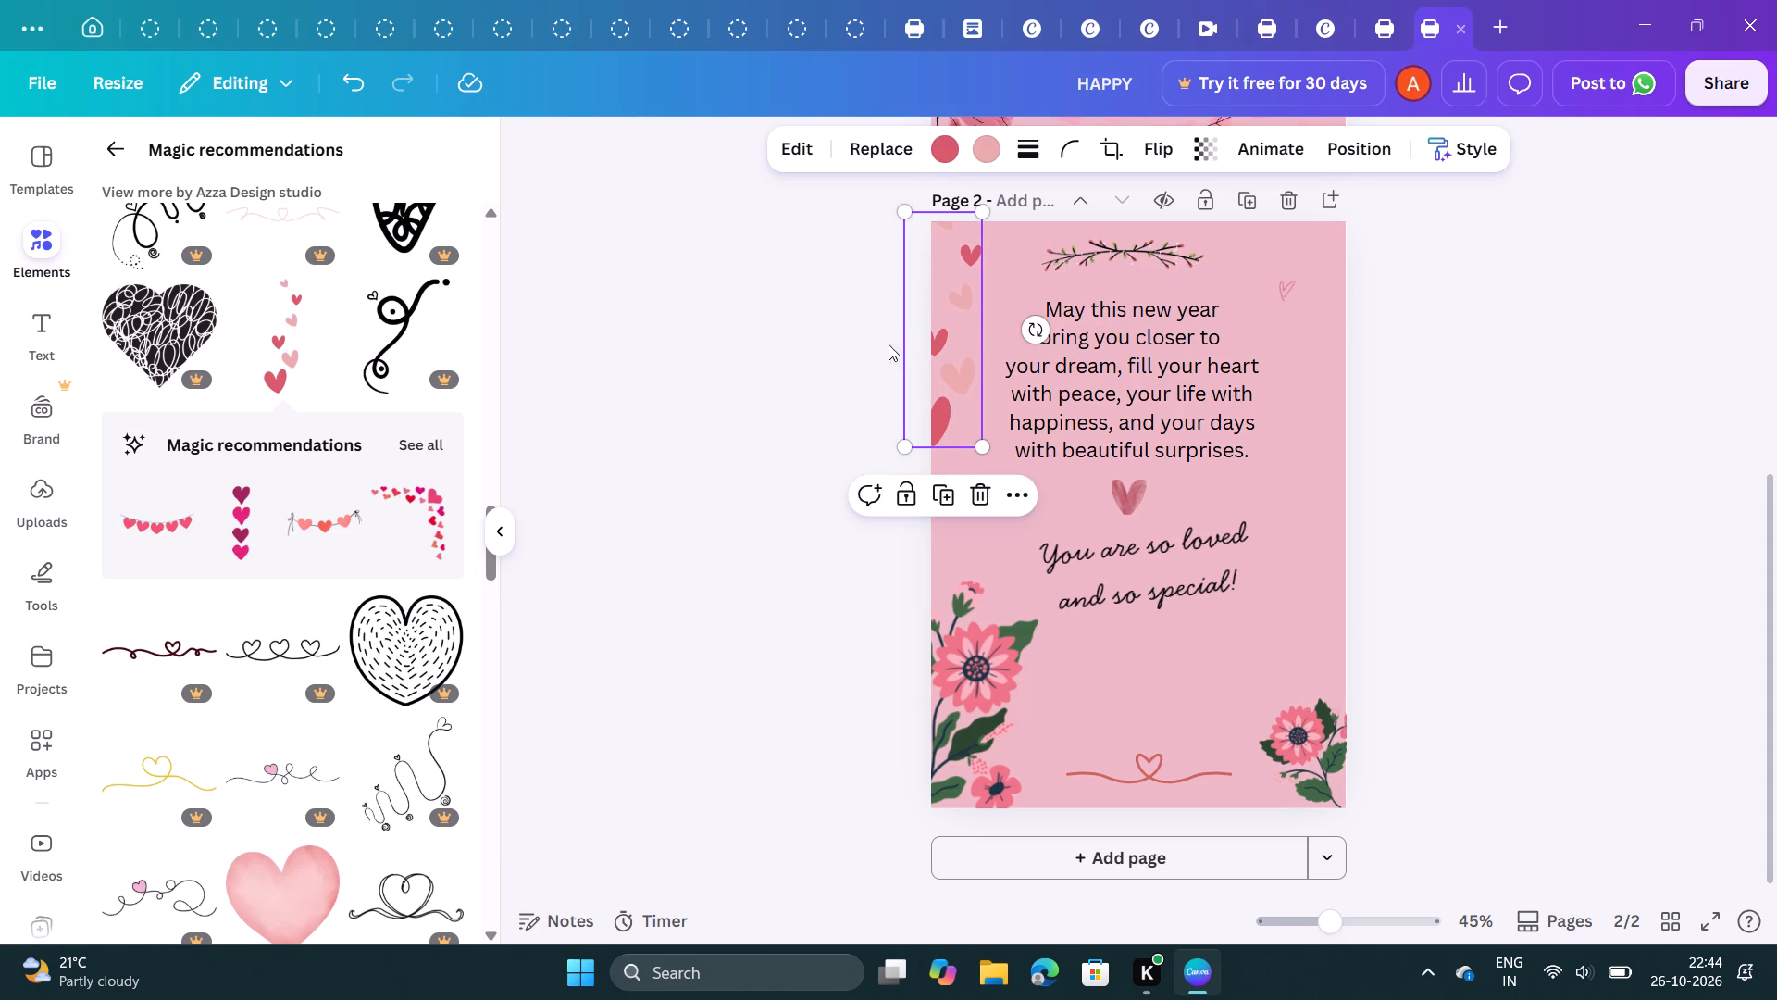
Tilt the heart trail at page 2's upper-left edge clockwise, so its top leans toward the message.
click(1022, 326)
drag(1022, 326, 1062, 318)
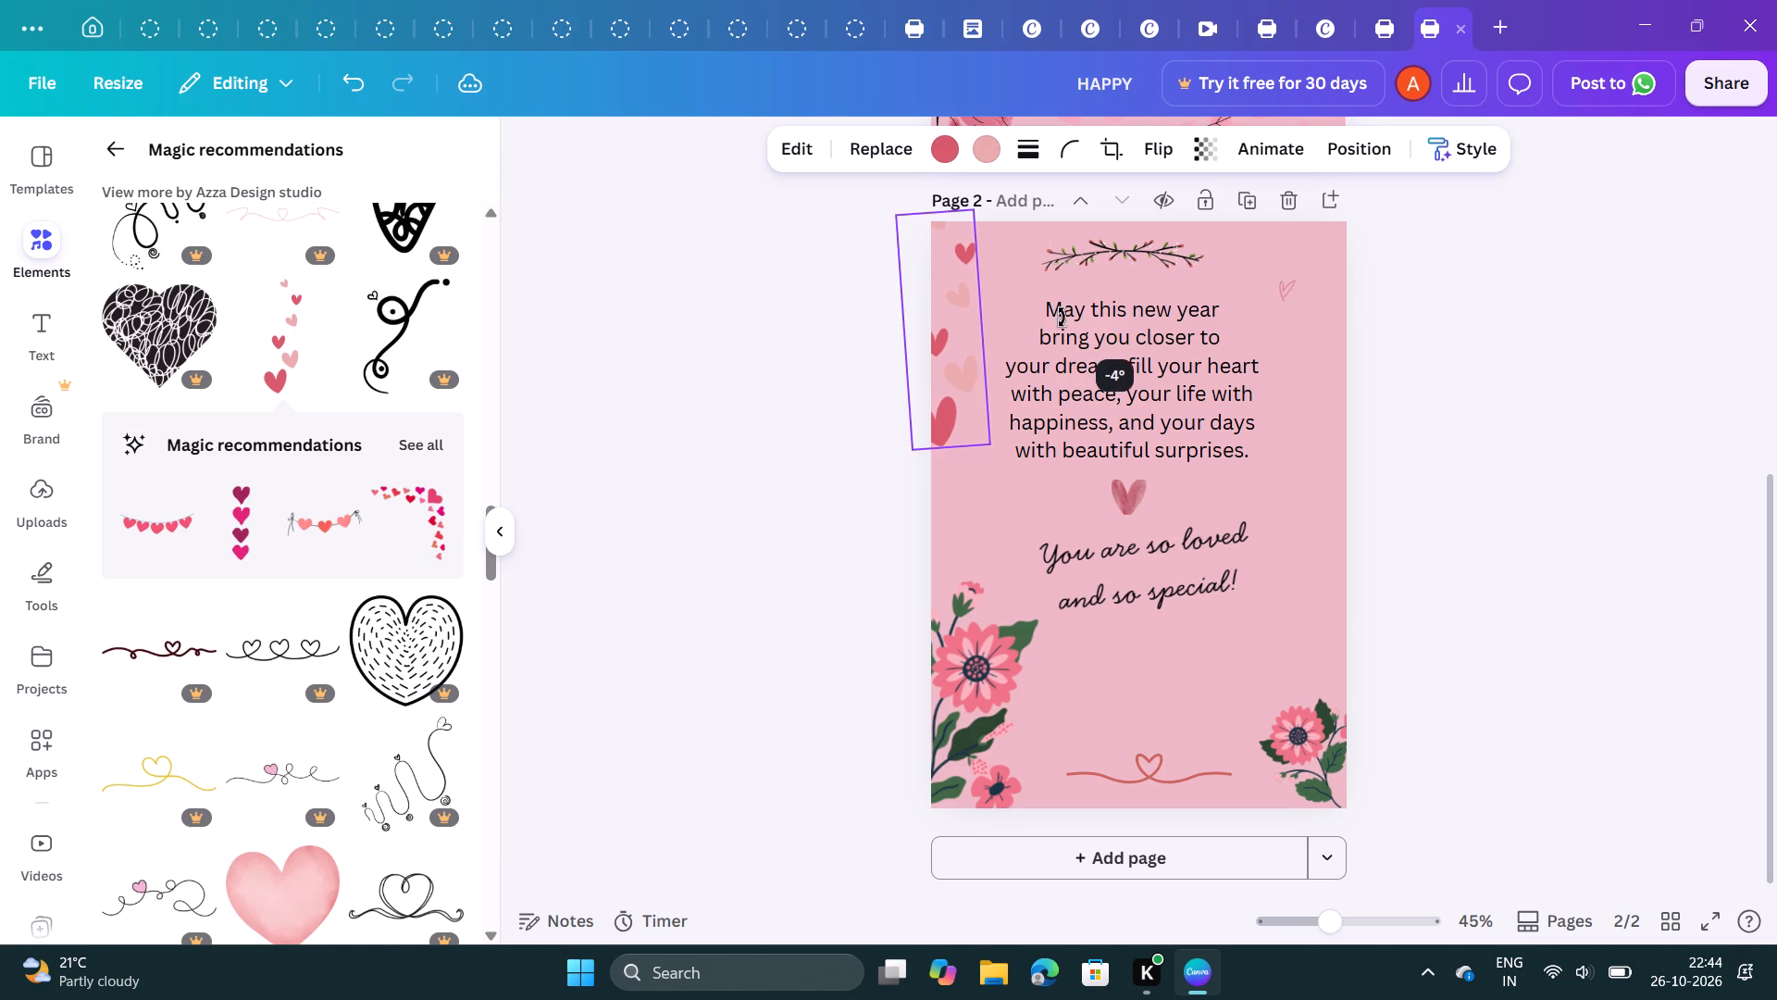
drag(1062, 318, 1066, 284)
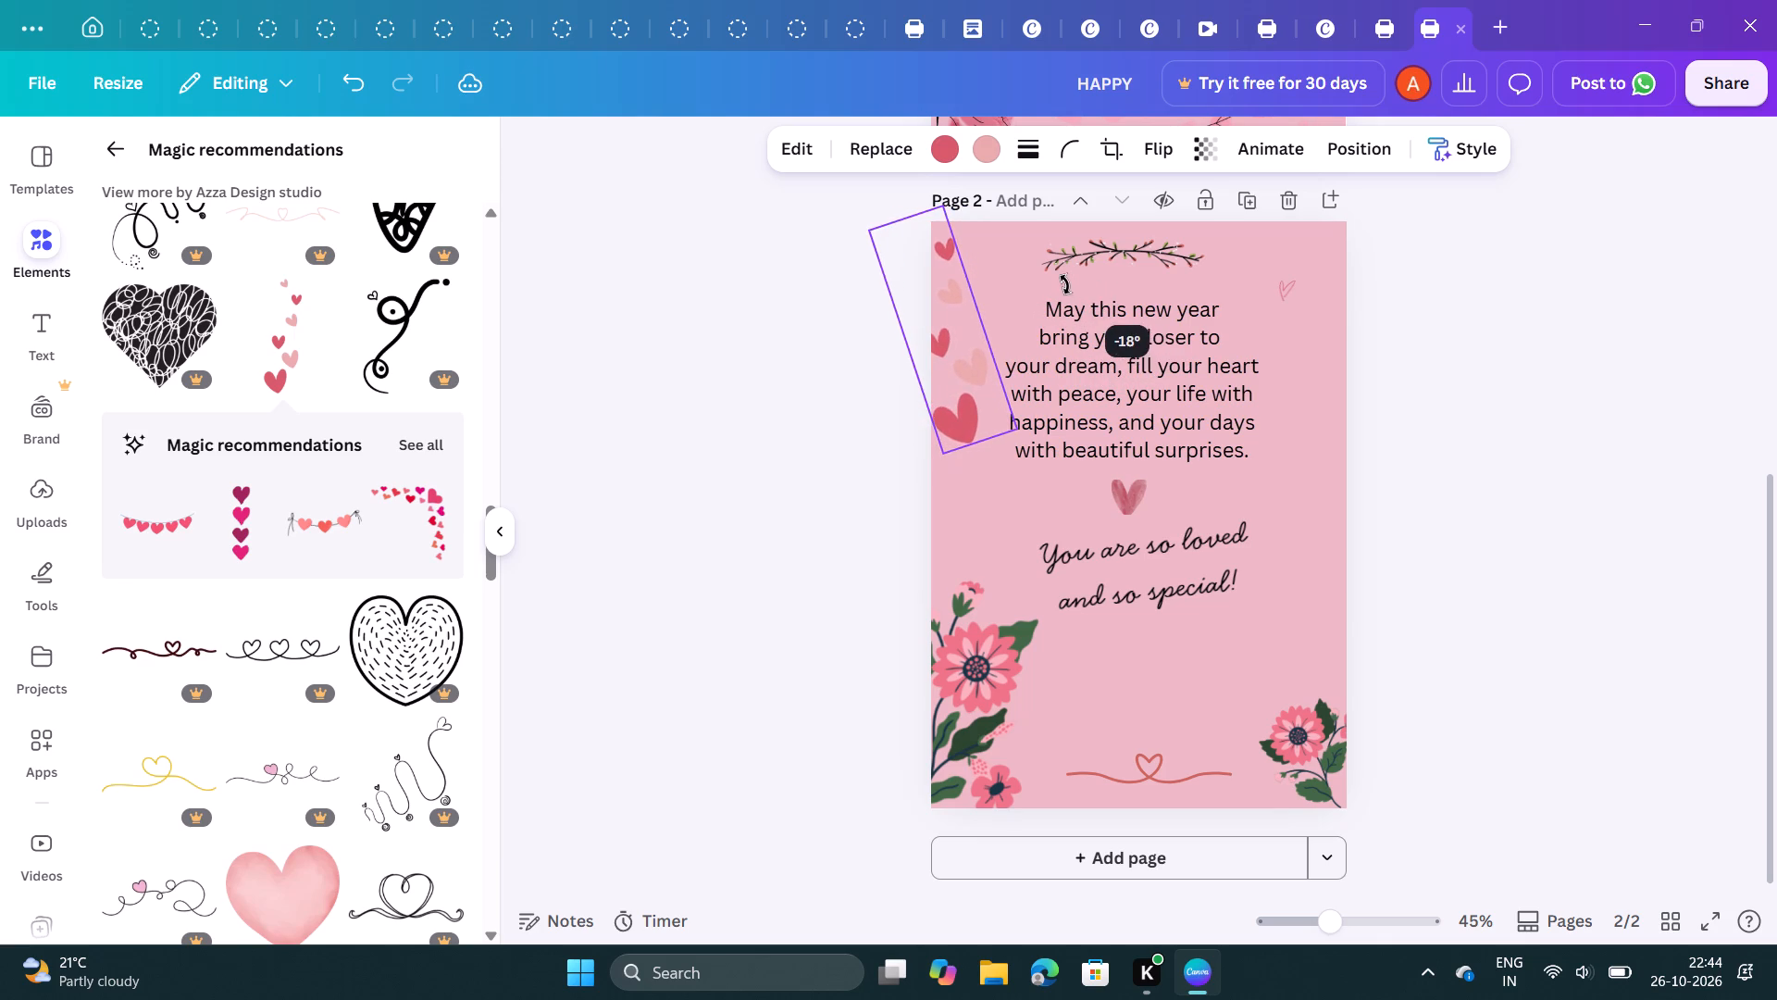
drag(1066, 284, 1256, 279)
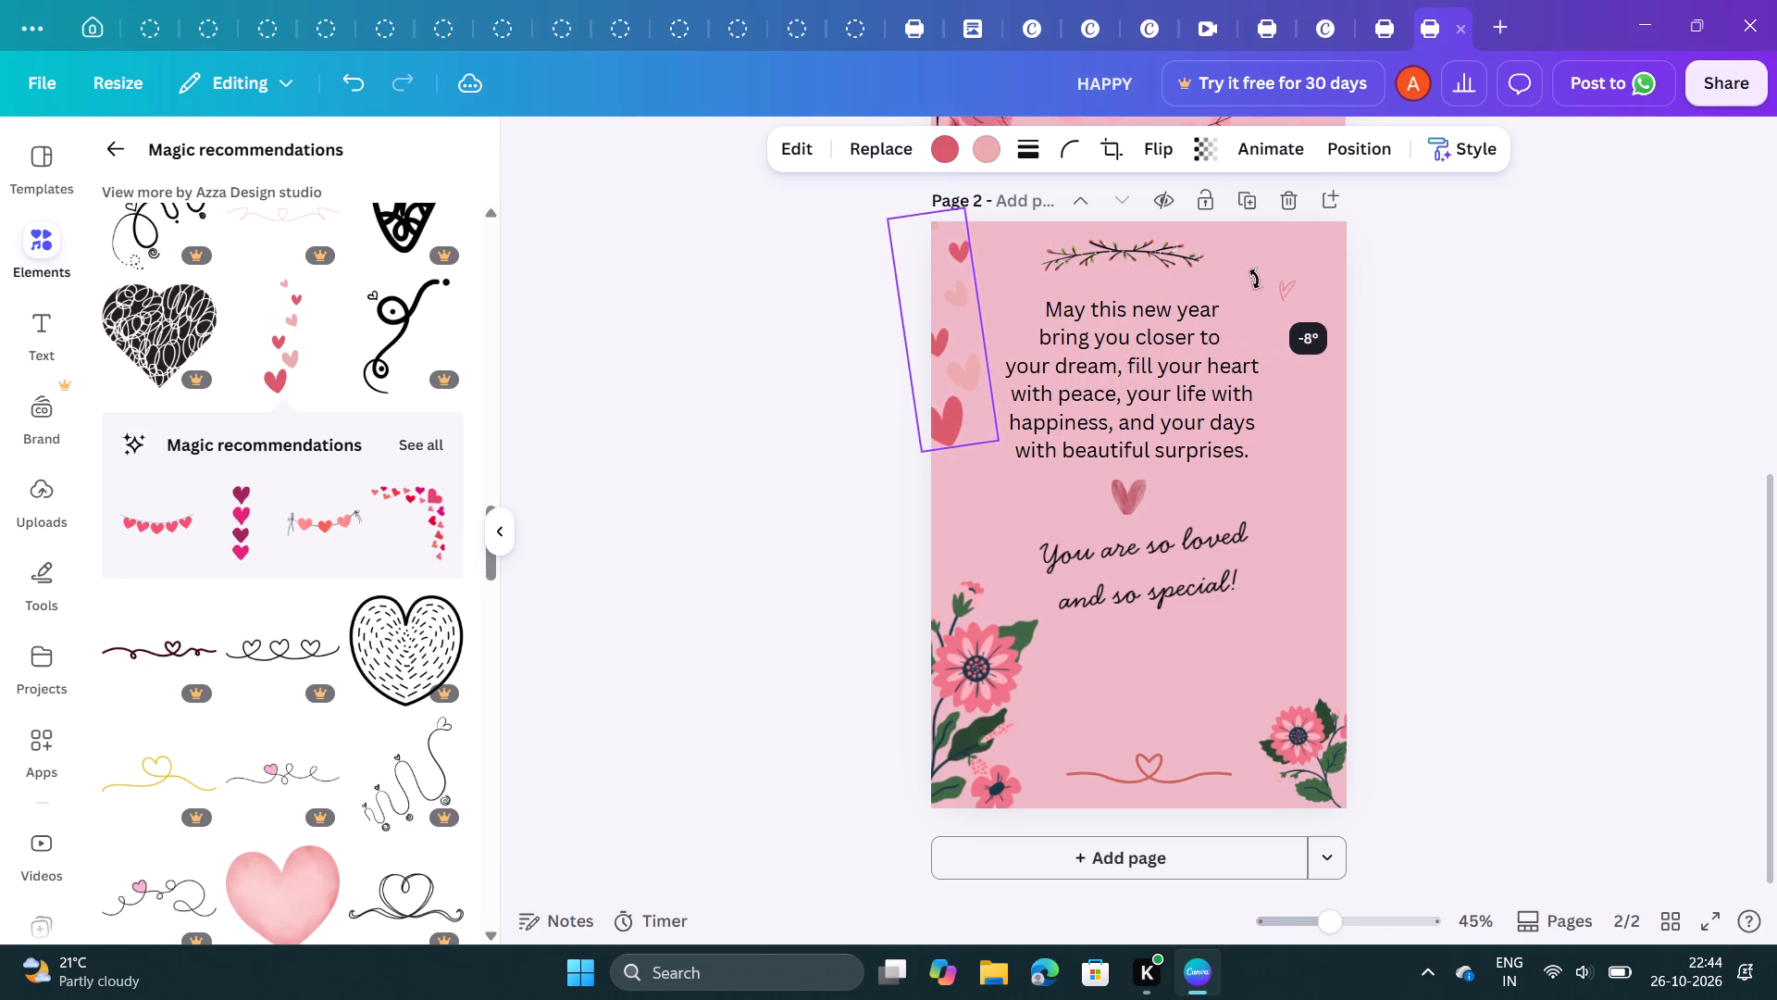
drag(1256, 279, 1253, 233)
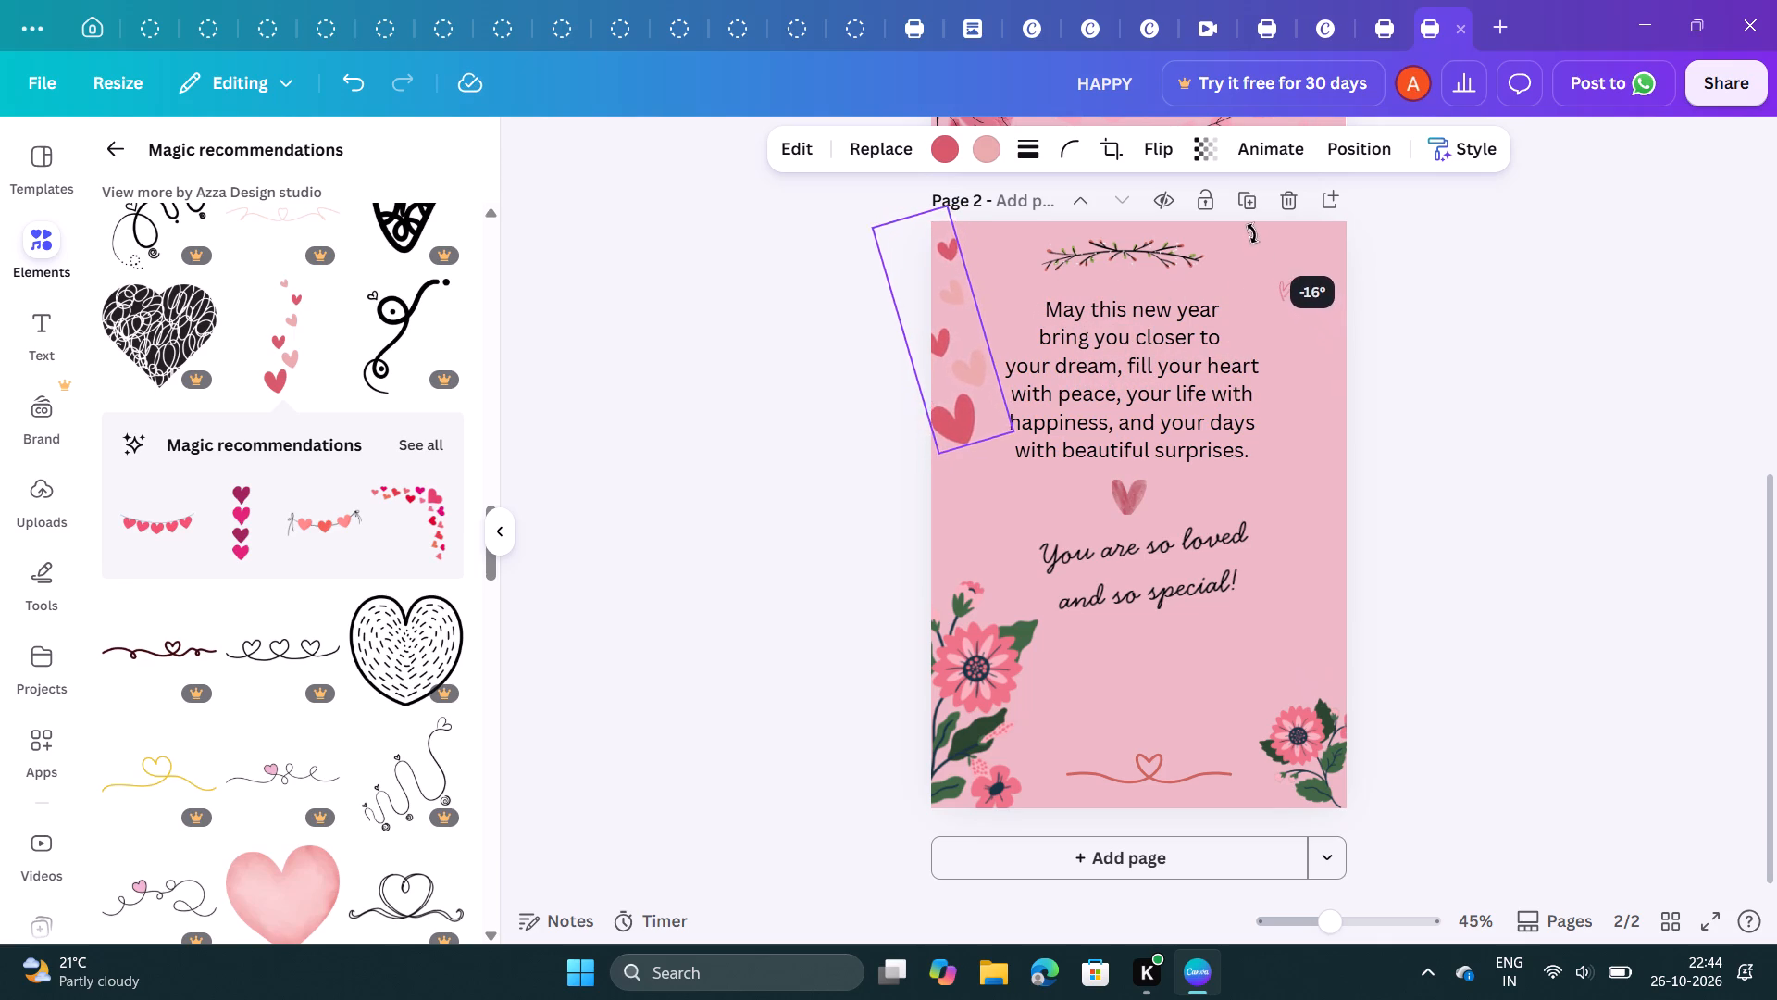
drag(1253, 233, 1110, 196)
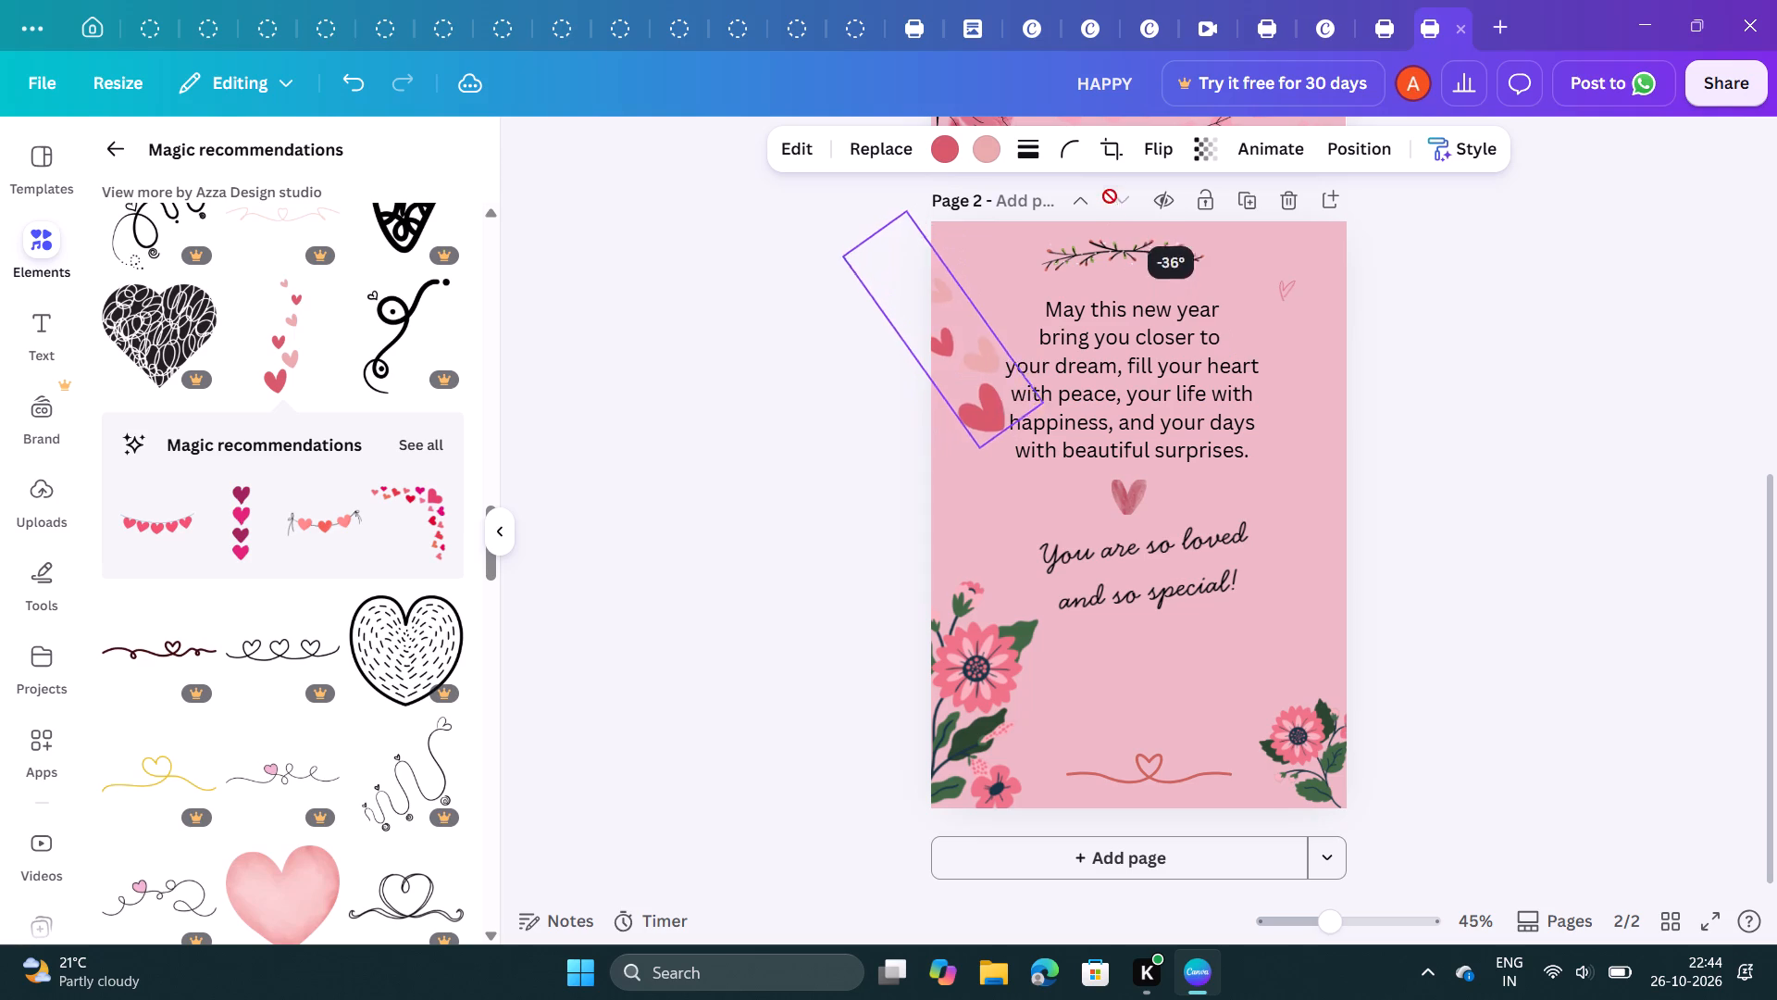
drag(1110, 196, 1069, 357)
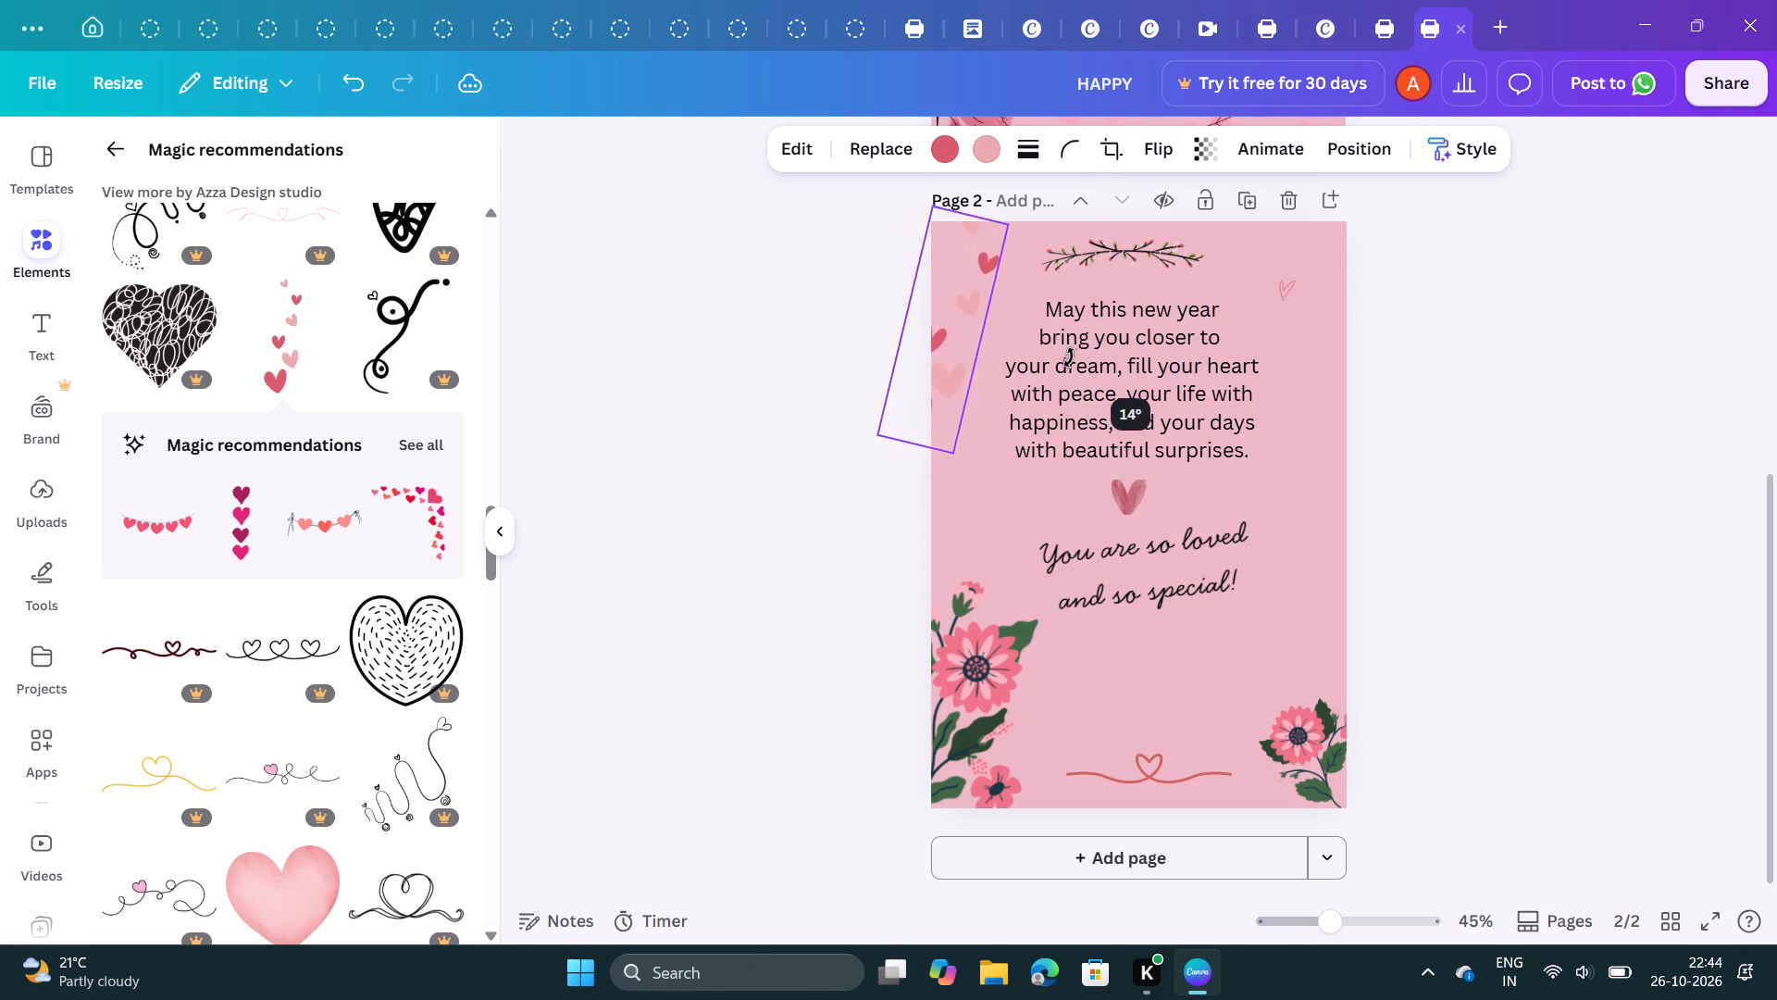
drag(1069, 357, 1025, 356)
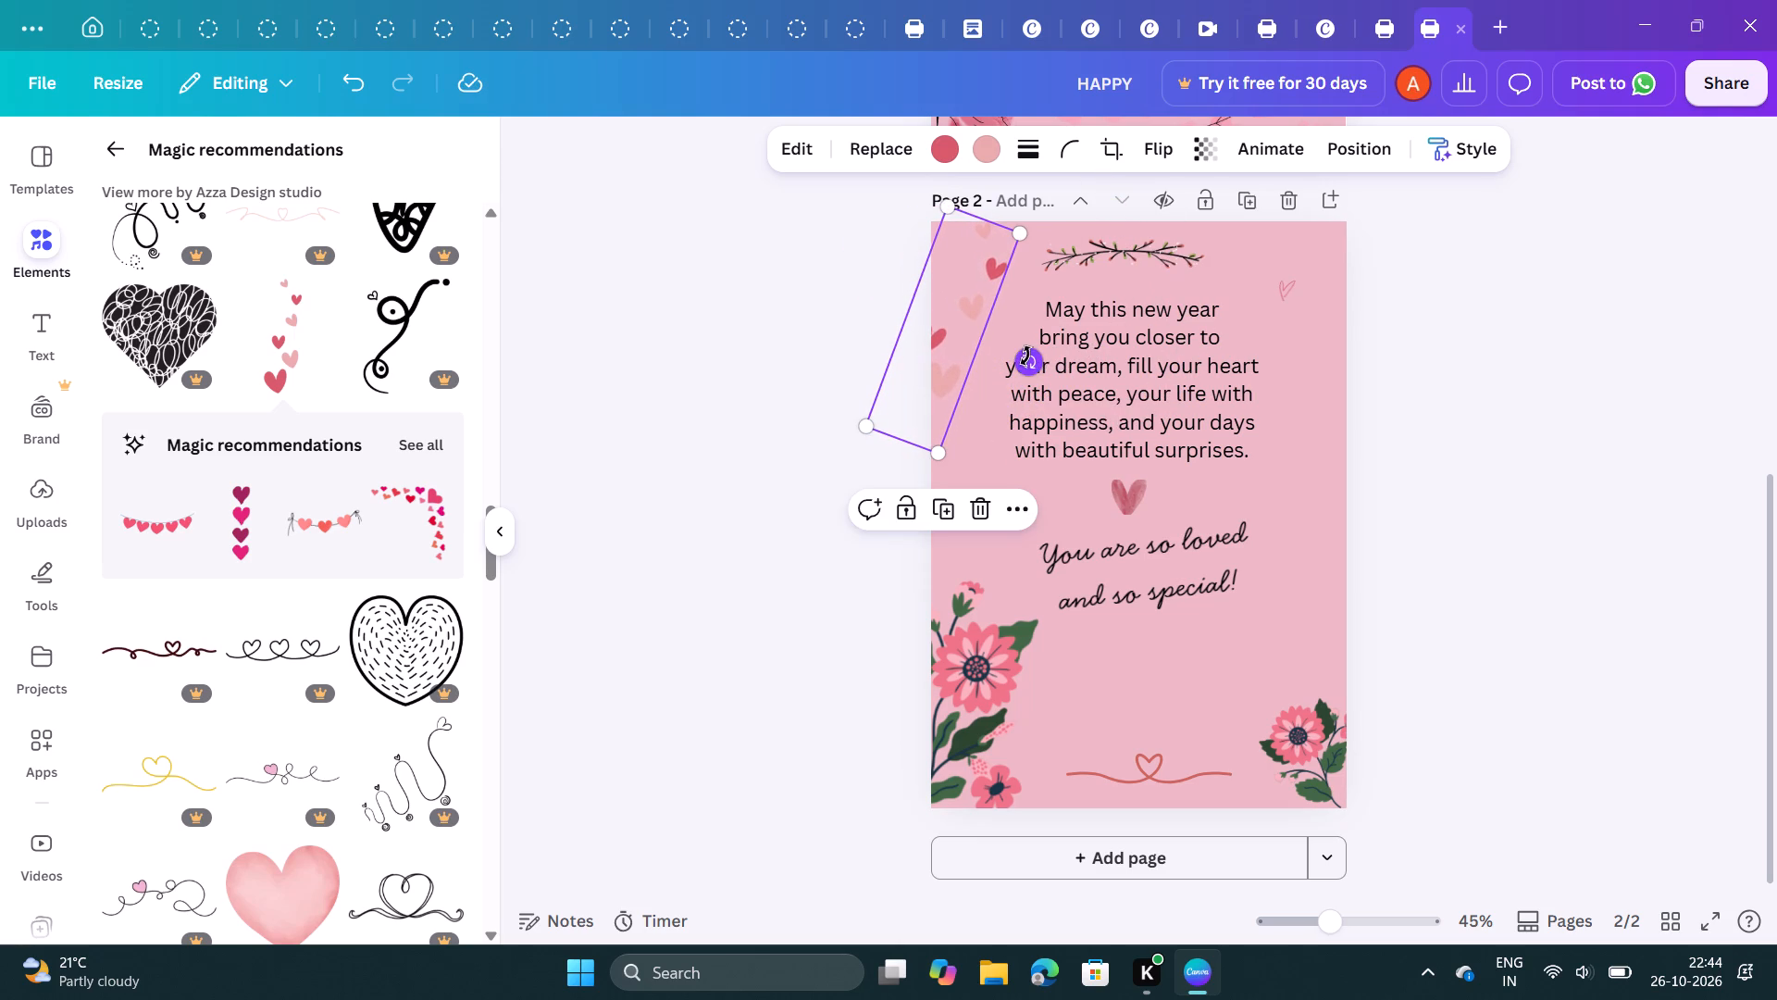
click(690, 374)
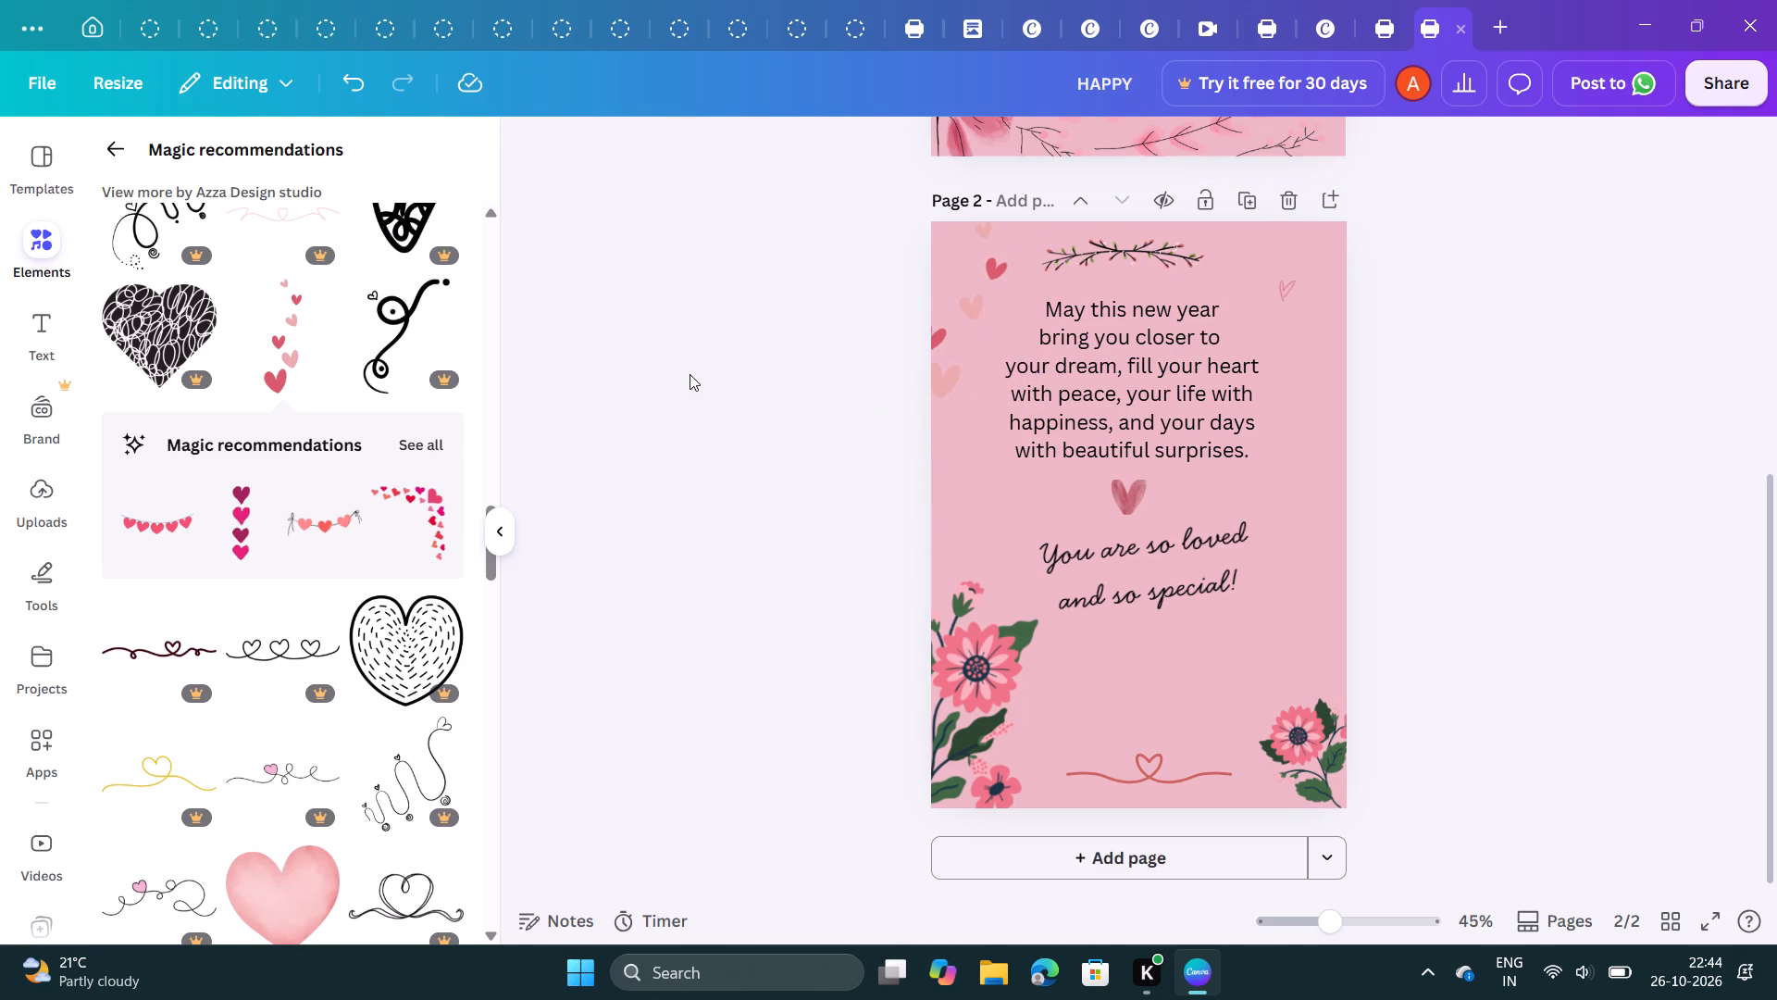
Shrink the tilted heart trail at page 2's upper-left edge slightly.
click(988, 296)
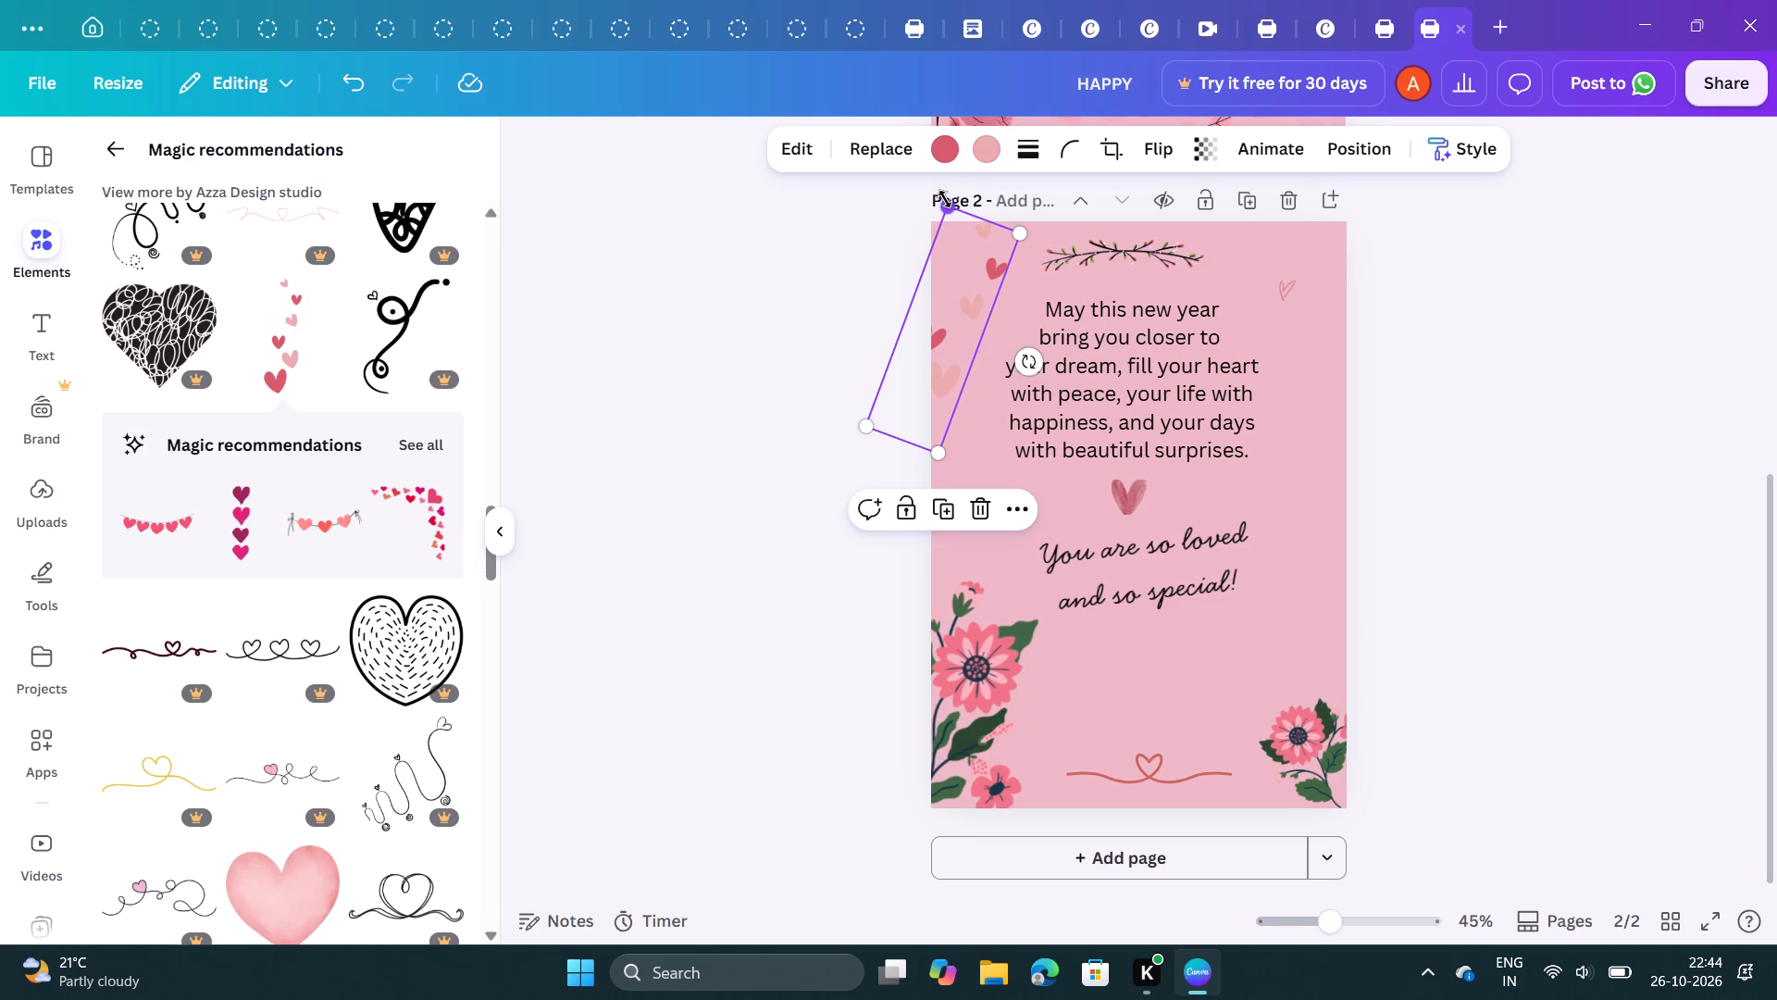
drag(945, 199, 960, 231)
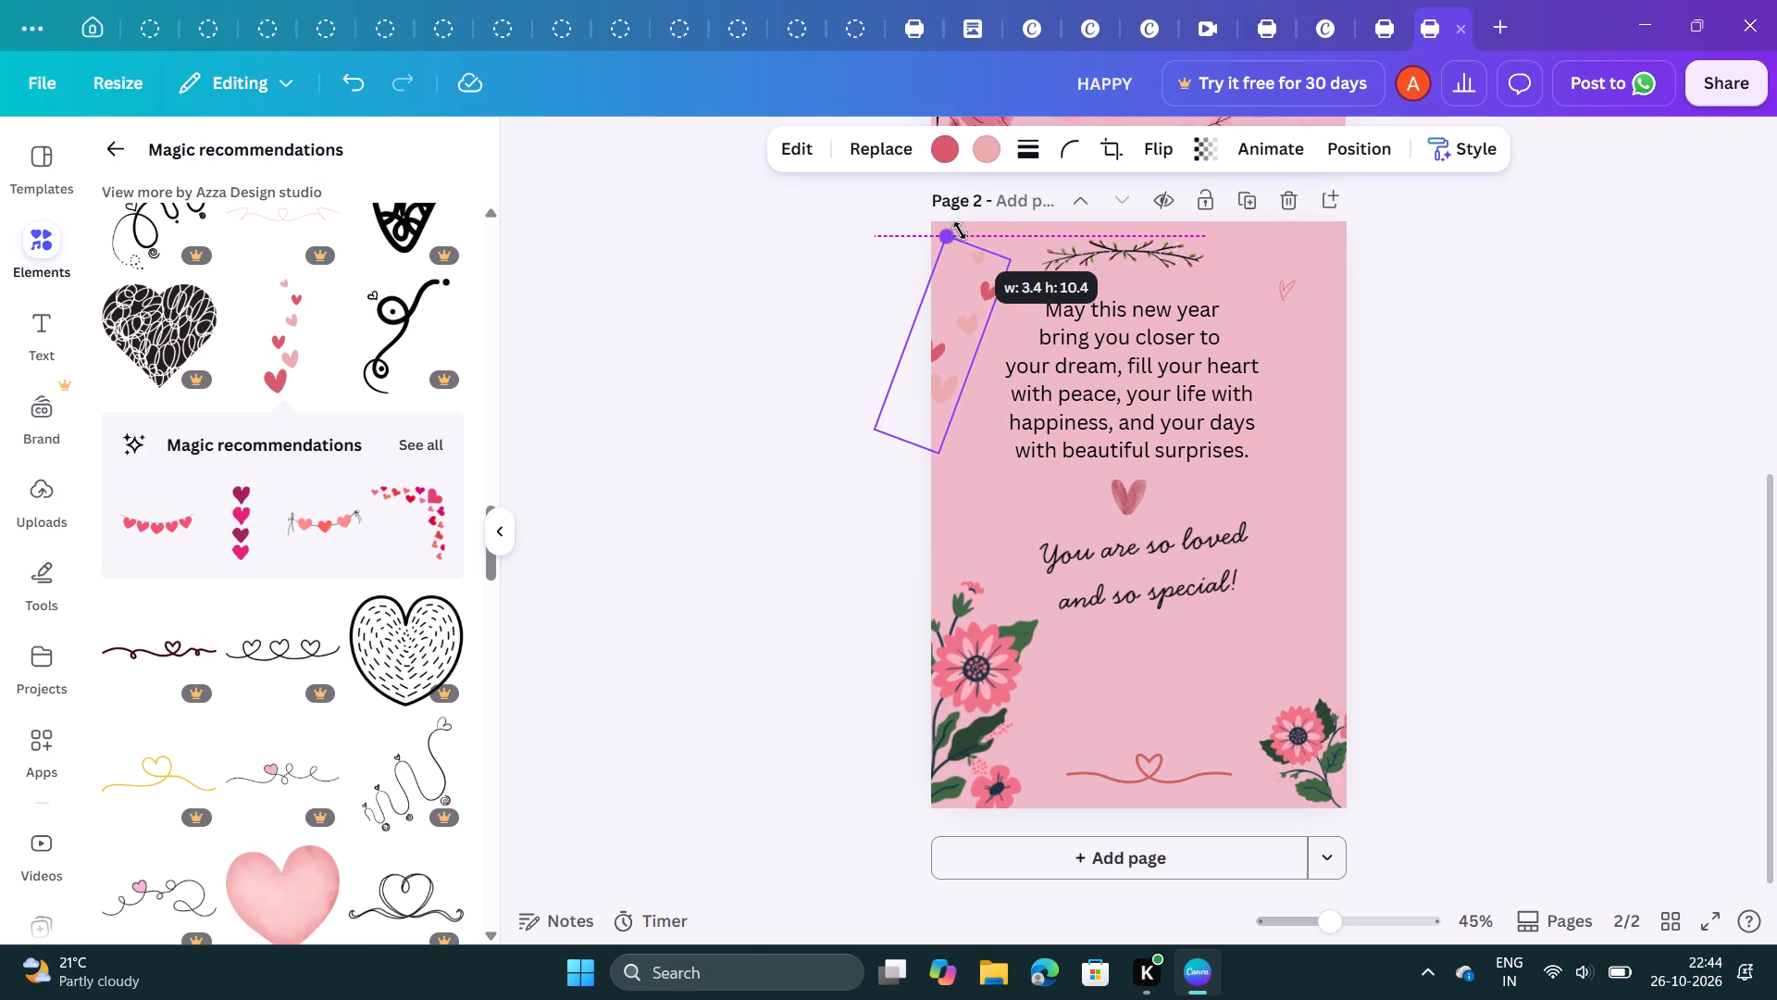
drag(960, 231, 965, 247)
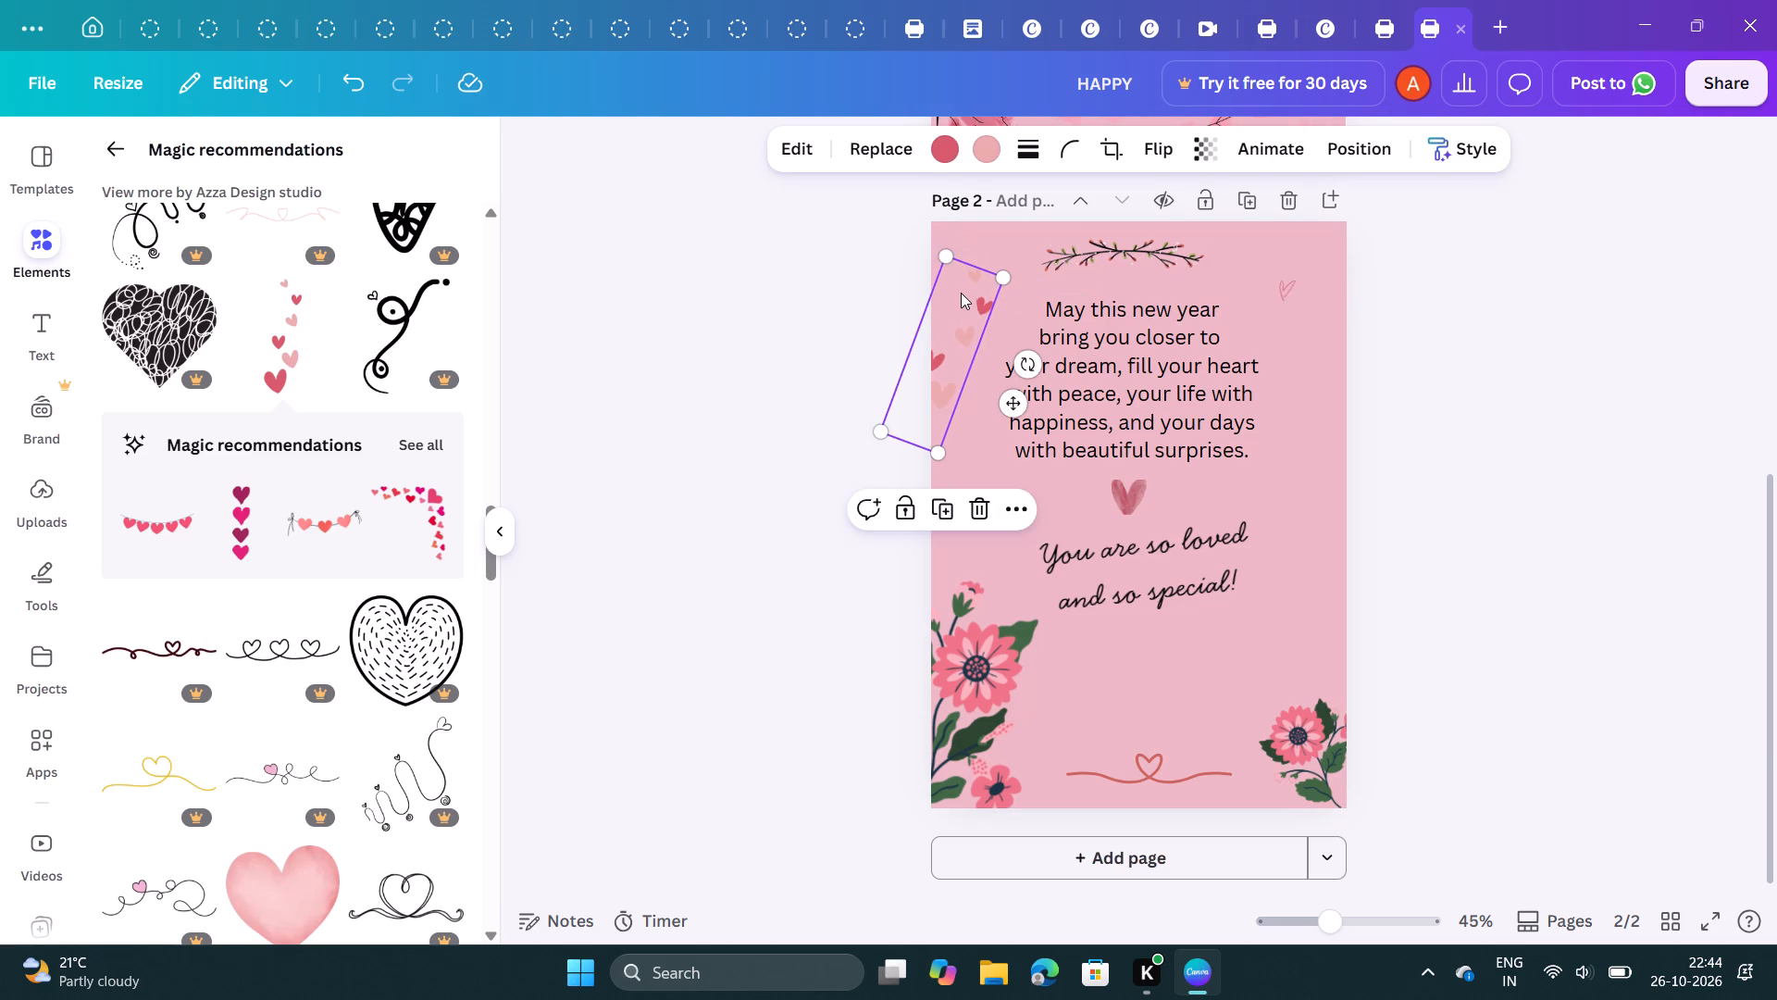
click(961, 295)
click(863, 295)
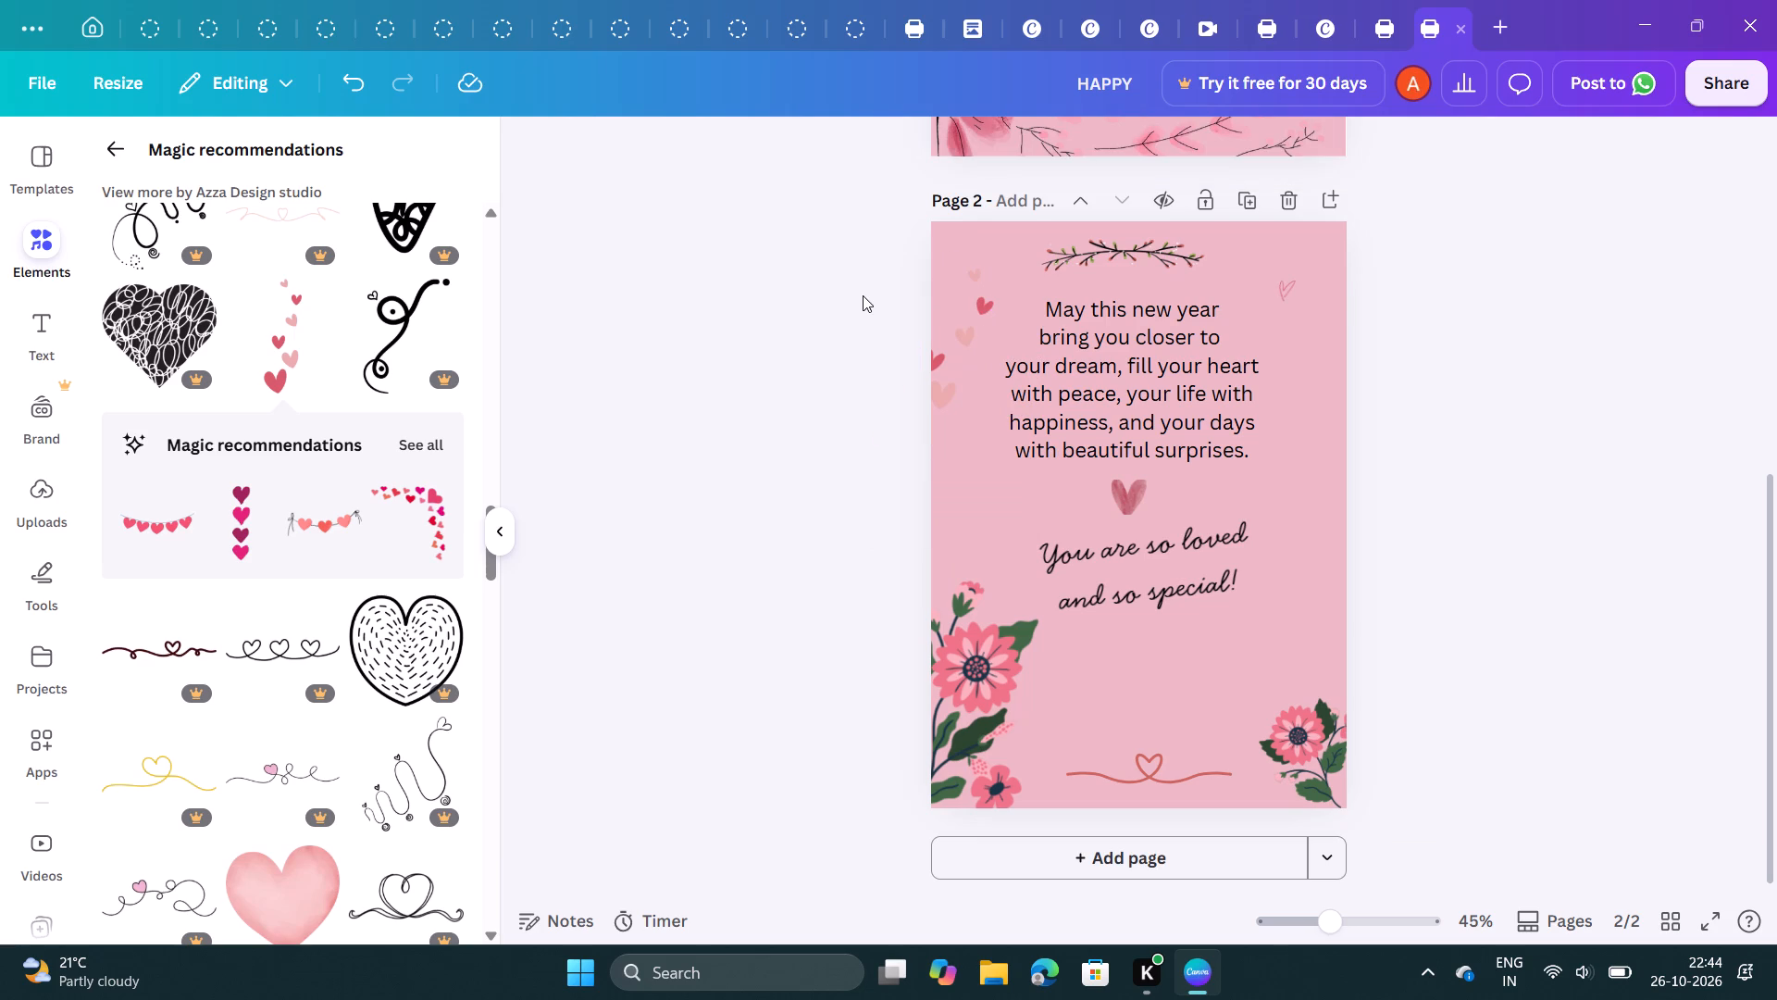
Move the tilted heart trail into page 2's top-left corner, leaving only its small upper hearts on the page.
click(952, 294)
drag(952, 294, 955, 252)
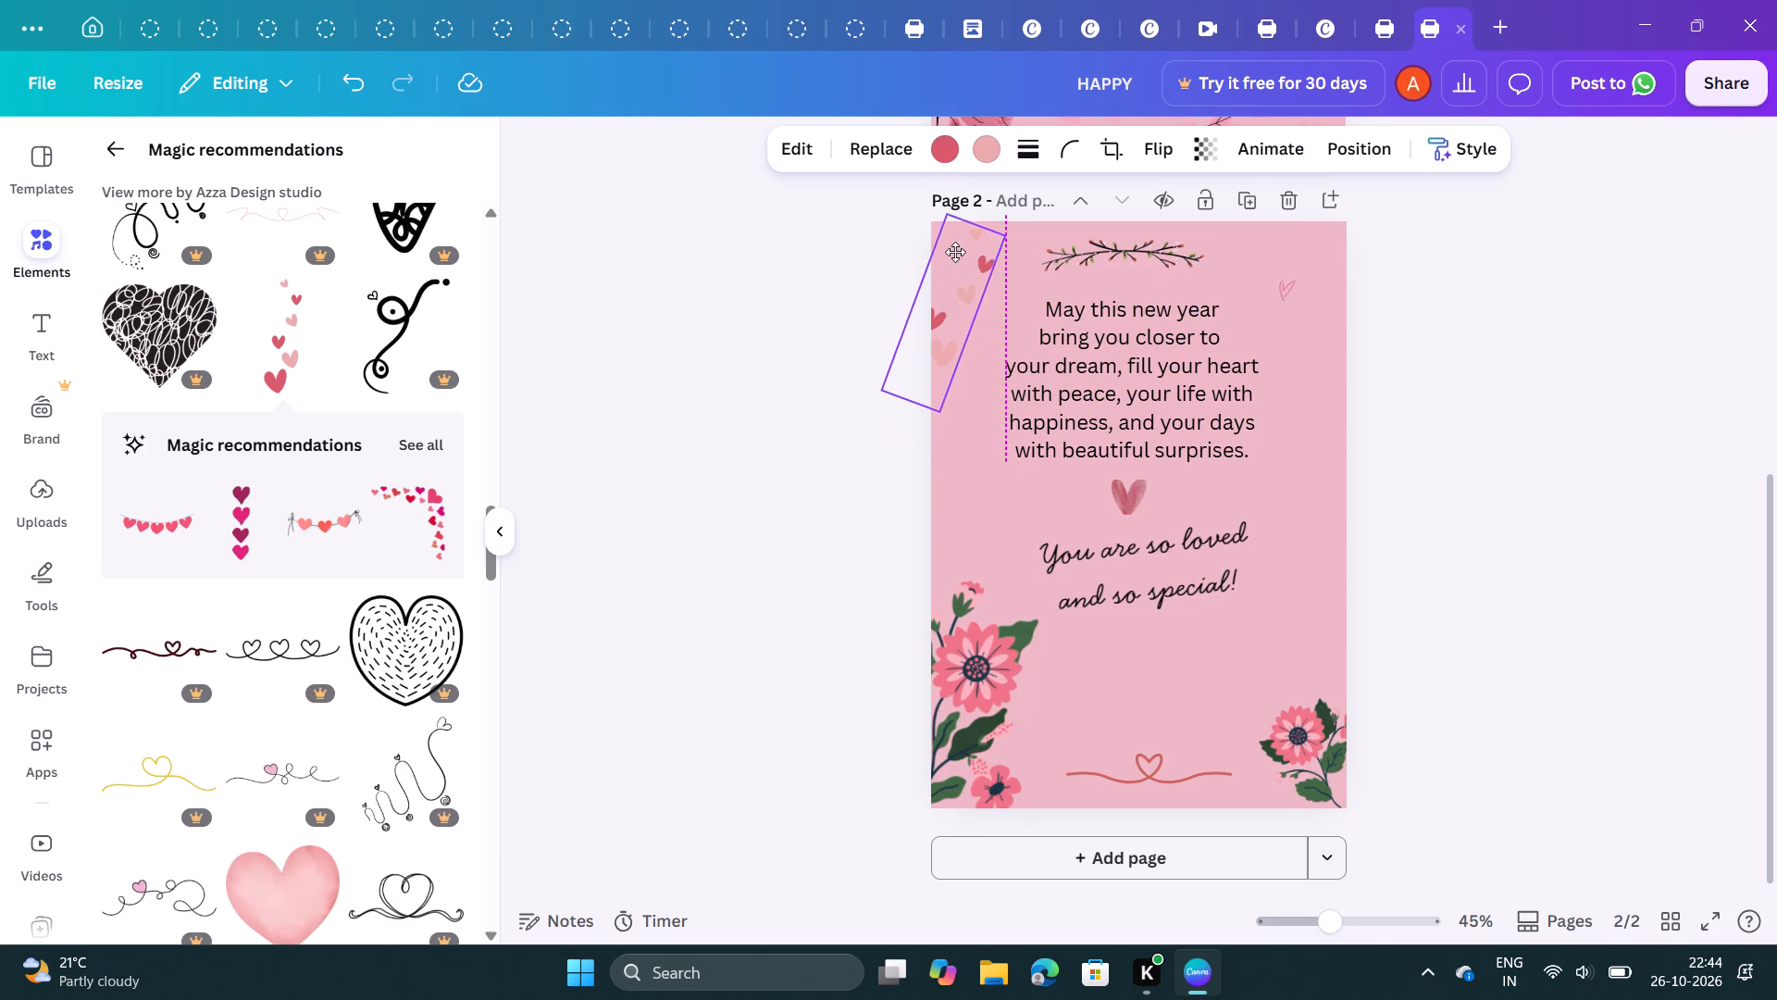
drag(955, 252, 937, 260)
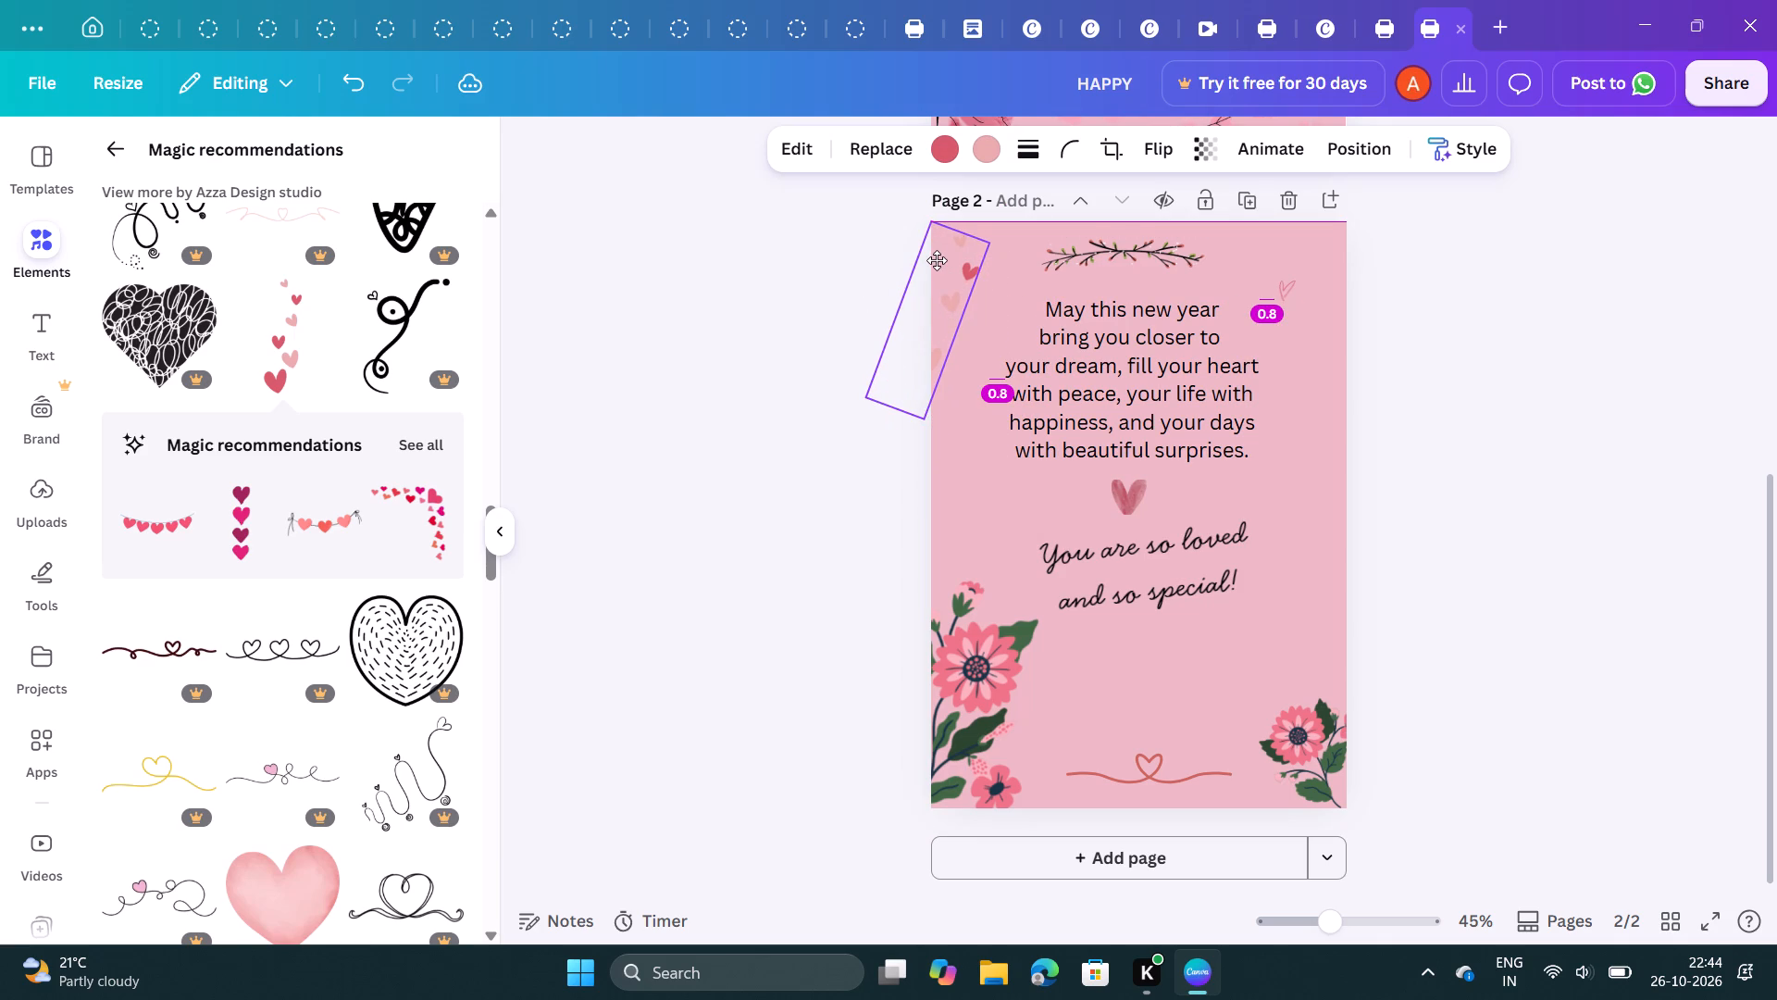
drag(937, 260, 934, 264)
click(831, 275)
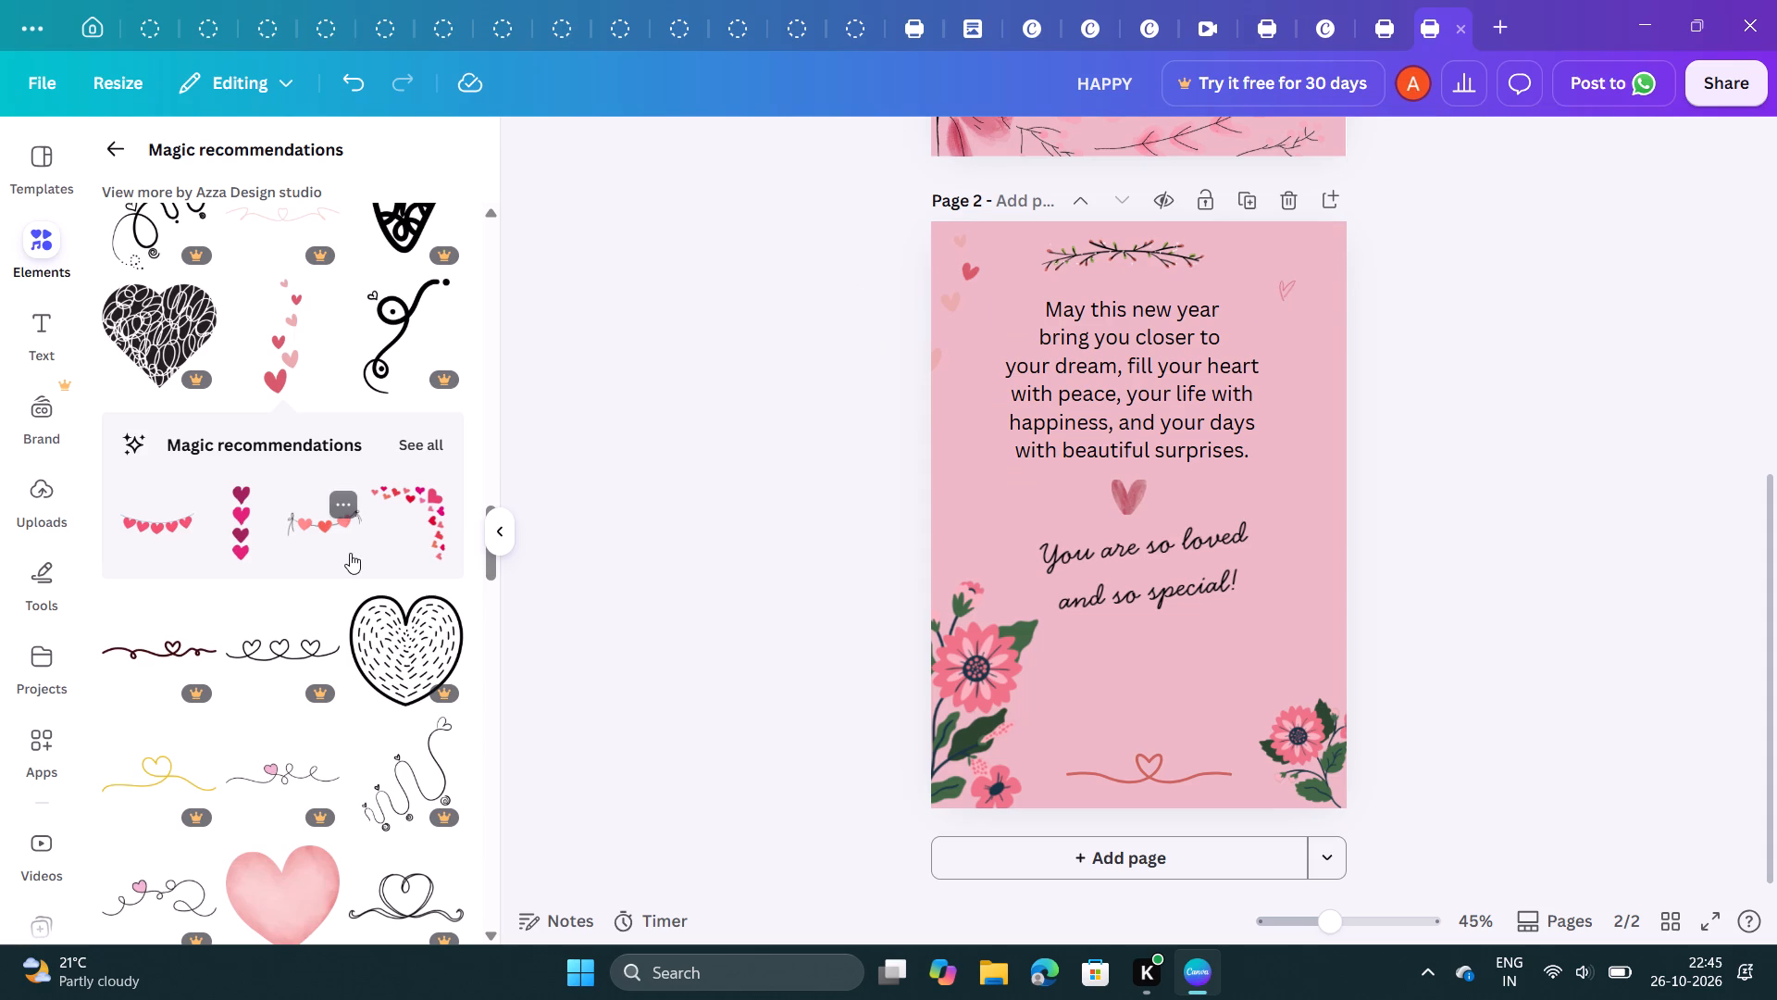
Browse the recommended heart graphics for another decoration that suits page 2.
scroll(350, 553, down, 7)
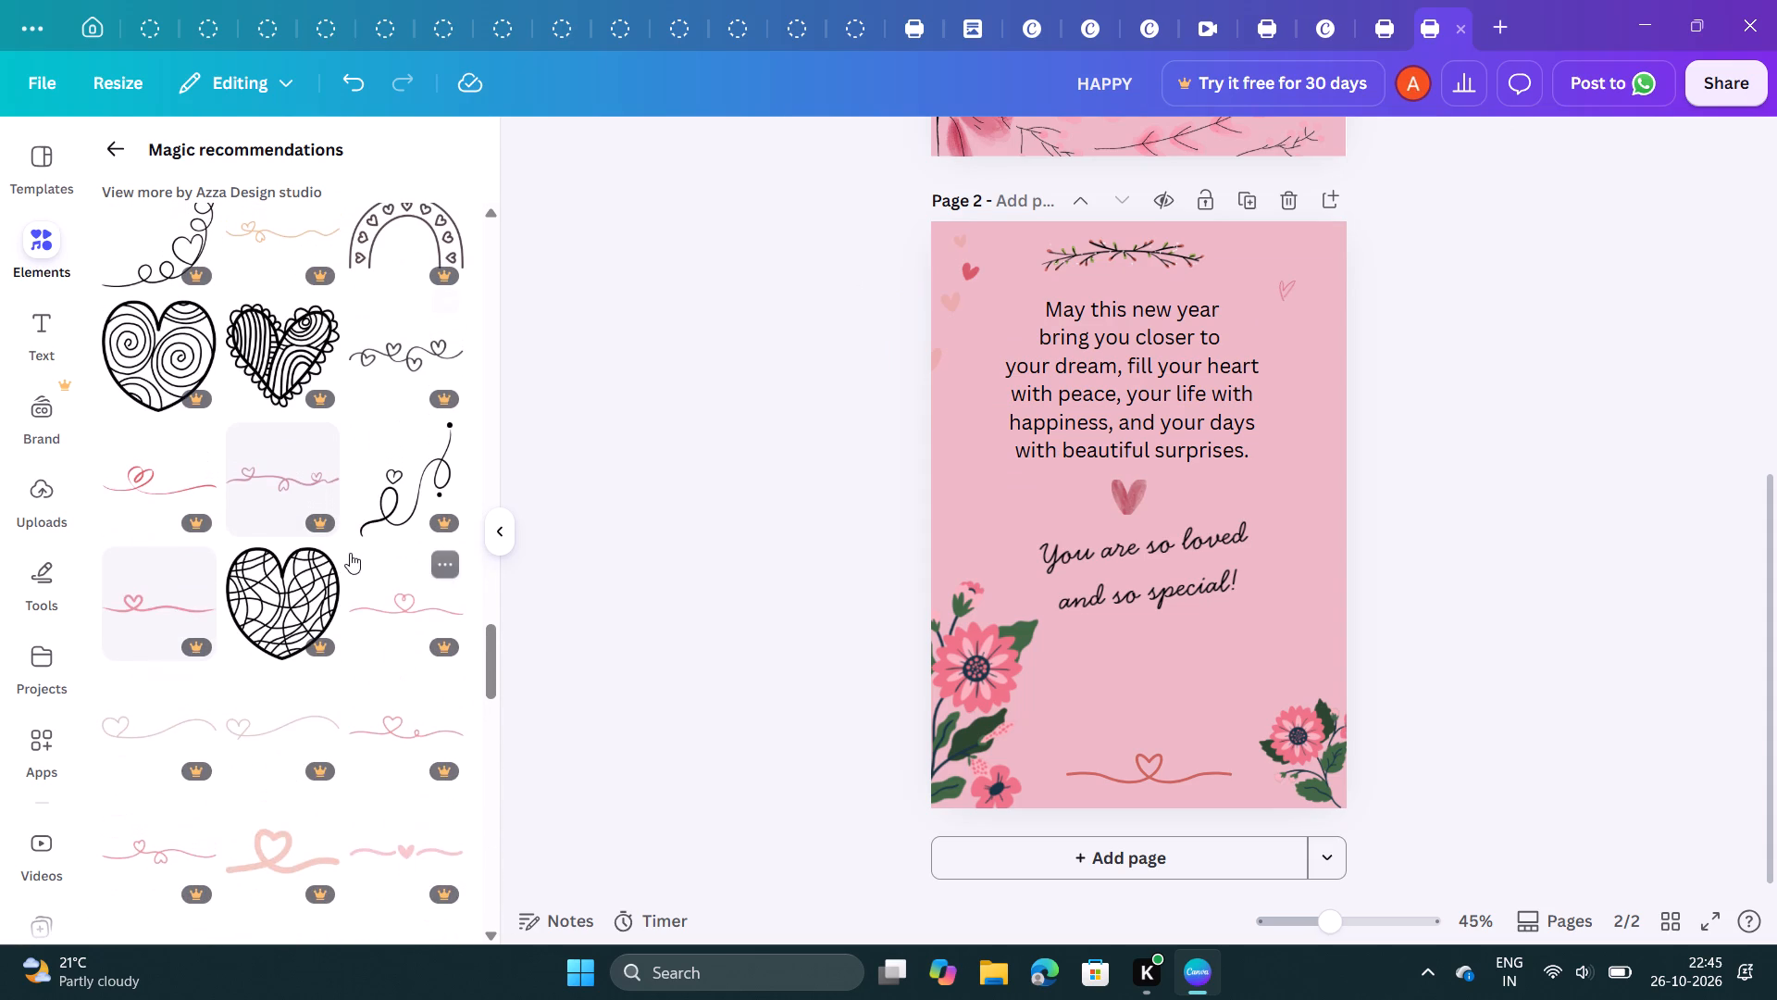
scroll(350, 553, up, 7)
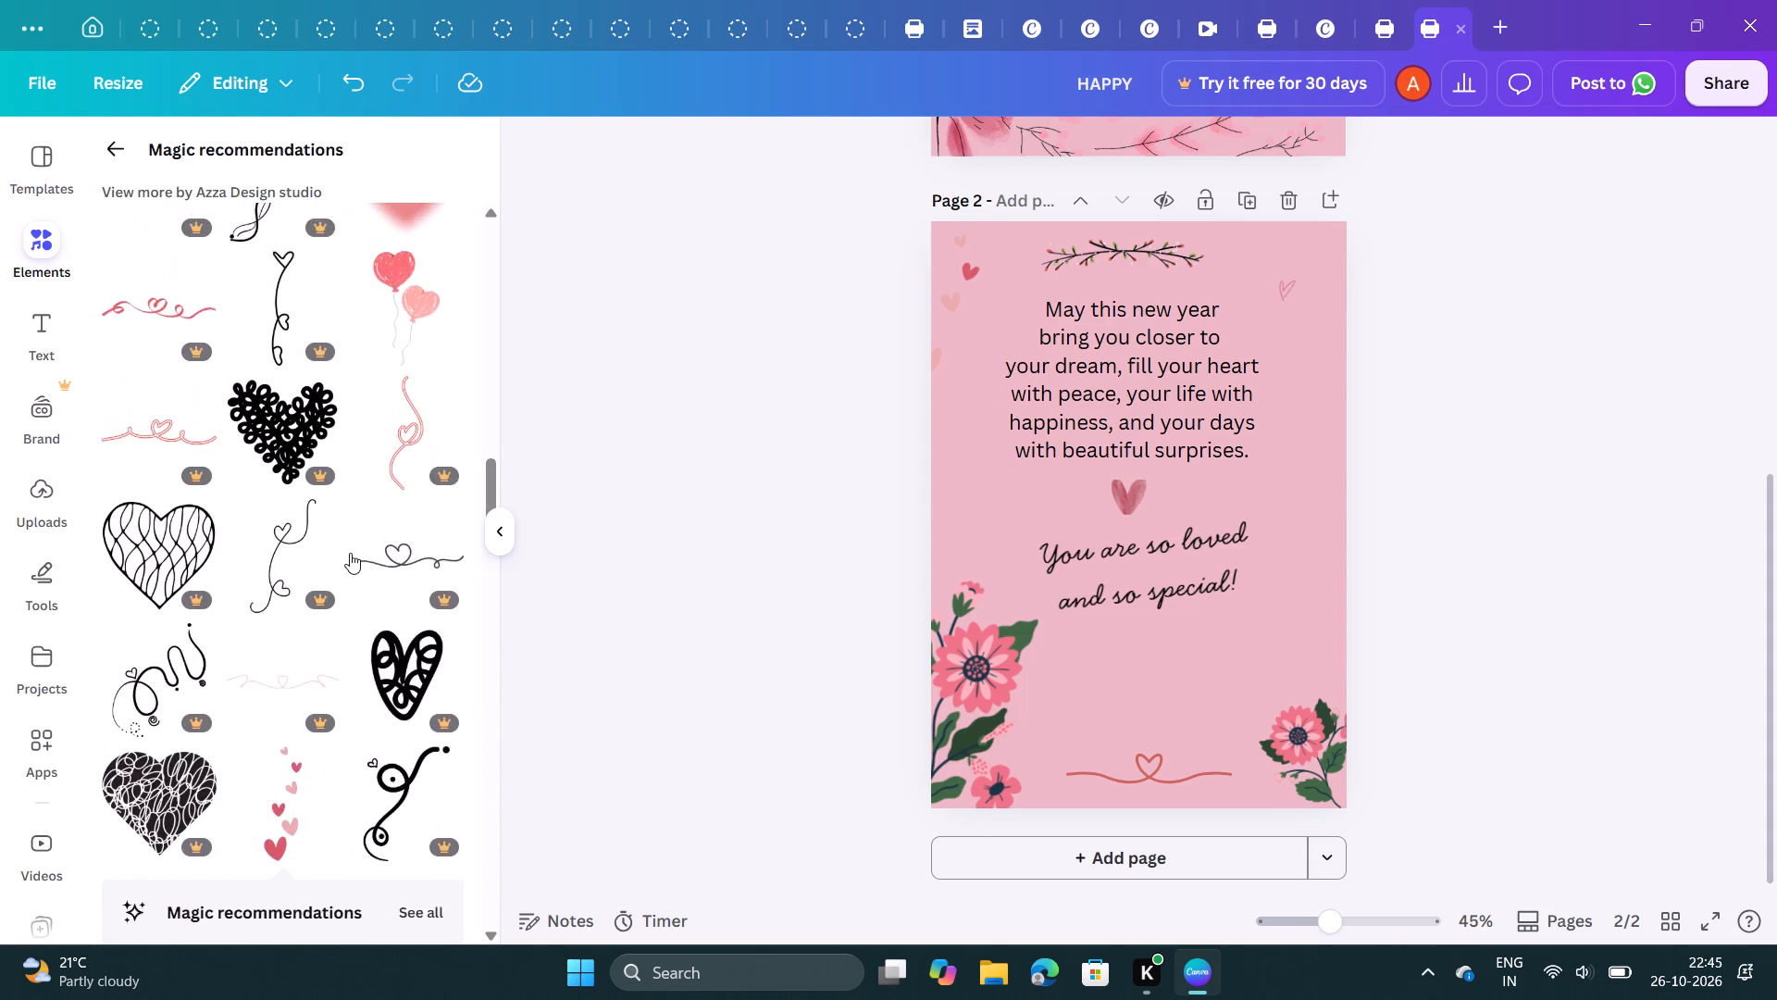
scroll(350, 553, up, 2)
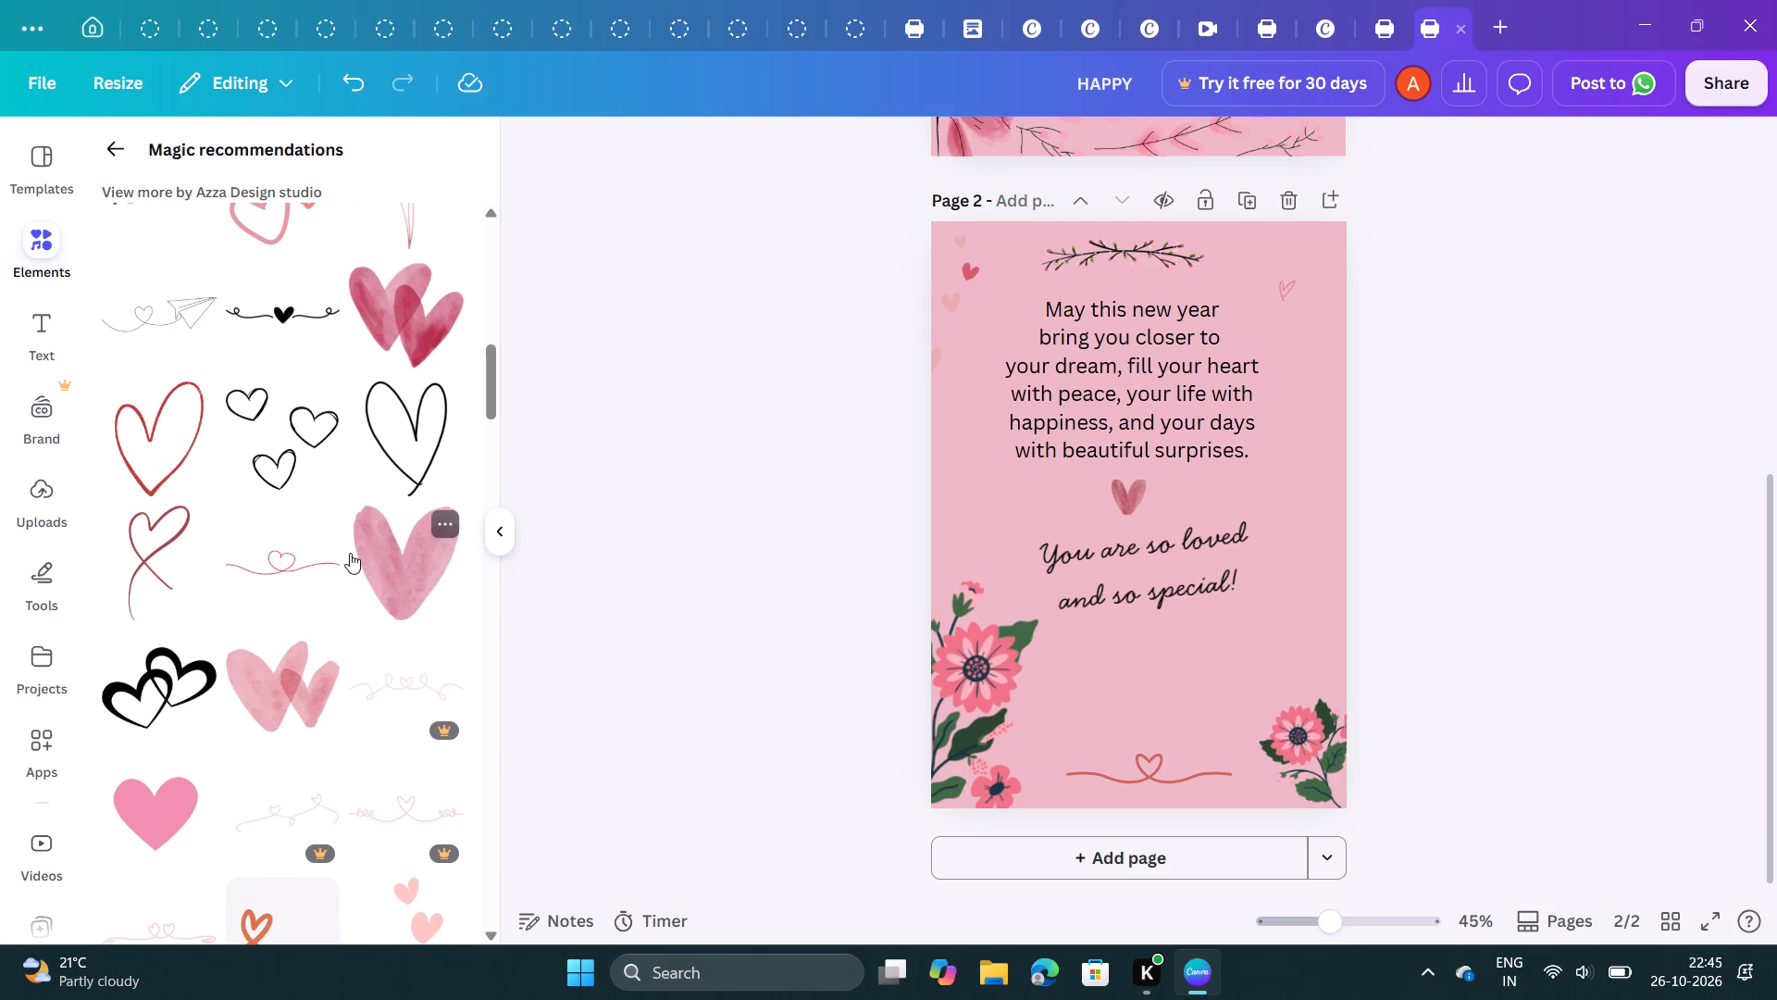
scroll(350, 553, up, 3)
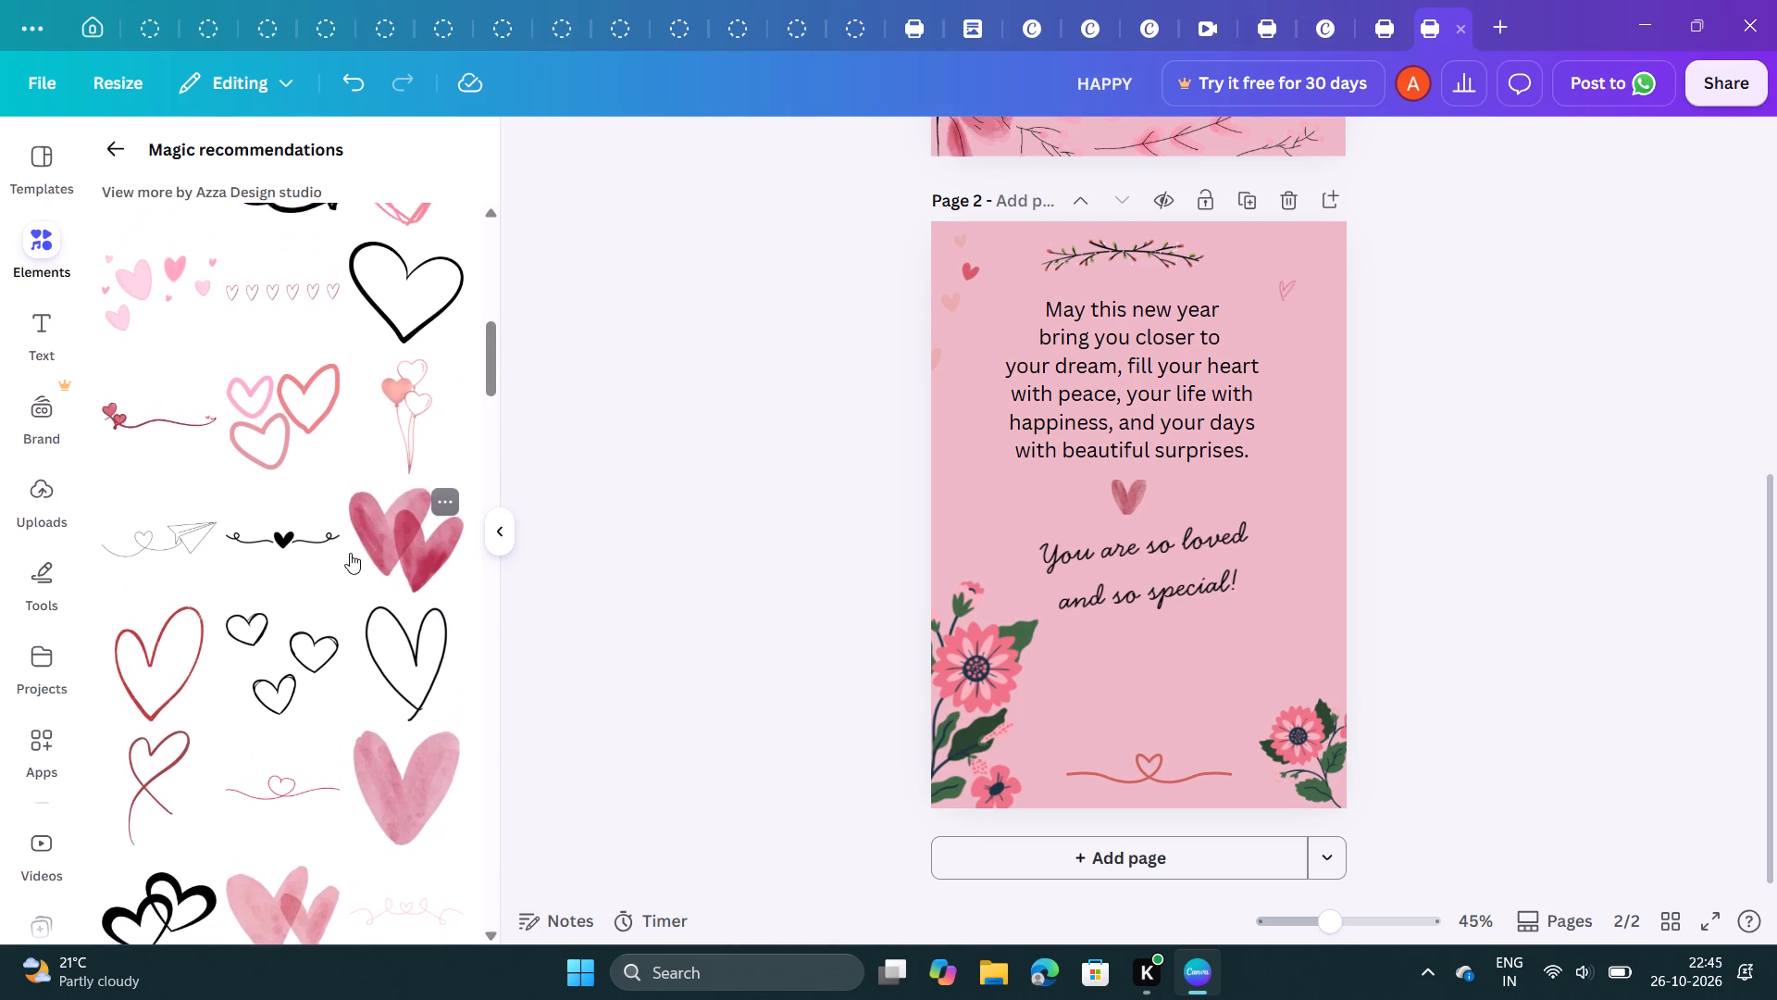
scroll(350, 553, up, 4)
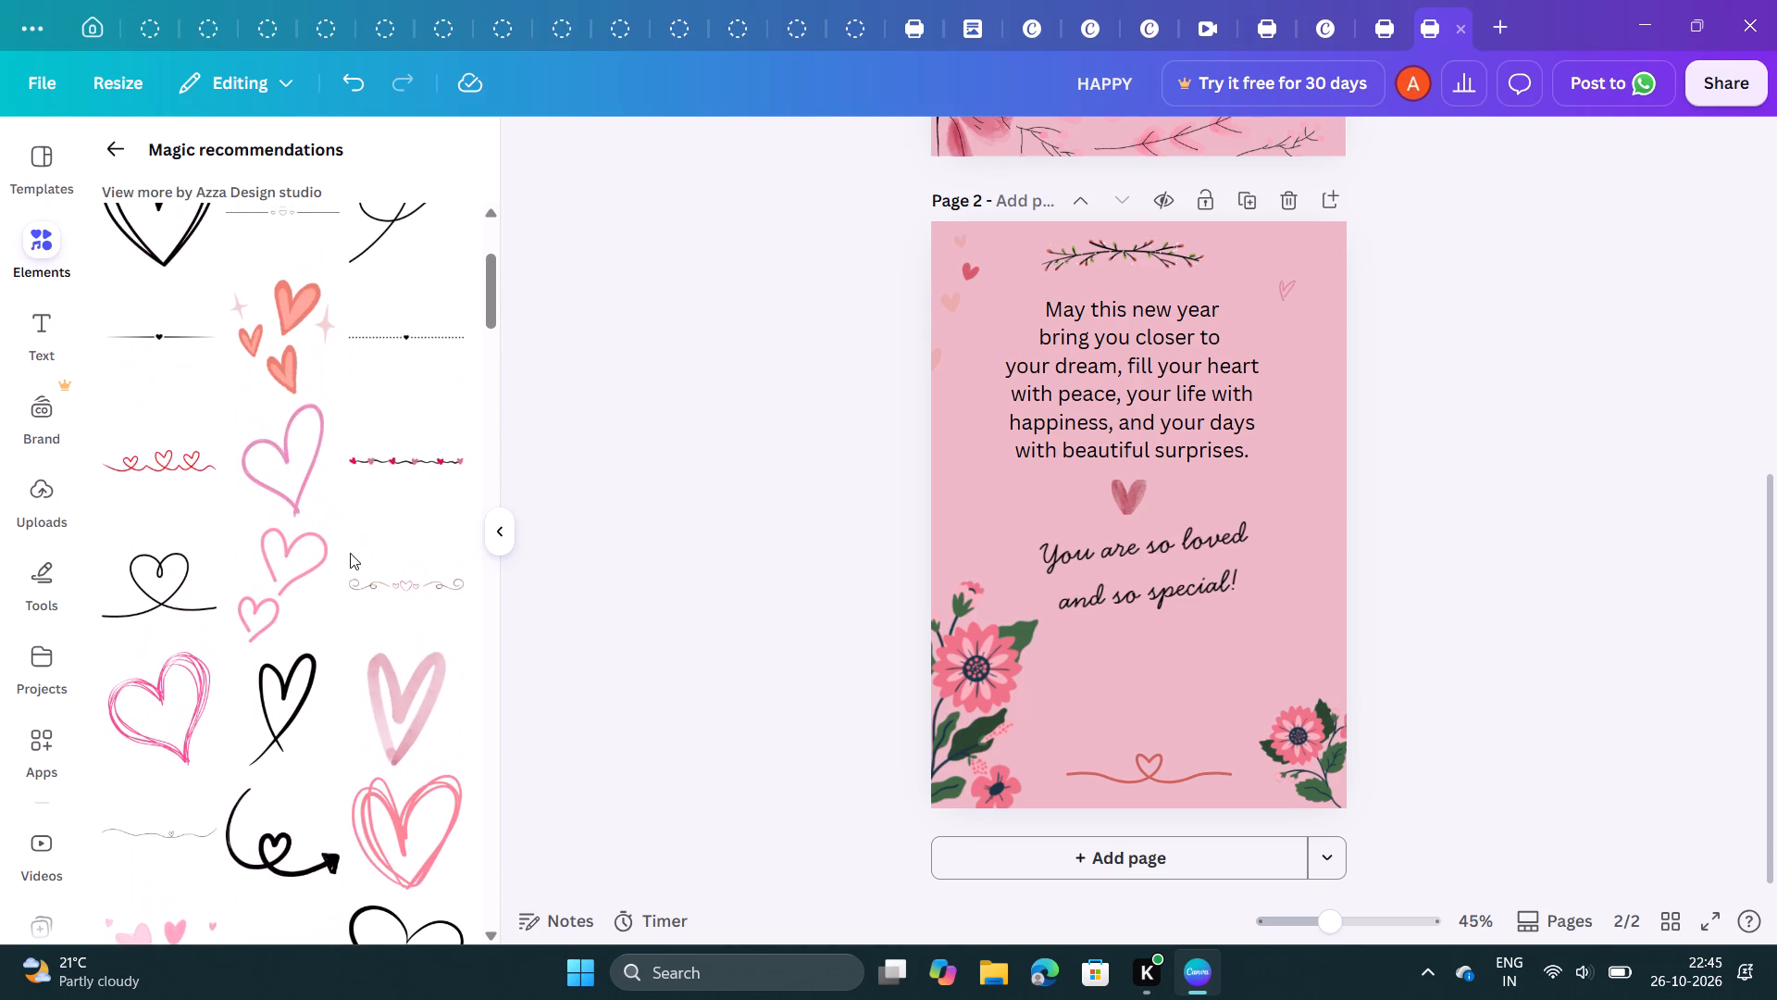
scroll(350, 553, up, 3)
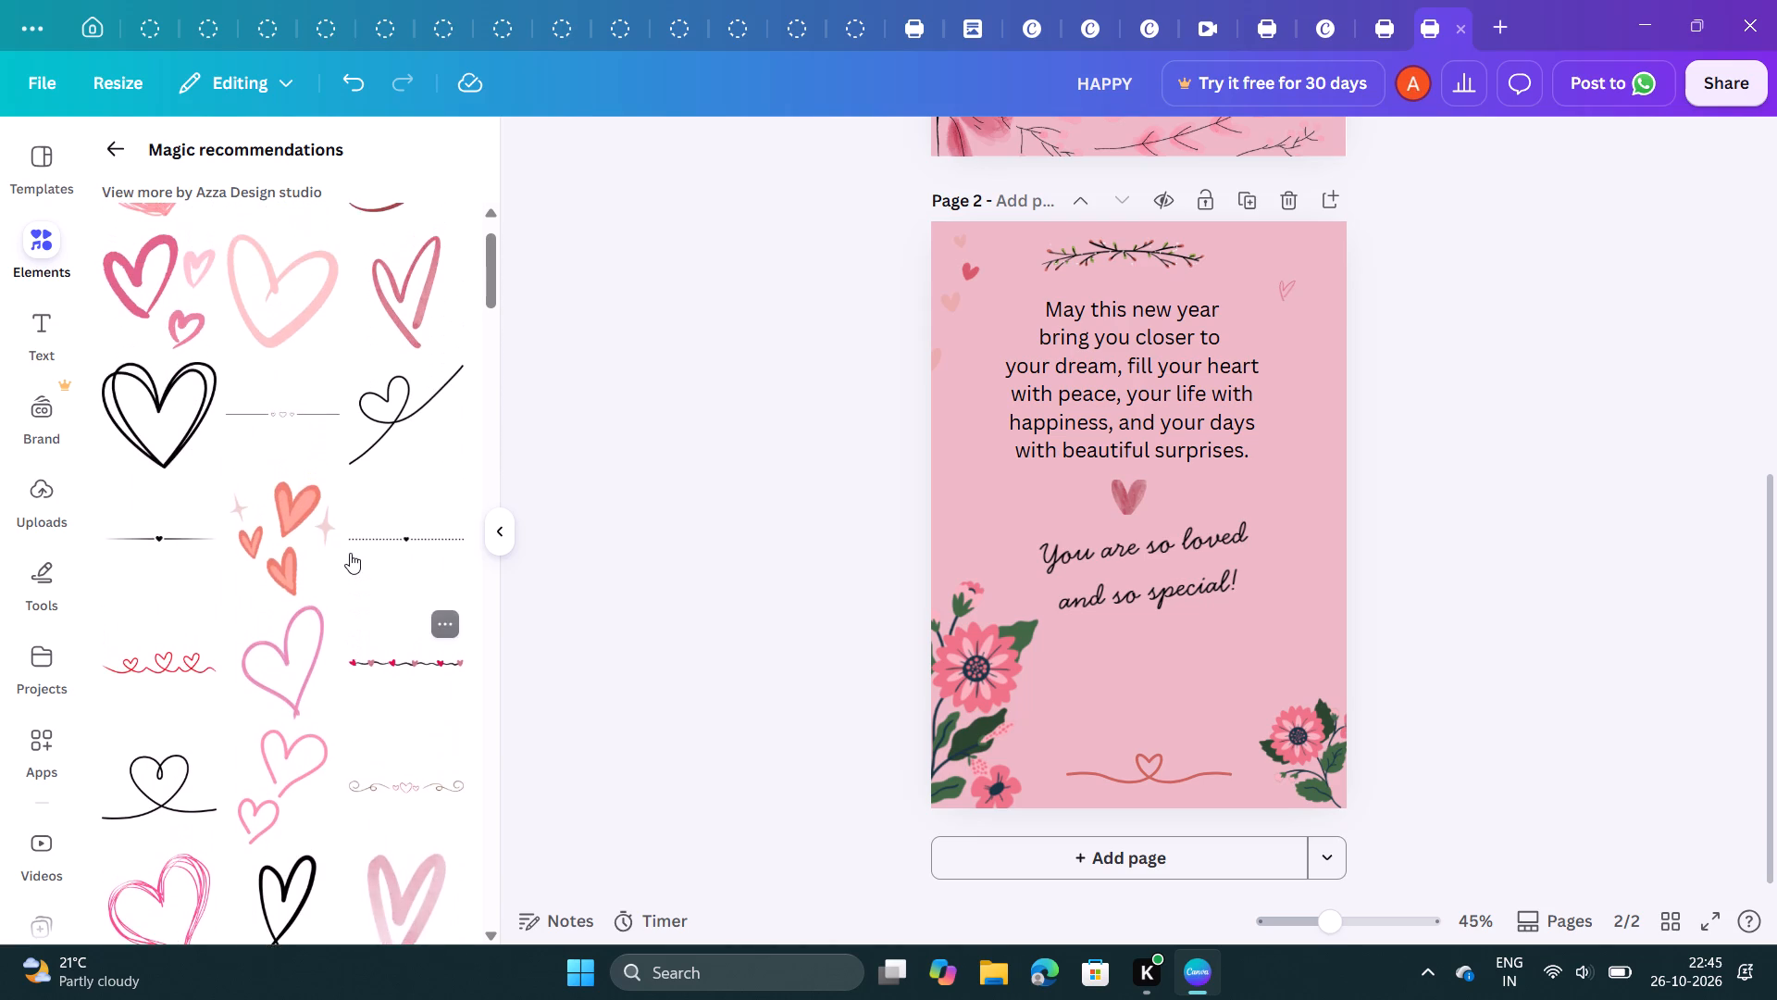
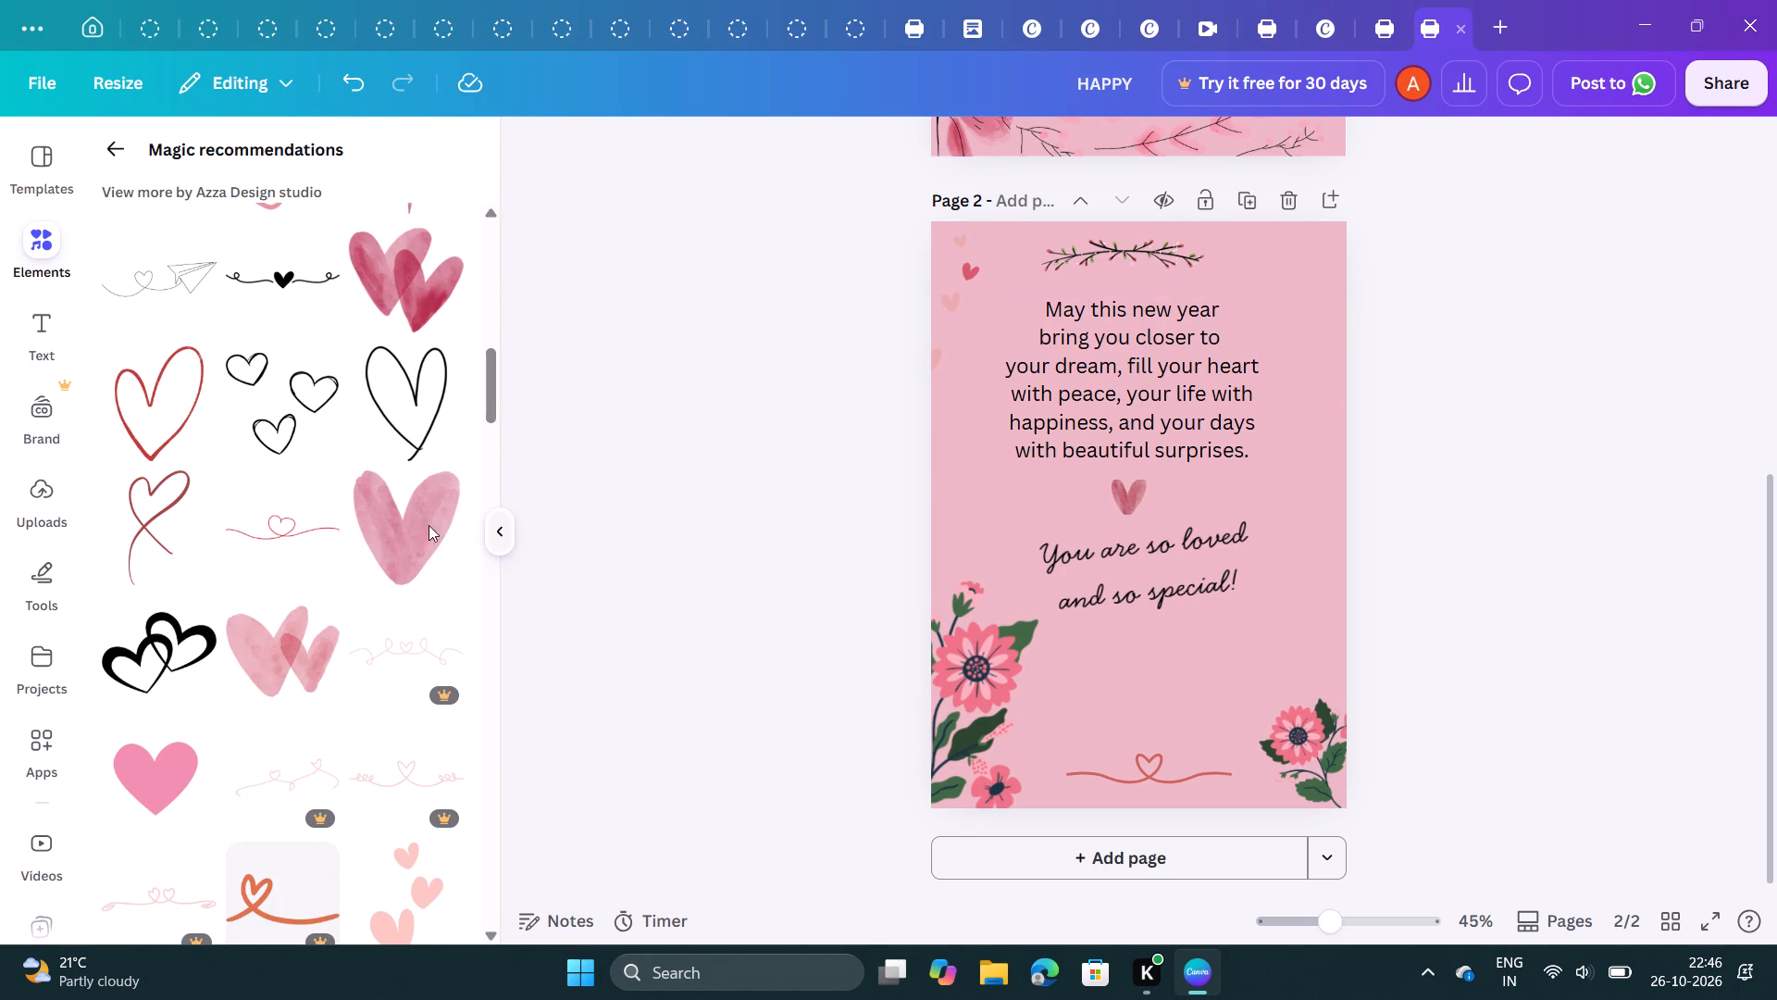
Add the light pink three-heart cluster from the recommendations to page 2 and move it near the lower-right flower.
scroll(299, 539, down, 1)
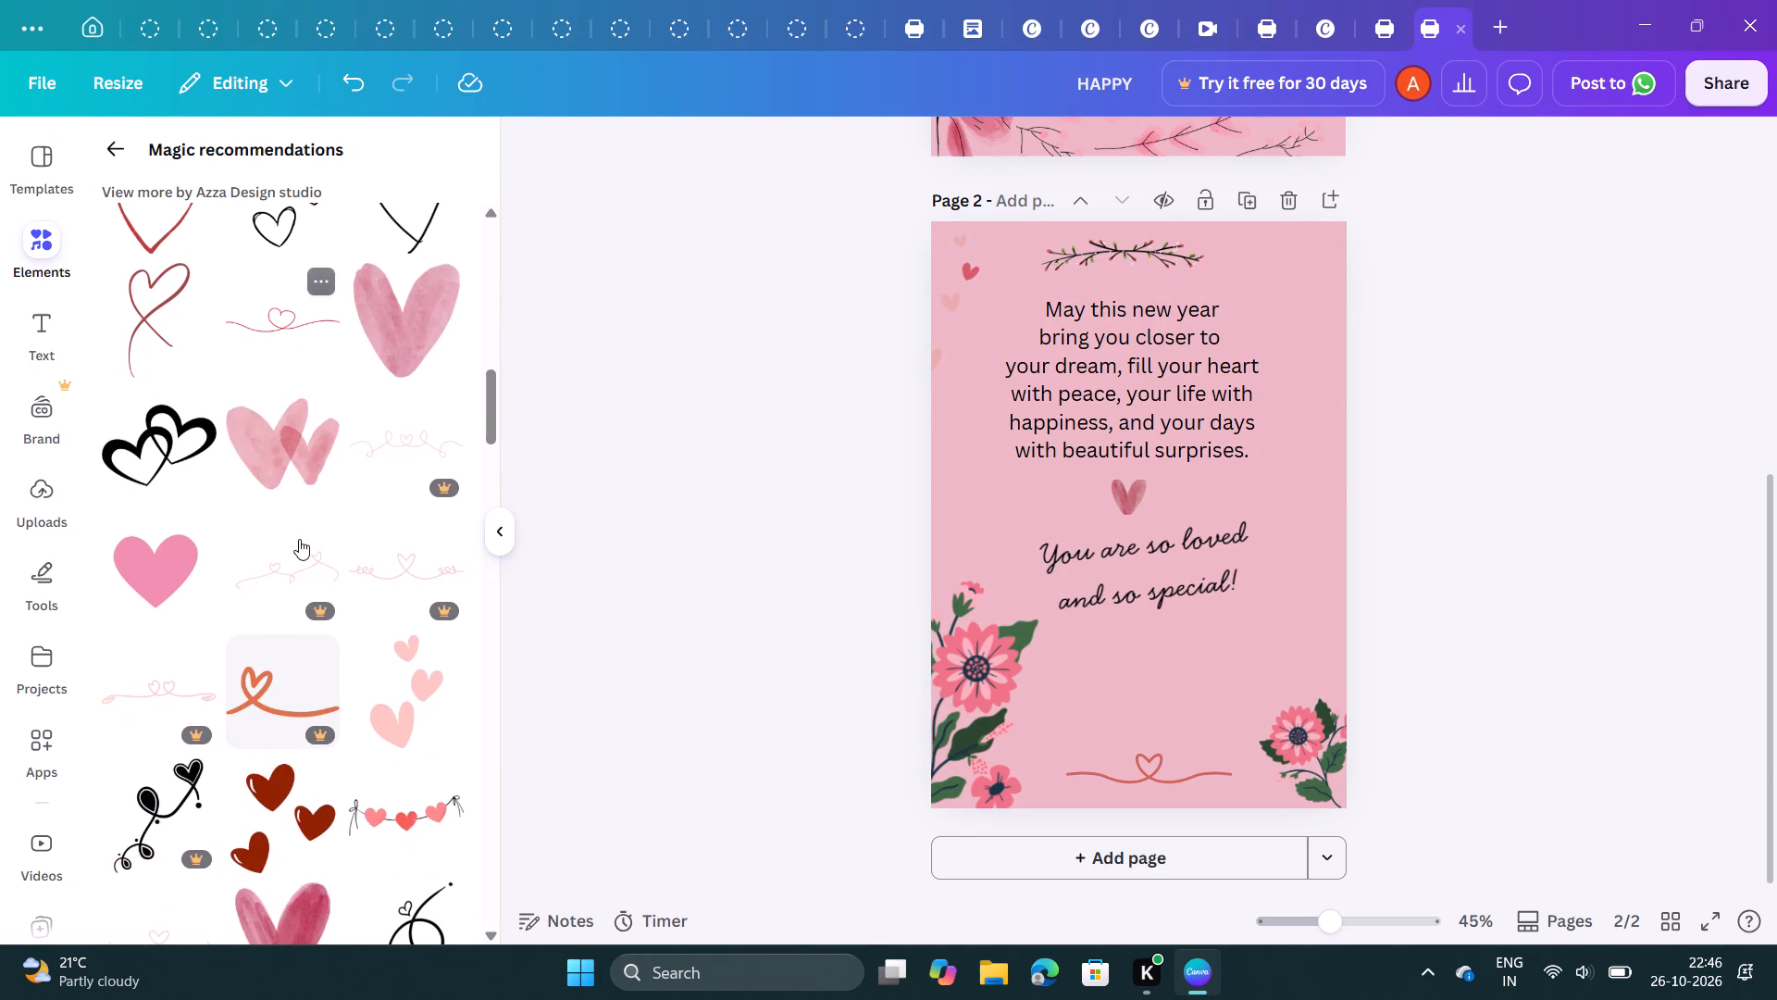
scroll(299, 539, down, 1)
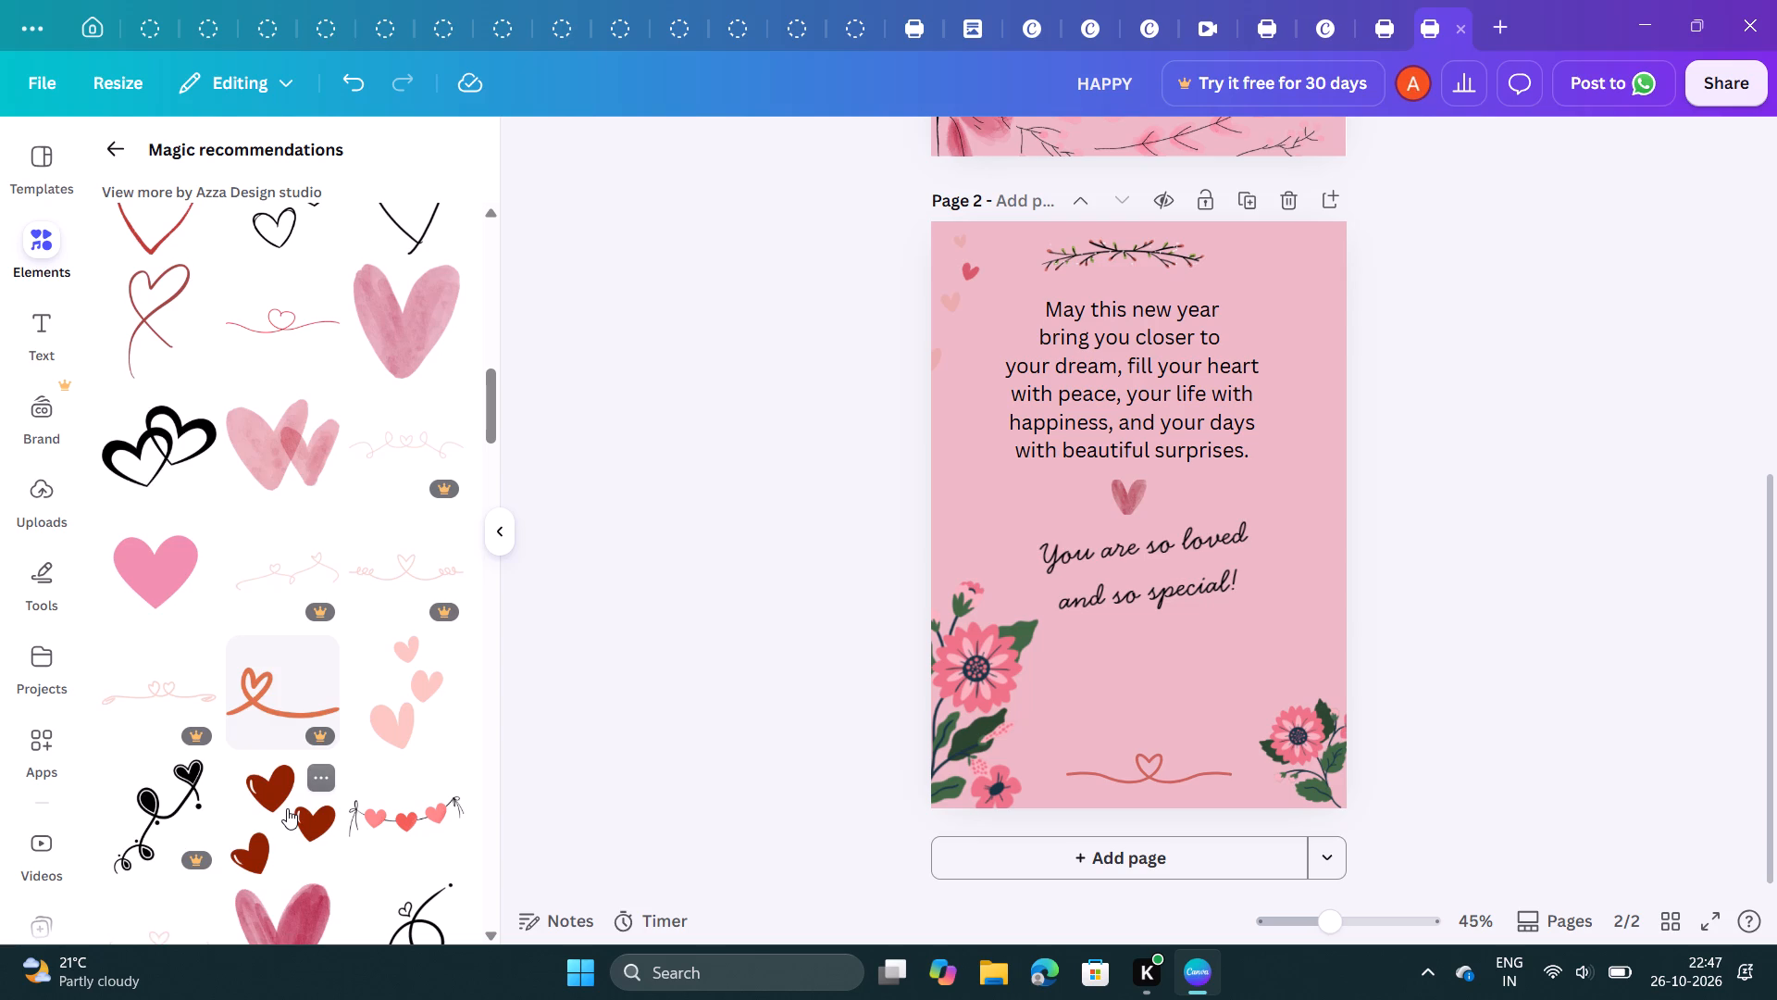
click(404, 724)
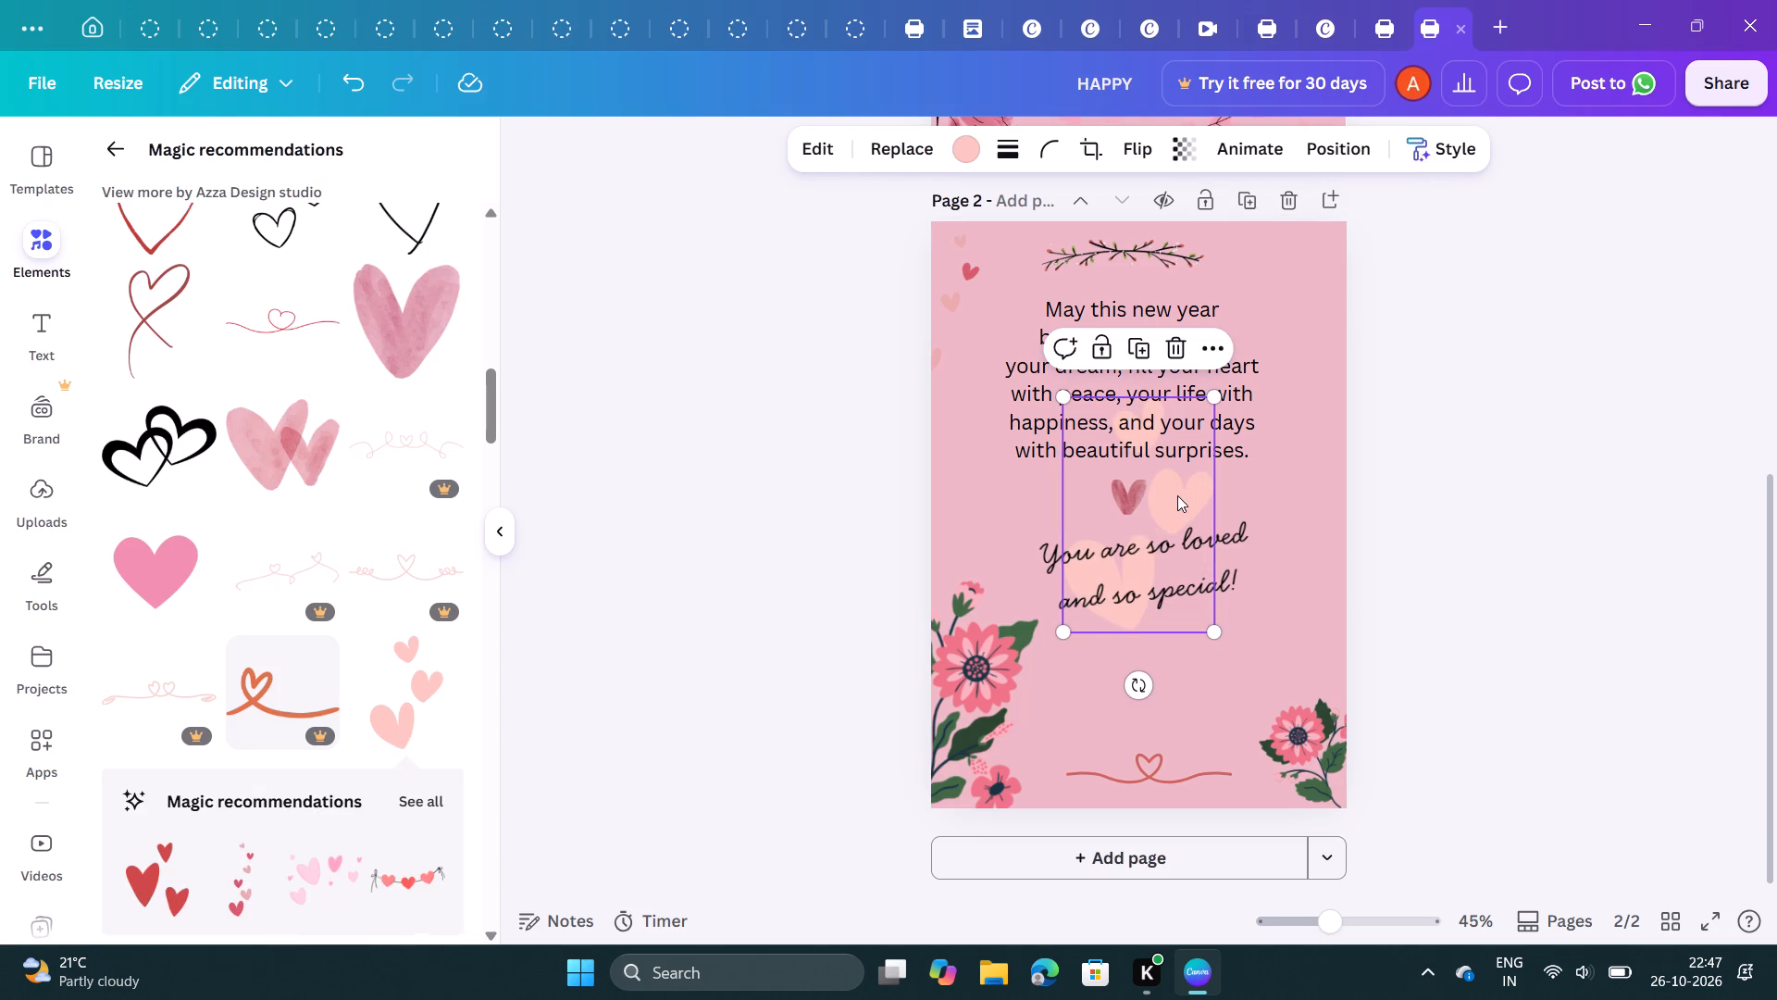
drag(1169, 495, 1272, 644)
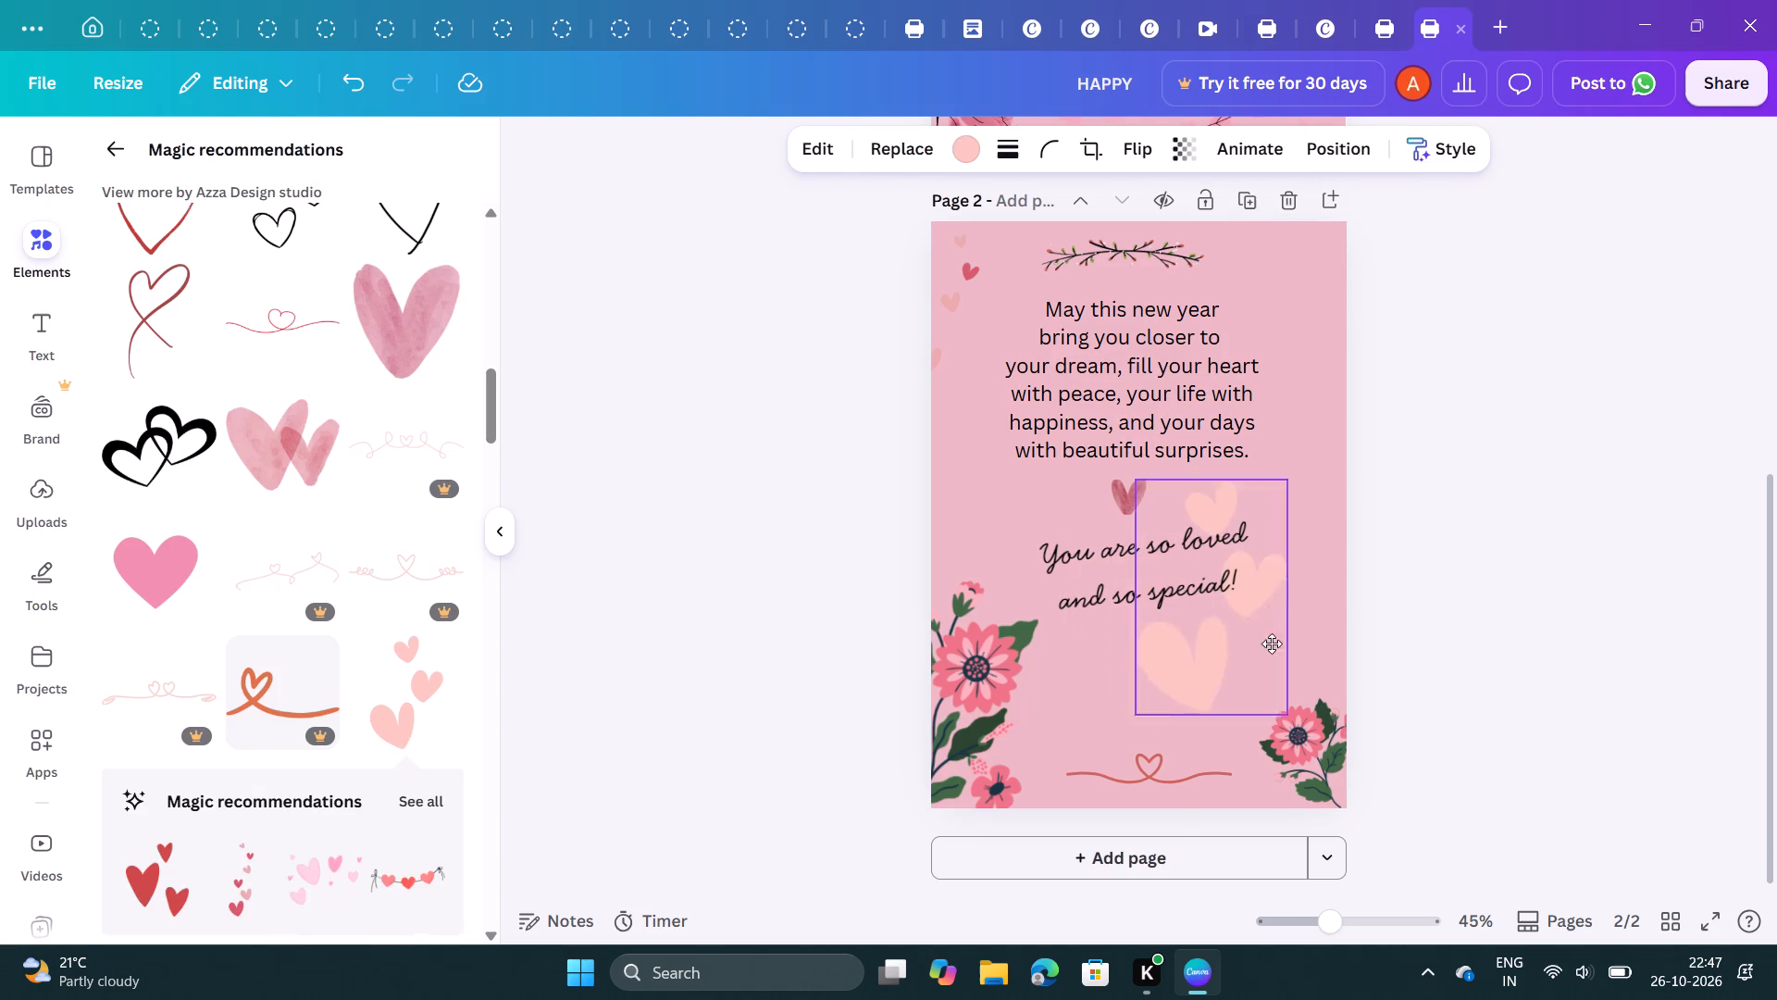
drag(1272, 644, 1294, 616)
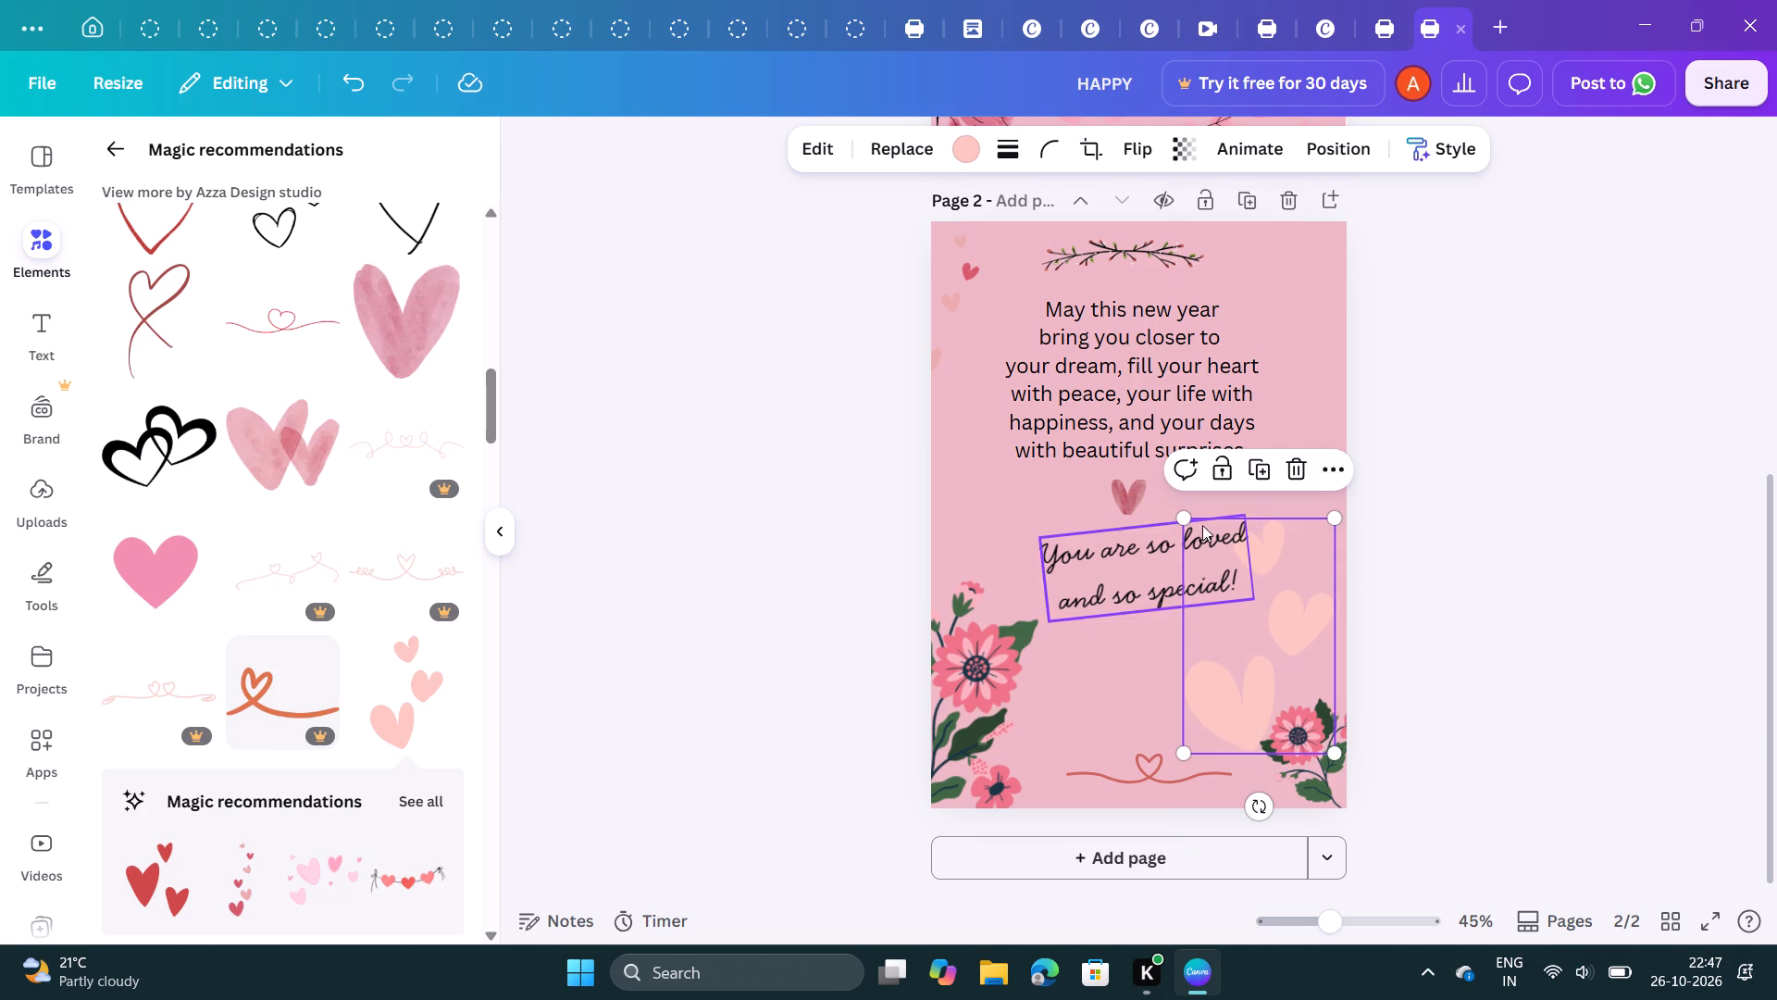
Shrink the three-heart cluster and place it just right of the script line, above page 2's lower-right flower.
click(1184, 516)
drag(1184, 516, 1344, 619)
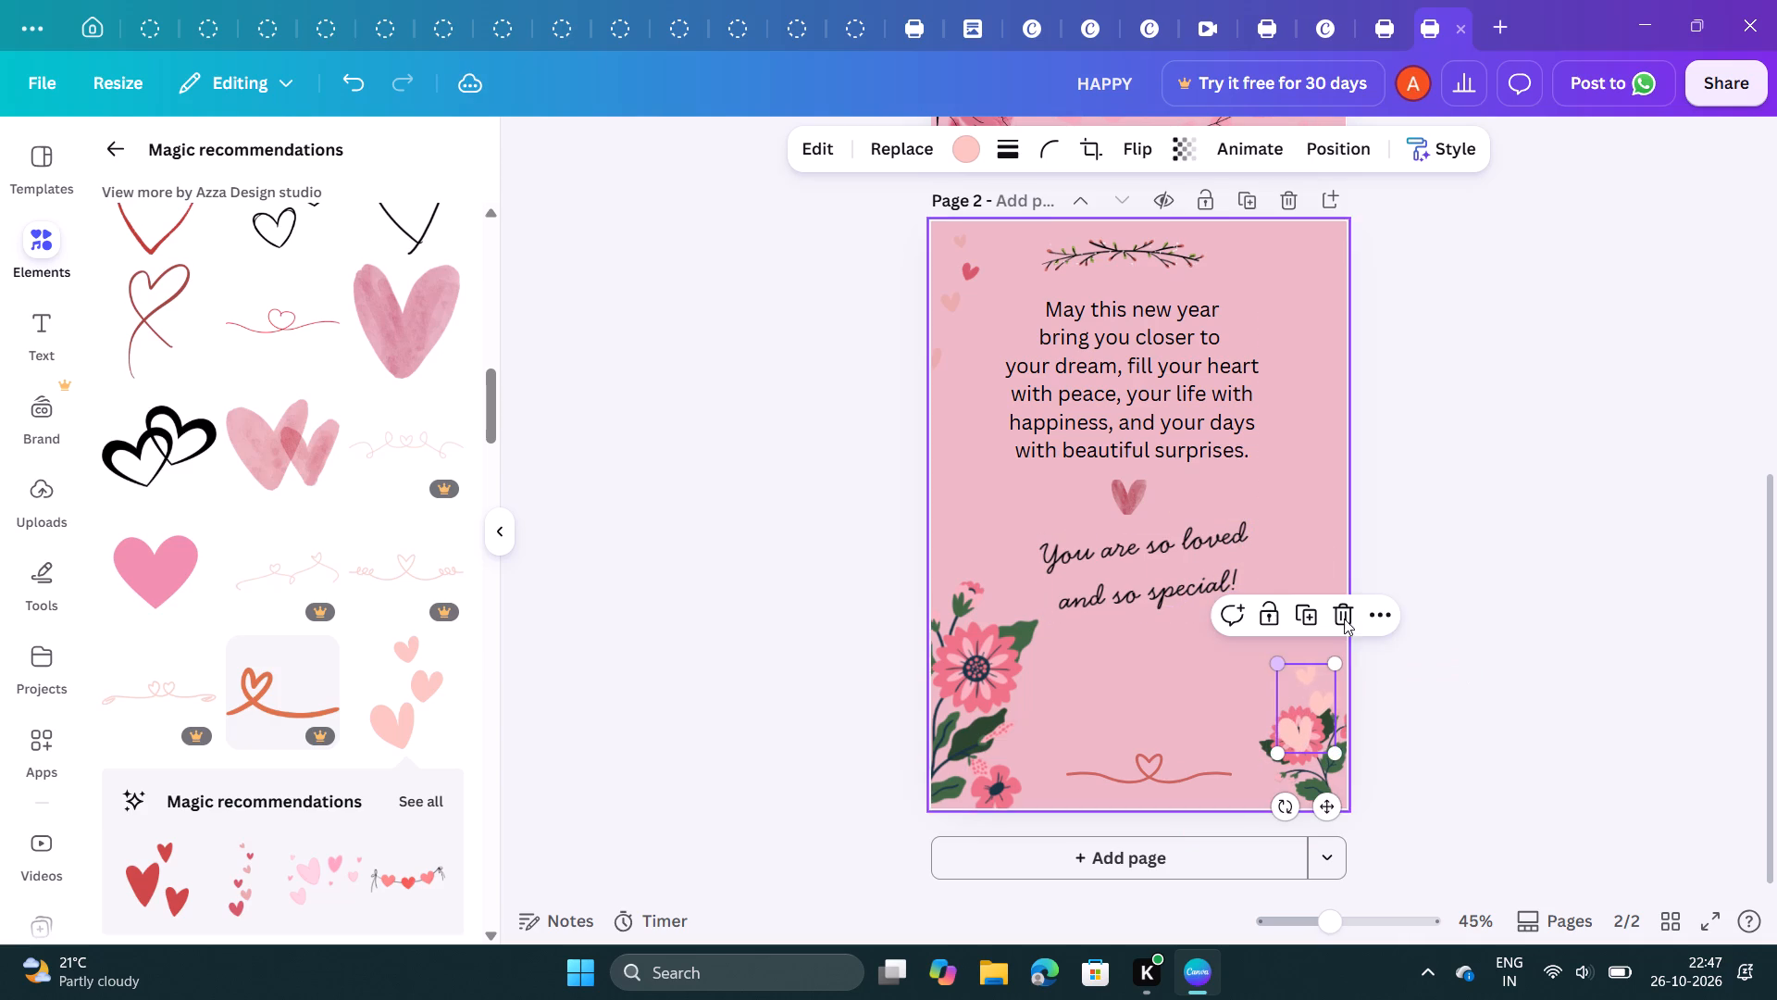
click(1306, 680)
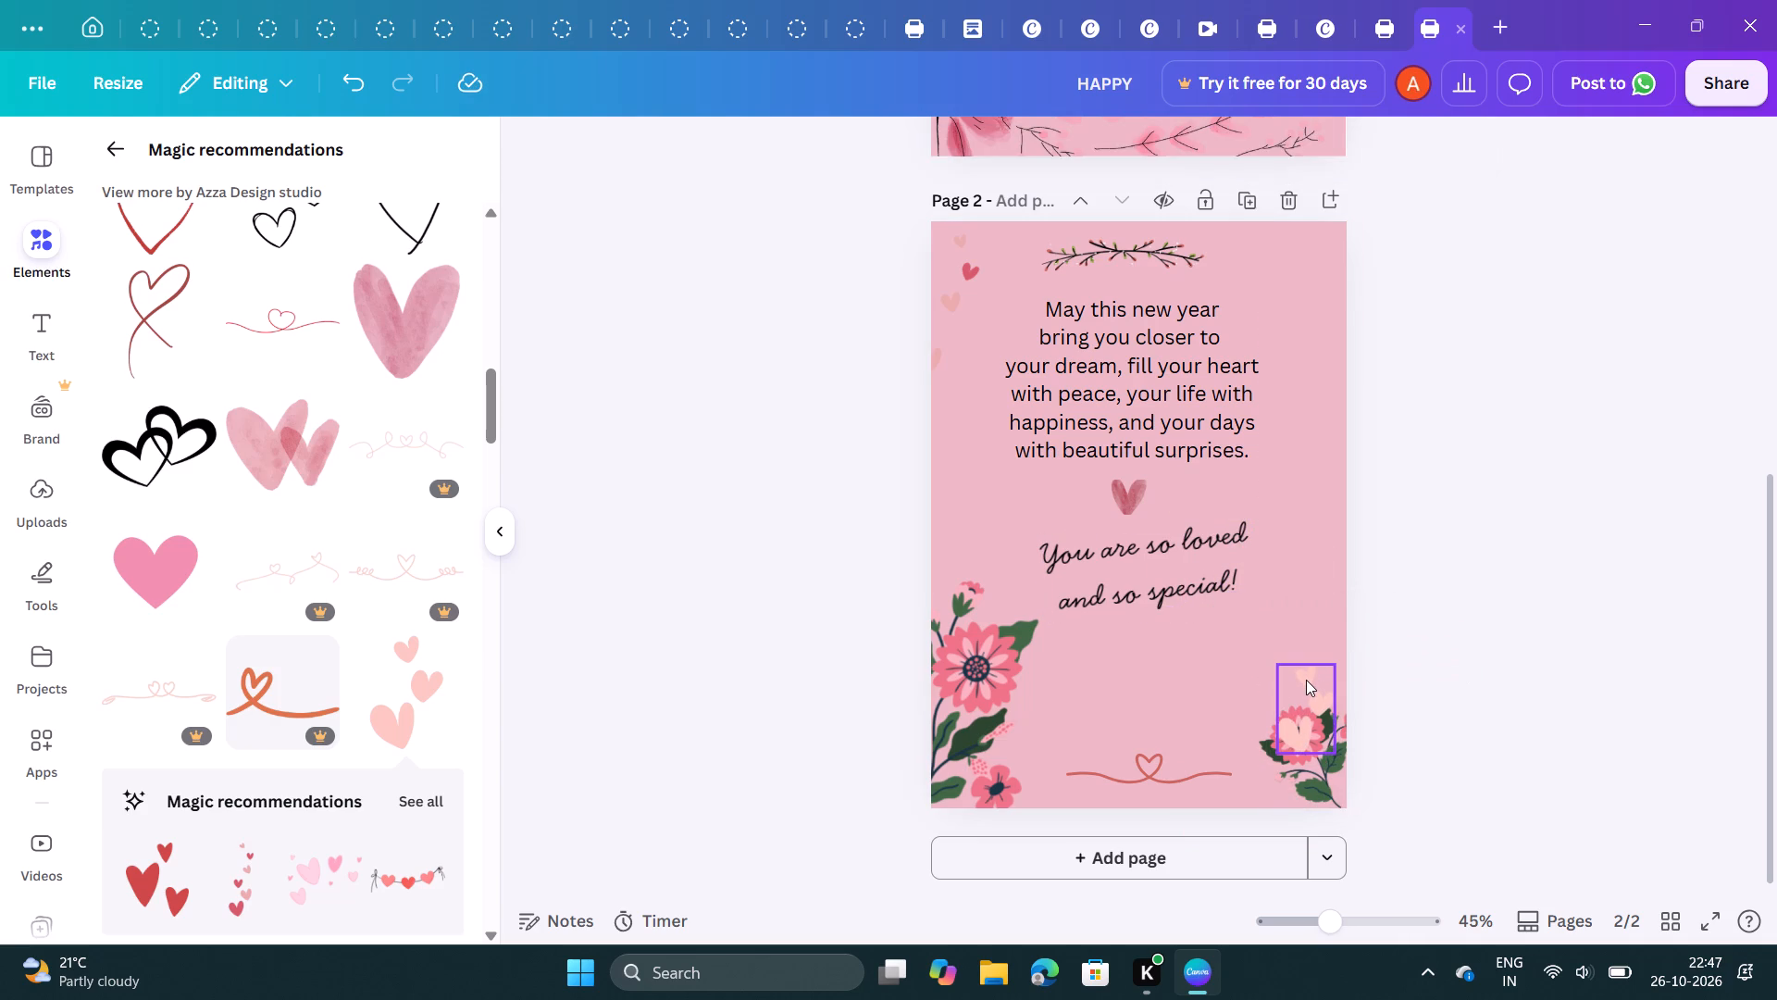
click(1306, 680)
drag(1306, 680, 1284, 589)
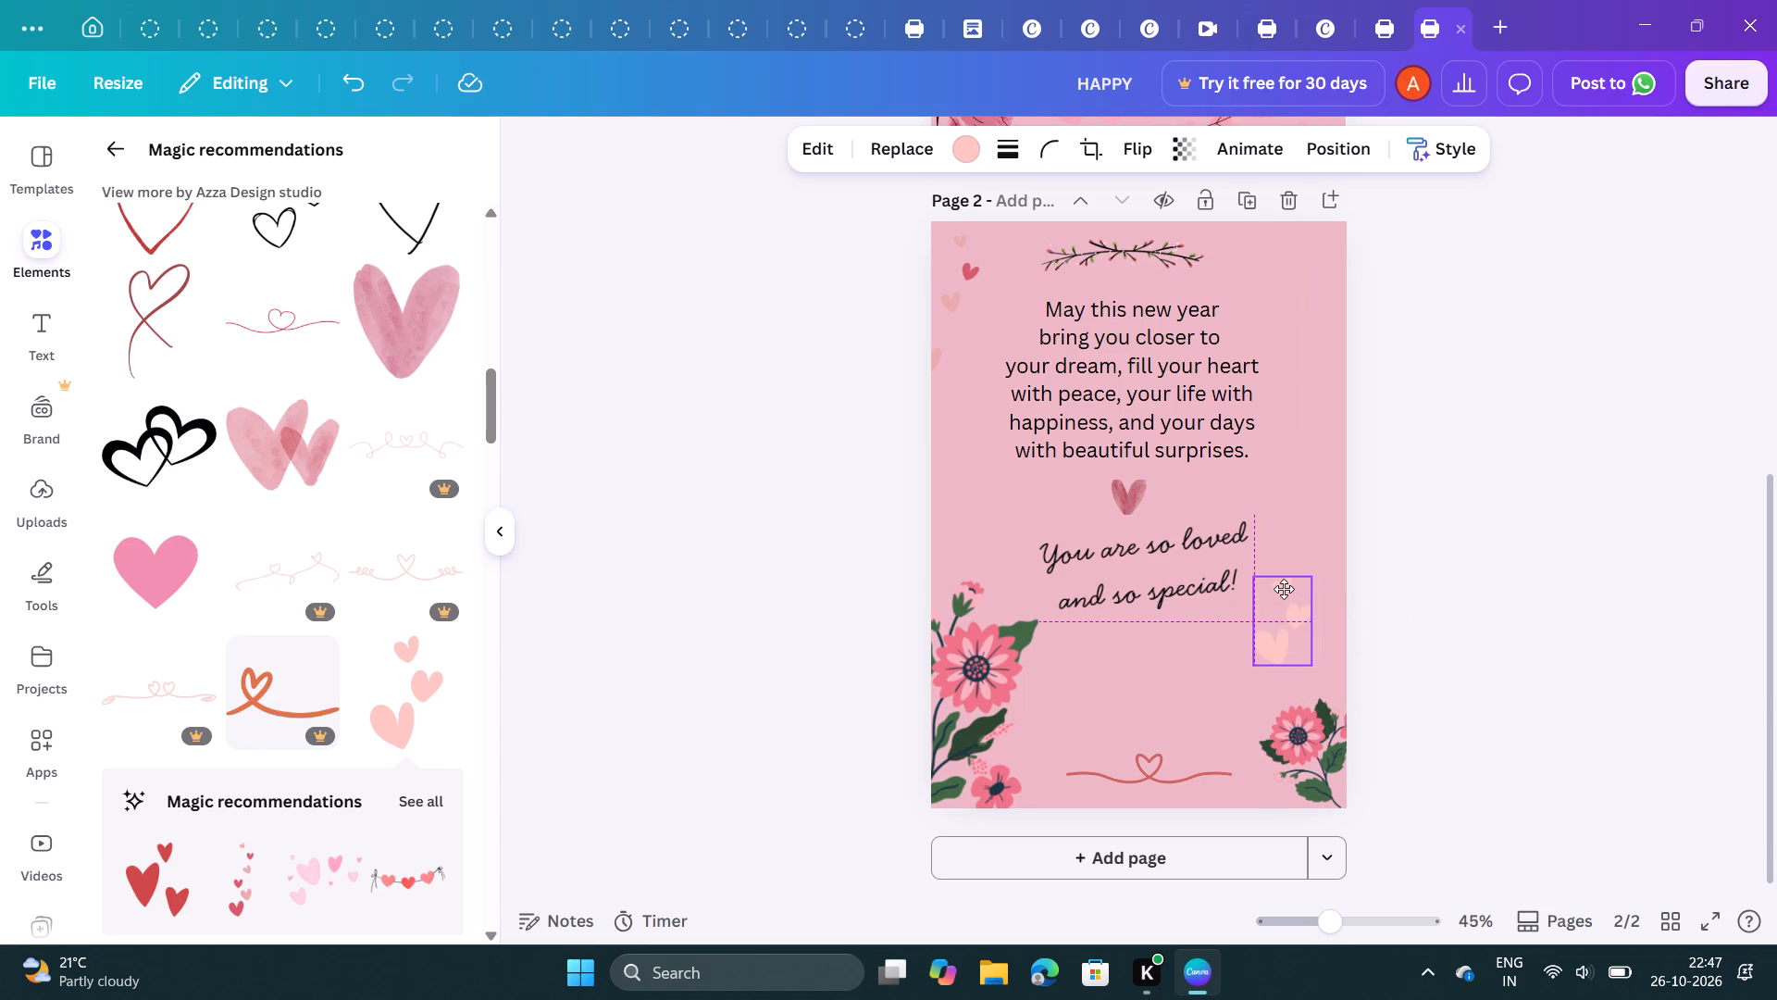
drag(1284, 589, 1292, 582)
click(1474, 473)
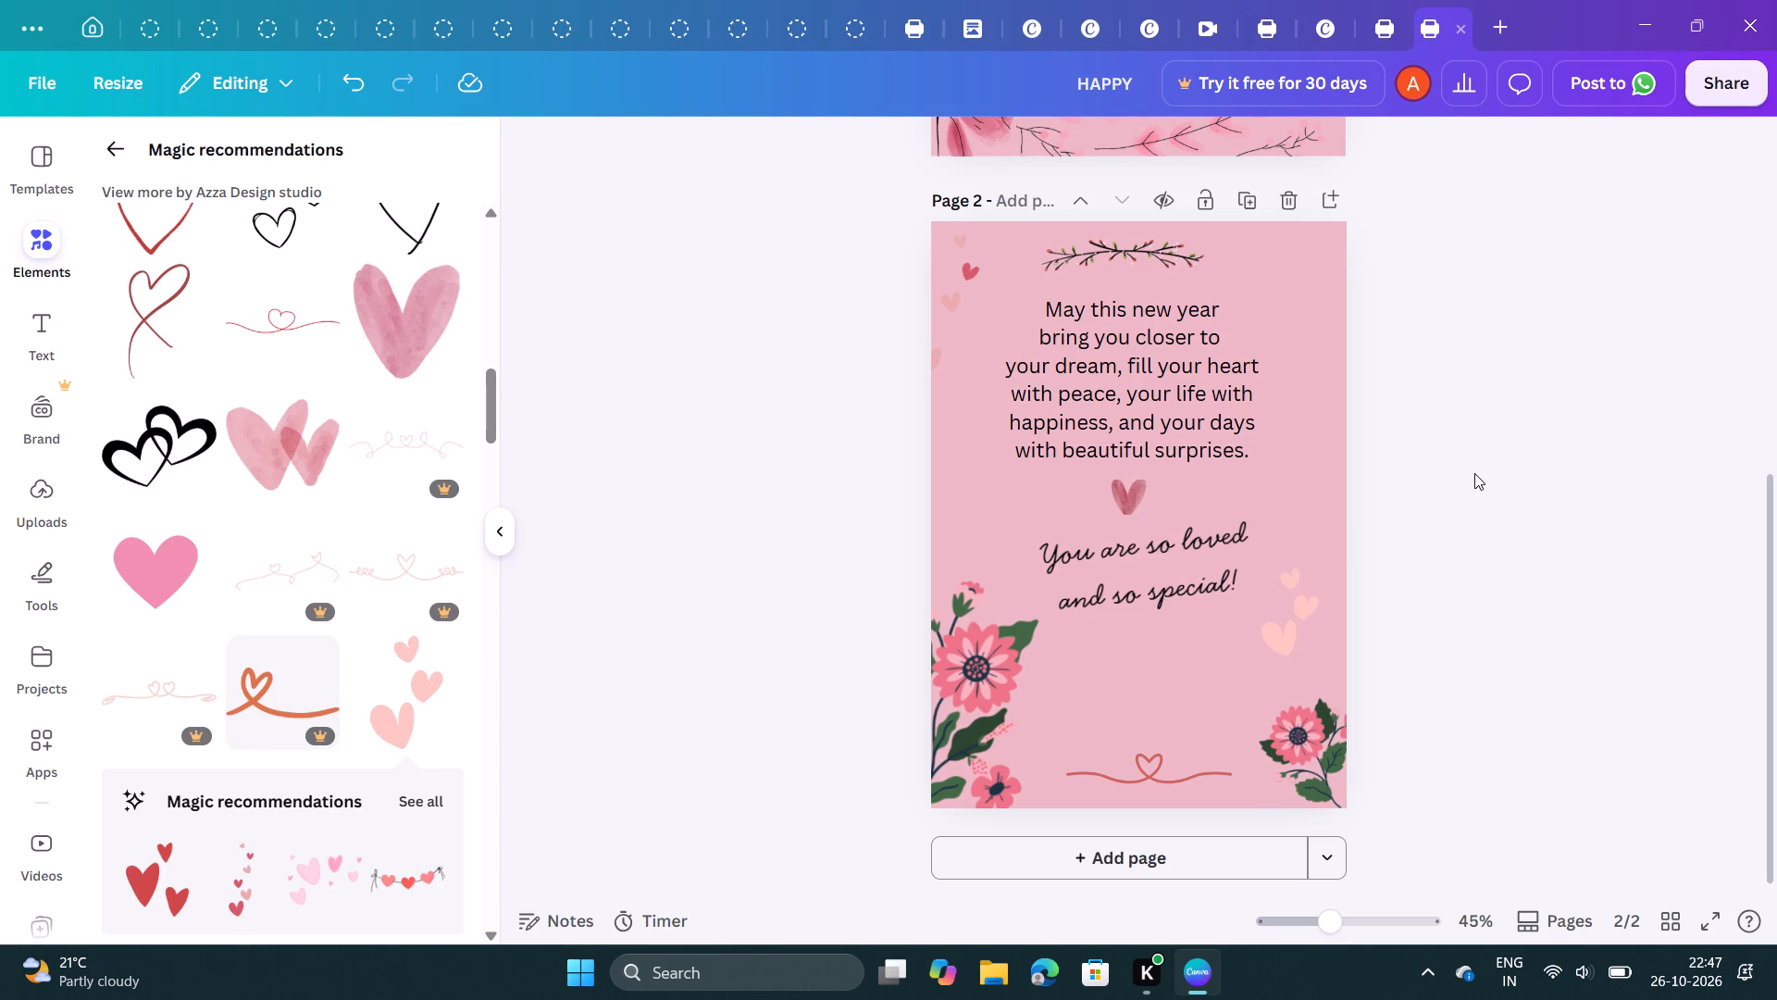
Recolour the three-heart cluster beside page 2's script line to pastel red #e9abab.
click(1293, 597)
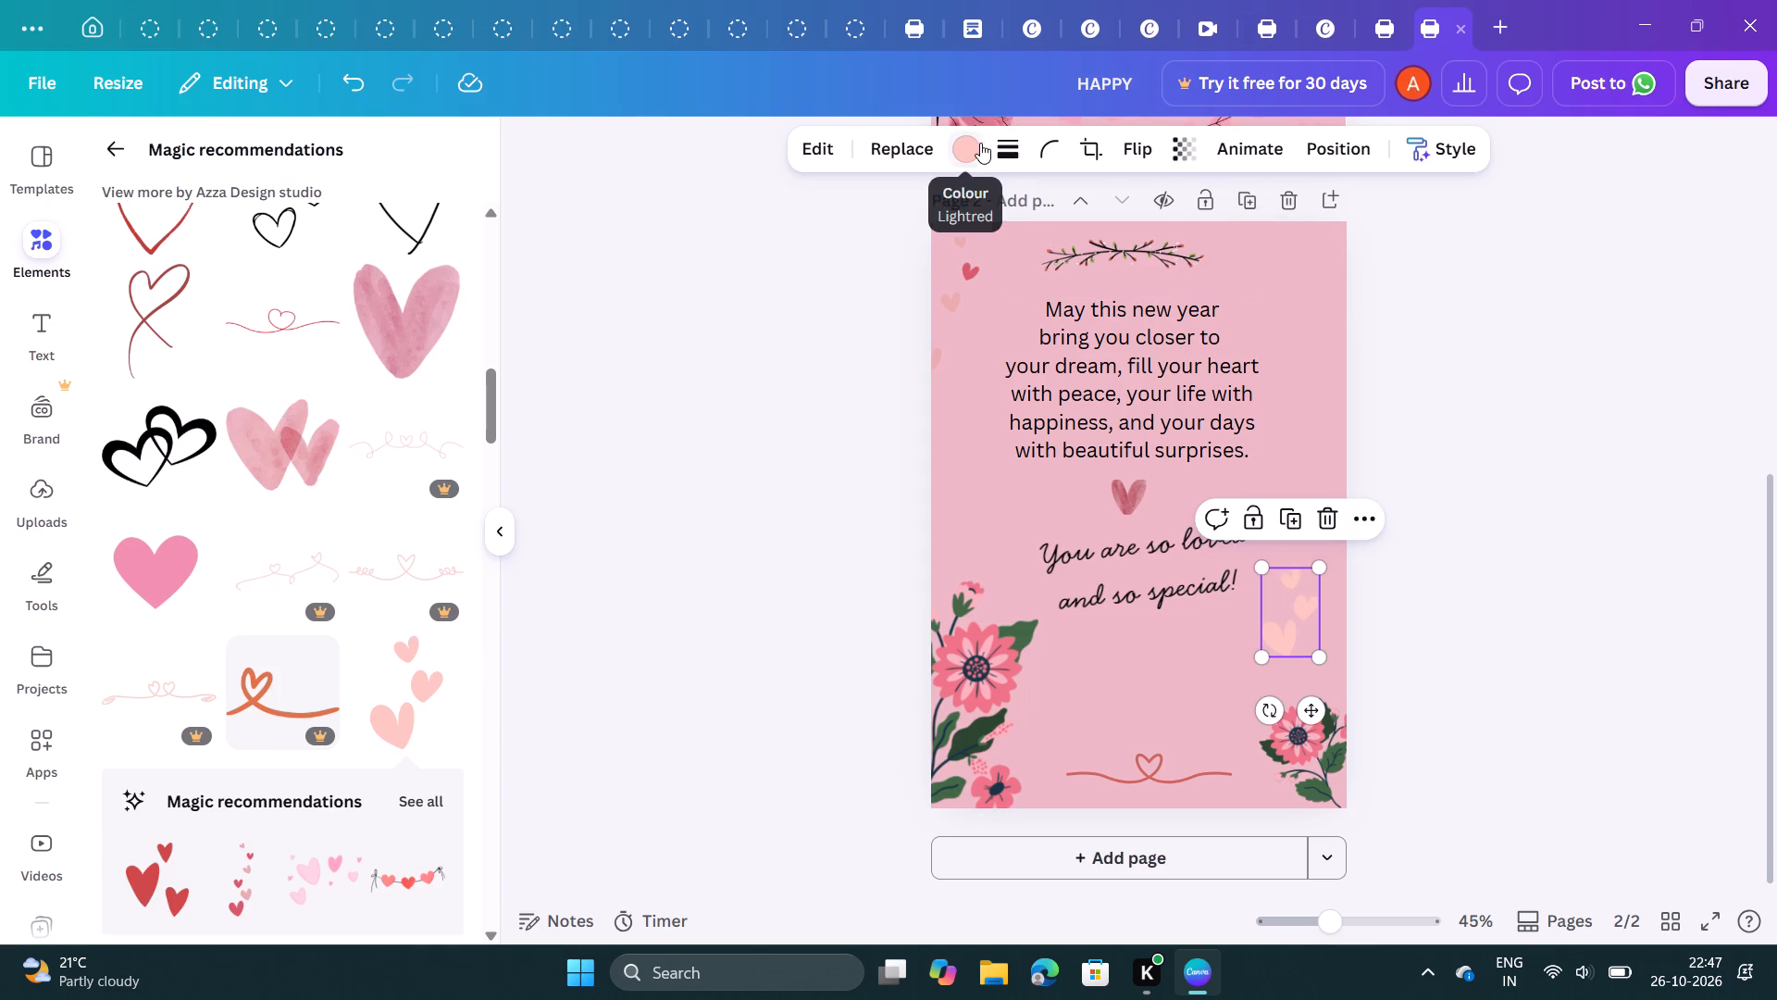
click(956, 144)
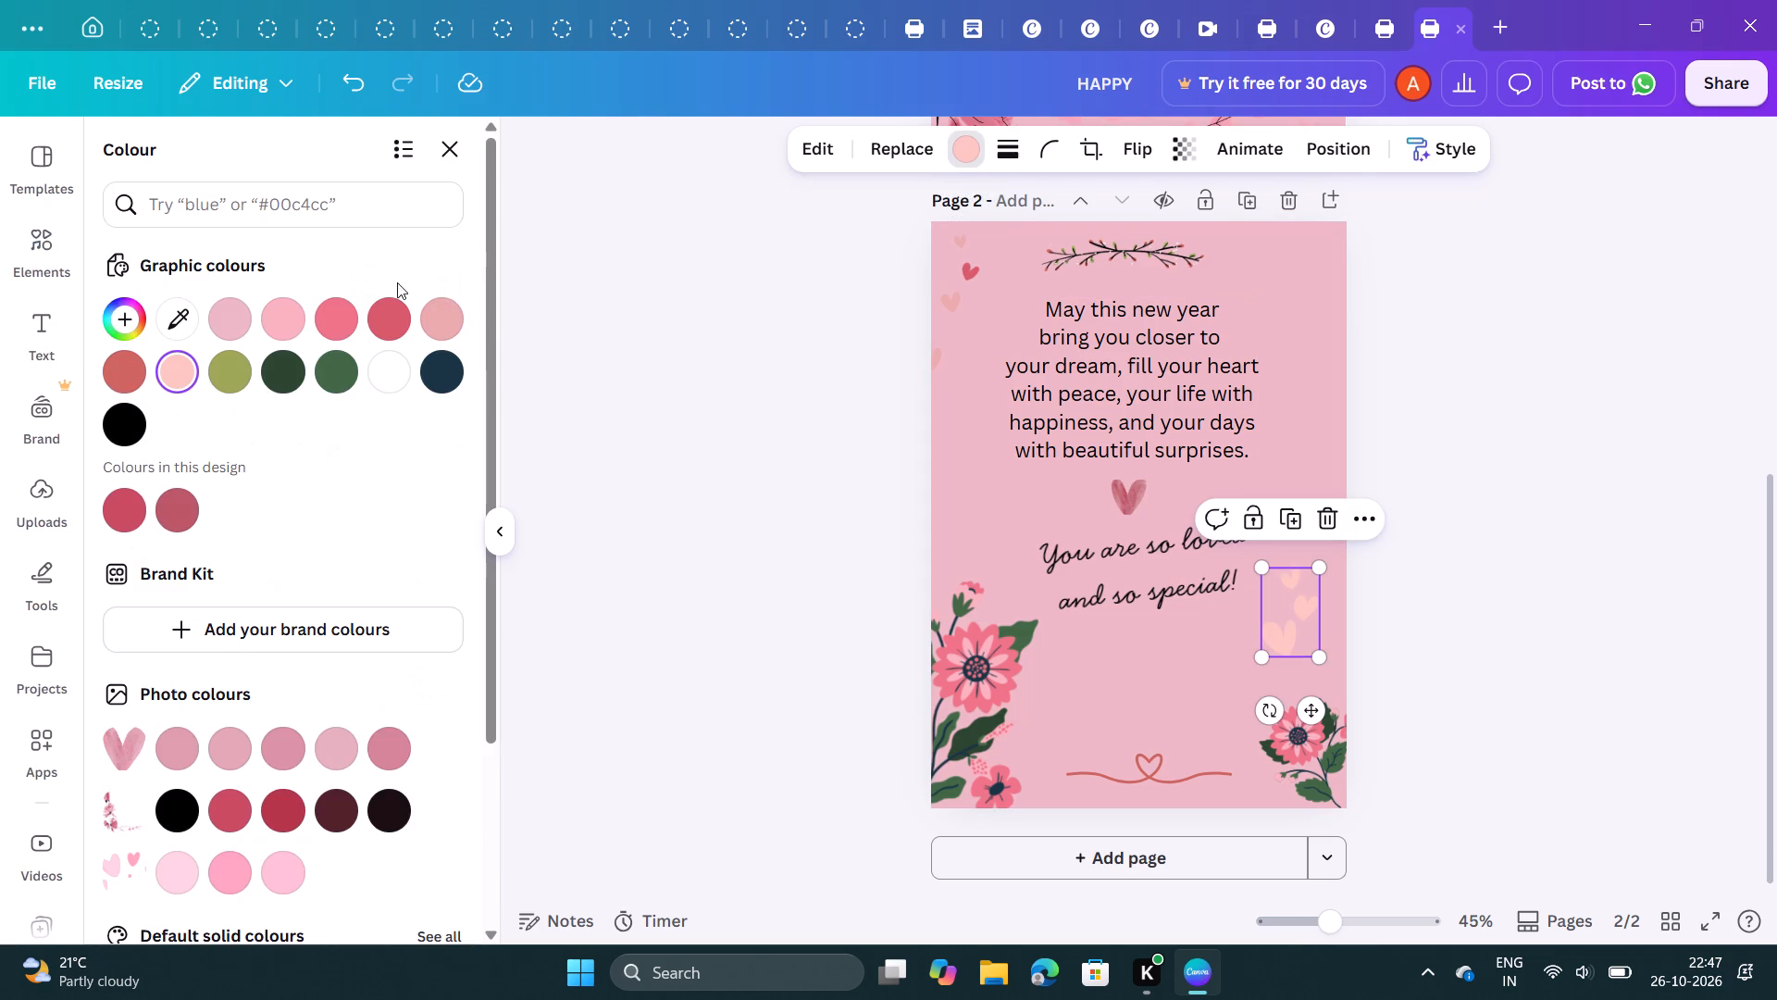
click(321, 318)
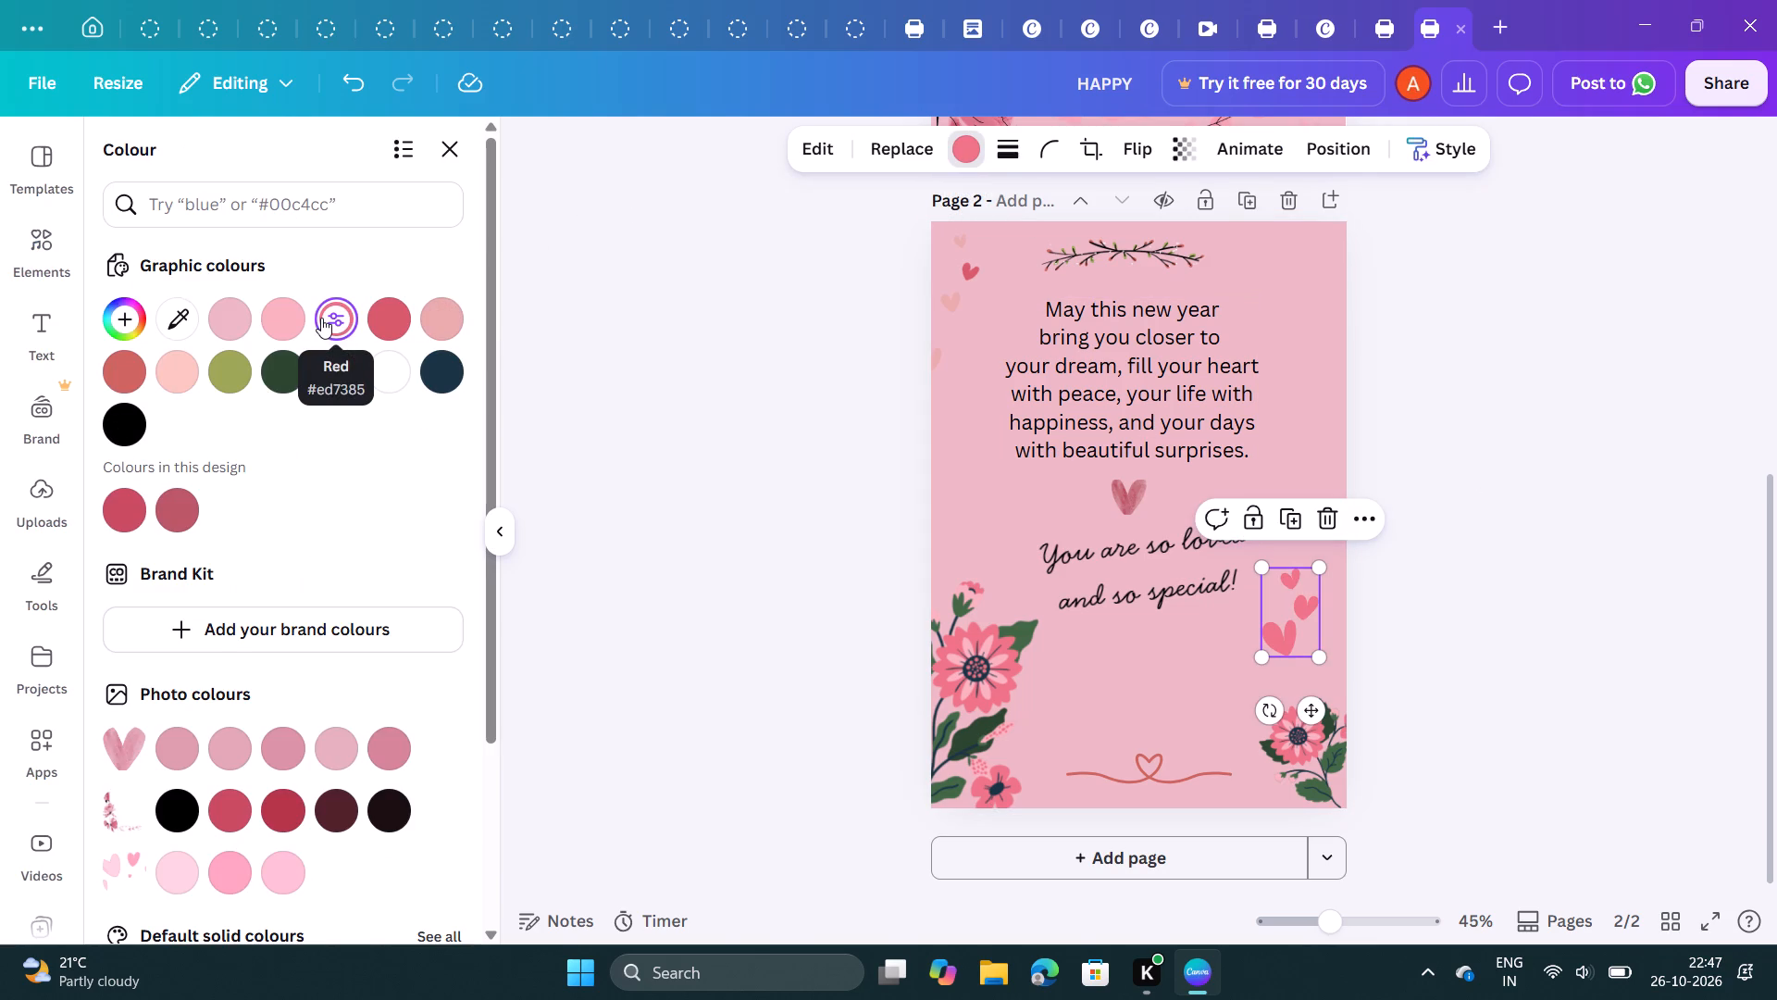
click(274, 316)
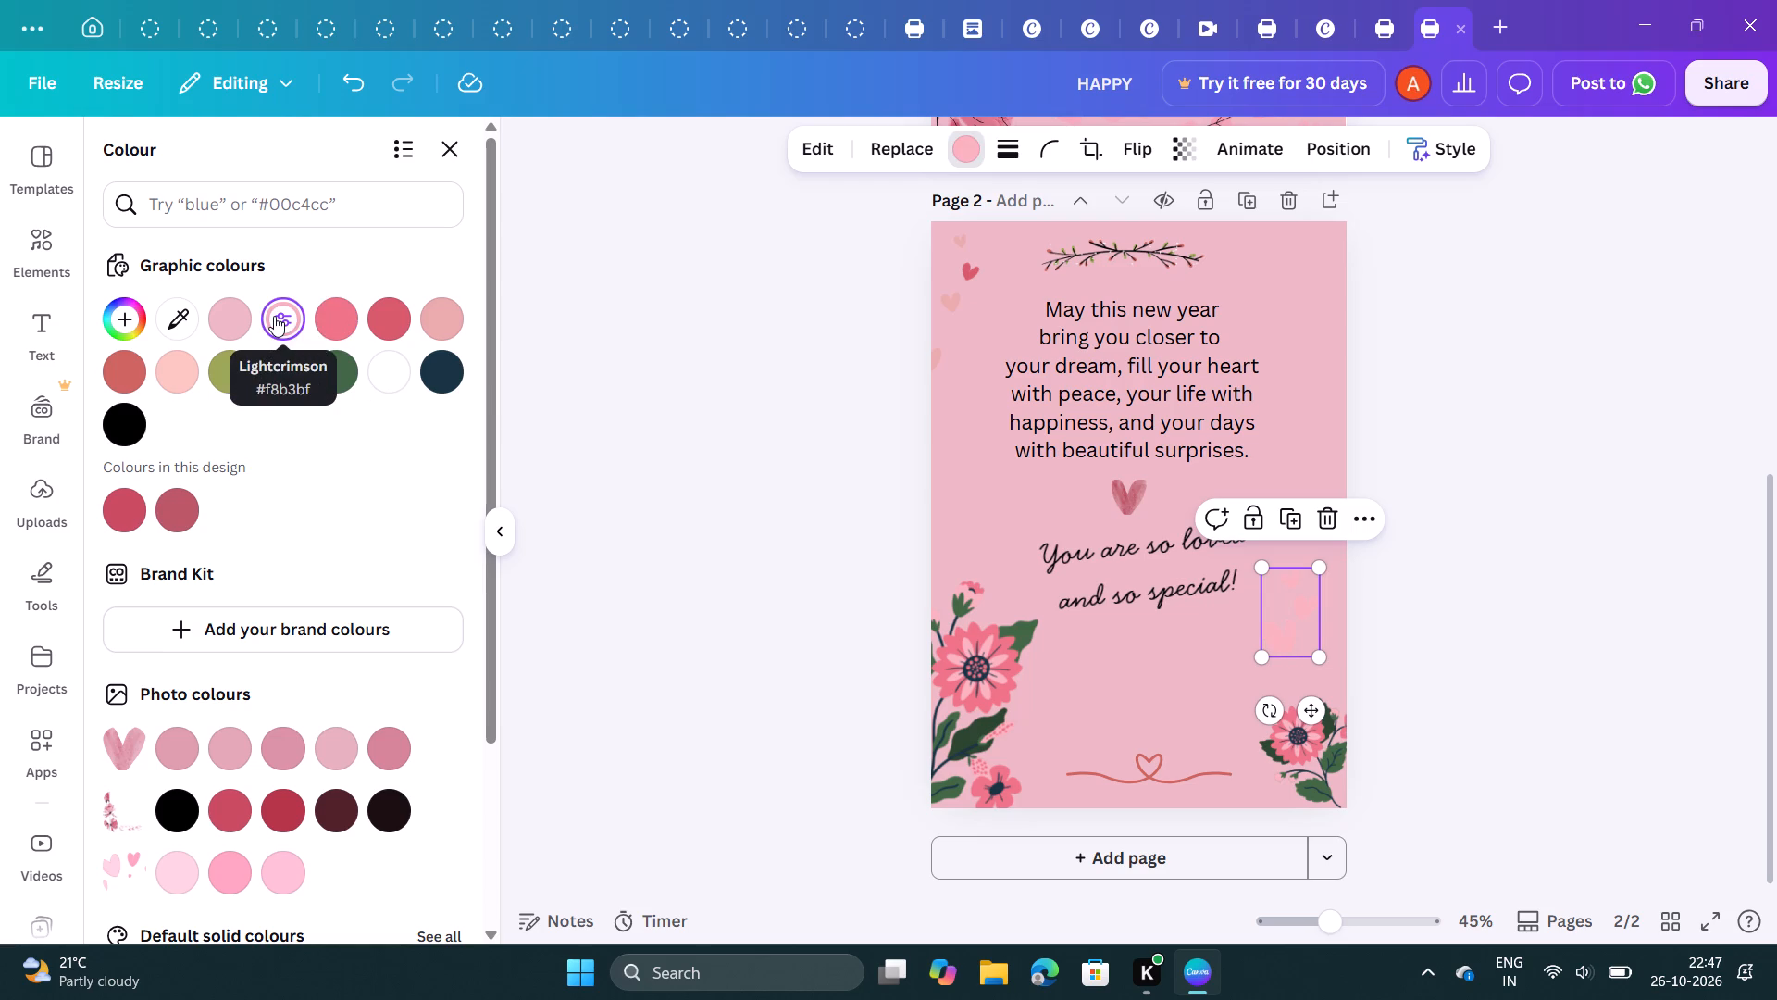
click(233, 316)
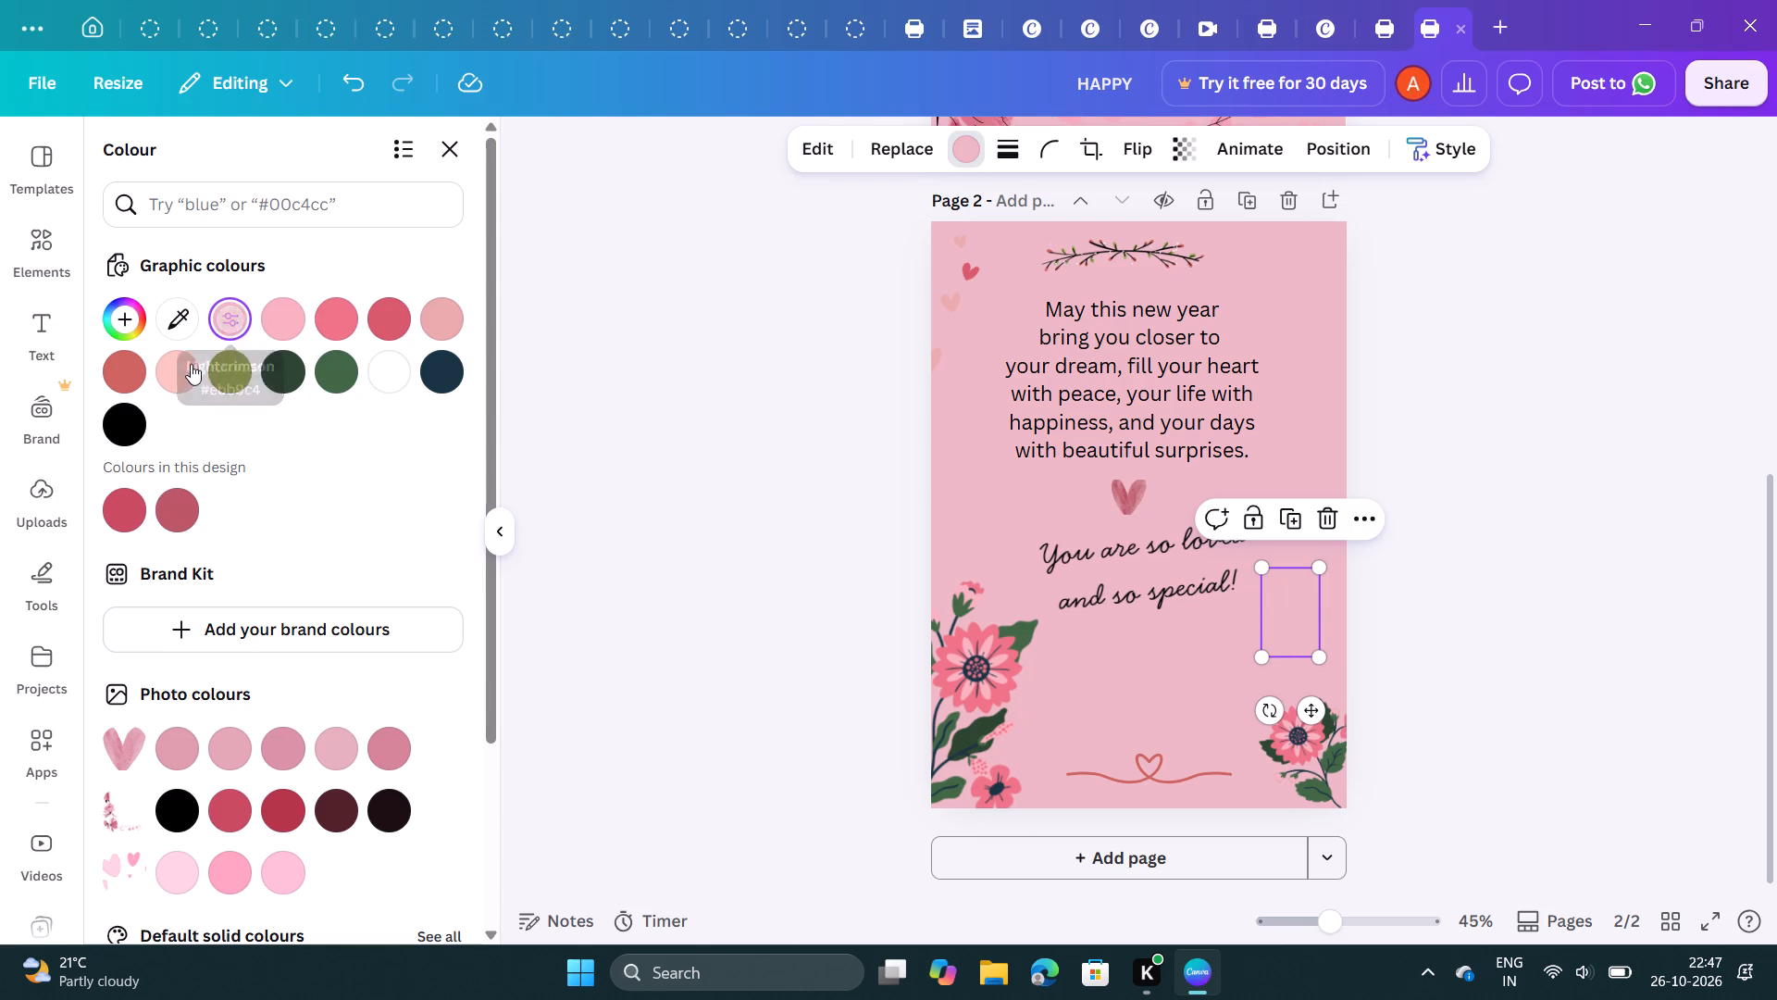
click(171, 381)
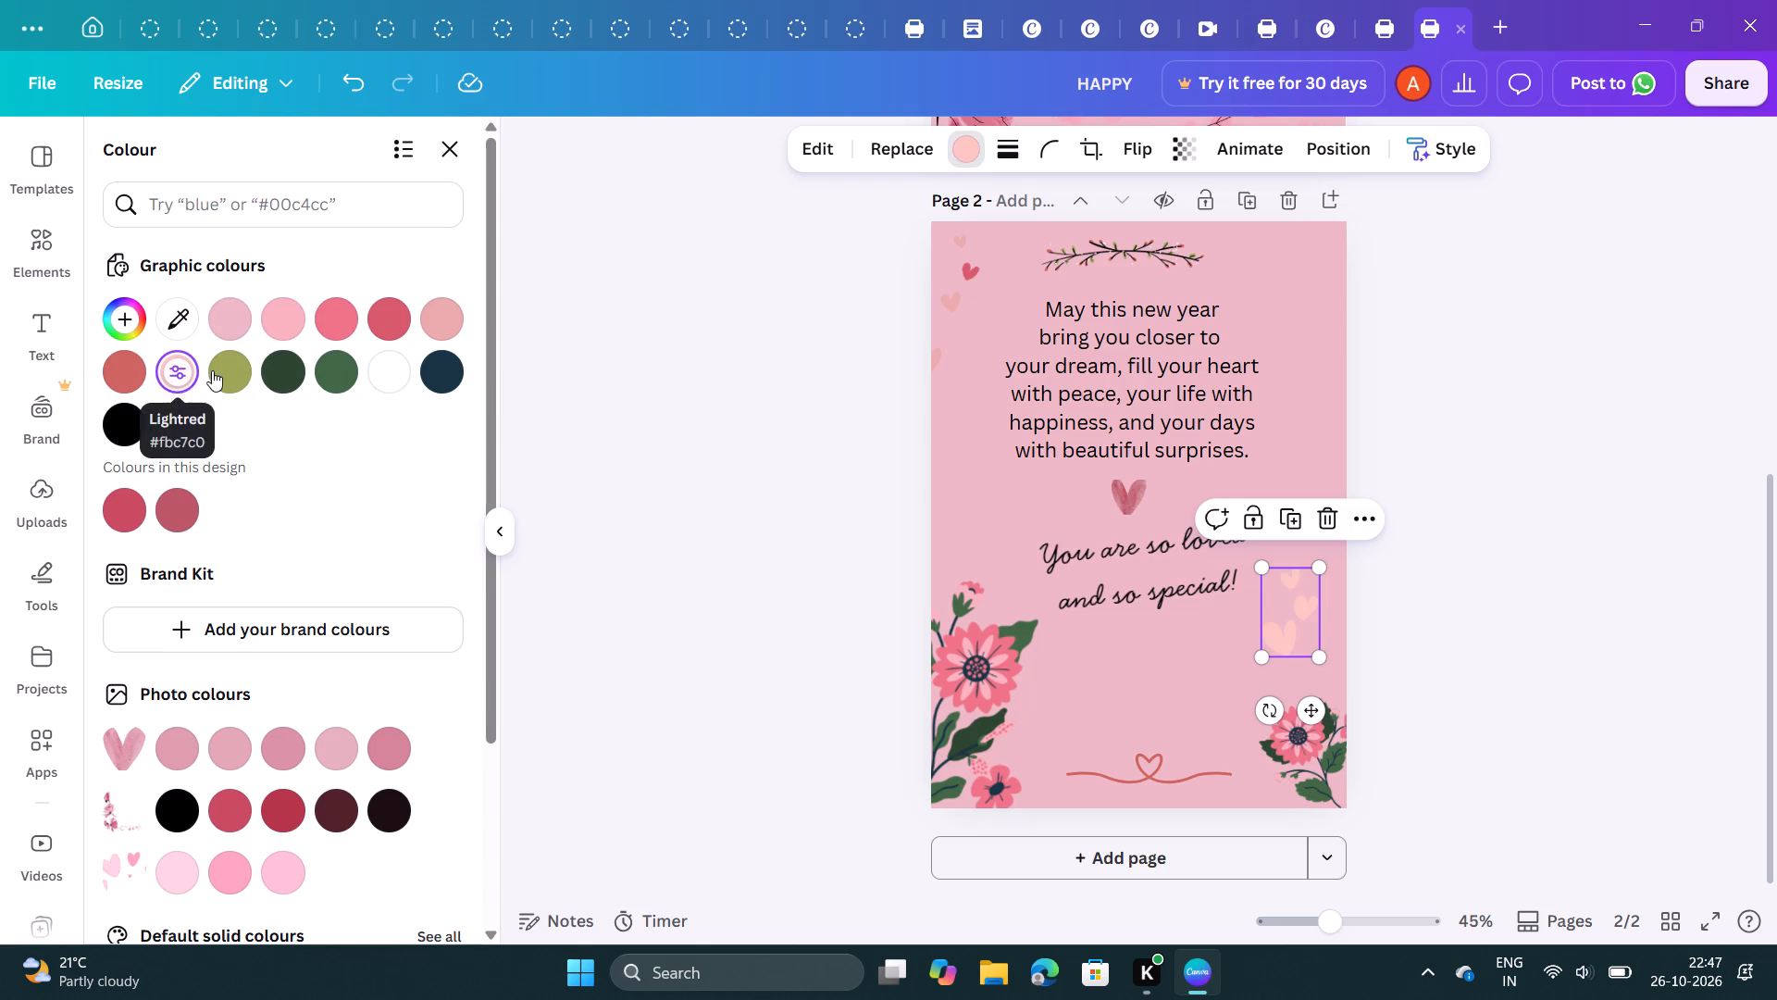
click(446, 318)
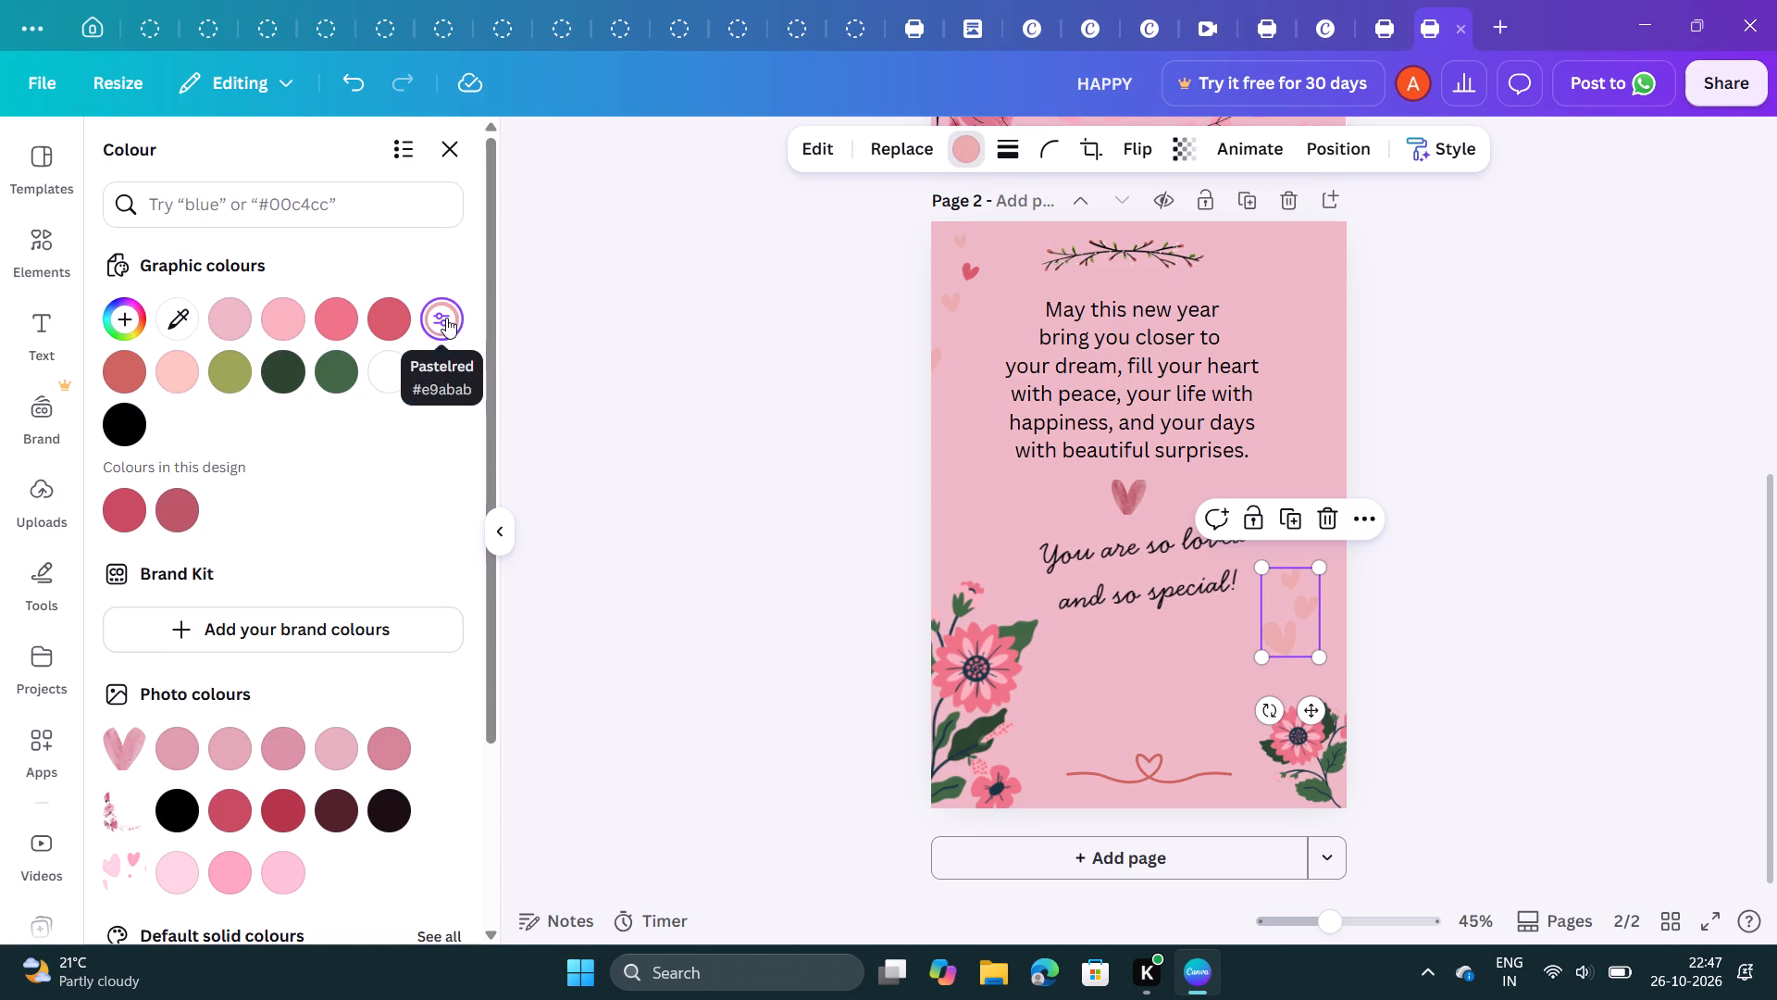
click(626, 319)
click(626, 319)
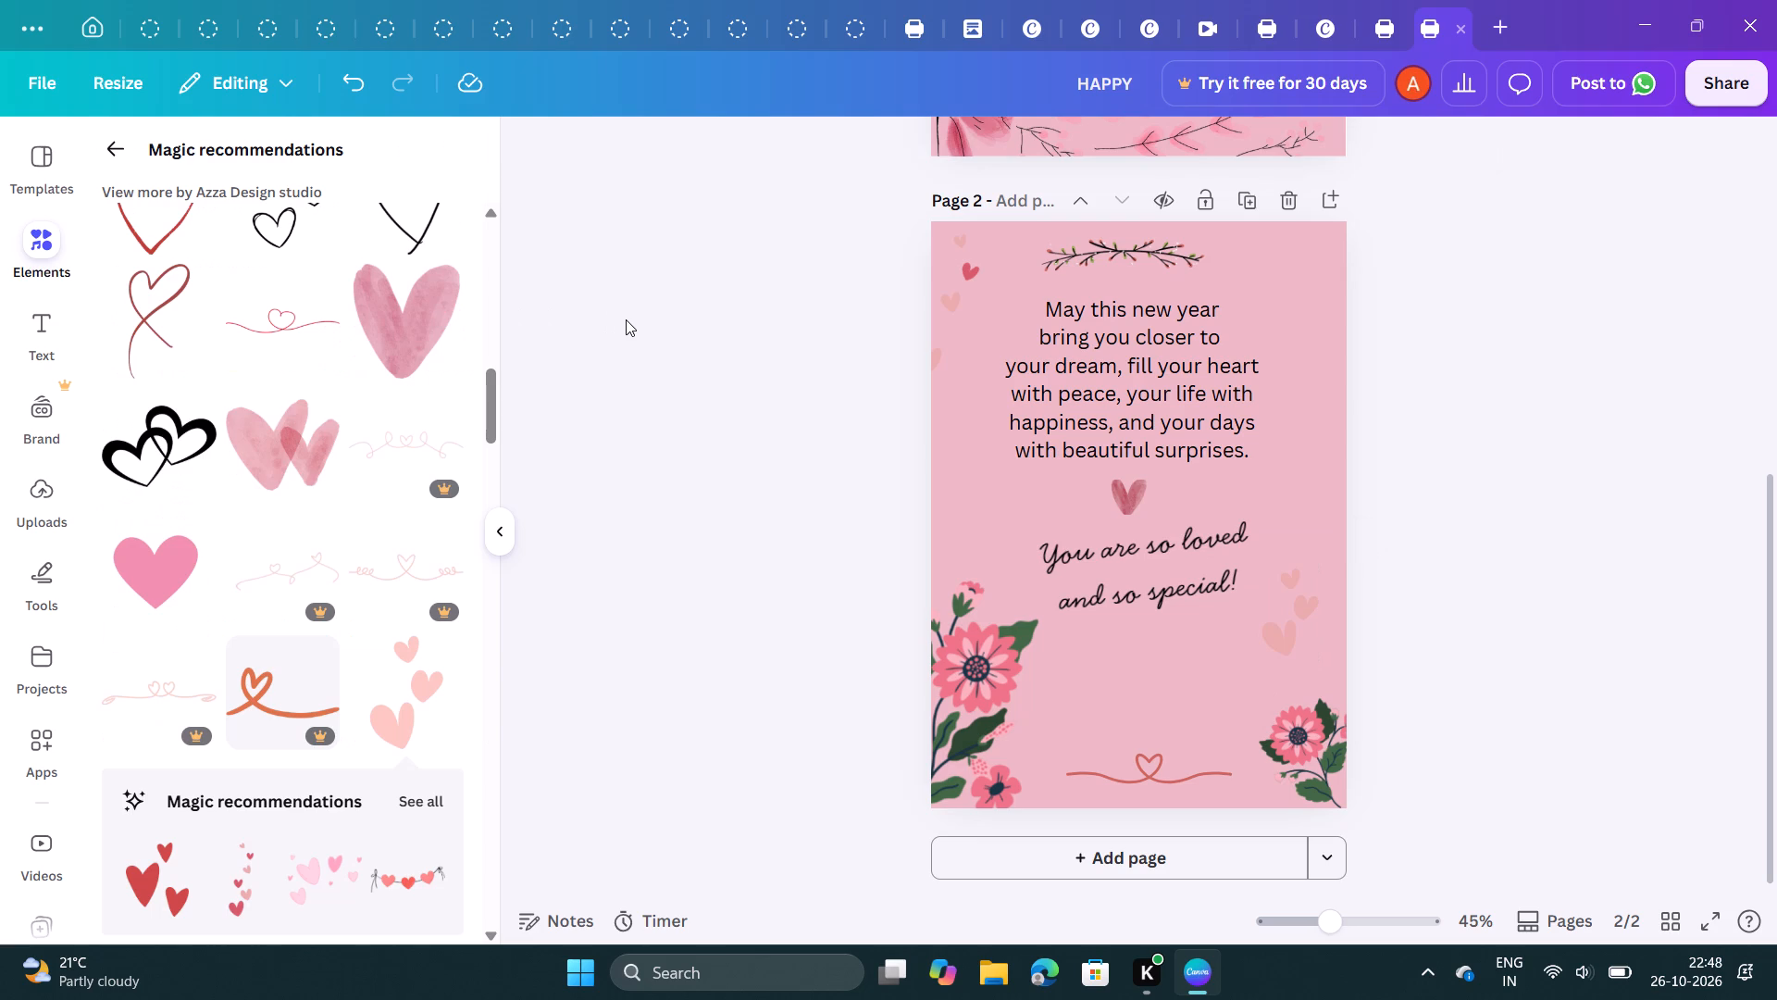
Add the red and pink heart trail from the recommendations and place it at page 2's right edge beside the message.
scroll(626, 319, down, 1)
scroll(355, 293, down, 3)
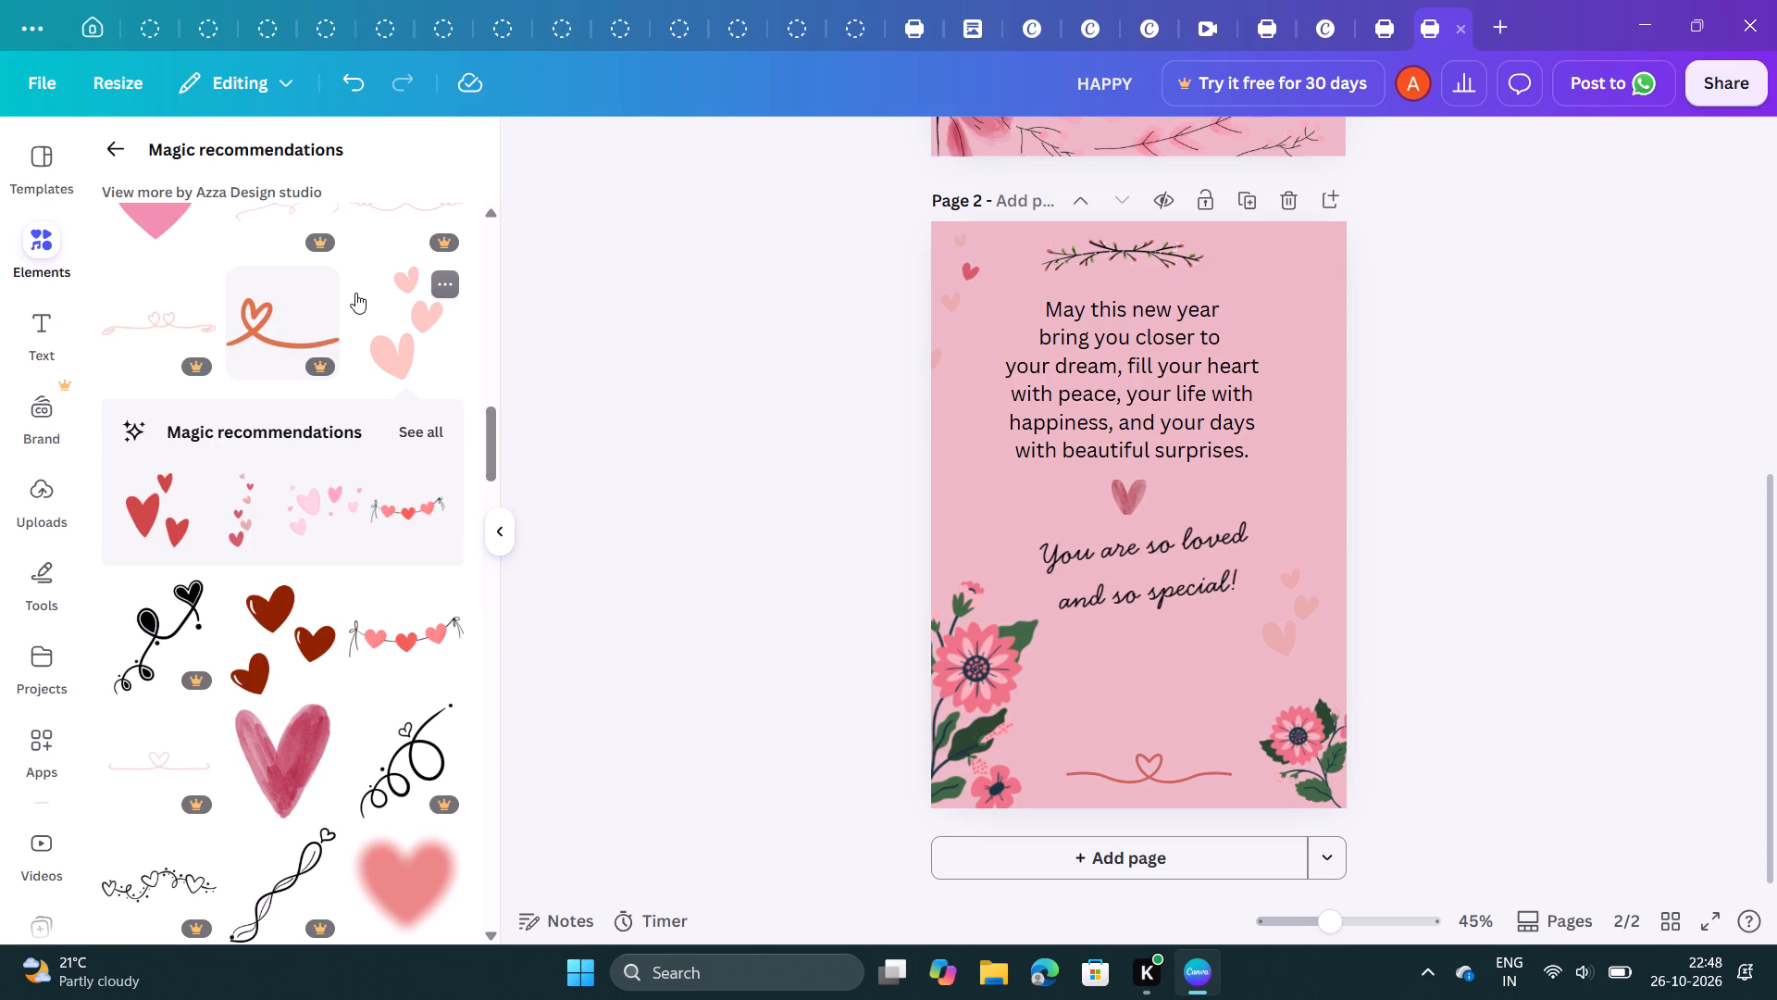
click(227, 516)
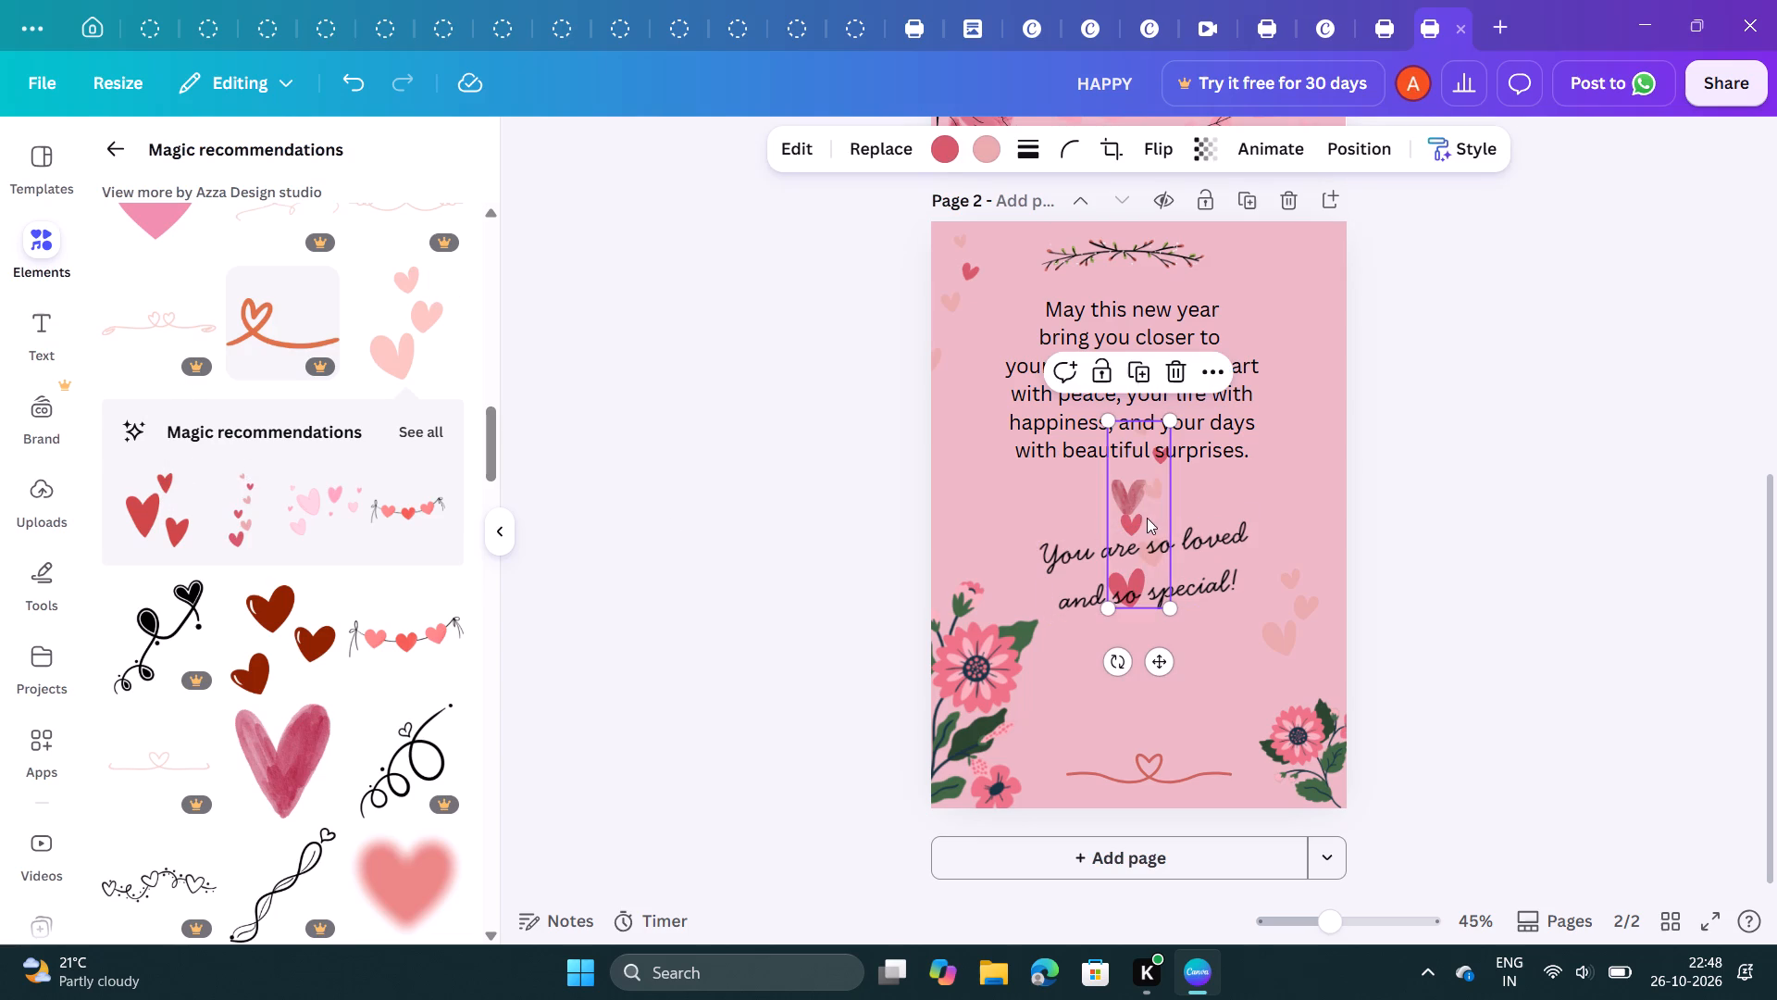
drag(1147, 506, 1326, 357)
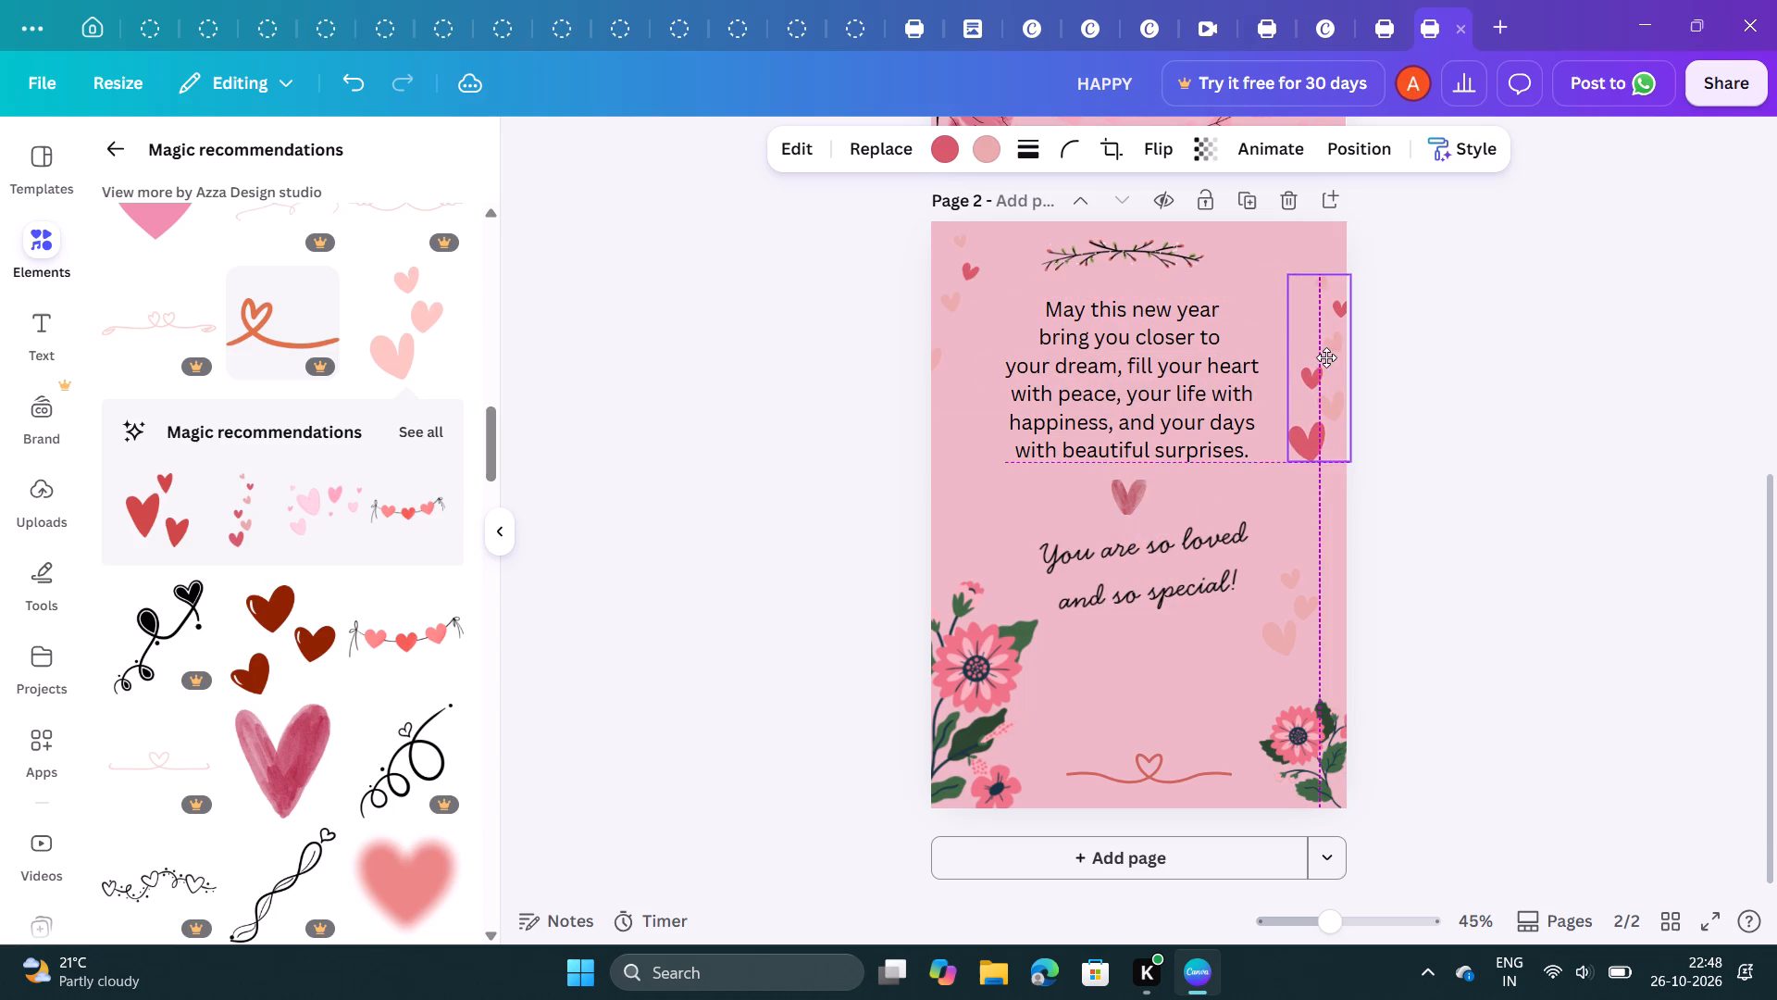
drag(1326, 357, 1328, 361)
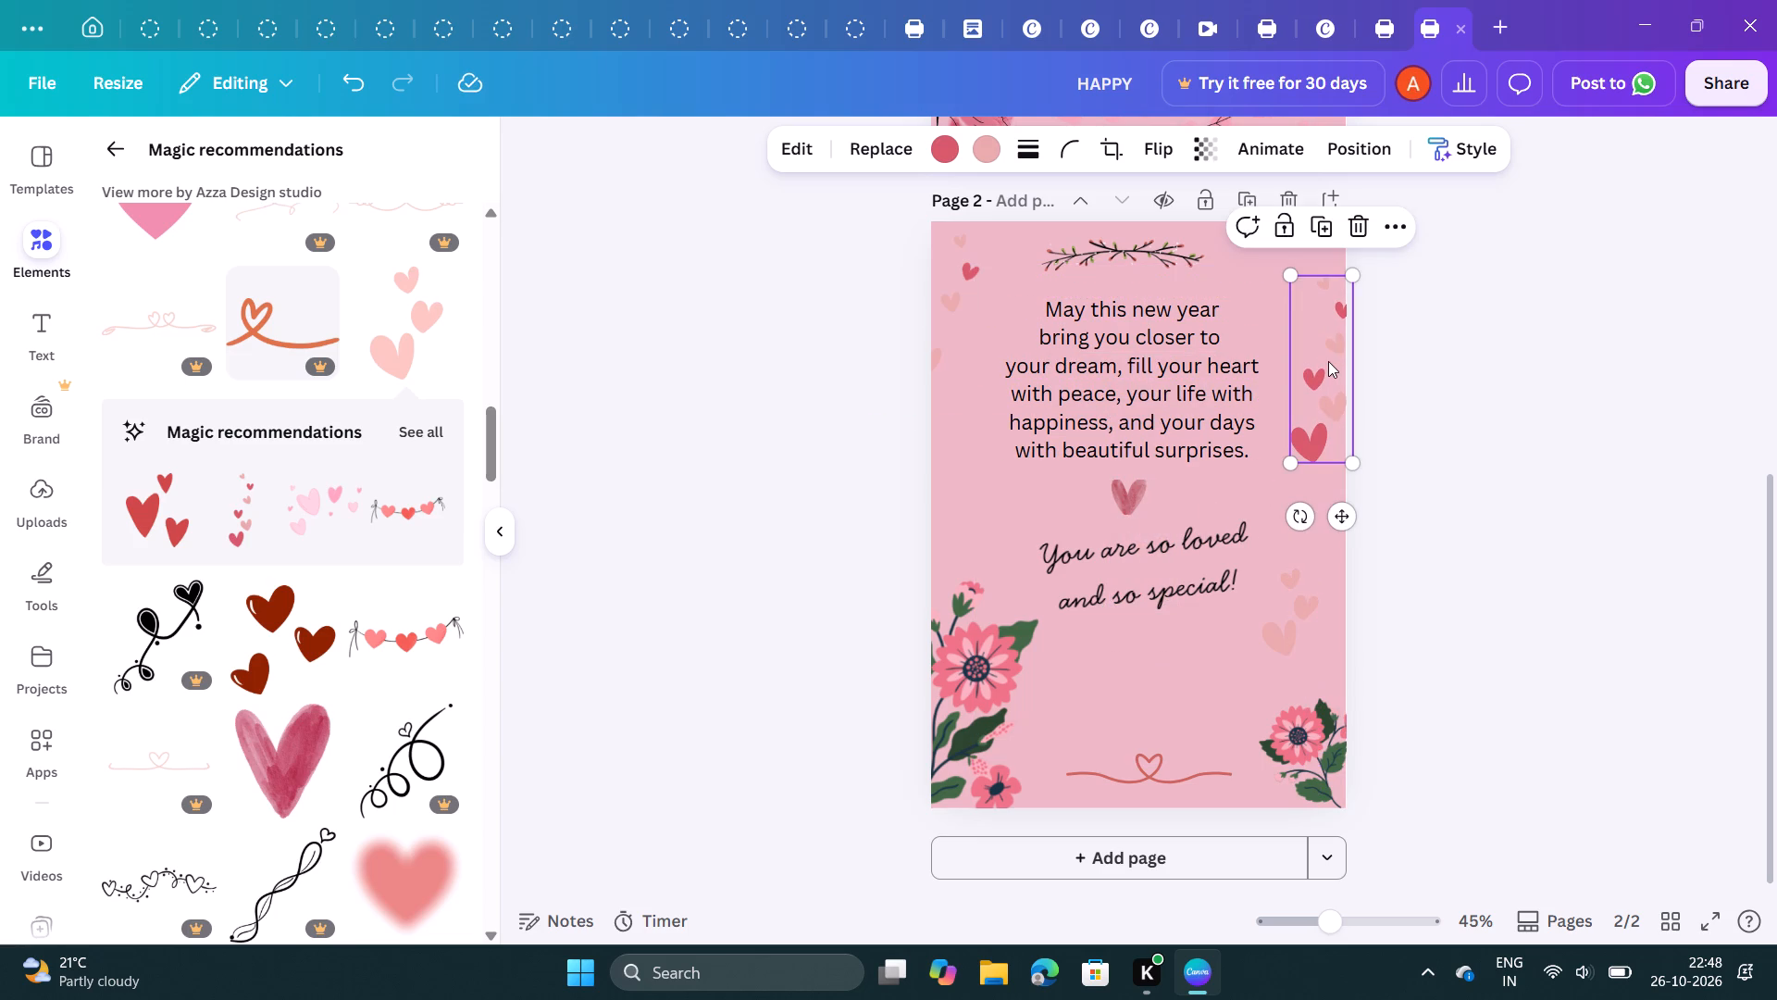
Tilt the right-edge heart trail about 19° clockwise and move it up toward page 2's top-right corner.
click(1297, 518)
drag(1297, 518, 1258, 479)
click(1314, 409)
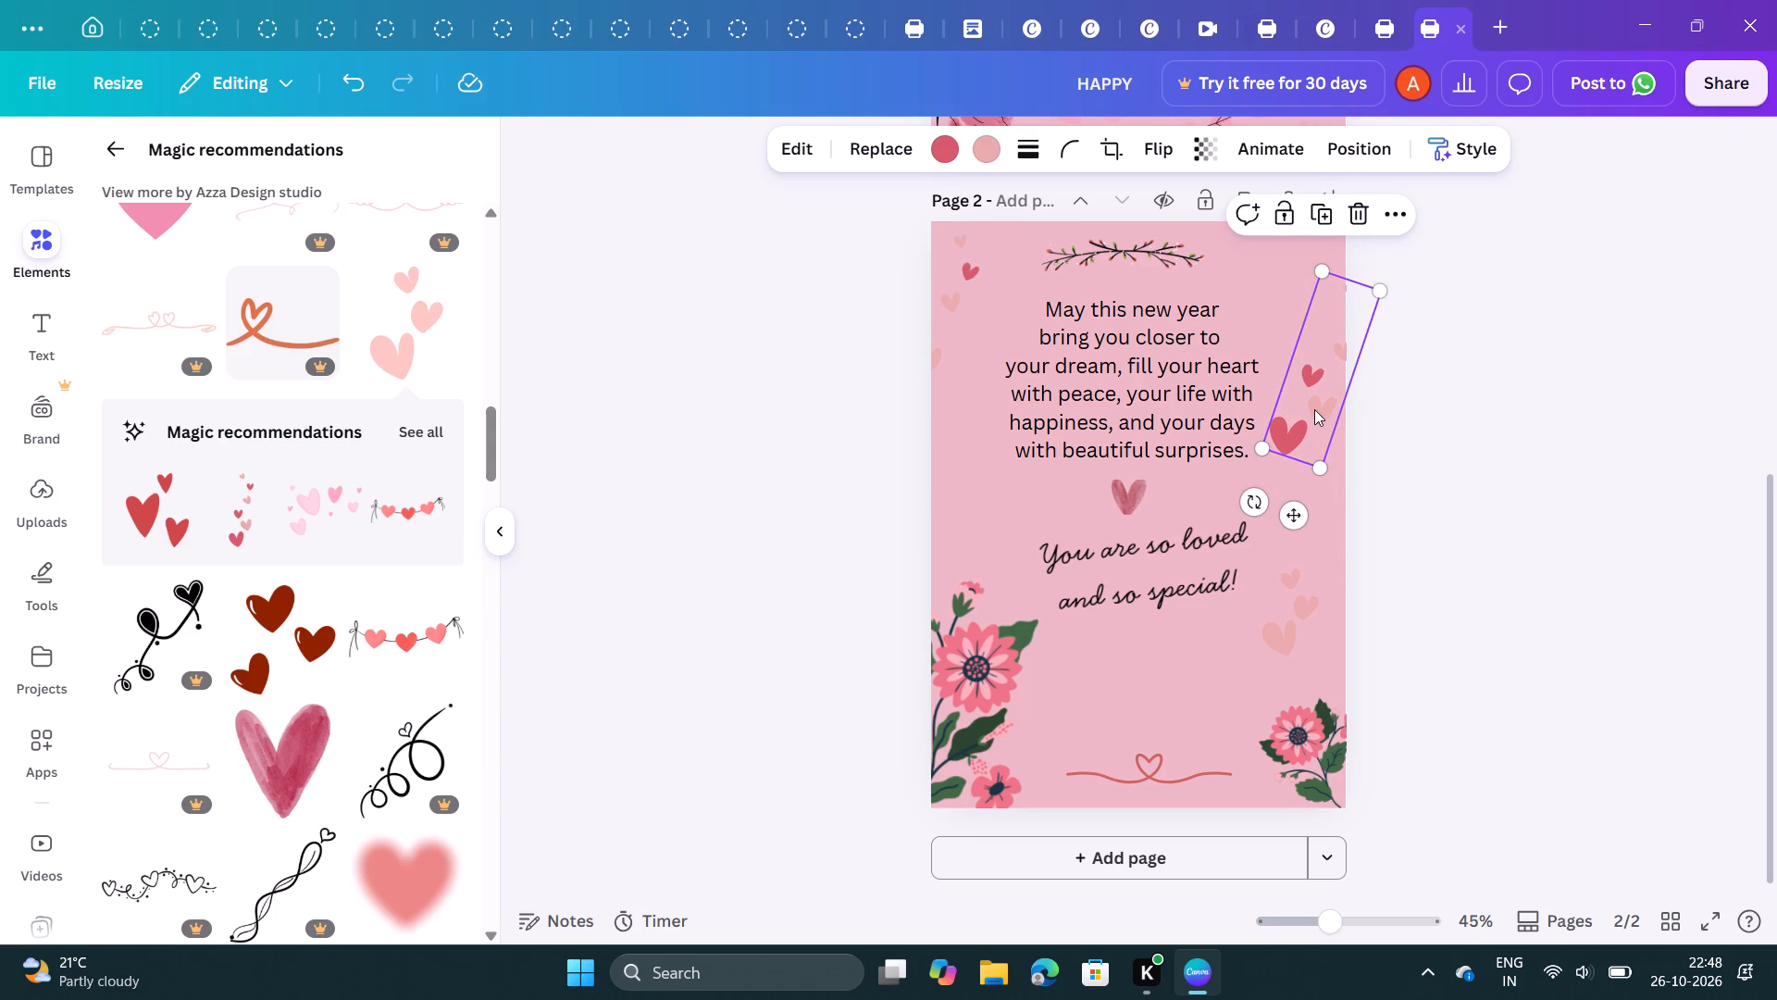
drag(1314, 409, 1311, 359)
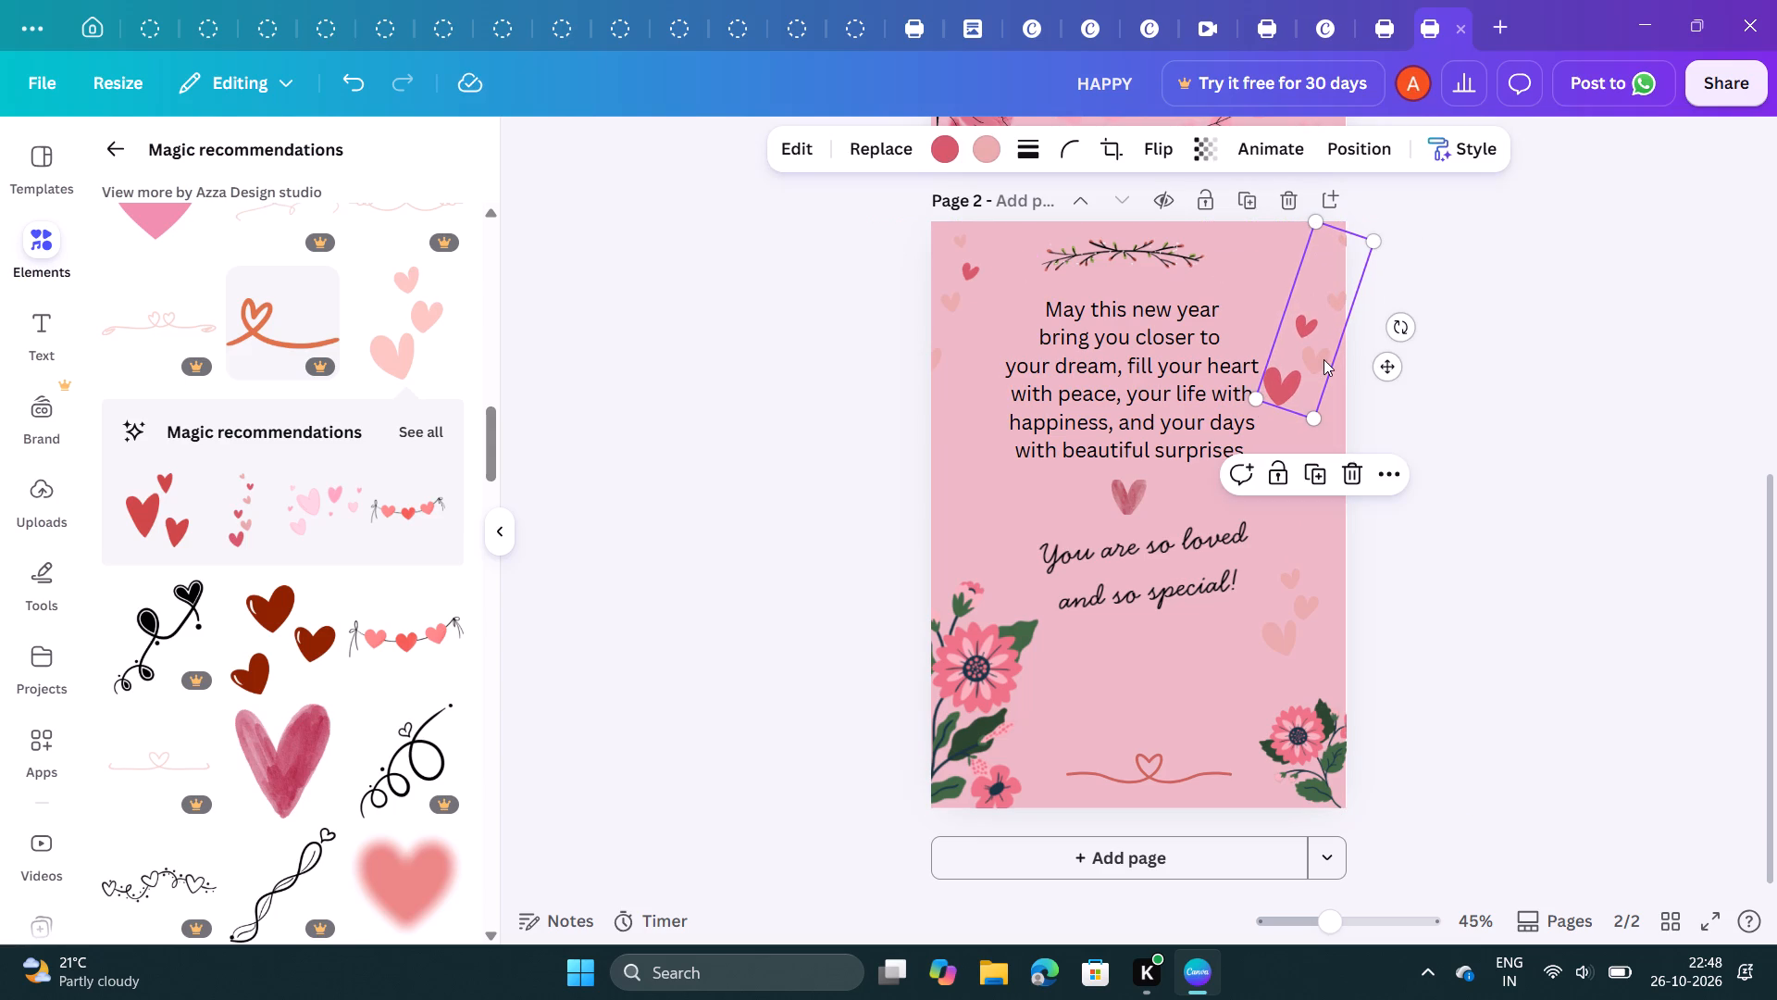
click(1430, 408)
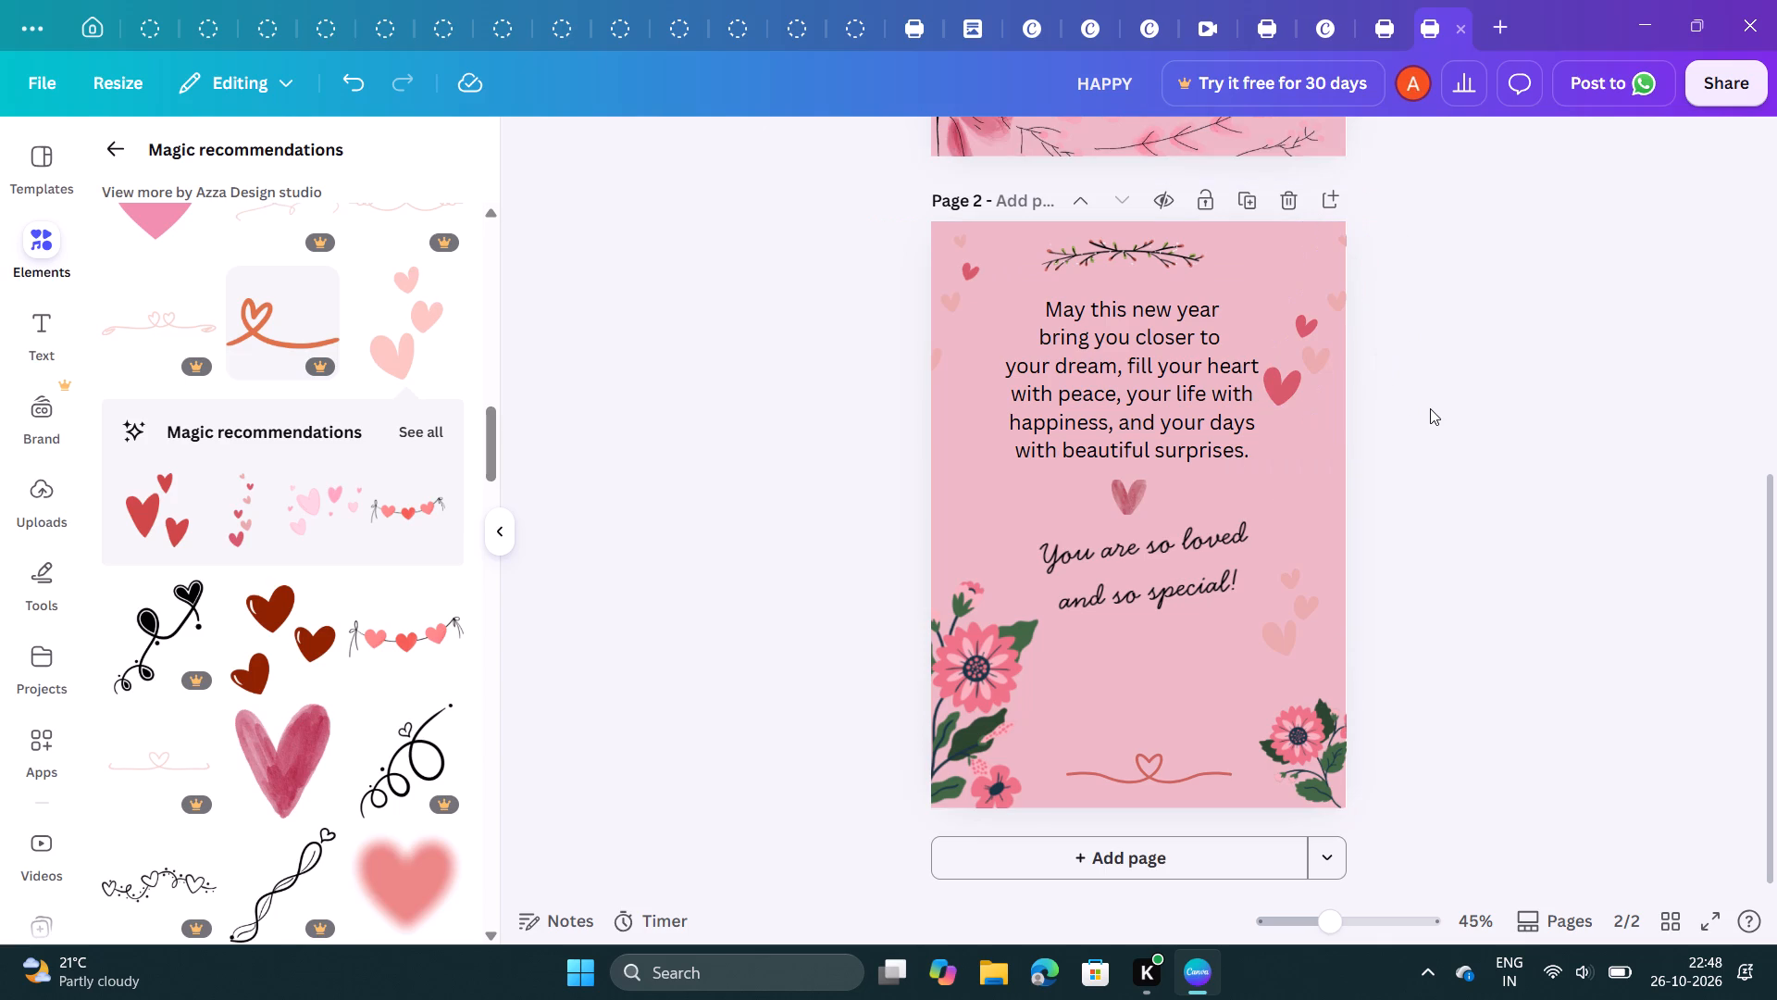
Rotate the right-edge heart trail on page 2 counterclockwise so its top leans toward the message.
click(1310, 366)
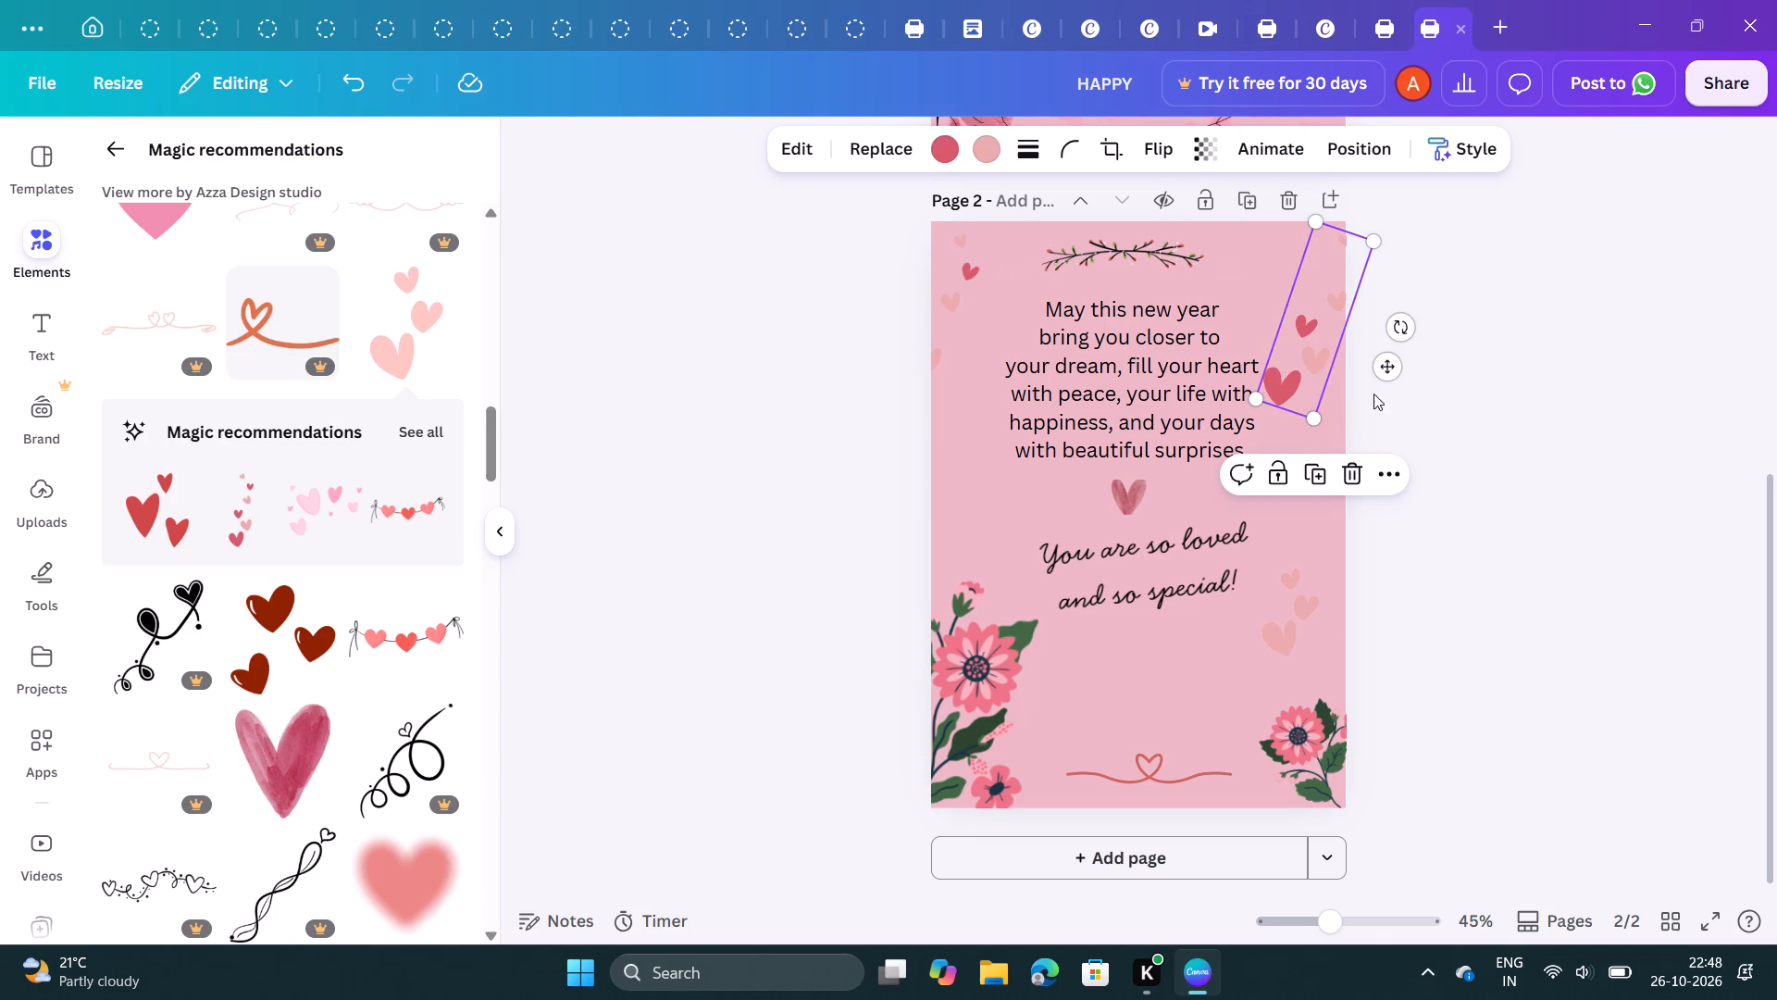
click(1402, 337)
drag(1402, 337, 1401, 337)
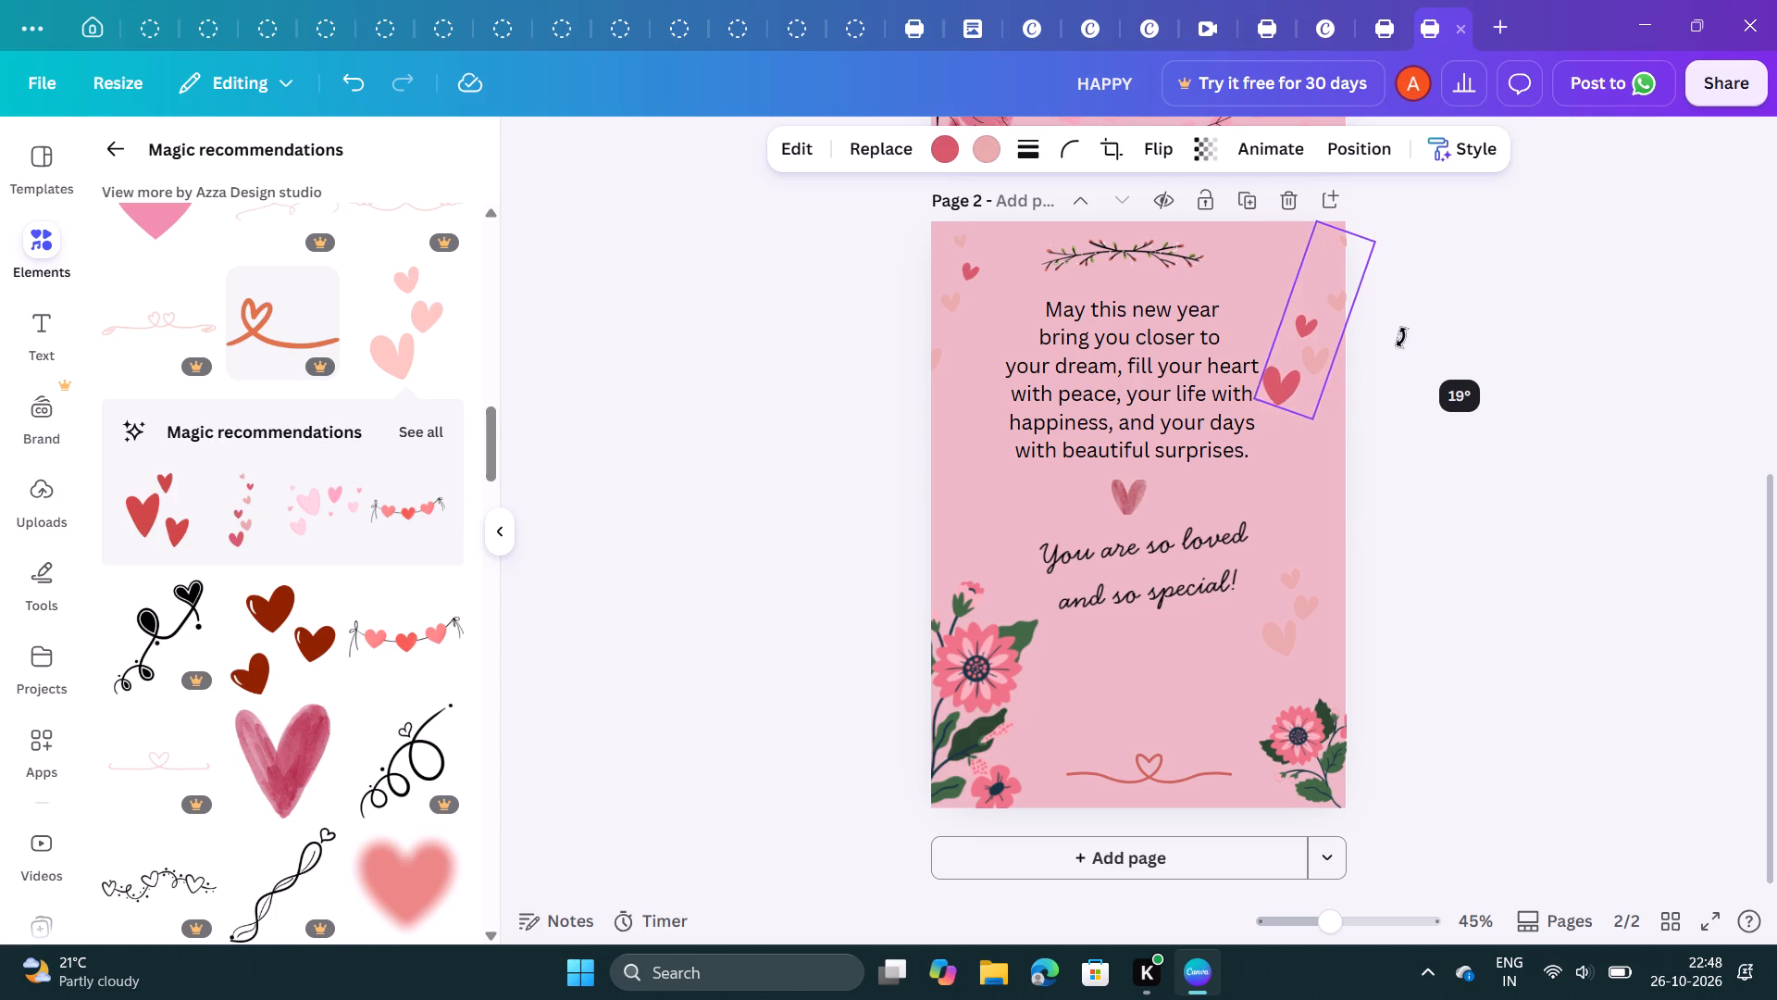
drag(1401, 337, 1361, 310)
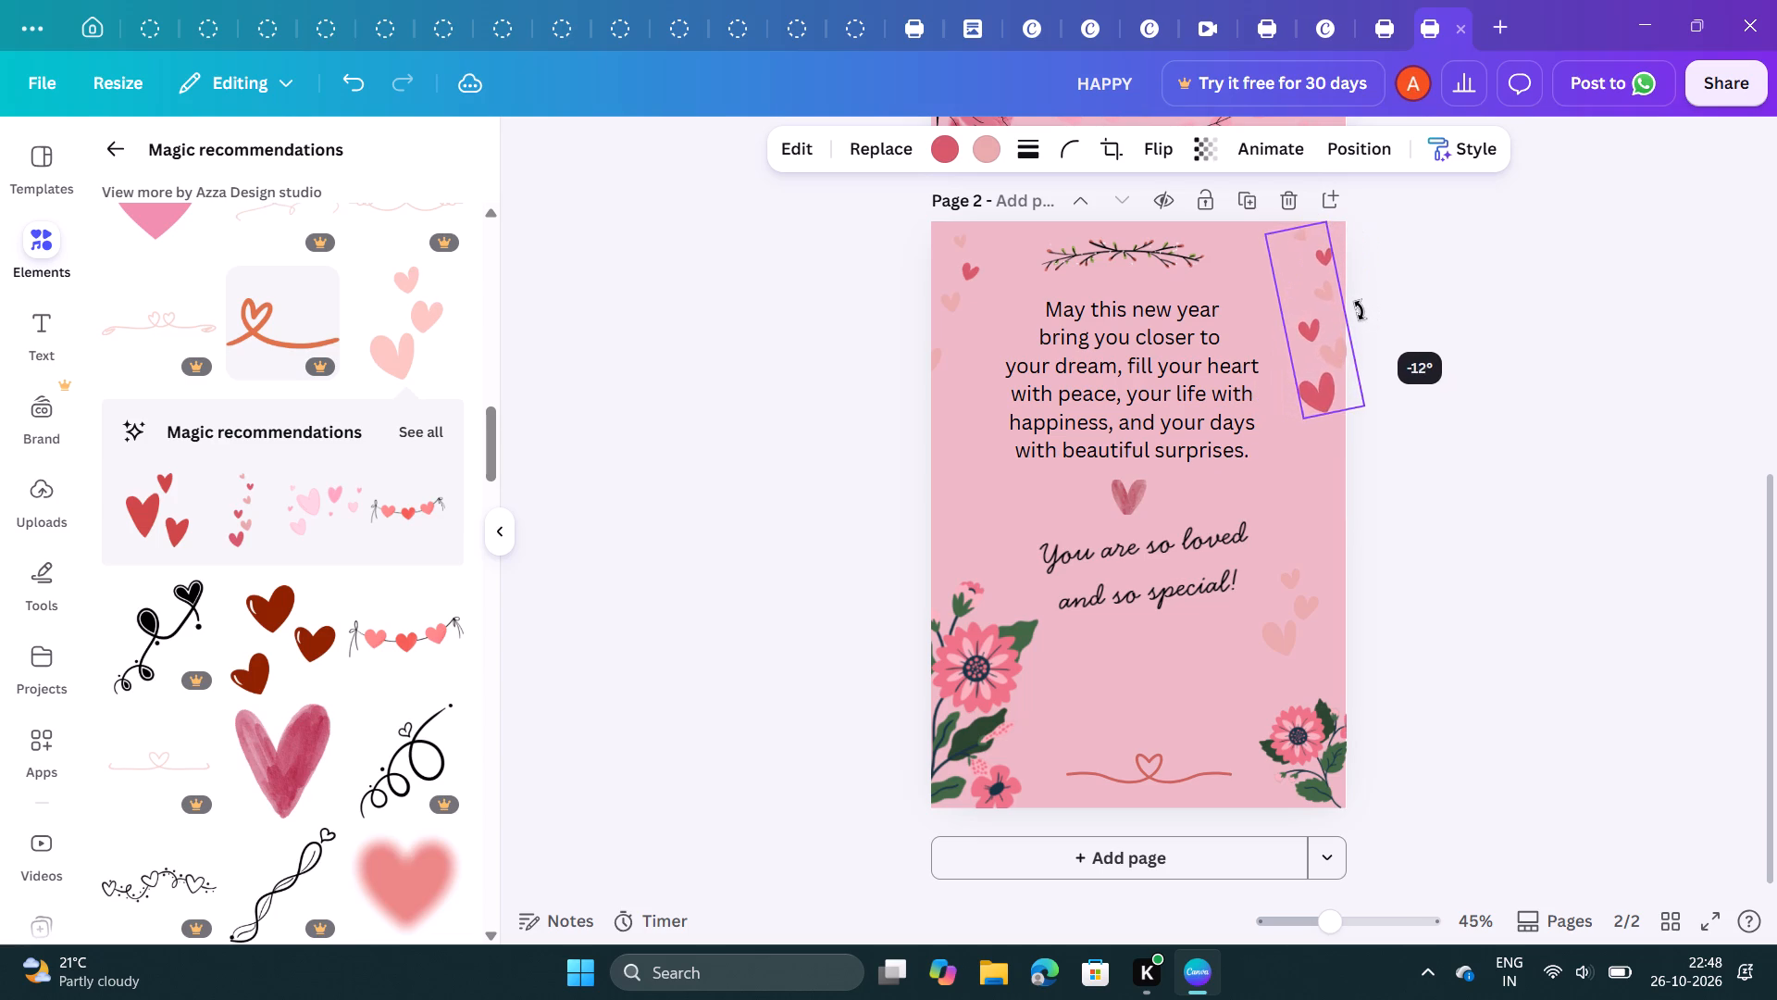
drag(1361, 310, 1340, 303)
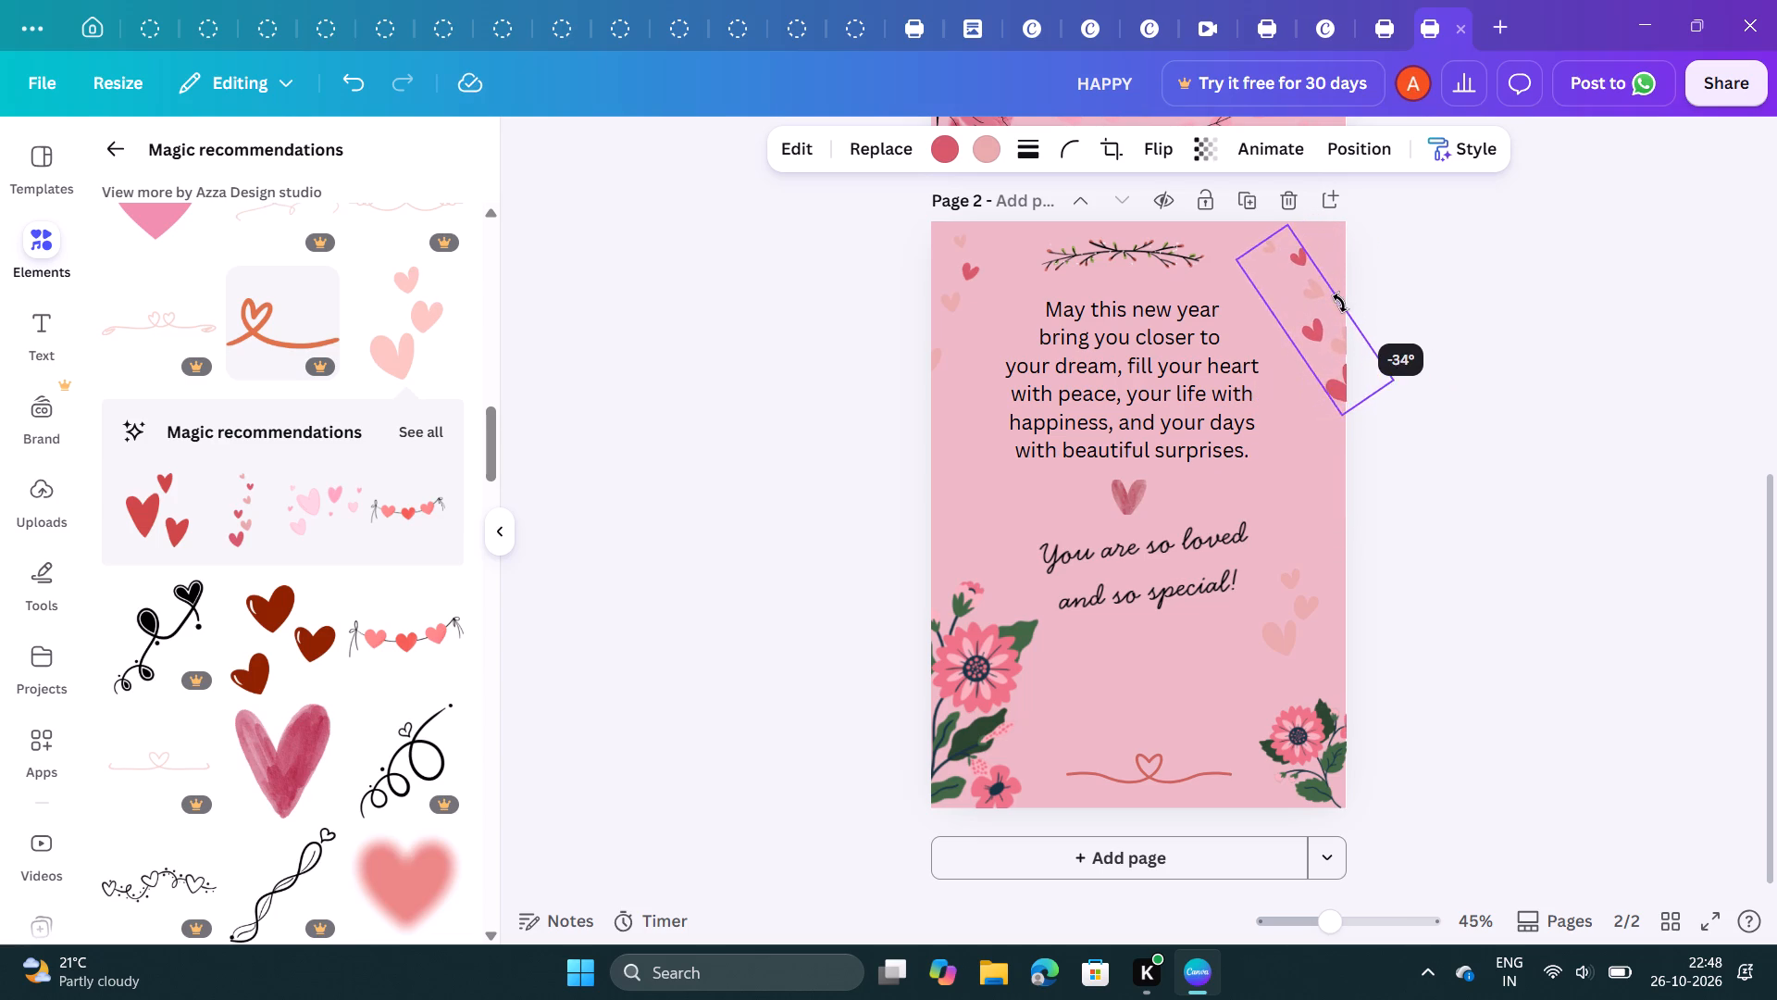
drag(1340, 303, 1338, 302)
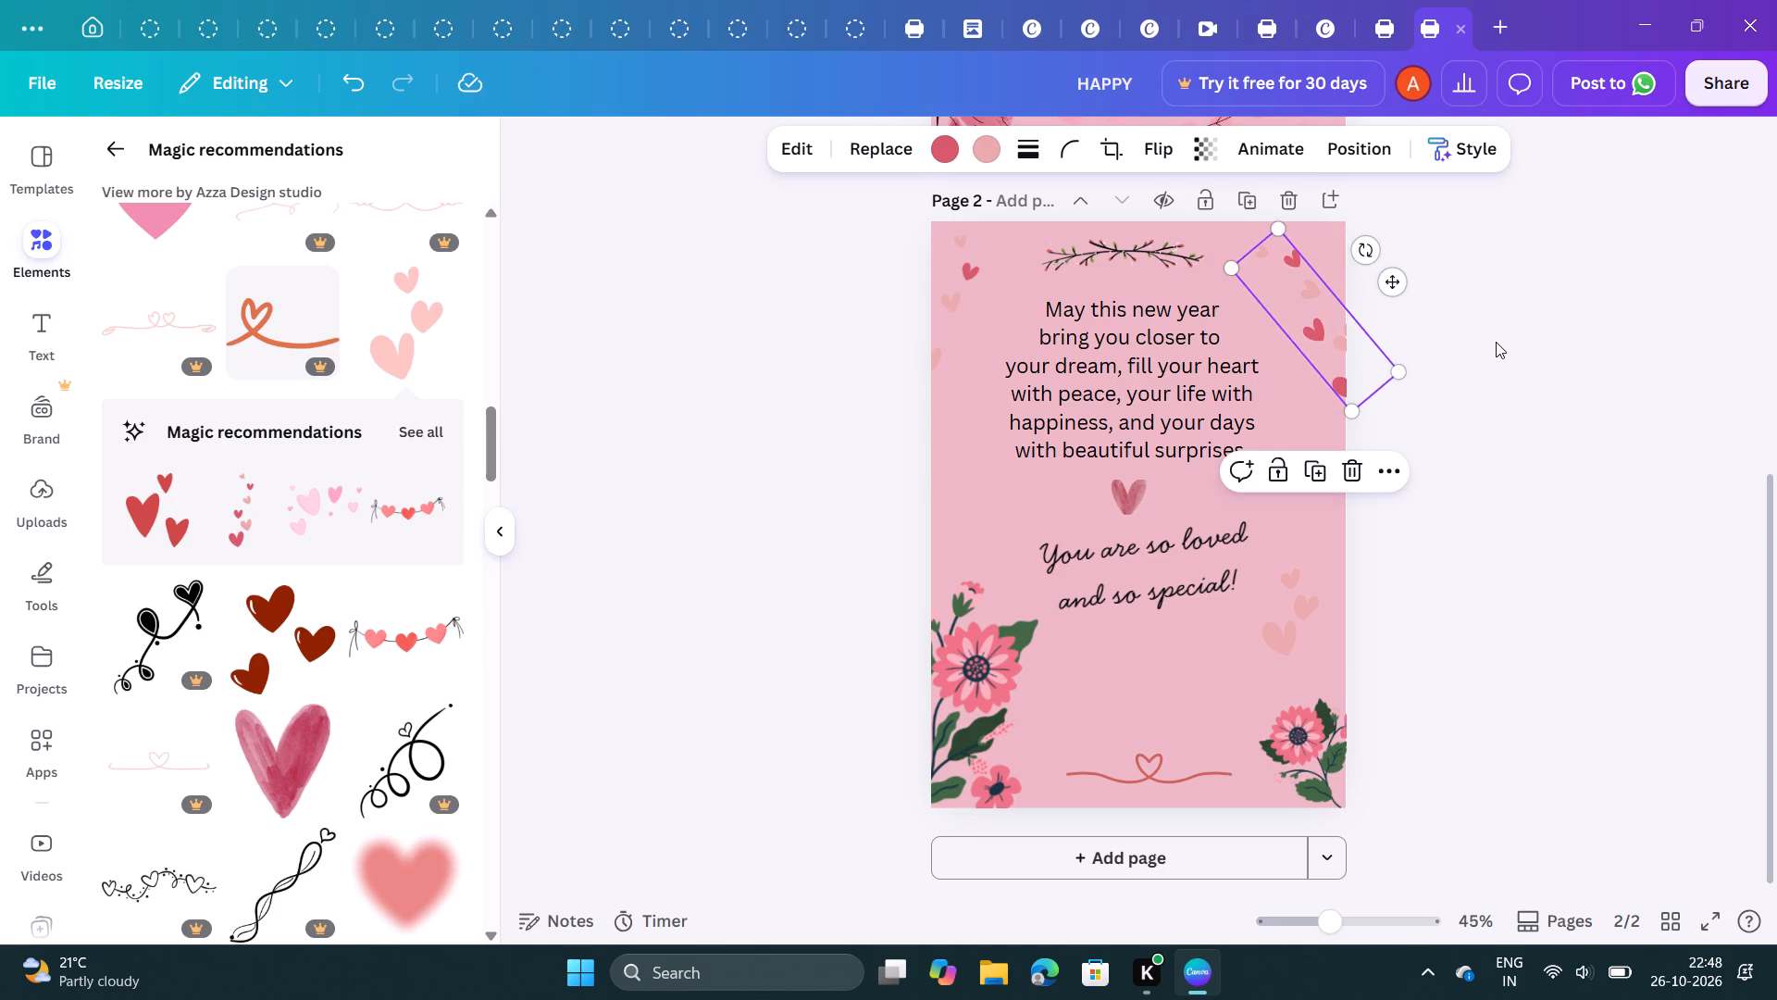
click(1501, 344)
Move the tilted heart trail down beside the message, leaving its largest heart mostly beyond page 2's right edge.
click(1339, 339)
drag(1339, 339, 1327, 370)
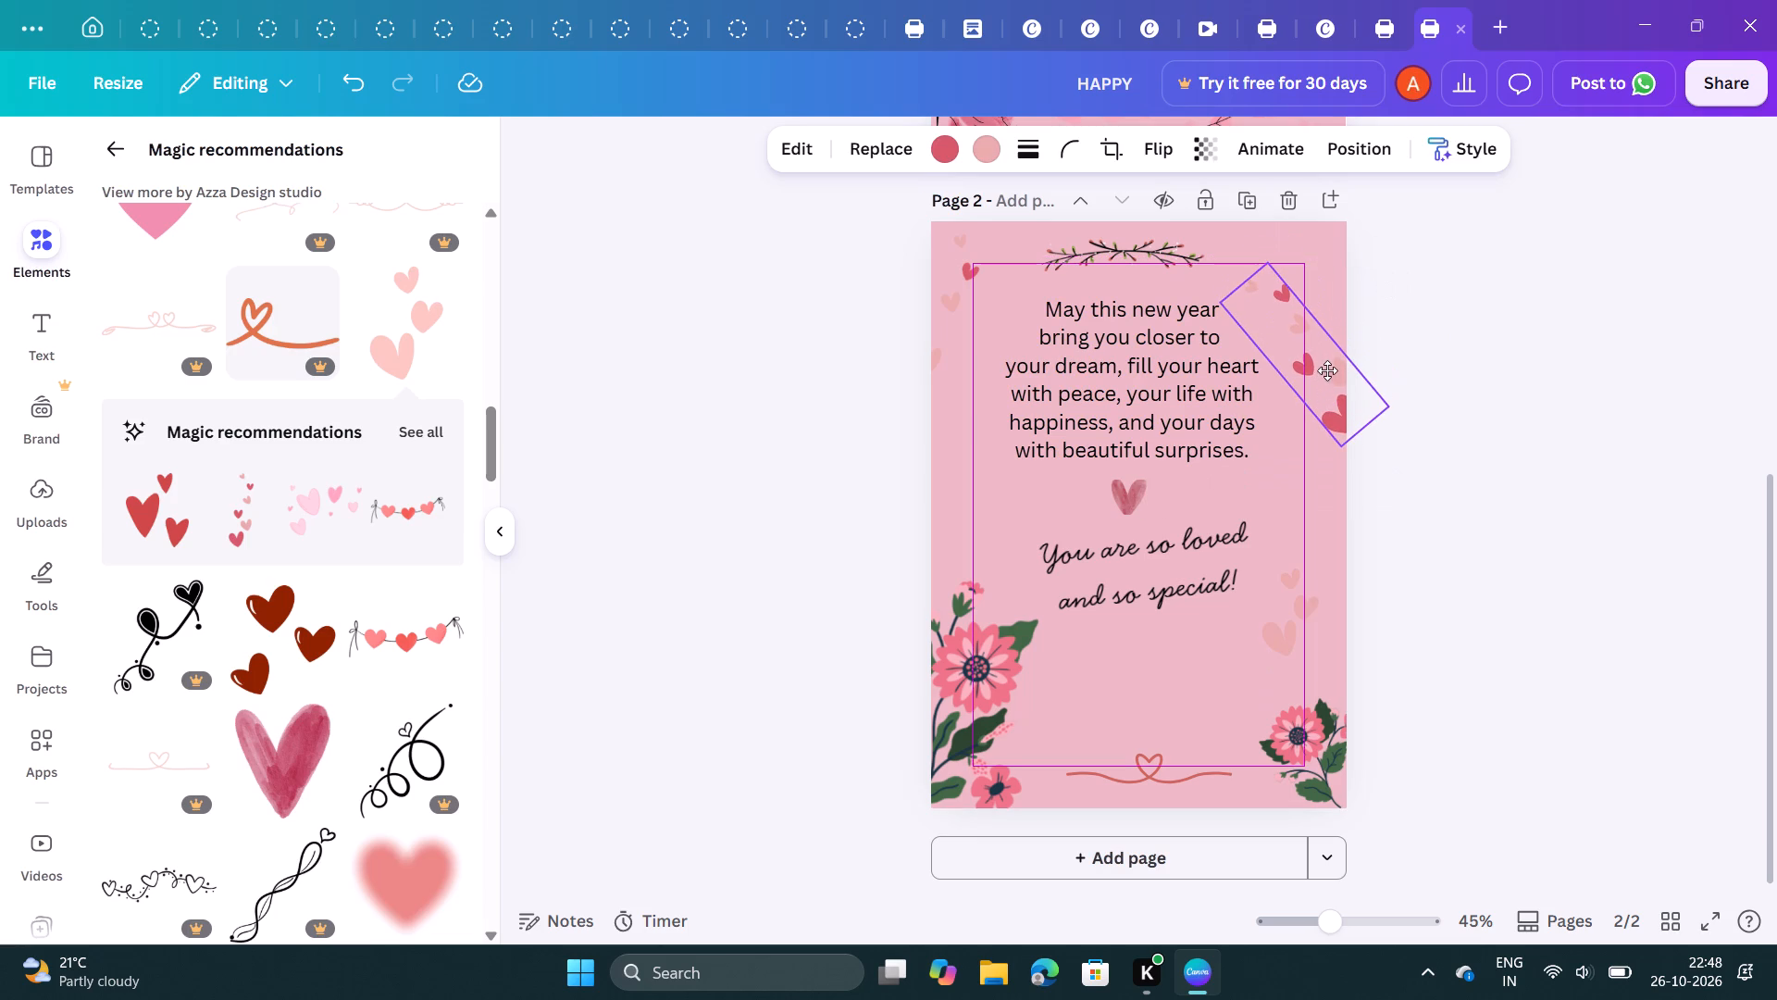
drag(1327, 370, 1335, 382)
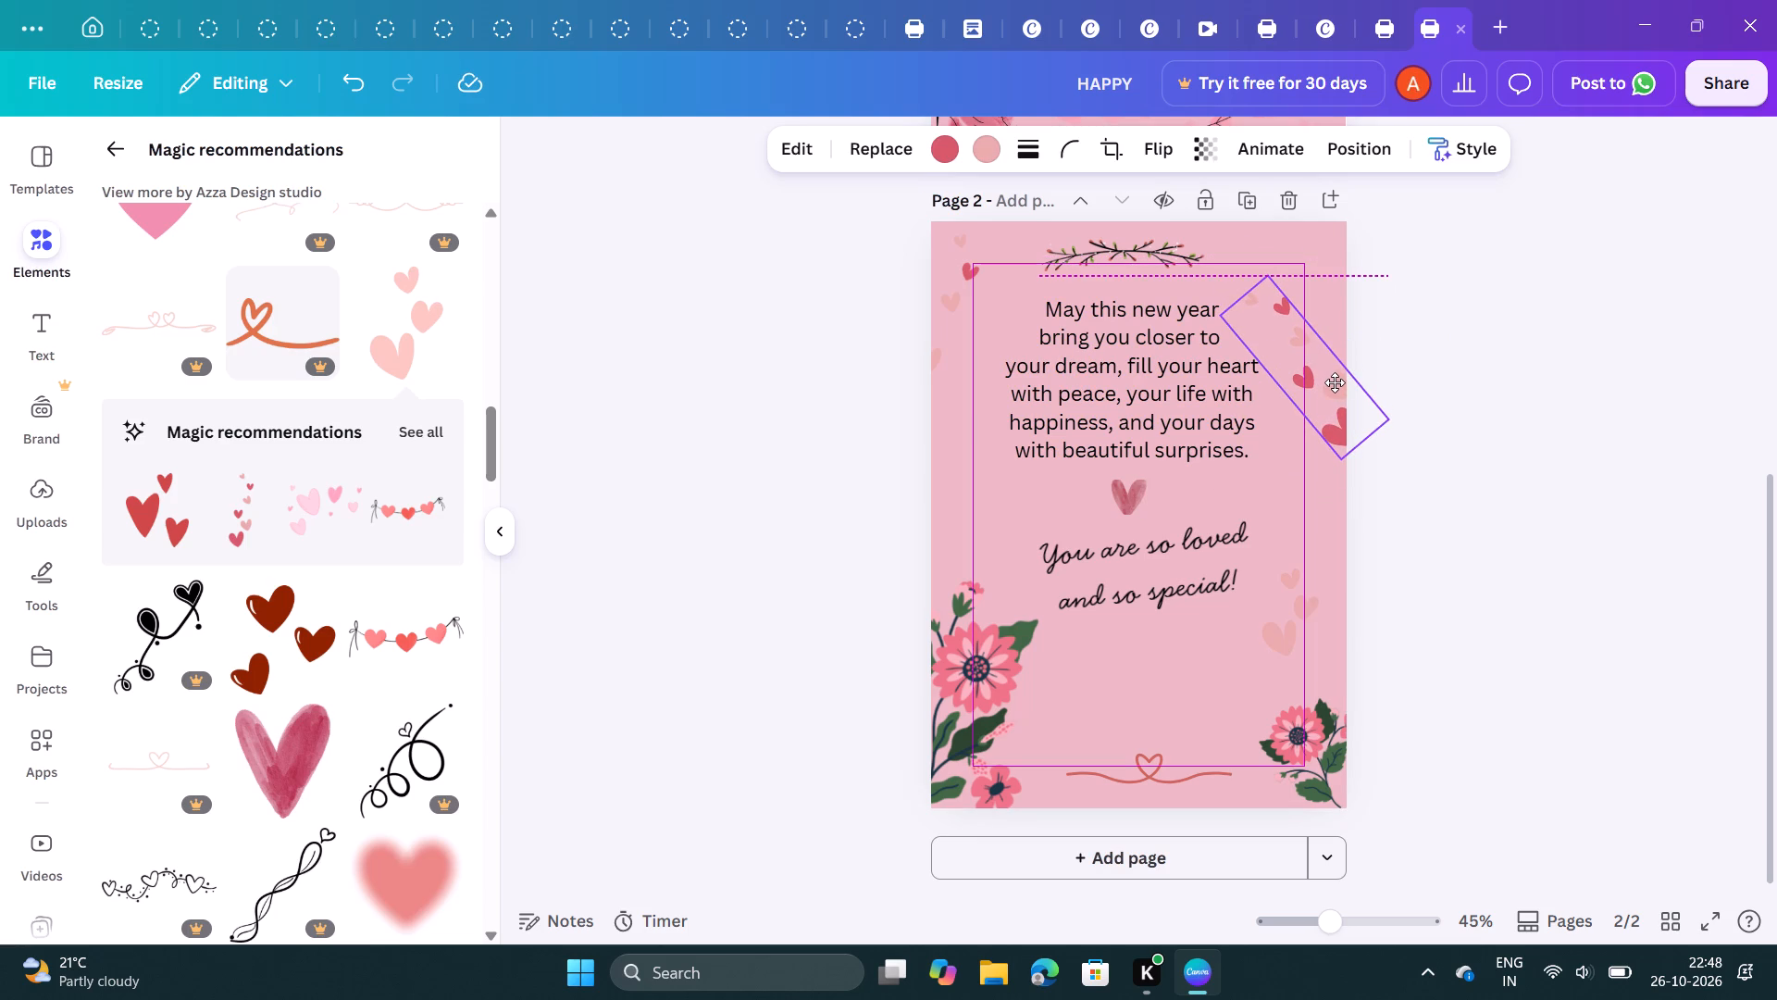
drag(1335, 382, 1339, 385)
click(1514, 353)
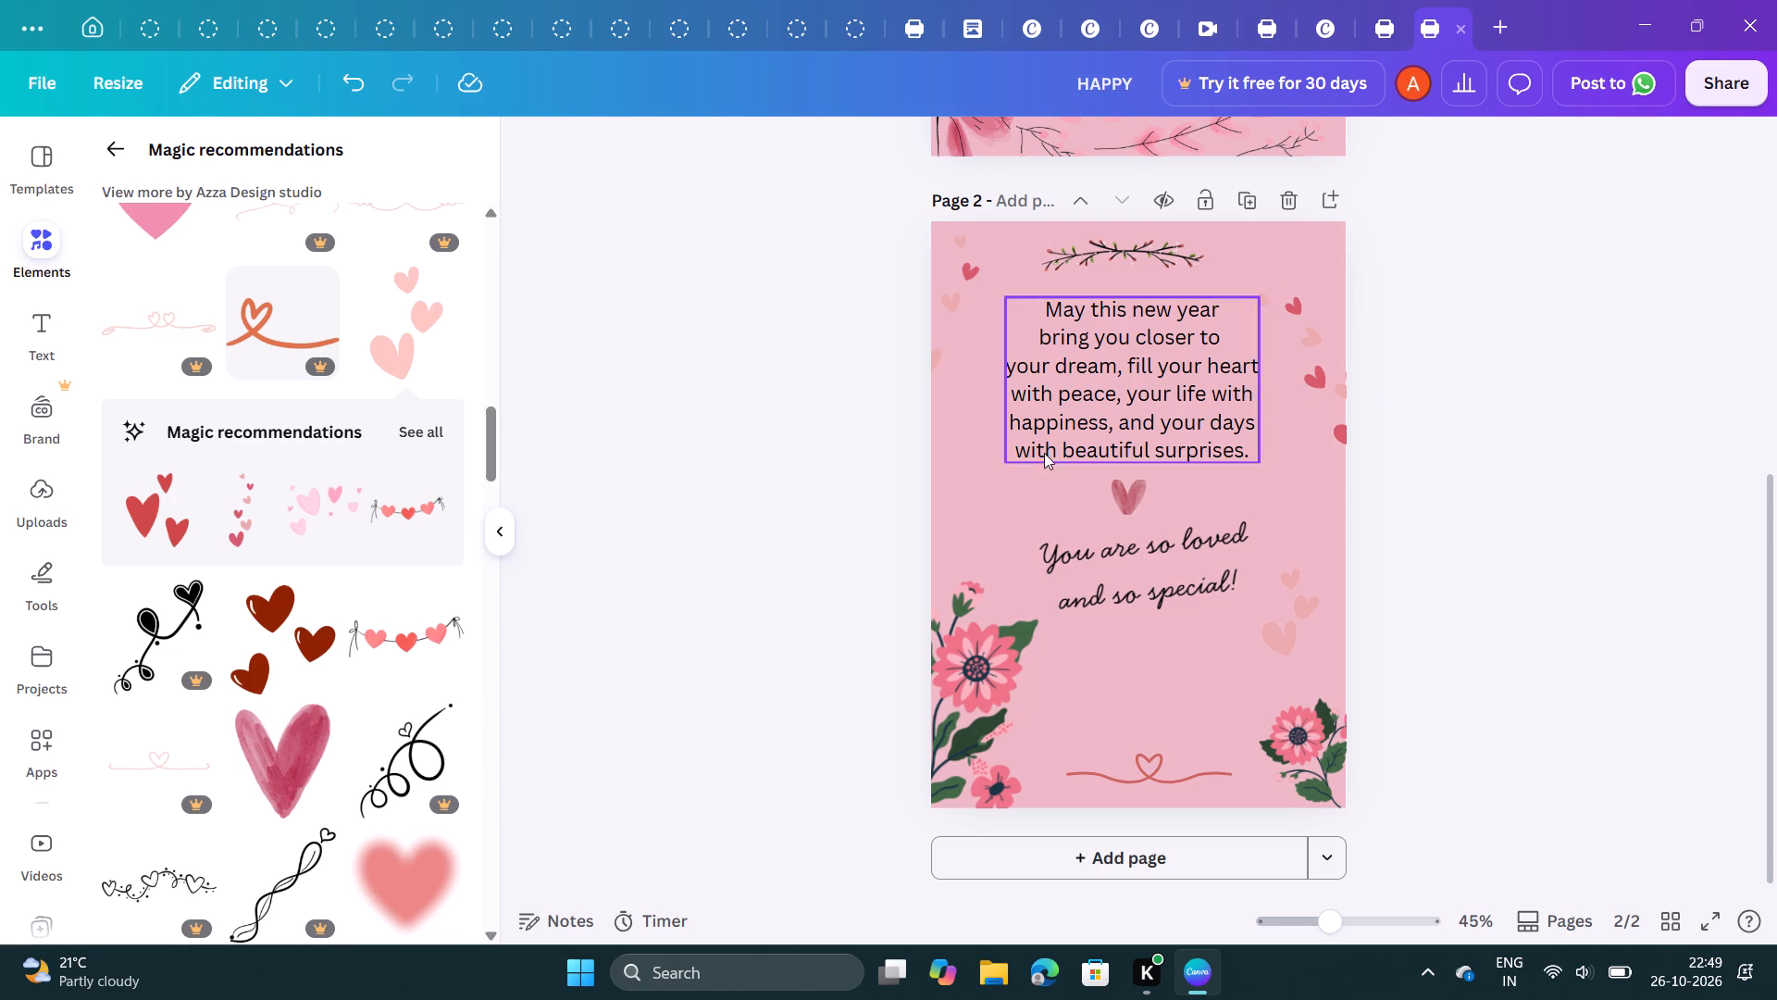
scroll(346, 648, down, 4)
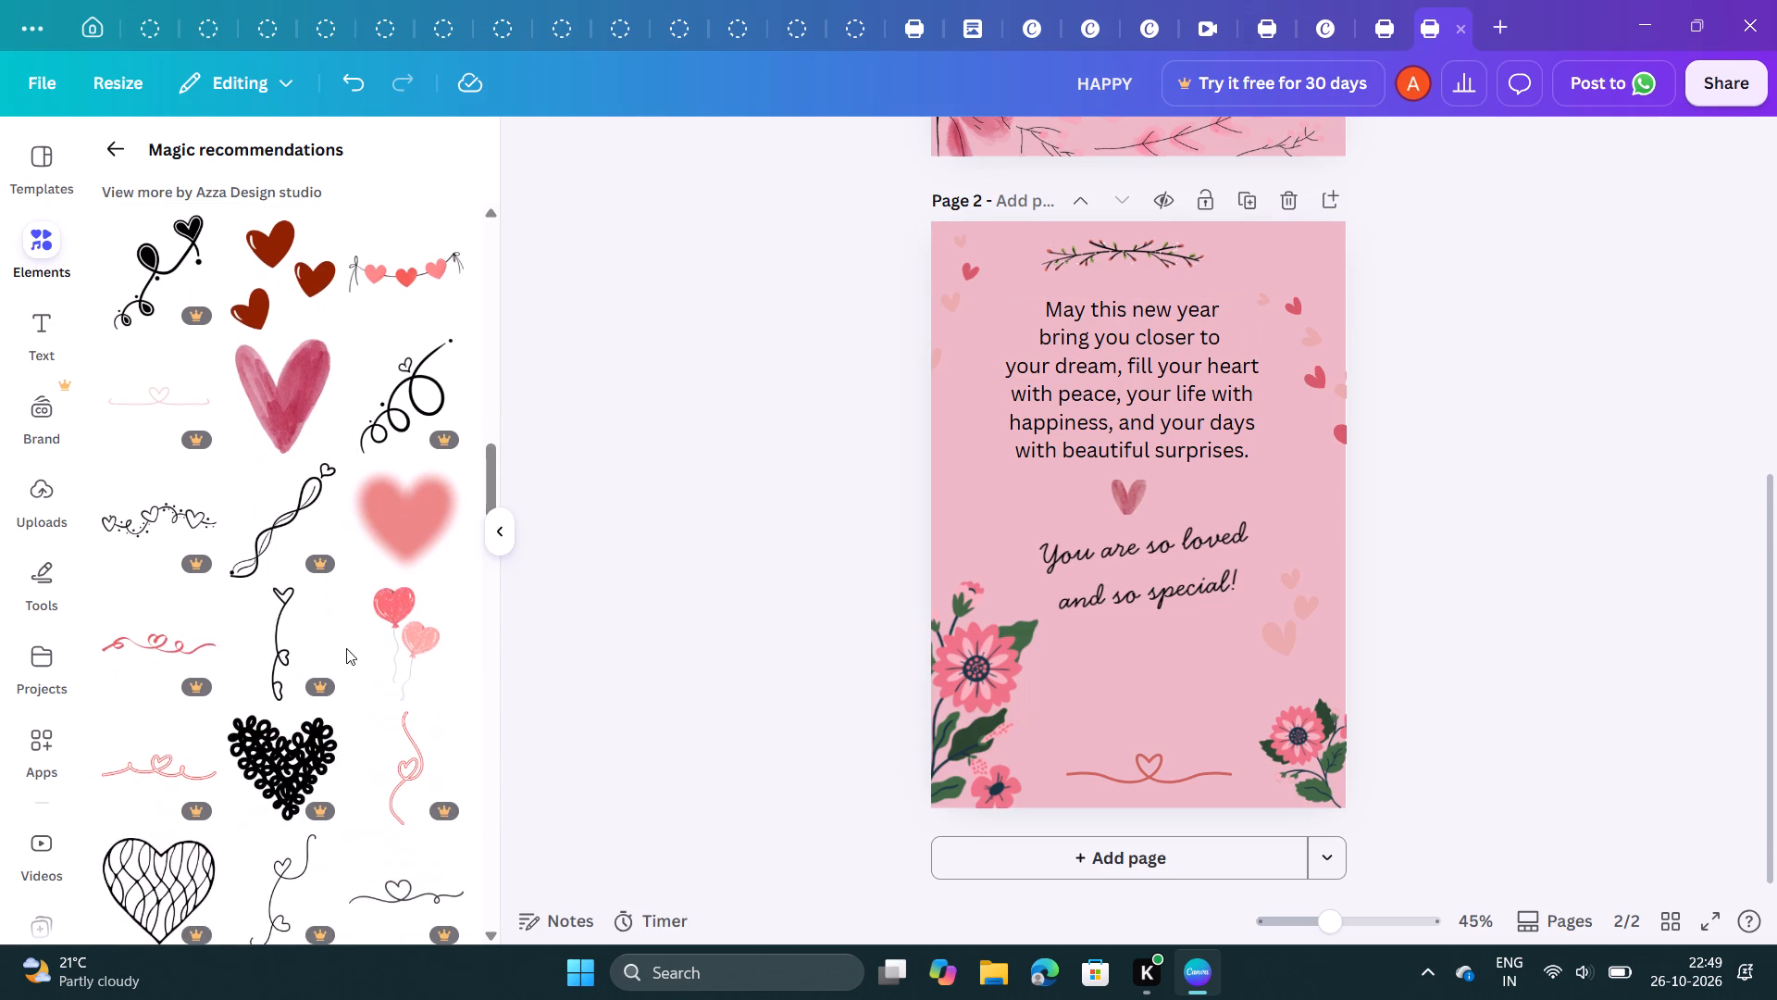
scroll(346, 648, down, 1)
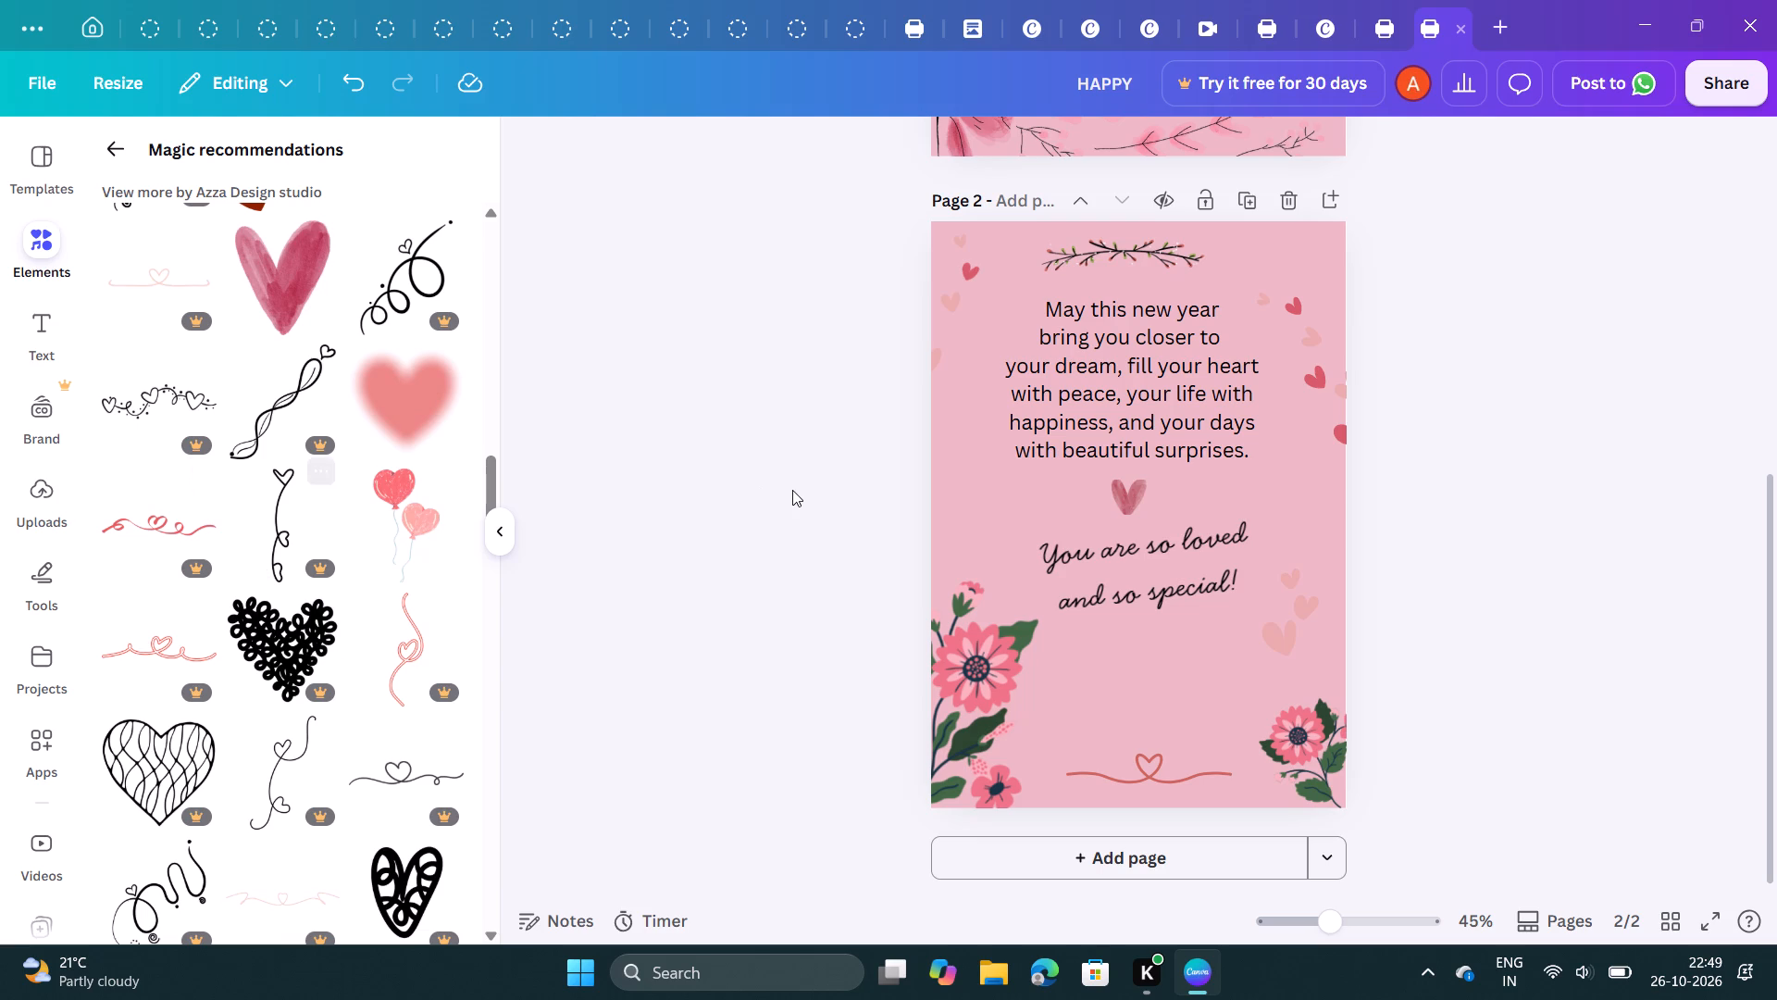
Delete the tilted heart trail beside the message at page 2's right edge.
click(1307, 338)
click(1347, 221)
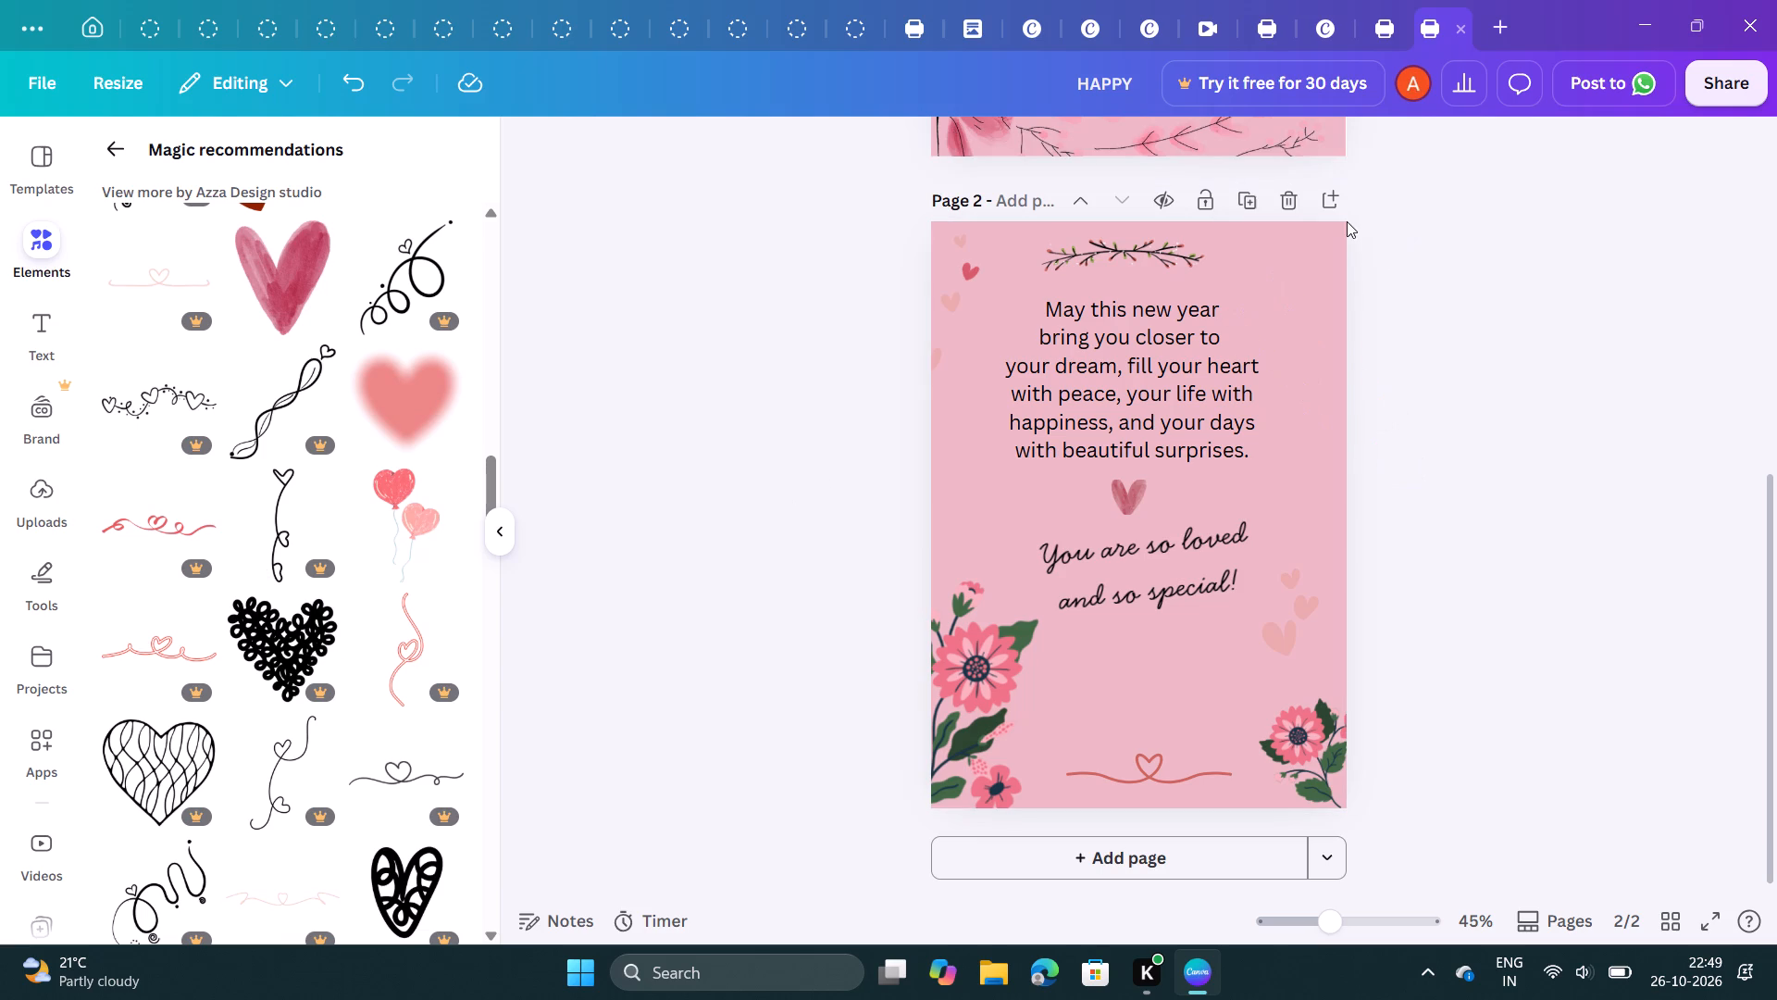
click(1459, 258)
Return to the graphics search and replace its query with "small stars".
click(112, 145)
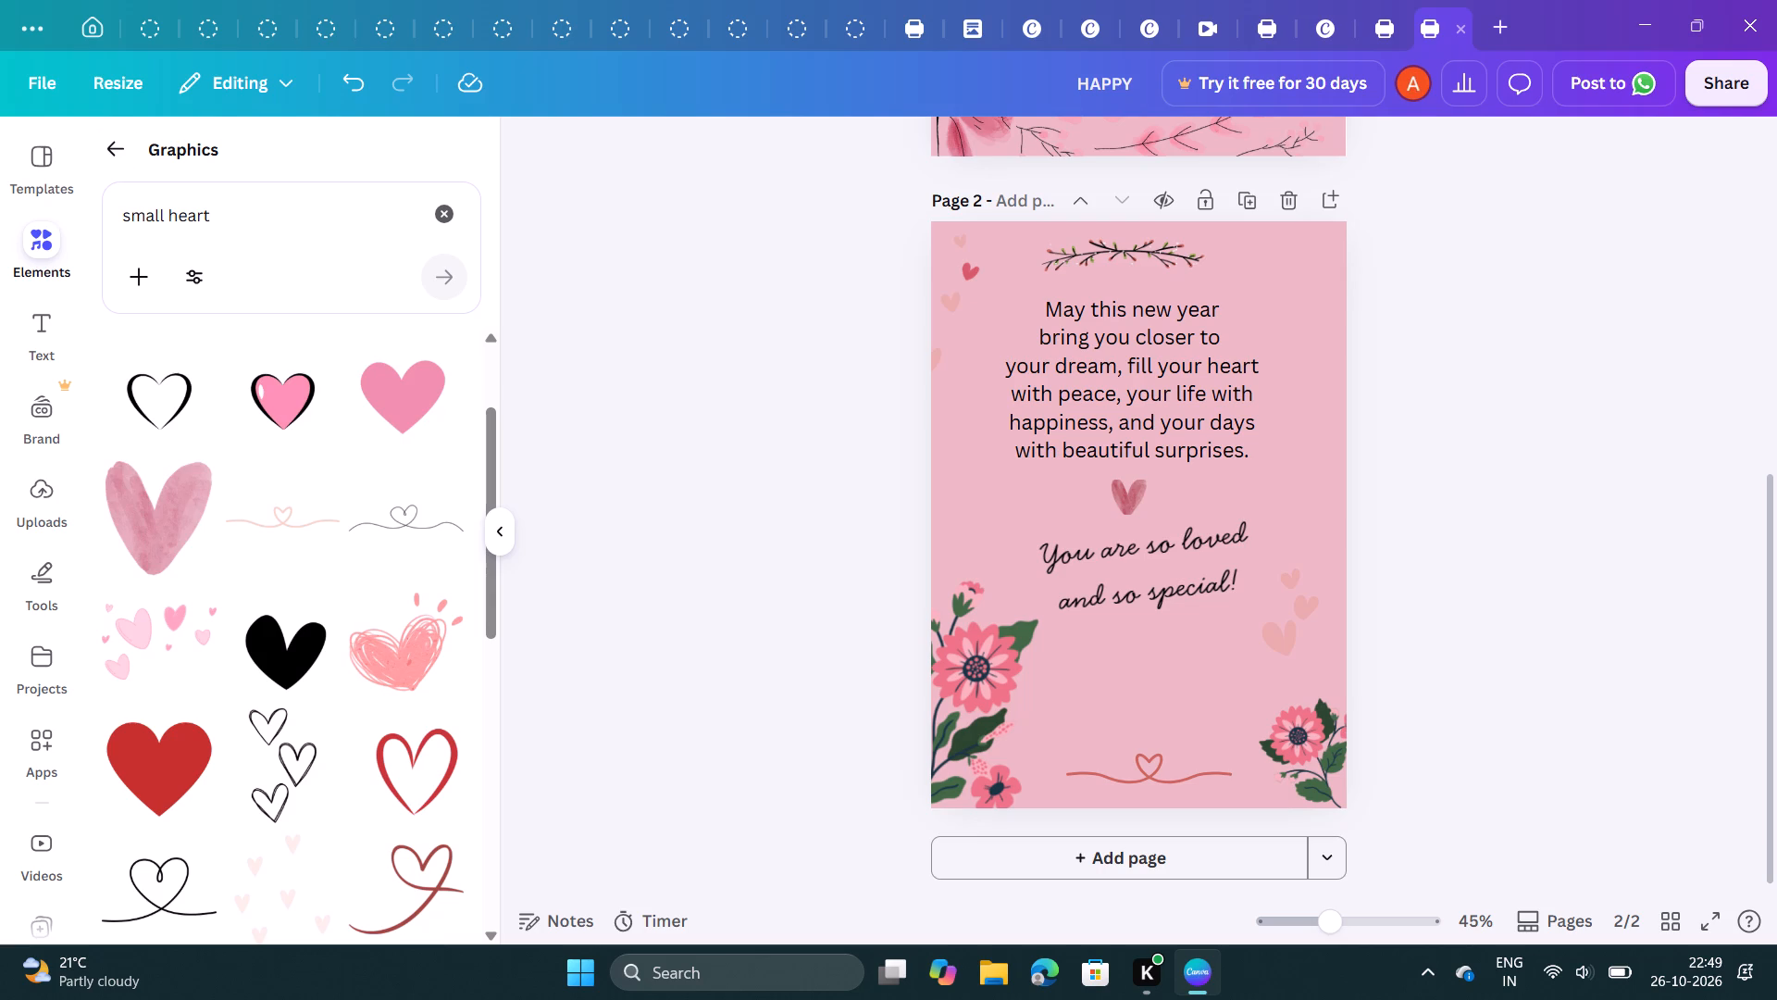
click(211, 220)
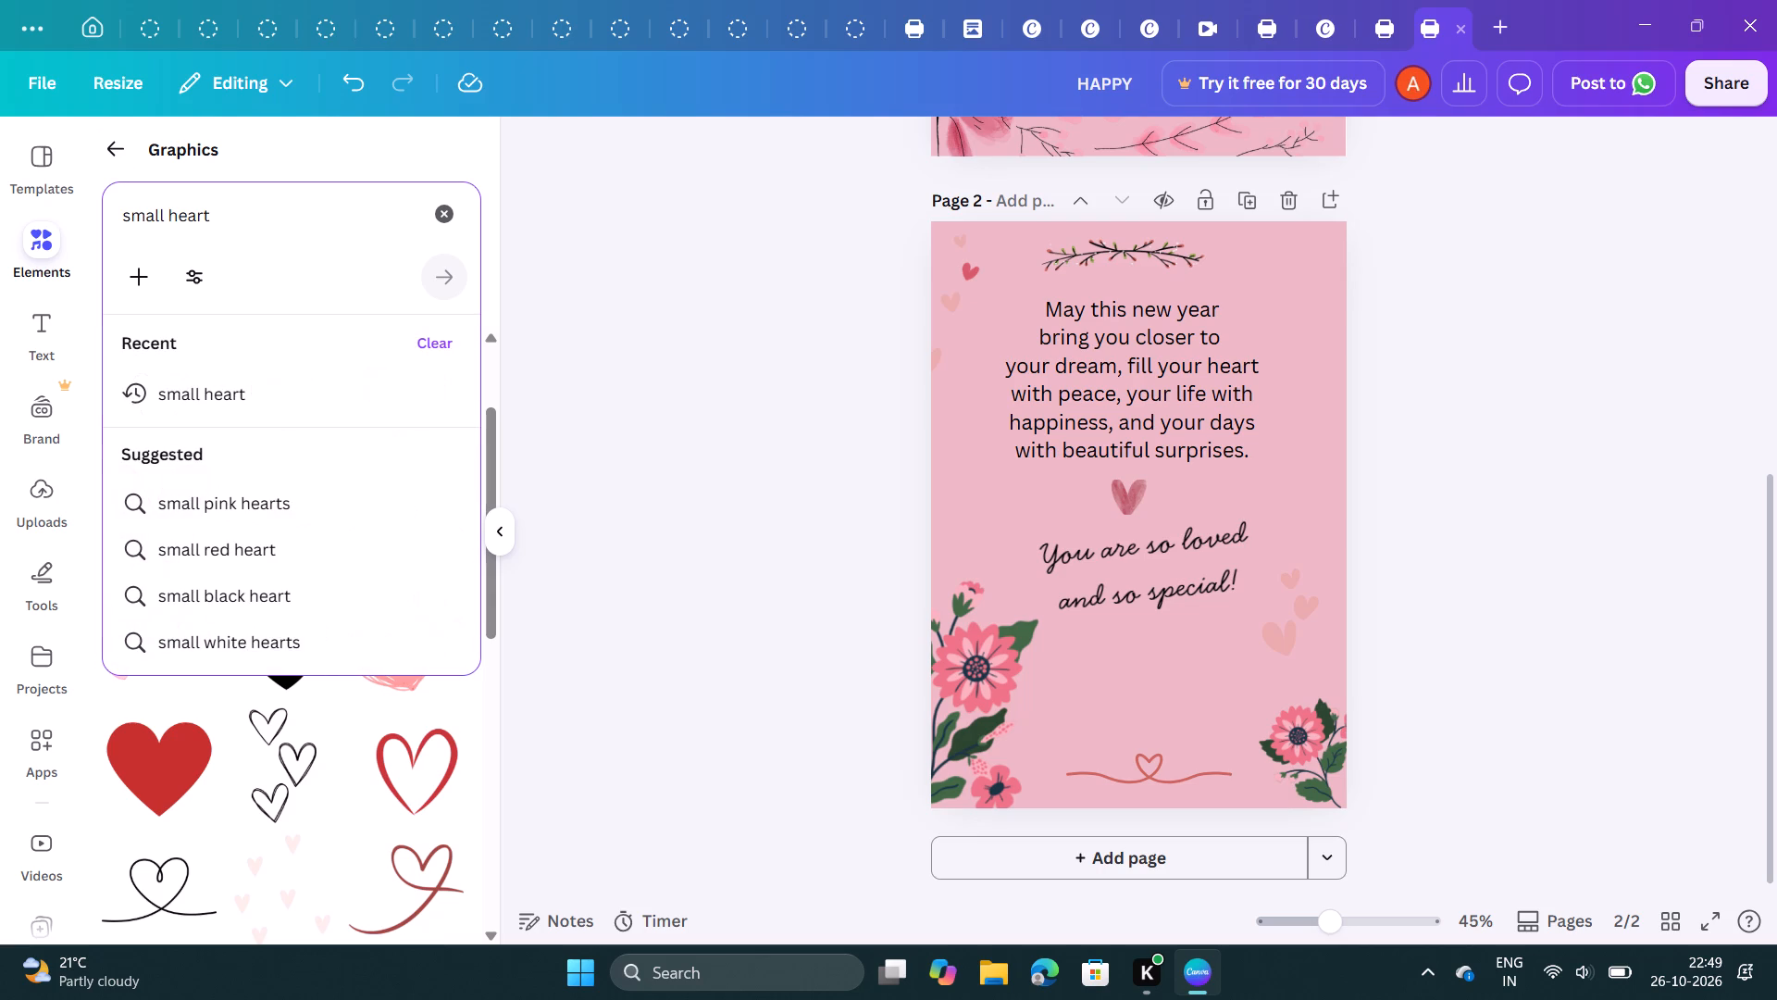
key(BackSpace)
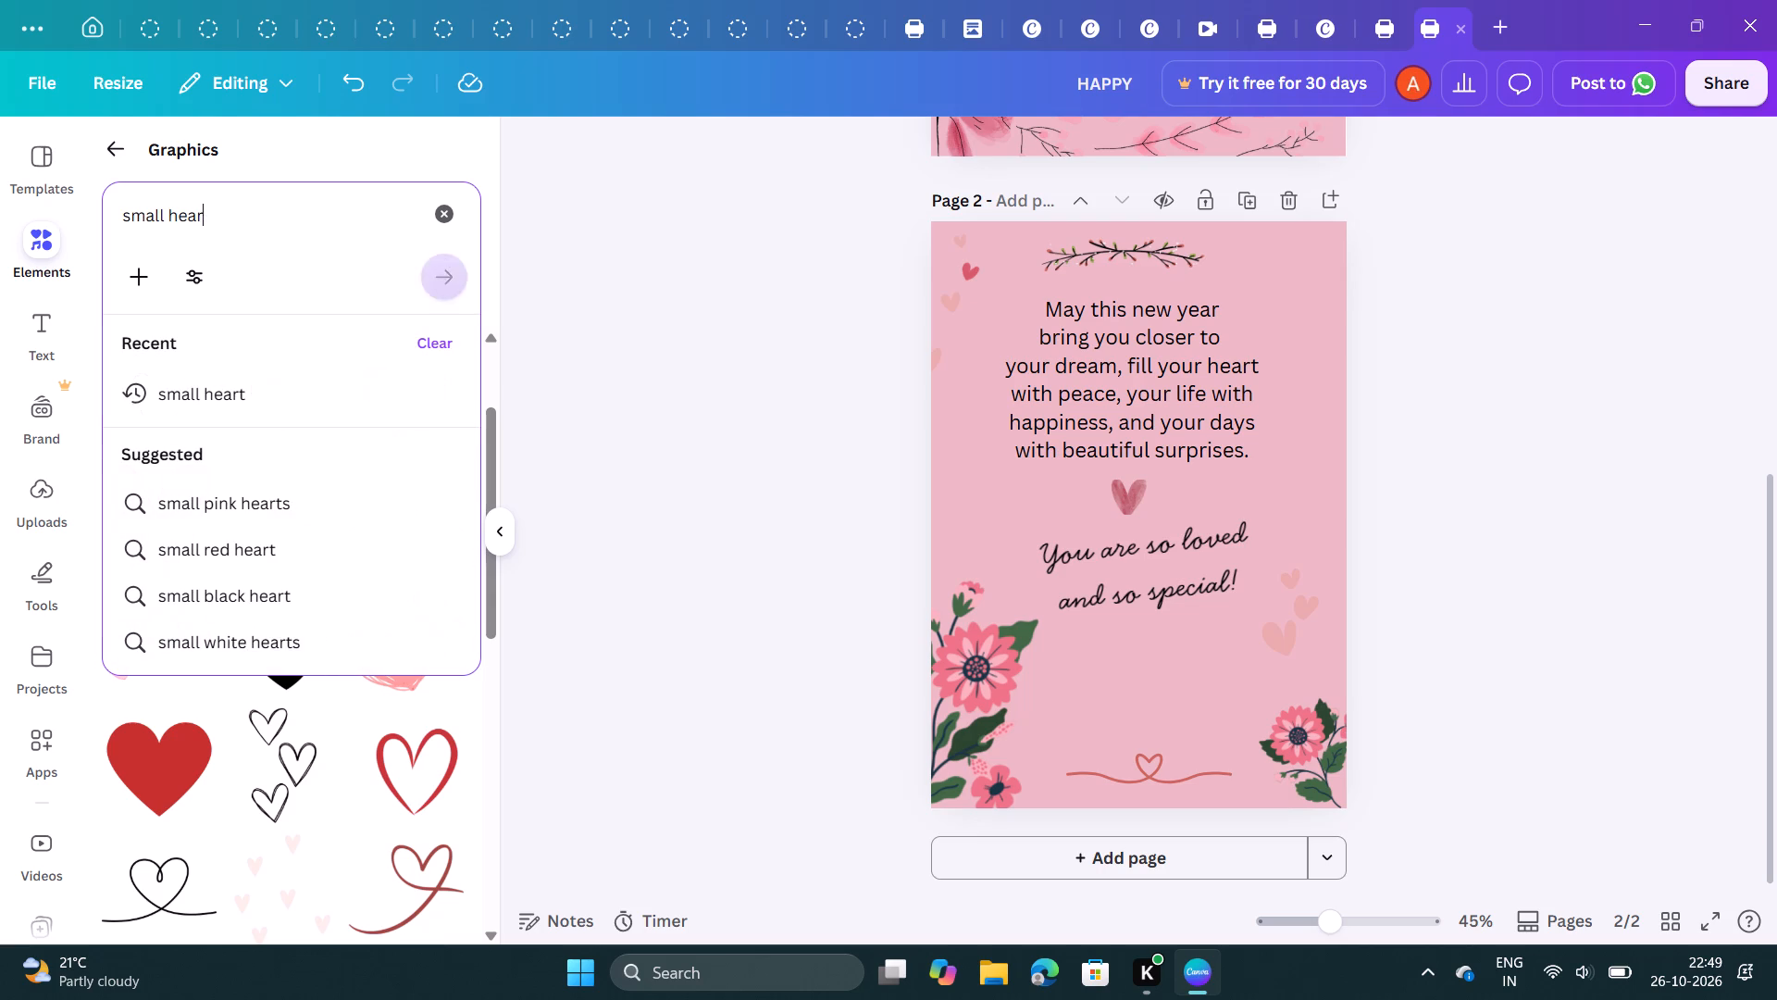
key(BackSpace)
key(BackSpace)
key(BackSpace)
key(BackSpace)
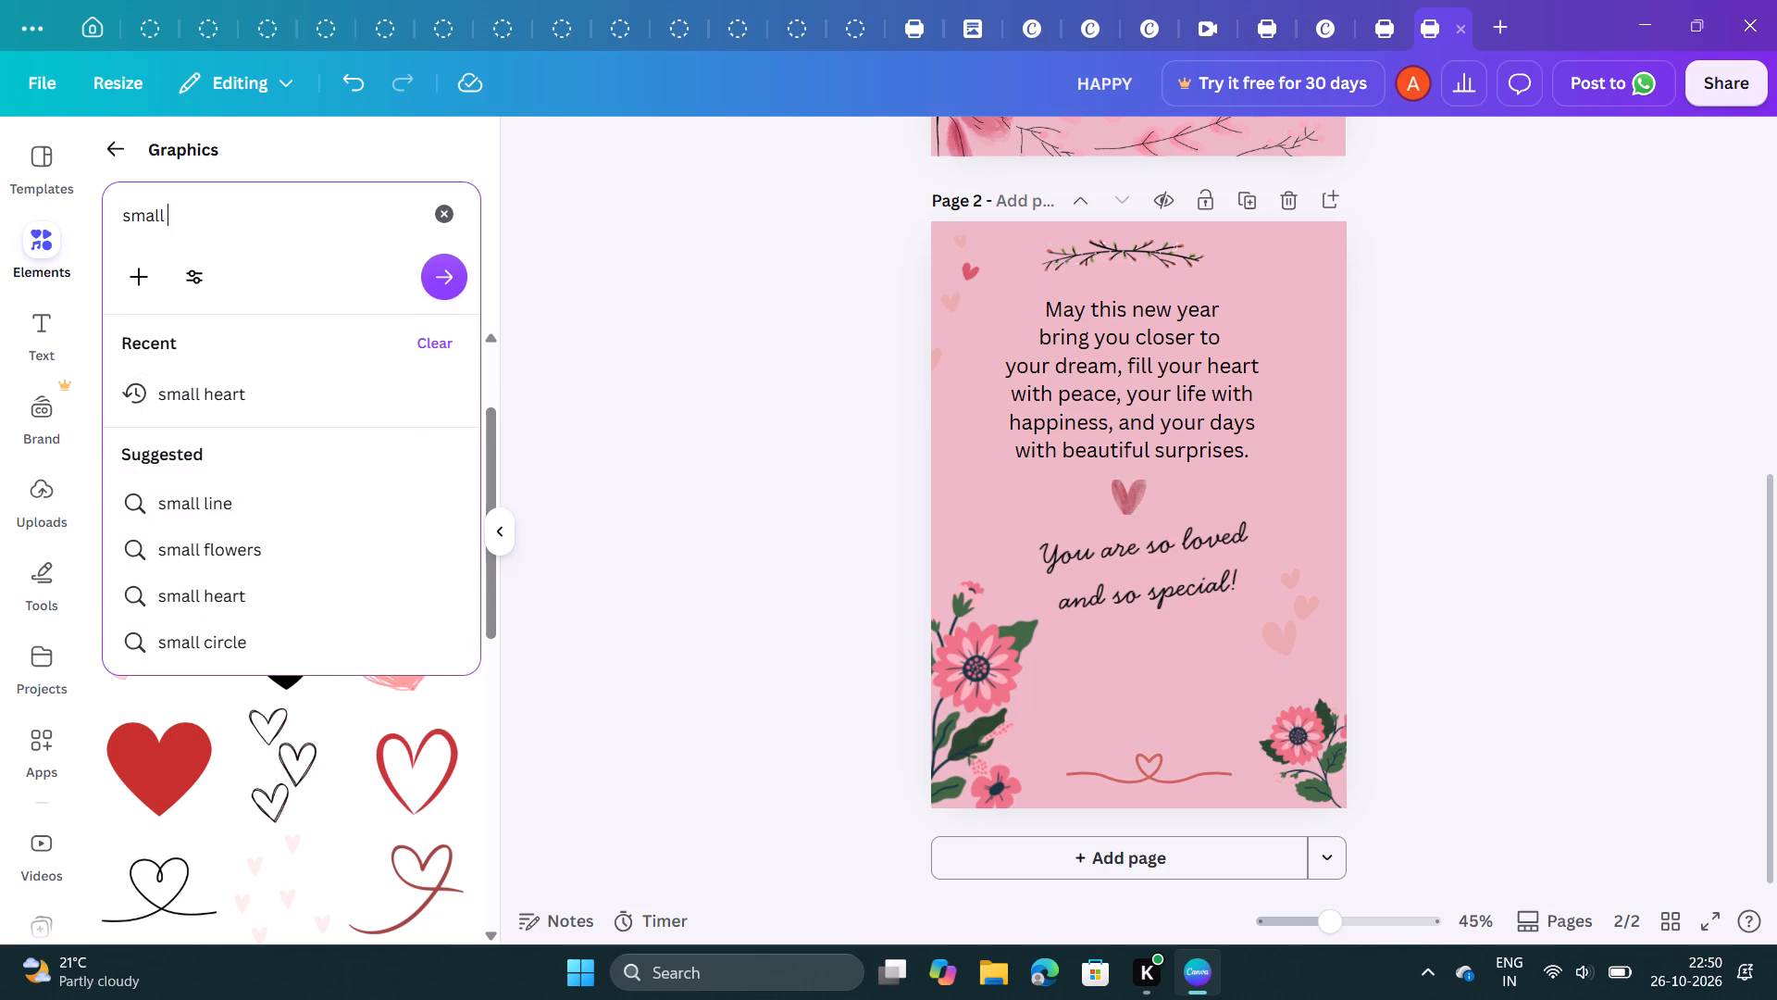
text(st)
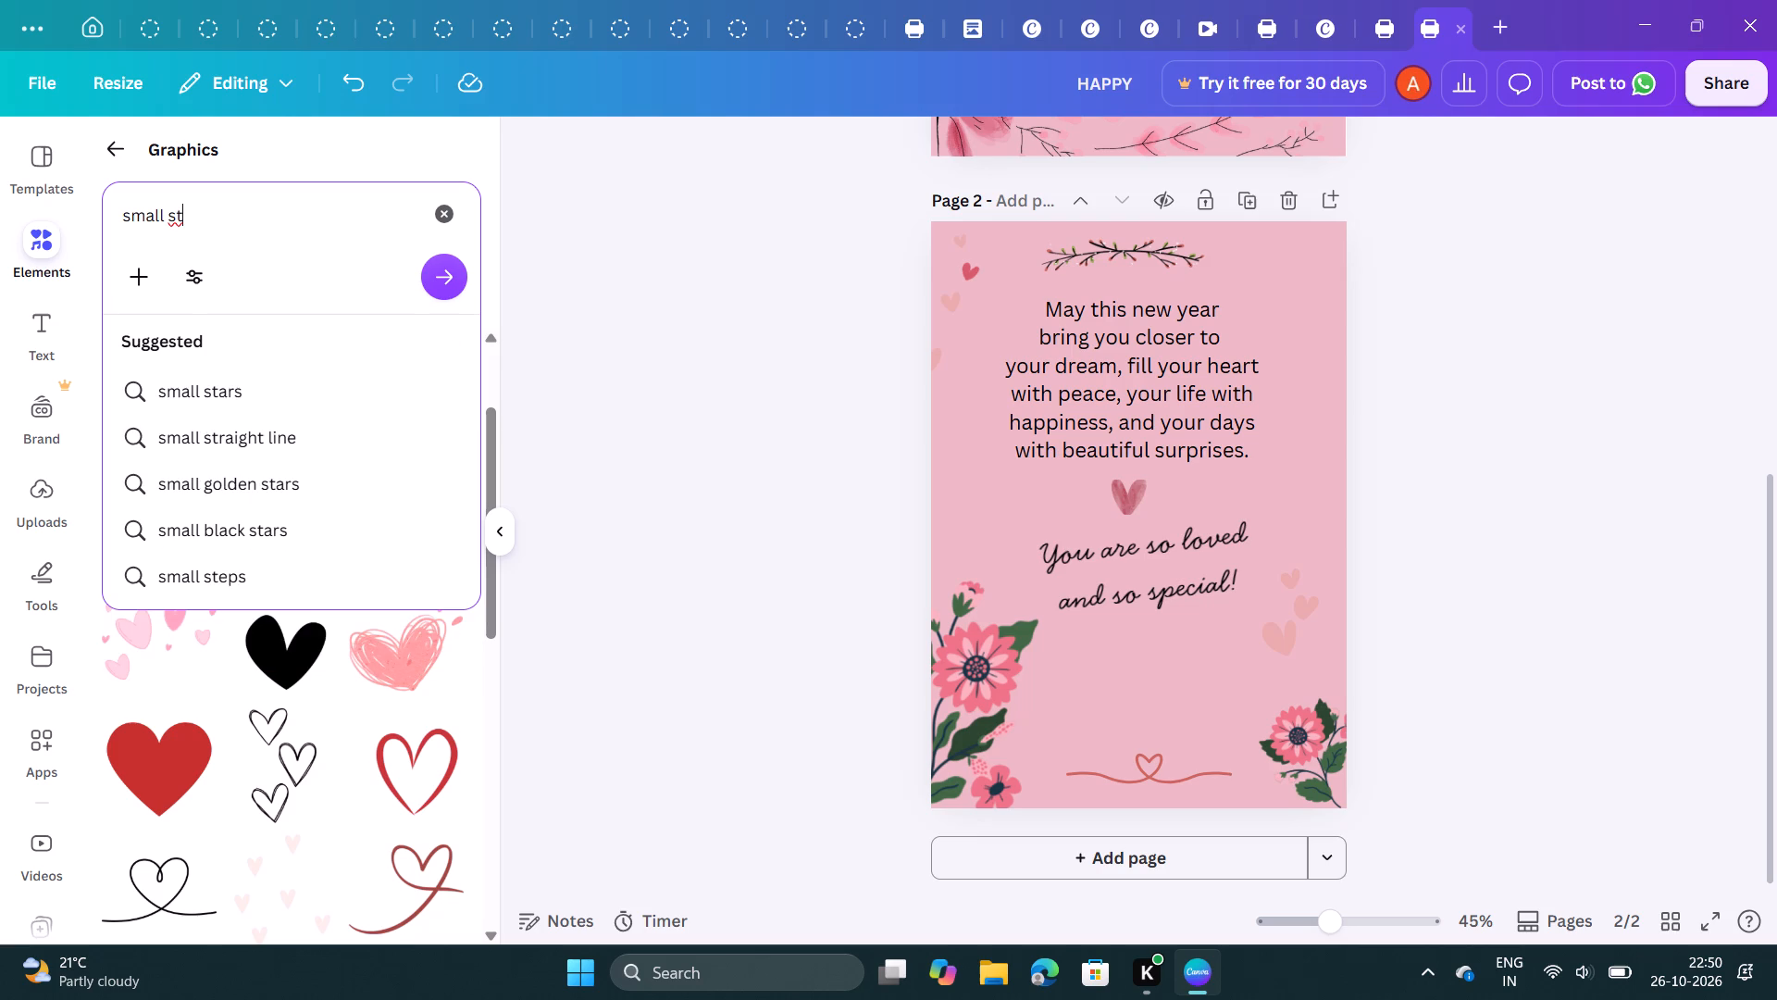
click(226, 383)
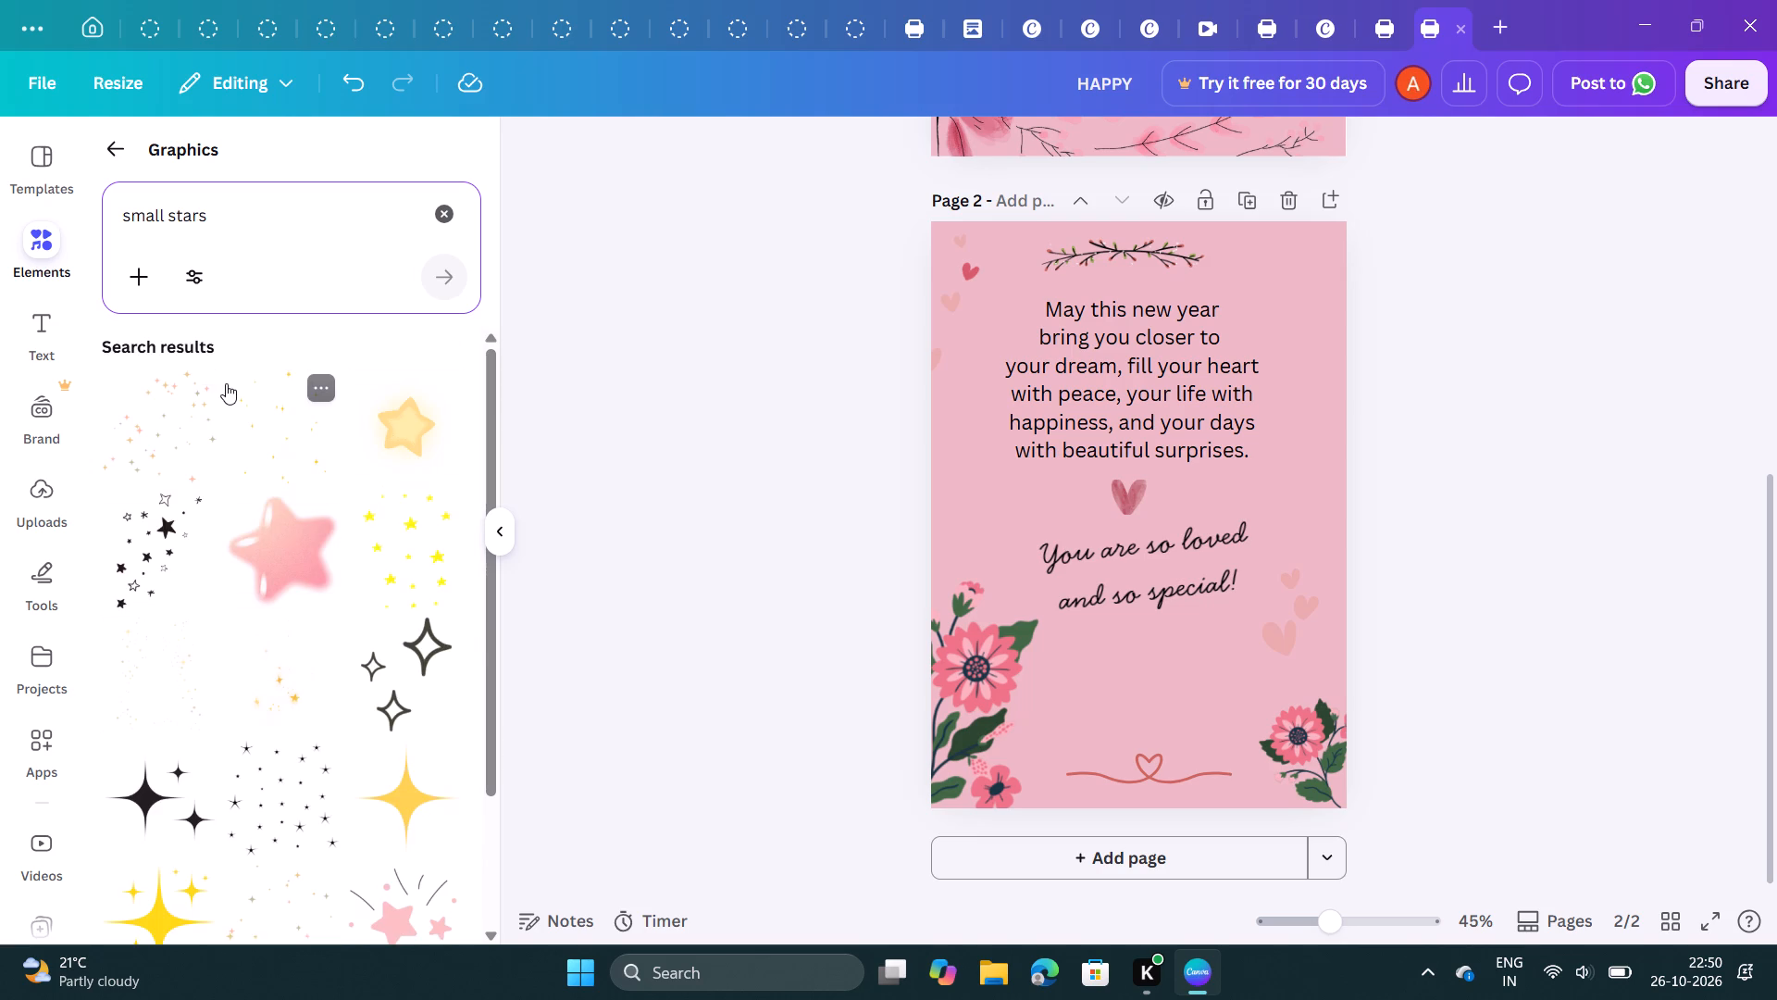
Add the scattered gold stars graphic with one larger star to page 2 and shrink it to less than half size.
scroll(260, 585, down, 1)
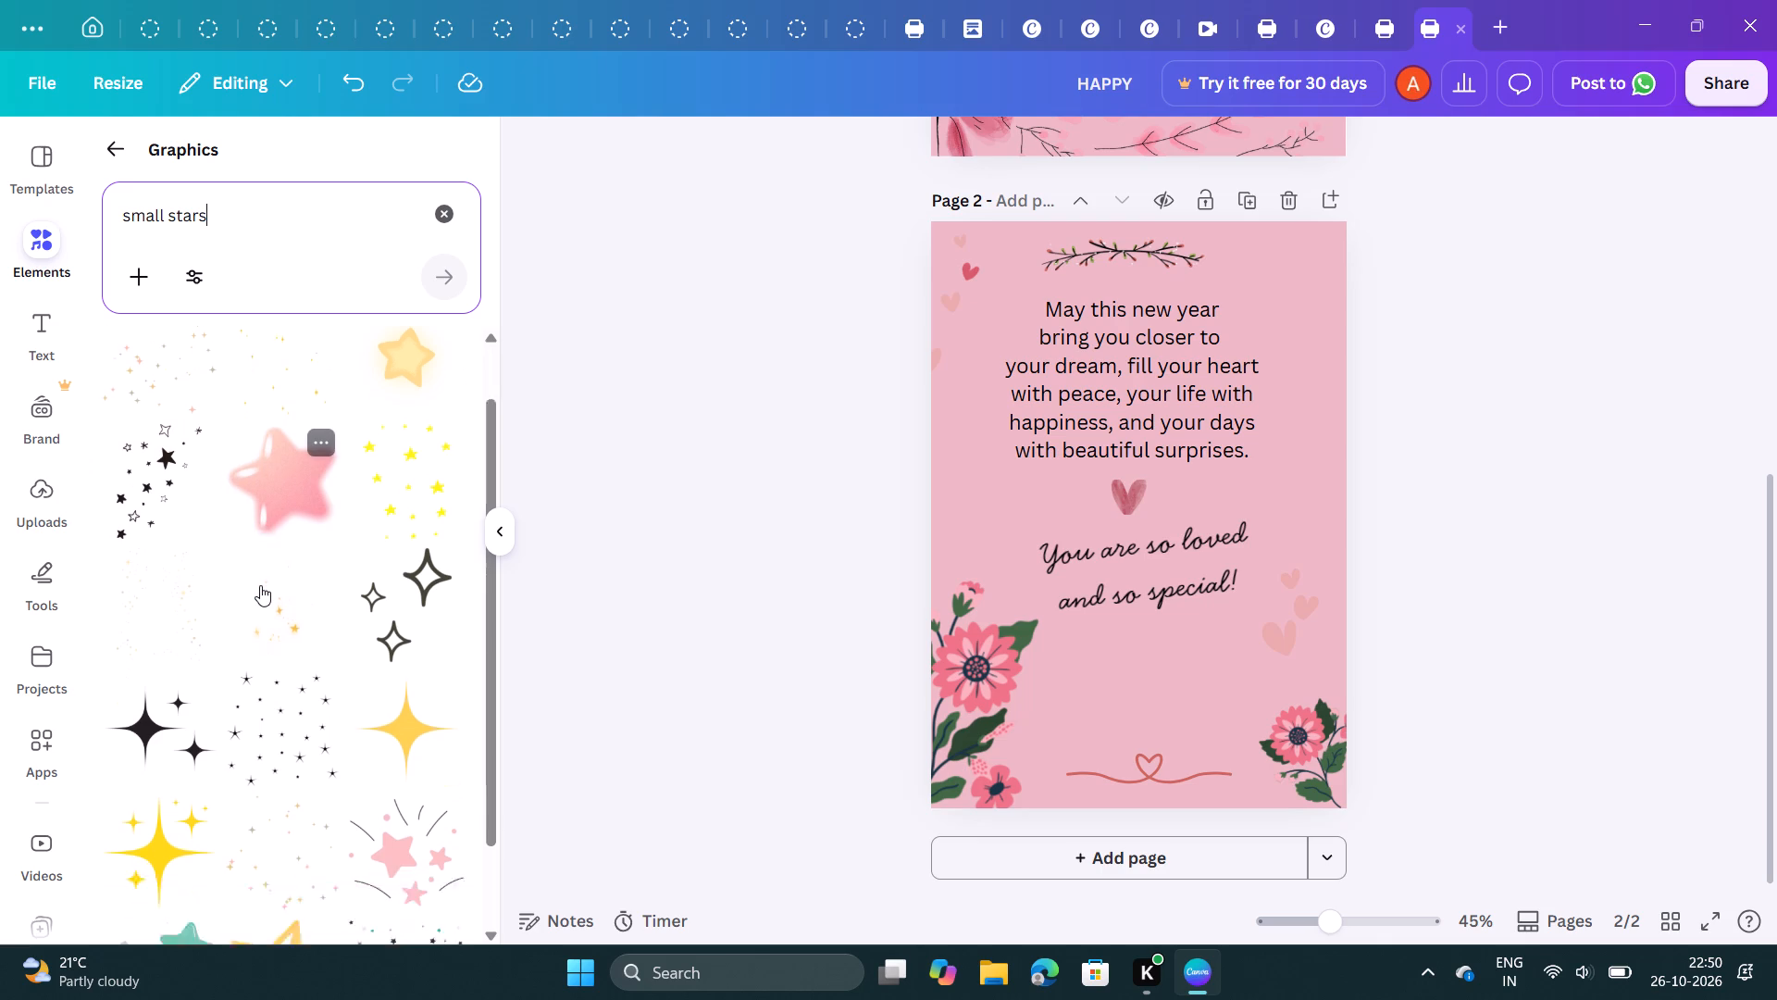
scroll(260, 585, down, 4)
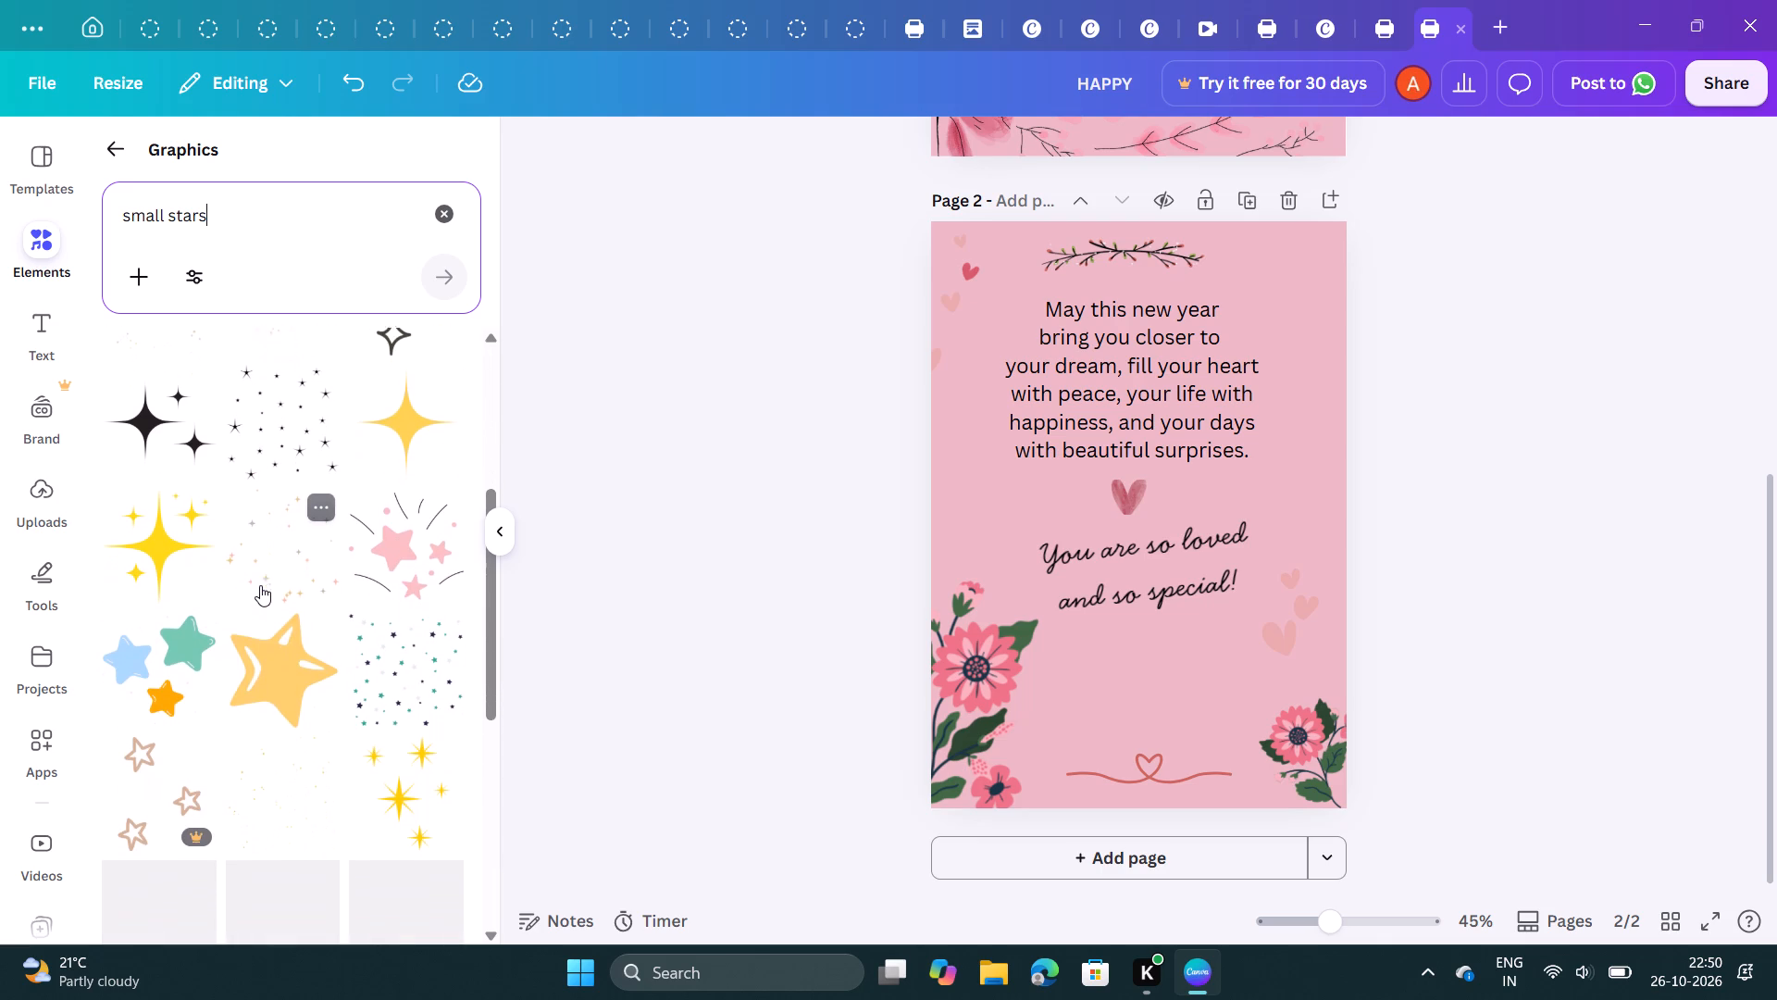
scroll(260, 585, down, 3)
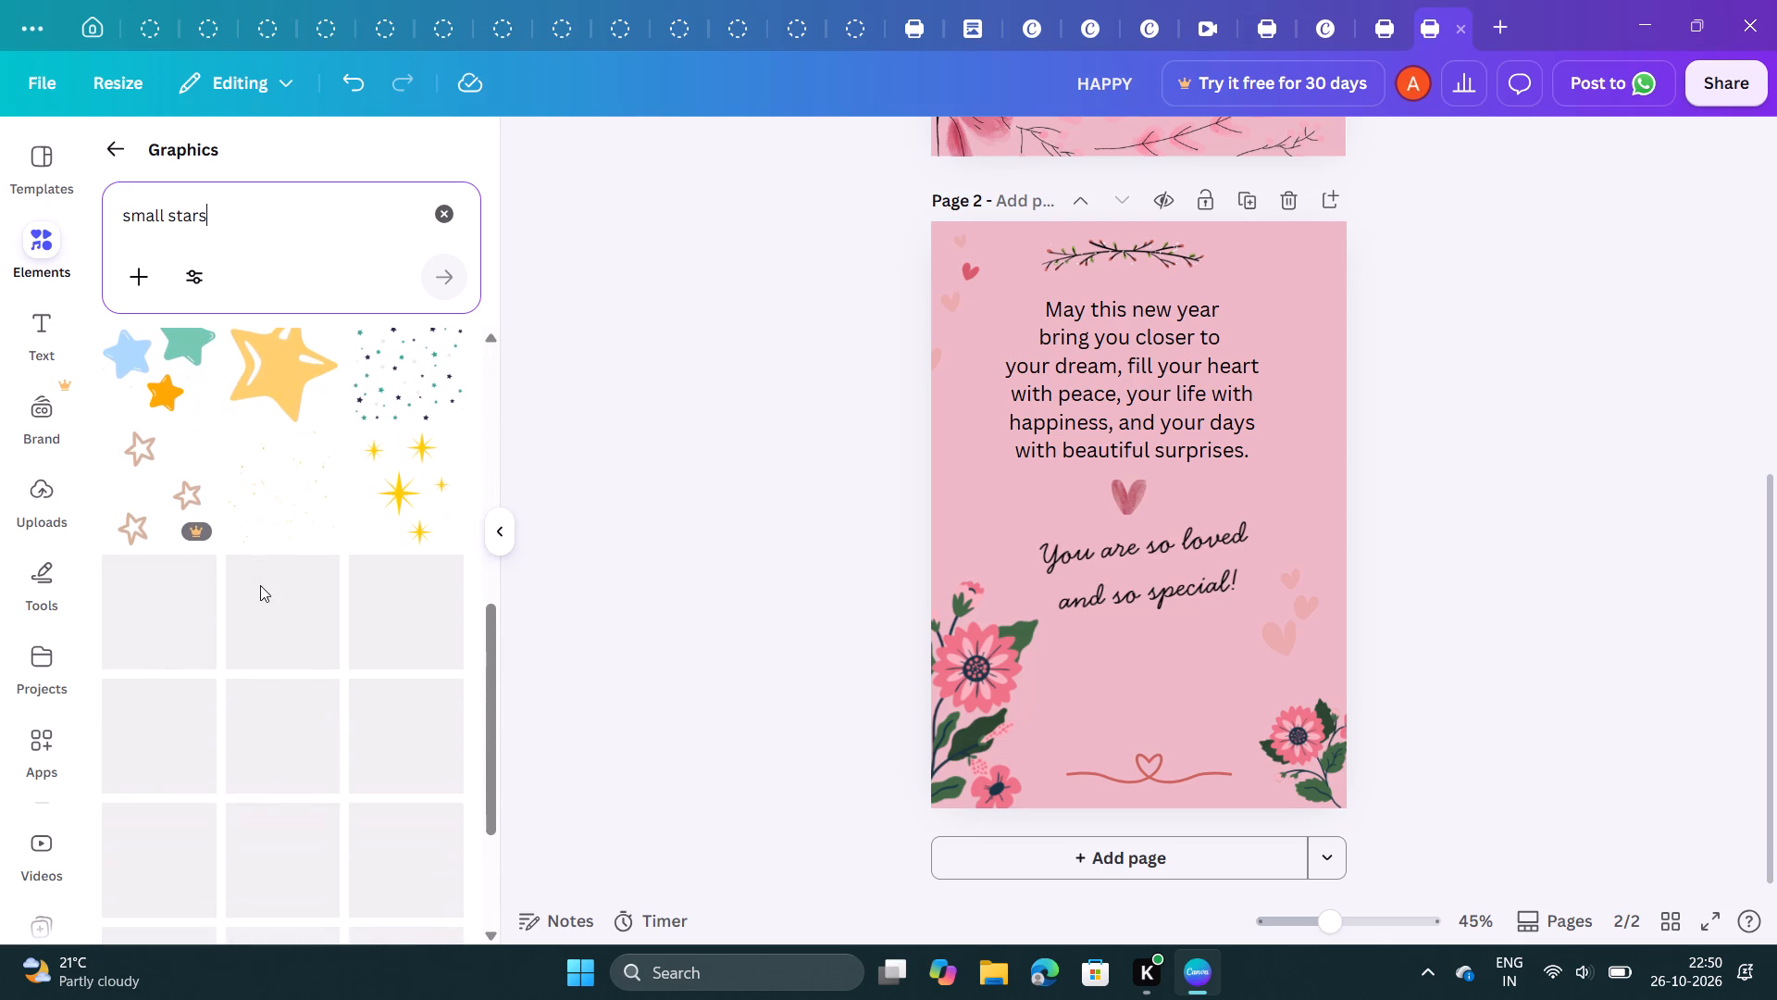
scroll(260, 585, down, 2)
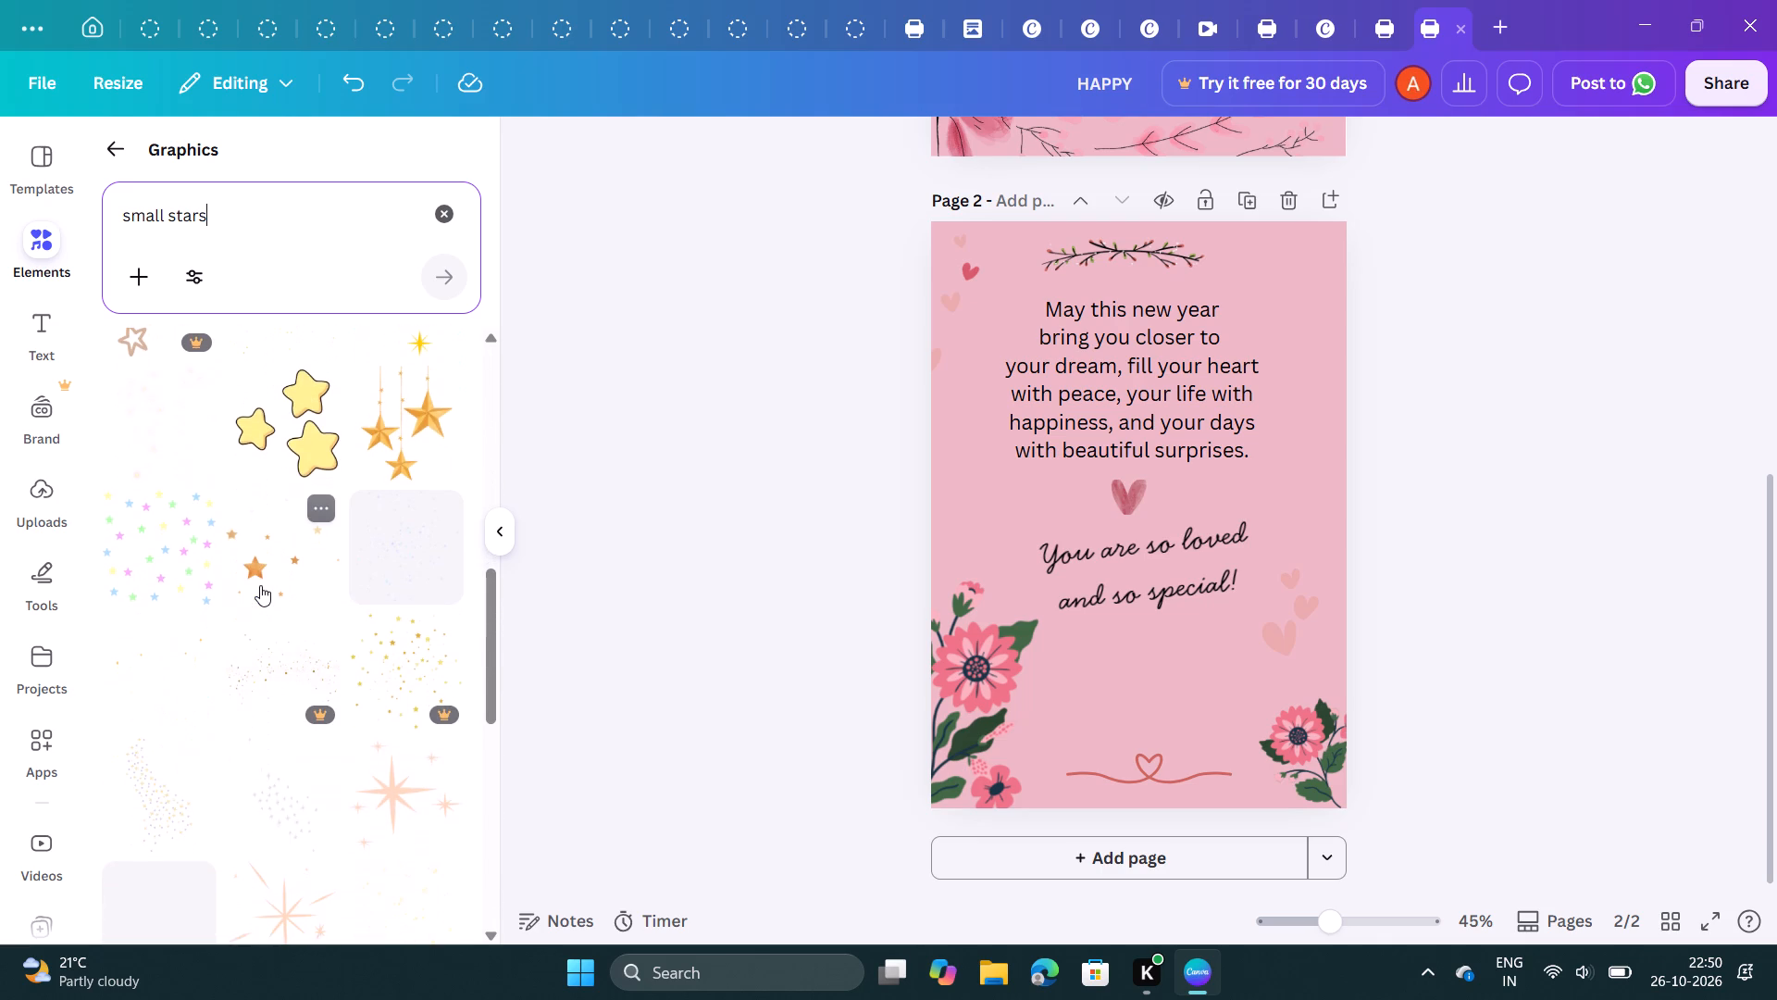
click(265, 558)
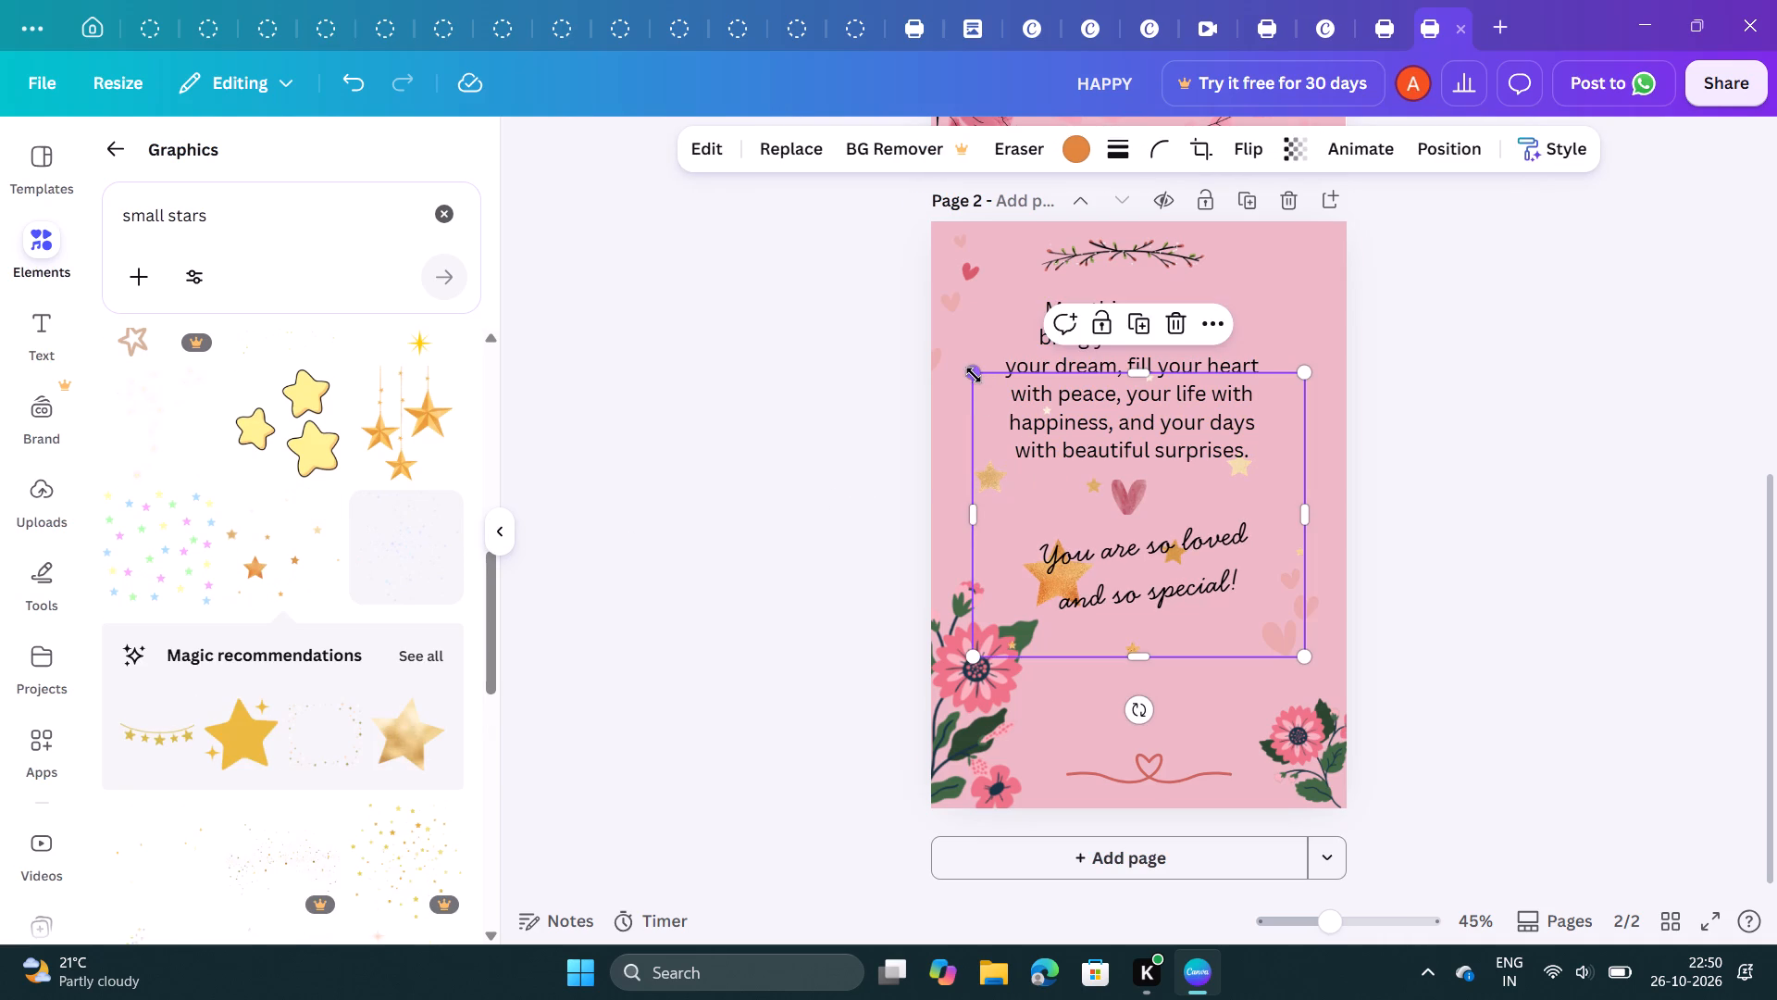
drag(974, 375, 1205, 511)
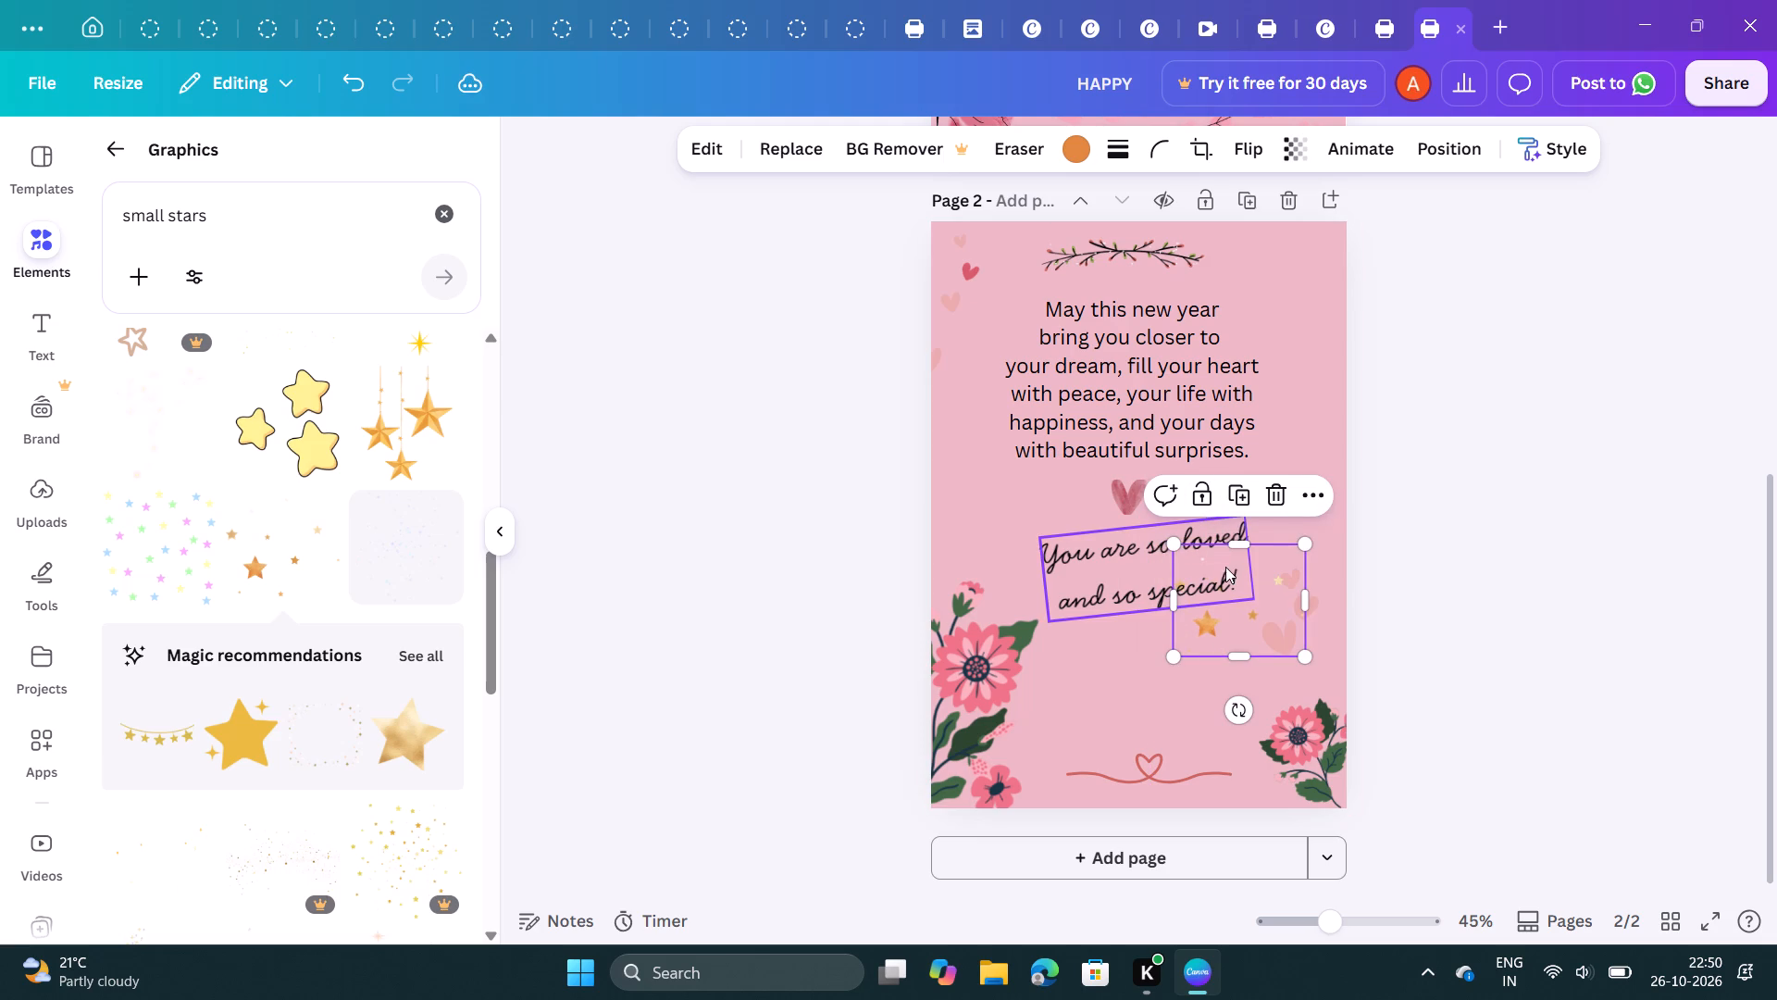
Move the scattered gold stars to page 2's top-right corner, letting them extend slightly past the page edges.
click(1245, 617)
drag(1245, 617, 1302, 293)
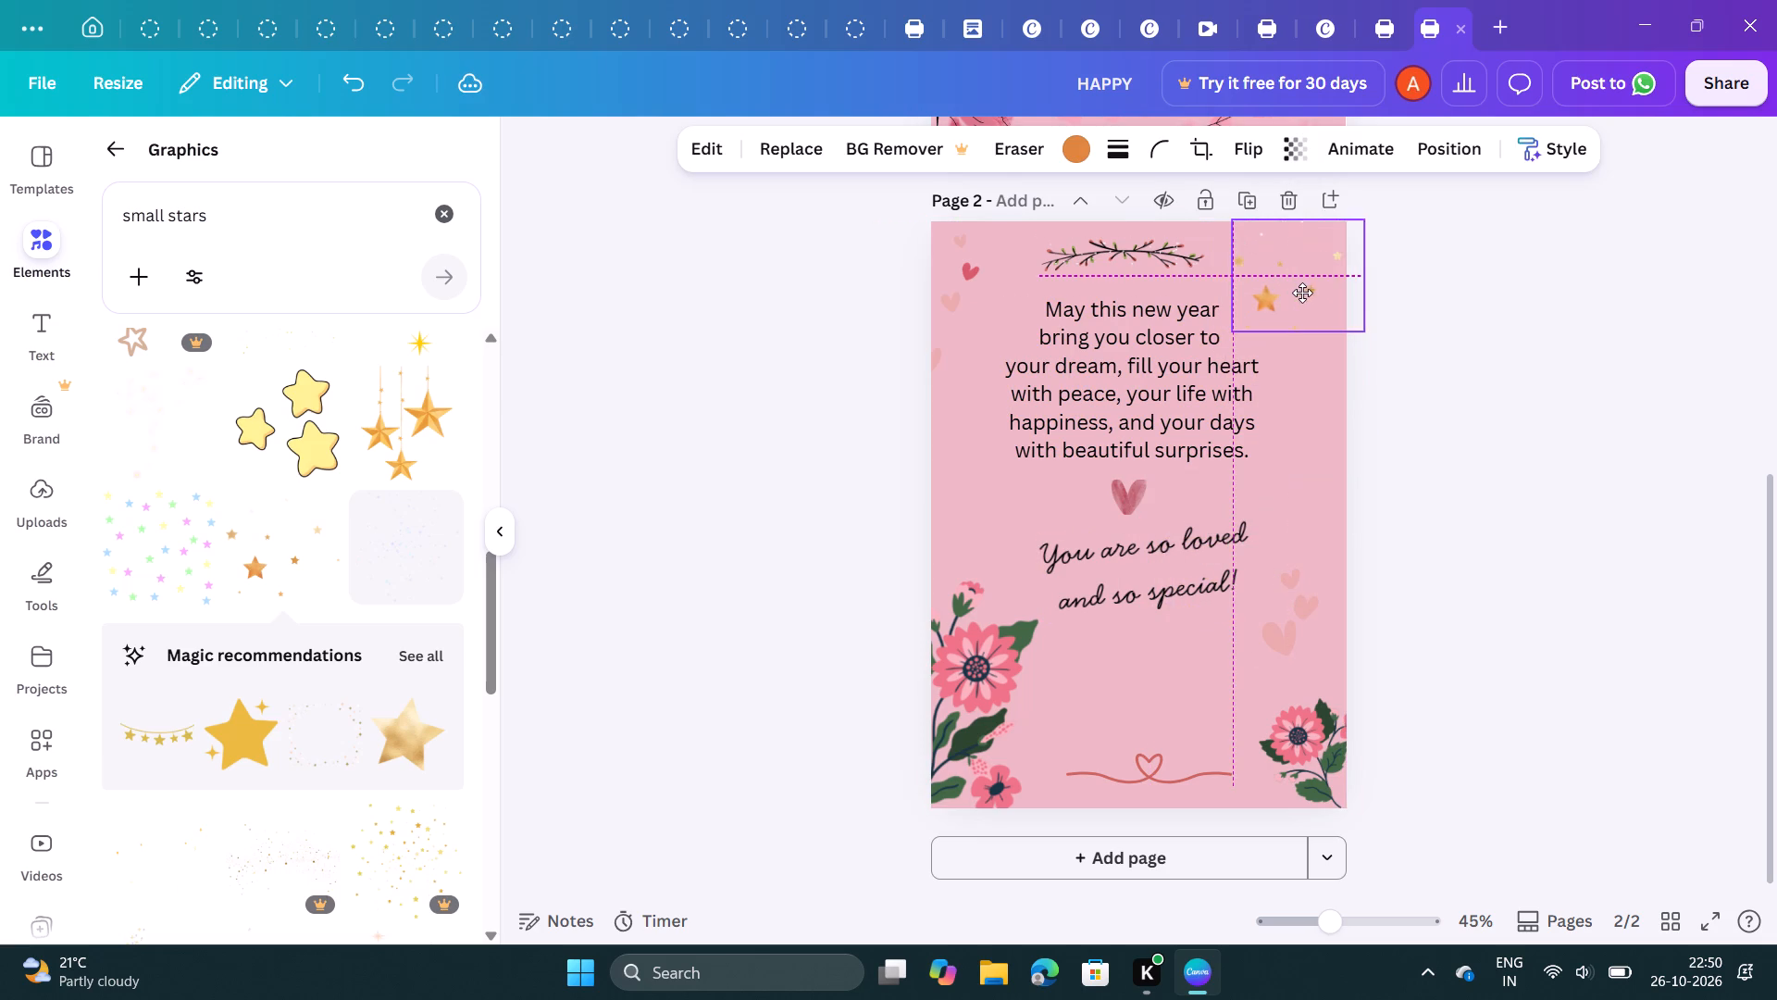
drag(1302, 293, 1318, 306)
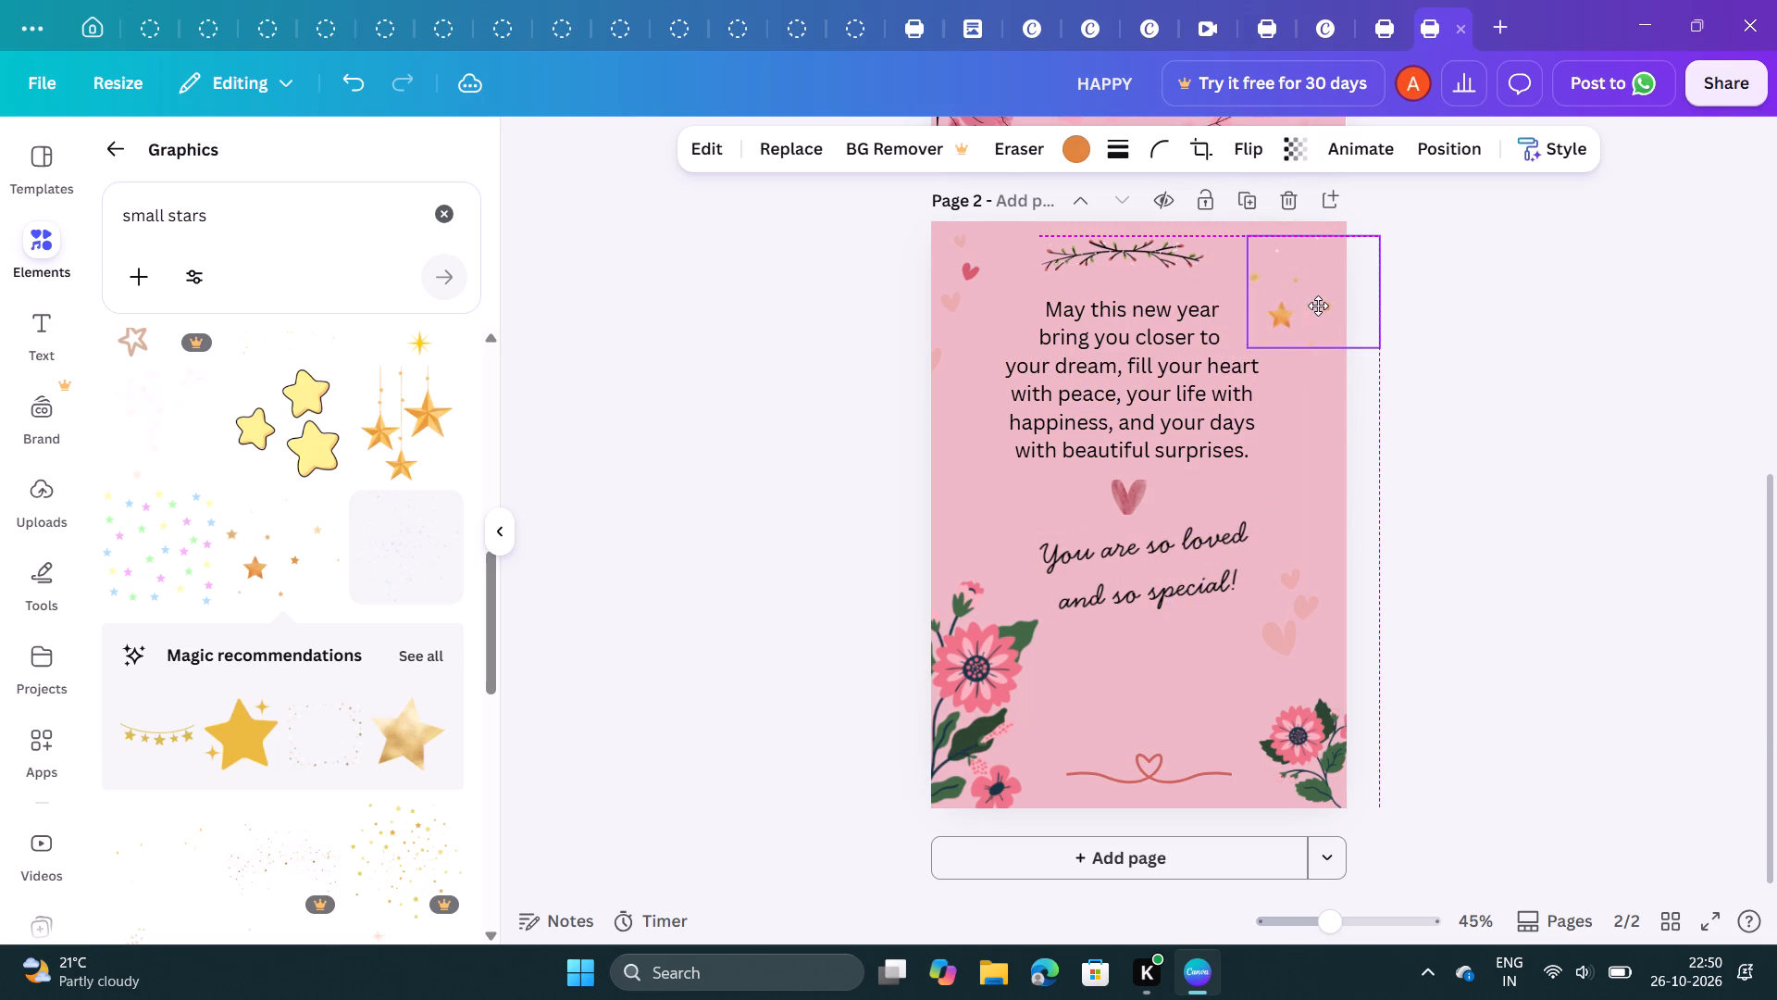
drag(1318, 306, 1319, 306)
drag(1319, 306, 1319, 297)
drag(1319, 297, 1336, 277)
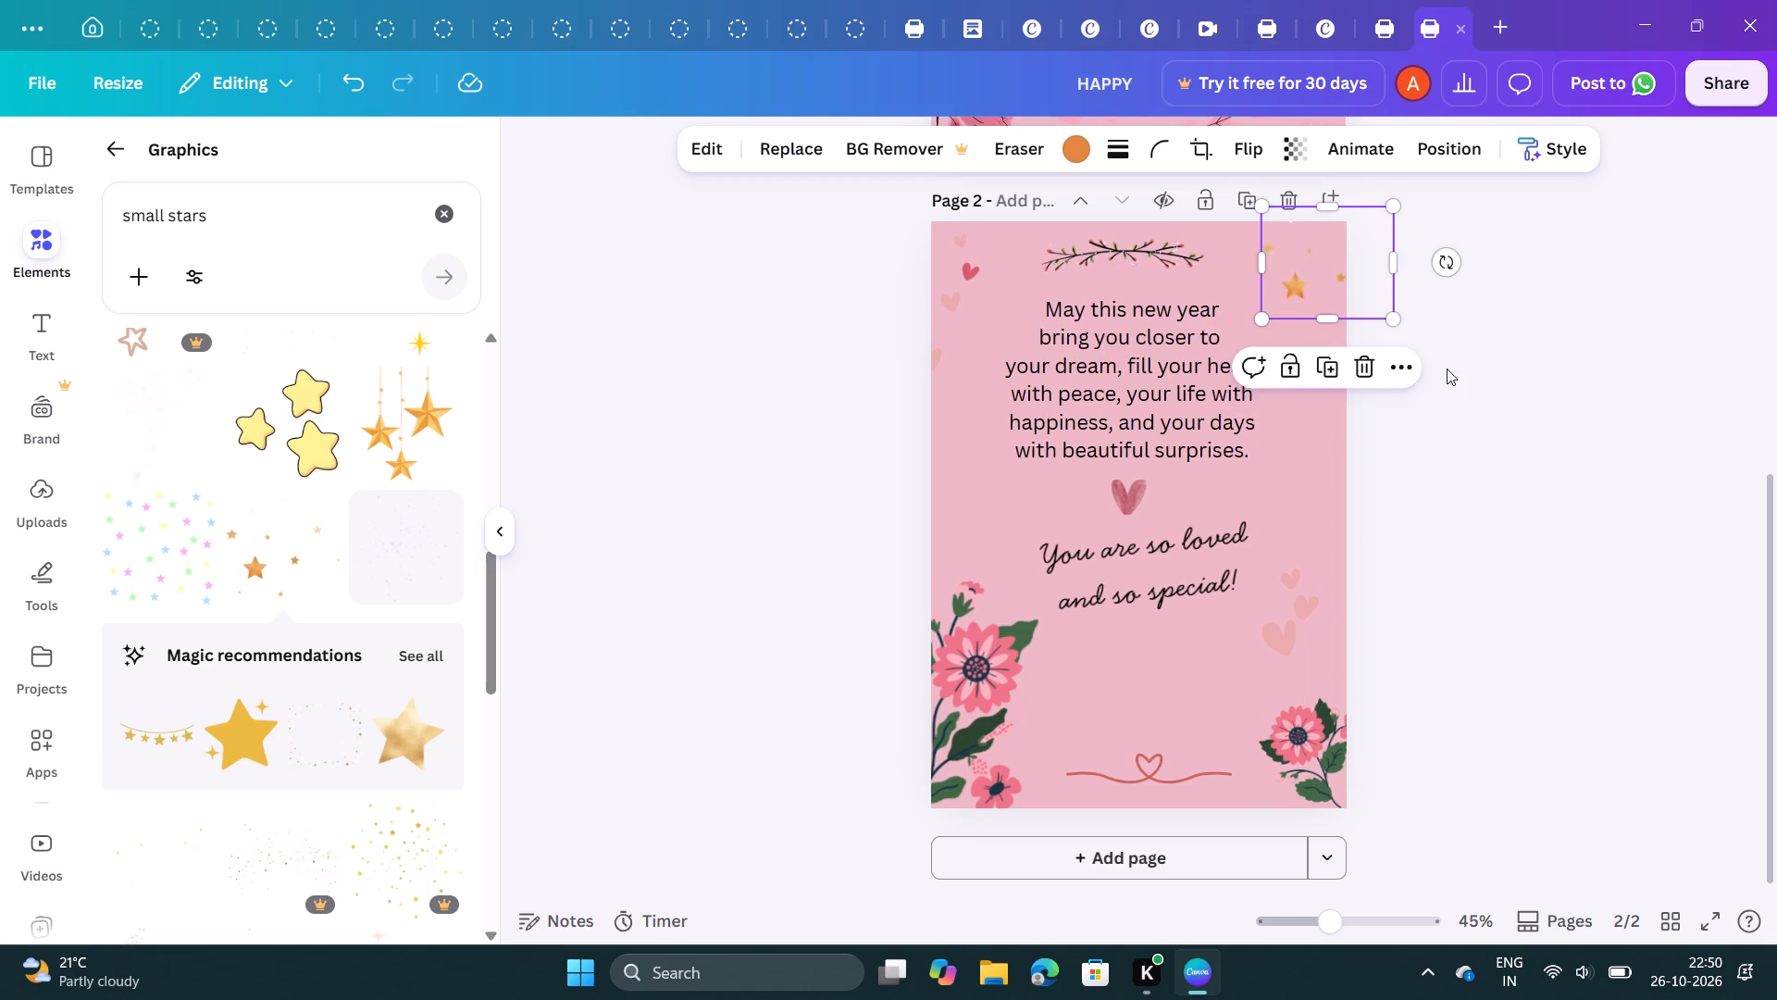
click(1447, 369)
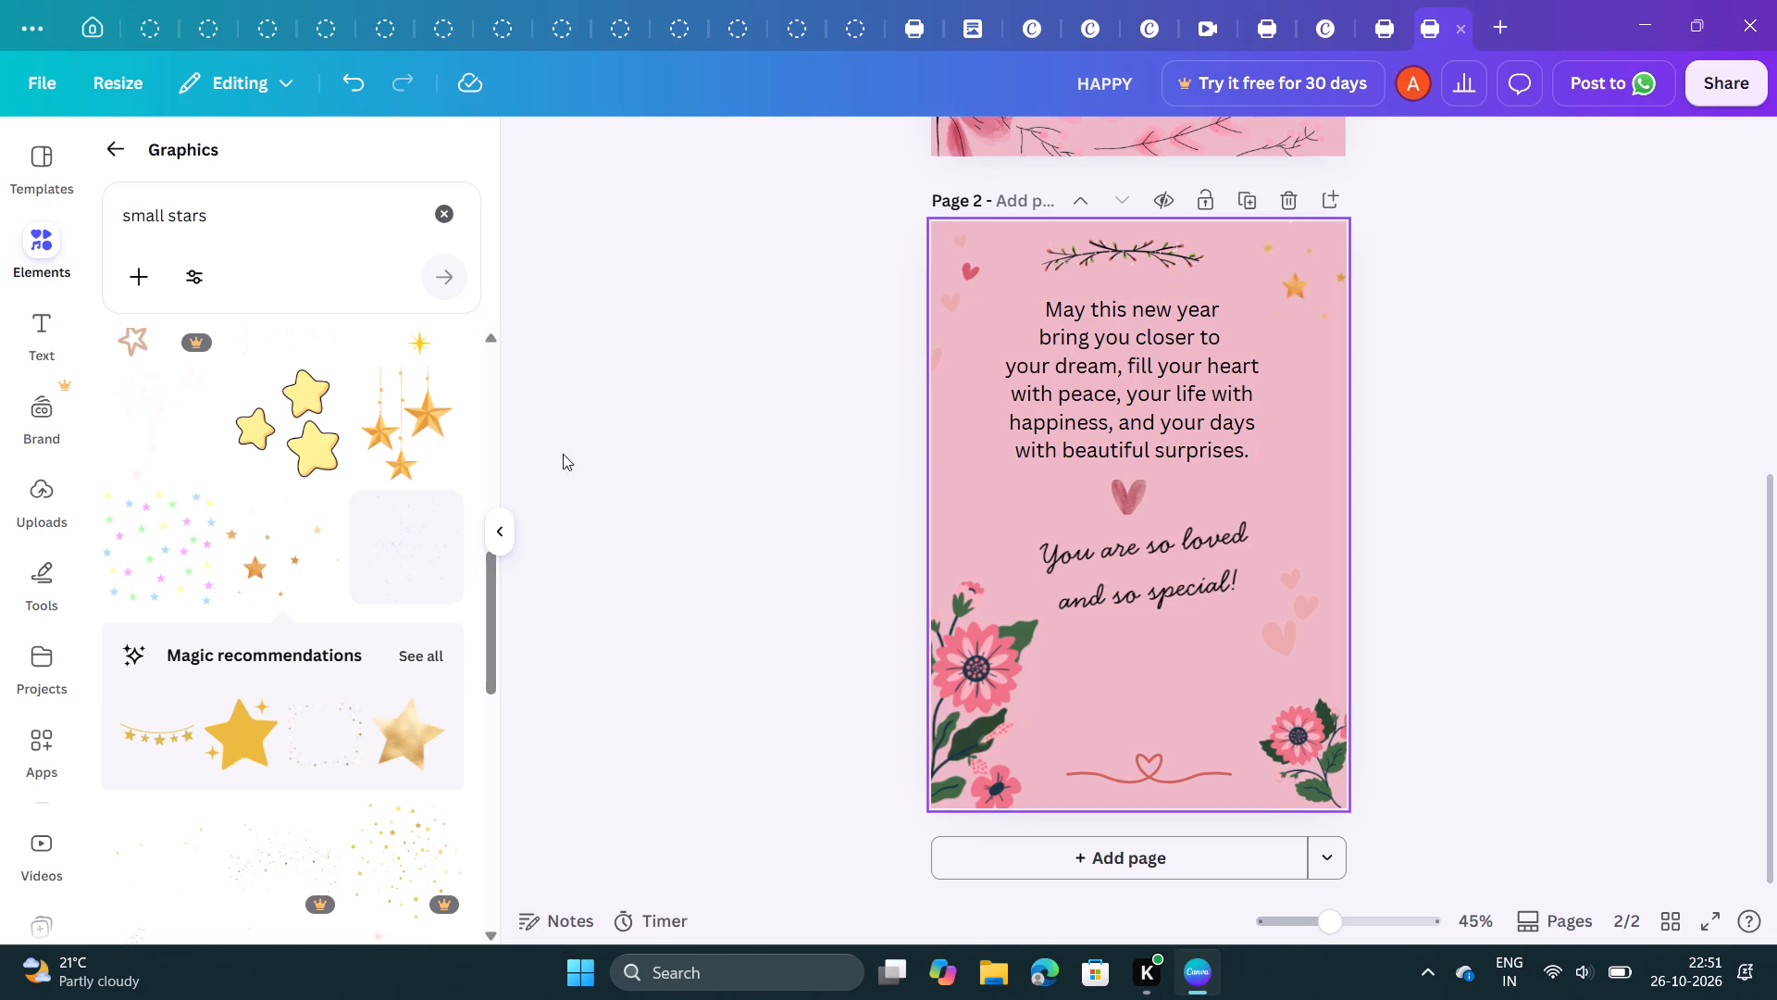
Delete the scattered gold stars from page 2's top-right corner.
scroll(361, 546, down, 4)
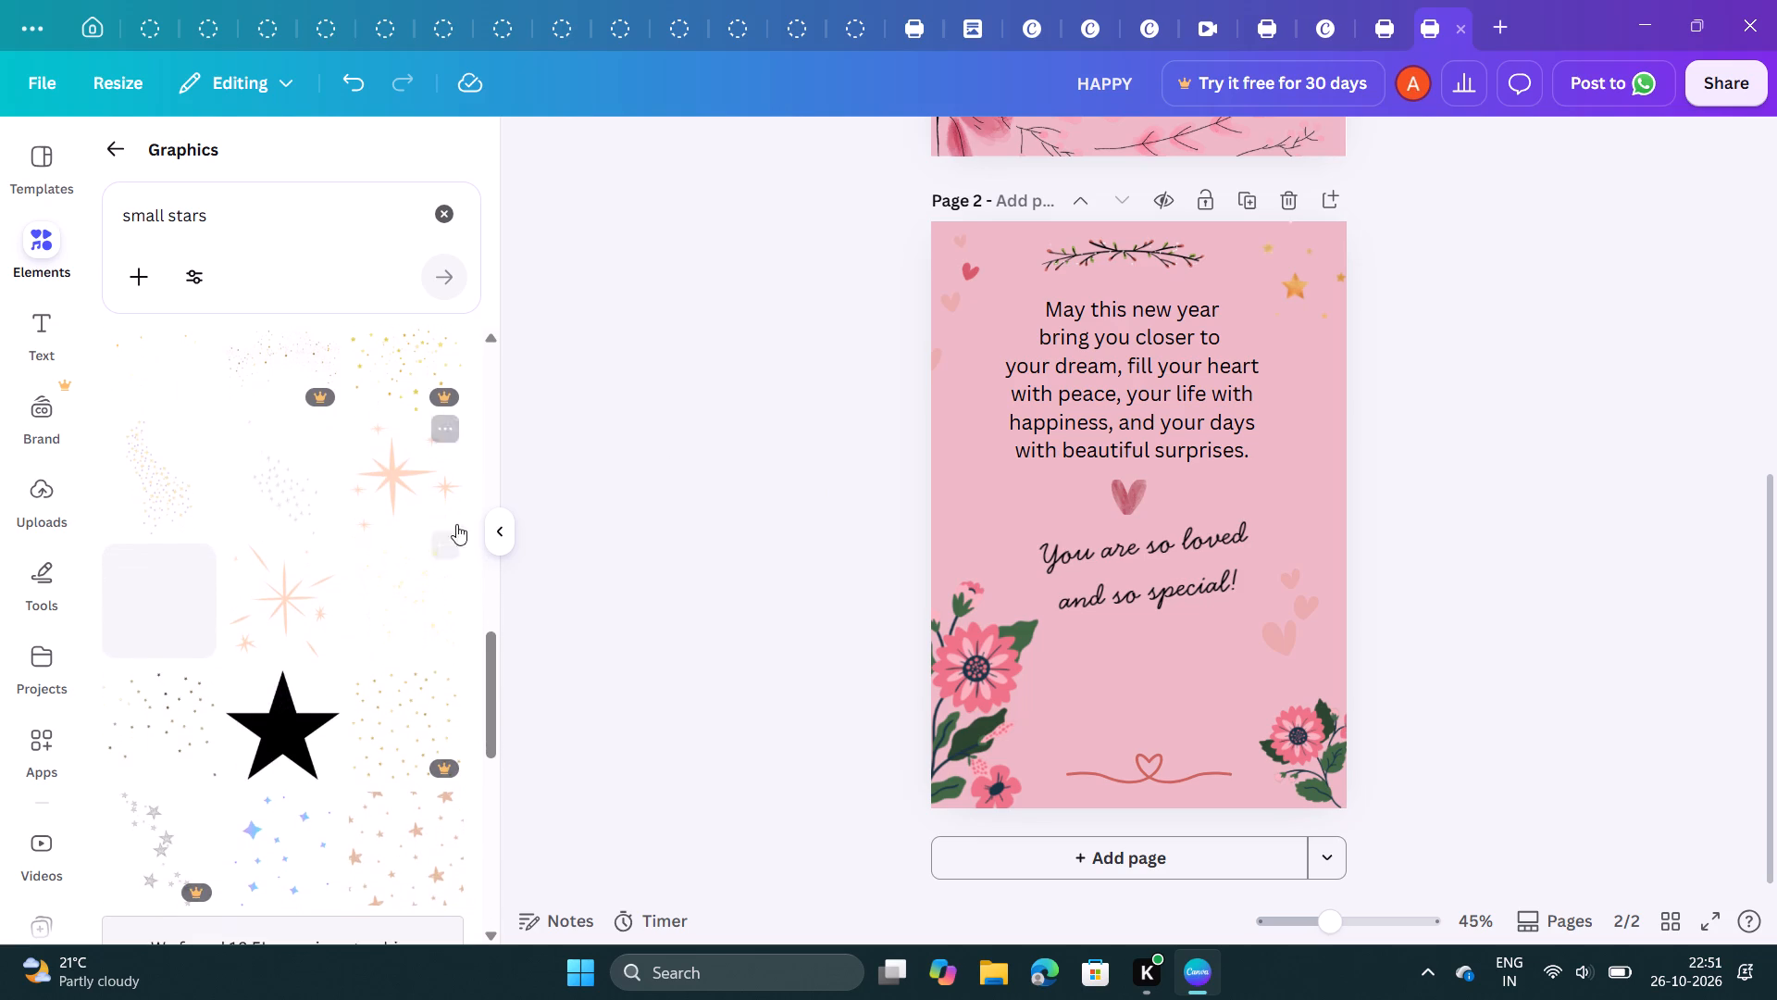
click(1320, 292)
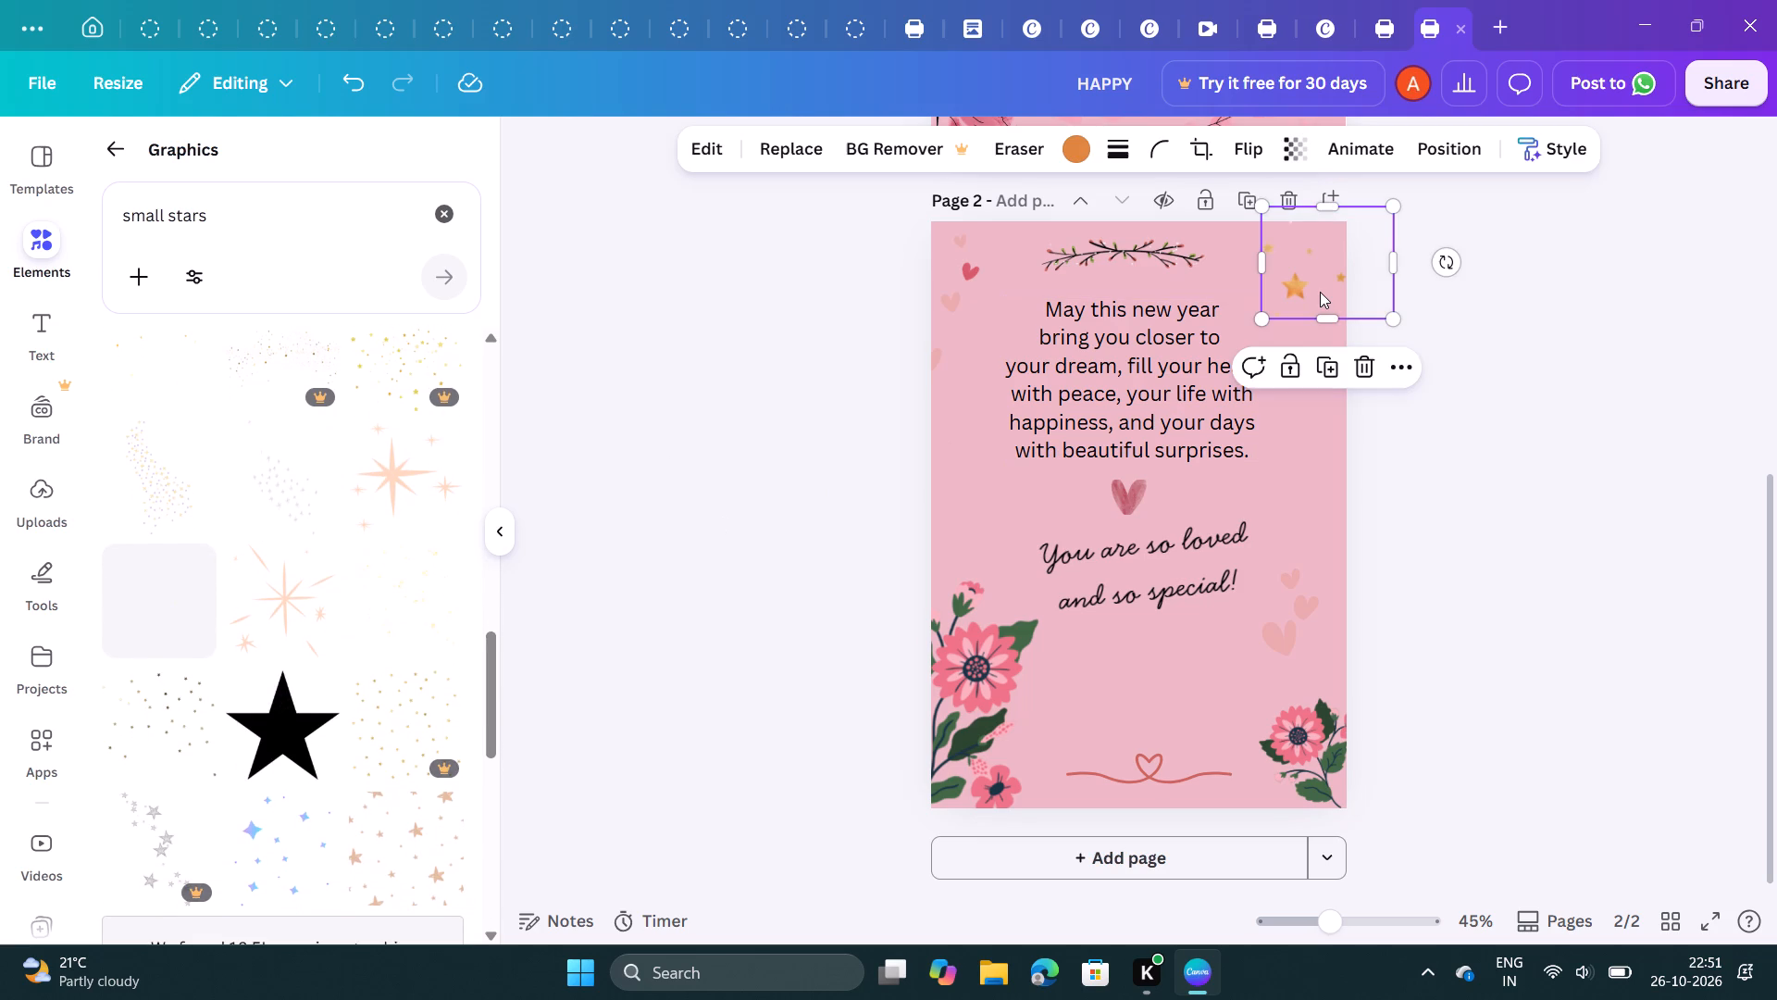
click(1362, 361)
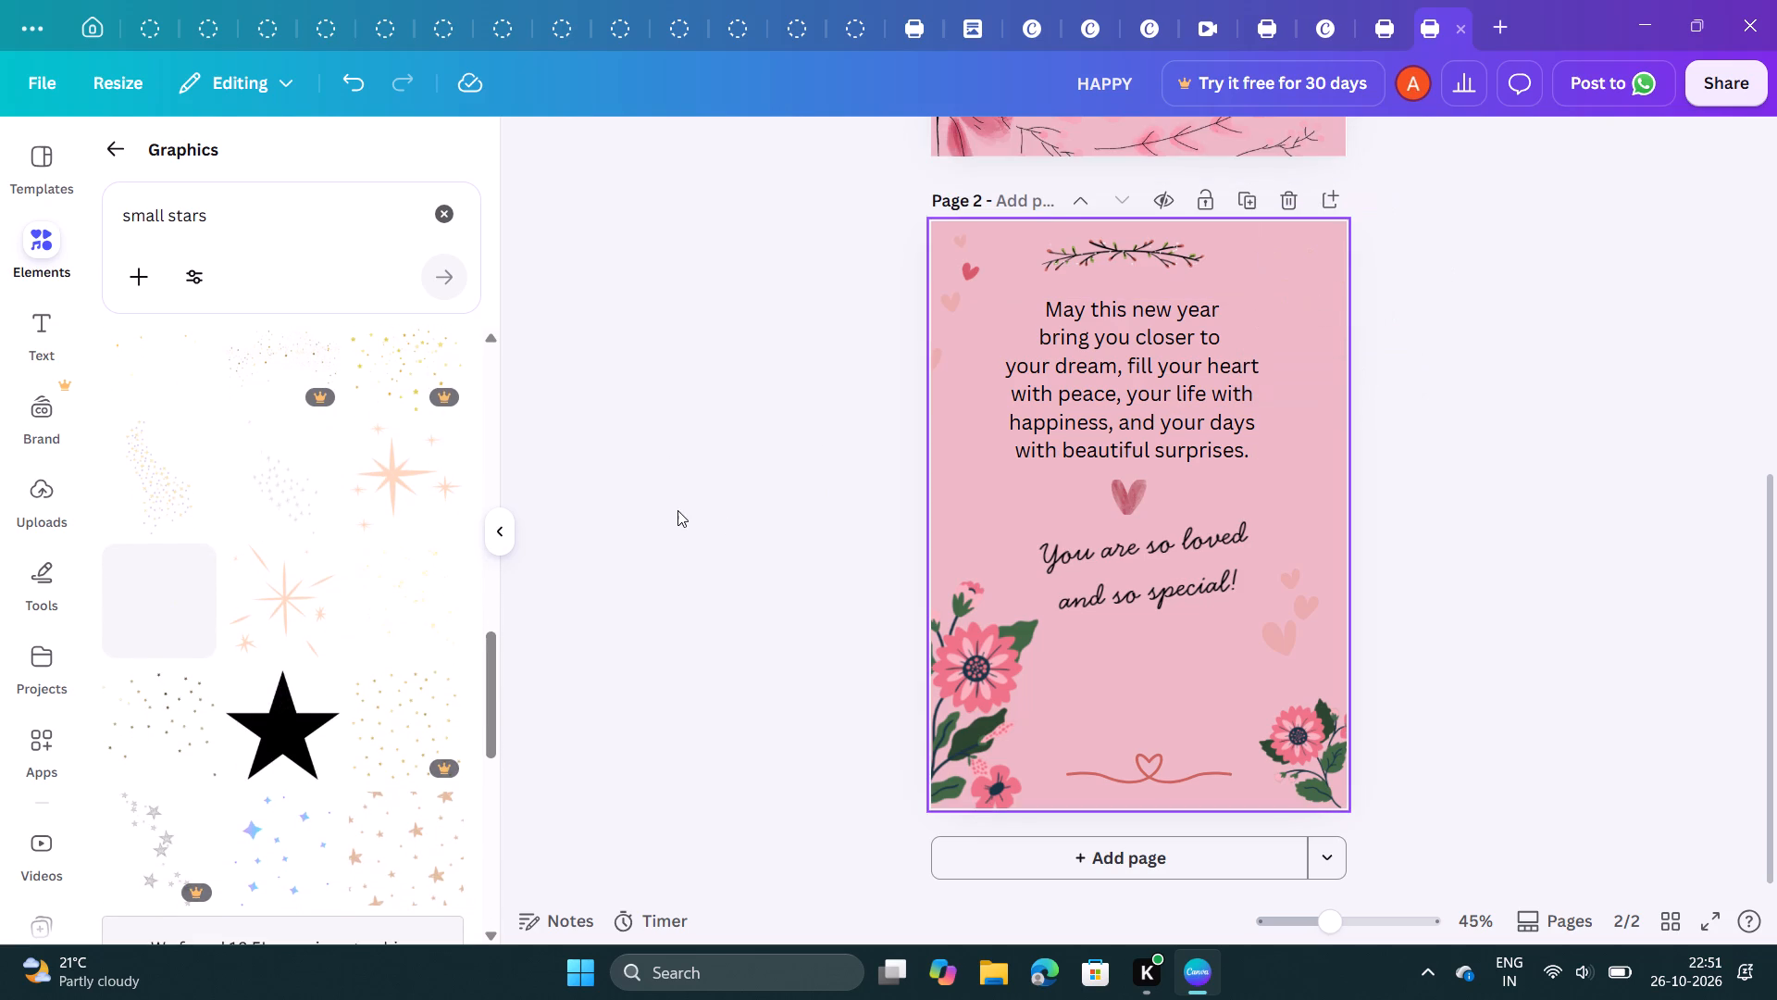
Add the peach starburst graphic to page 2, shrink it to about half size and place it in the page's top-right corner.
click(286, 603)
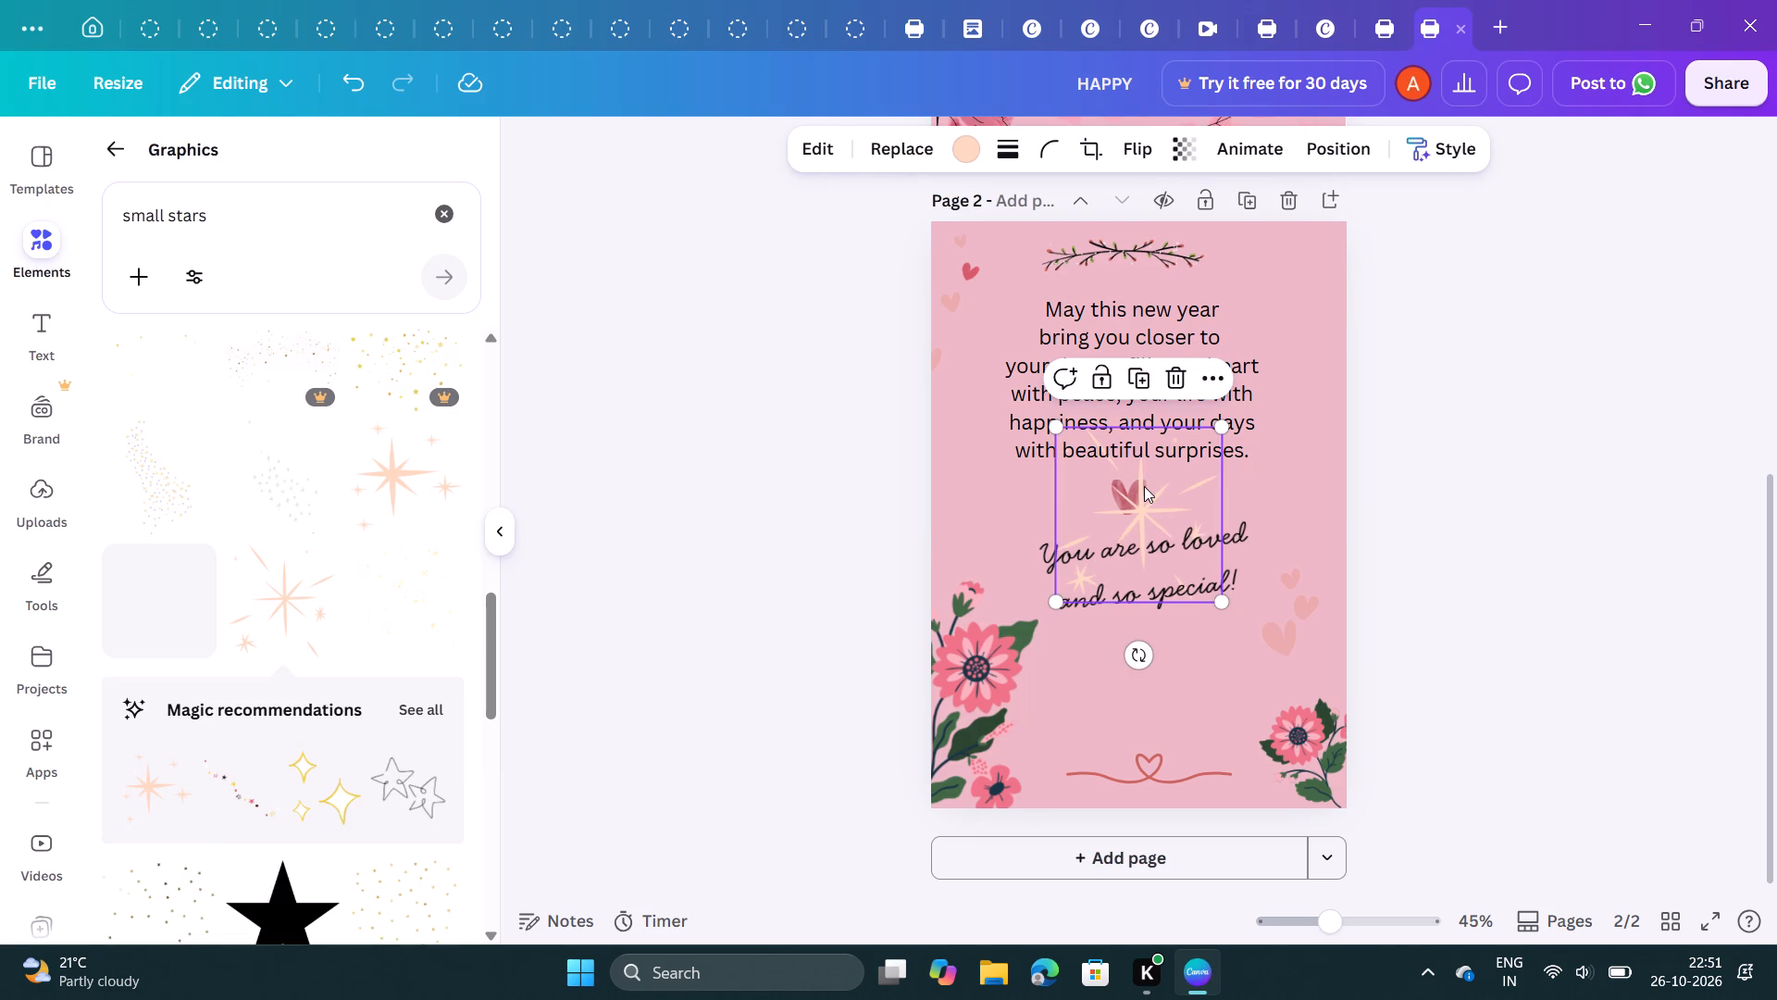
drag(1054, 424, 1144, 507)
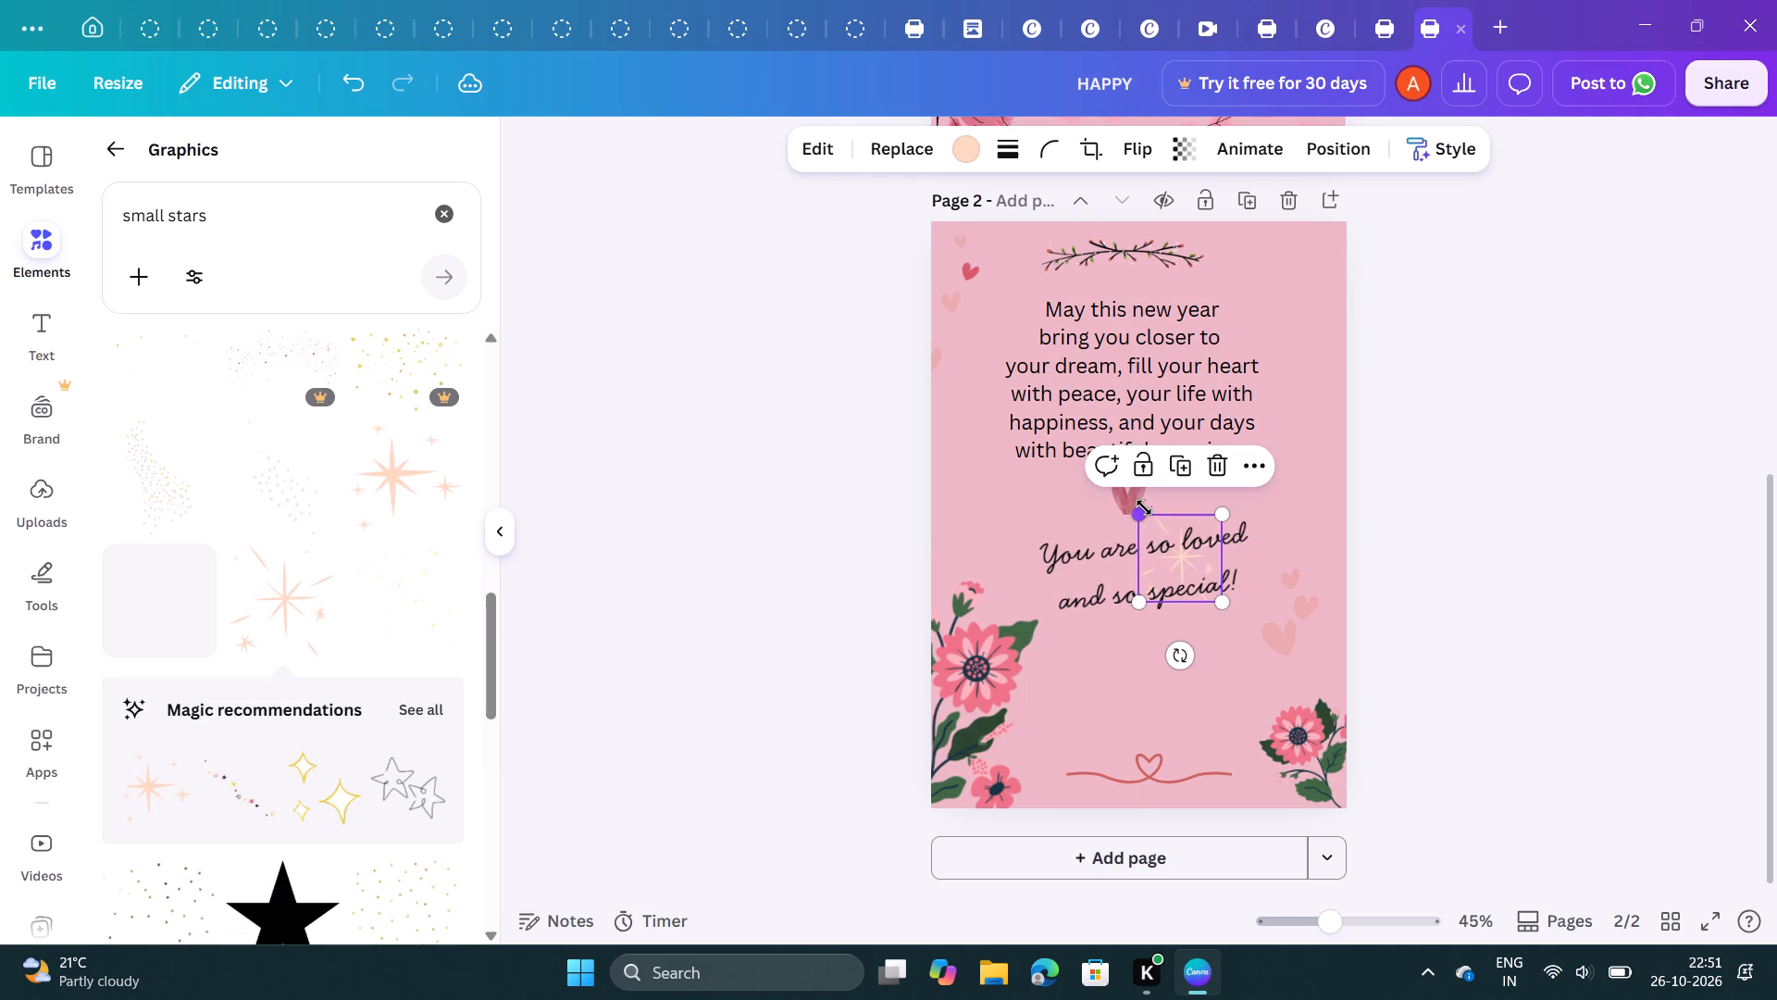
click(1179, 553)
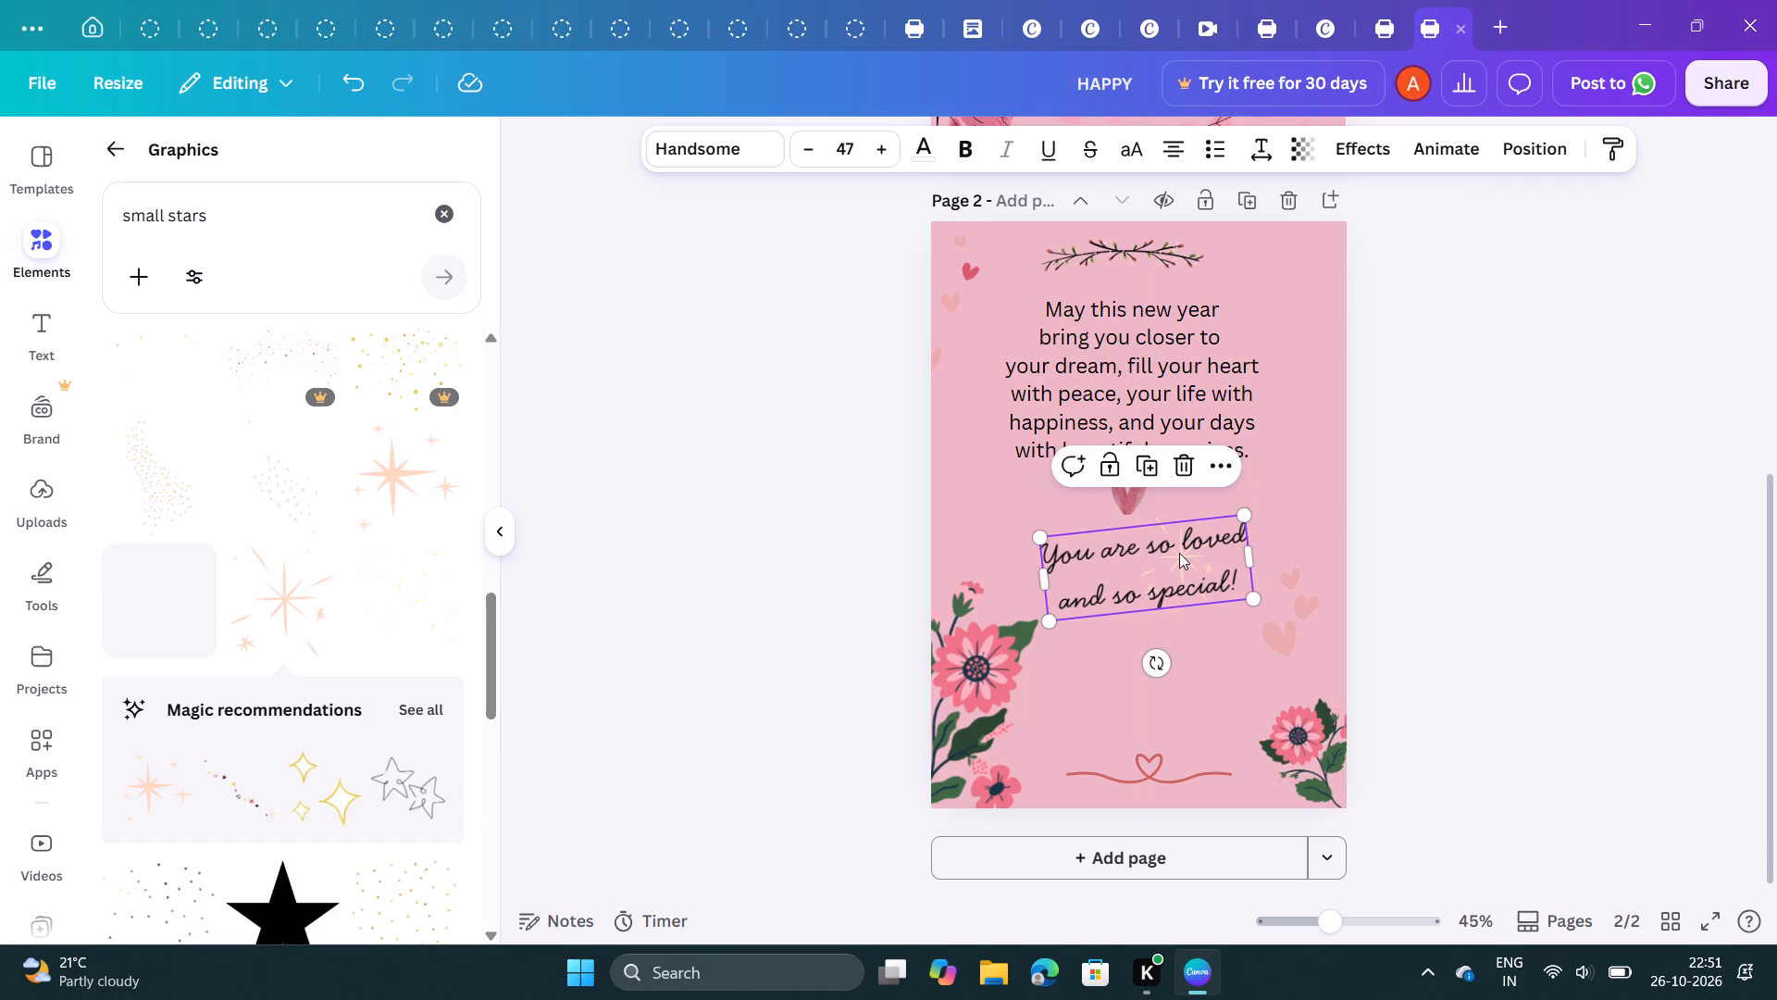
click(1174, 565)
click(1268, 489)
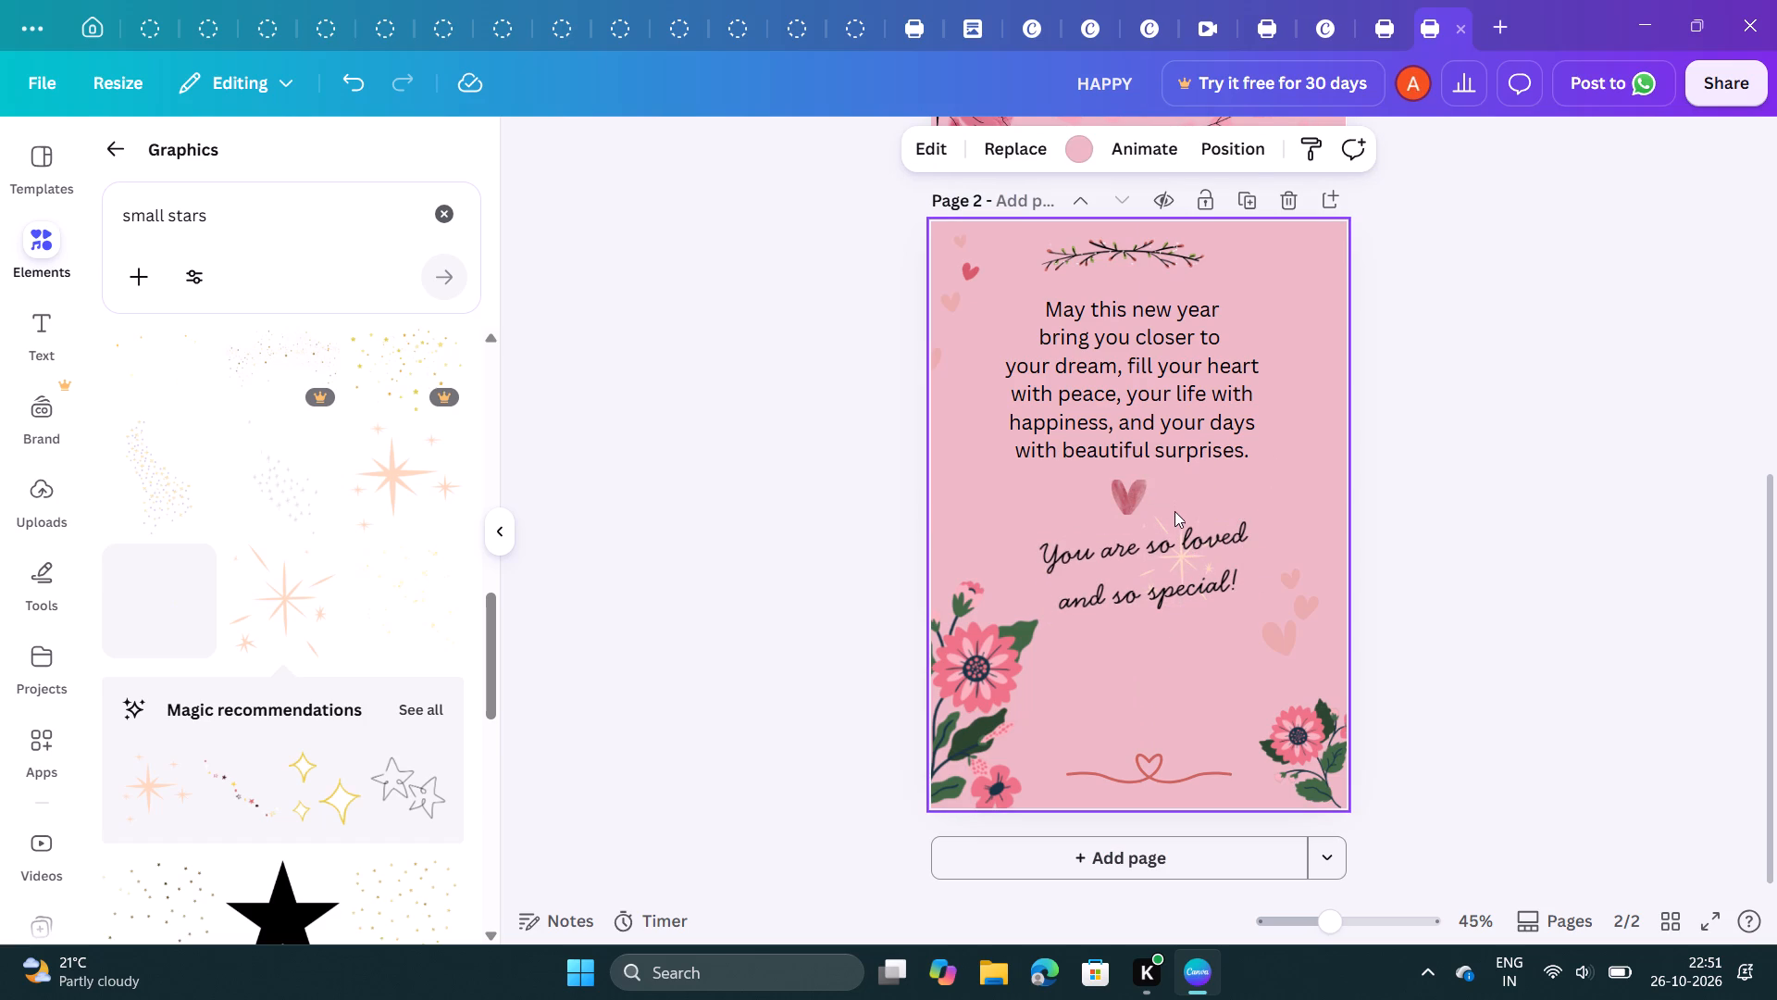
drag(1174, 517, 1276, 372)
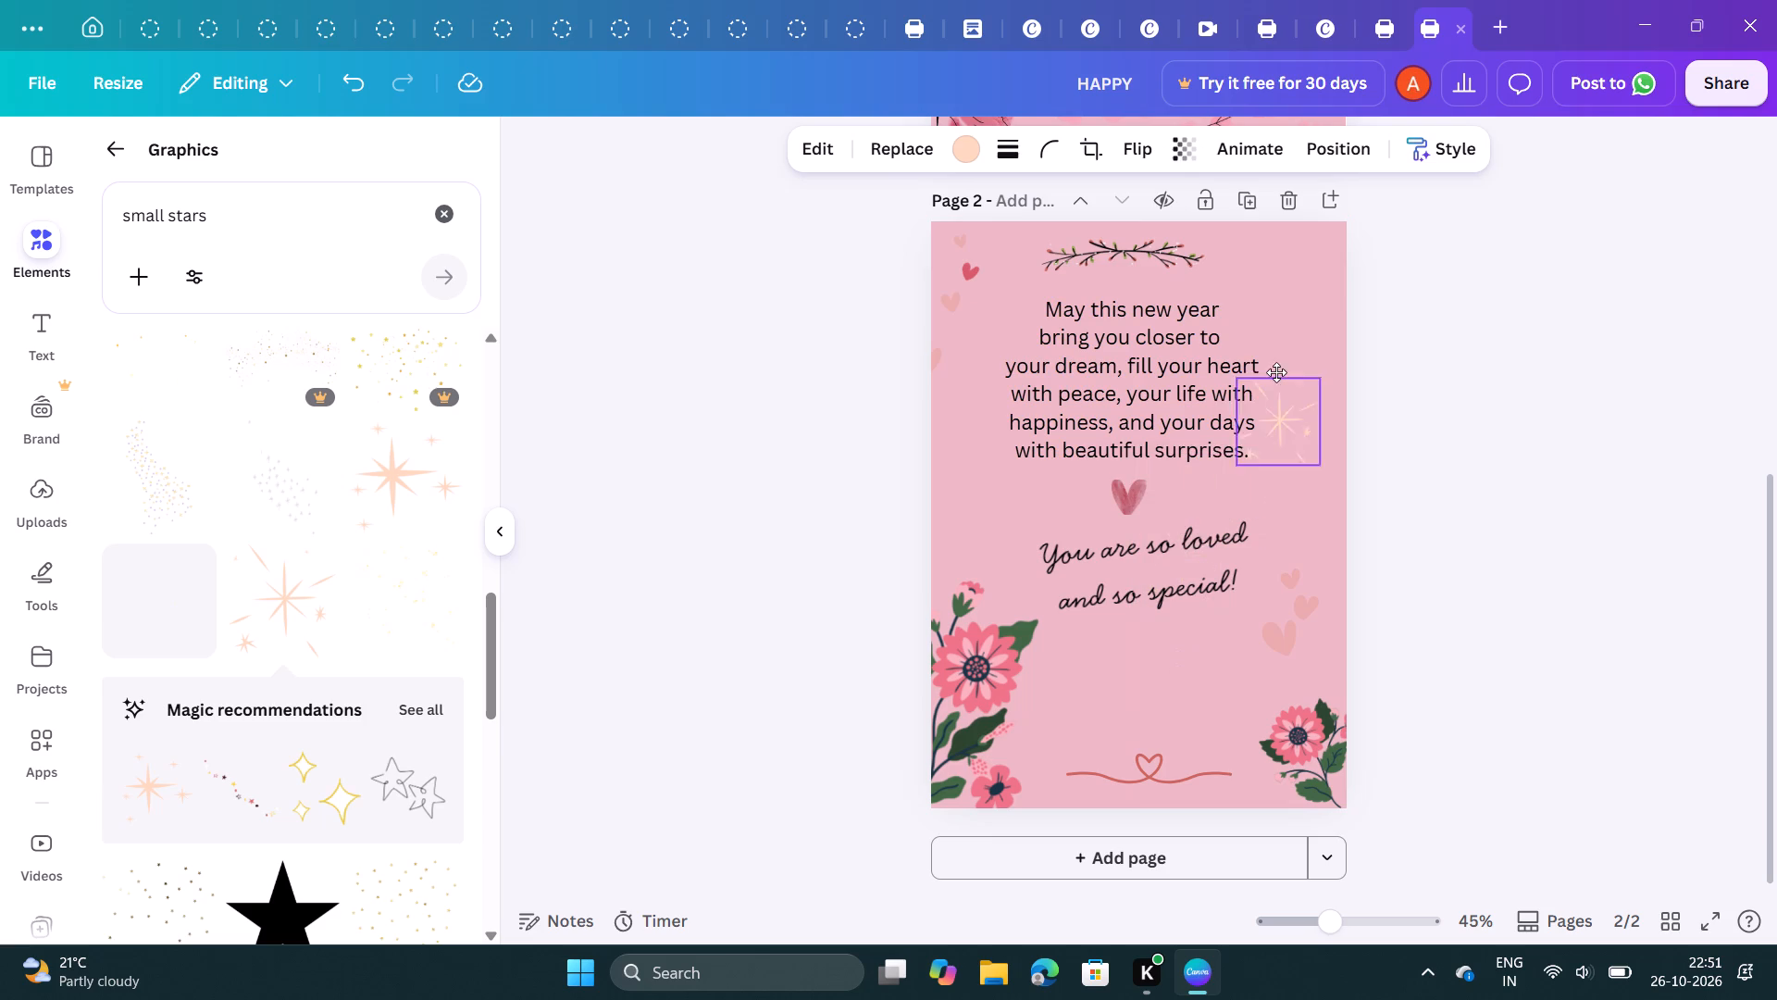
drag(1276, 372, 1271, 242)
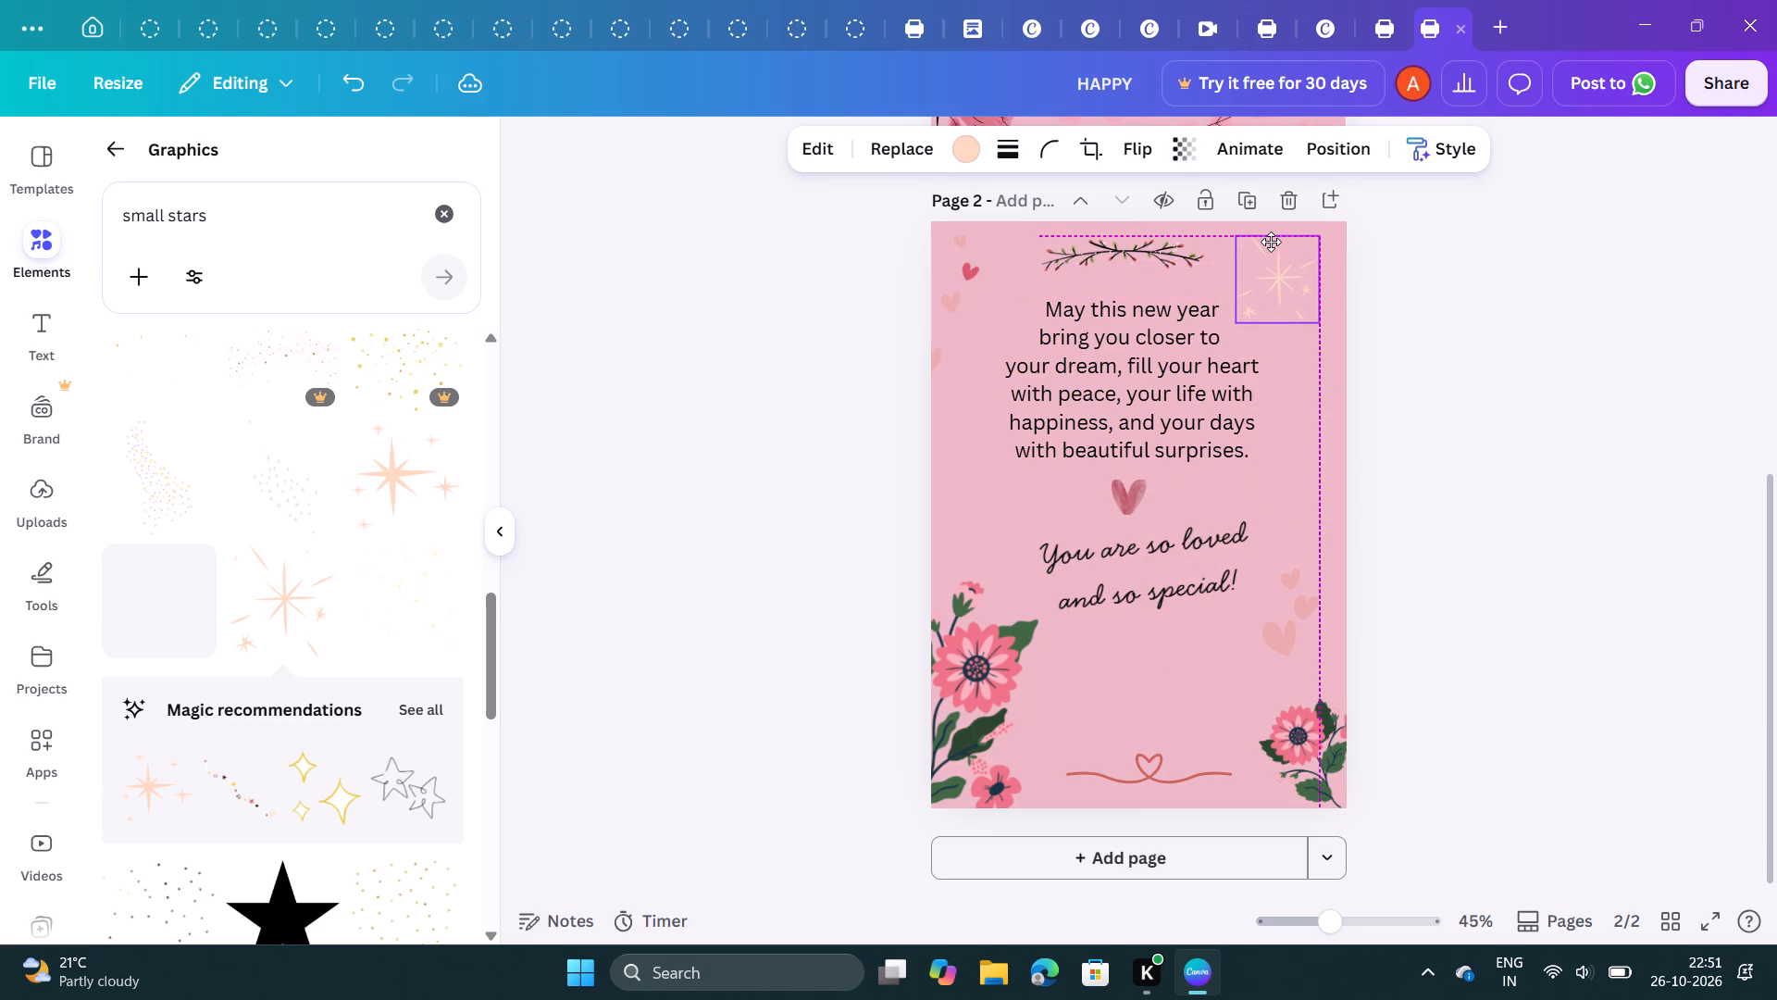
drag(1271, 242, 1281, 243)
click(1435, 319)
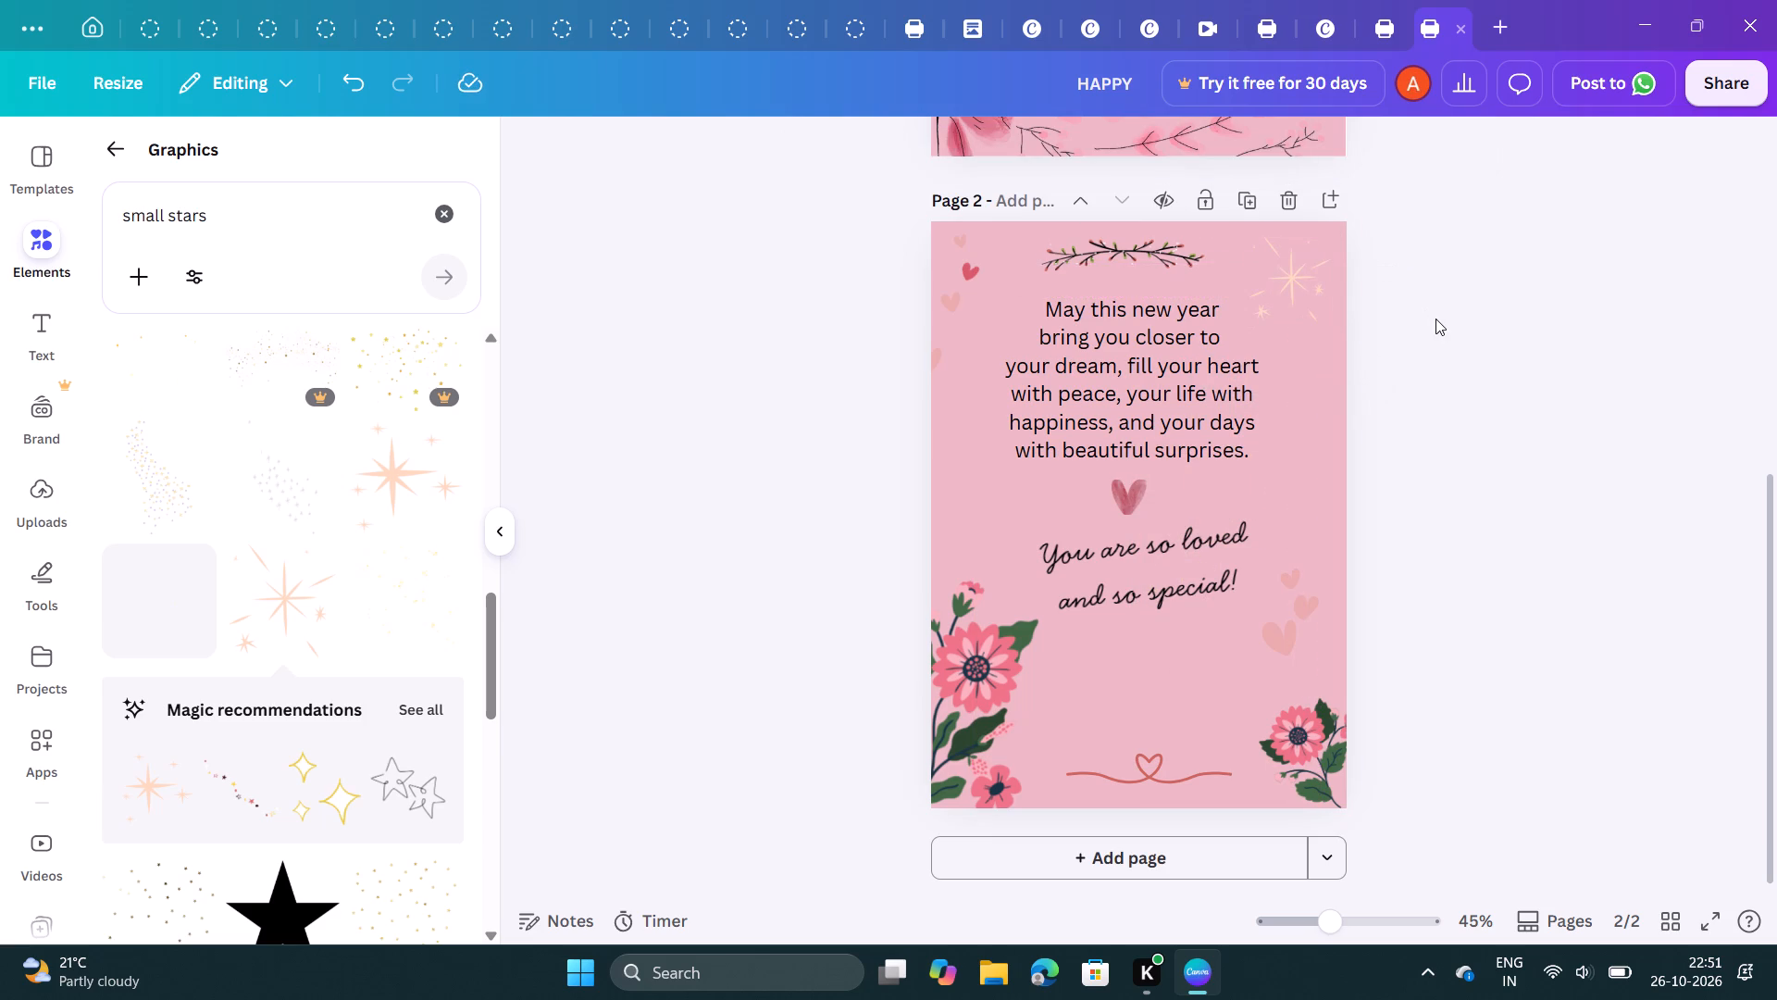
Recolour the peach starburst on page 2 to the dusty pink from the design's graphic colours.
click(1306, 279)
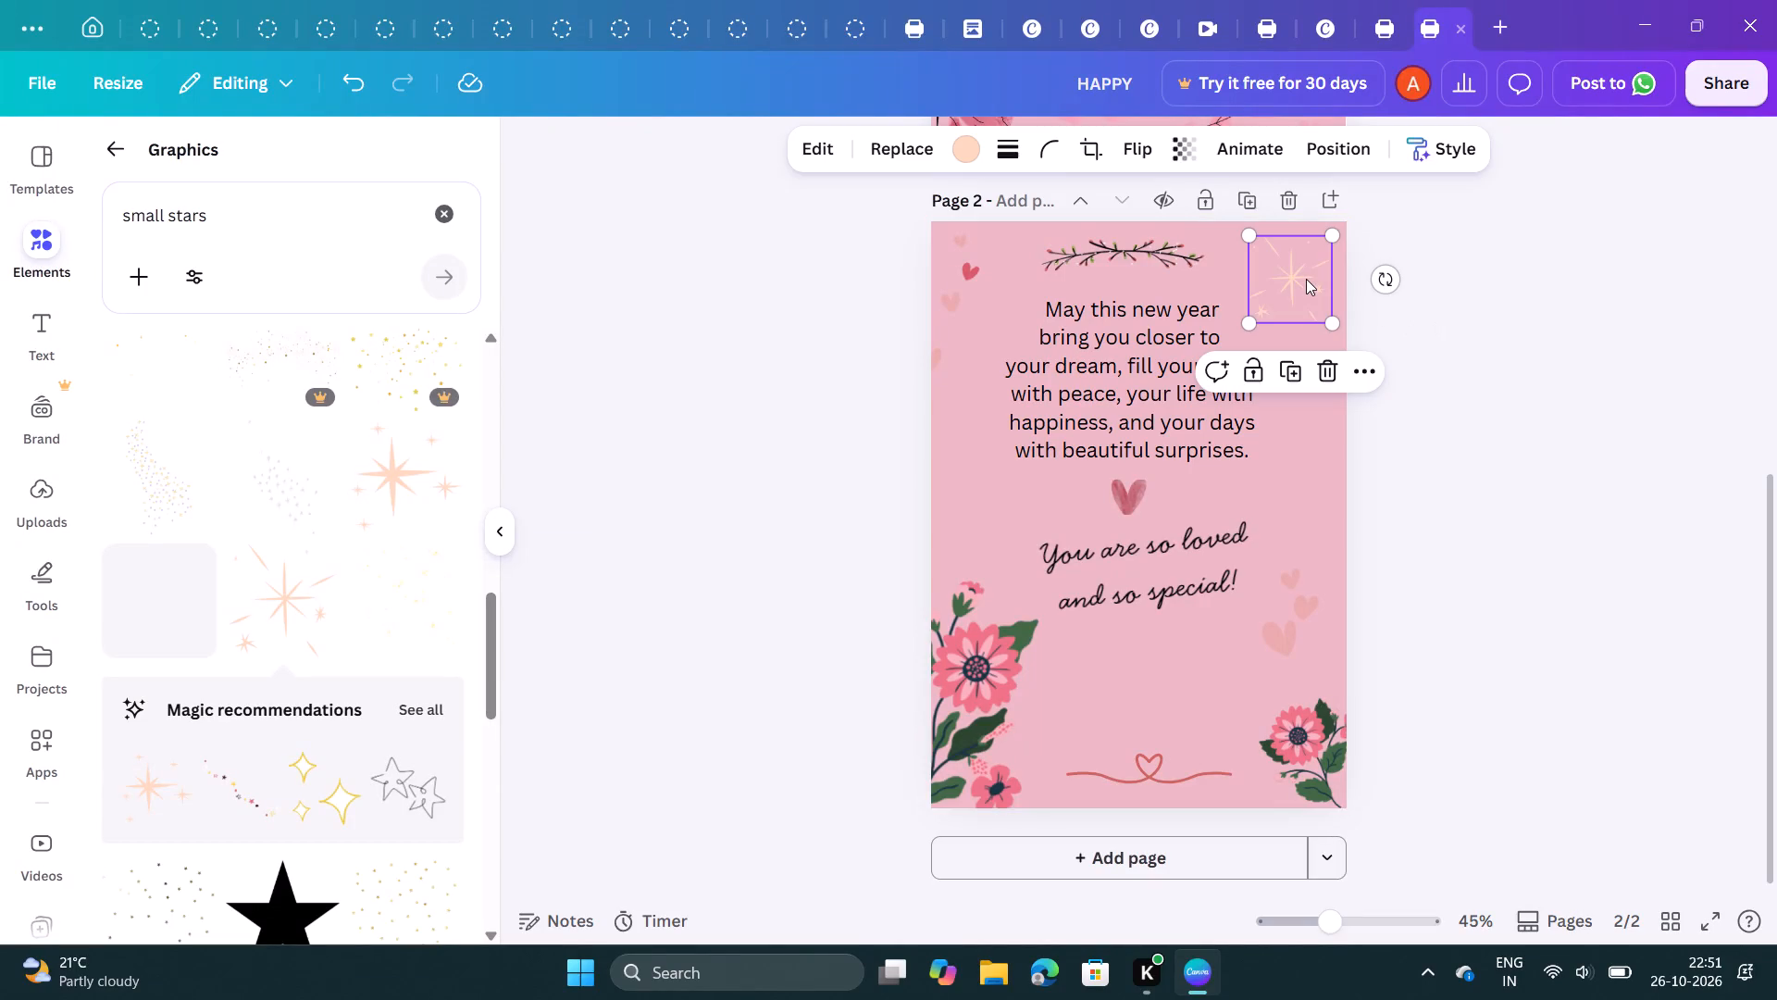
click(975, 144)
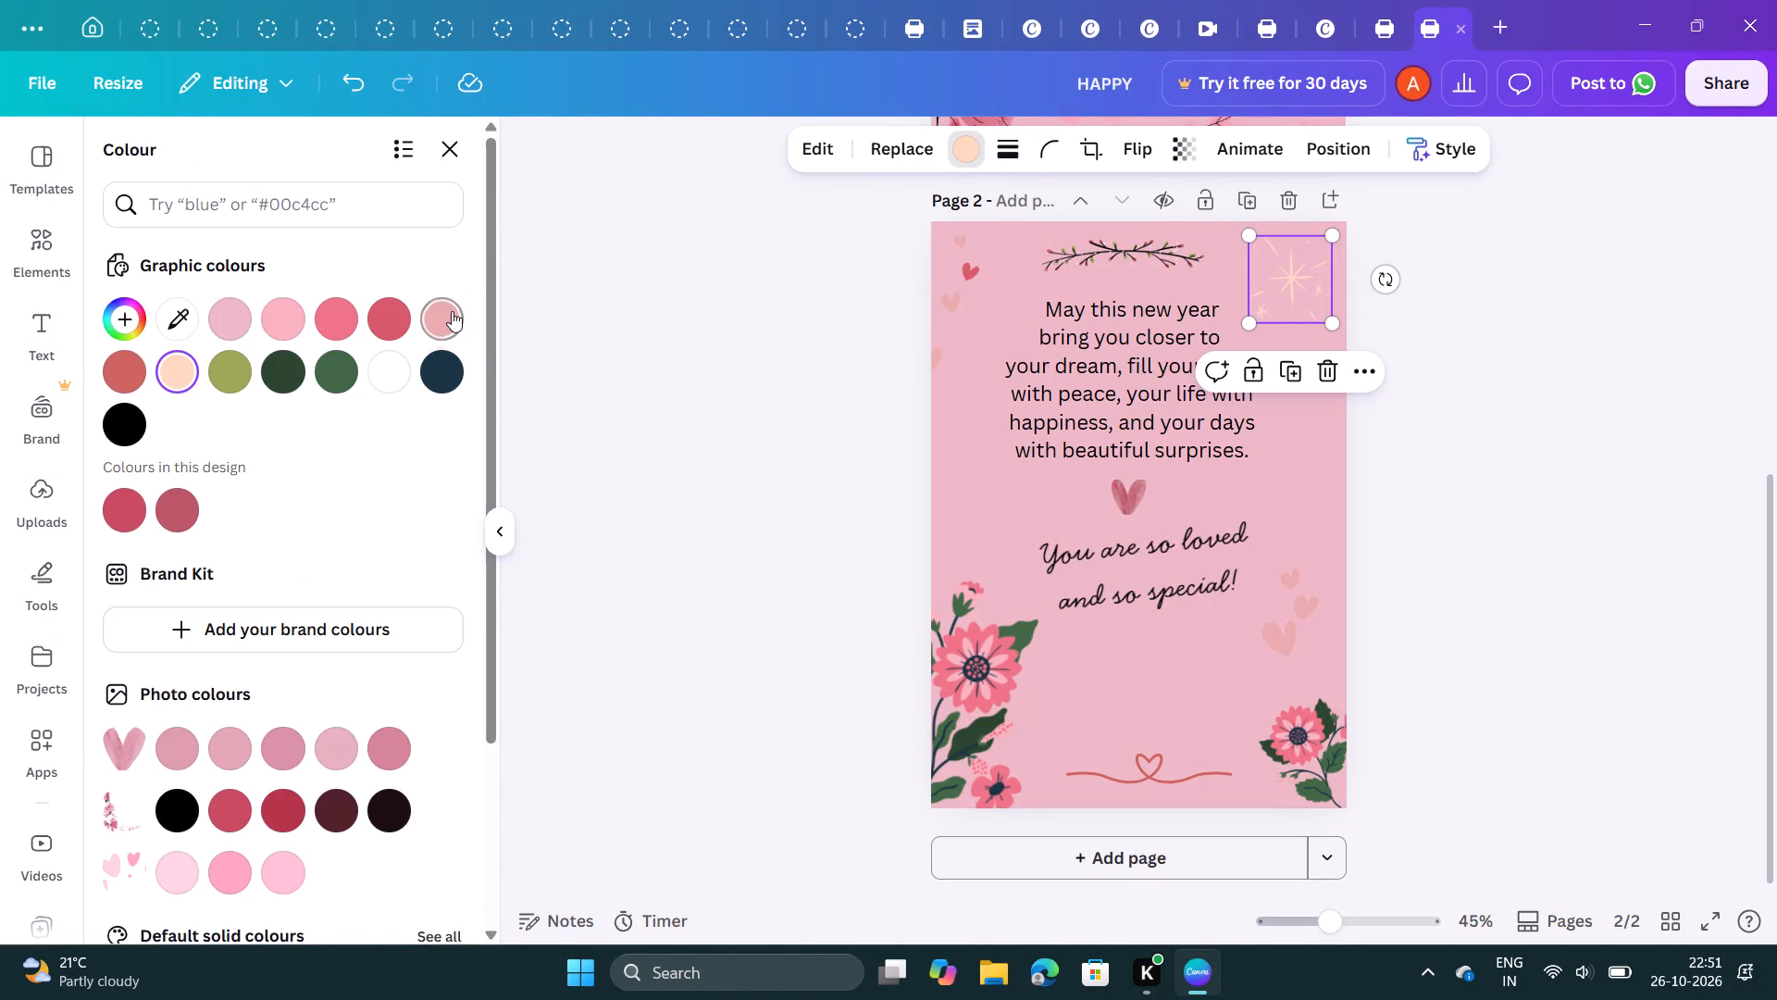
click(452, 311)
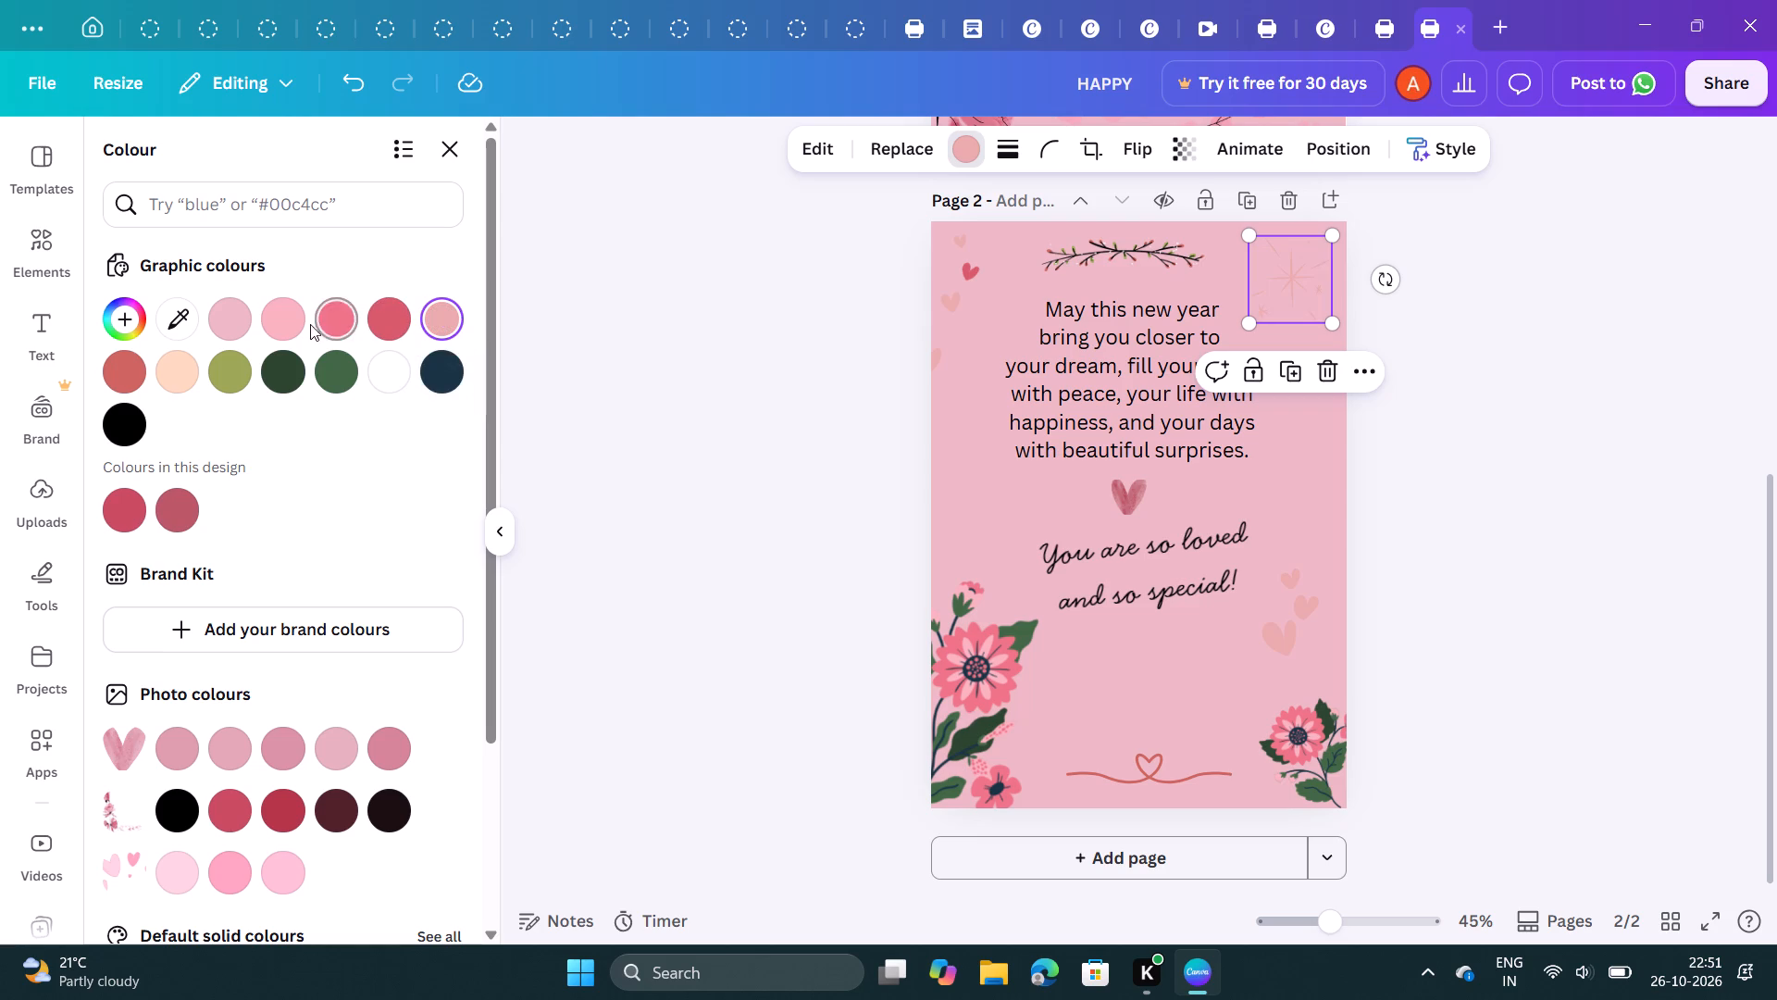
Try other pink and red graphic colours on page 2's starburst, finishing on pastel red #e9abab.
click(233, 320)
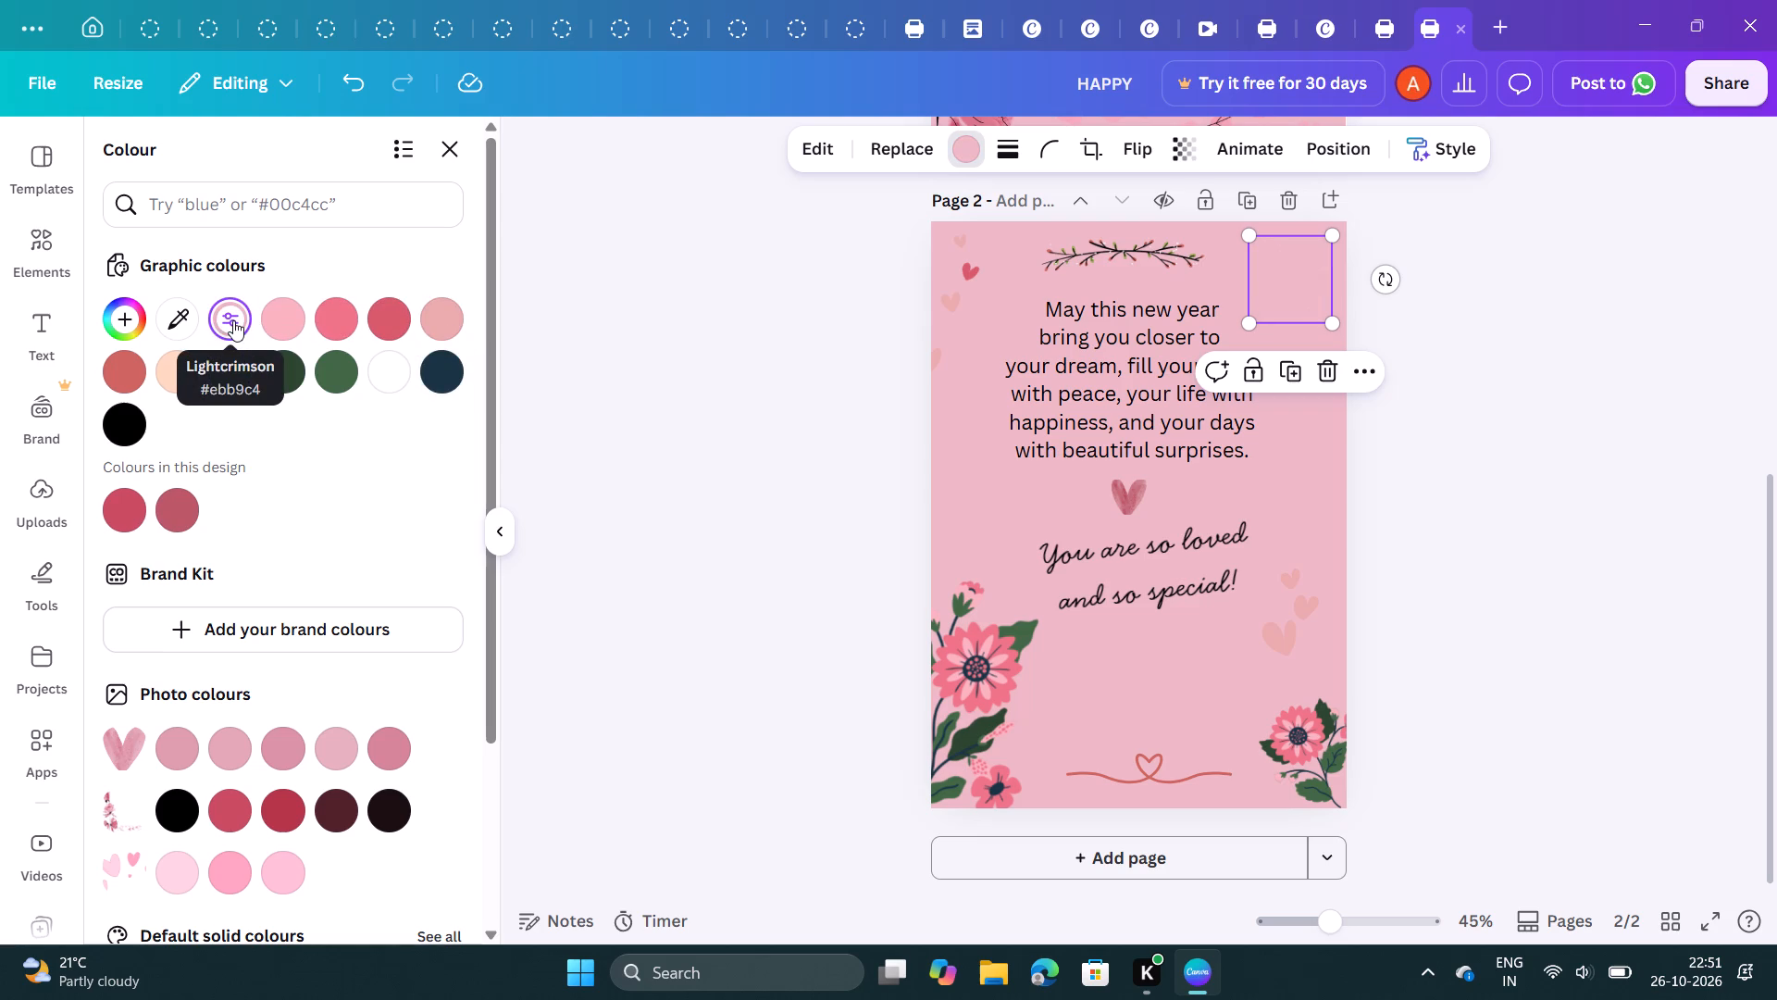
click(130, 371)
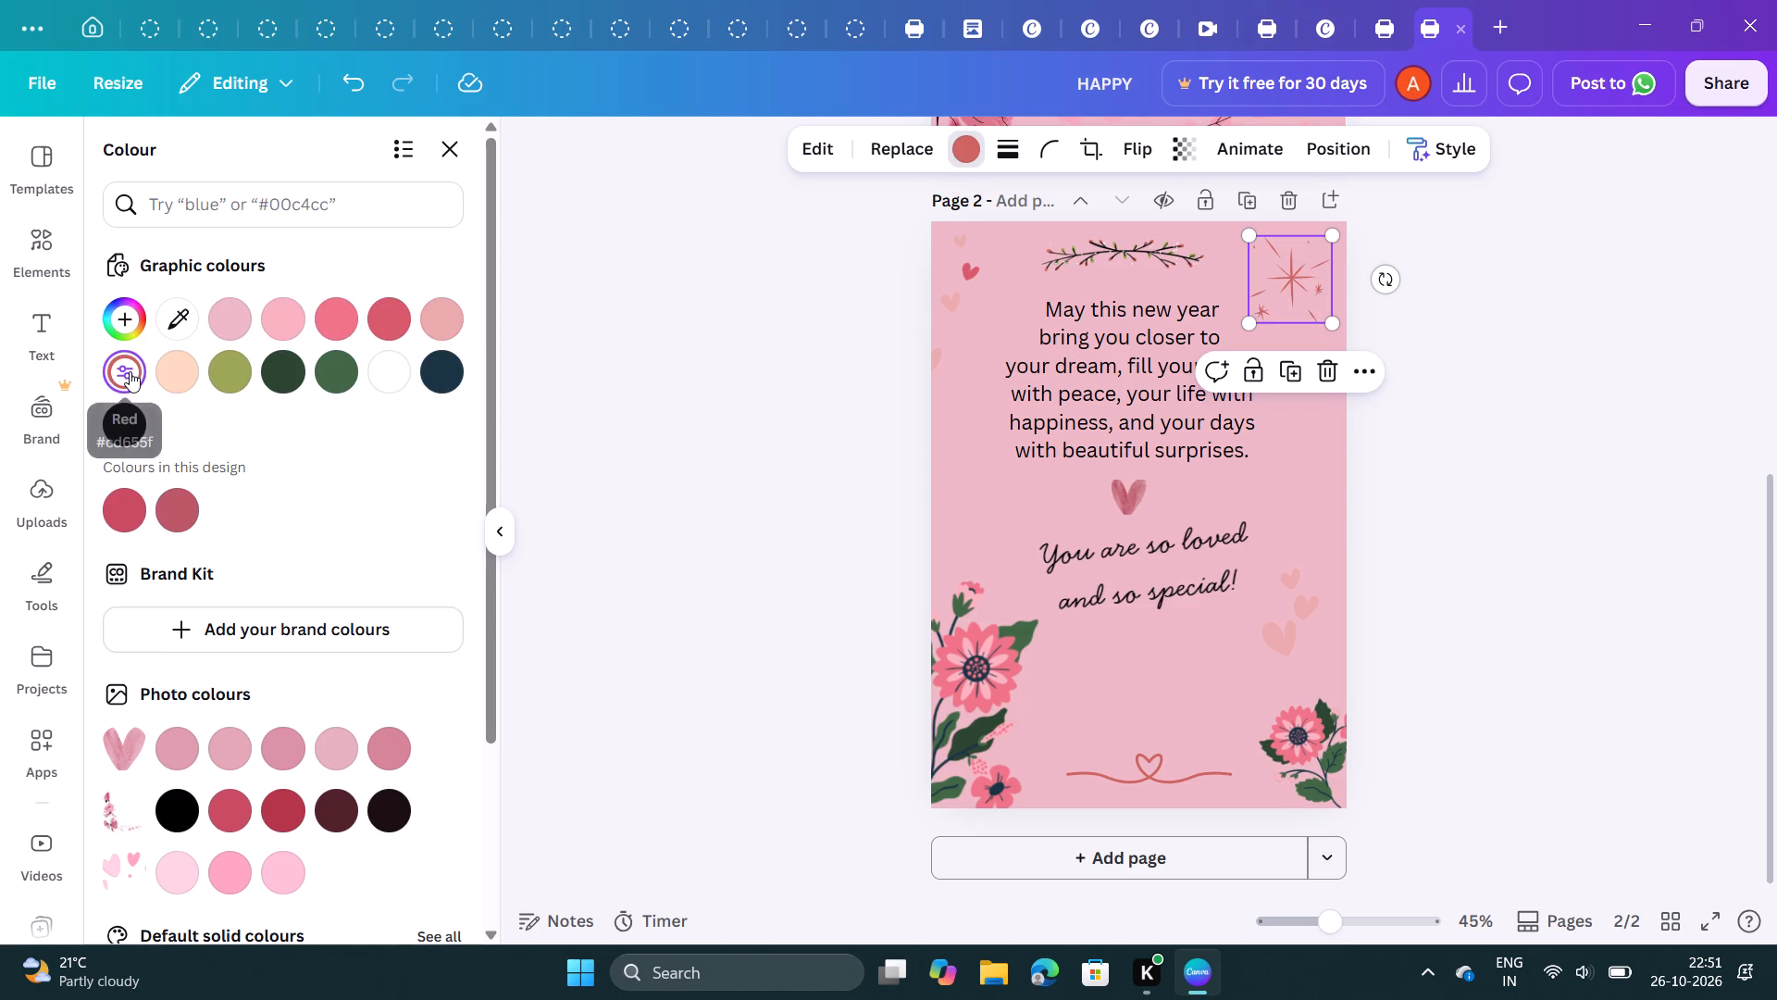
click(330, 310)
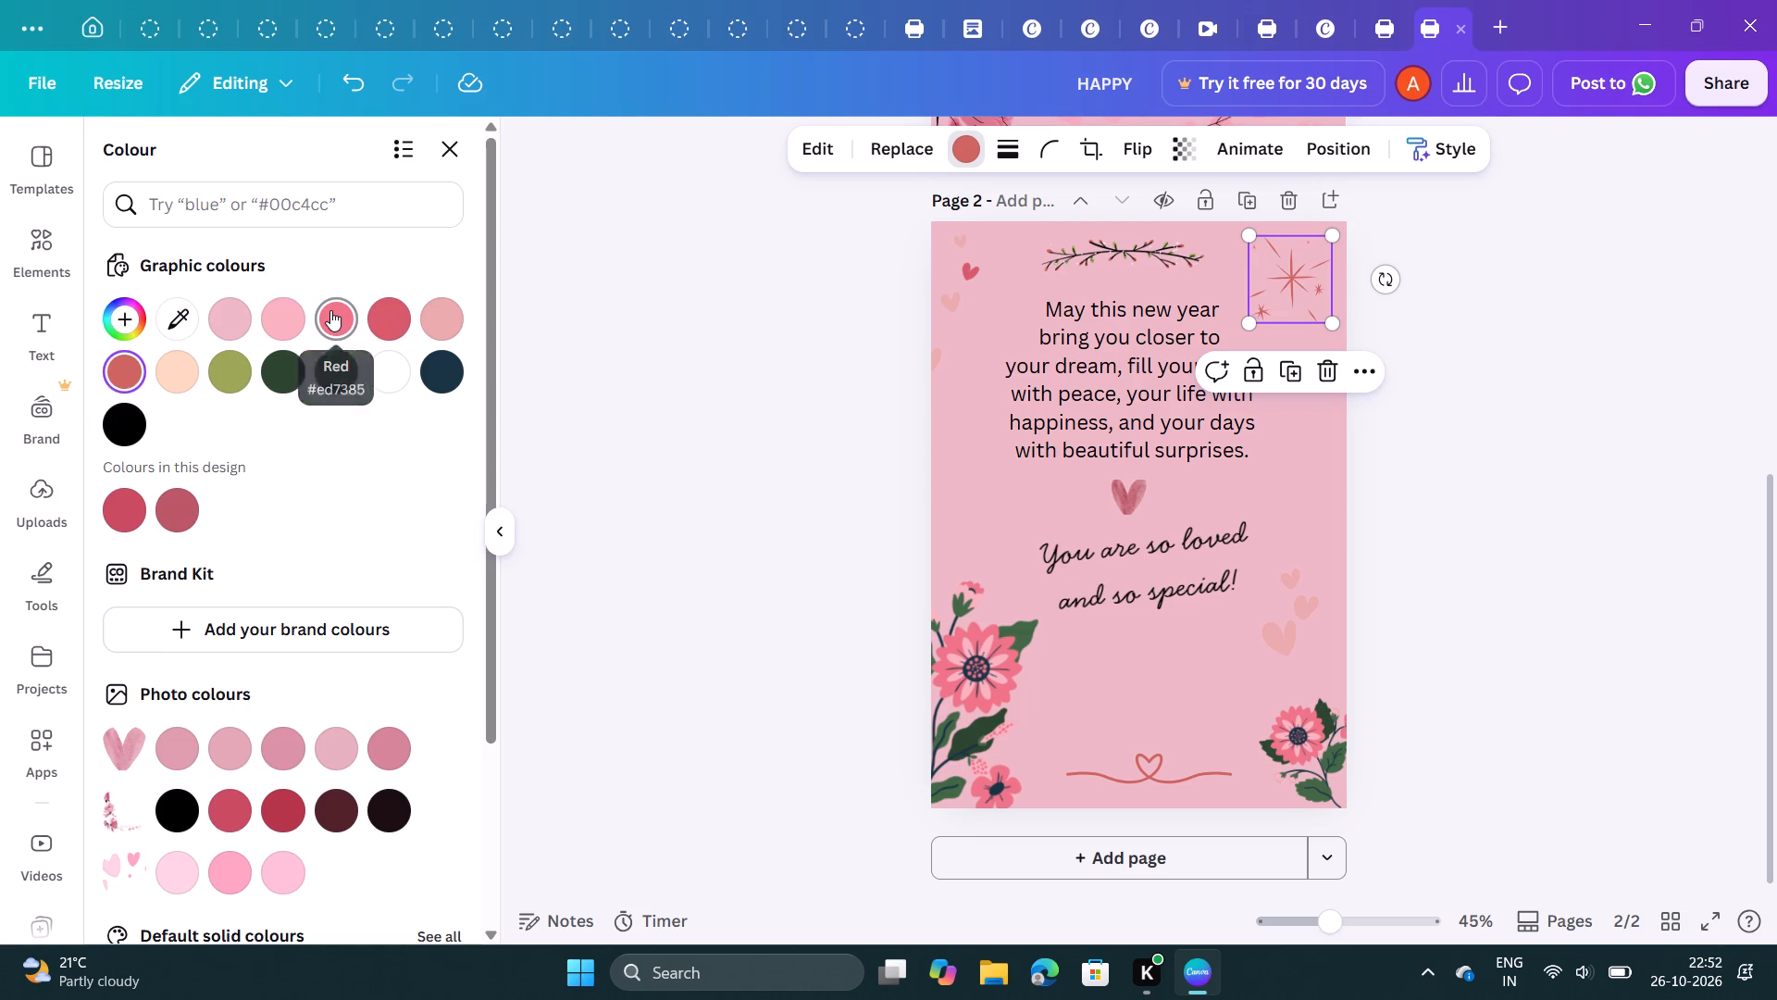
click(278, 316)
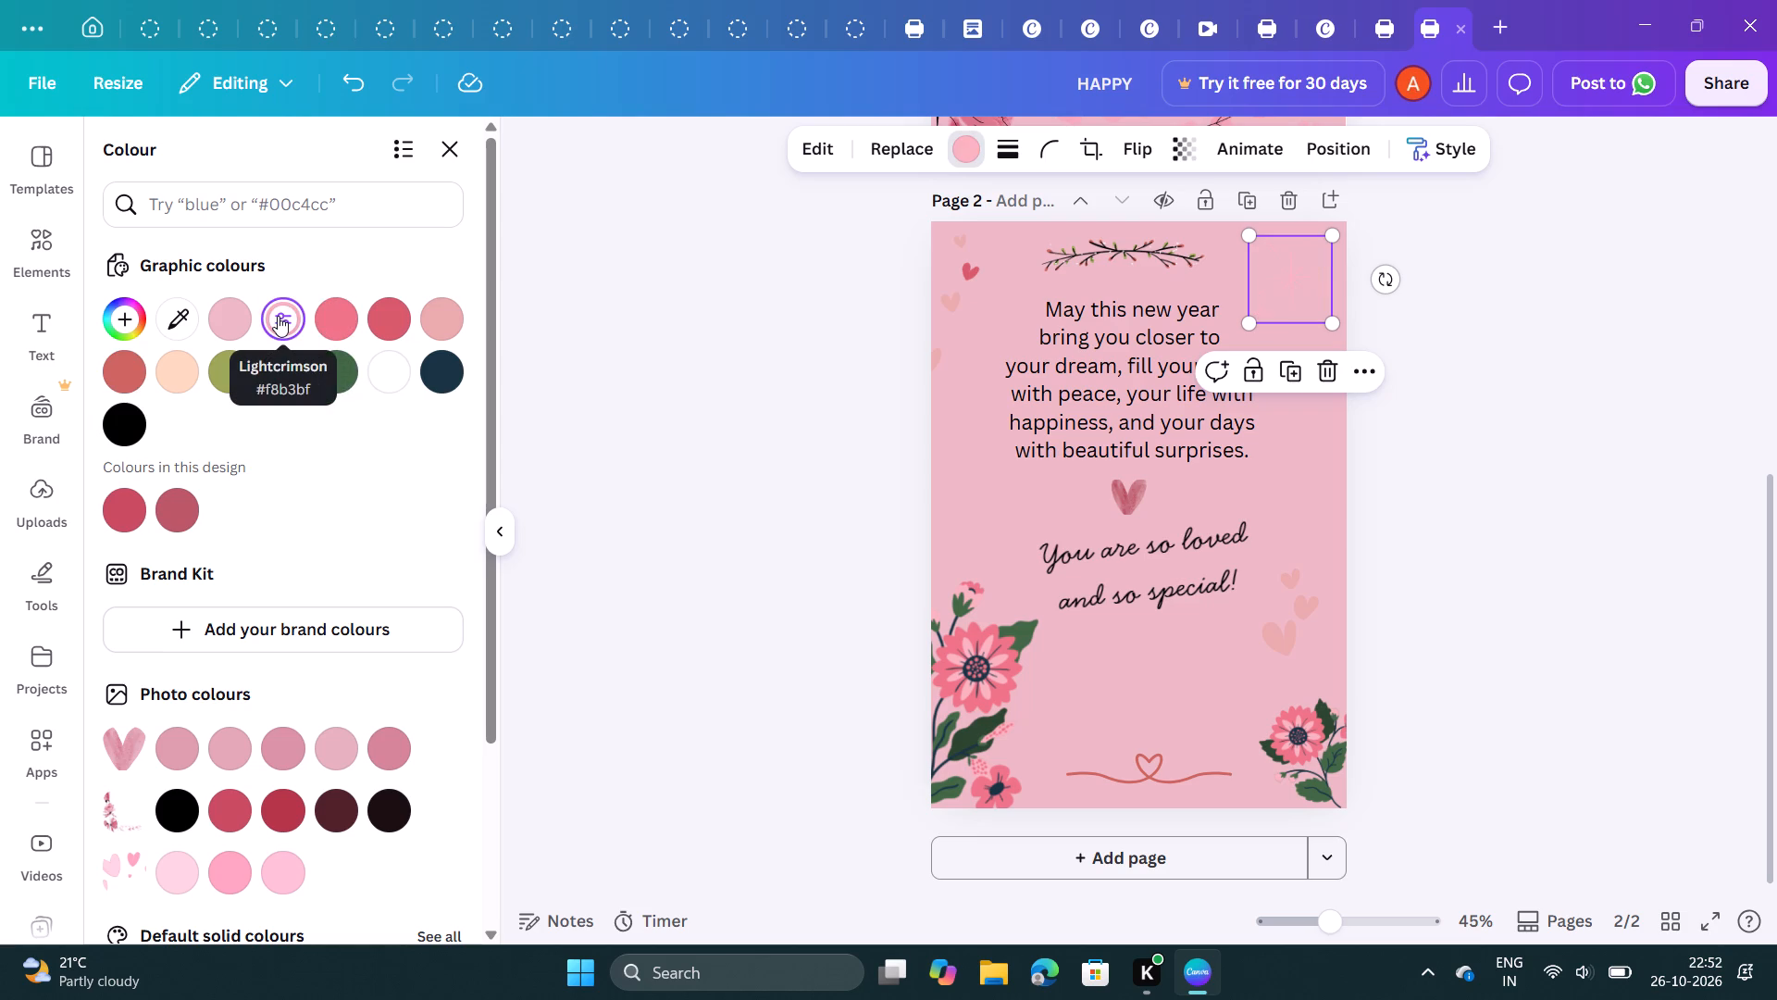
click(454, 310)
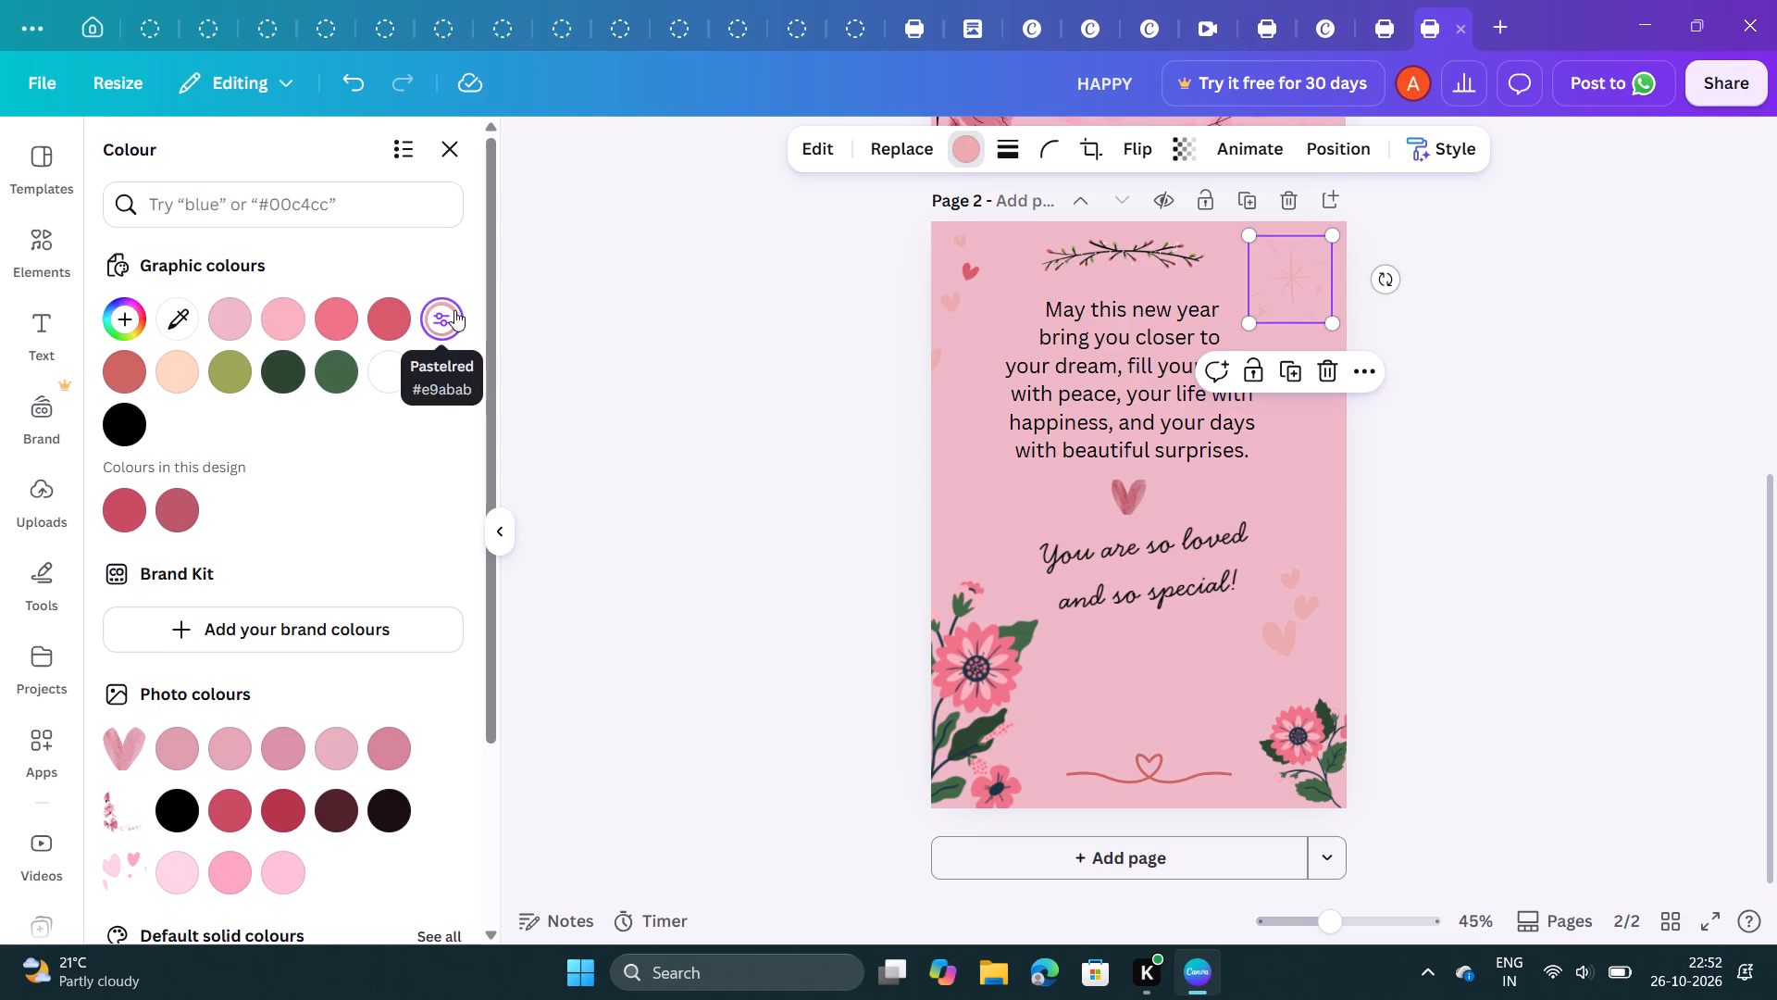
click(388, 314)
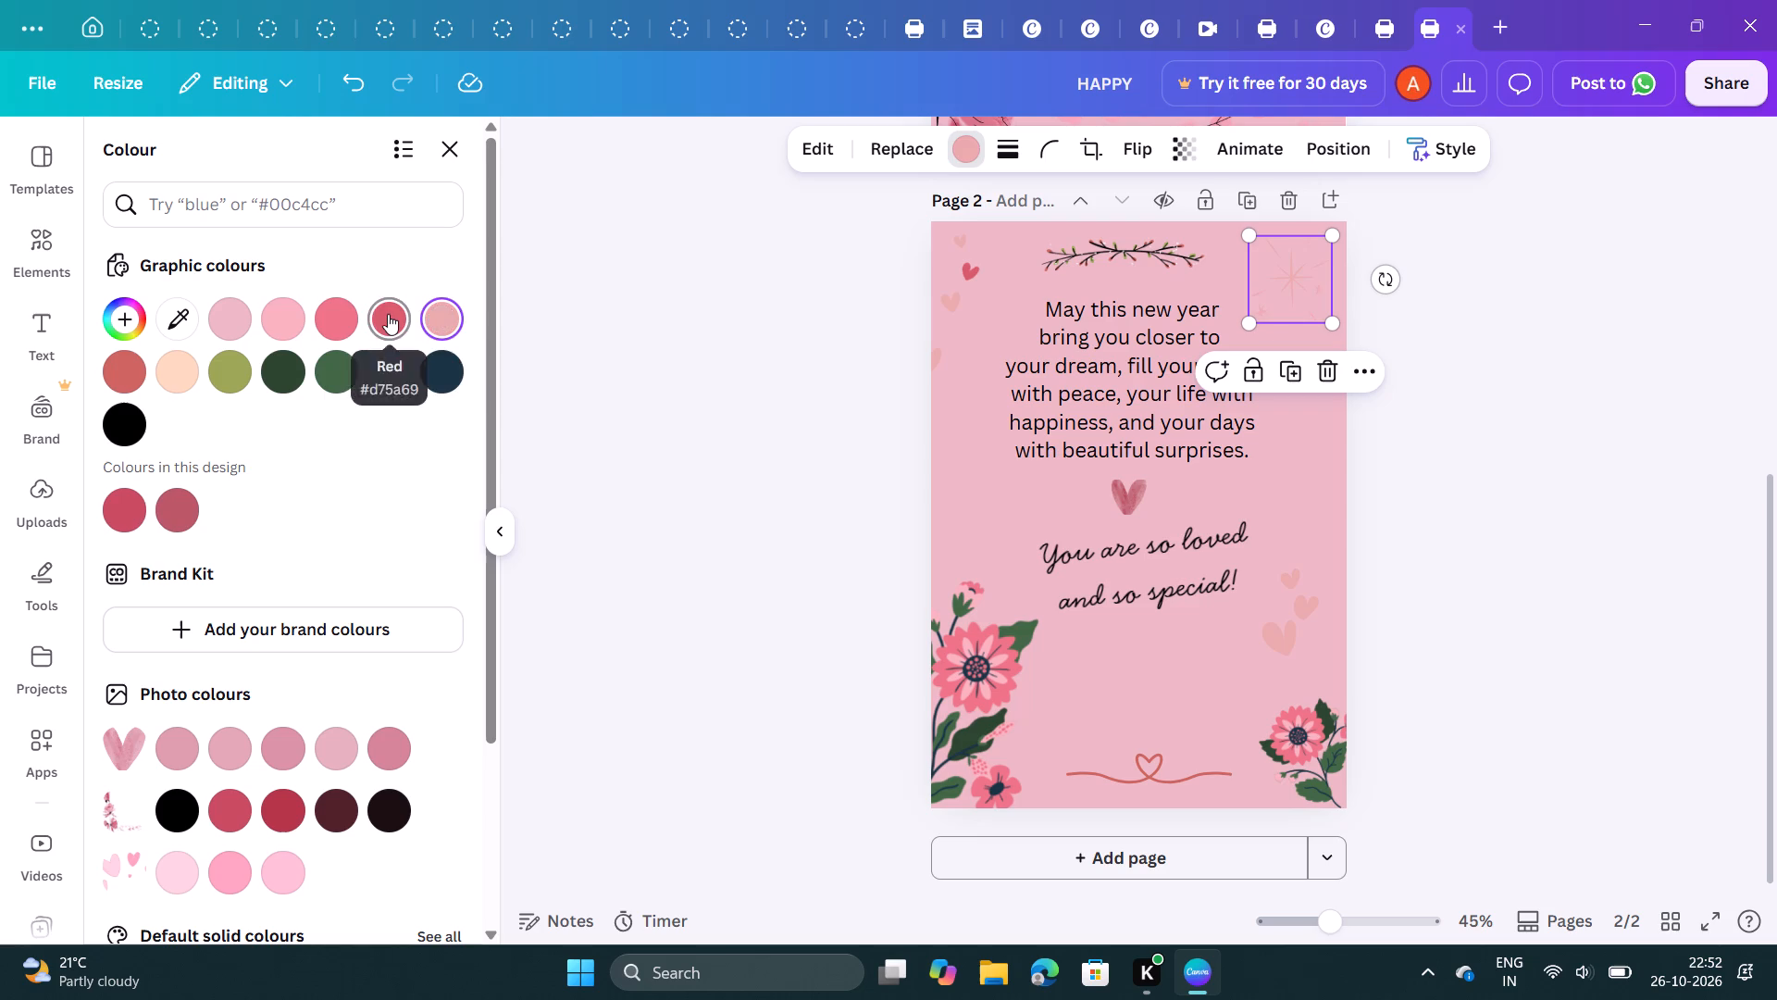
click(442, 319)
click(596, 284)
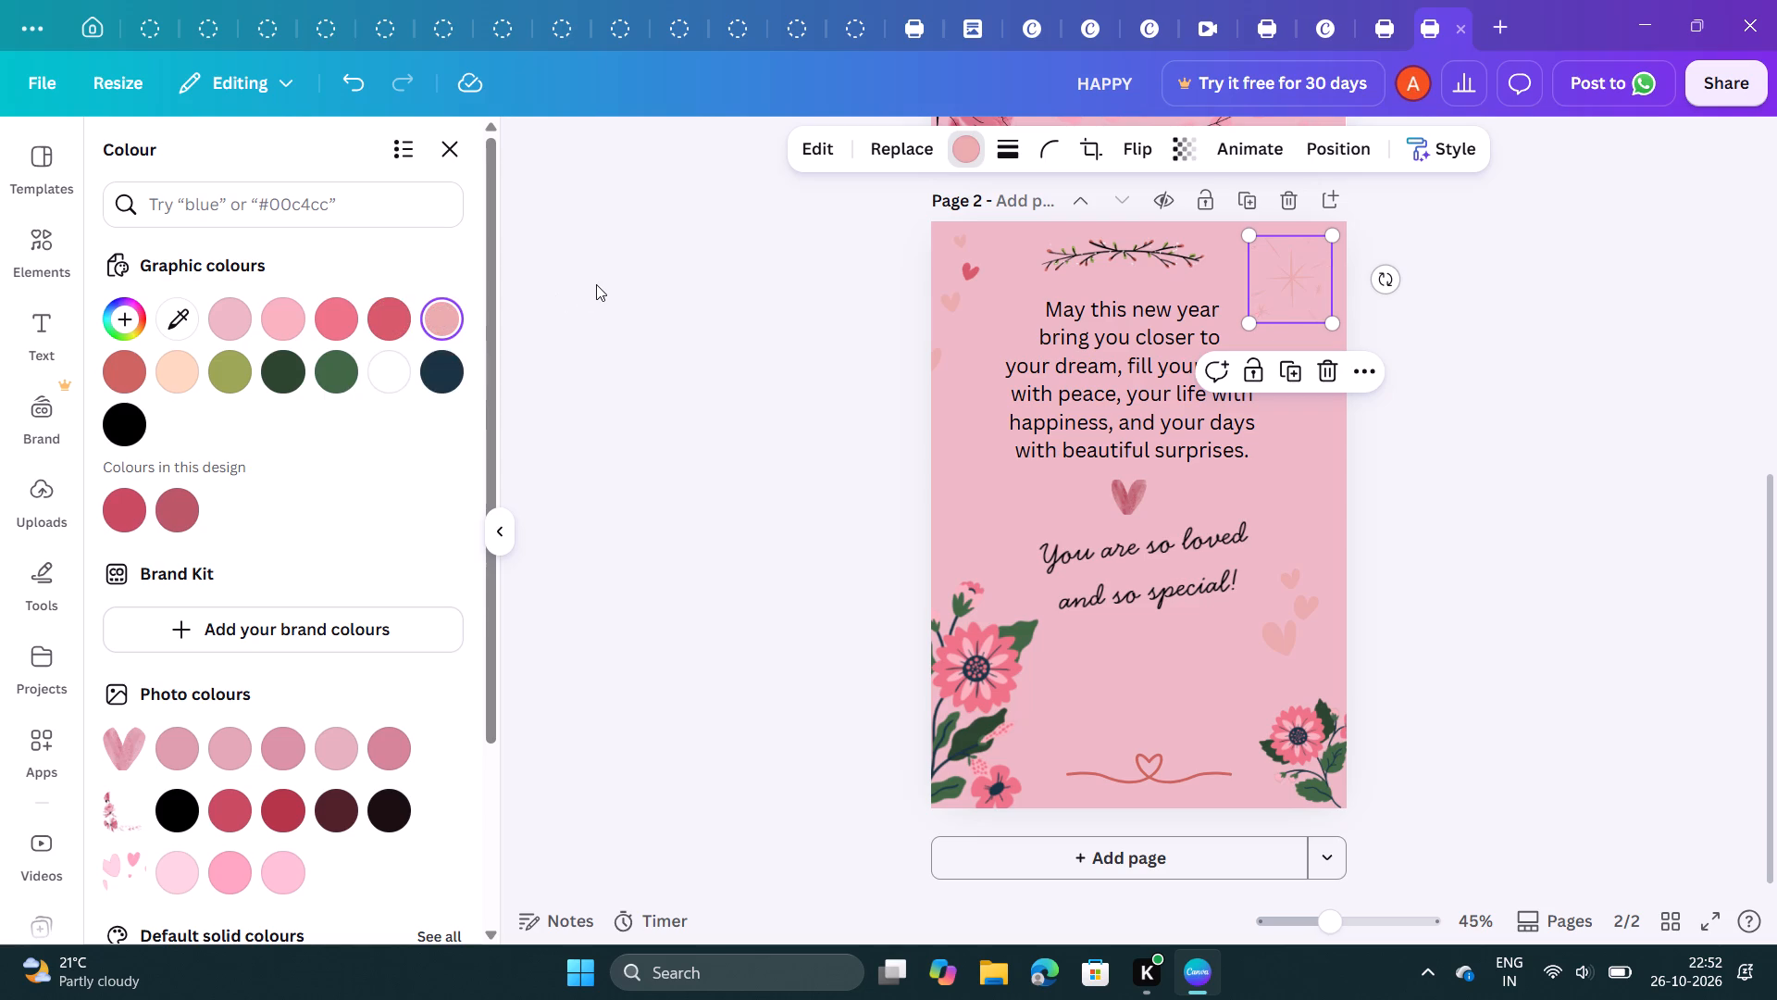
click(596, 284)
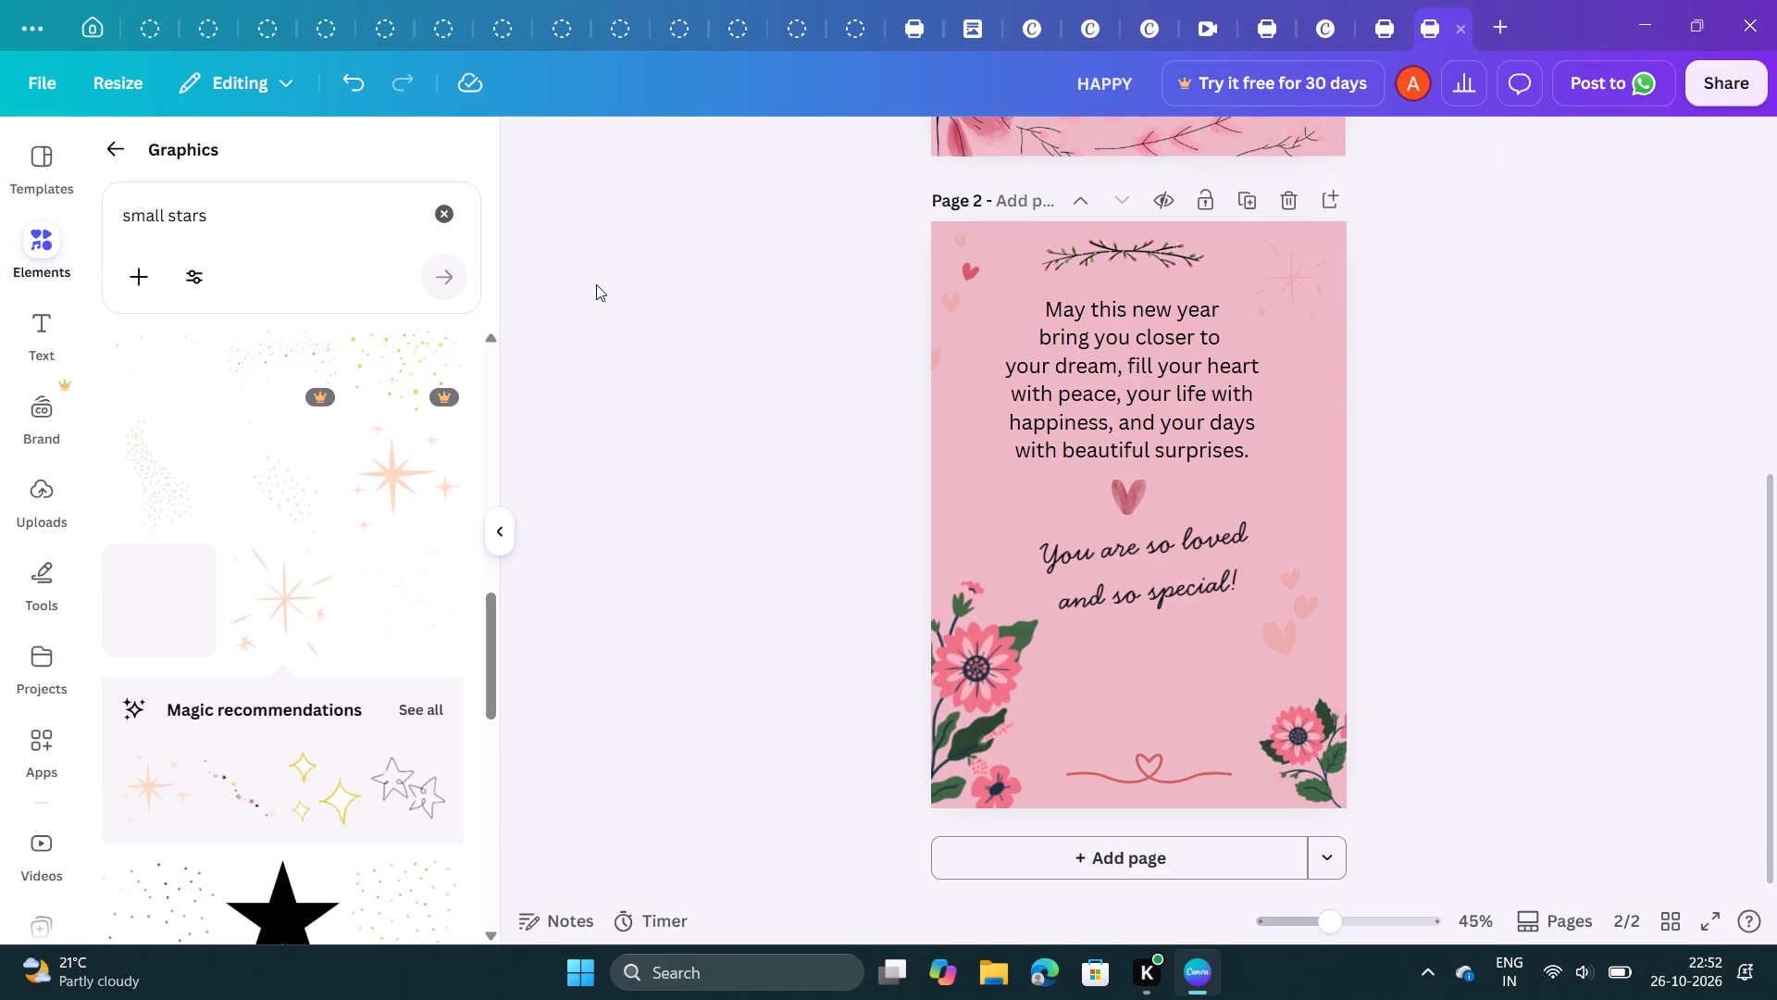
Shift page 1's large floral graphic slightly left and up, so its flowers extend further past the page's left edge.
scroll(596, 284, up, 3)
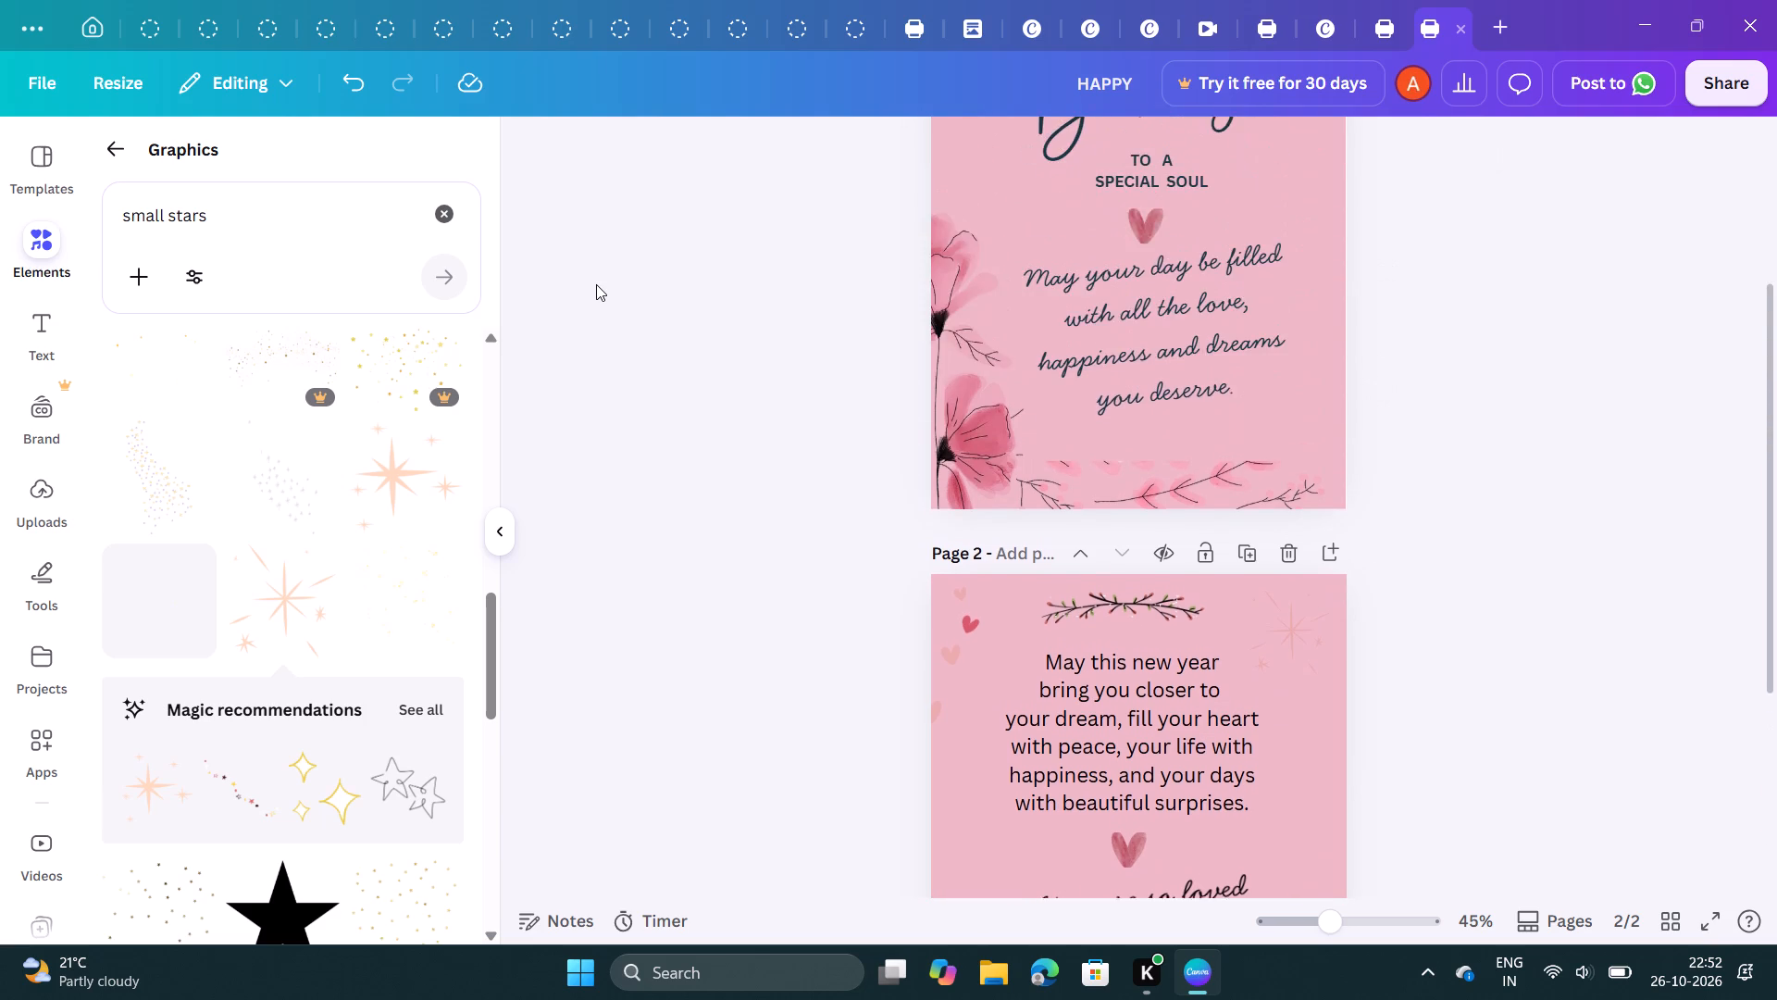
scroll(596, 284, up, 1)
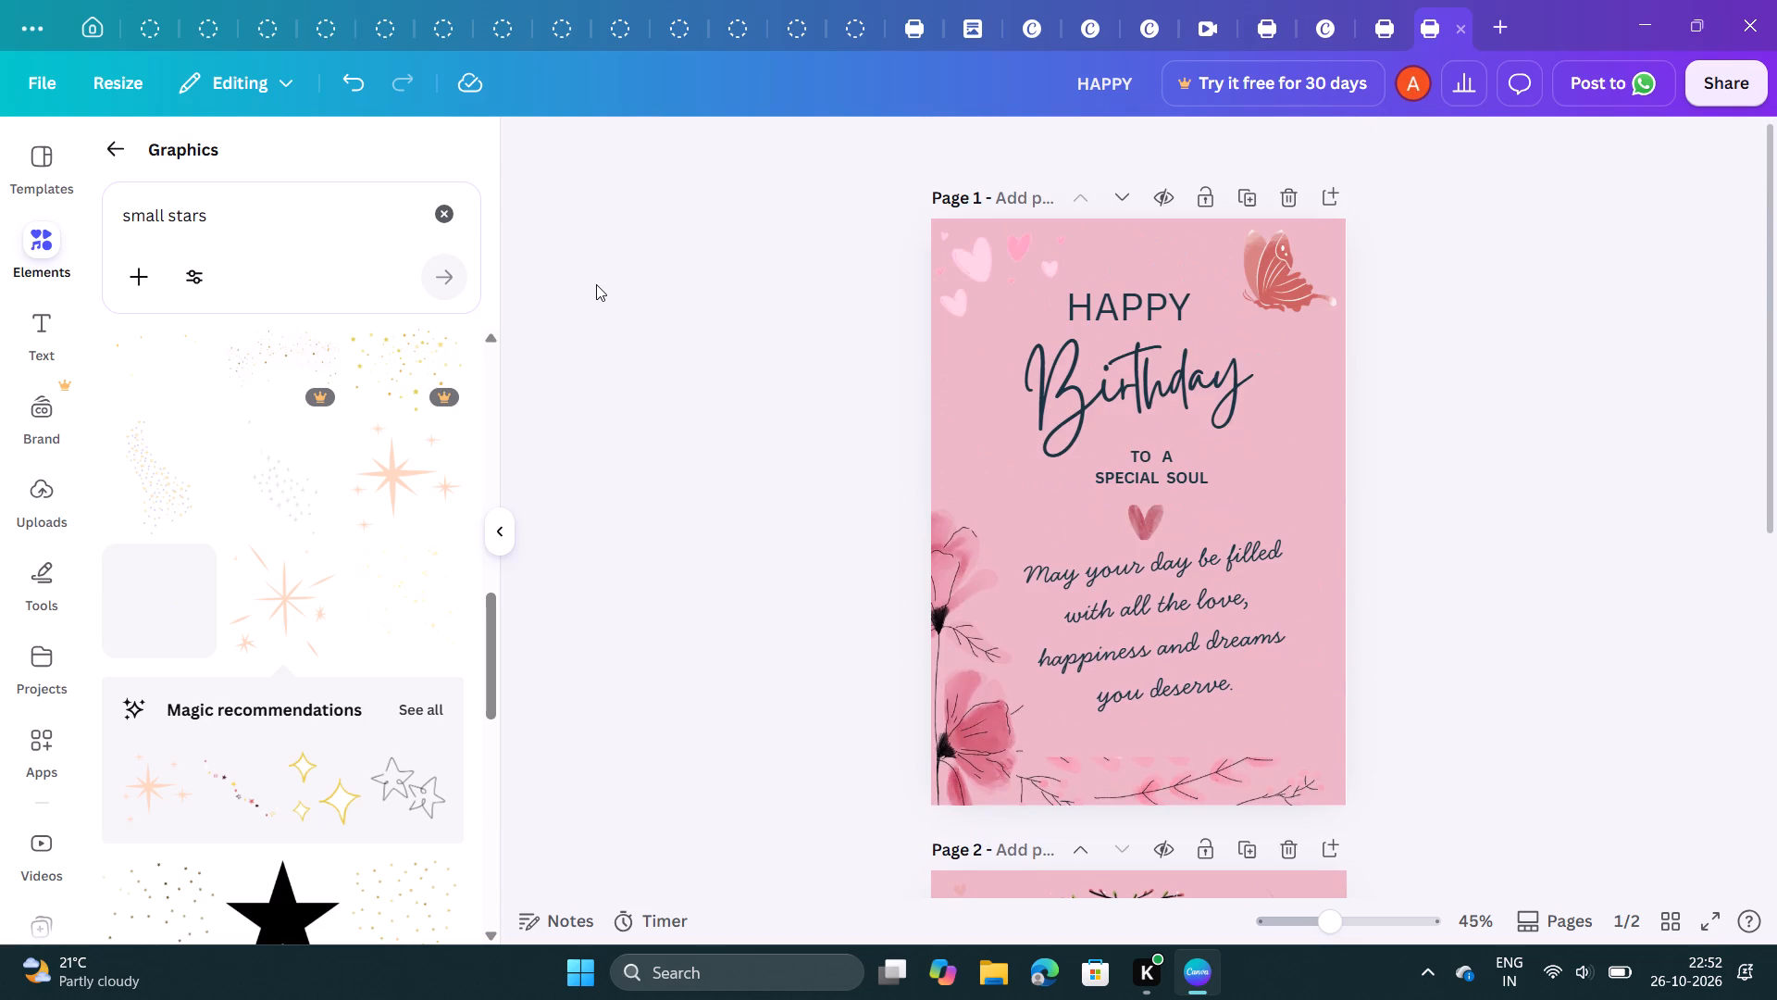
click(950, 564)
drag(949, 569, 944, 569)
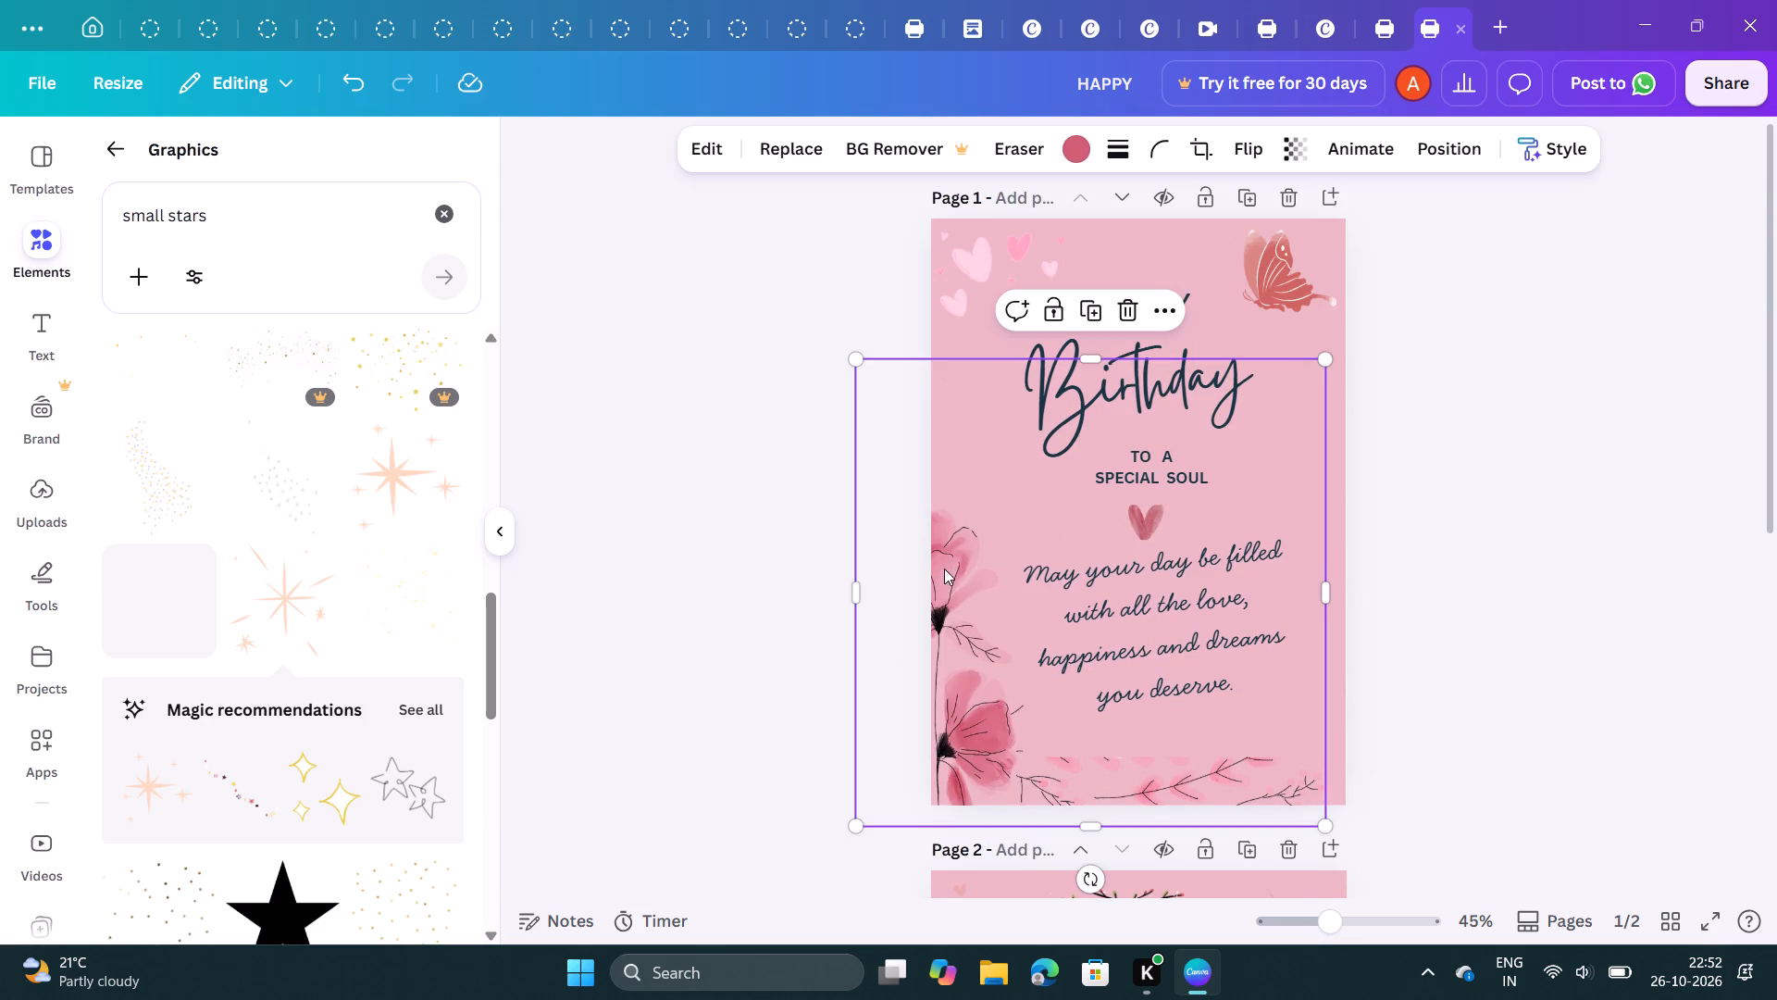
drag(944, 569, 927, 561)
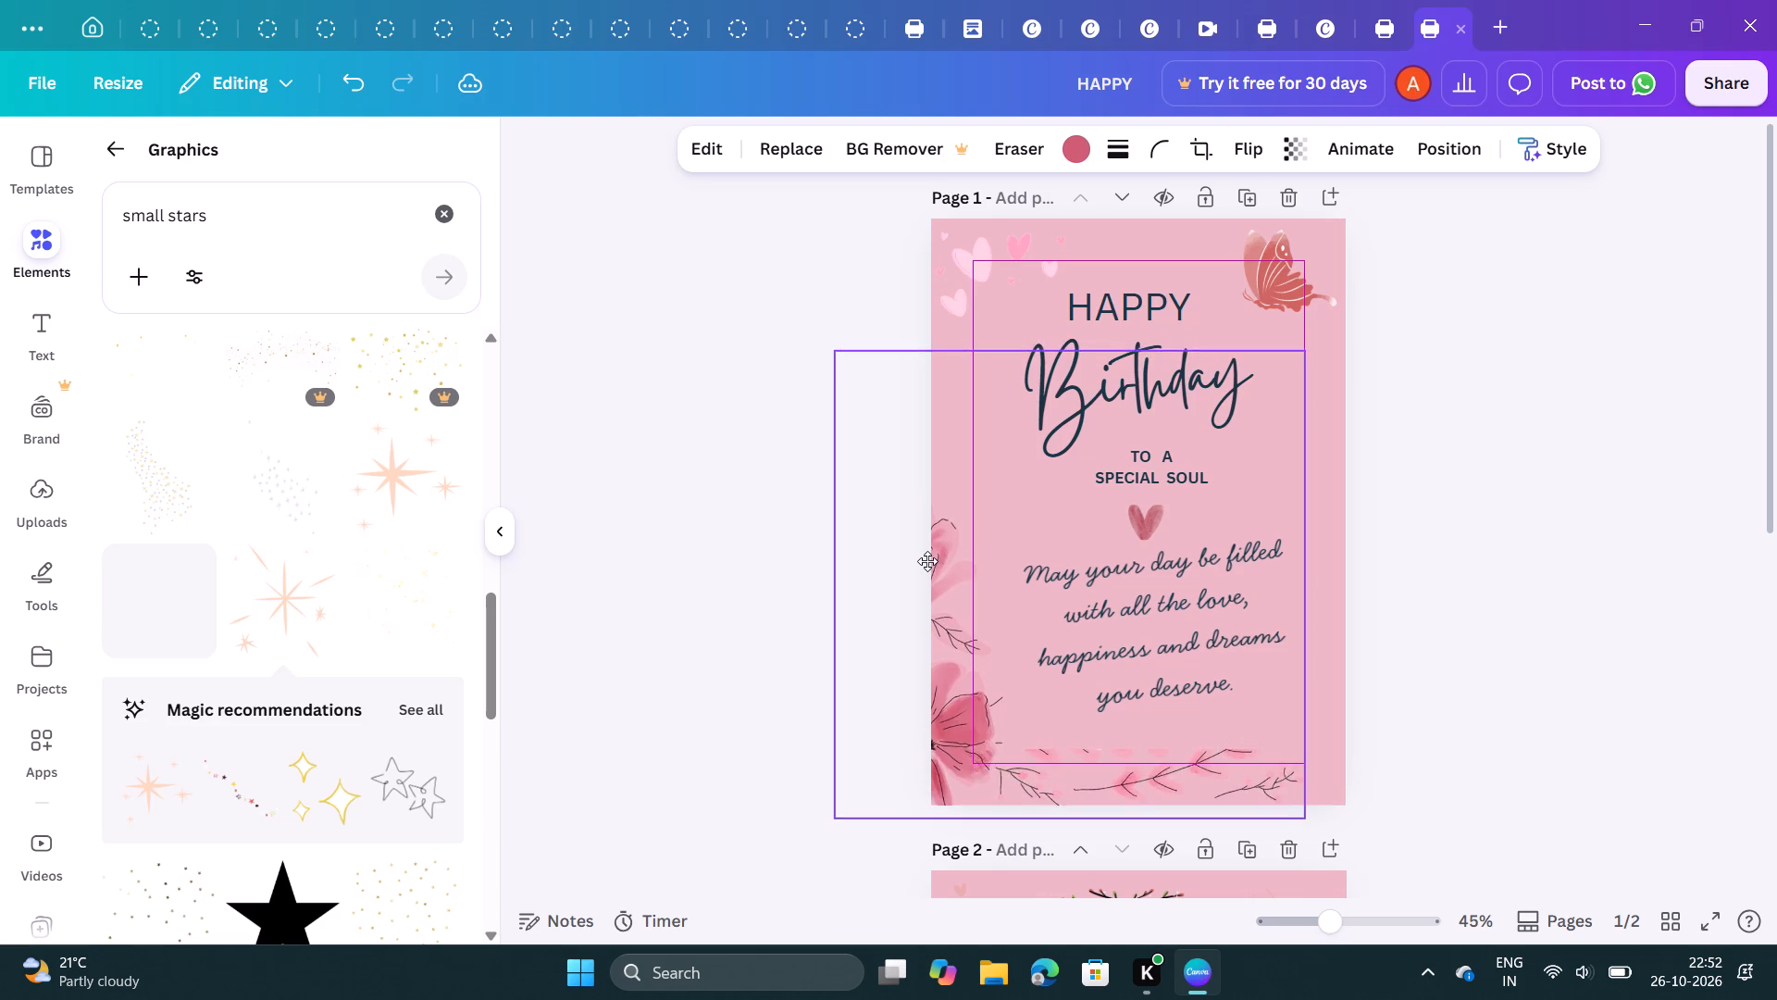
drag(927, 561, 928, 559)
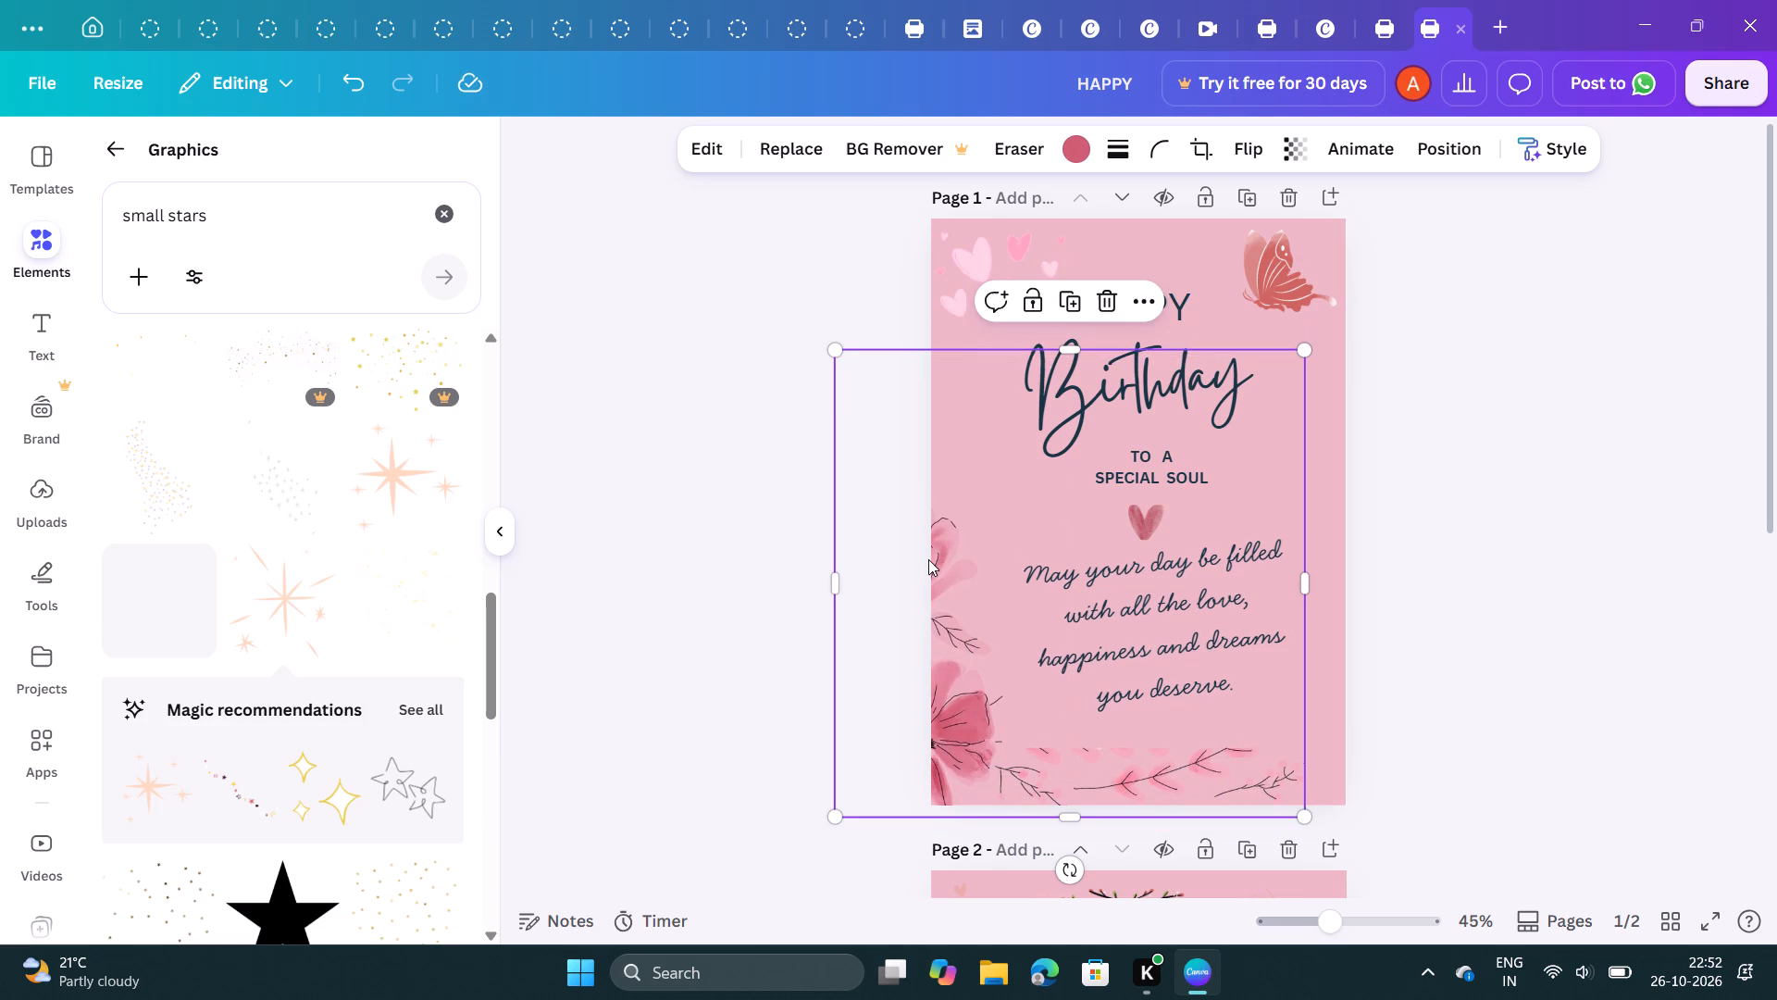
click(1419, 432)
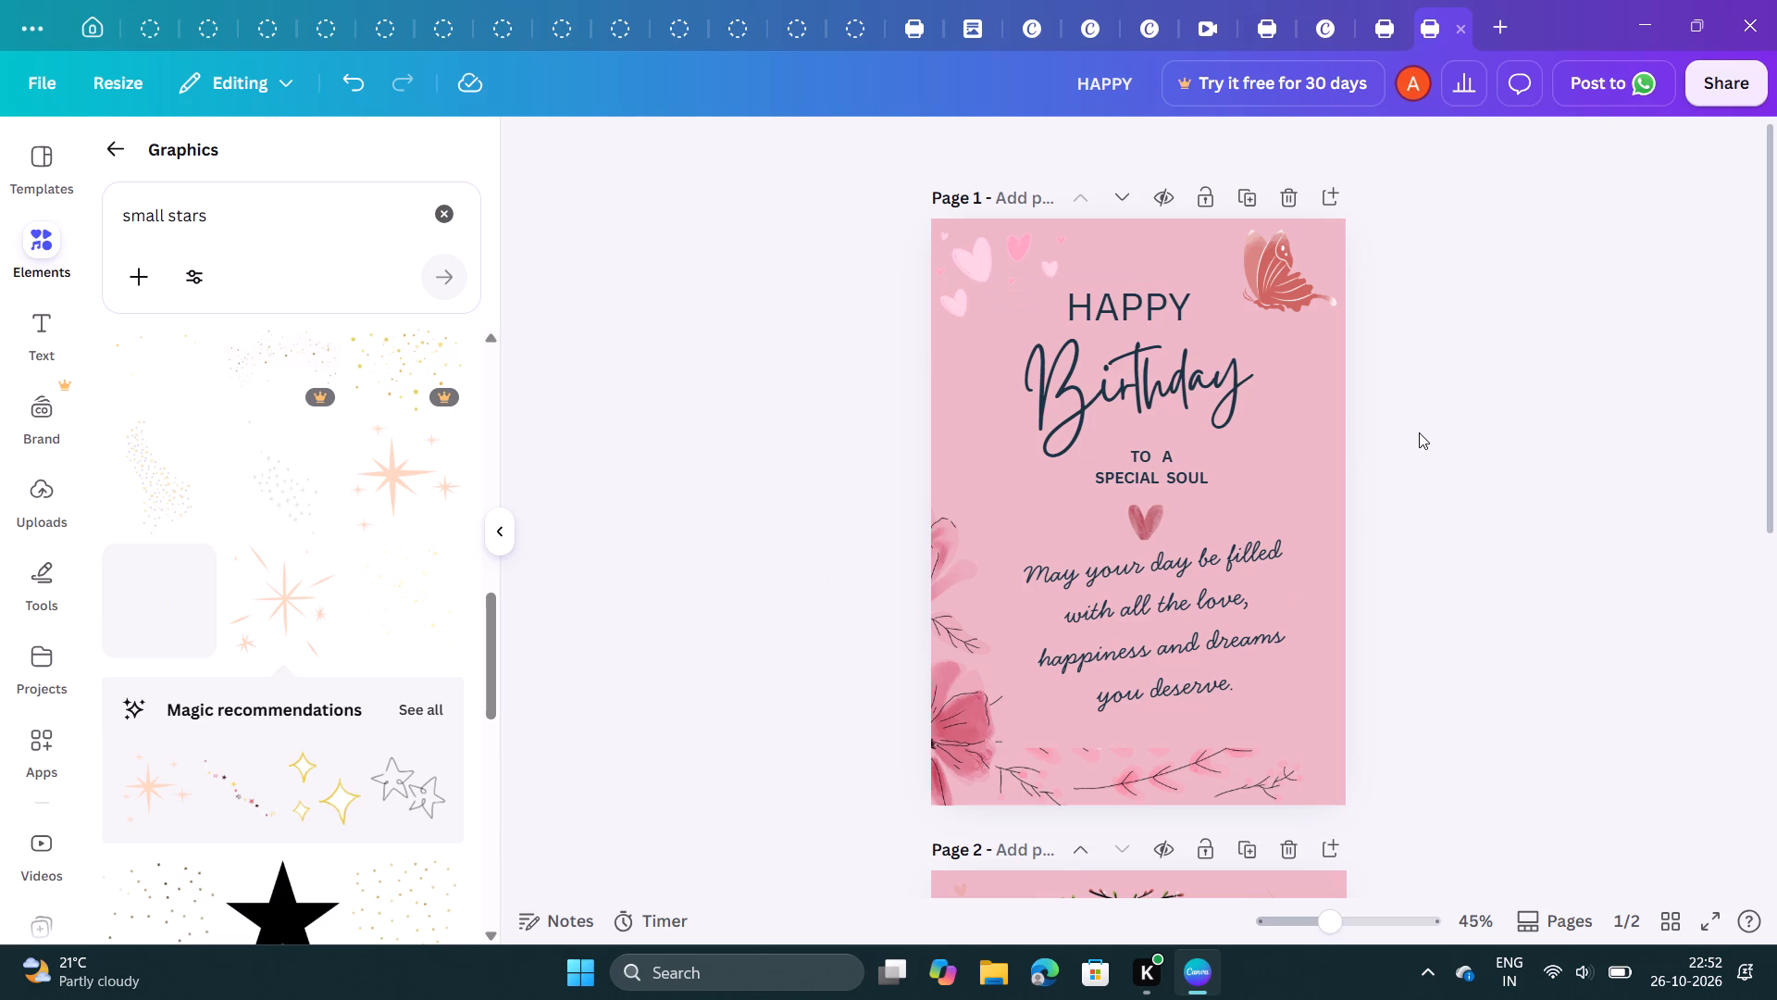
Move page 1's red butterfly slightly left and down, away from the page's top-right corner.
click(1279, 296)
drag(1279, 296, 1270, 307)
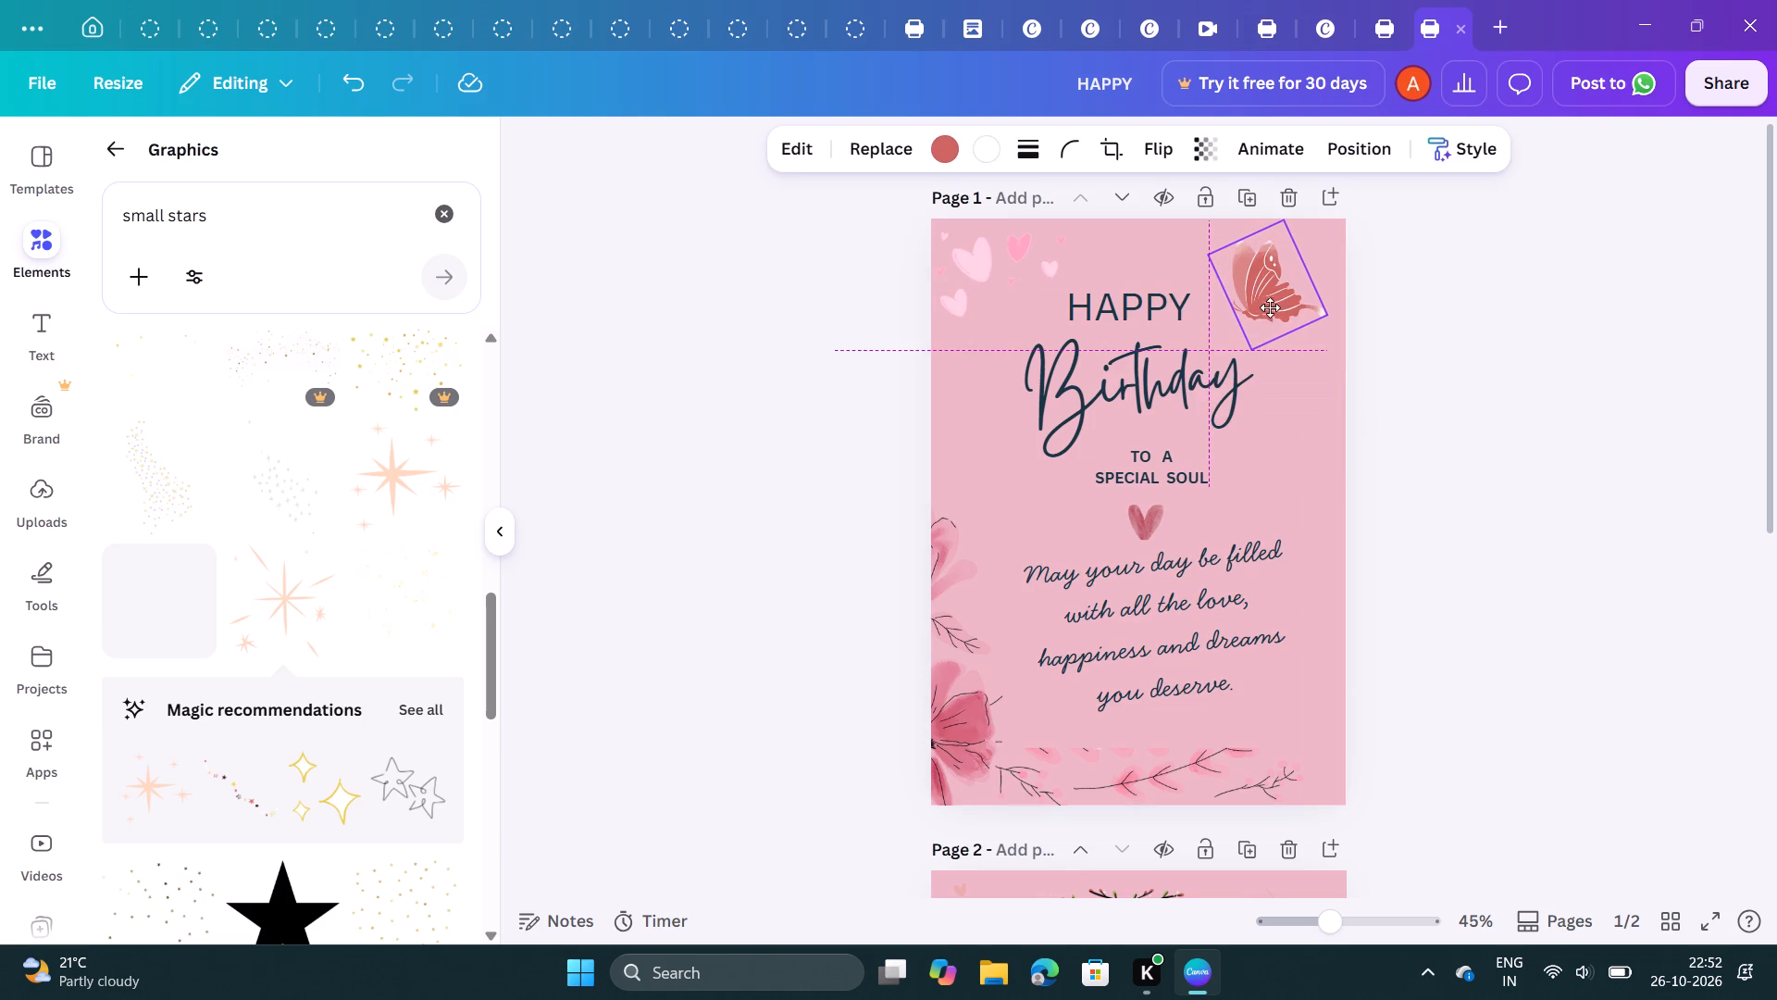
drag(1270, 307, 1259, 308)
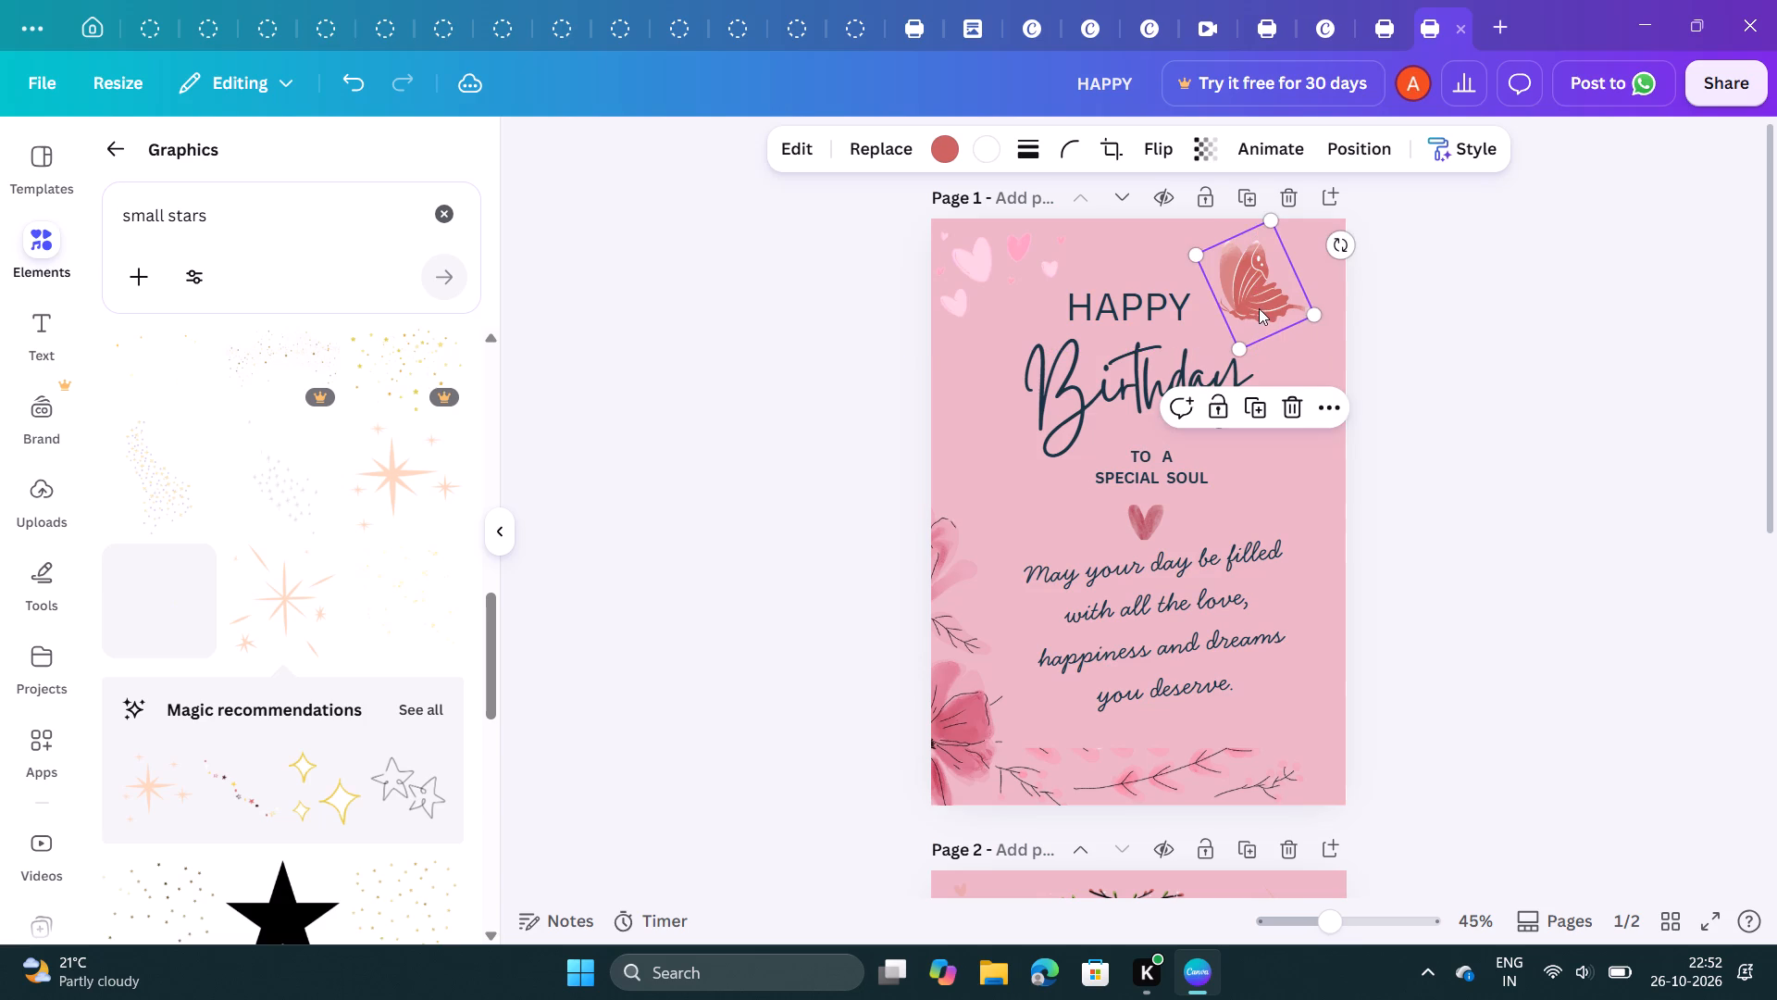
click(1478, 329)
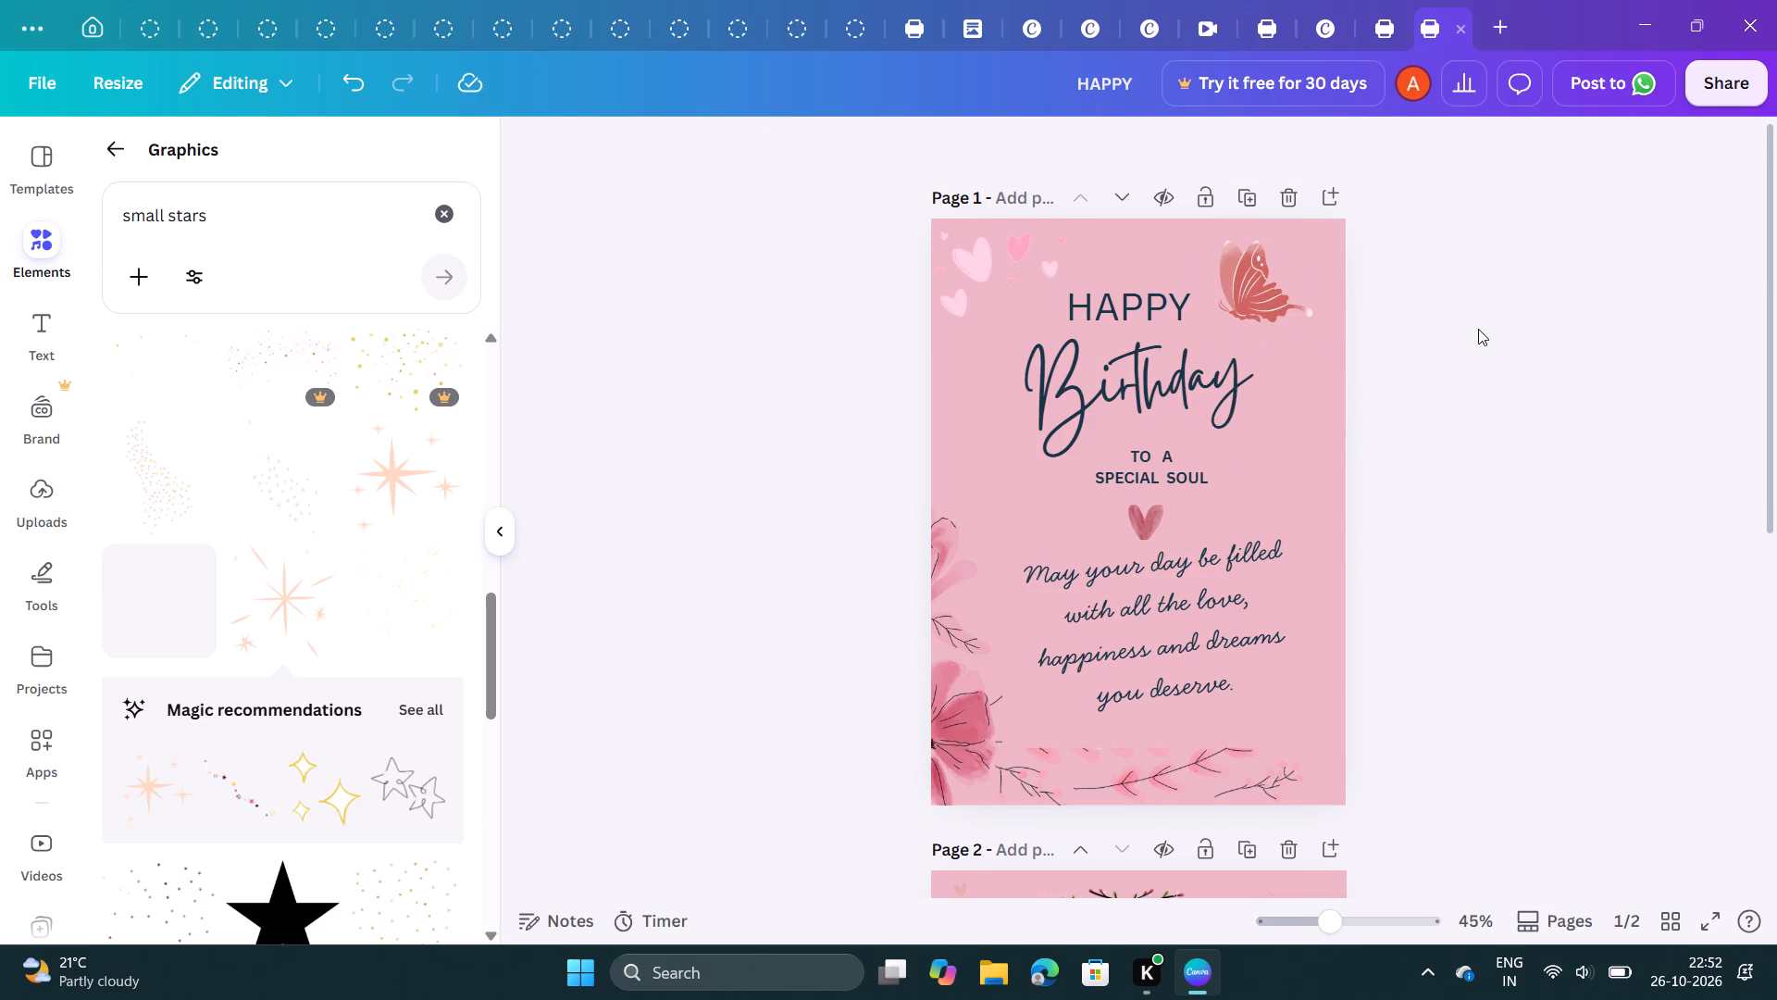
Delete the dark twig garland above the message on page 2.
scroll(1478, 329, down, 2)
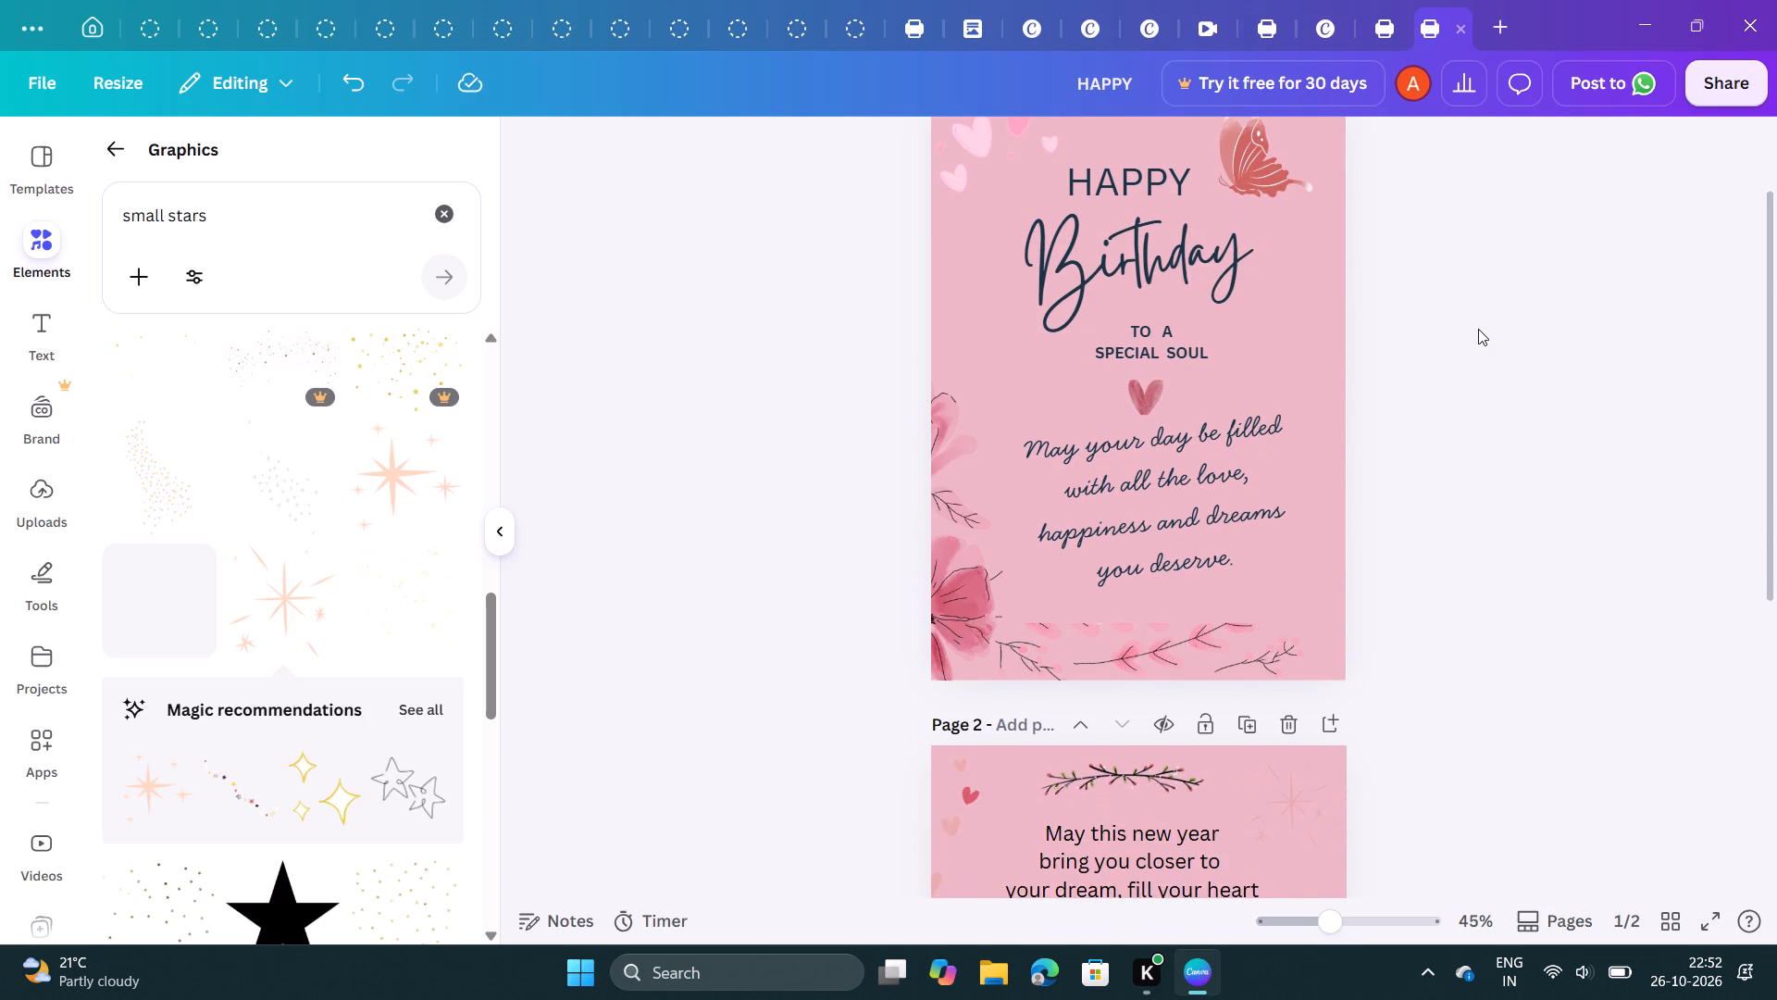
scroll(1478, 329, down, 4)
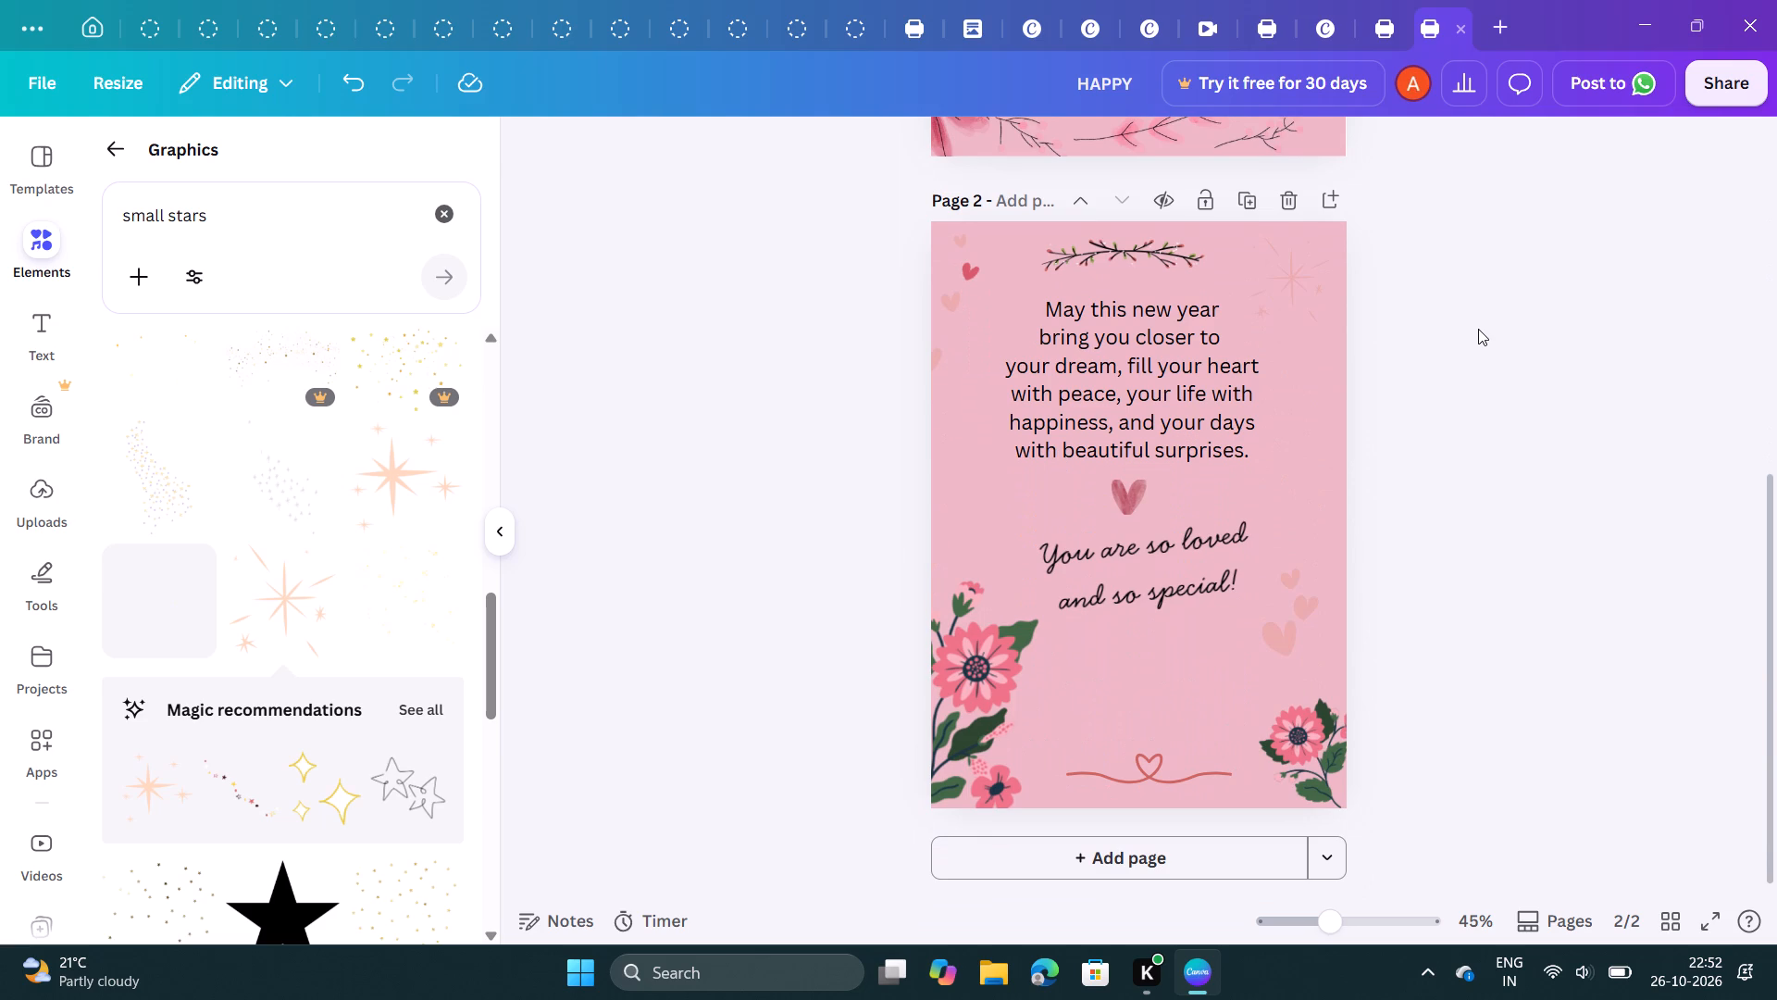
scroll(1478, 329, down, 1)
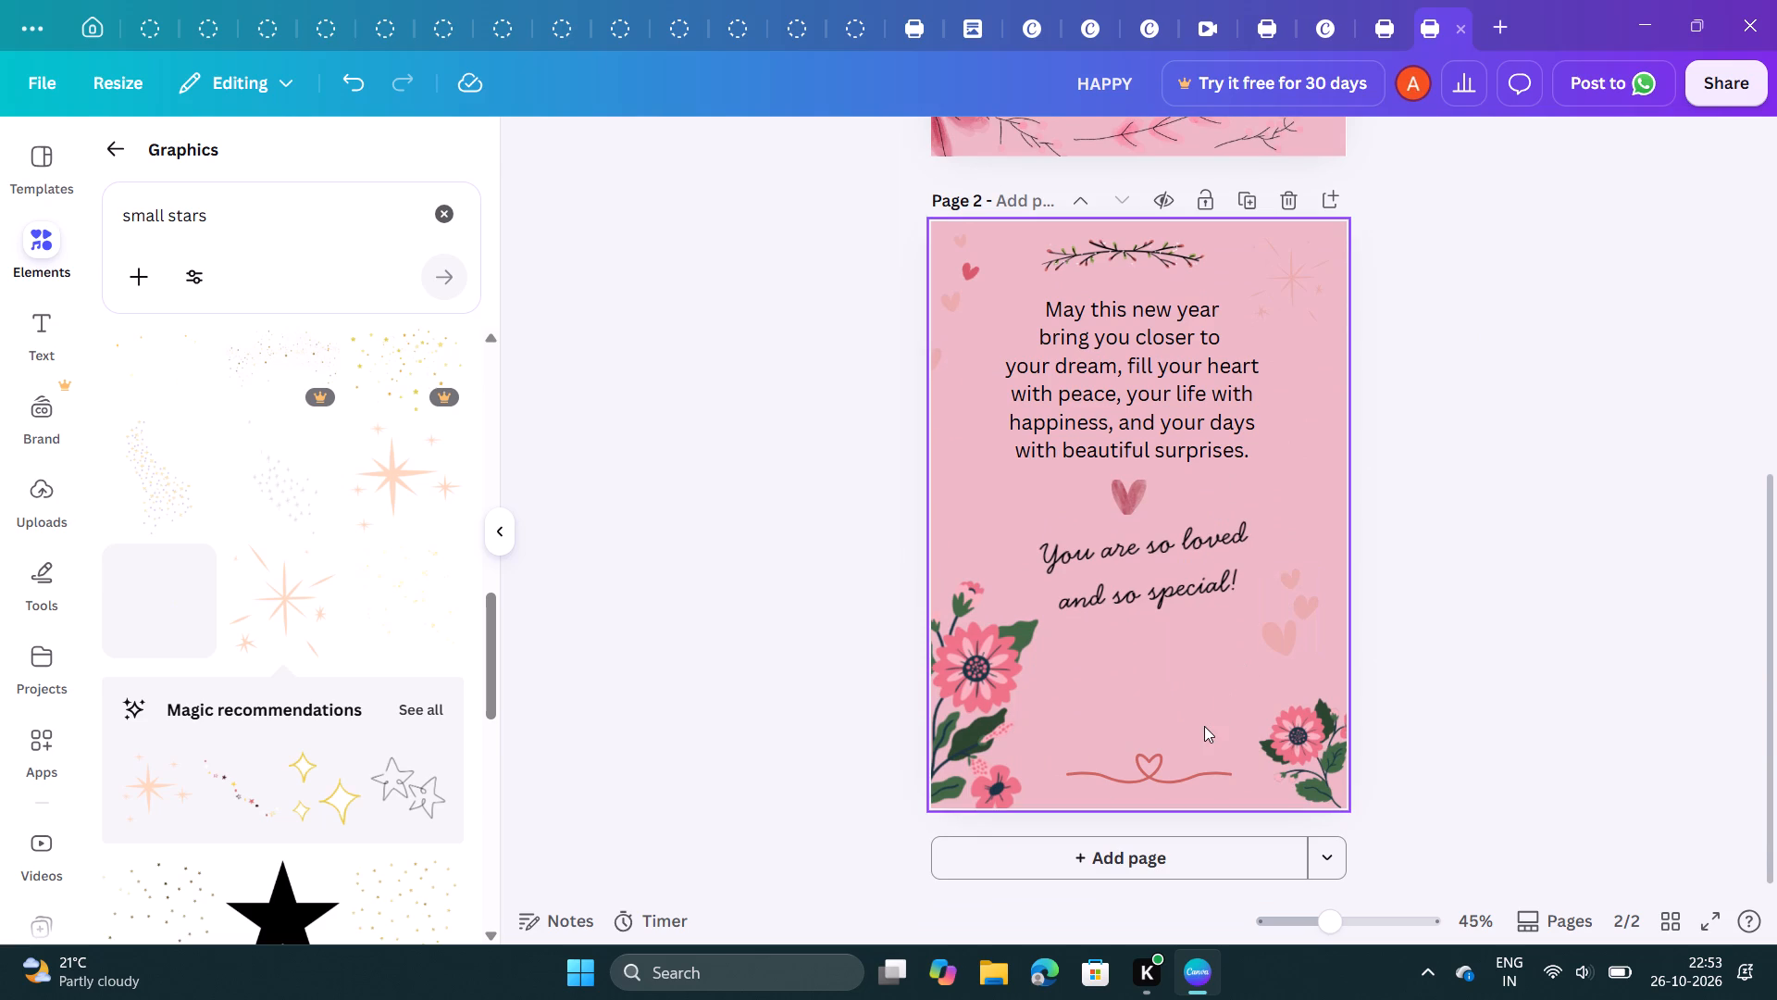
click(1135, 259)
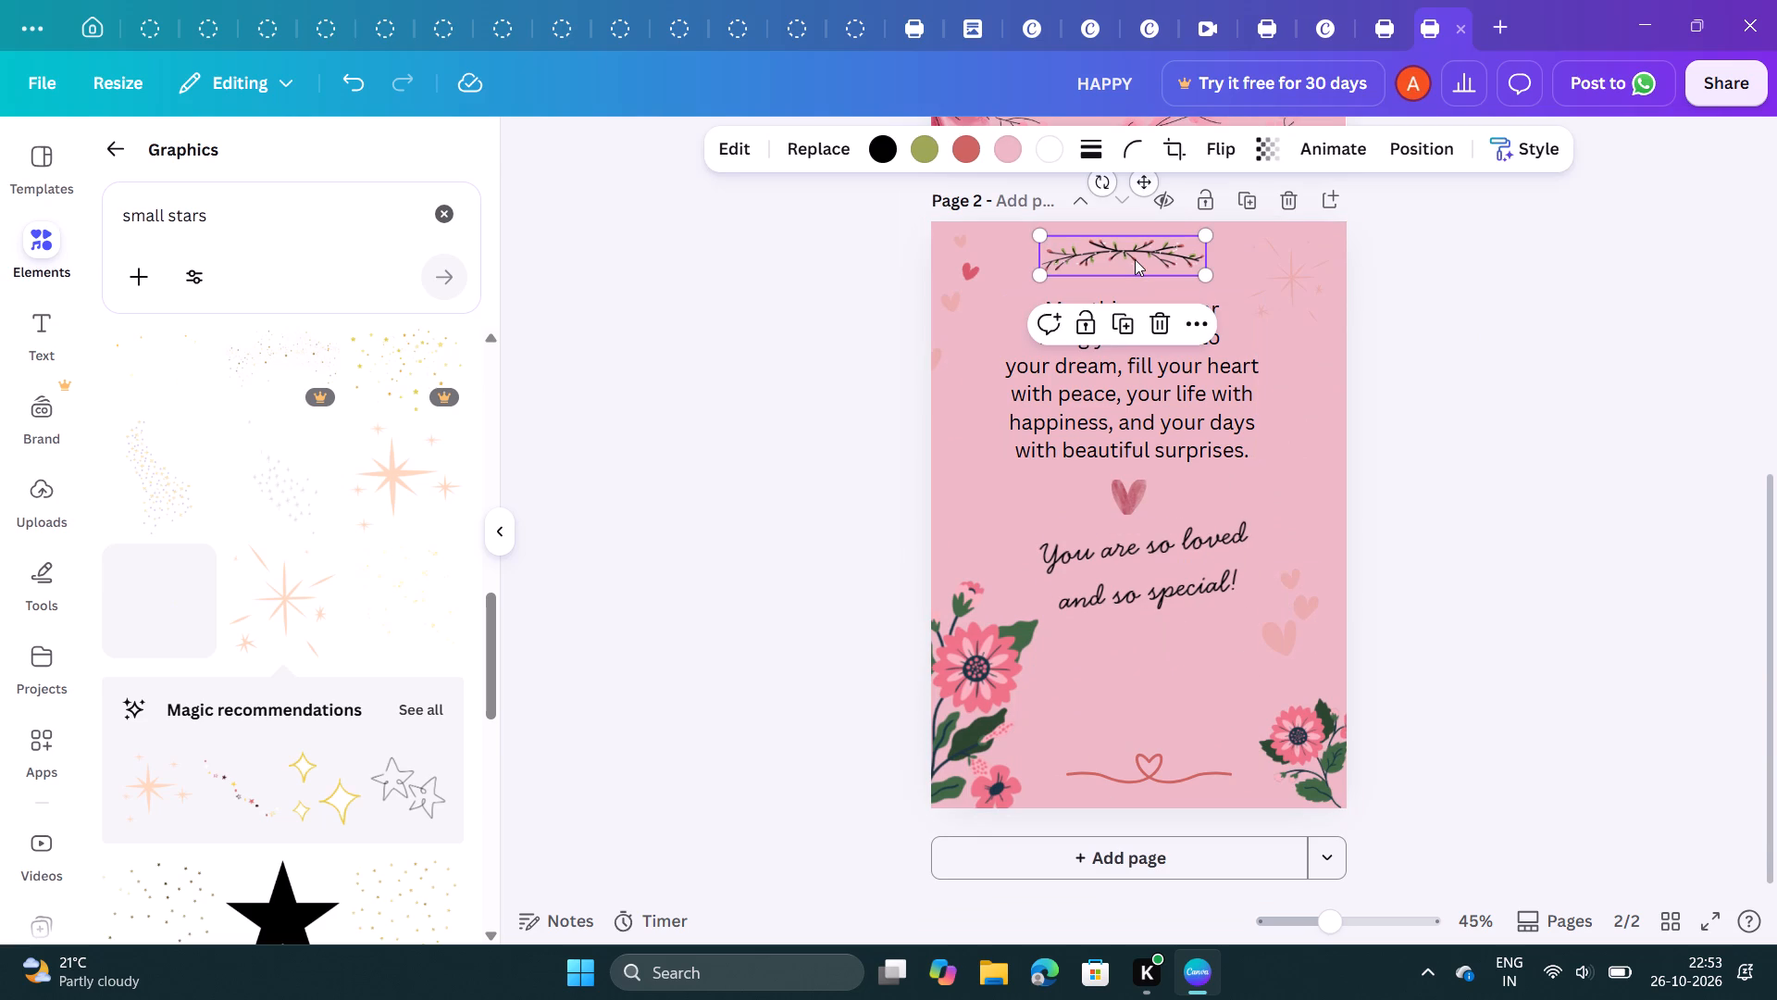
click(1152, 328)
click(1458, 310)
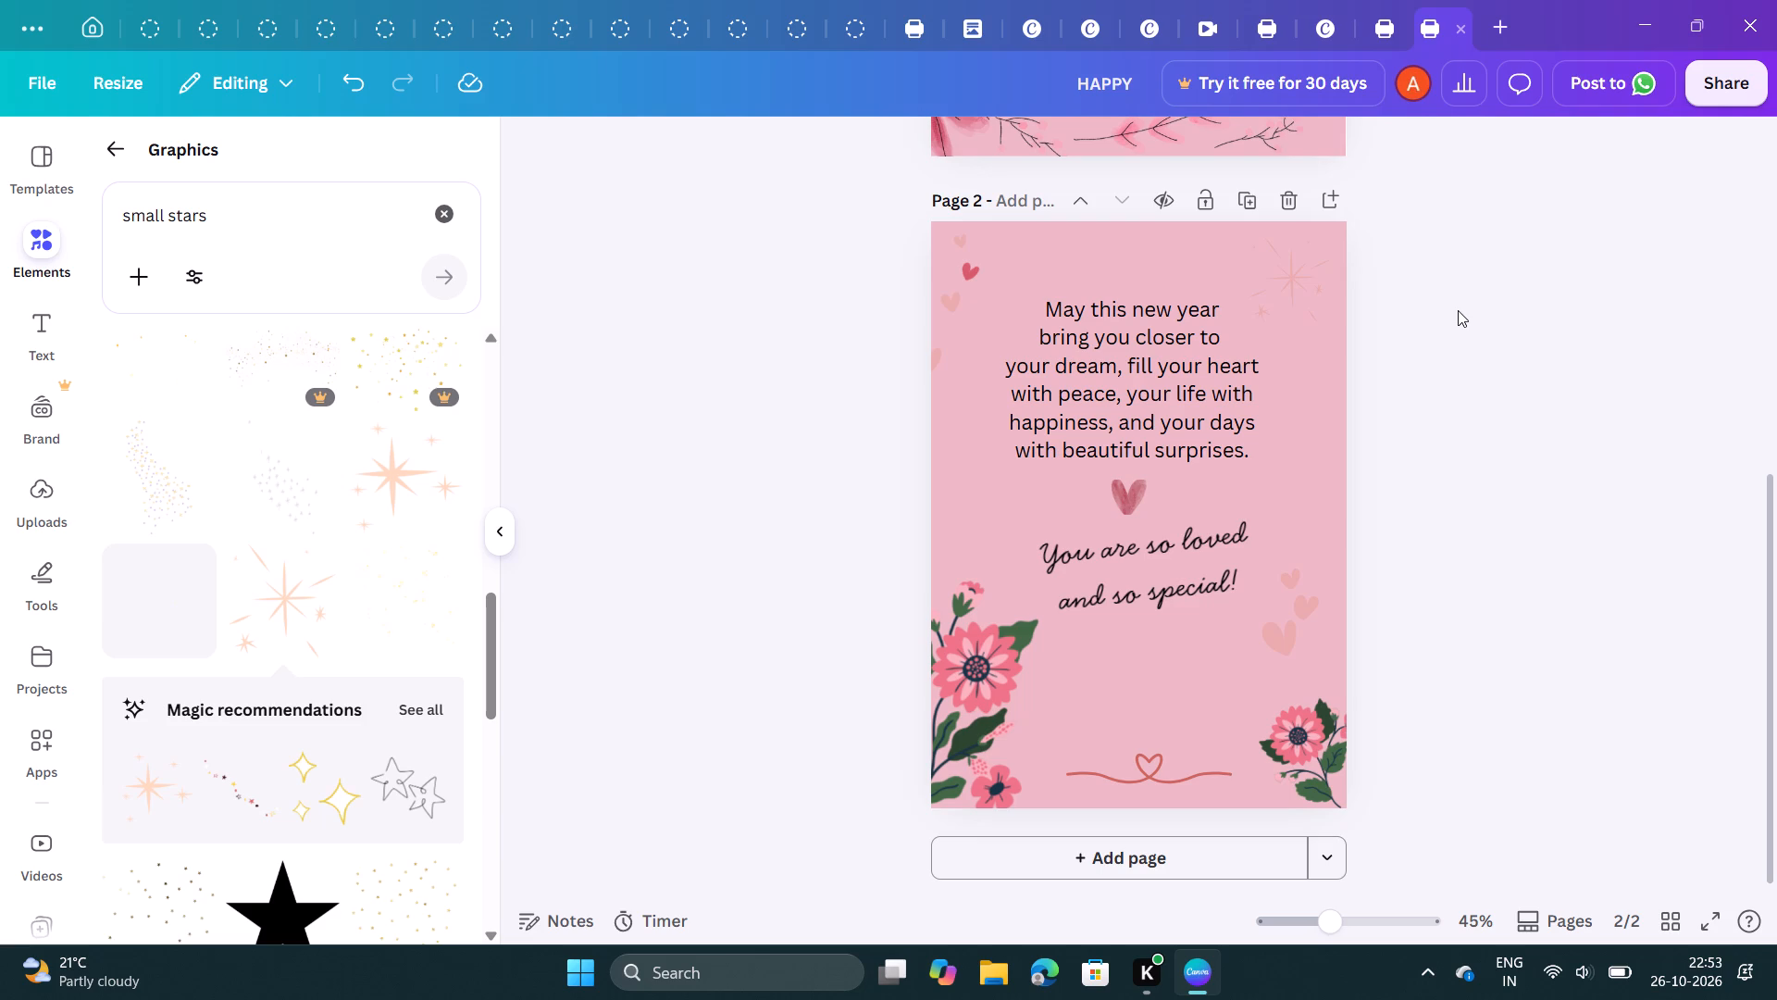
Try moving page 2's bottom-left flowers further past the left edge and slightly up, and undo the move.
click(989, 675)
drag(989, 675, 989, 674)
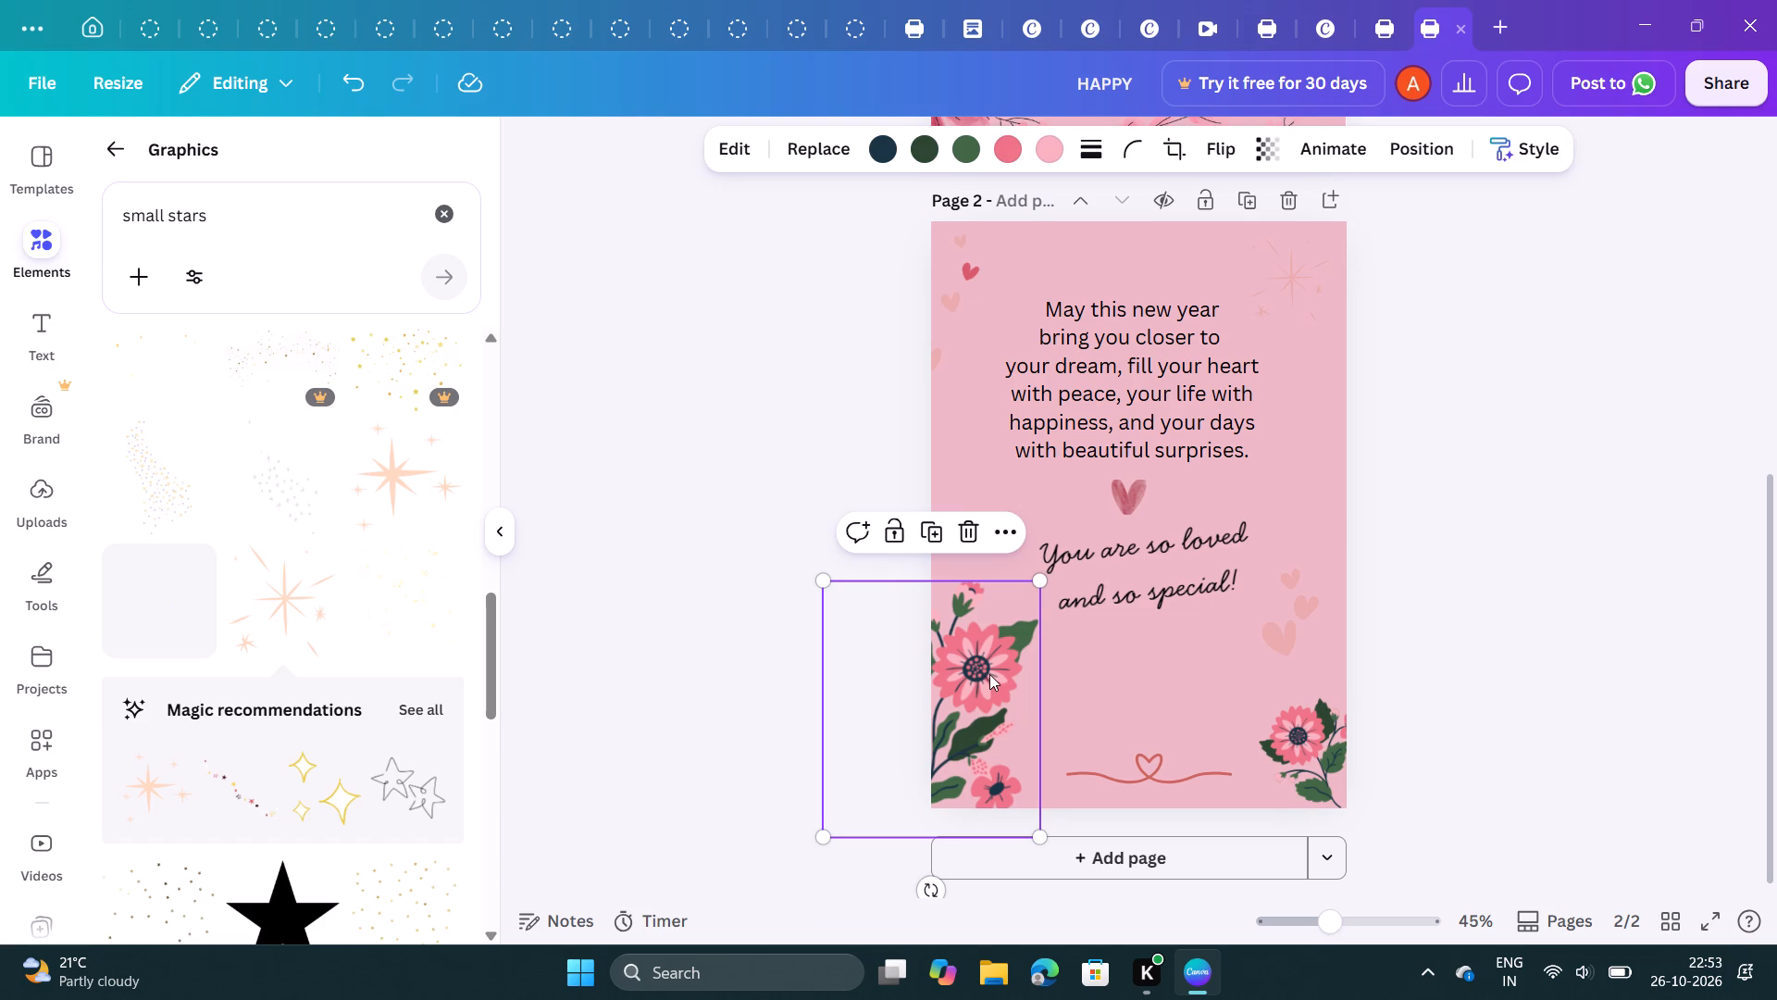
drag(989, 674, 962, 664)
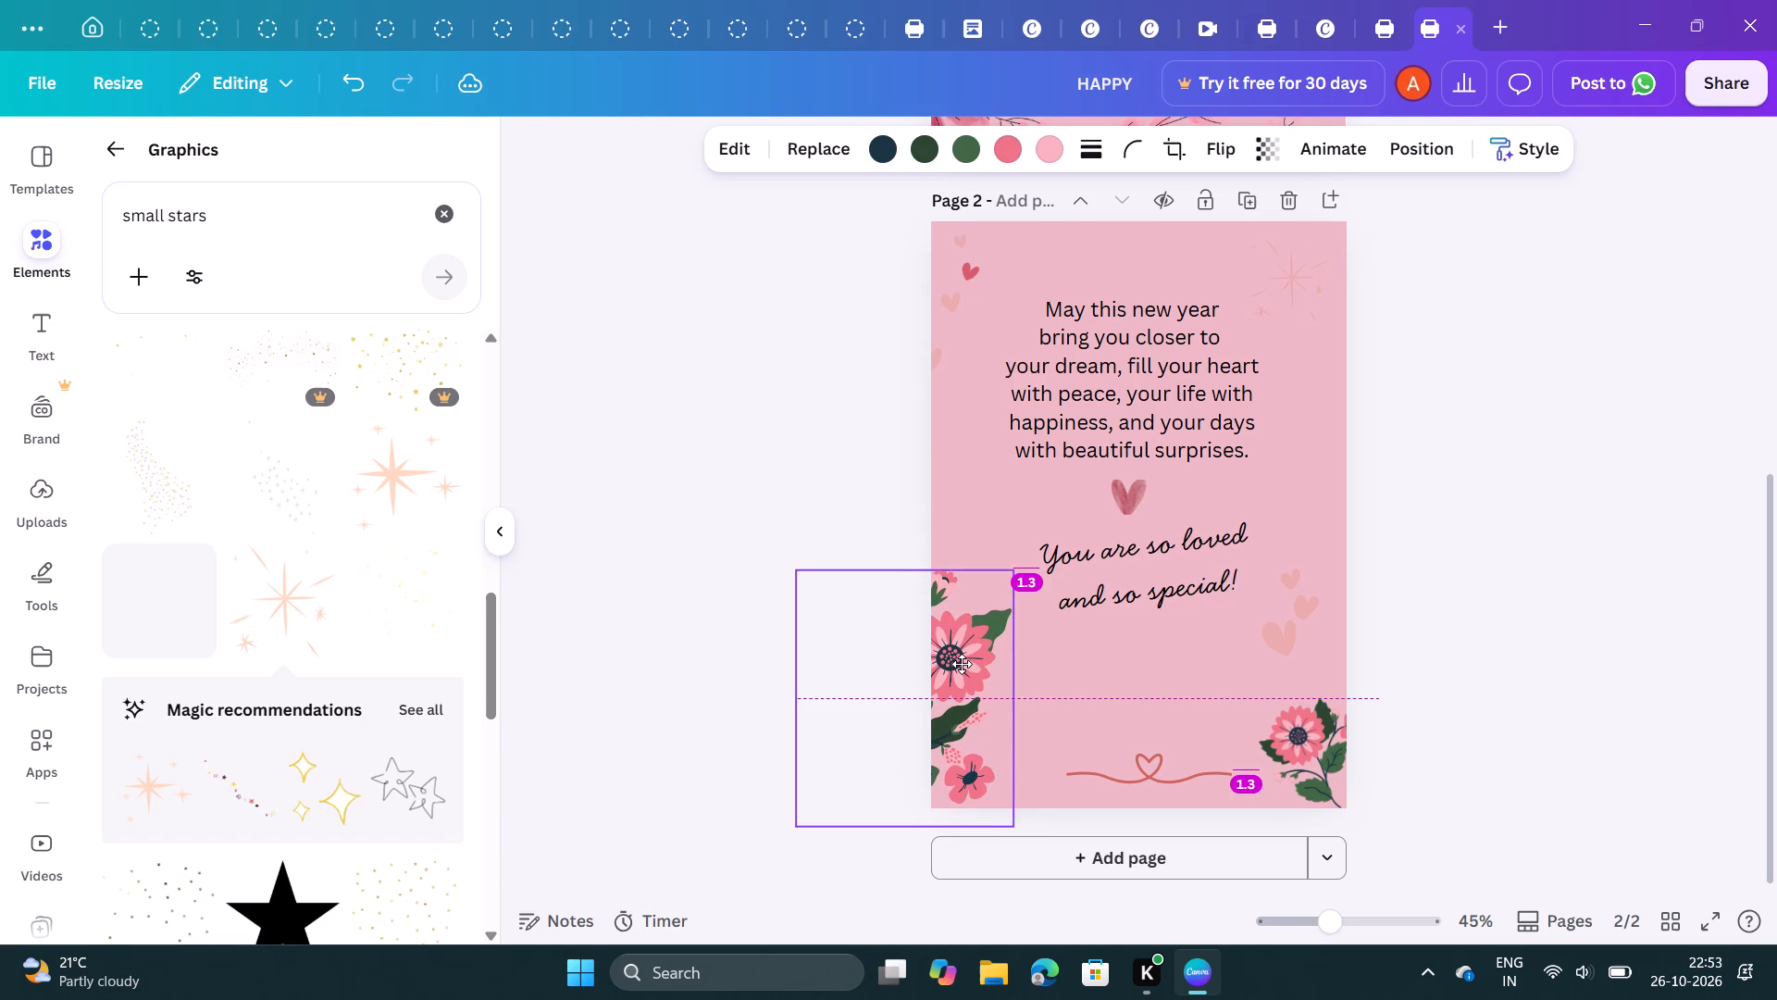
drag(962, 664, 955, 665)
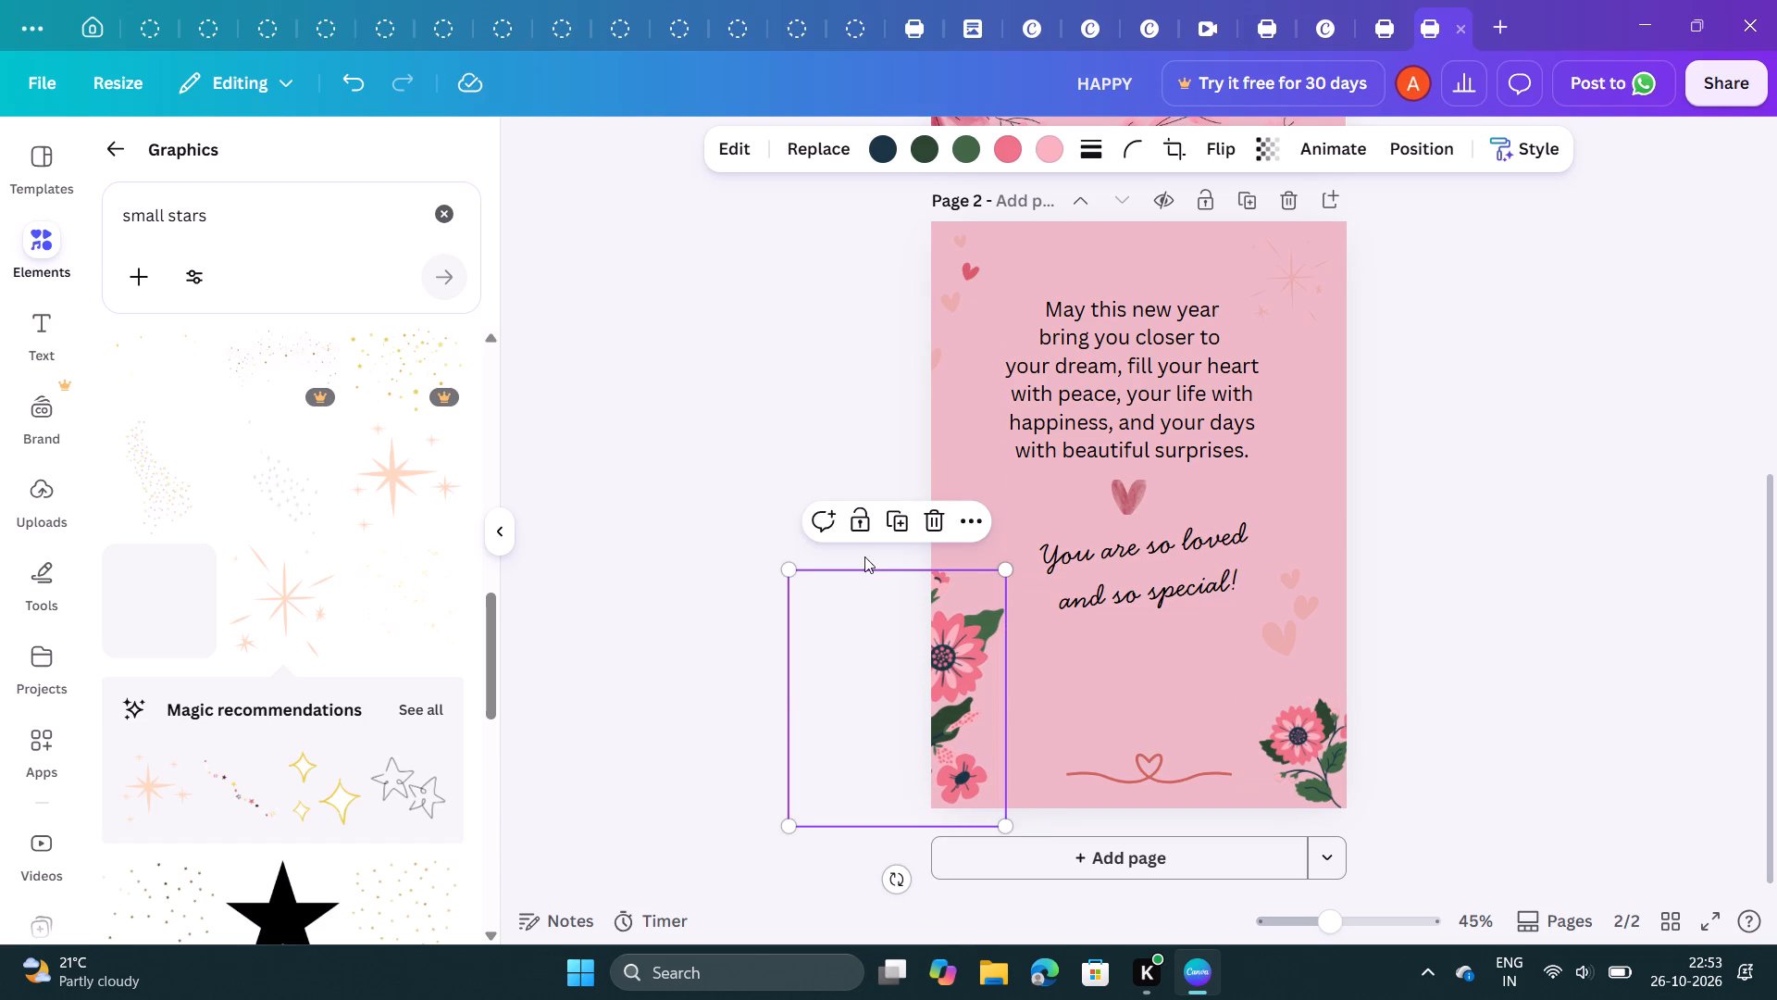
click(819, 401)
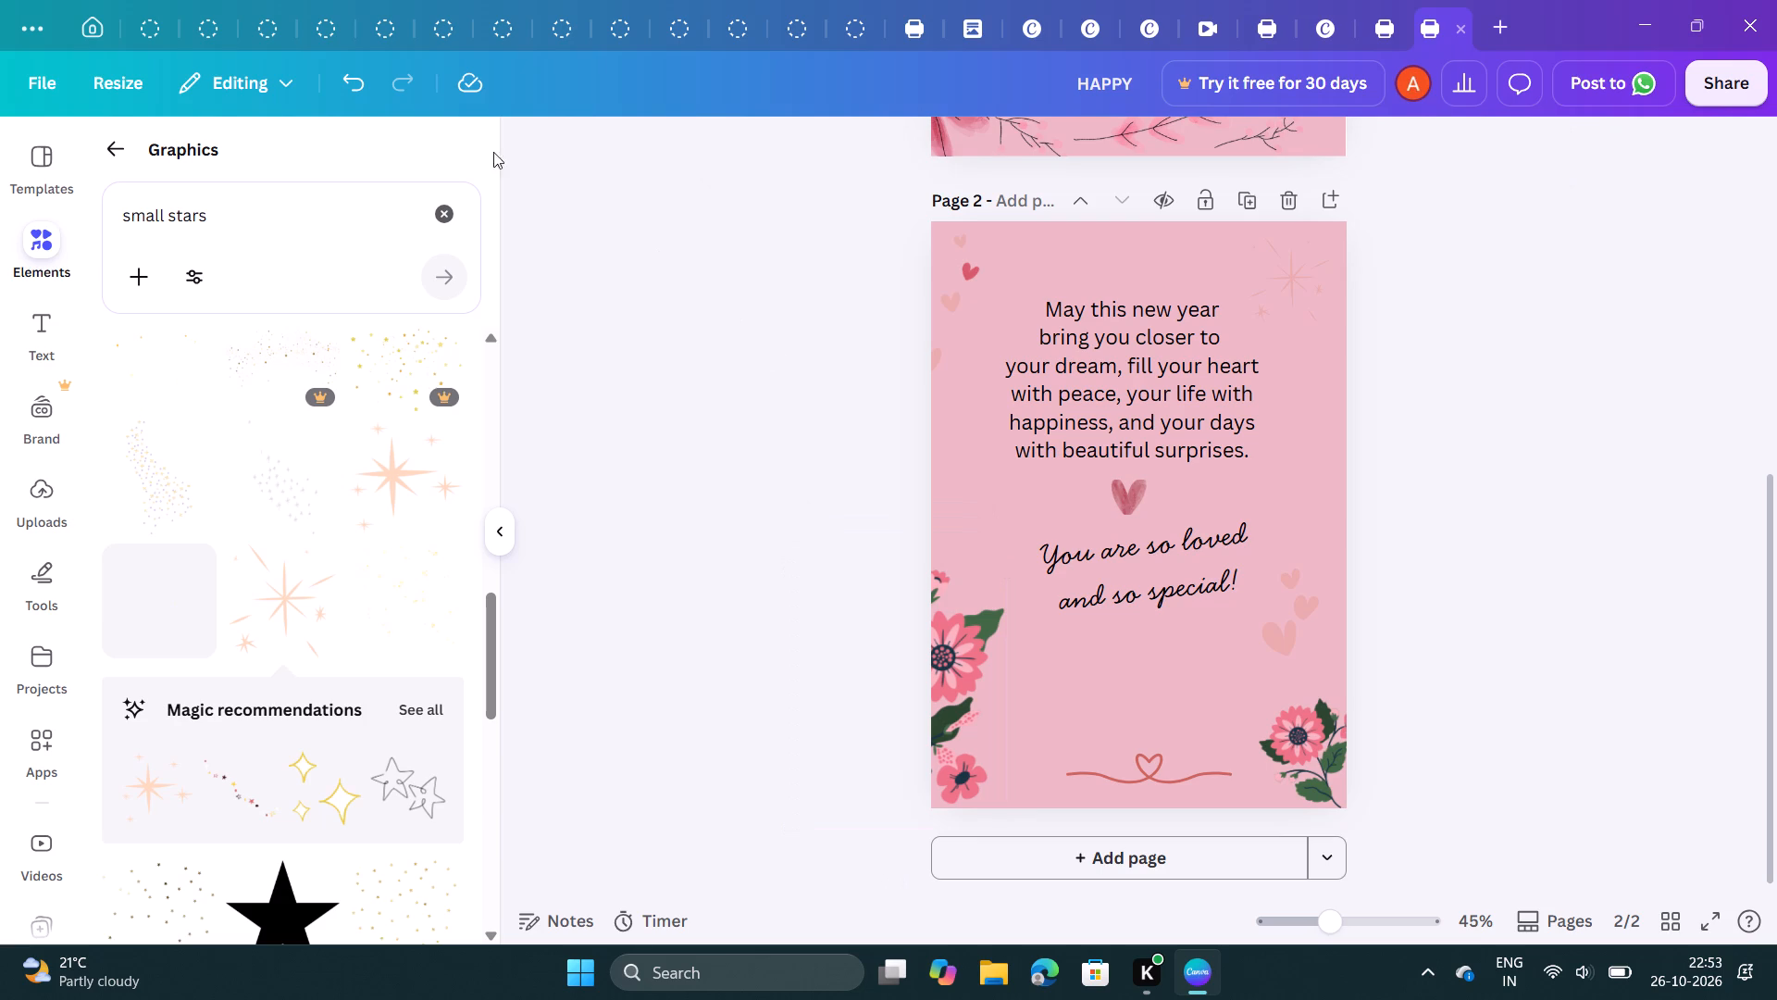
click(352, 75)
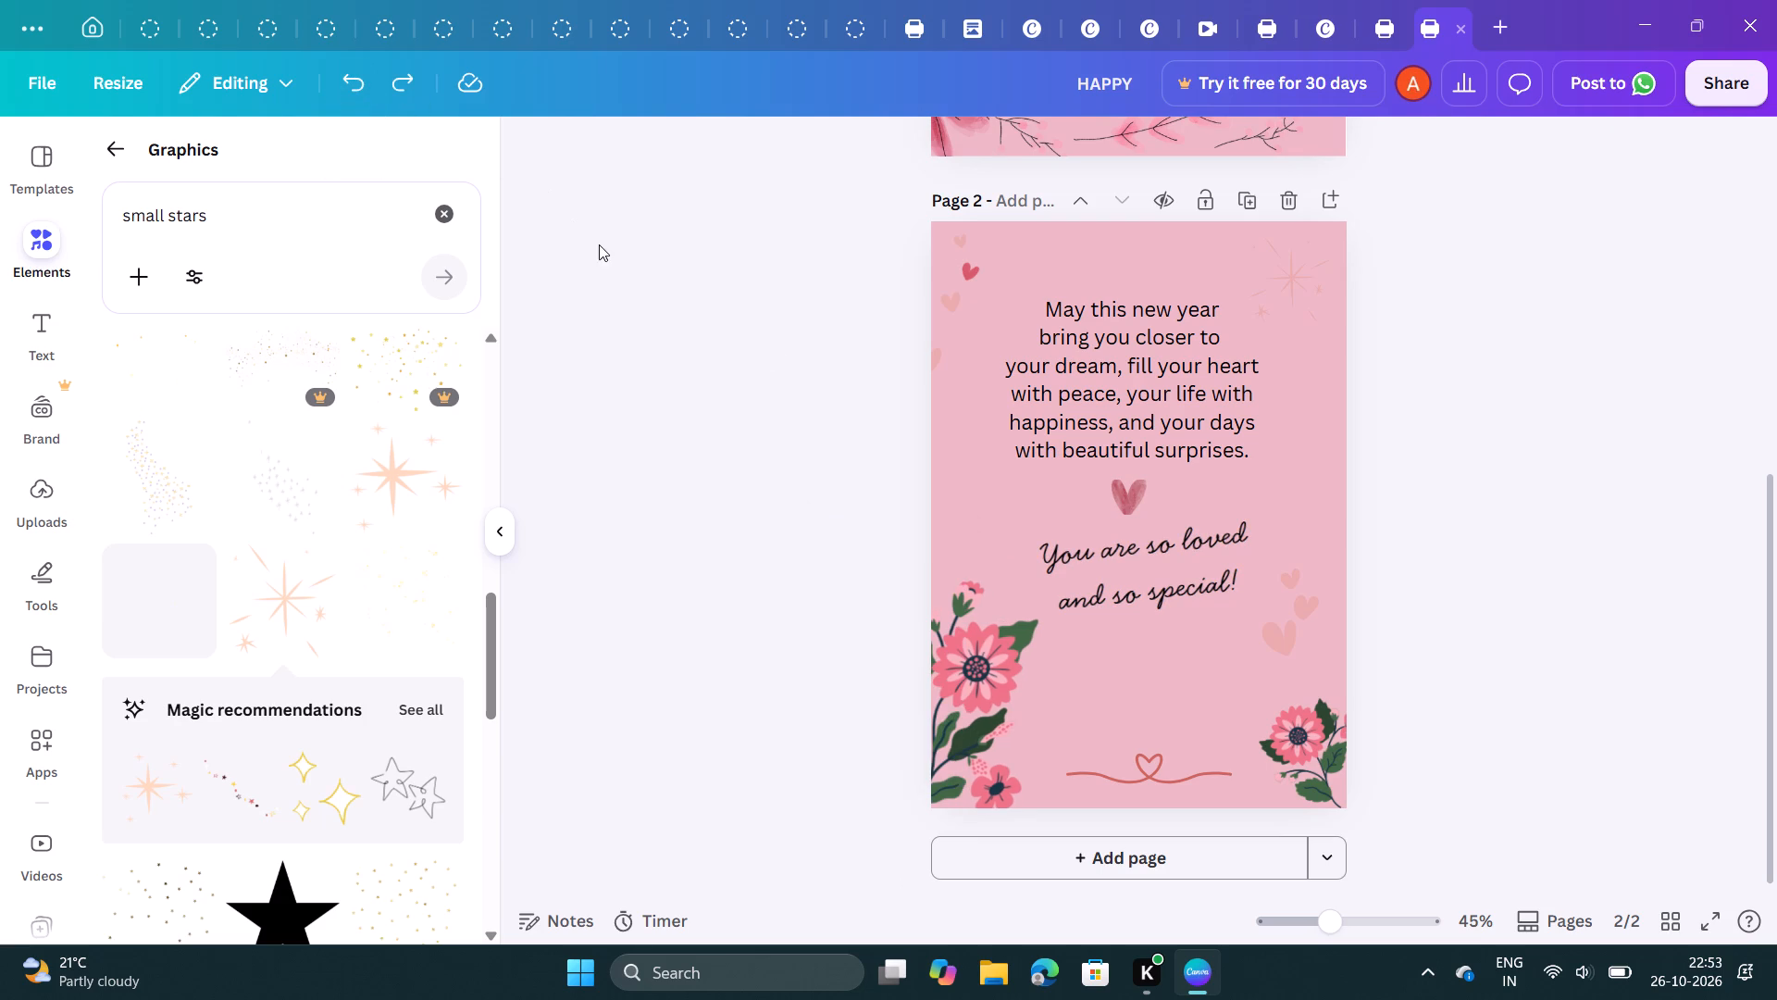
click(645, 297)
Delete the red line divider with a heart from the bottom of page 2.
scroll(645, 297, up, 3)
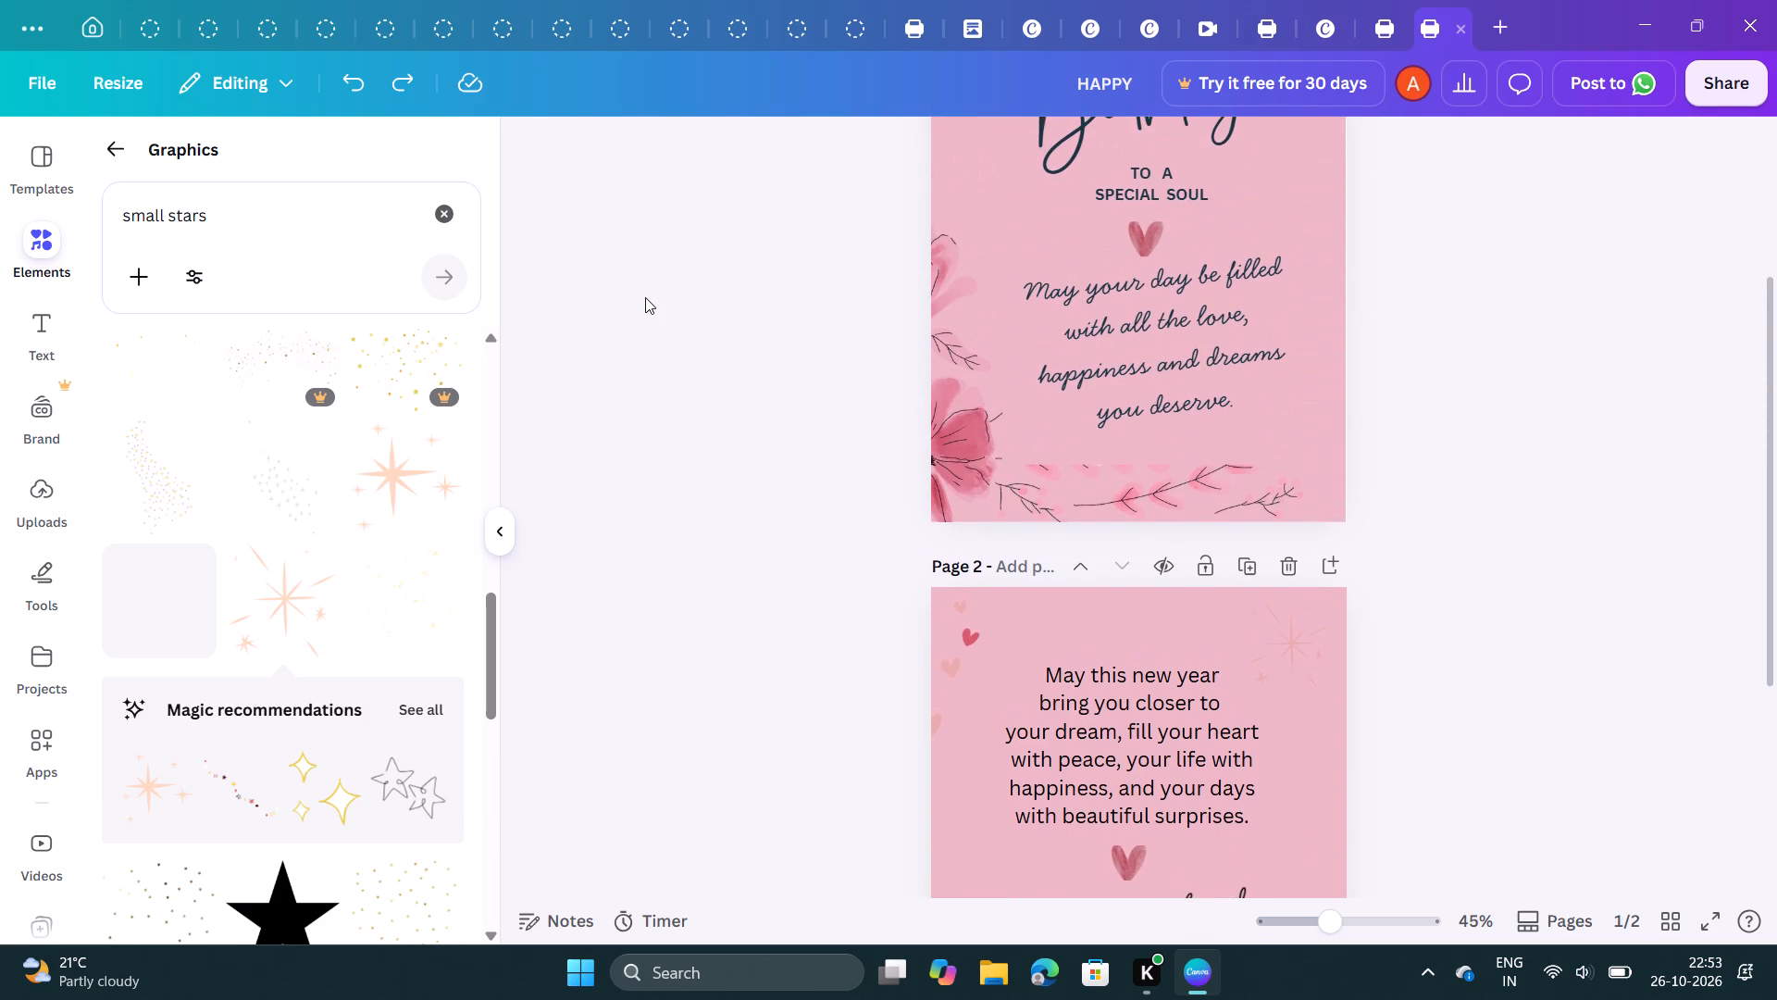
scroll(645, 297, down, 3)
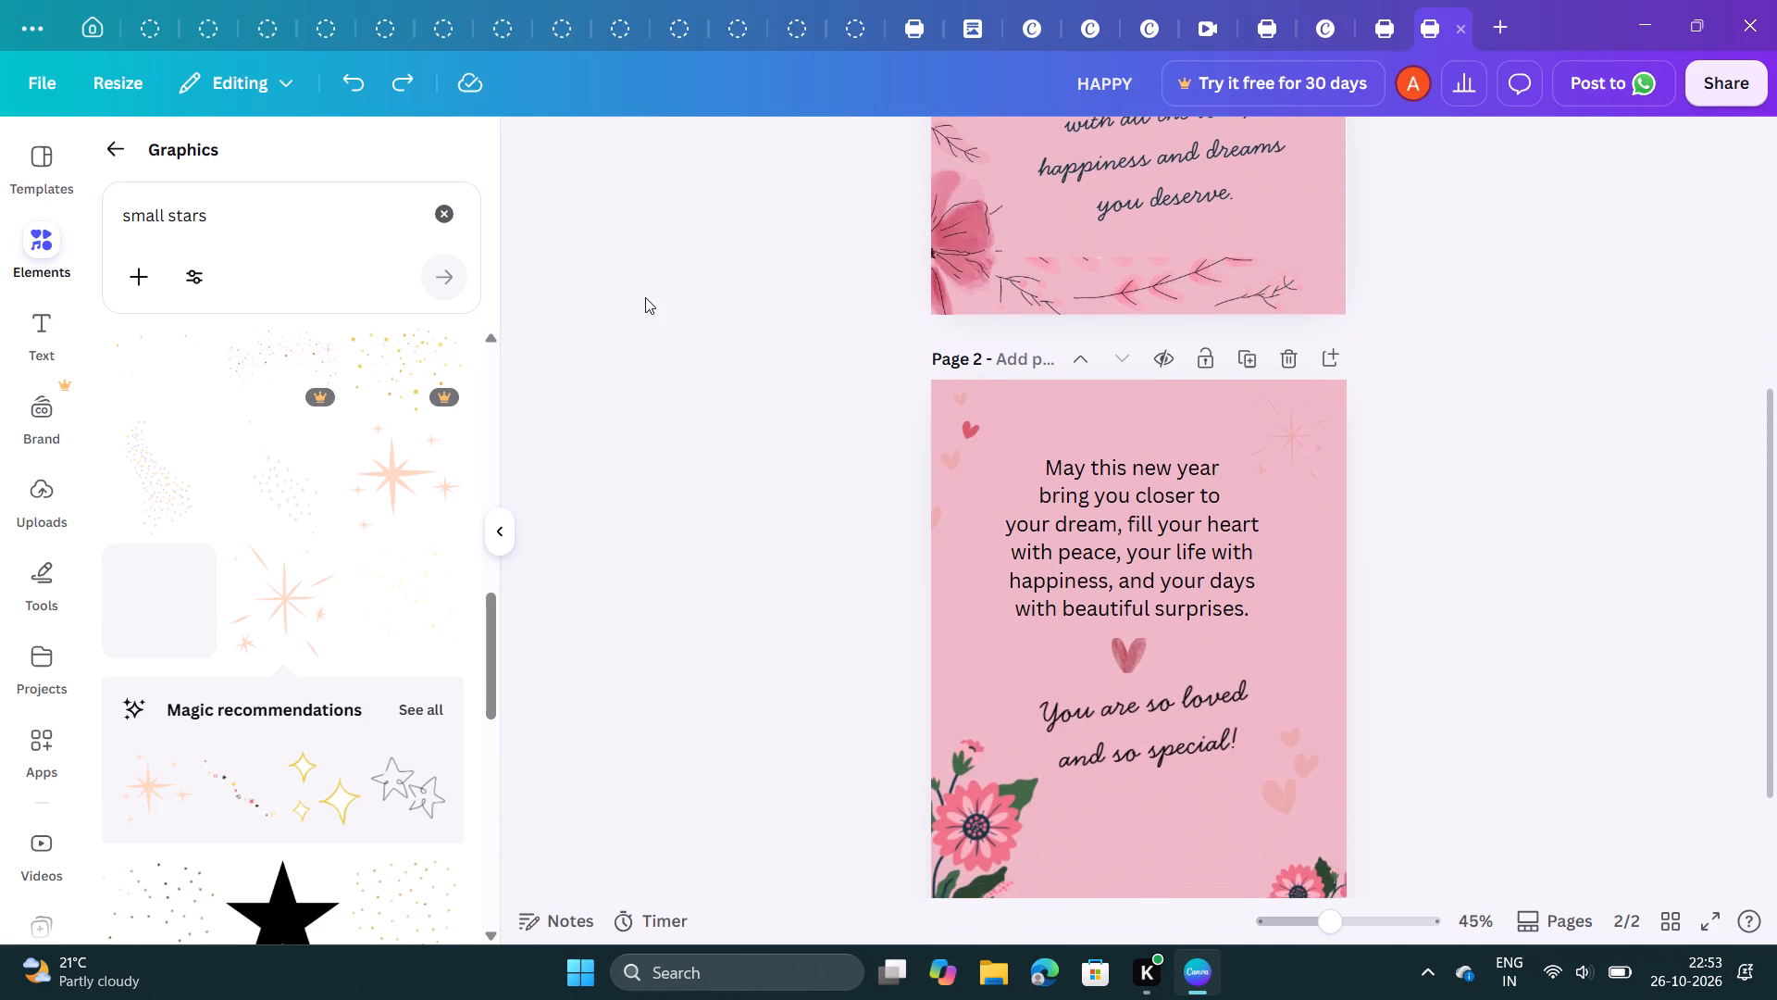
scroll(645, 297, down, 3)
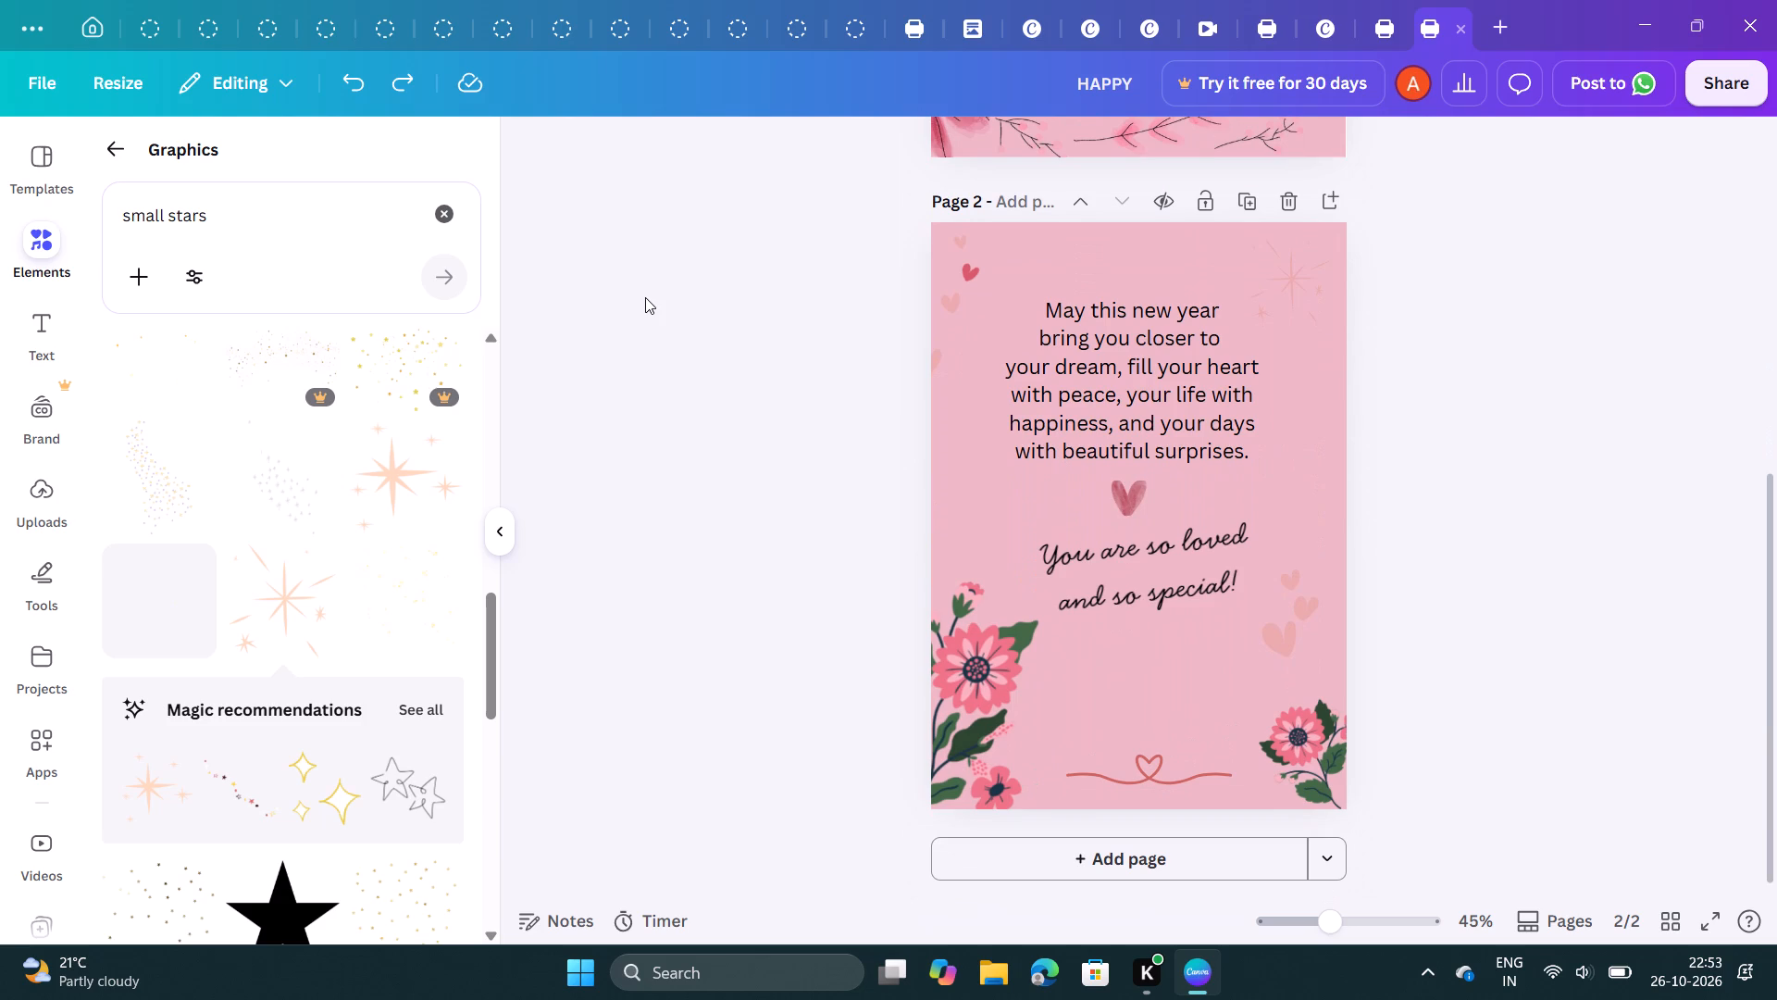
click(1156, 769)
click(1187, 703)
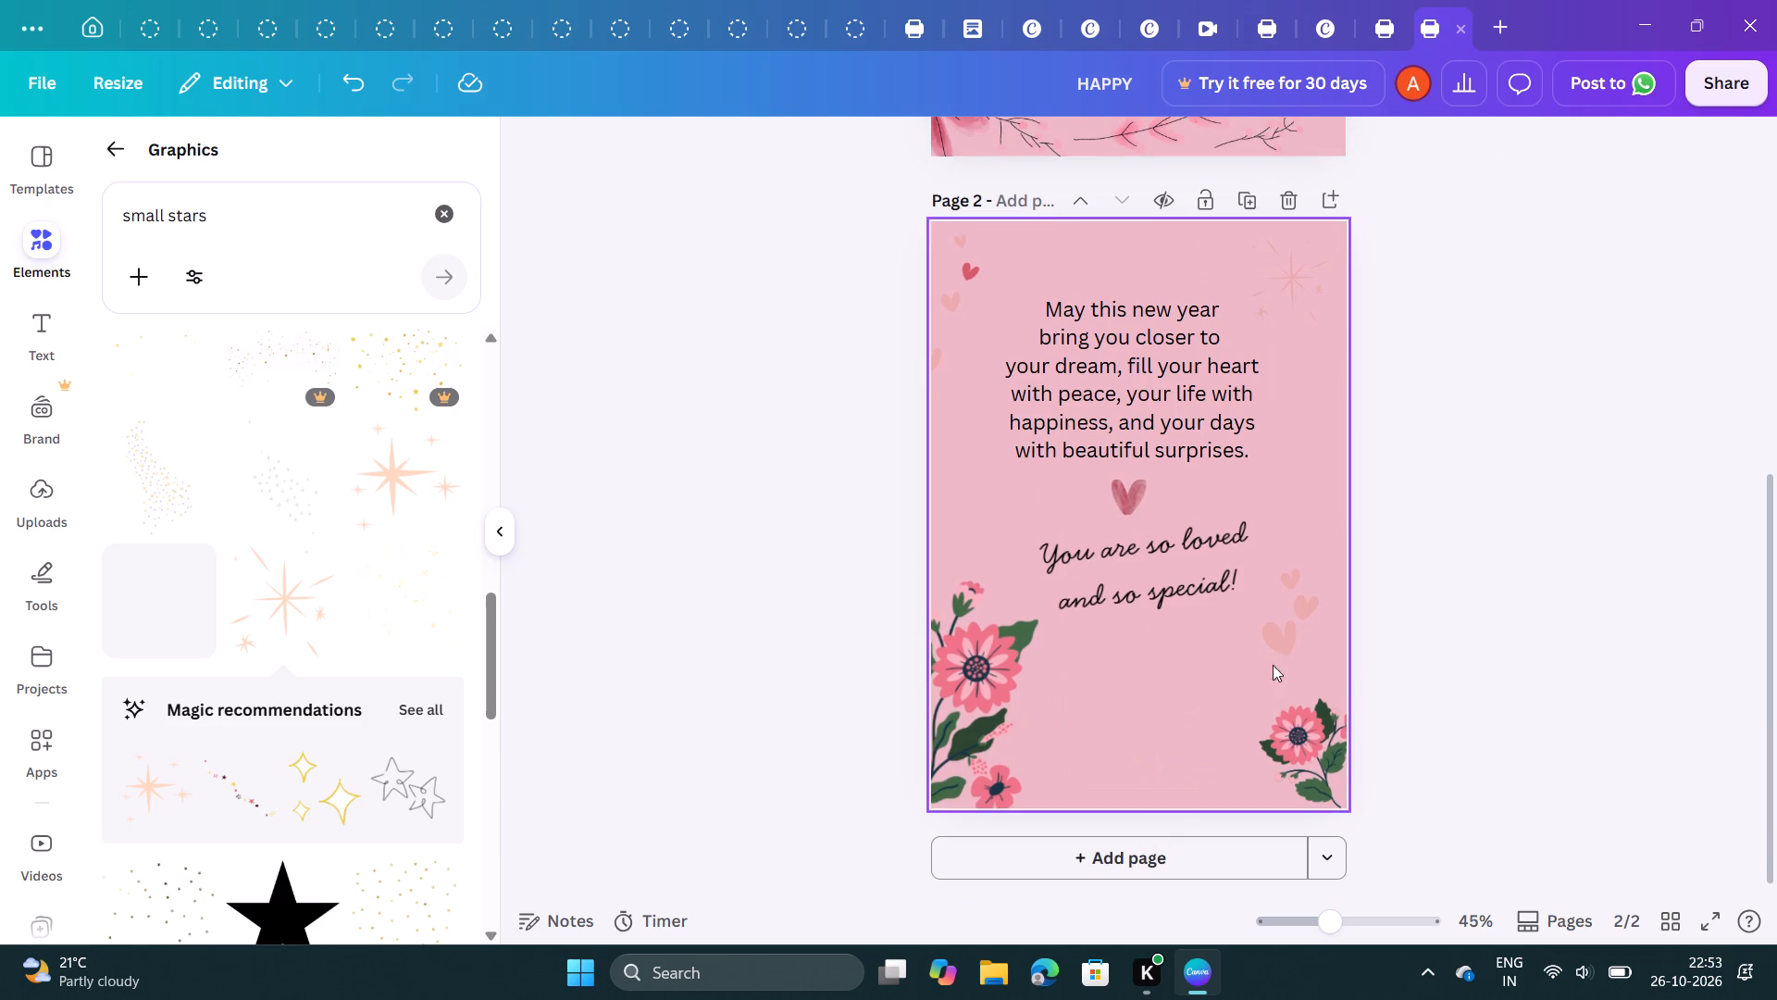
click(1459, 597)
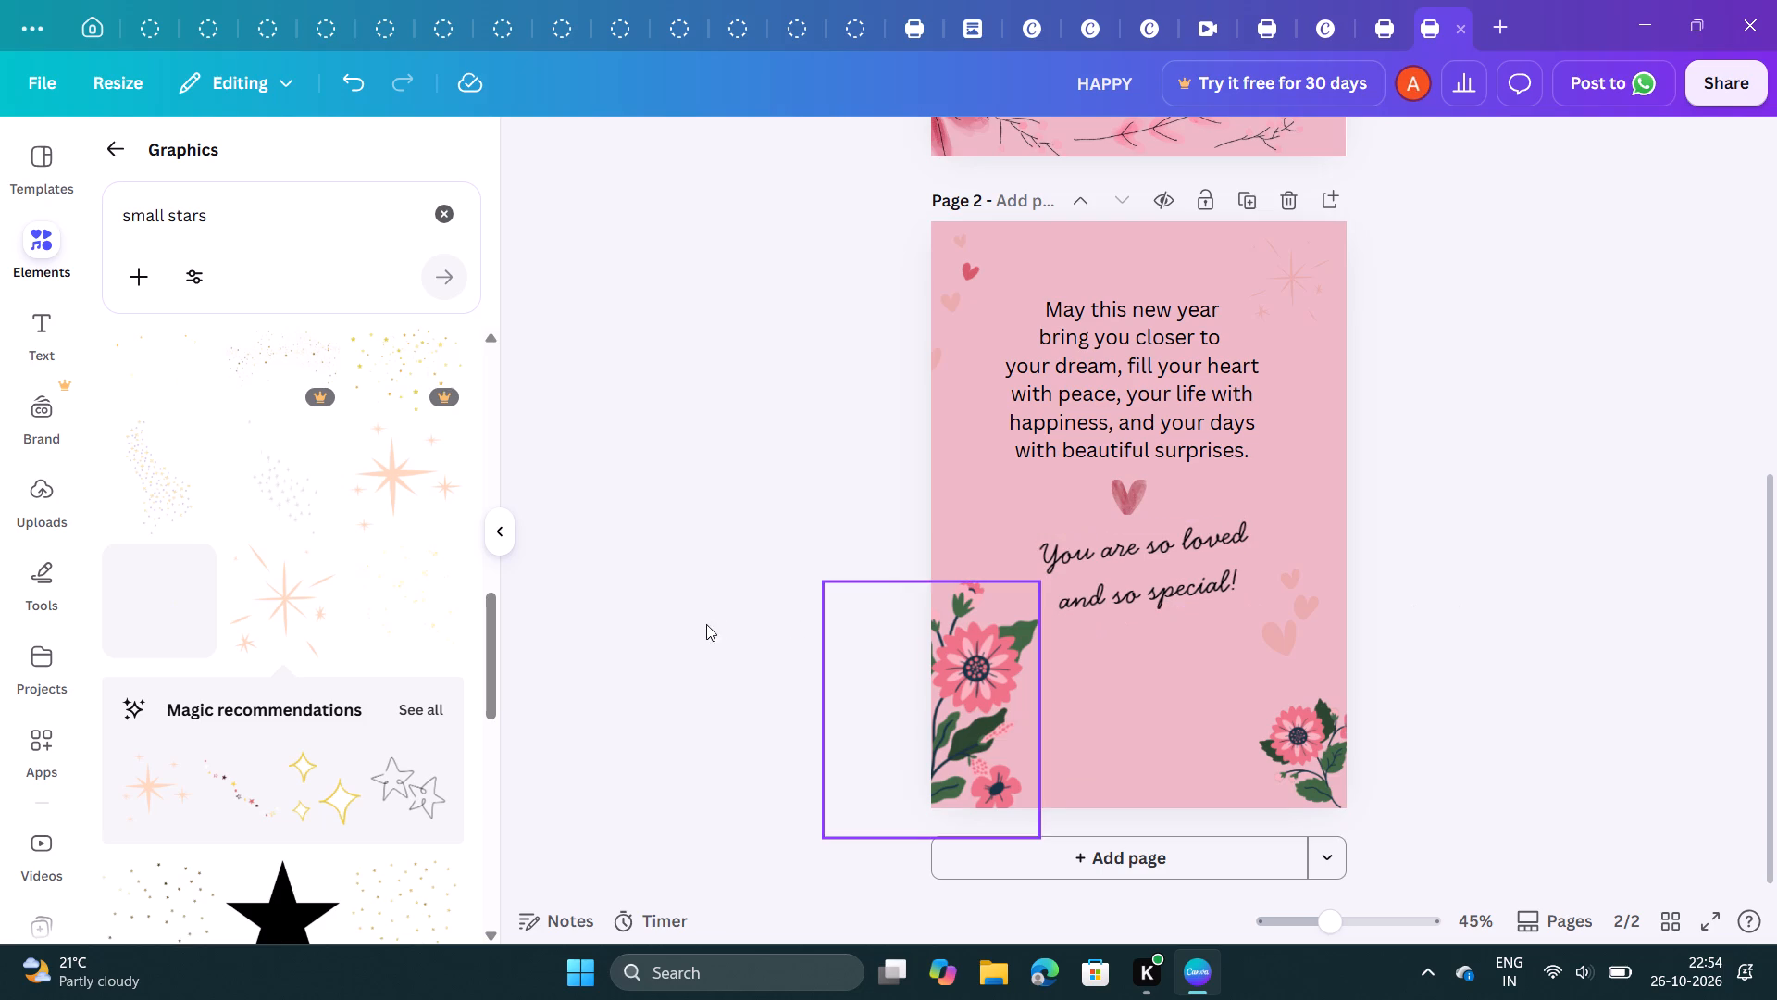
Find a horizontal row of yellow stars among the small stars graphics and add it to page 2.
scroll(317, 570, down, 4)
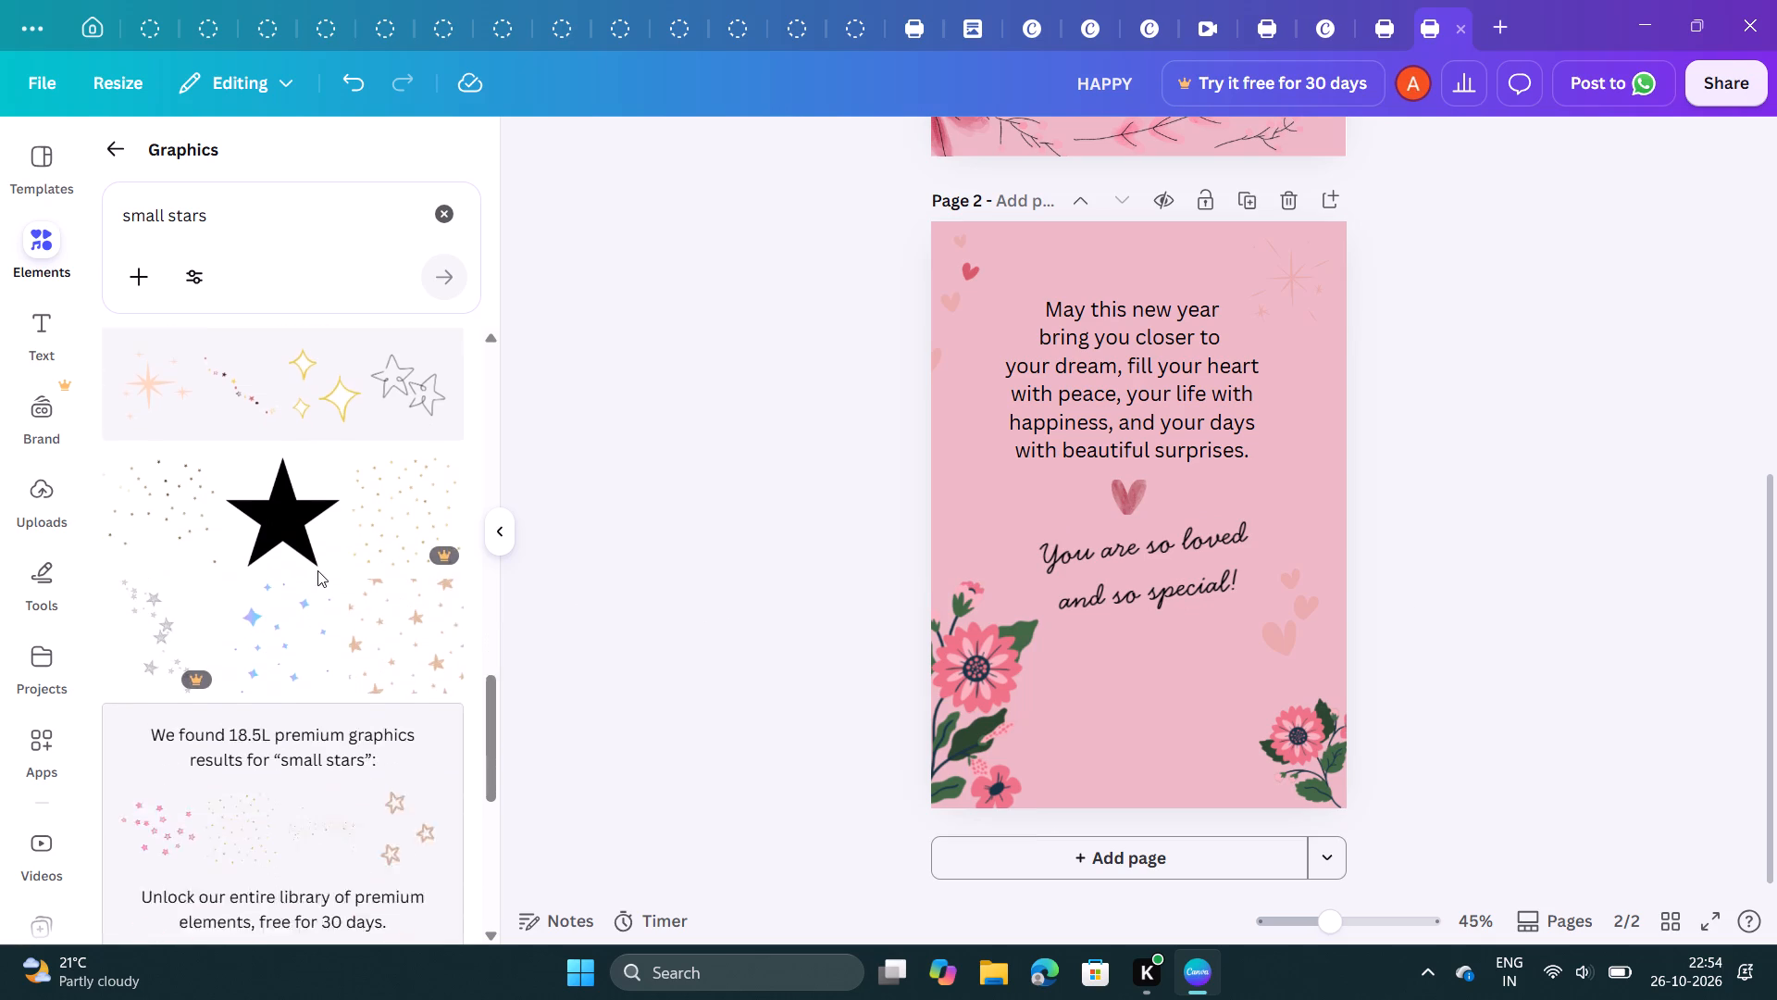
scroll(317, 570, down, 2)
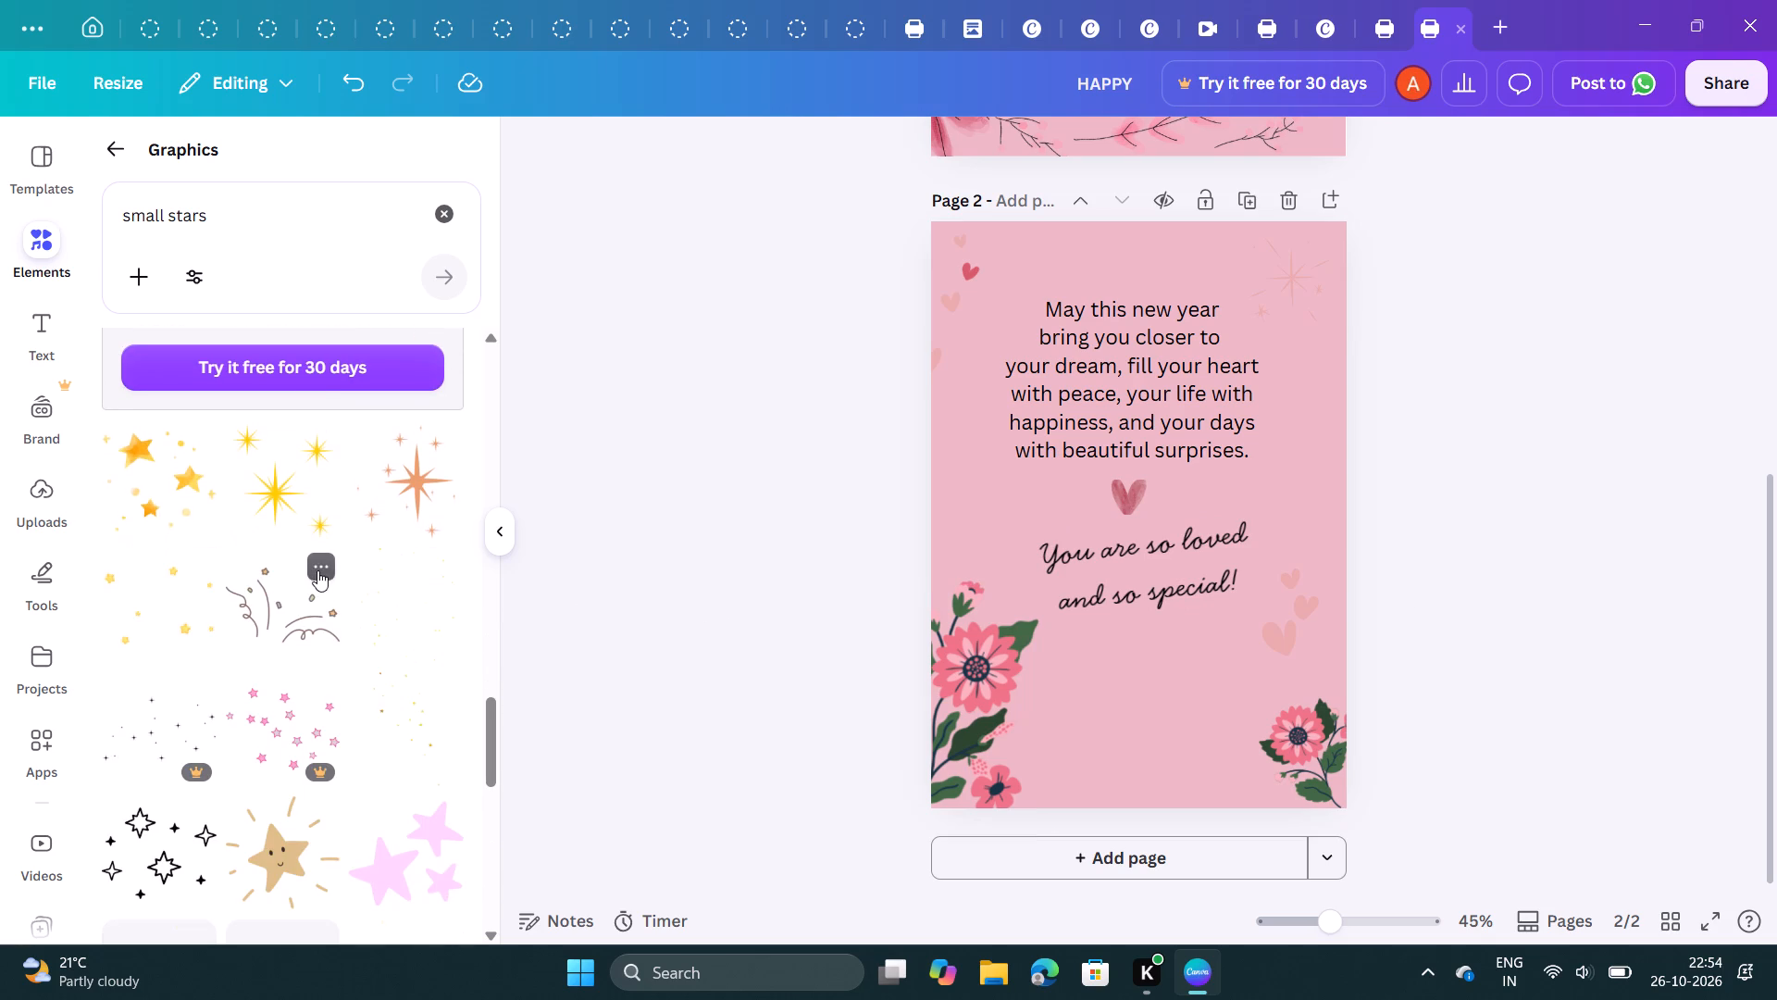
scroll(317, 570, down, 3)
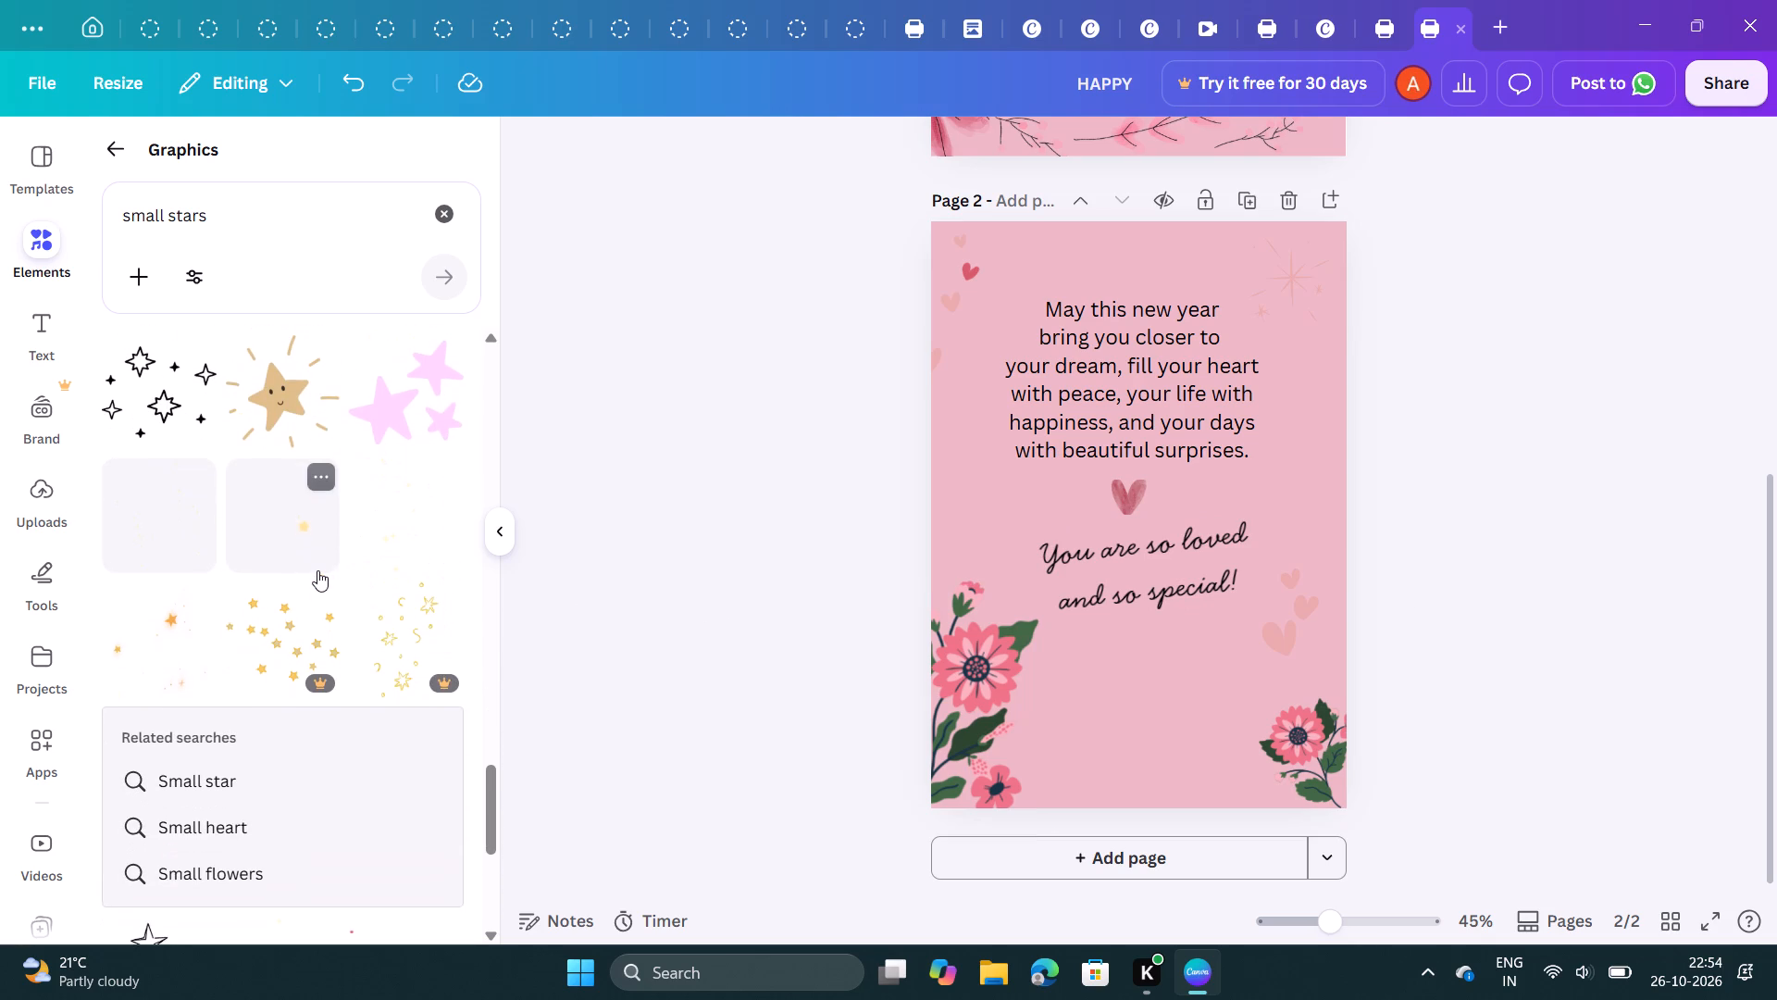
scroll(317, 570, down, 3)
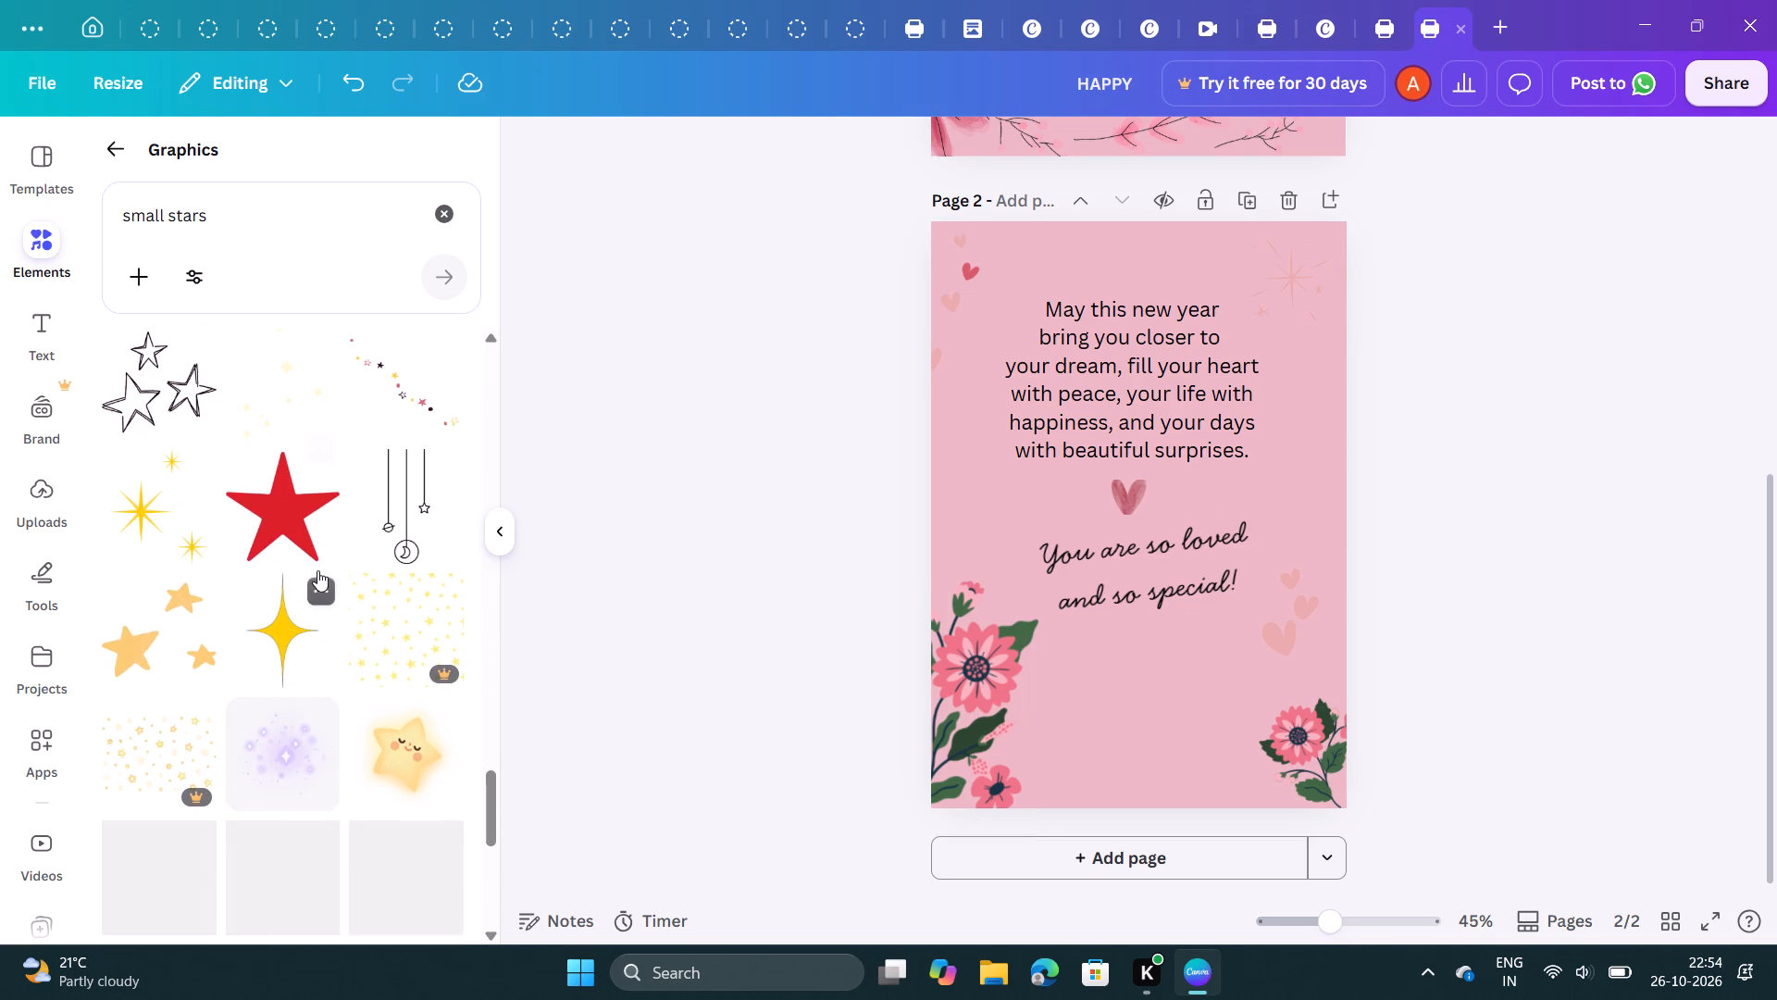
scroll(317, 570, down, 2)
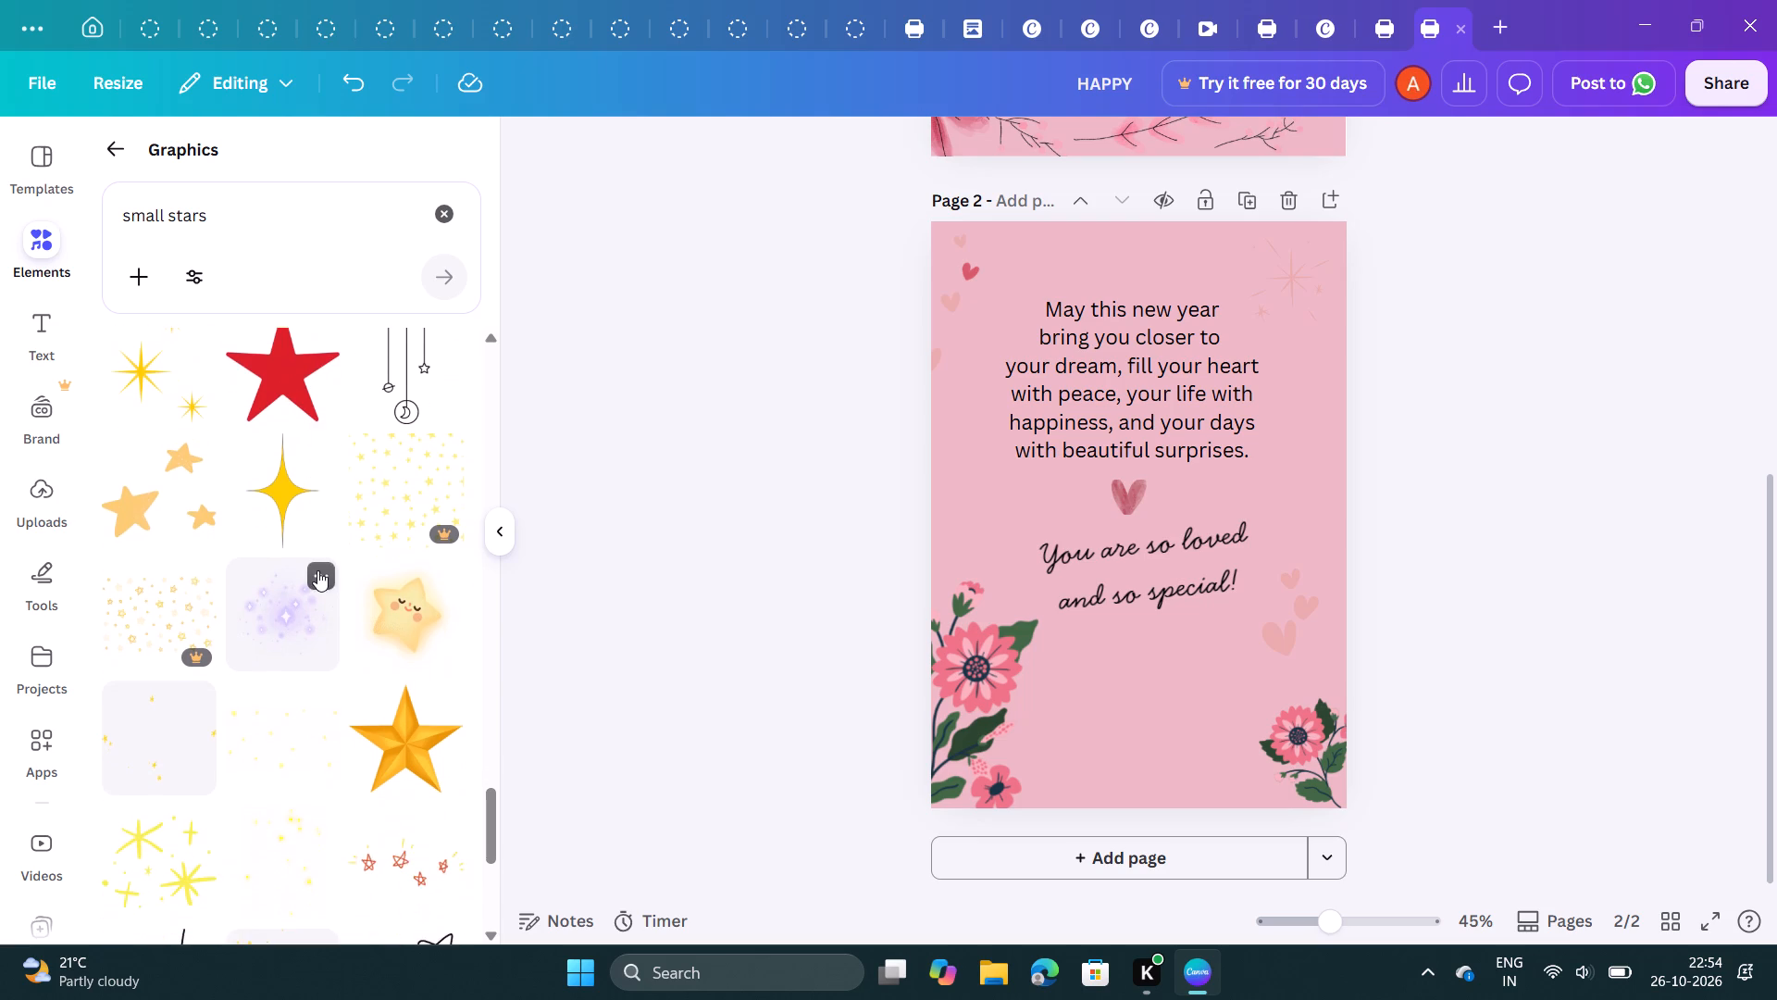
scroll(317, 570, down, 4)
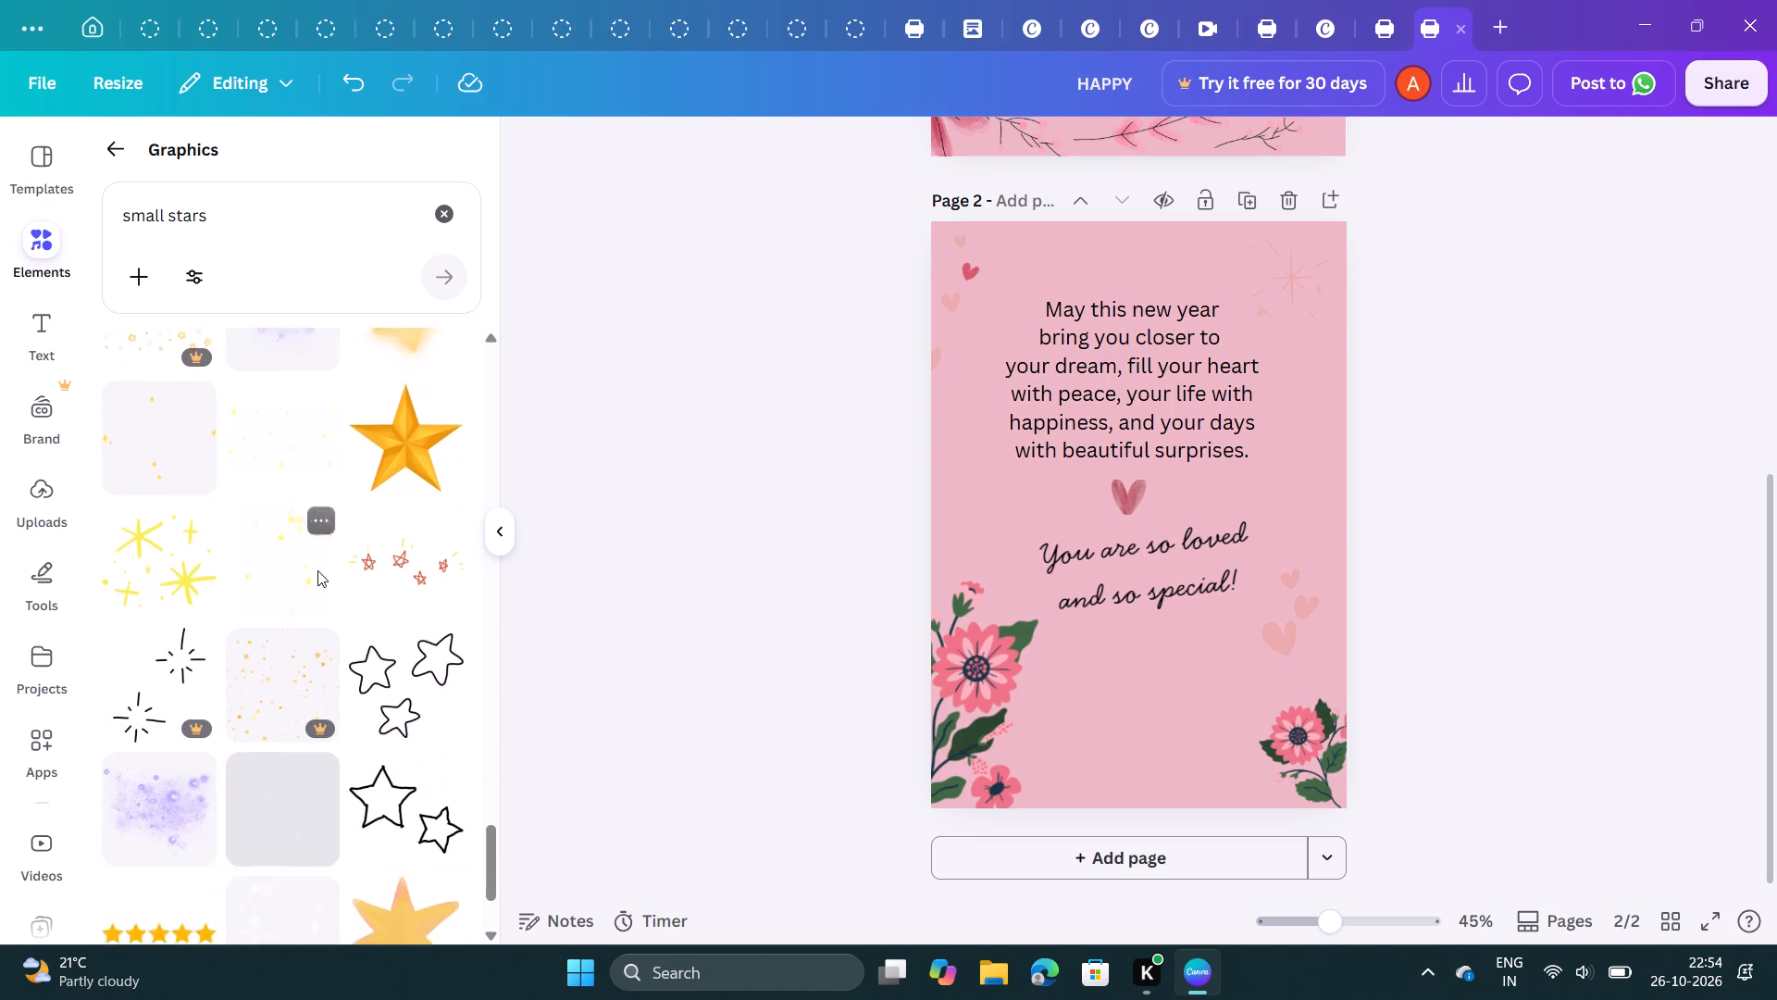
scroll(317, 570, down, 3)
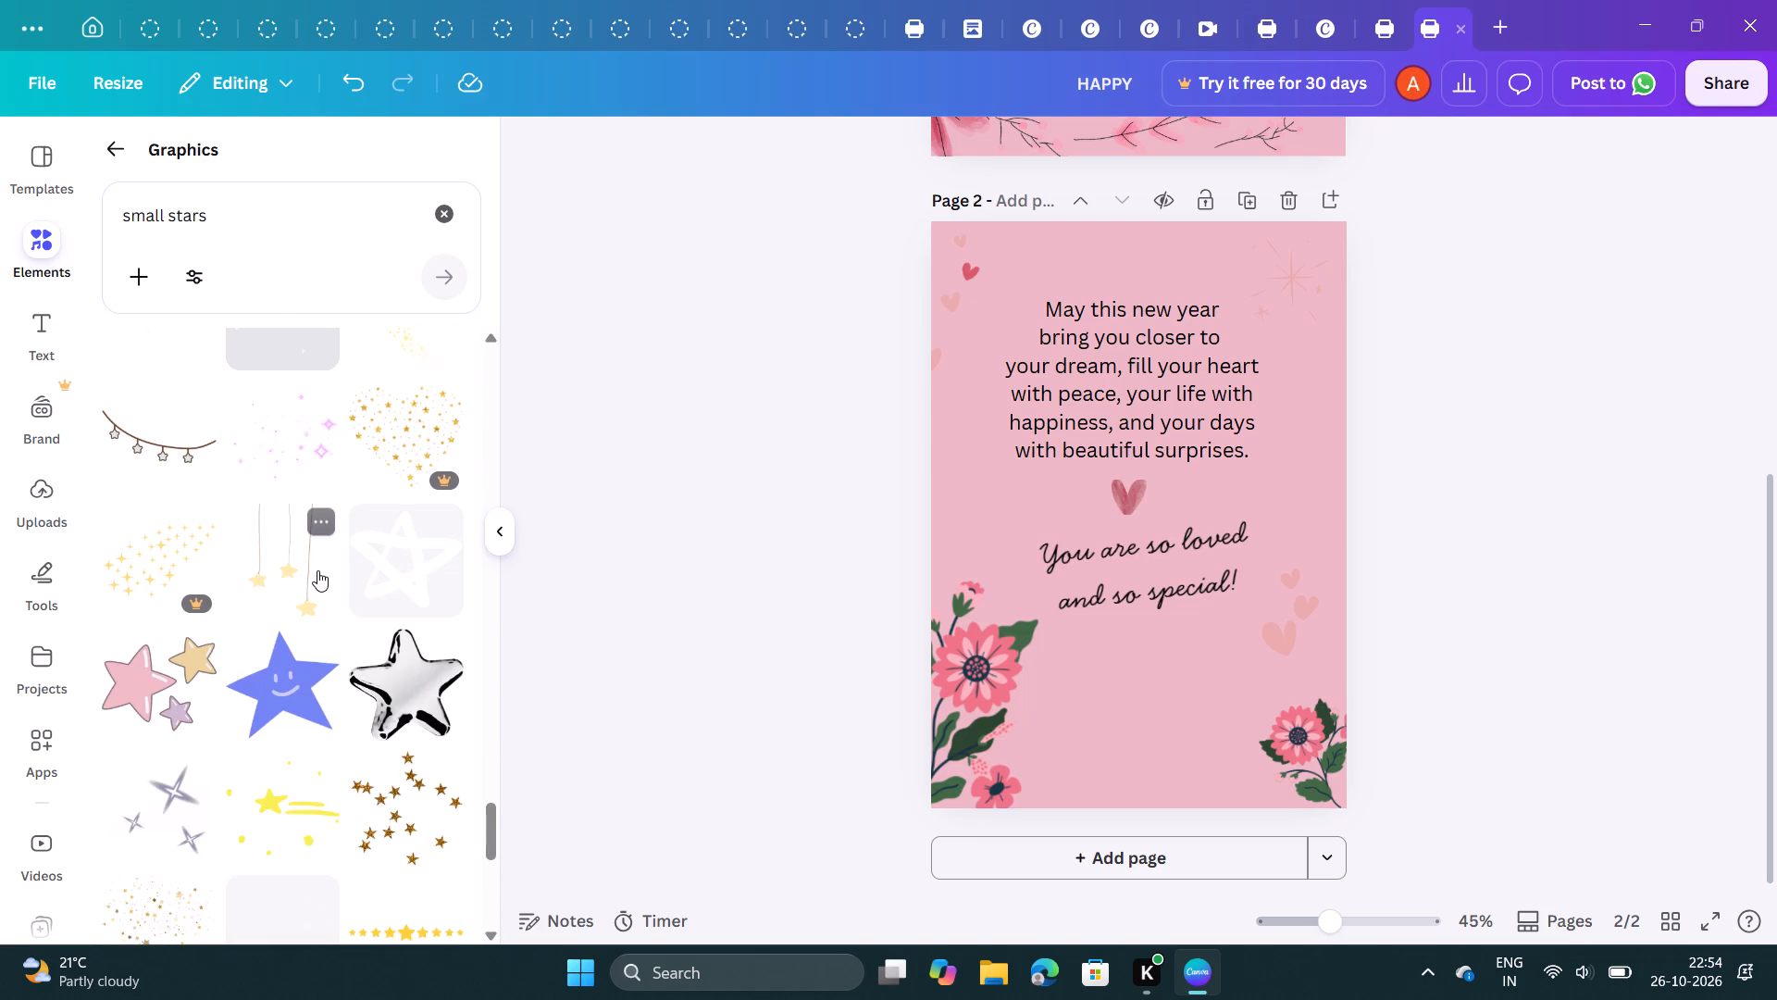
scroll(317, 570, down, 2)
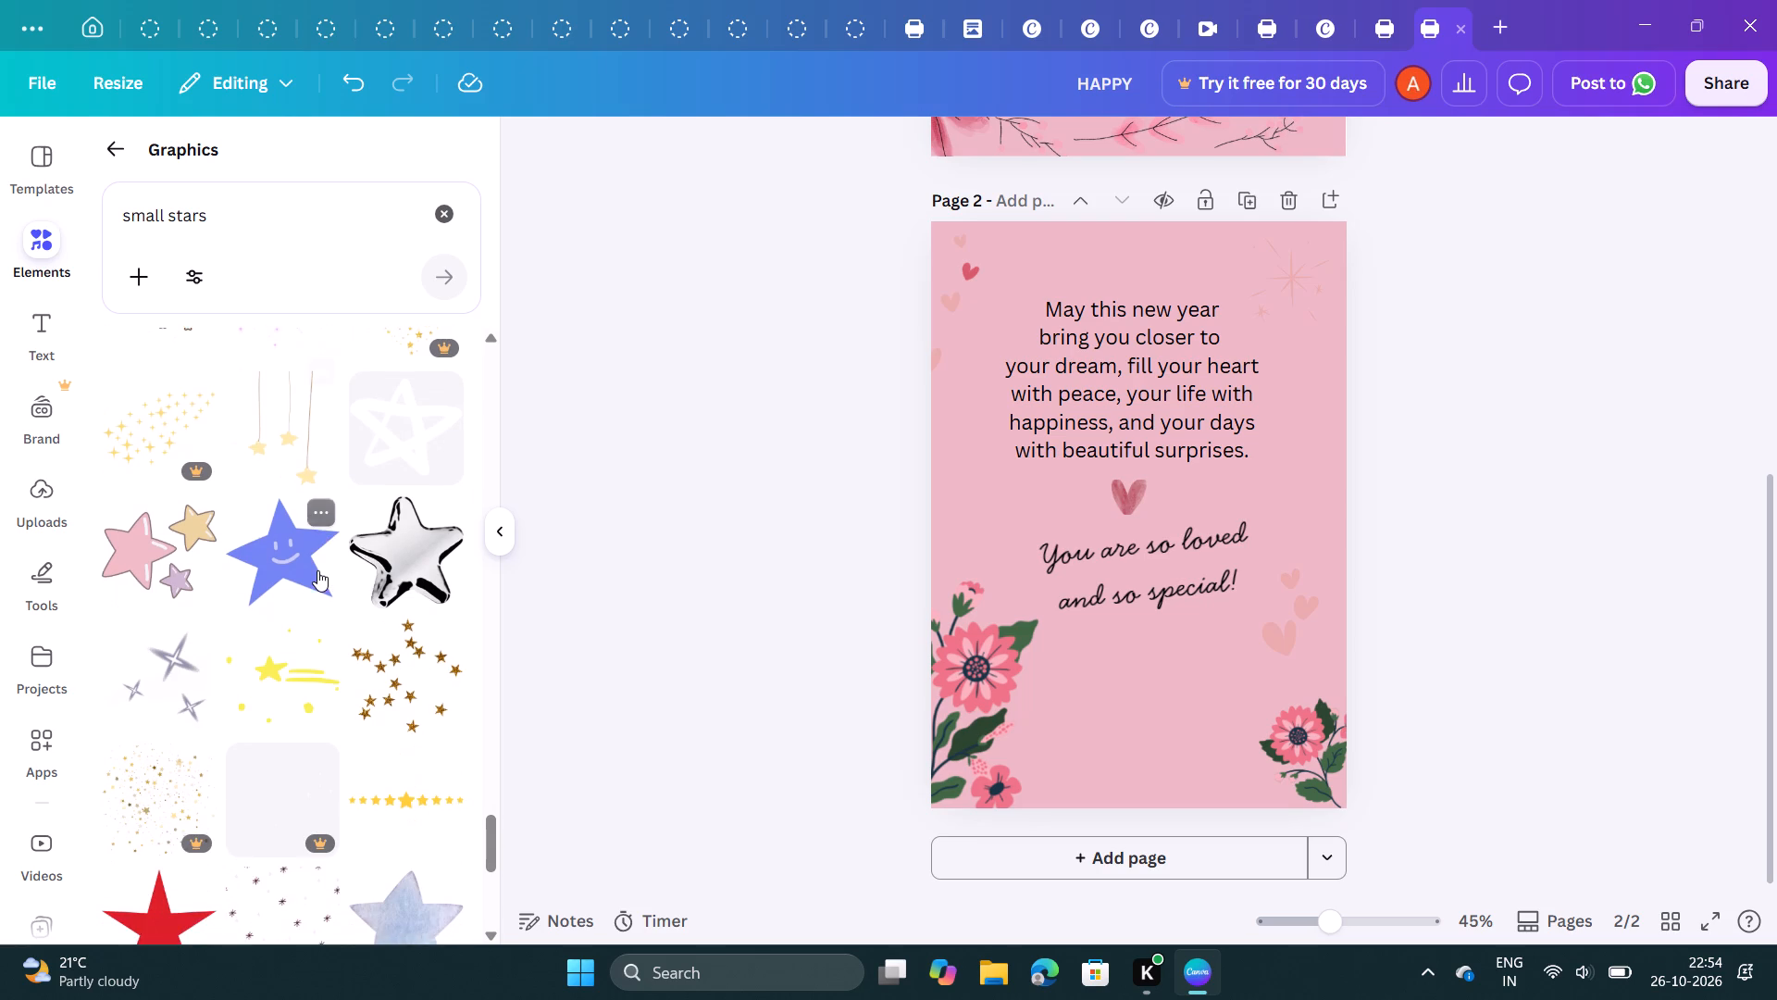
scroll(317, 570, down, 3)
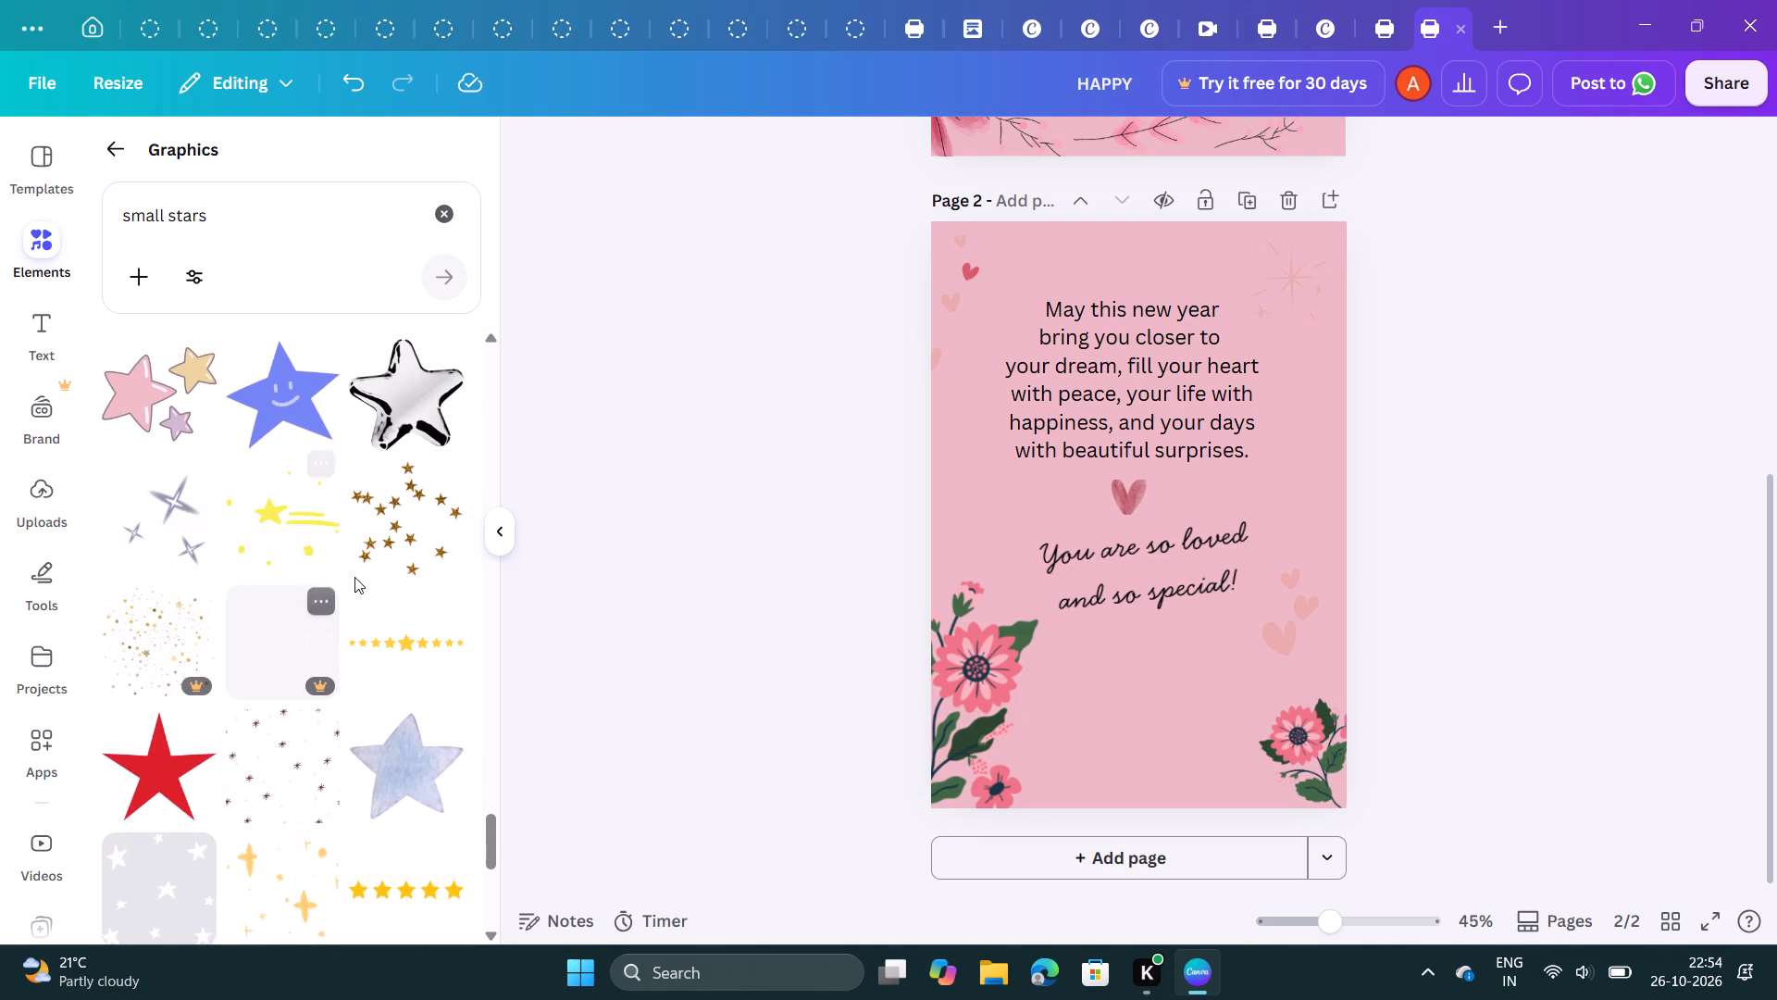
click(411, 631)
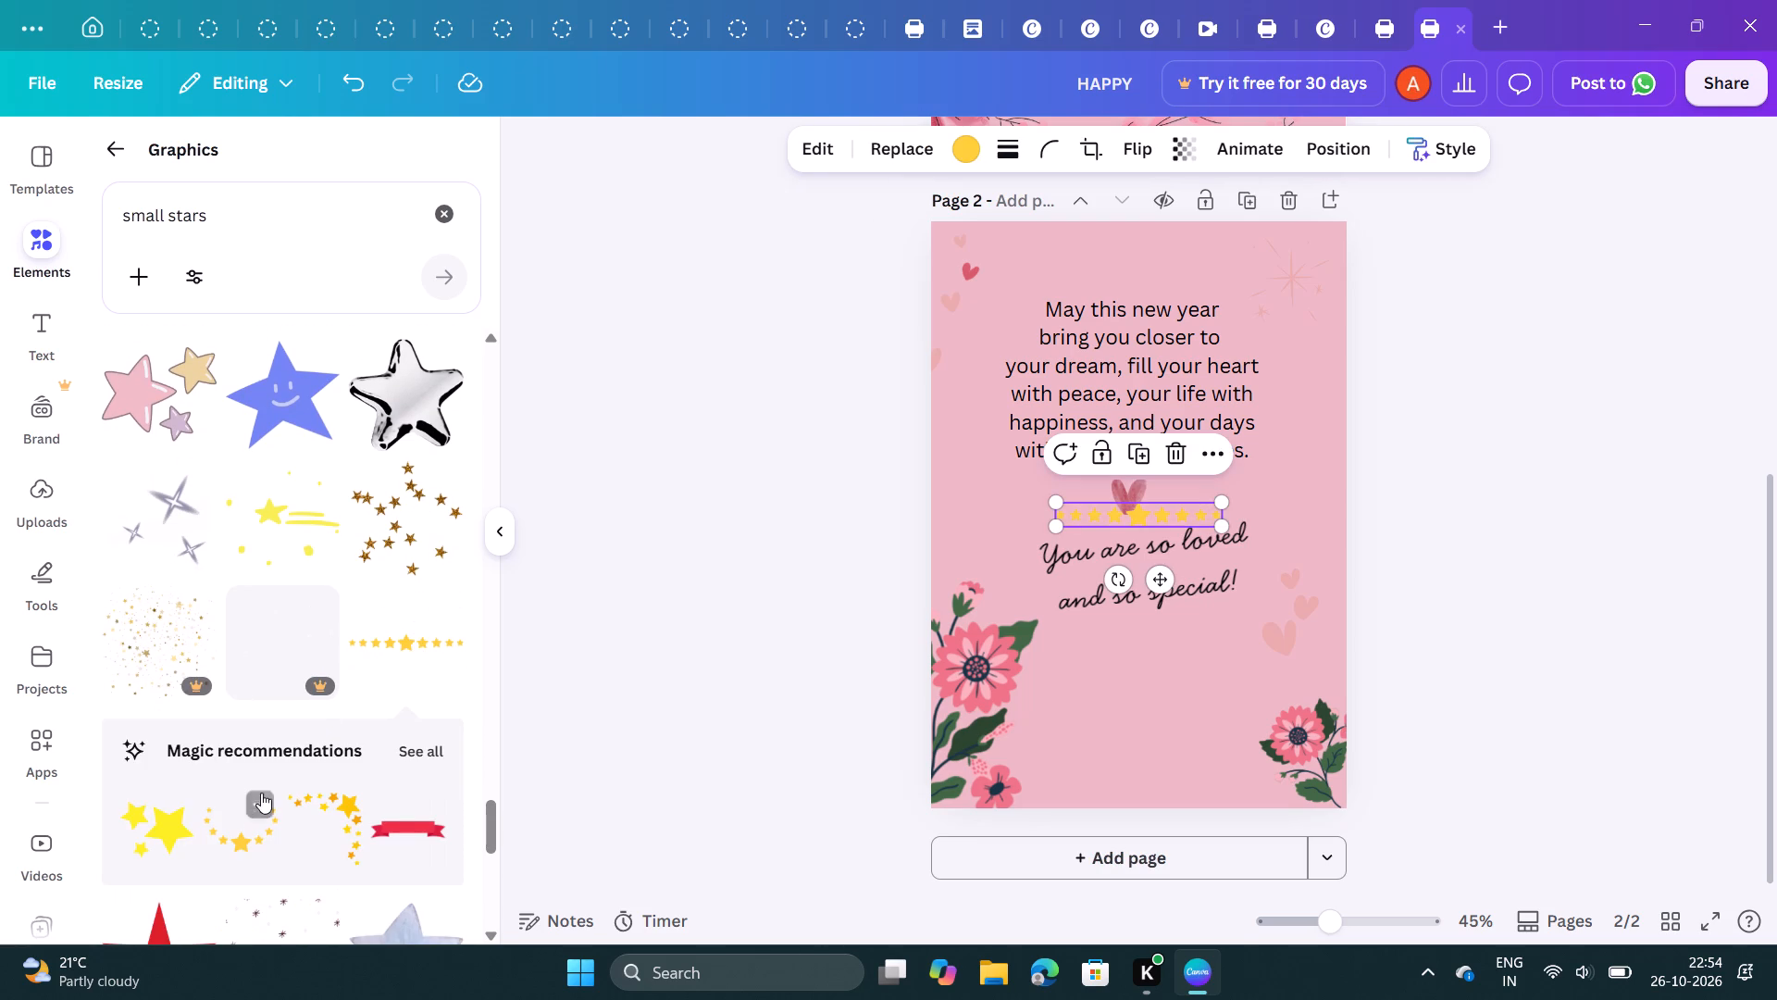
Browse the full set of recommended graphics related to the yellow star row for a suitable star decoration.
scroll(261, 793, down, 4)
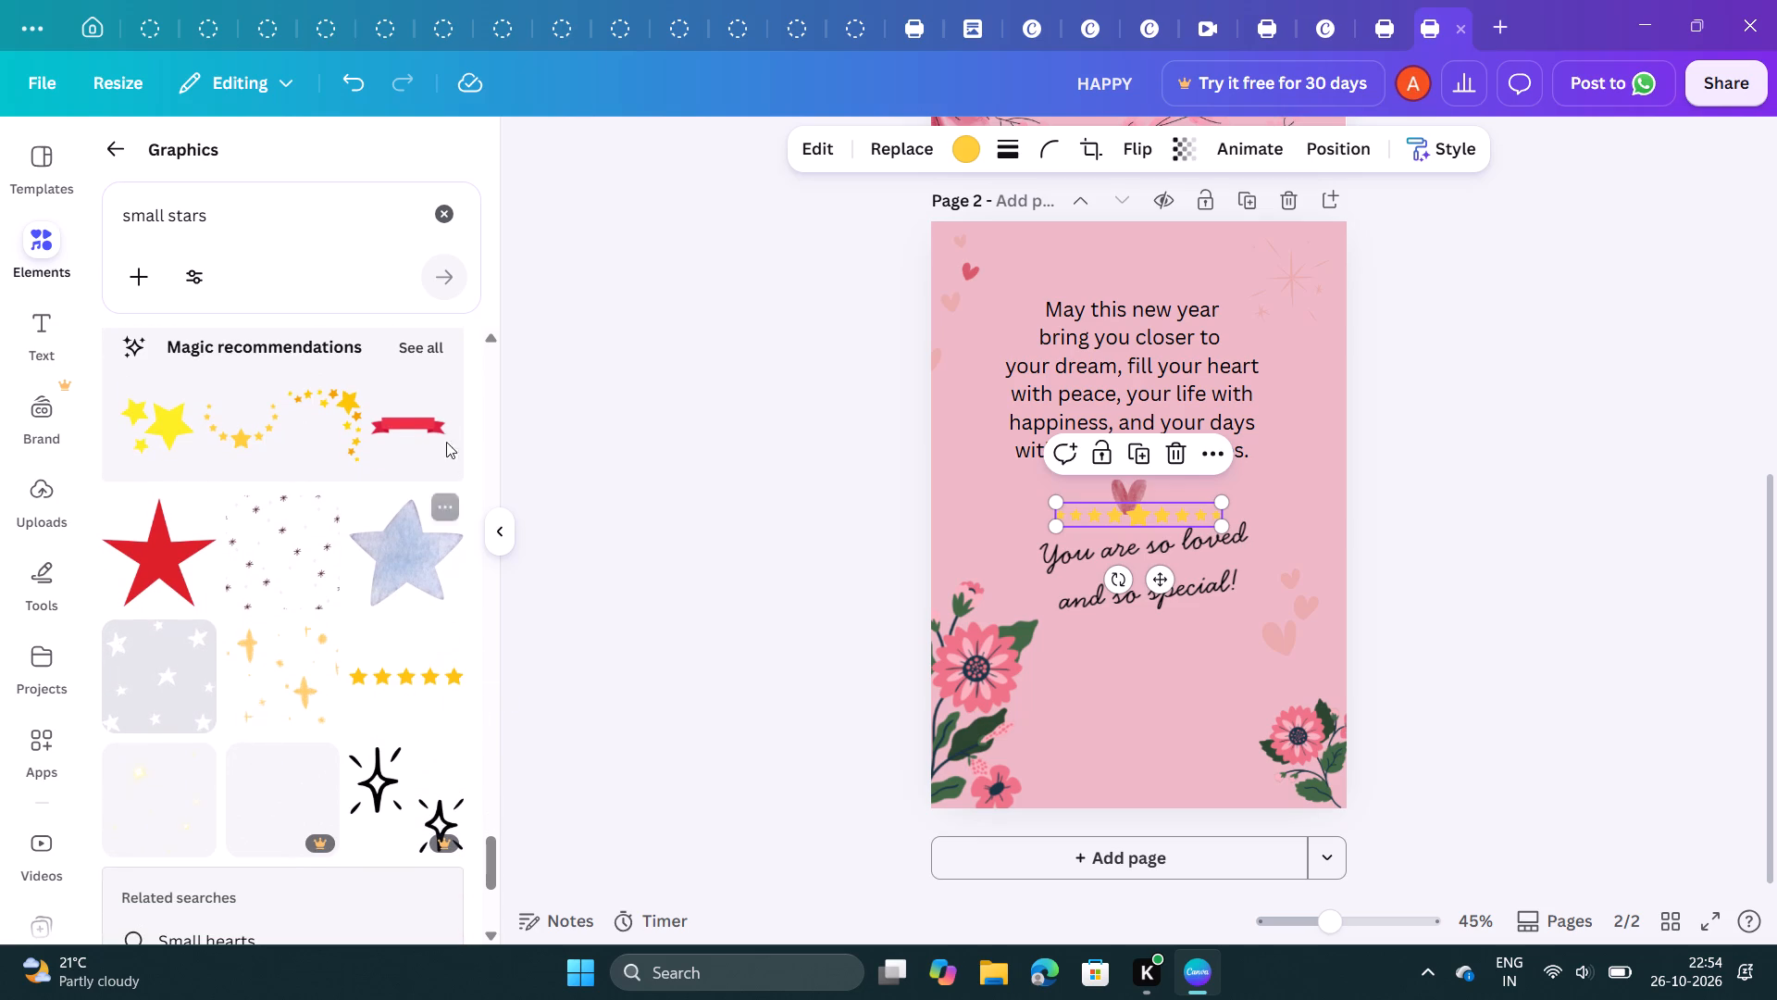
click(424, 352)
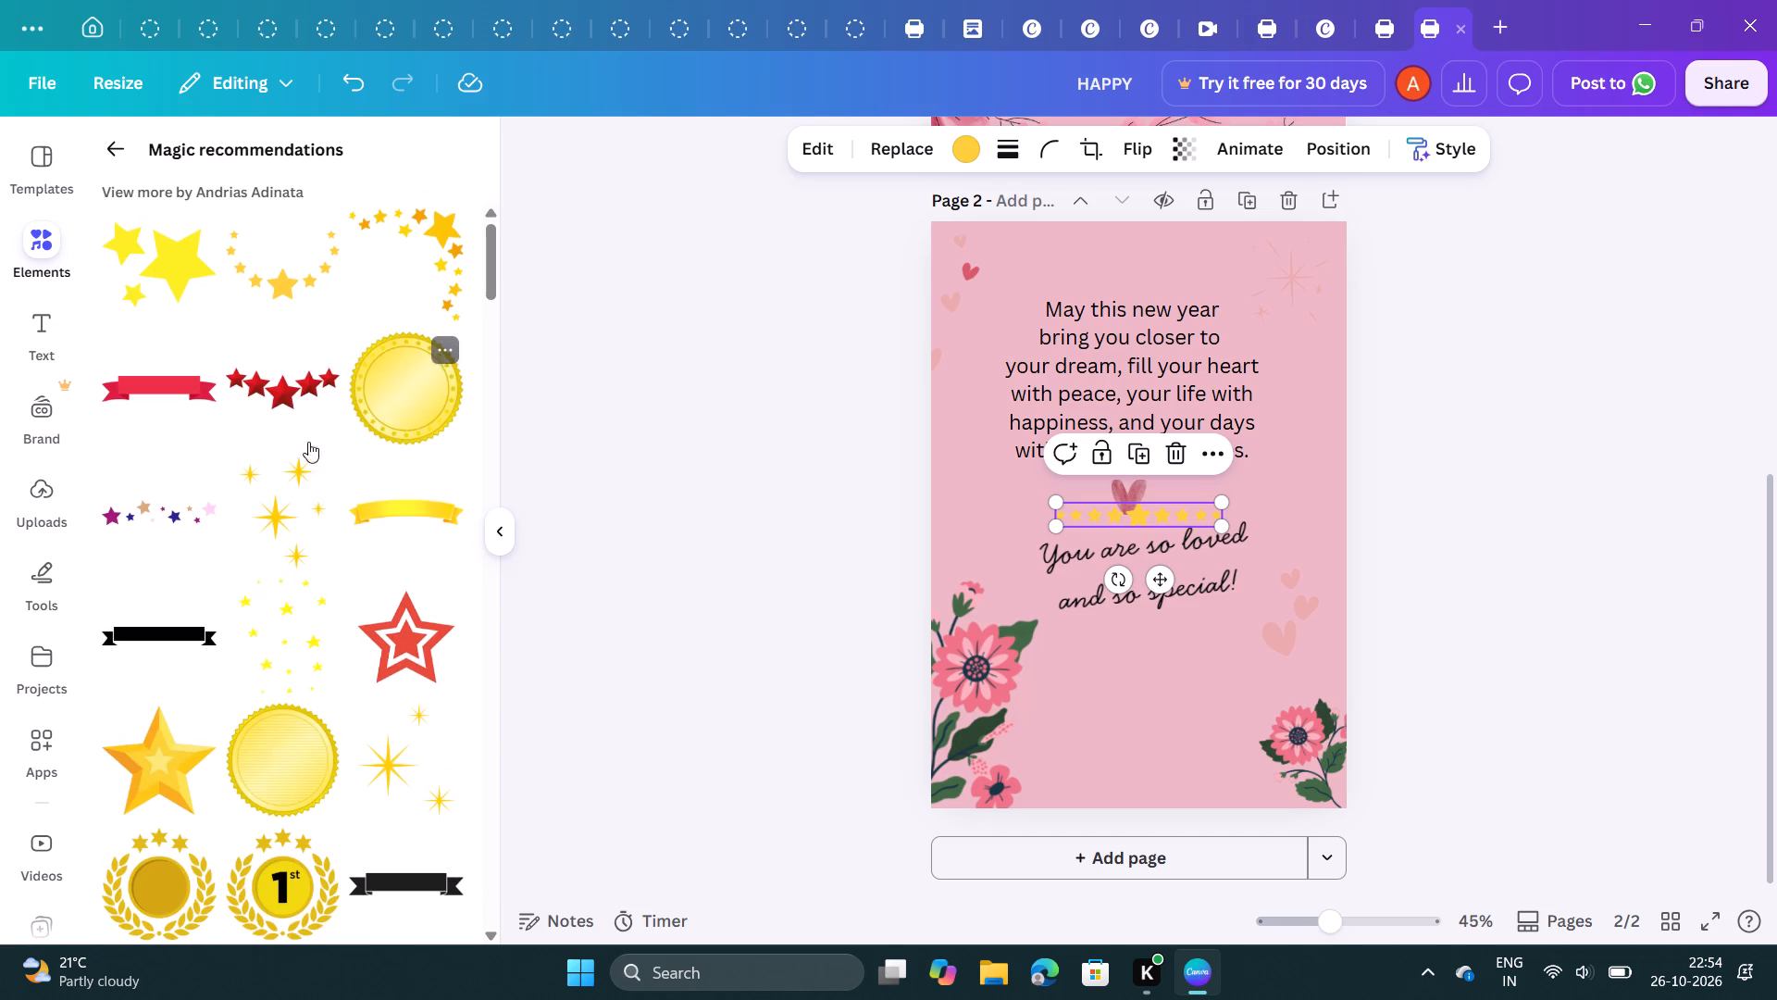
scroll(283, 463, down, 4)
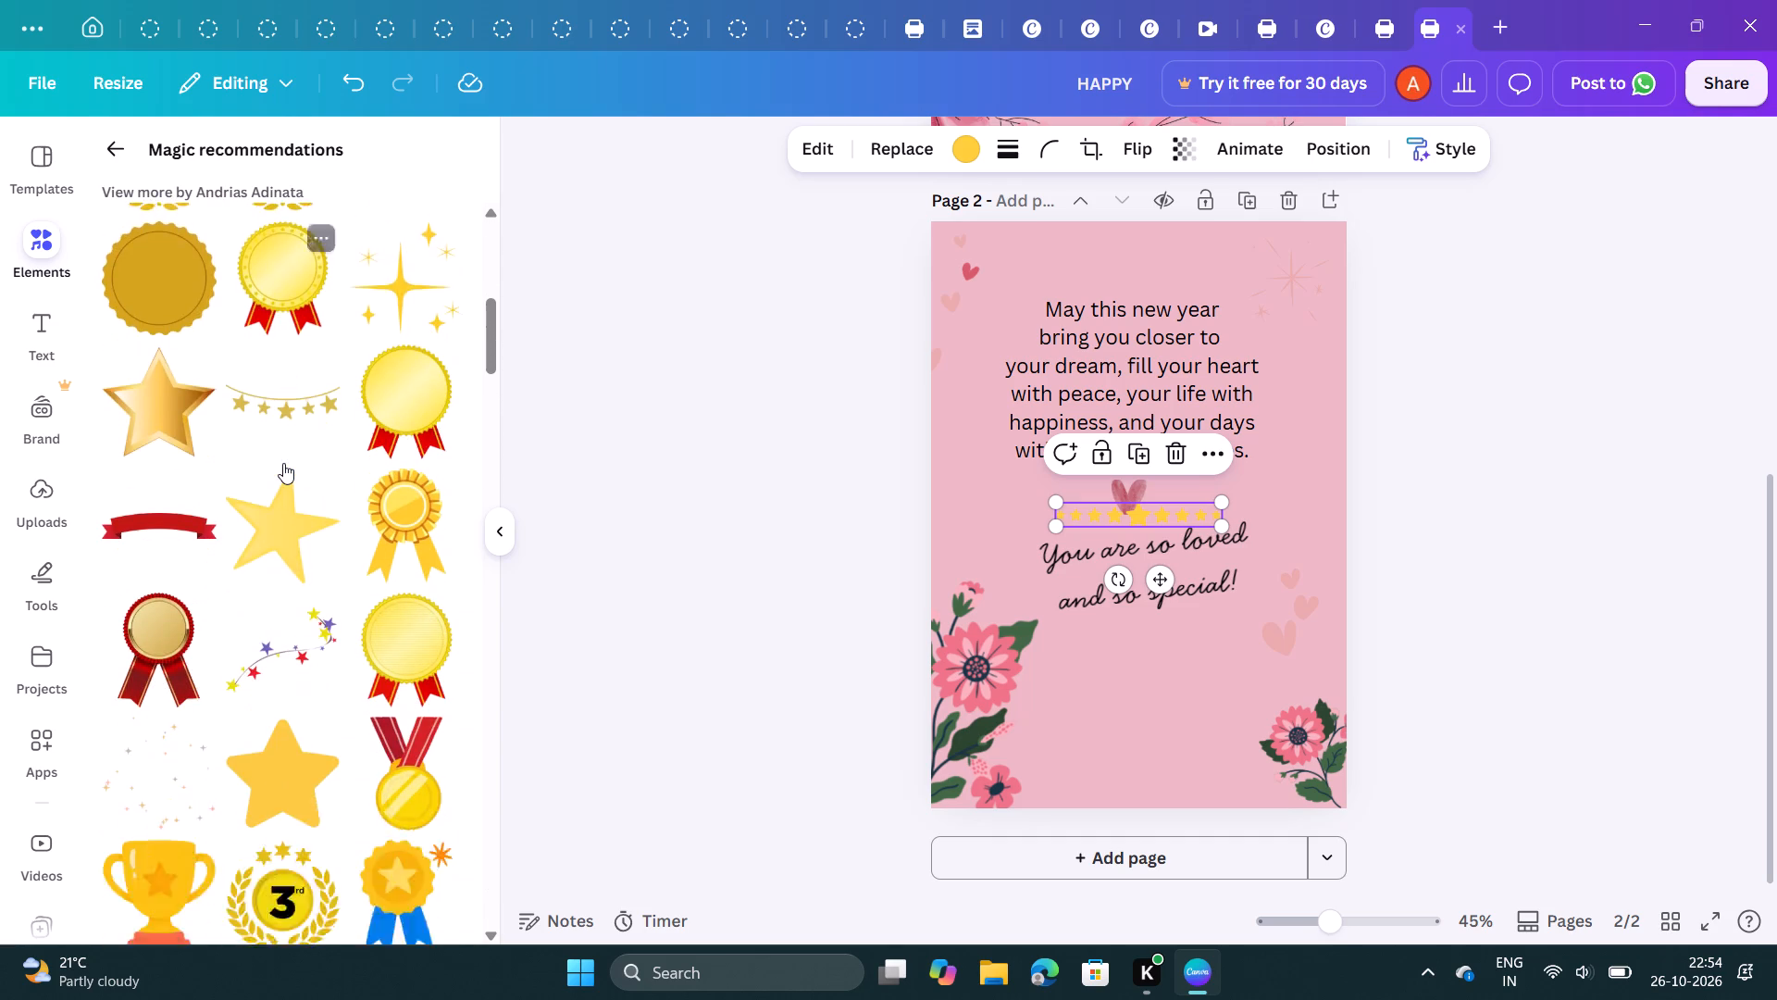
scroll(283, 463, down, 4)
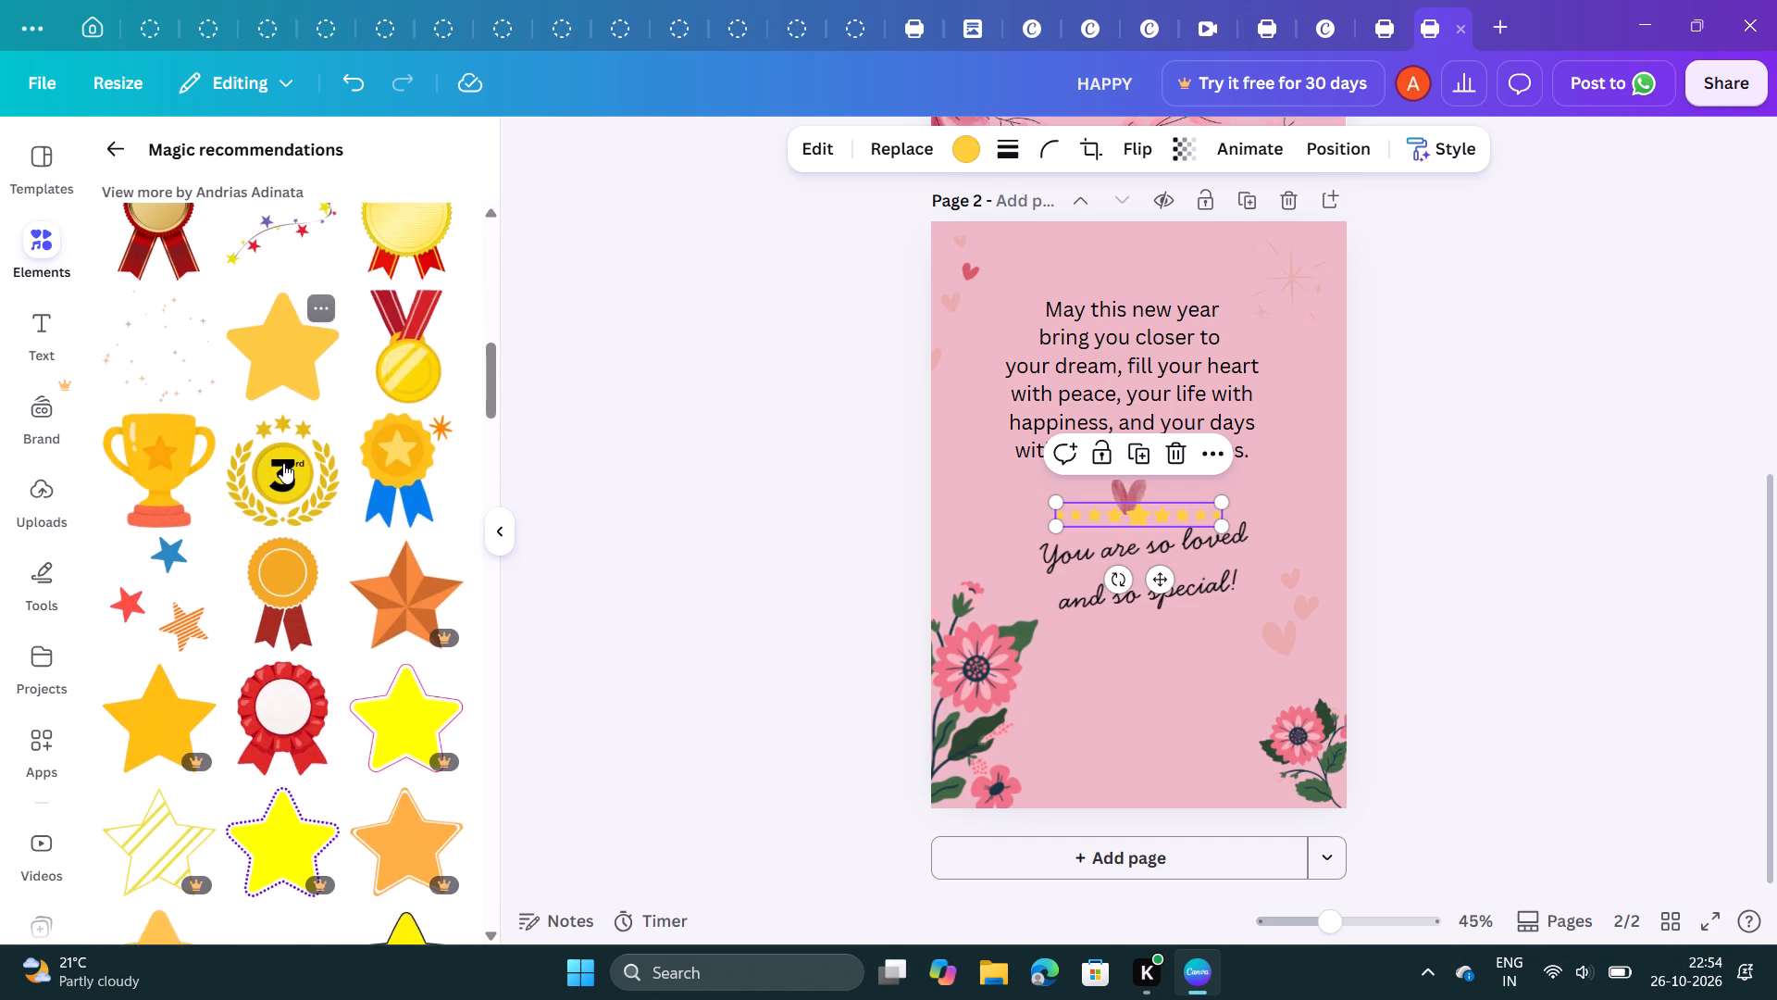
scroll(283, 463, down, 3)
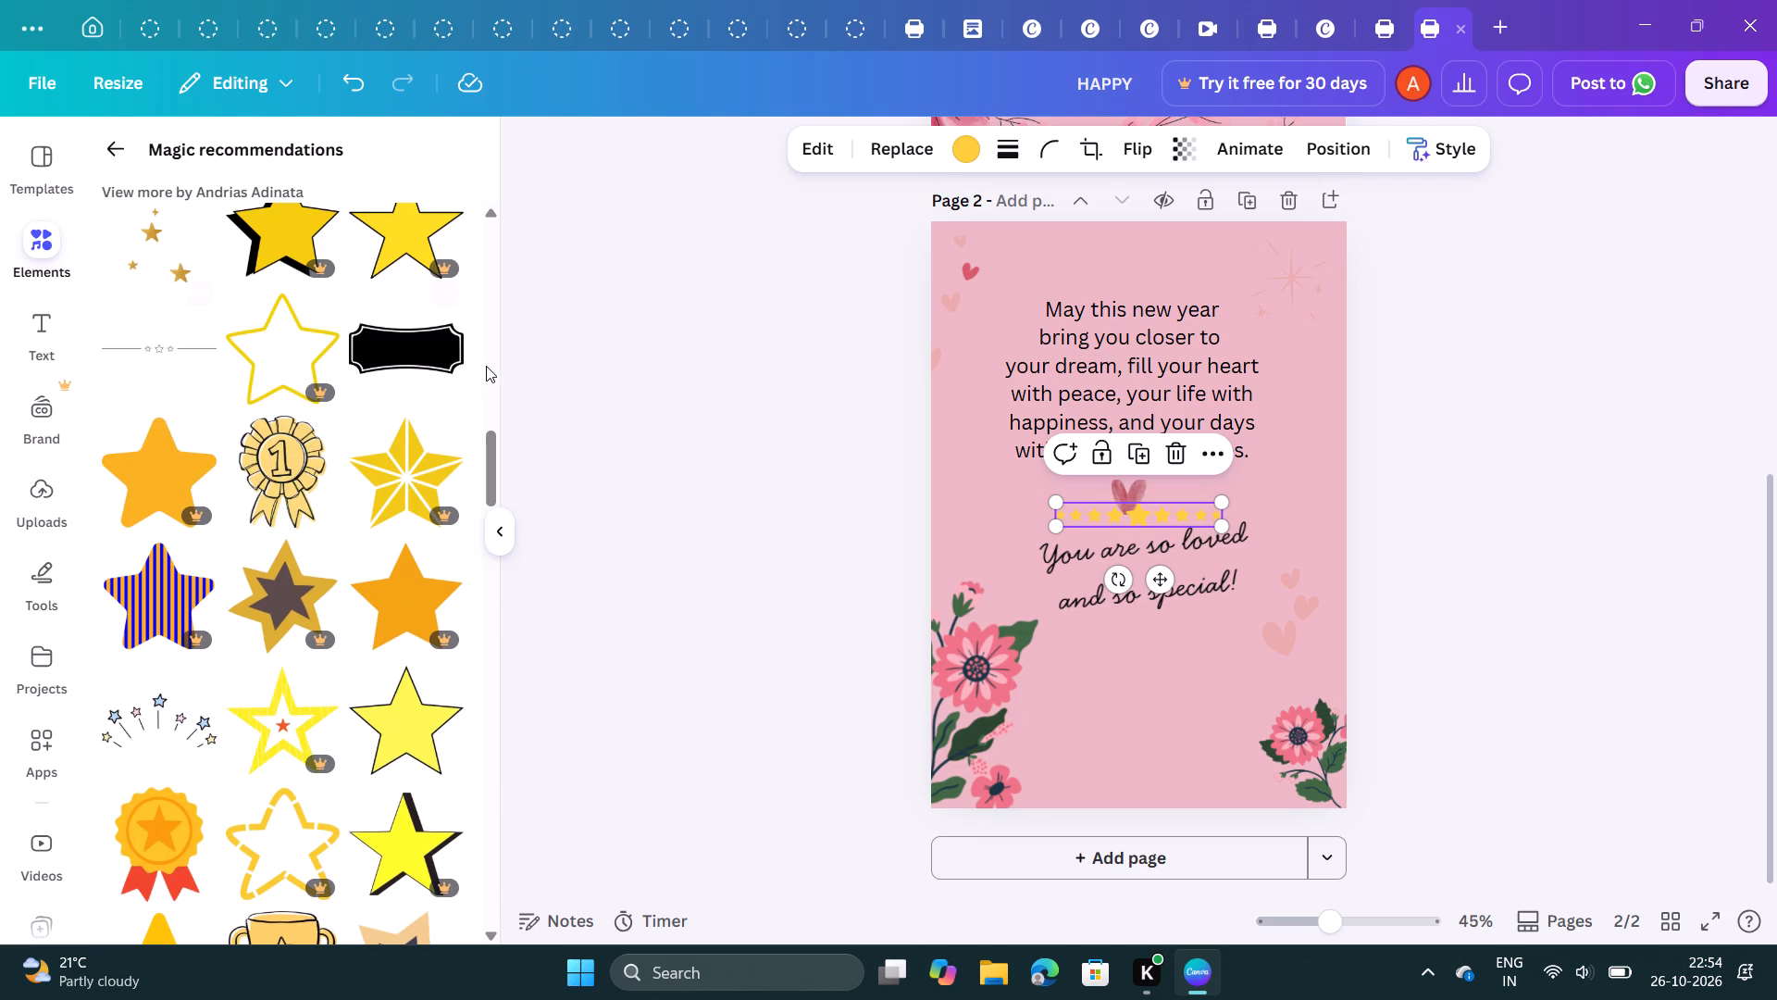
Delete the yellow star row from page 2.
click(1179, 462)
Add the thin line divider with three small stars and place it near page 2's bottom edge, slightly right of centre between the flowers.
click(170, 344)
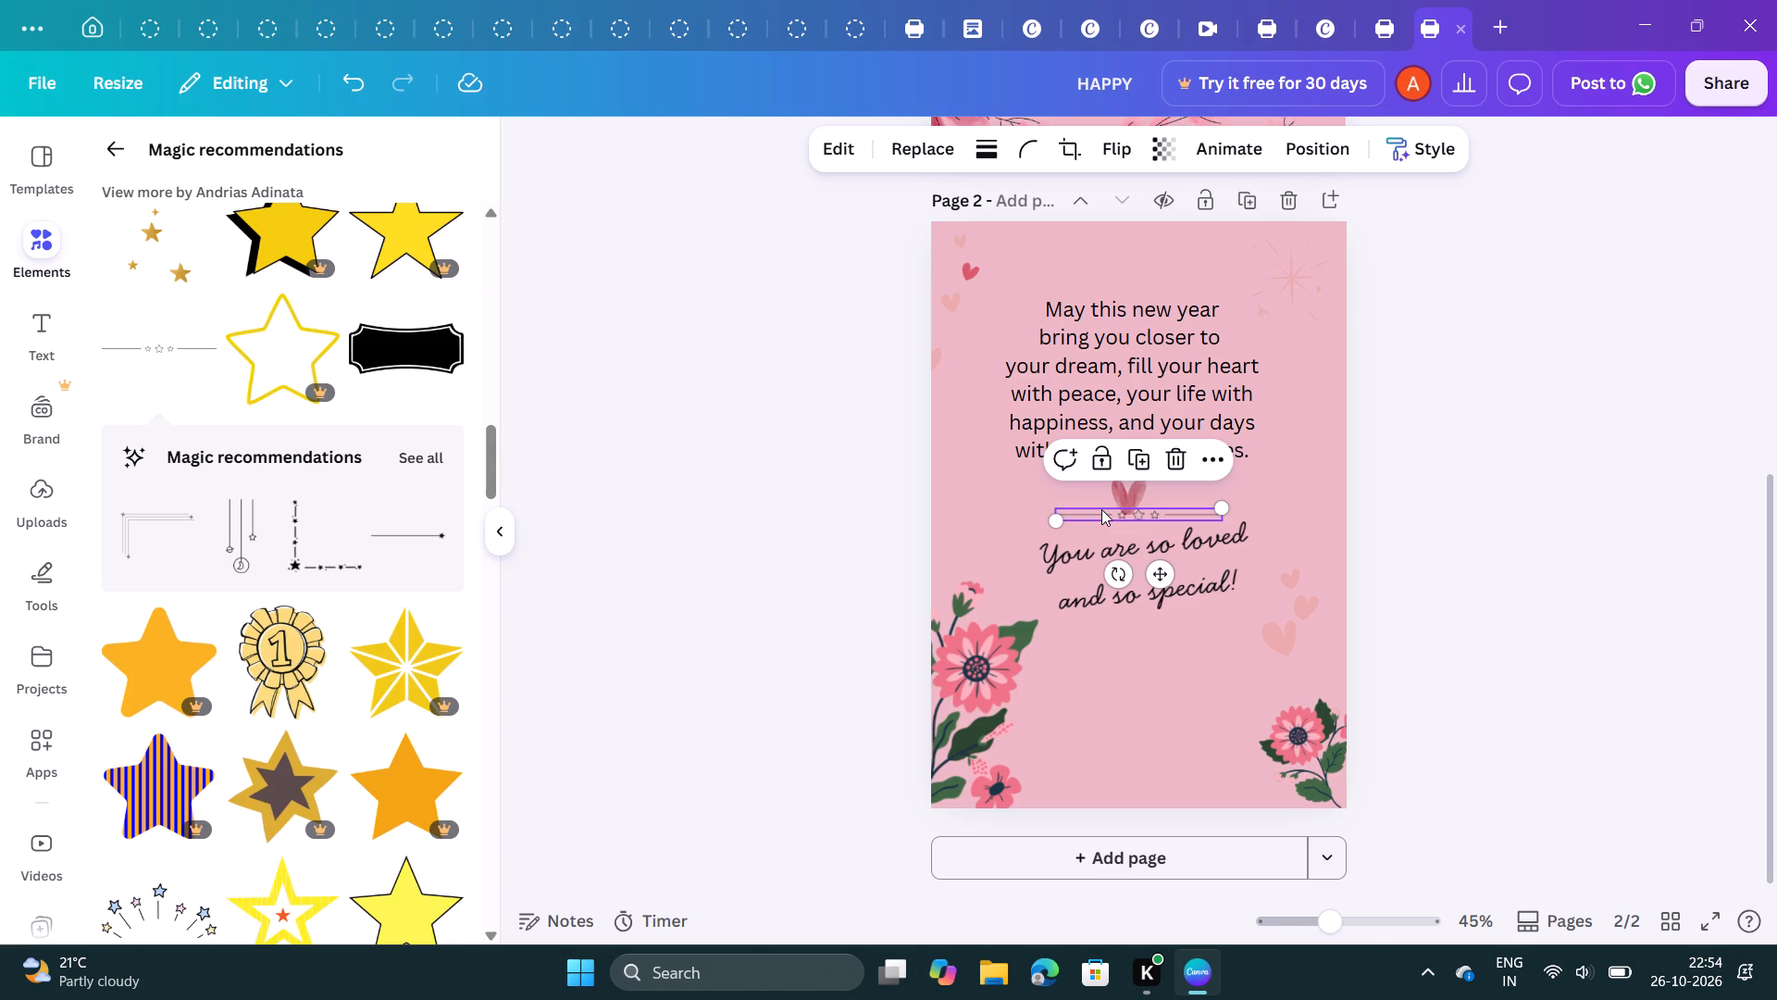
drag(1101, 509, 1108, 674)
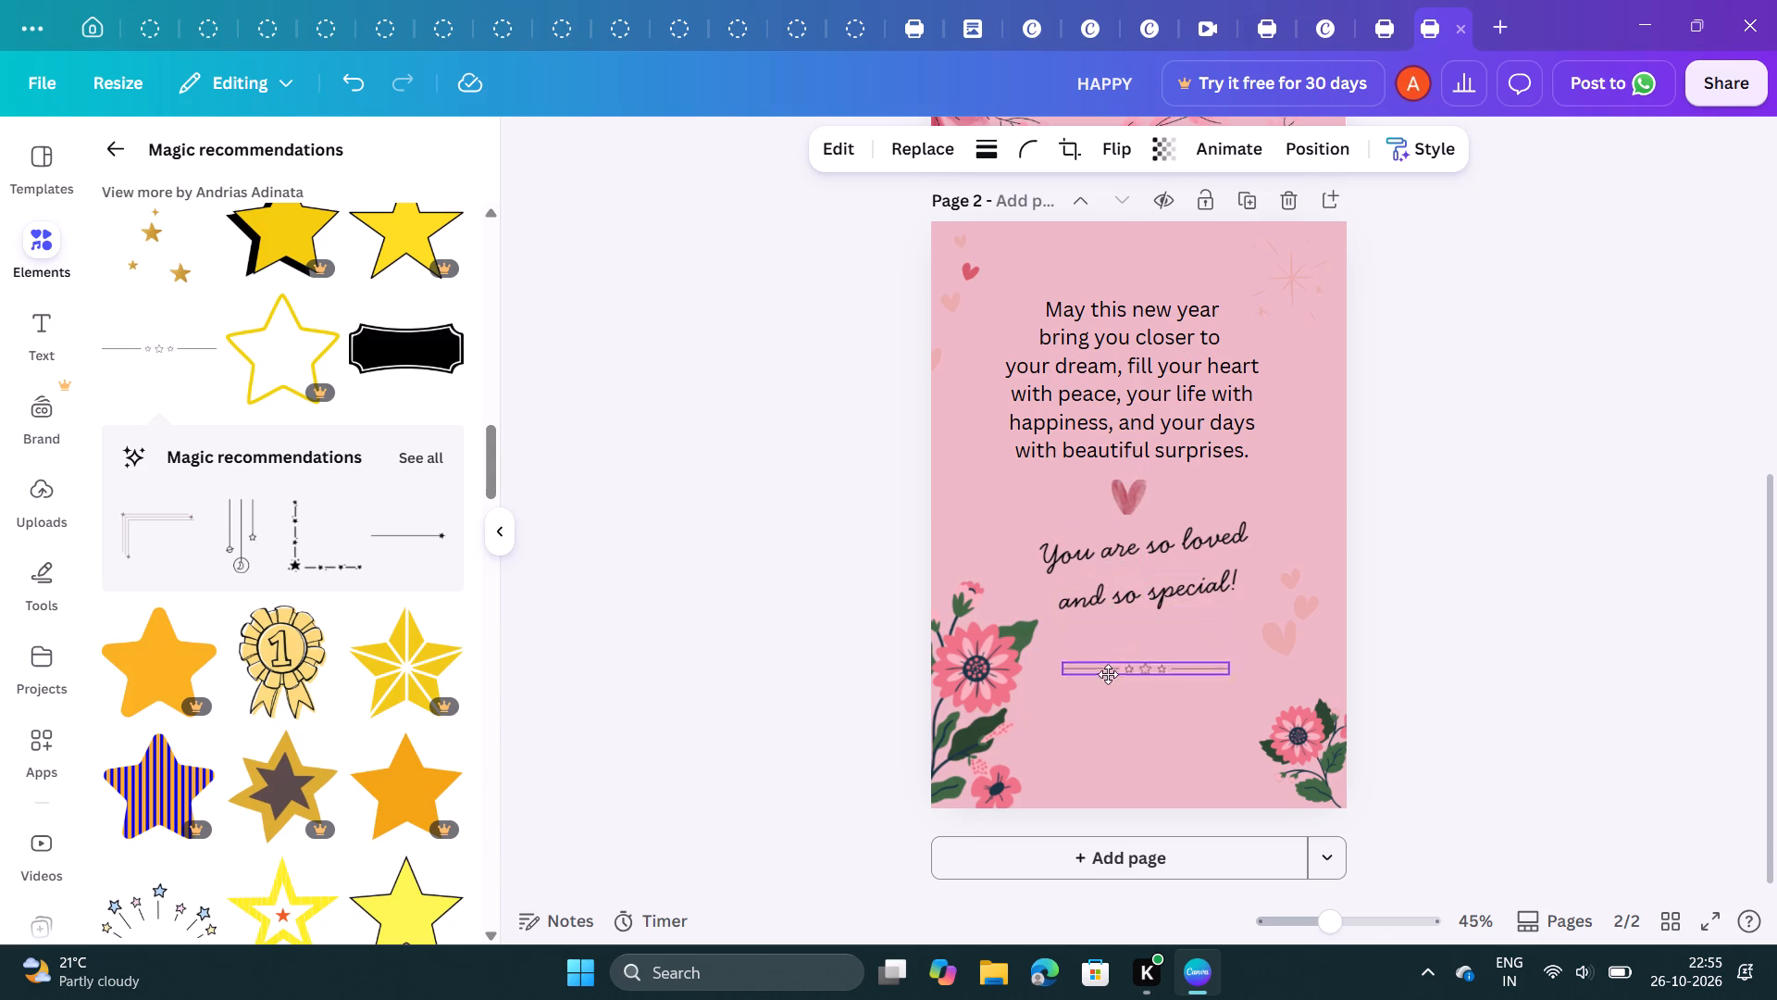
drag(1108, 674, 1103, 765)
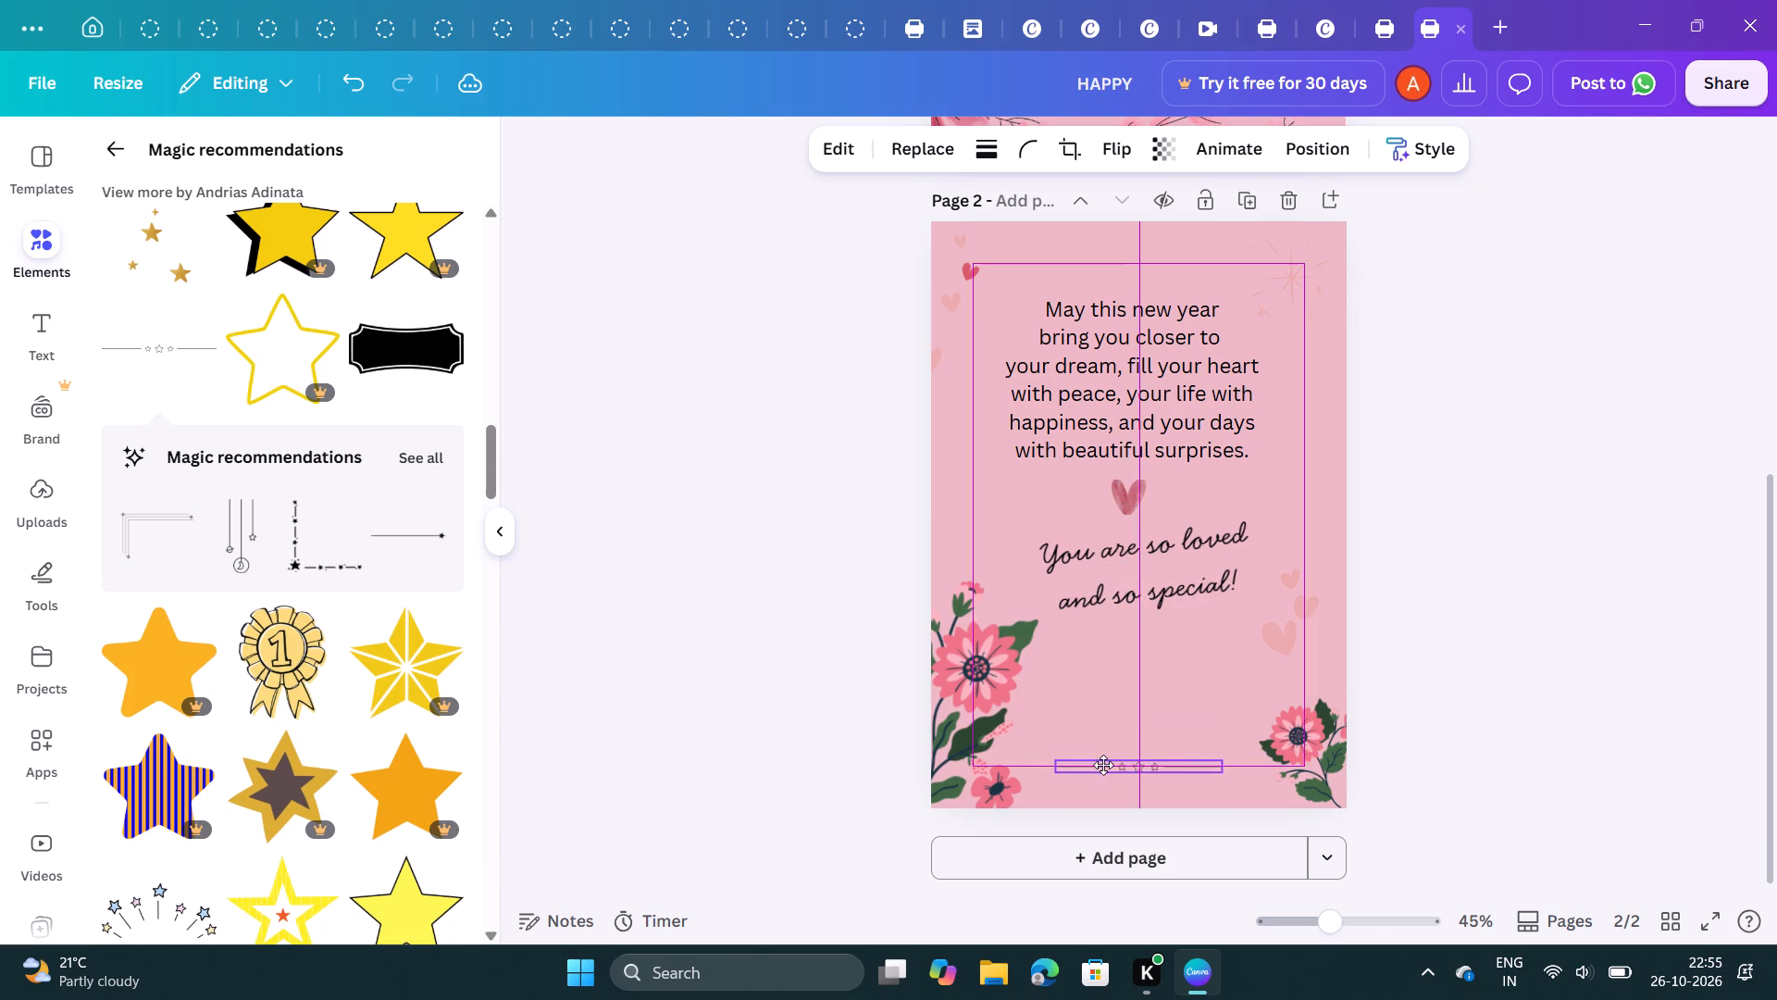
drag(1103, 765, 1103, 767)
click(942, 719)
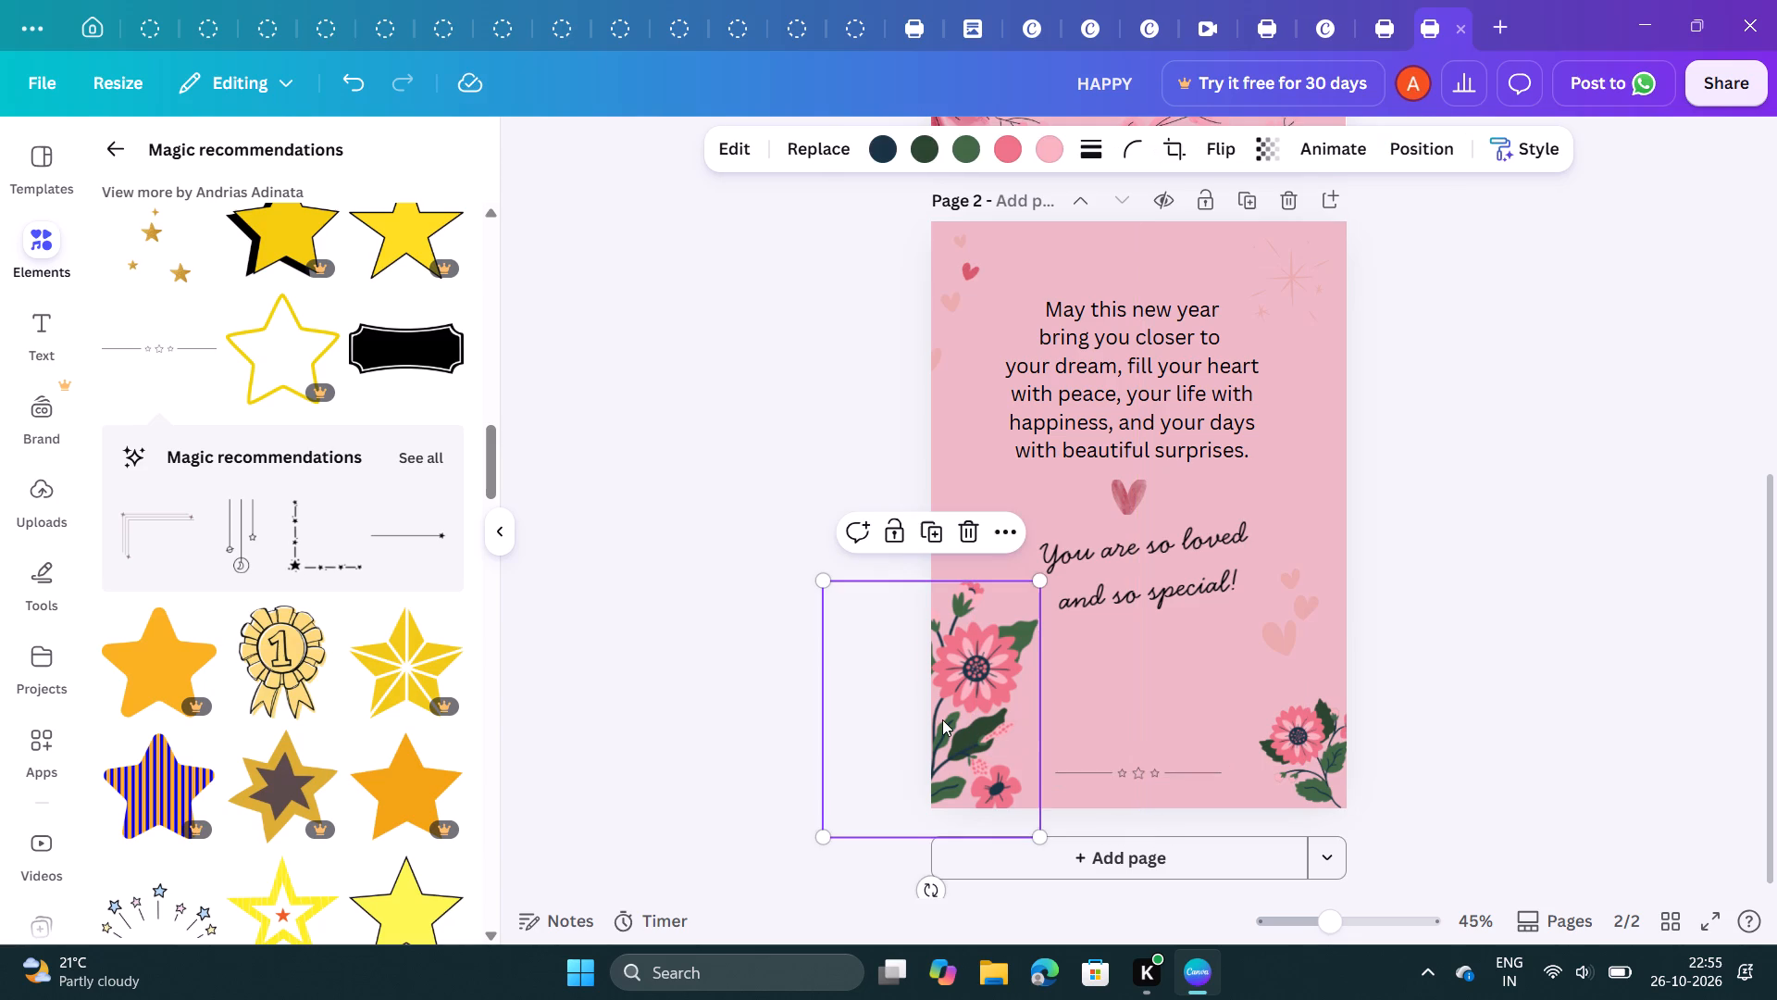
click(850, 703)
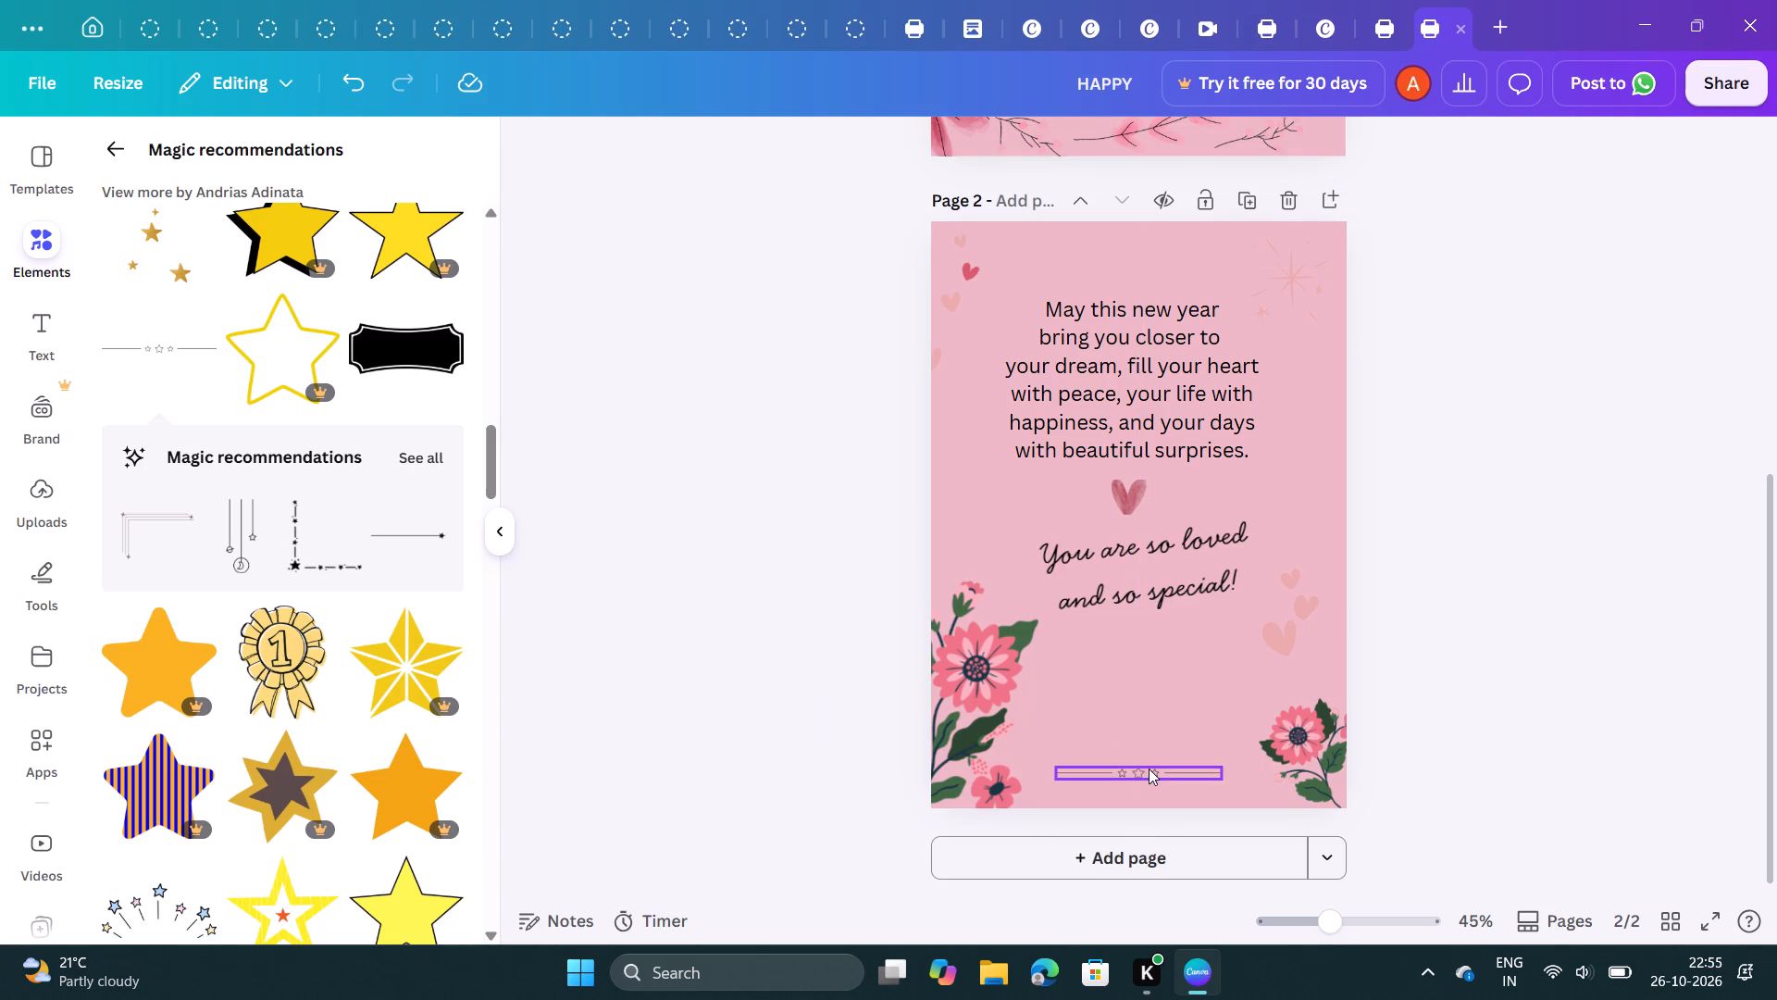
drag(1149, 769, 1162, 769)
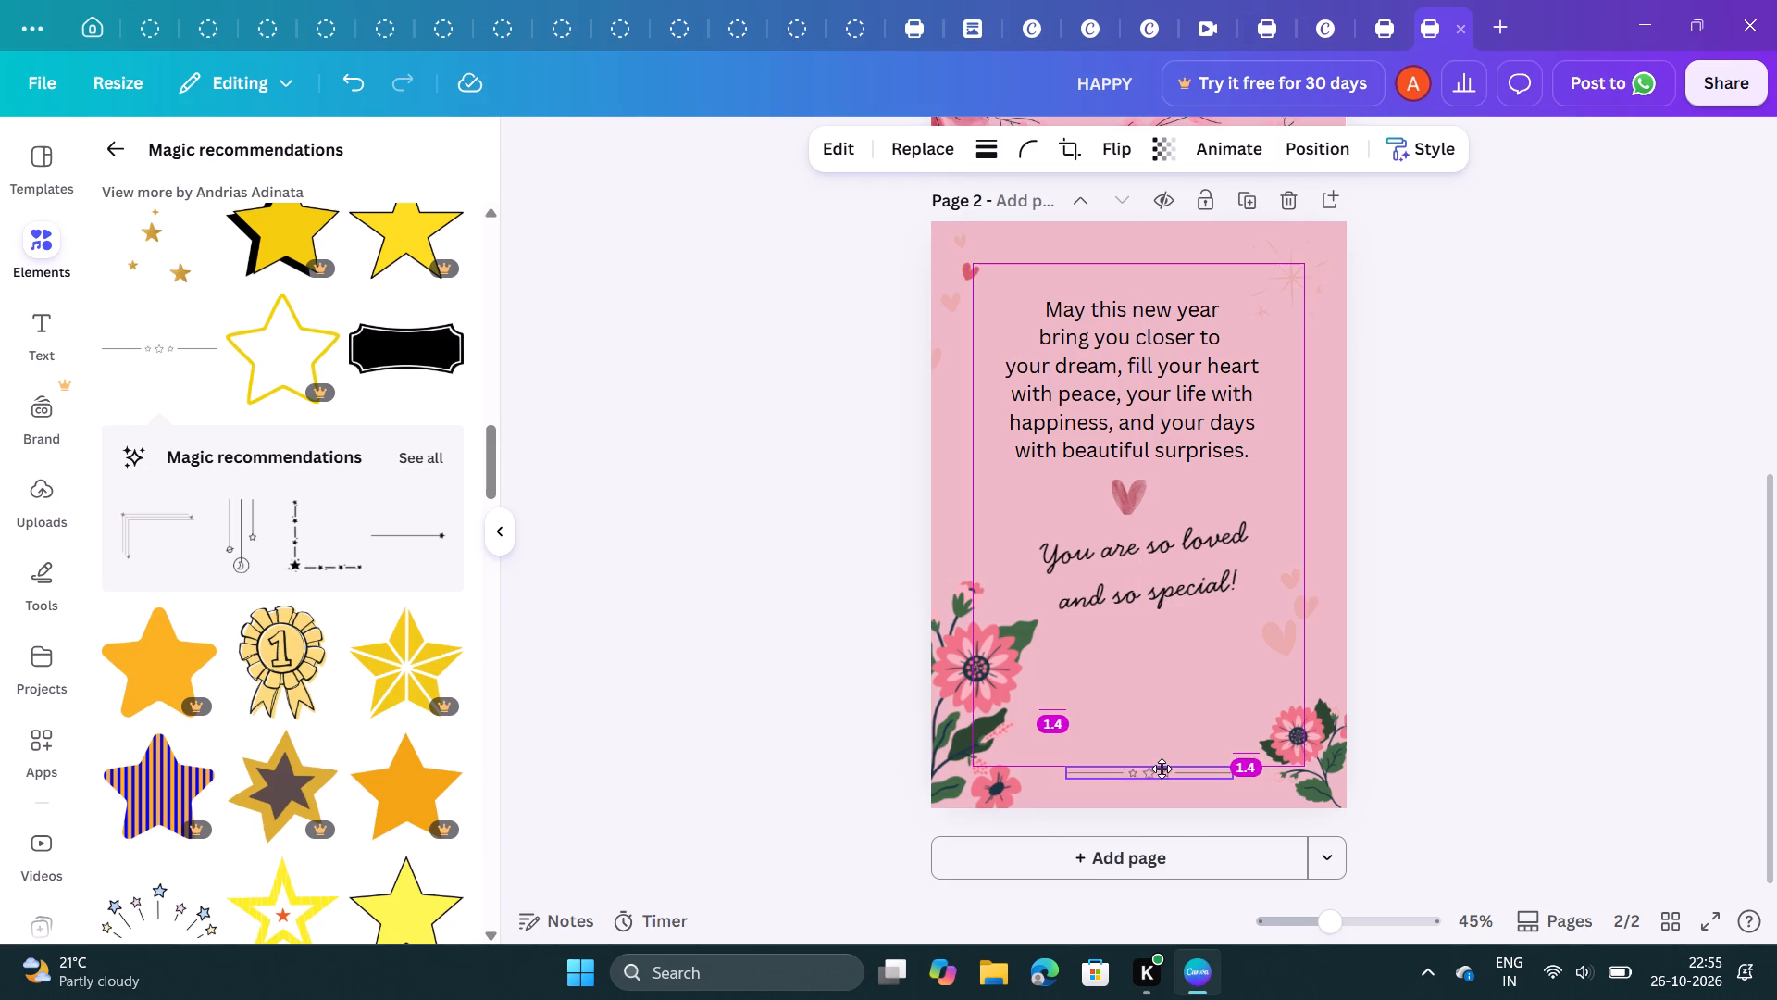
drag(1162, 769, 1165, 769)
click(1530, 611)
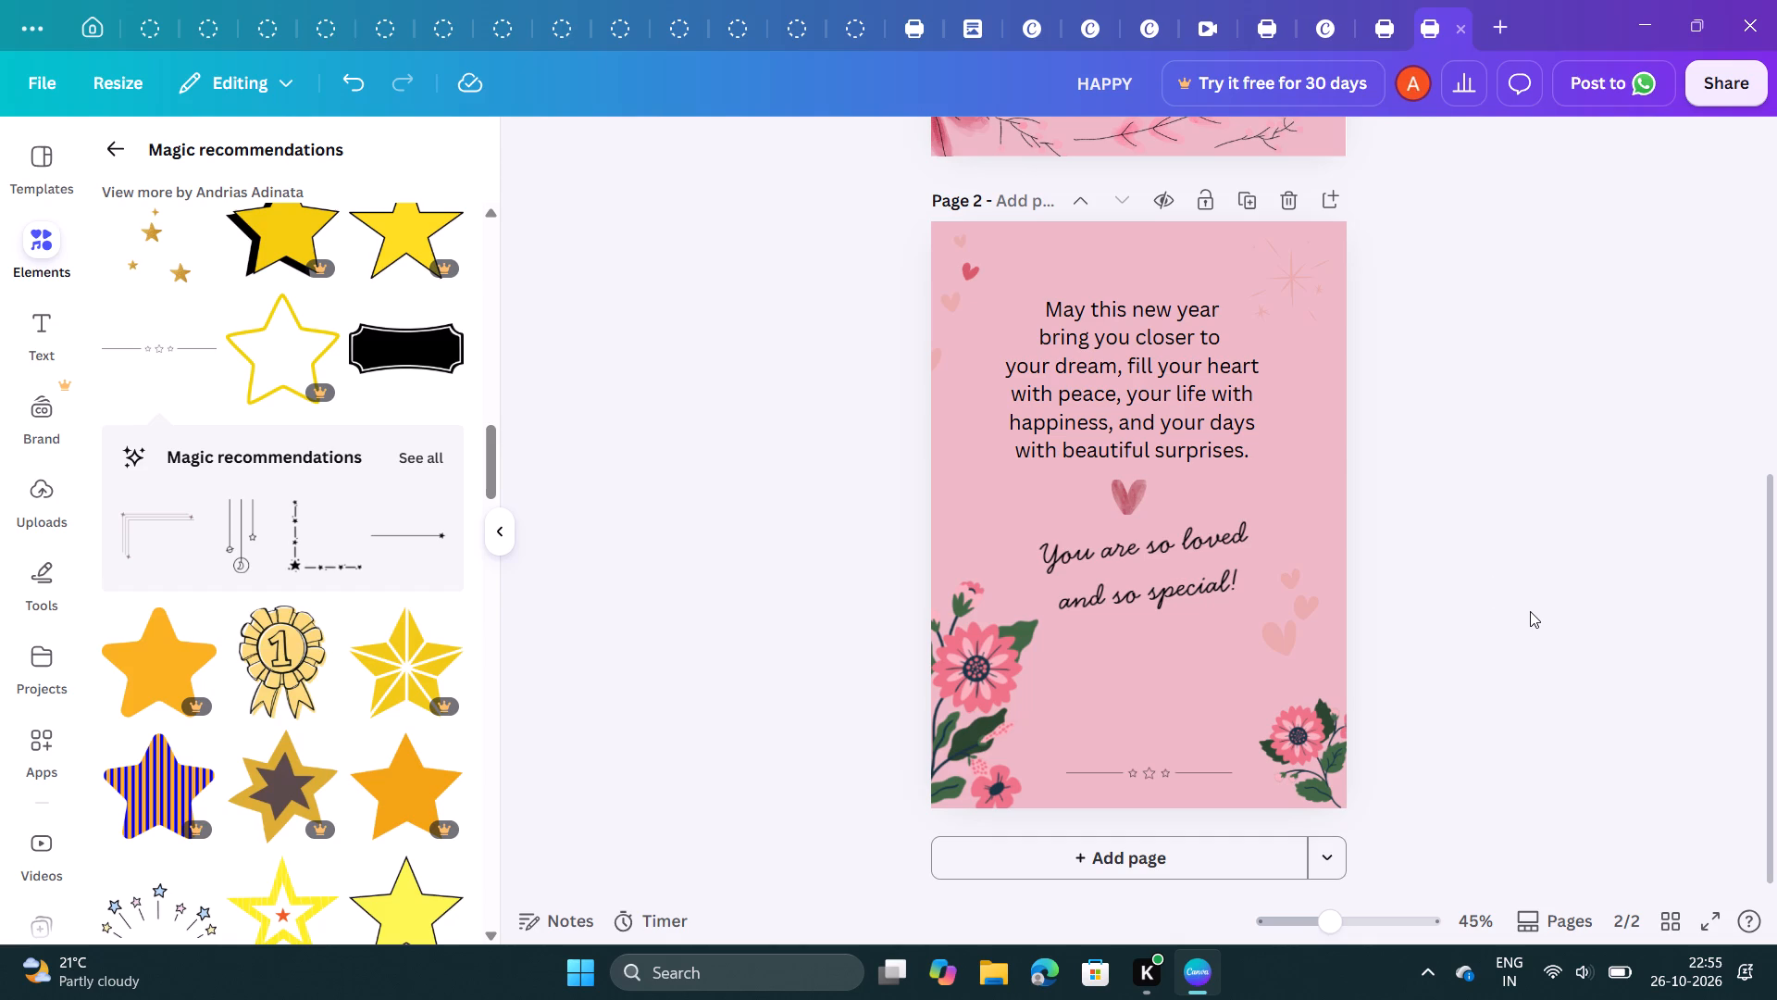
Recolour the starburst in page 2's top-right corner to red #cd655f.
click(1299, 266)
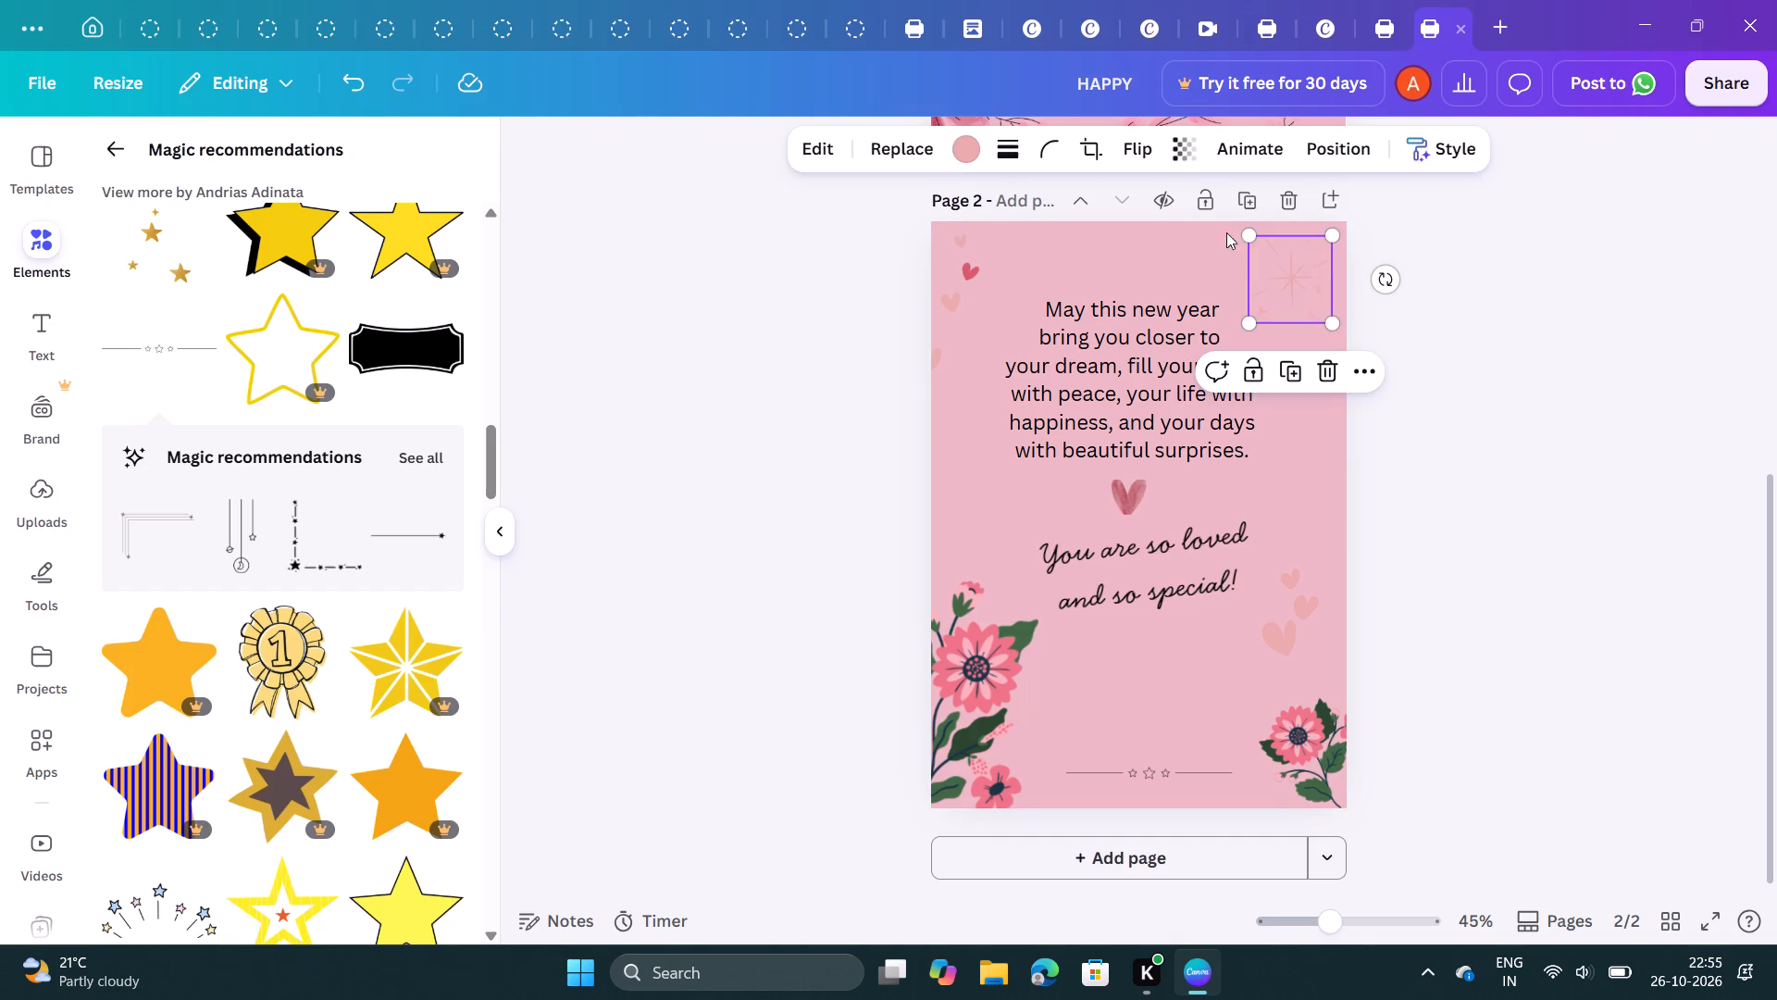
click(970, 143)
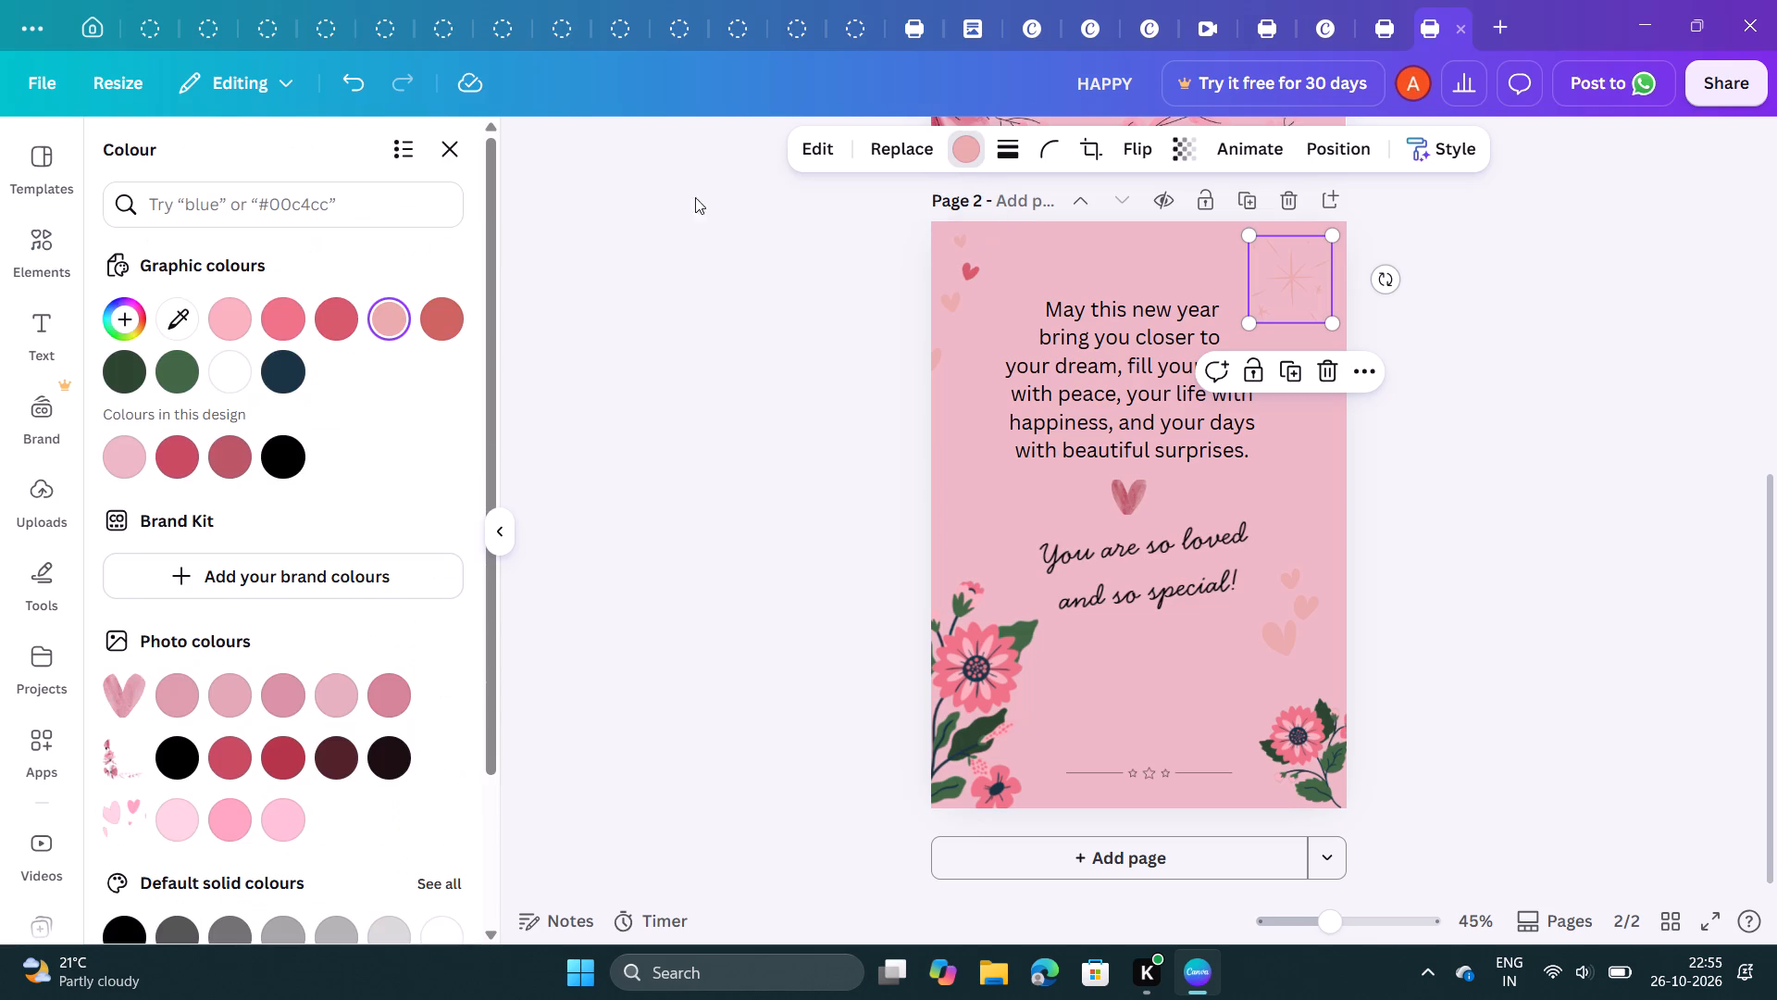
click(435, 317)
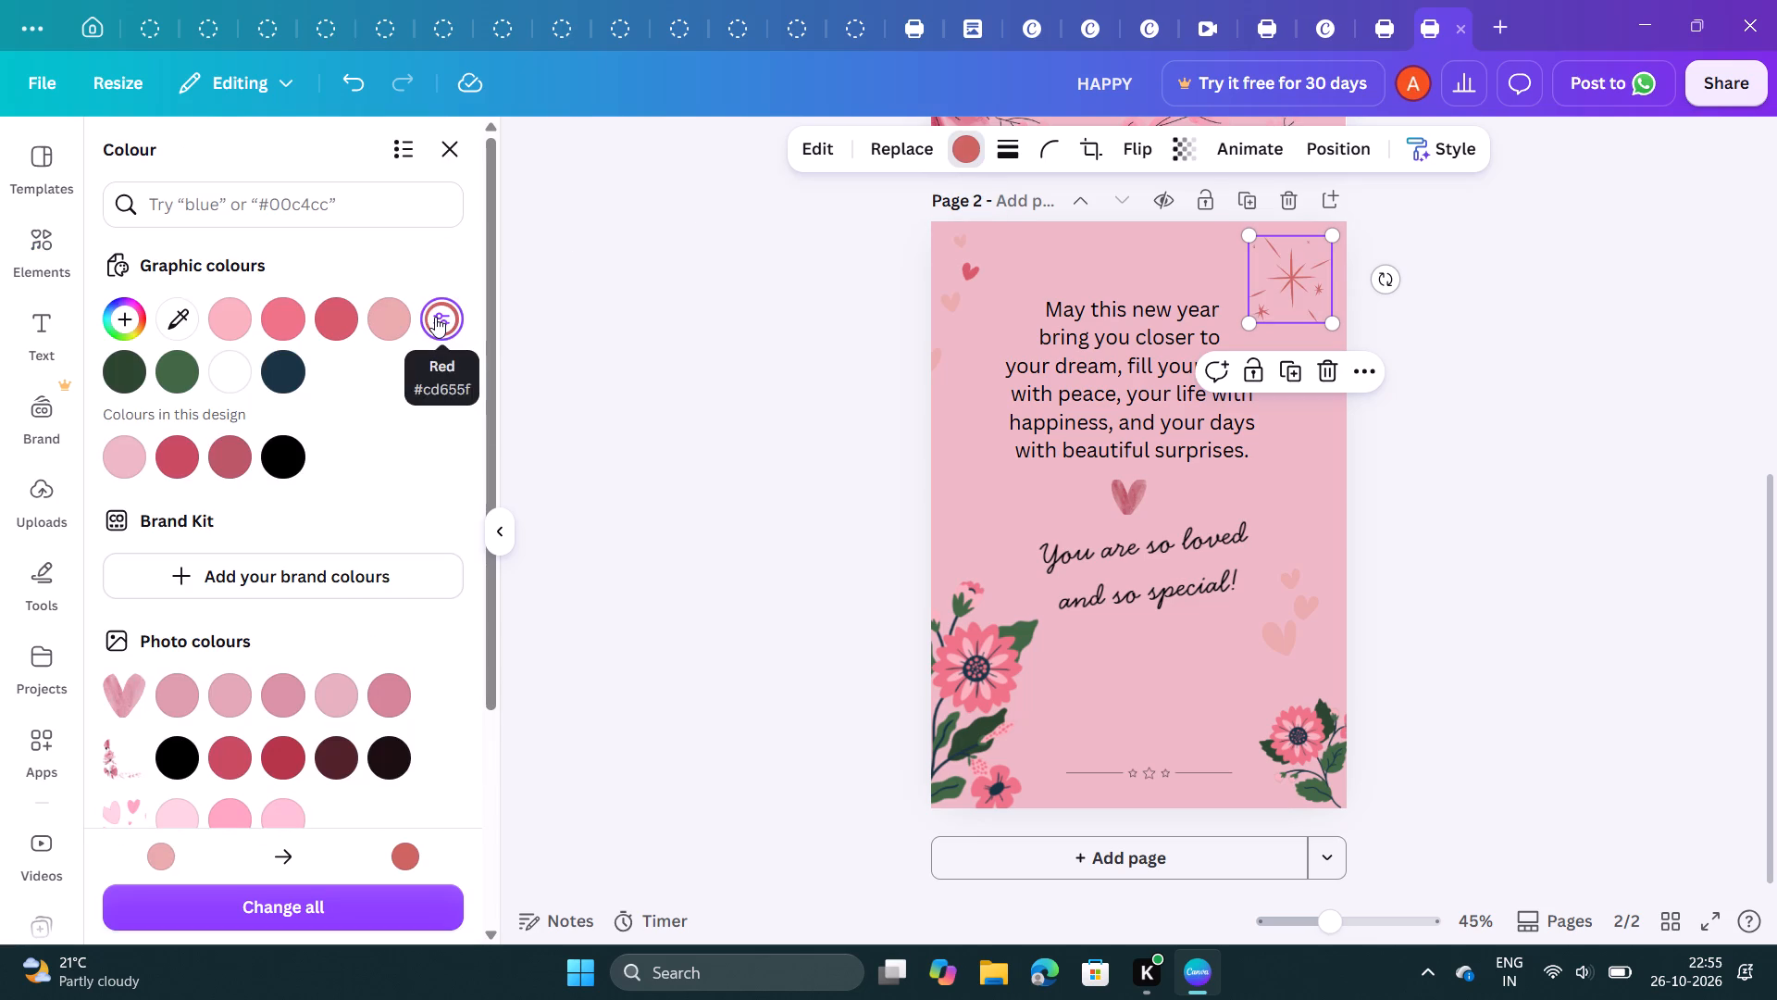
click(754, 284)
click(754, 284)
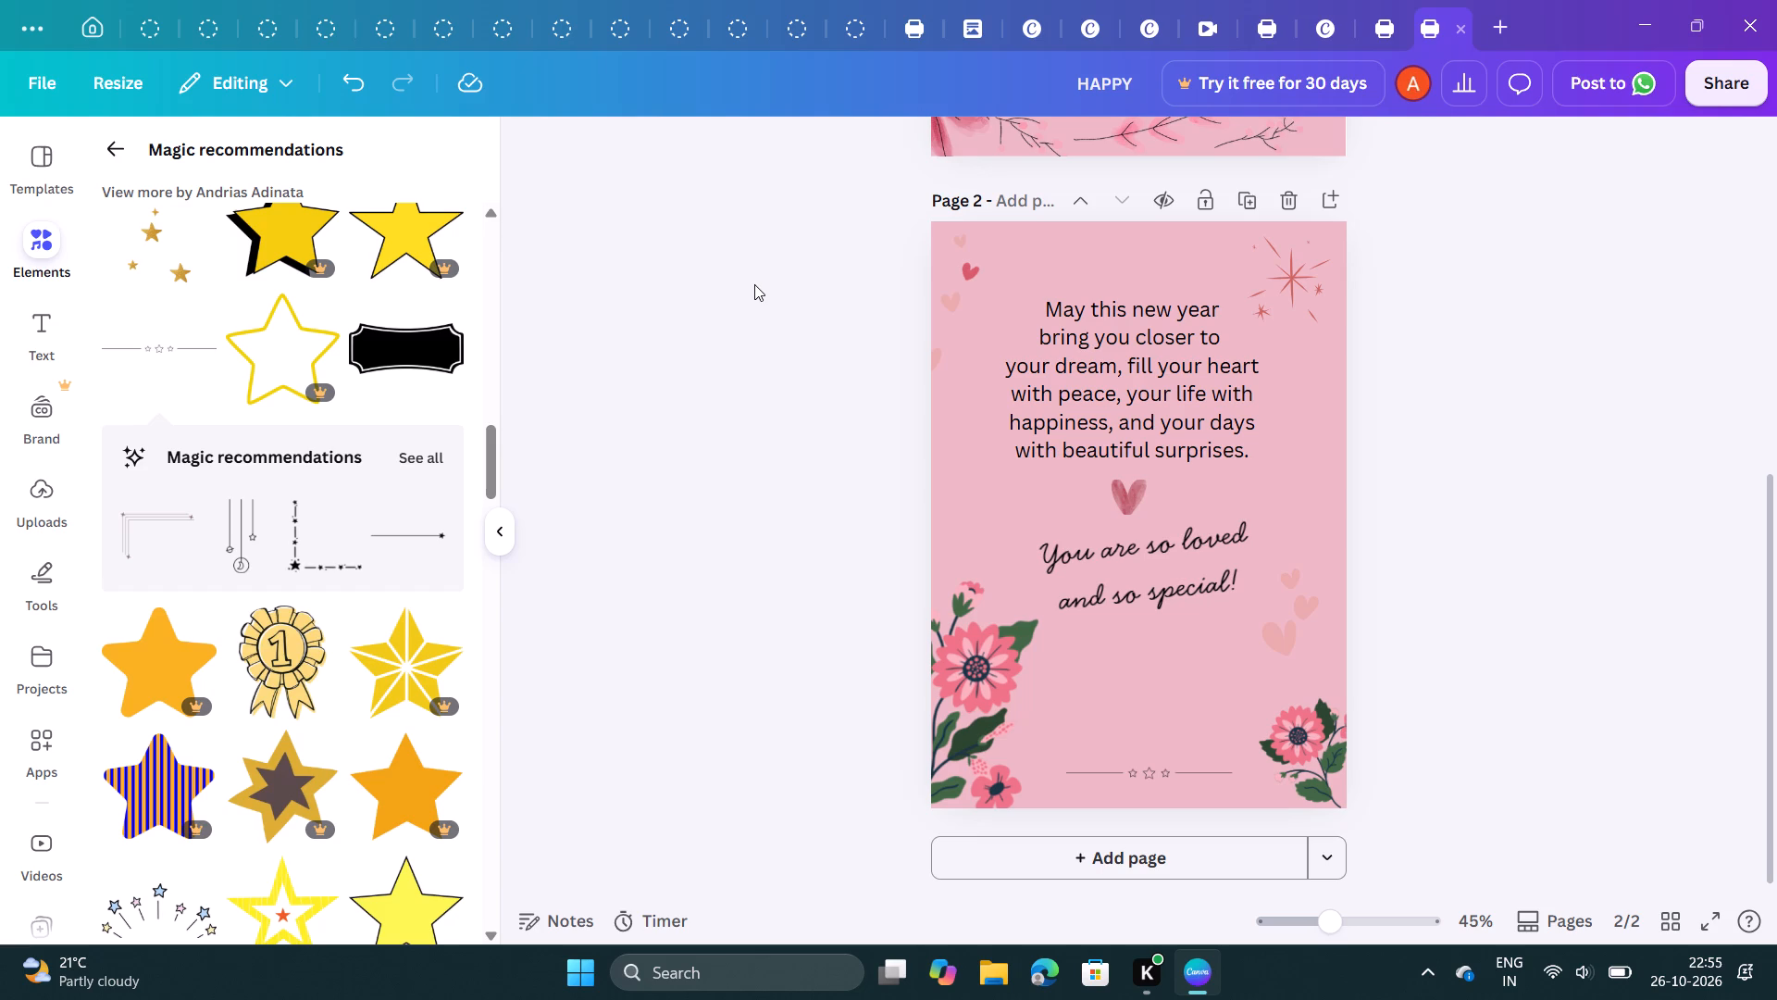
Delete the trail of small hearts at page 2's top-left edge.
click(946, 256)
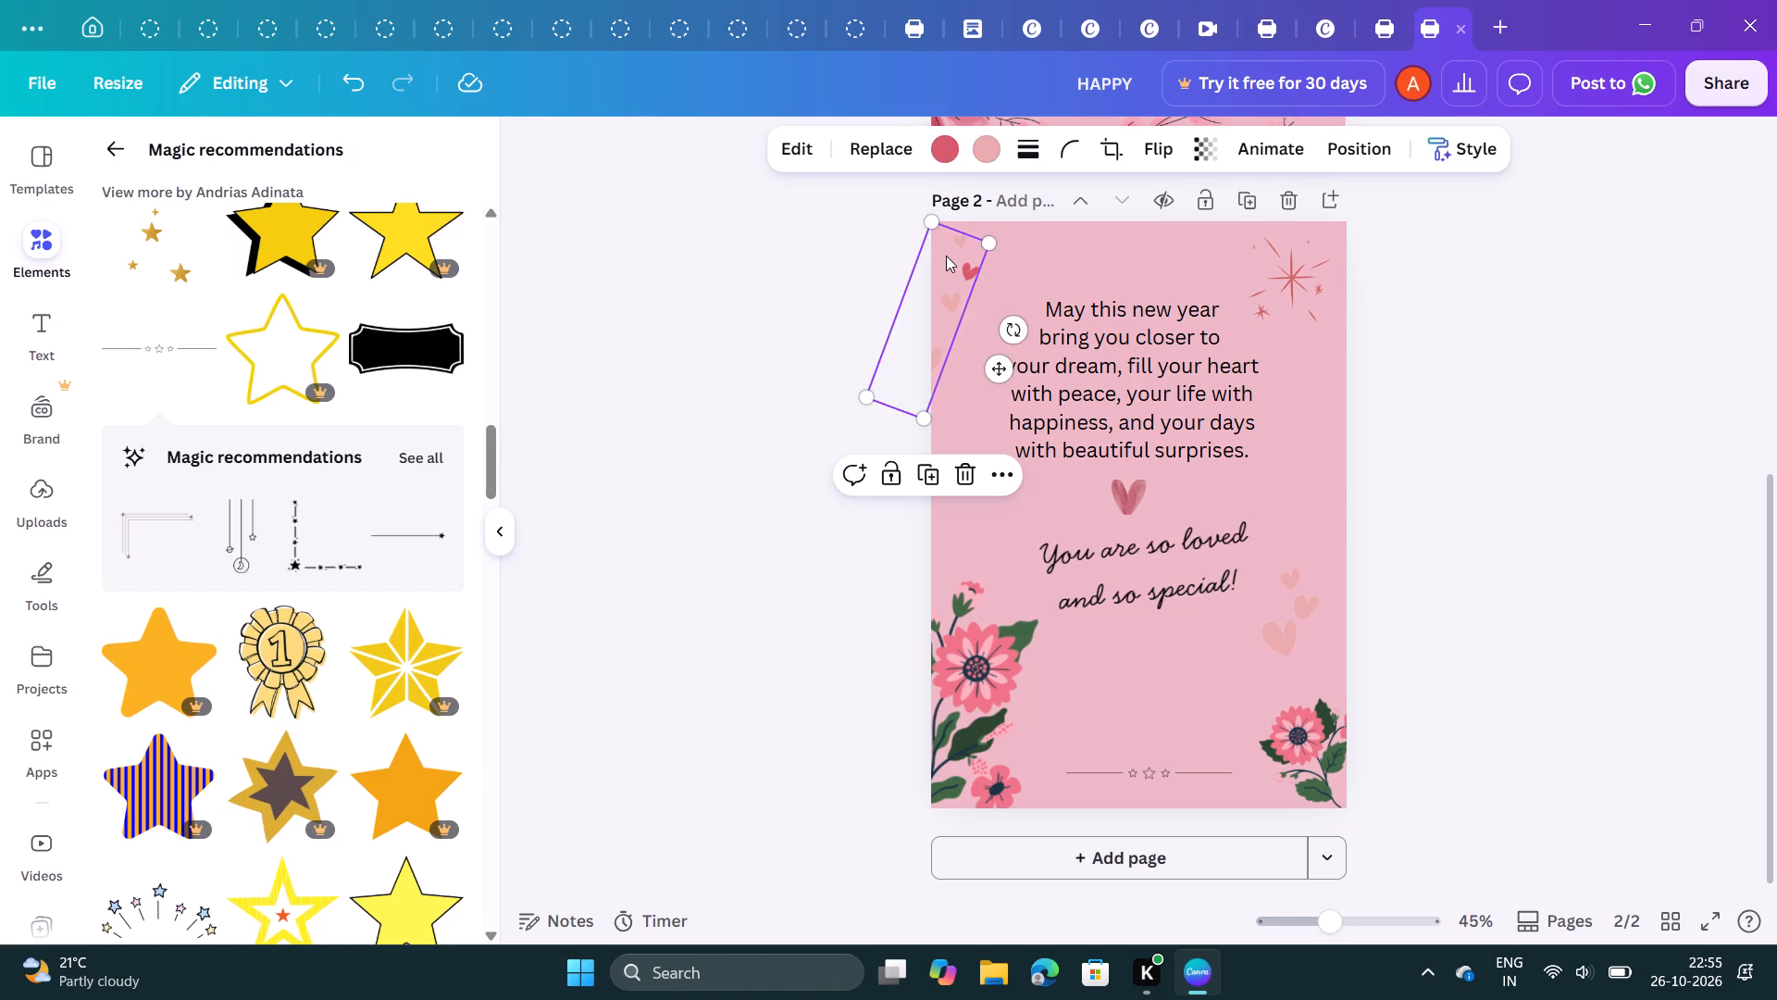
click(962, 468)
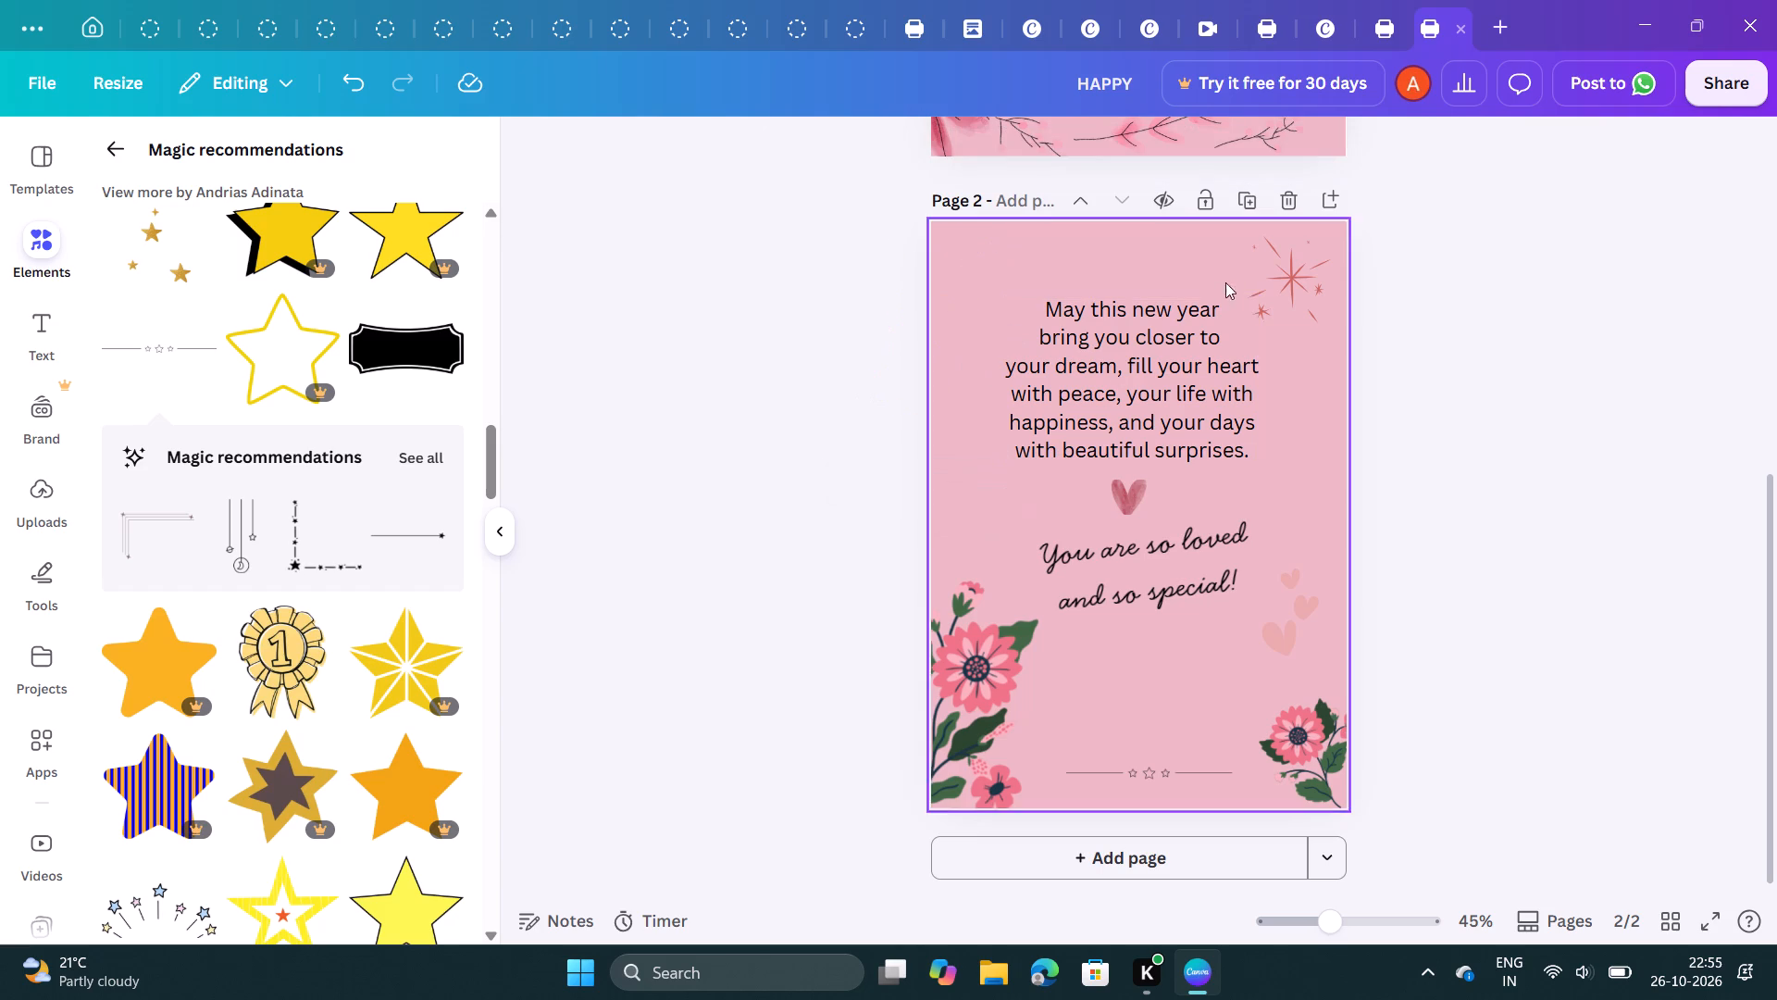
Duplicate page 2's red starburst and place the copy in the page's top-left corner, level with the original.
click(1279, 272)
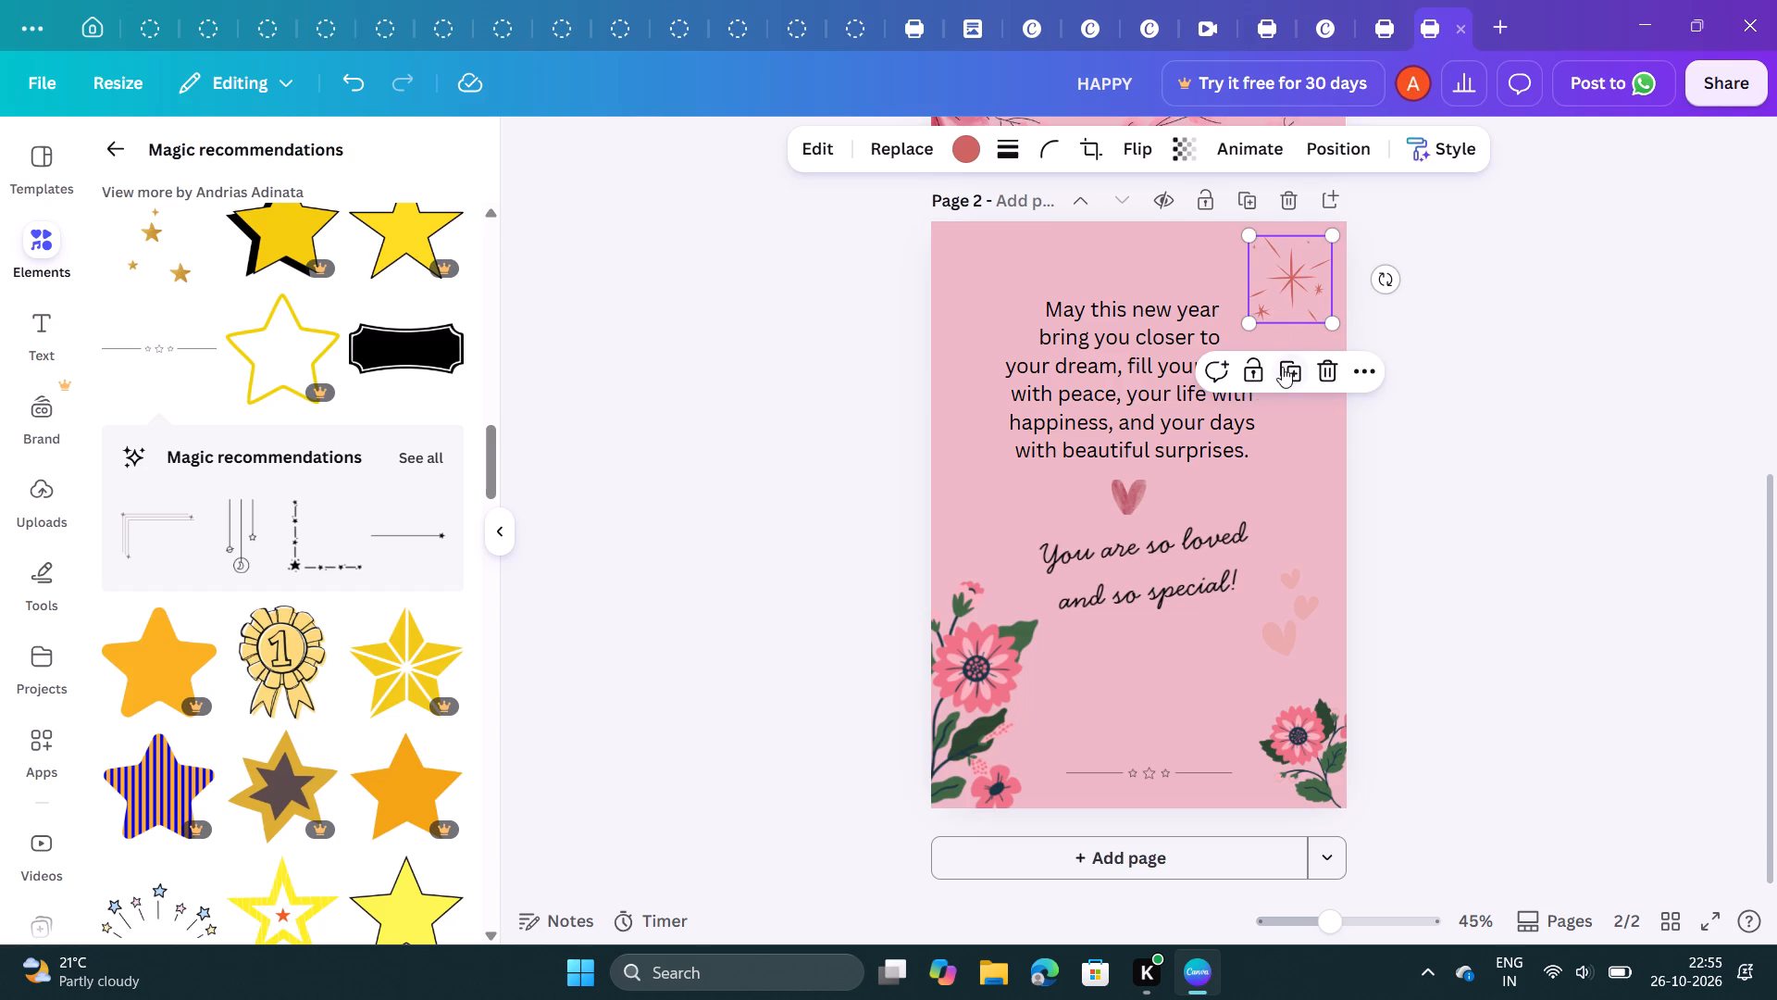
click(1283, 369)
drag(1283, 369, 1056, 297)
click(1491, 354)
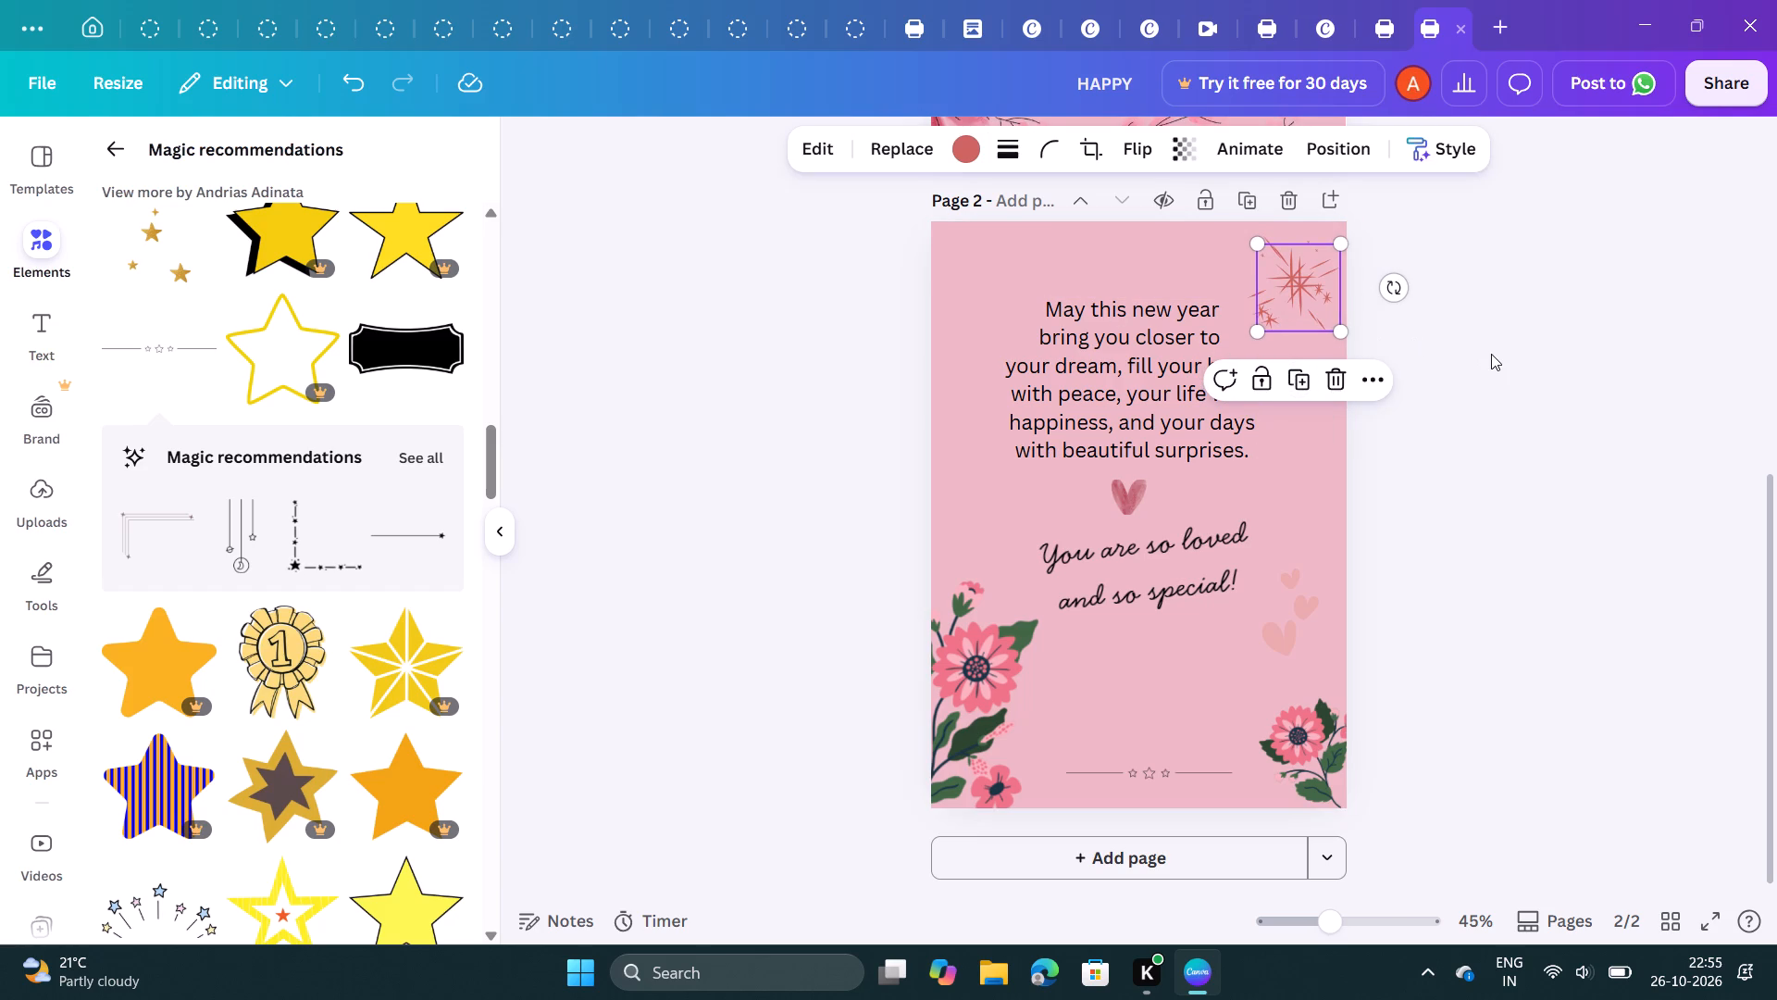
click(1310, 297)
drag(1310, 297, 1106, 234)
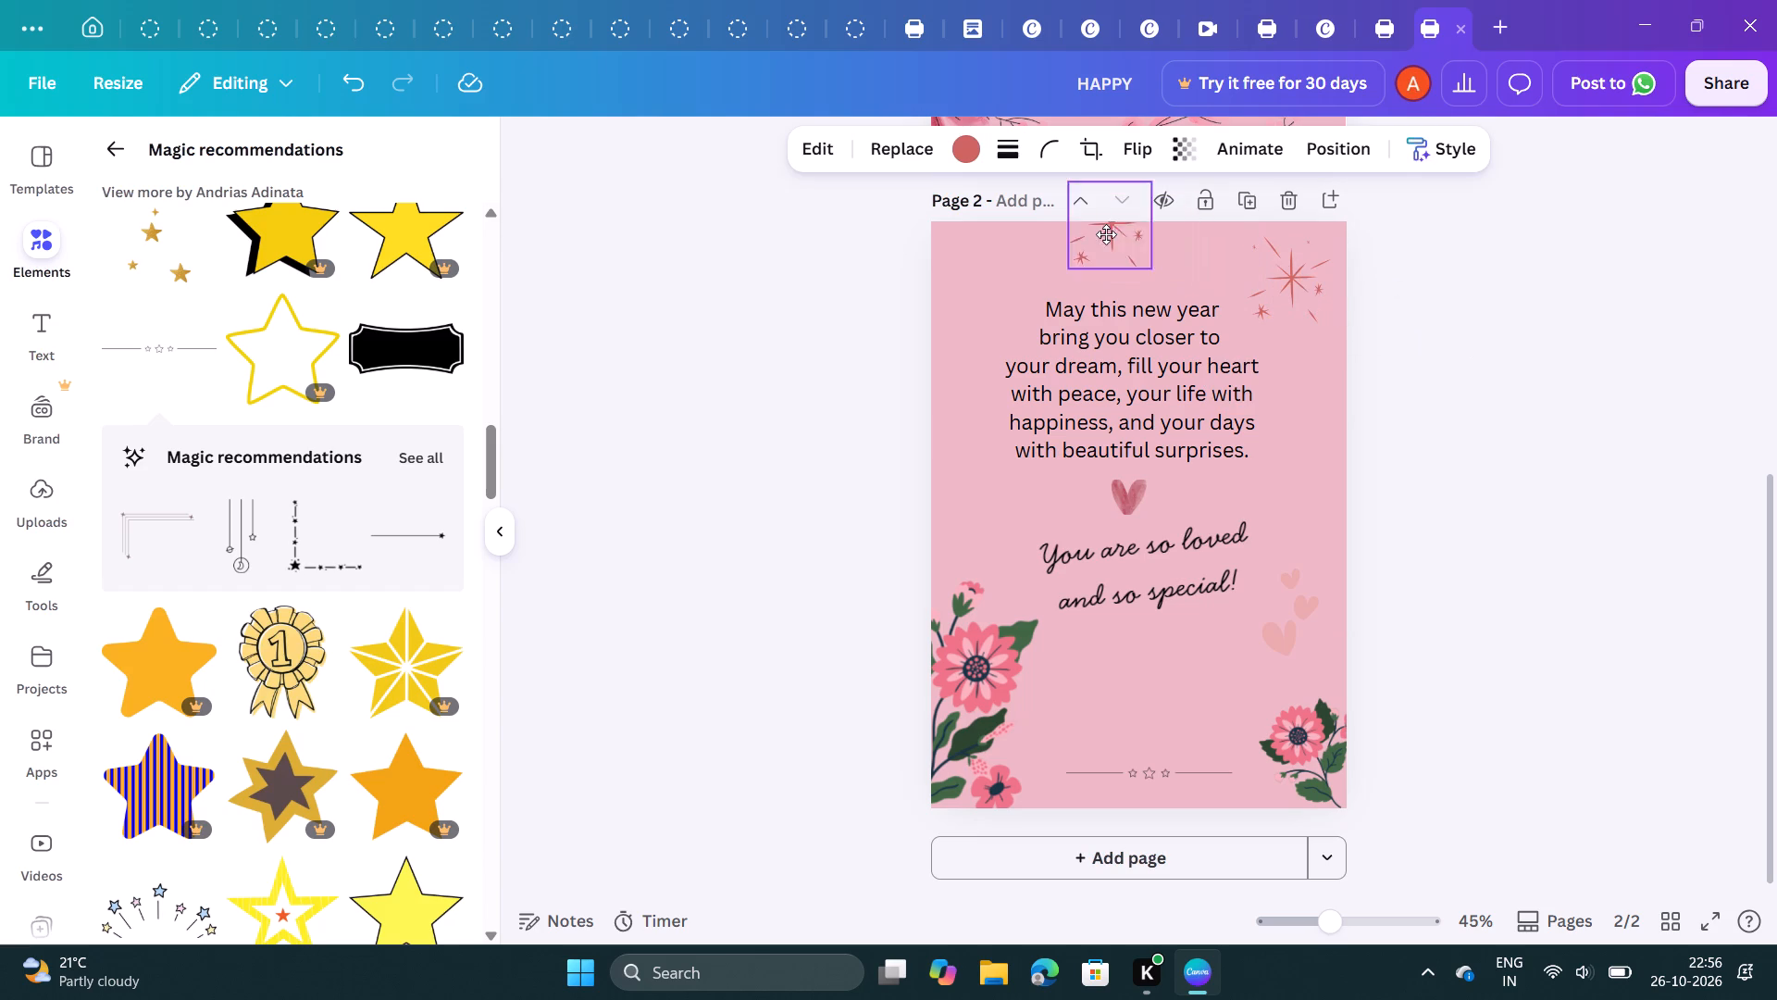
drag(1106, 234, 998, 298)
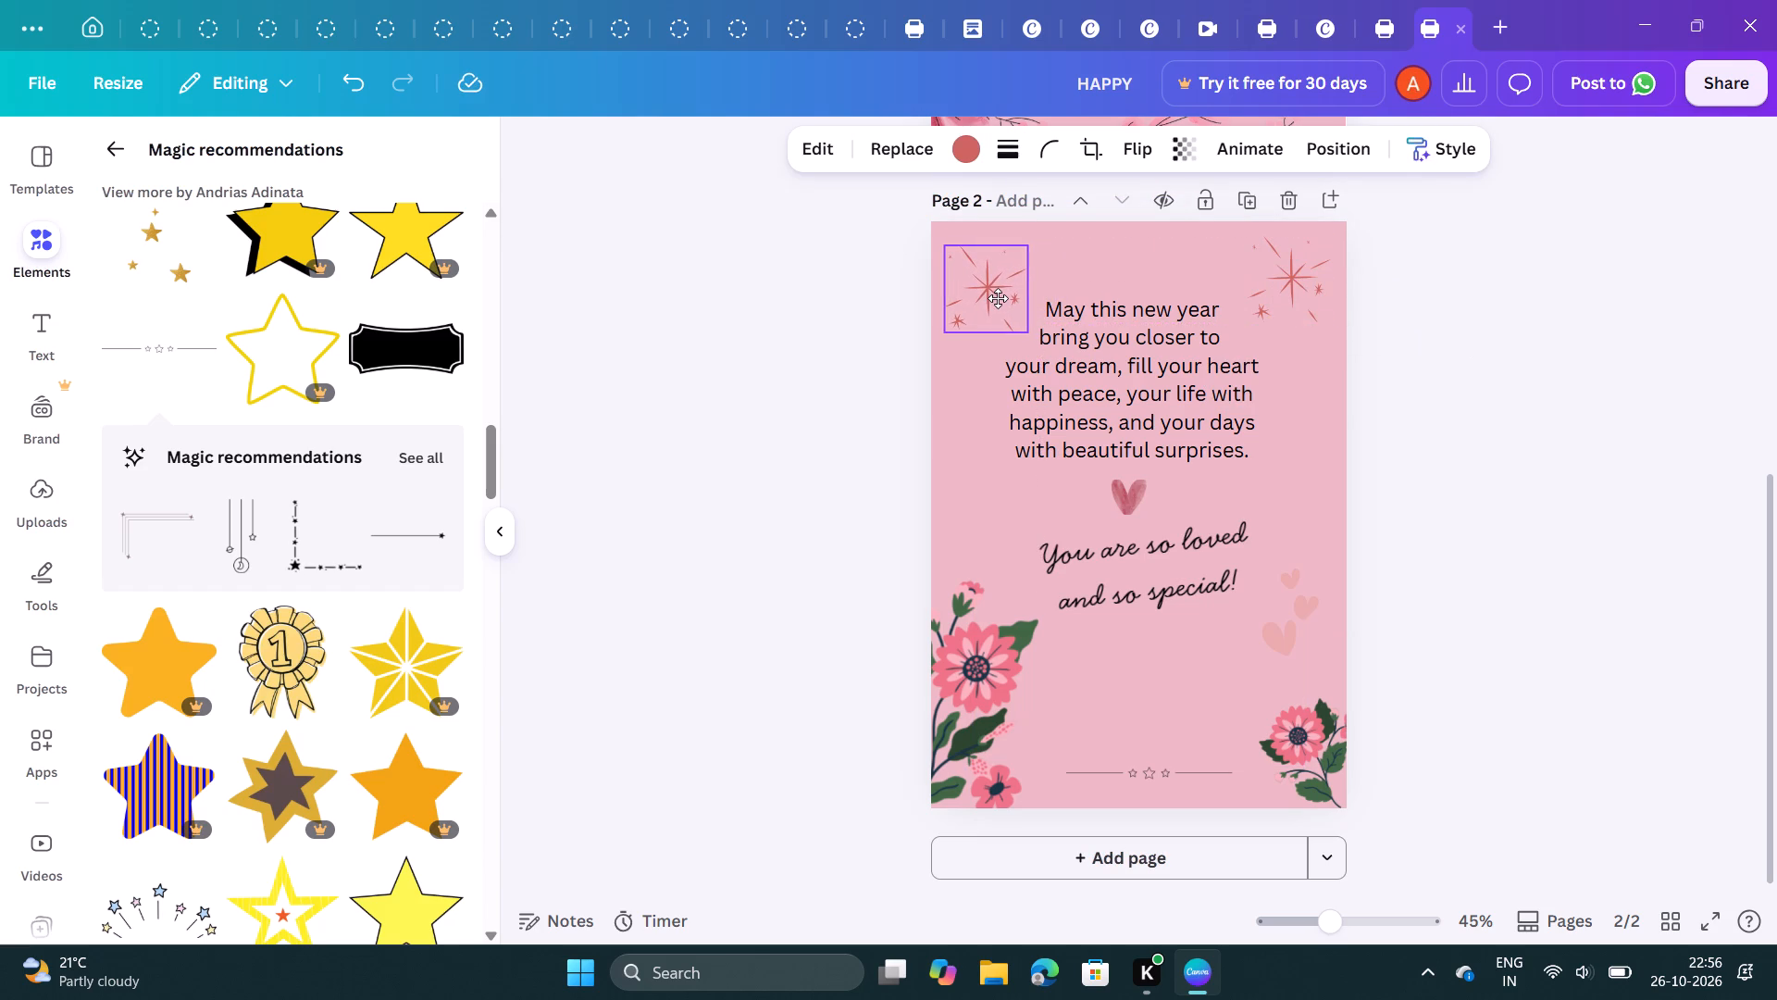
drag(998, 298, 998, 294)
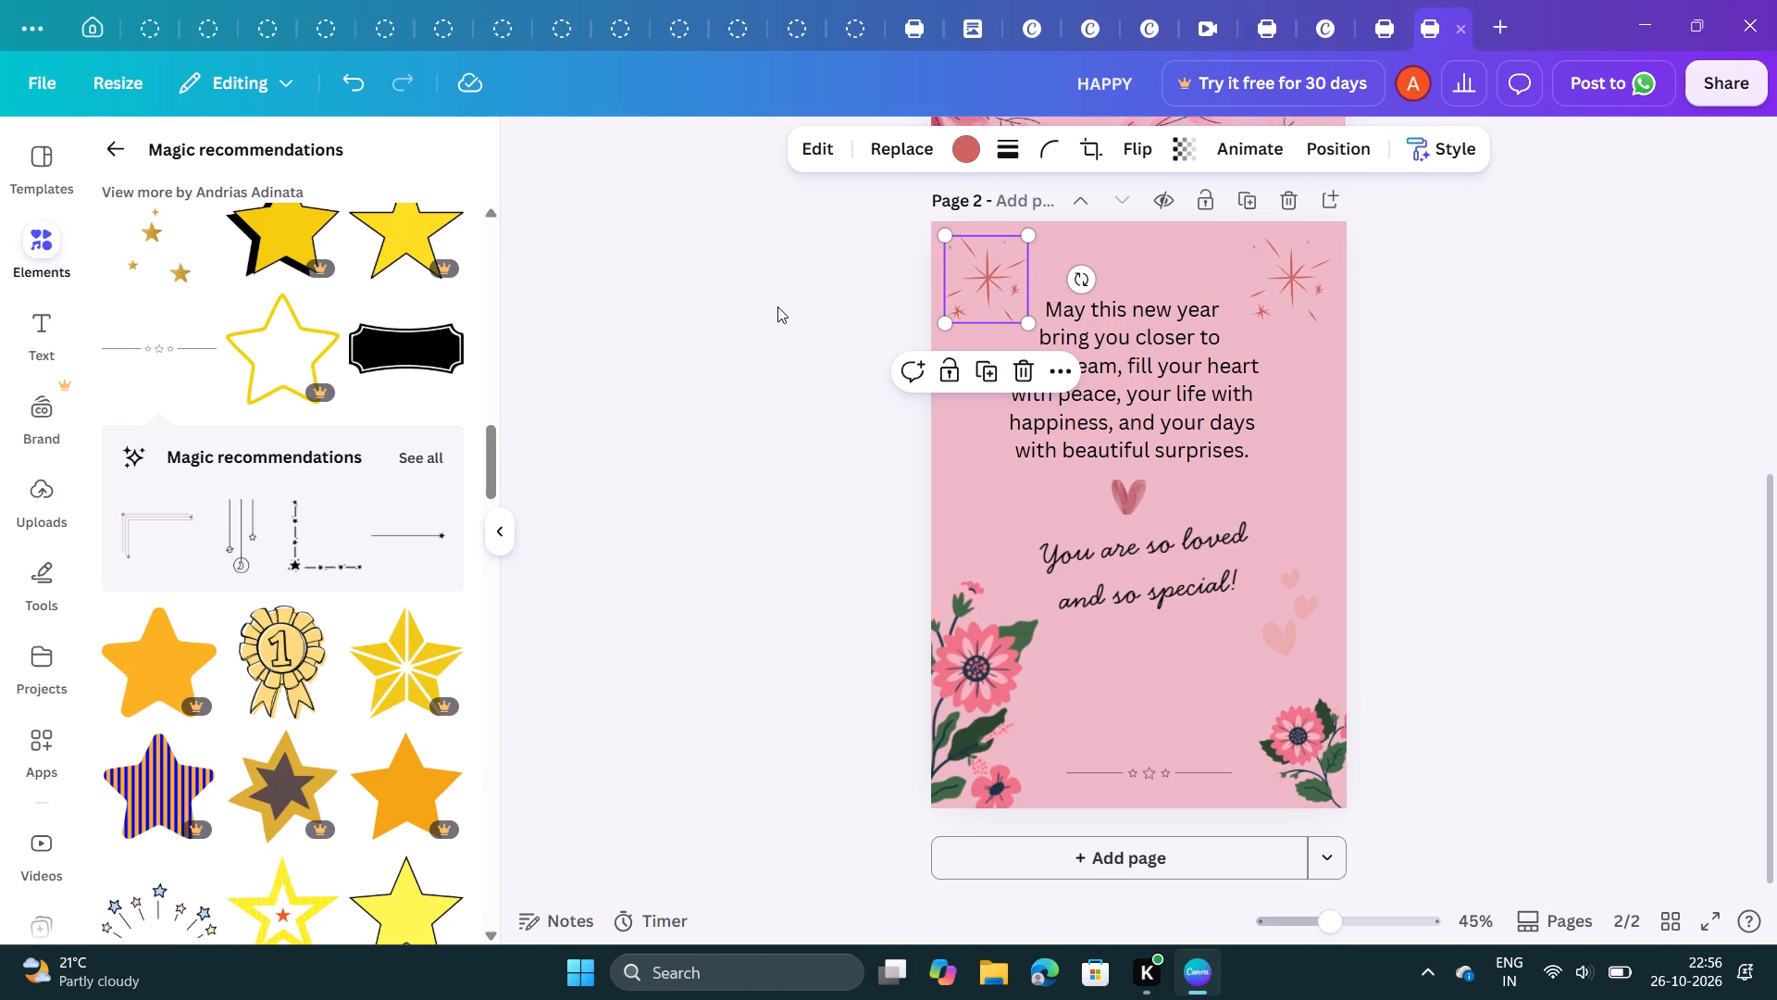
click(777, 306)
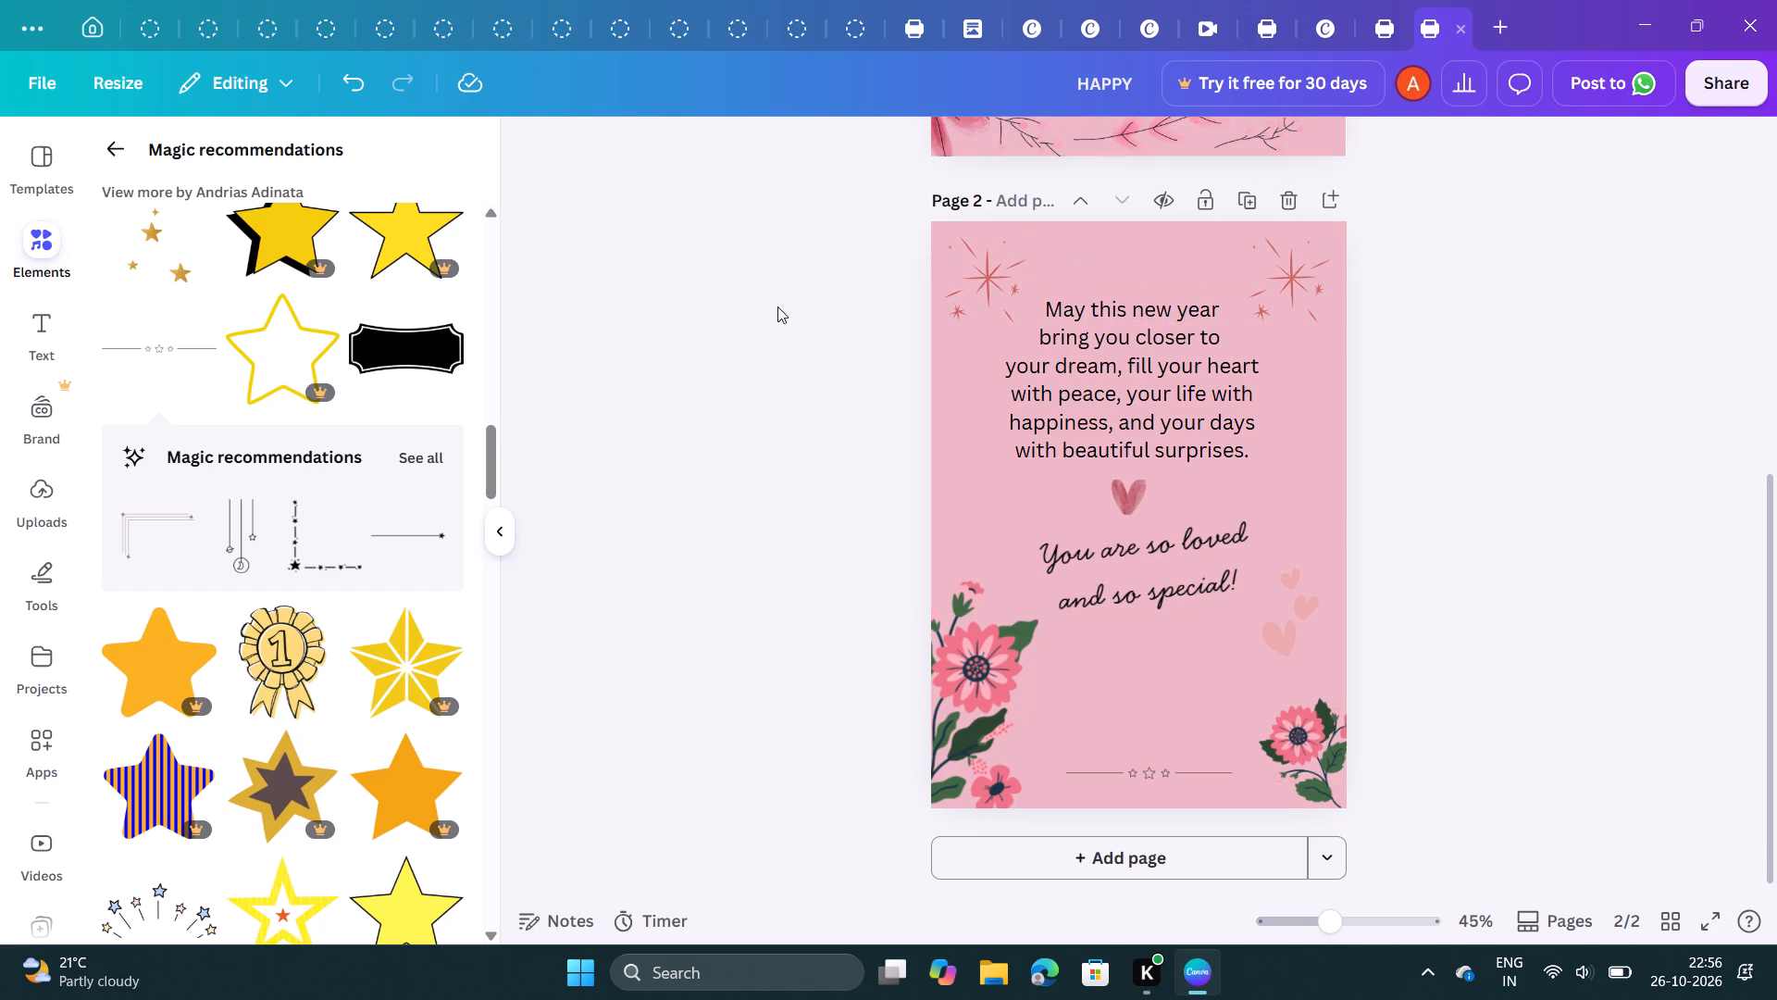
Shrink the starburst in page 2's top-left corner to about 3.3 wide by 3.5 high.
click(968, 294)
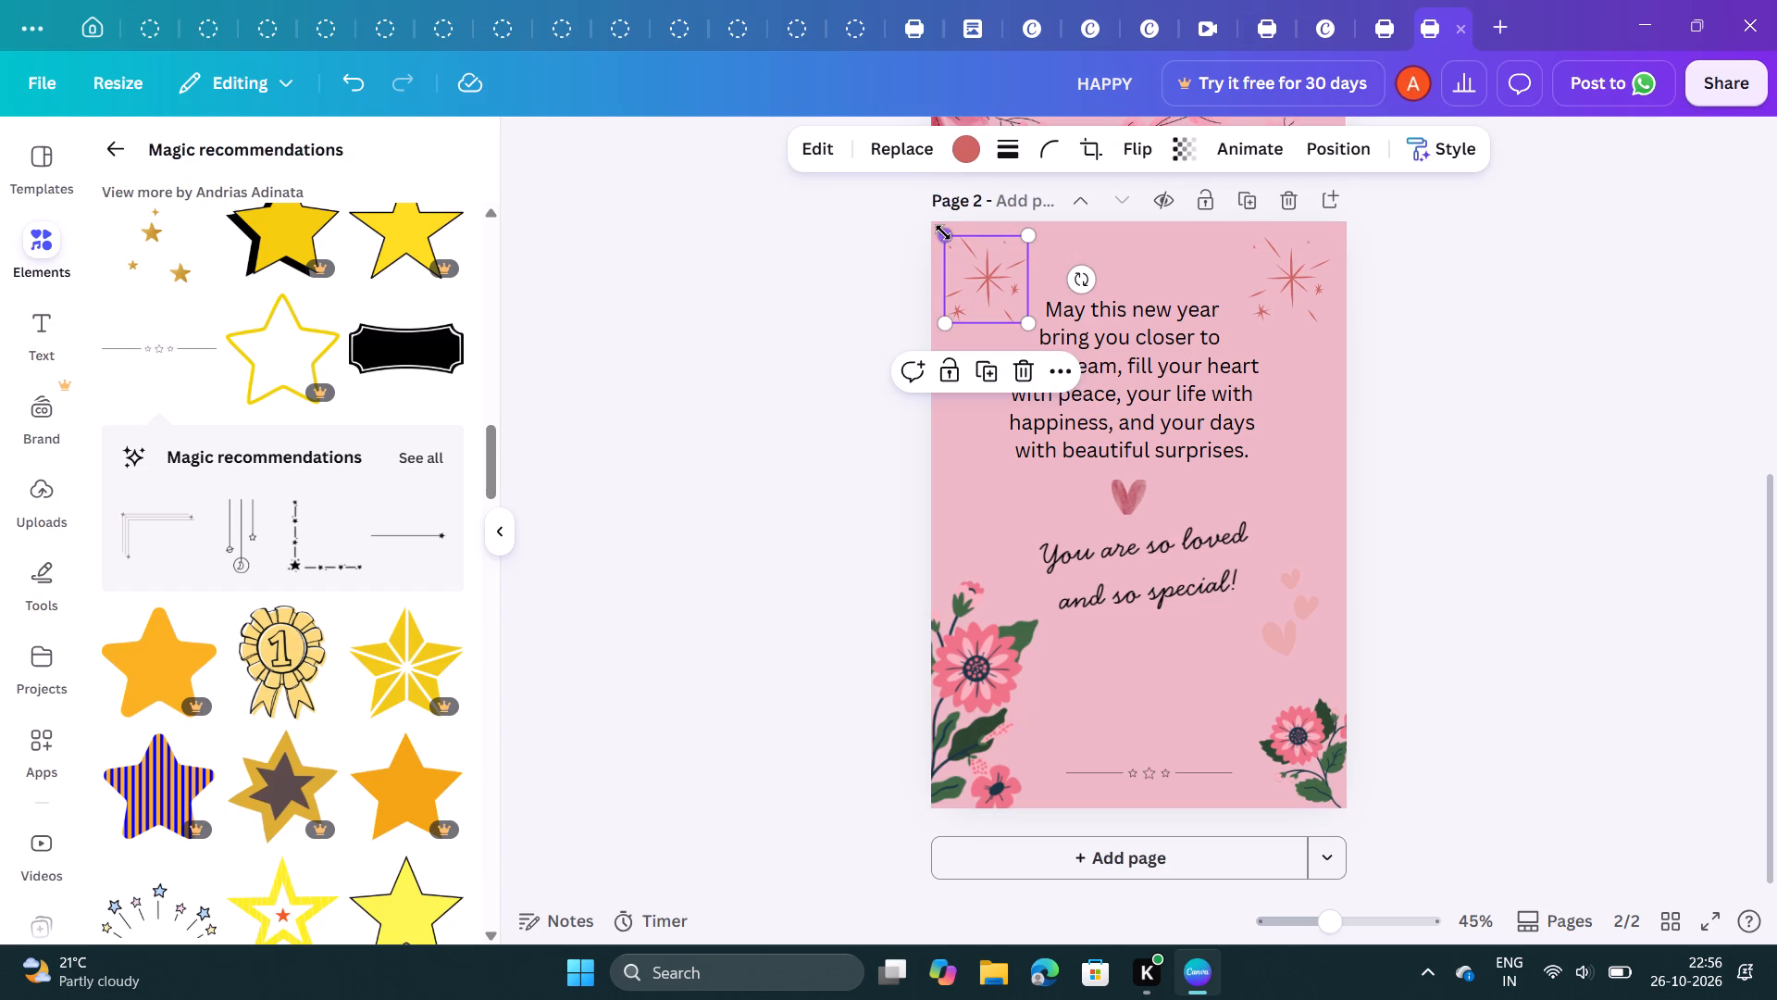
drag(981, 220, 989, 238)
drag(944, 235, 948, 240)
drag(948, 240, 958, 258)
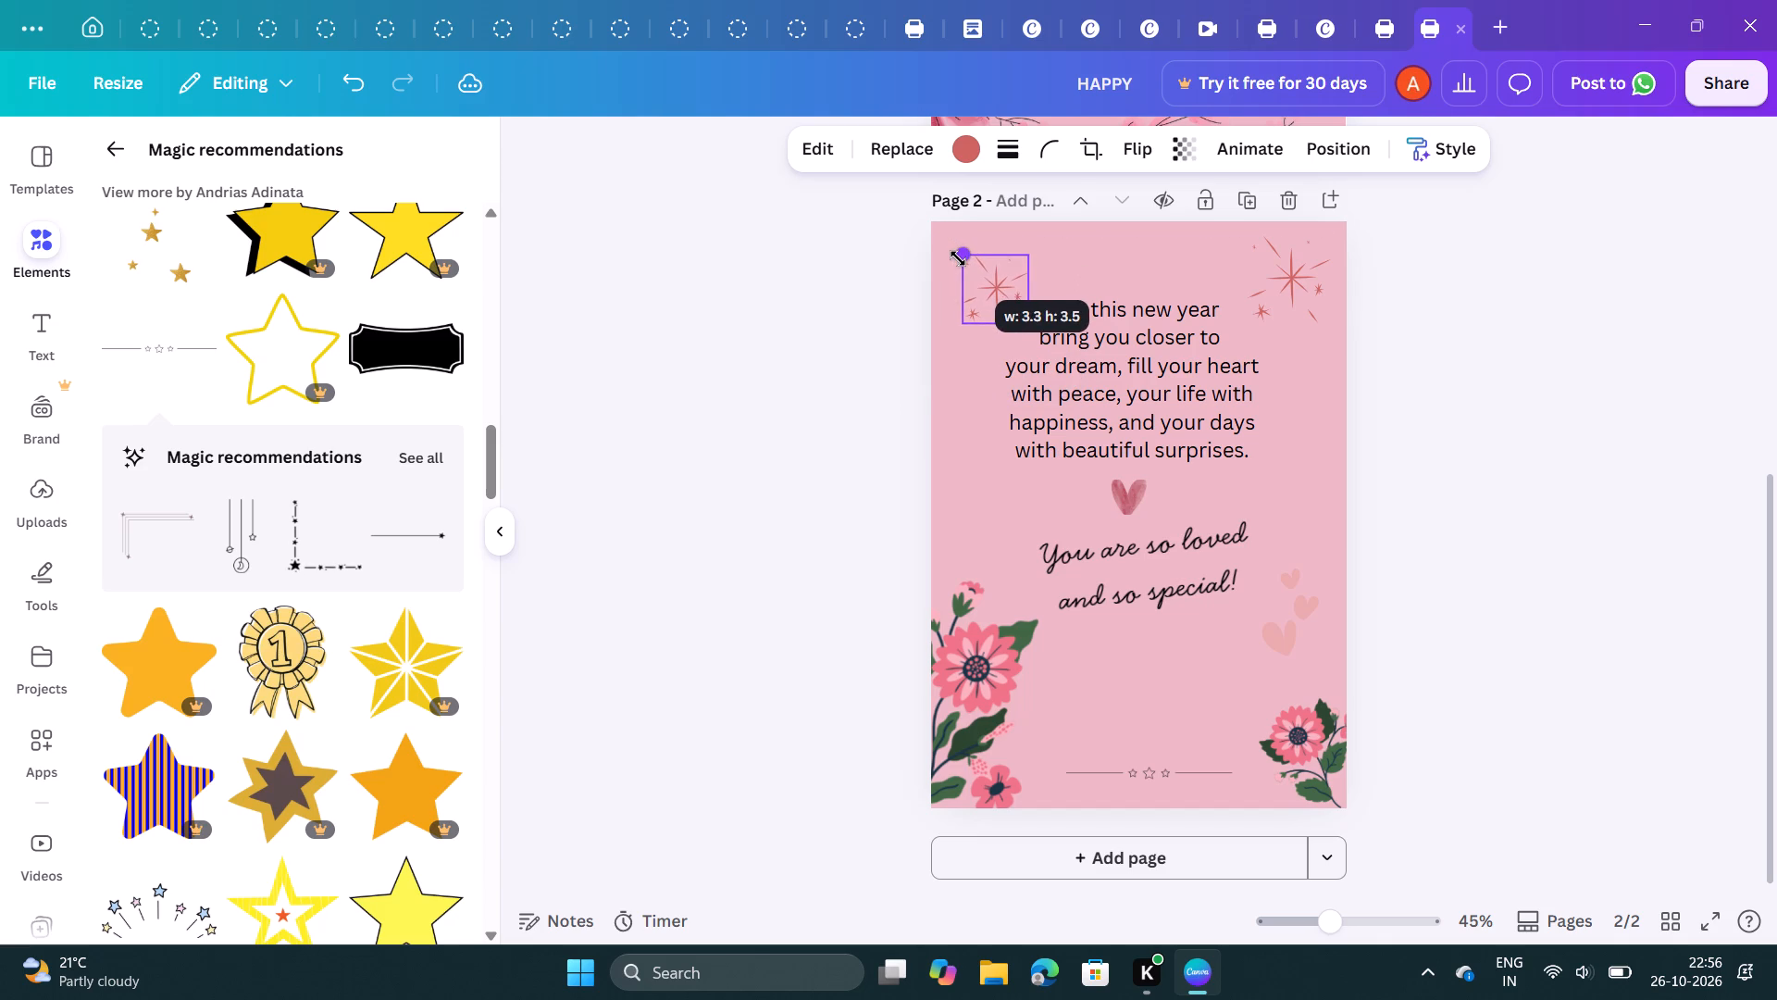
drag(958, 258, 959, 258)
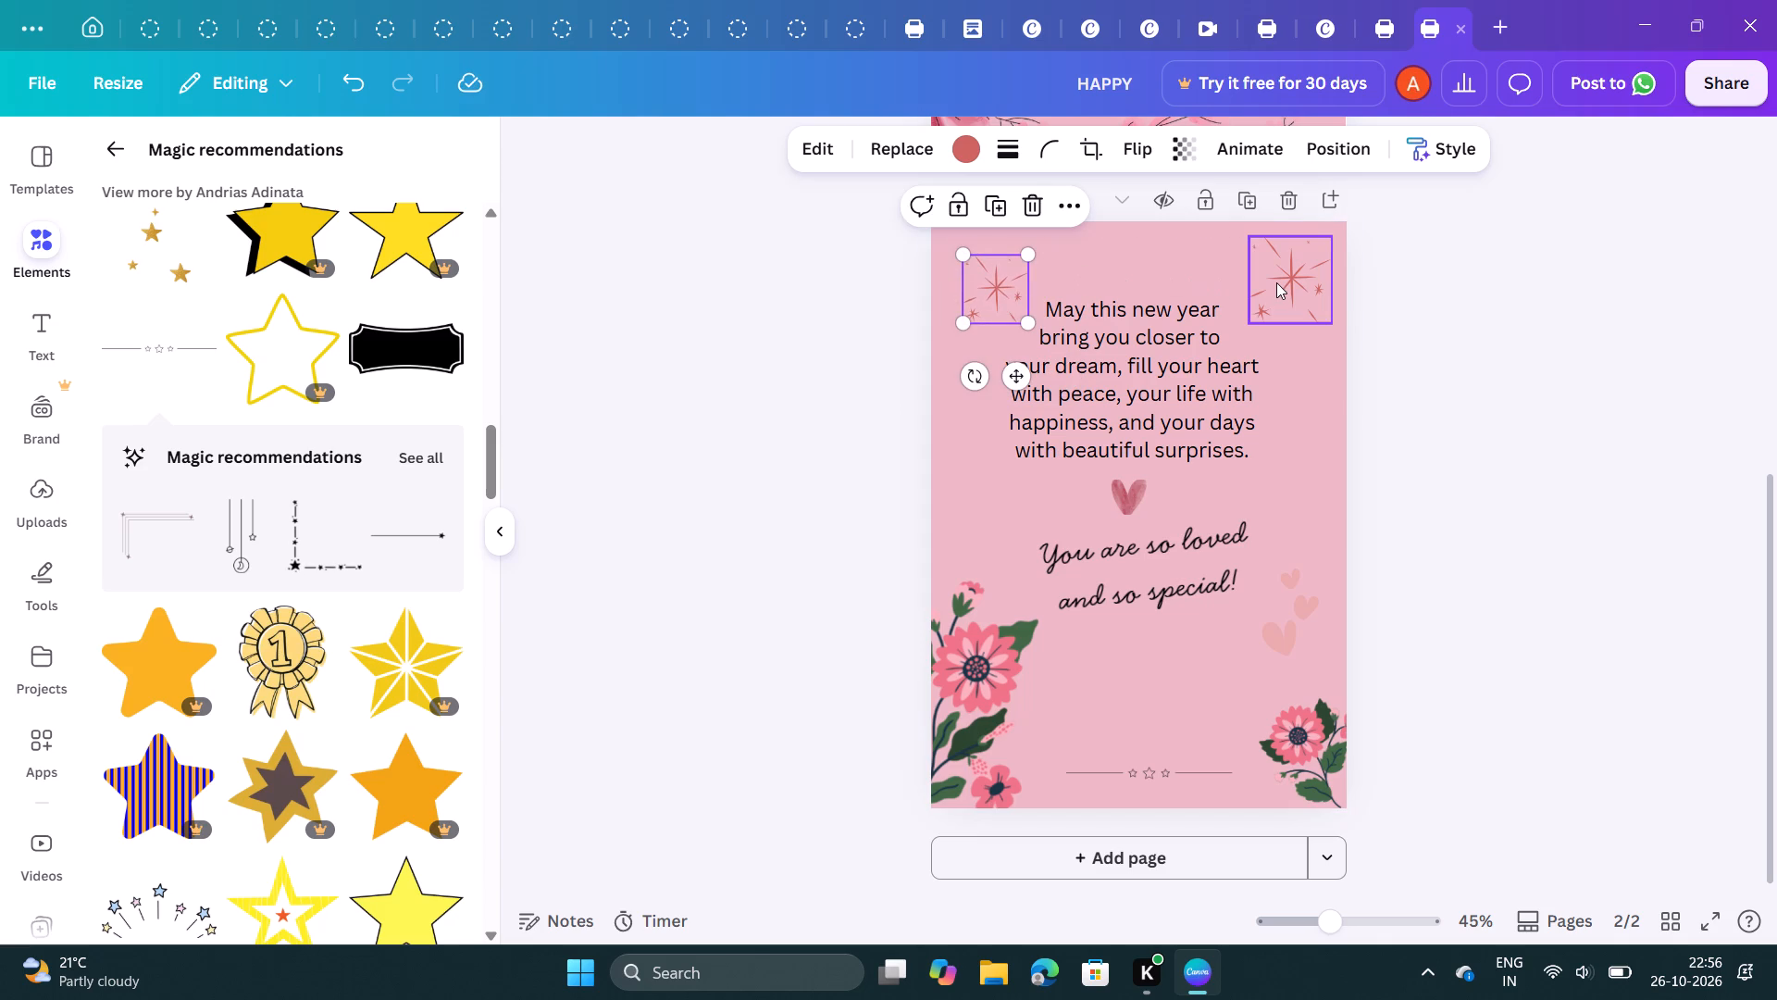
Shrink the starburst in page 2's top-right corner to match the size and level of the top-left one.
click(1276, 282)
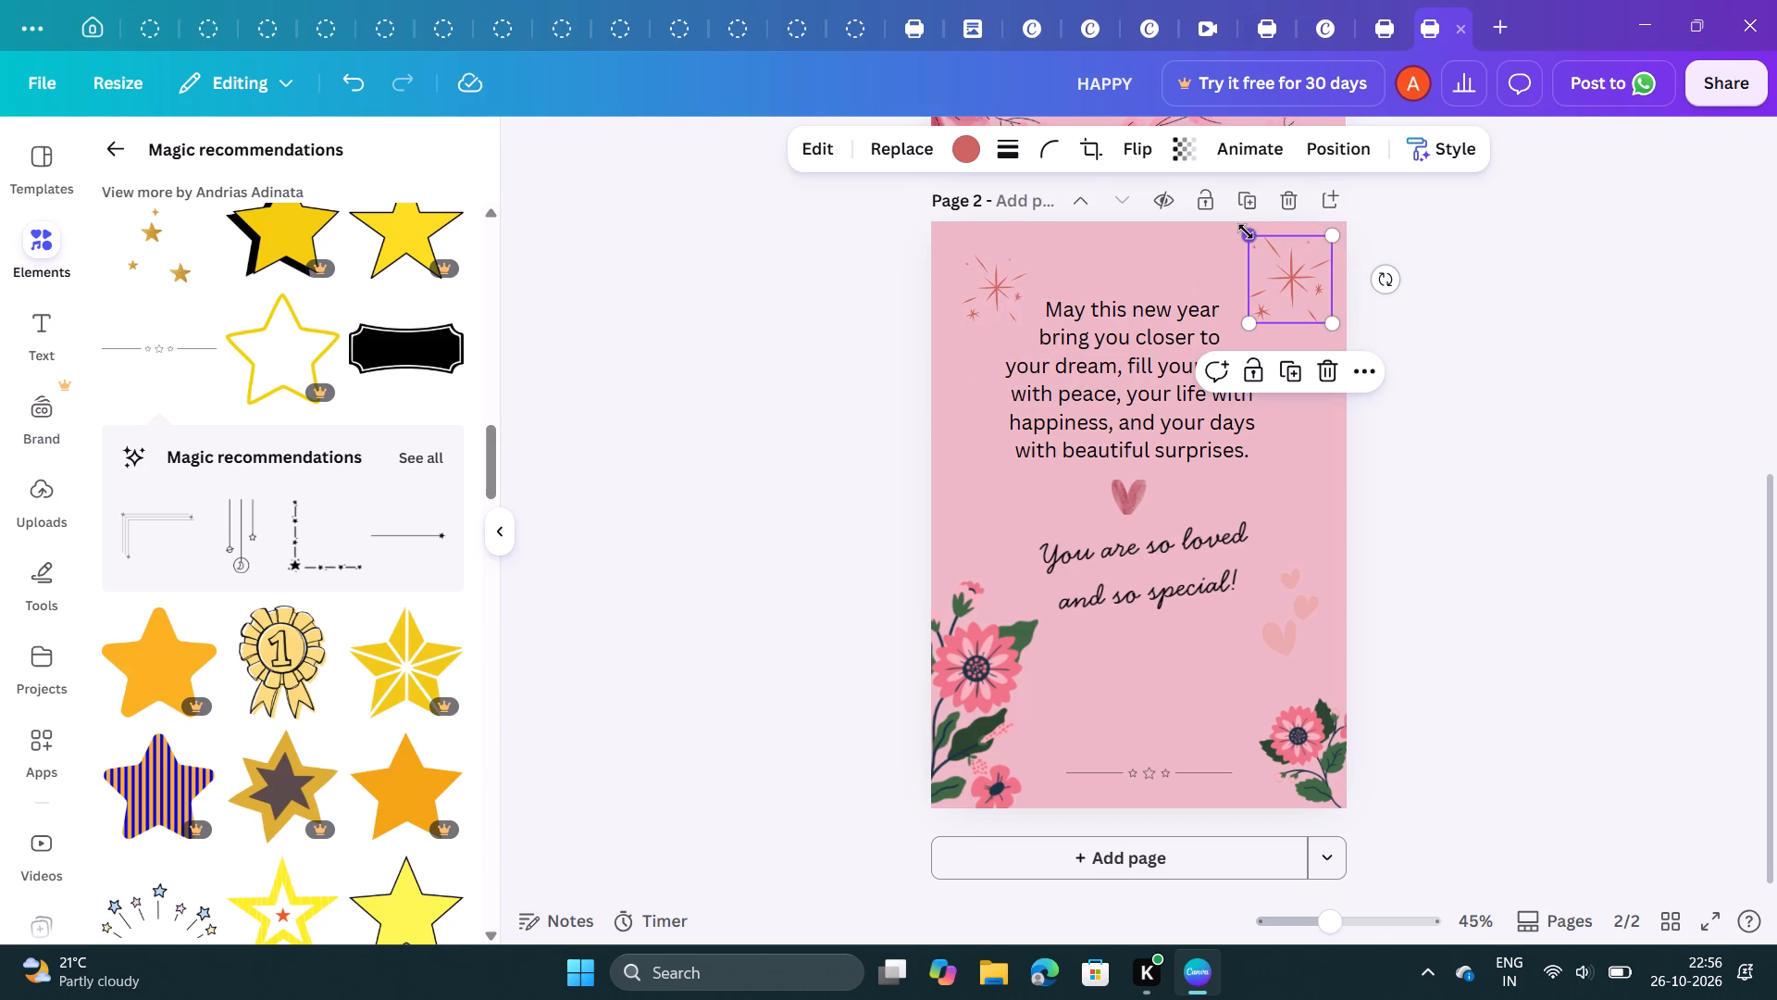
drag(1246, 231, 1254, 243)
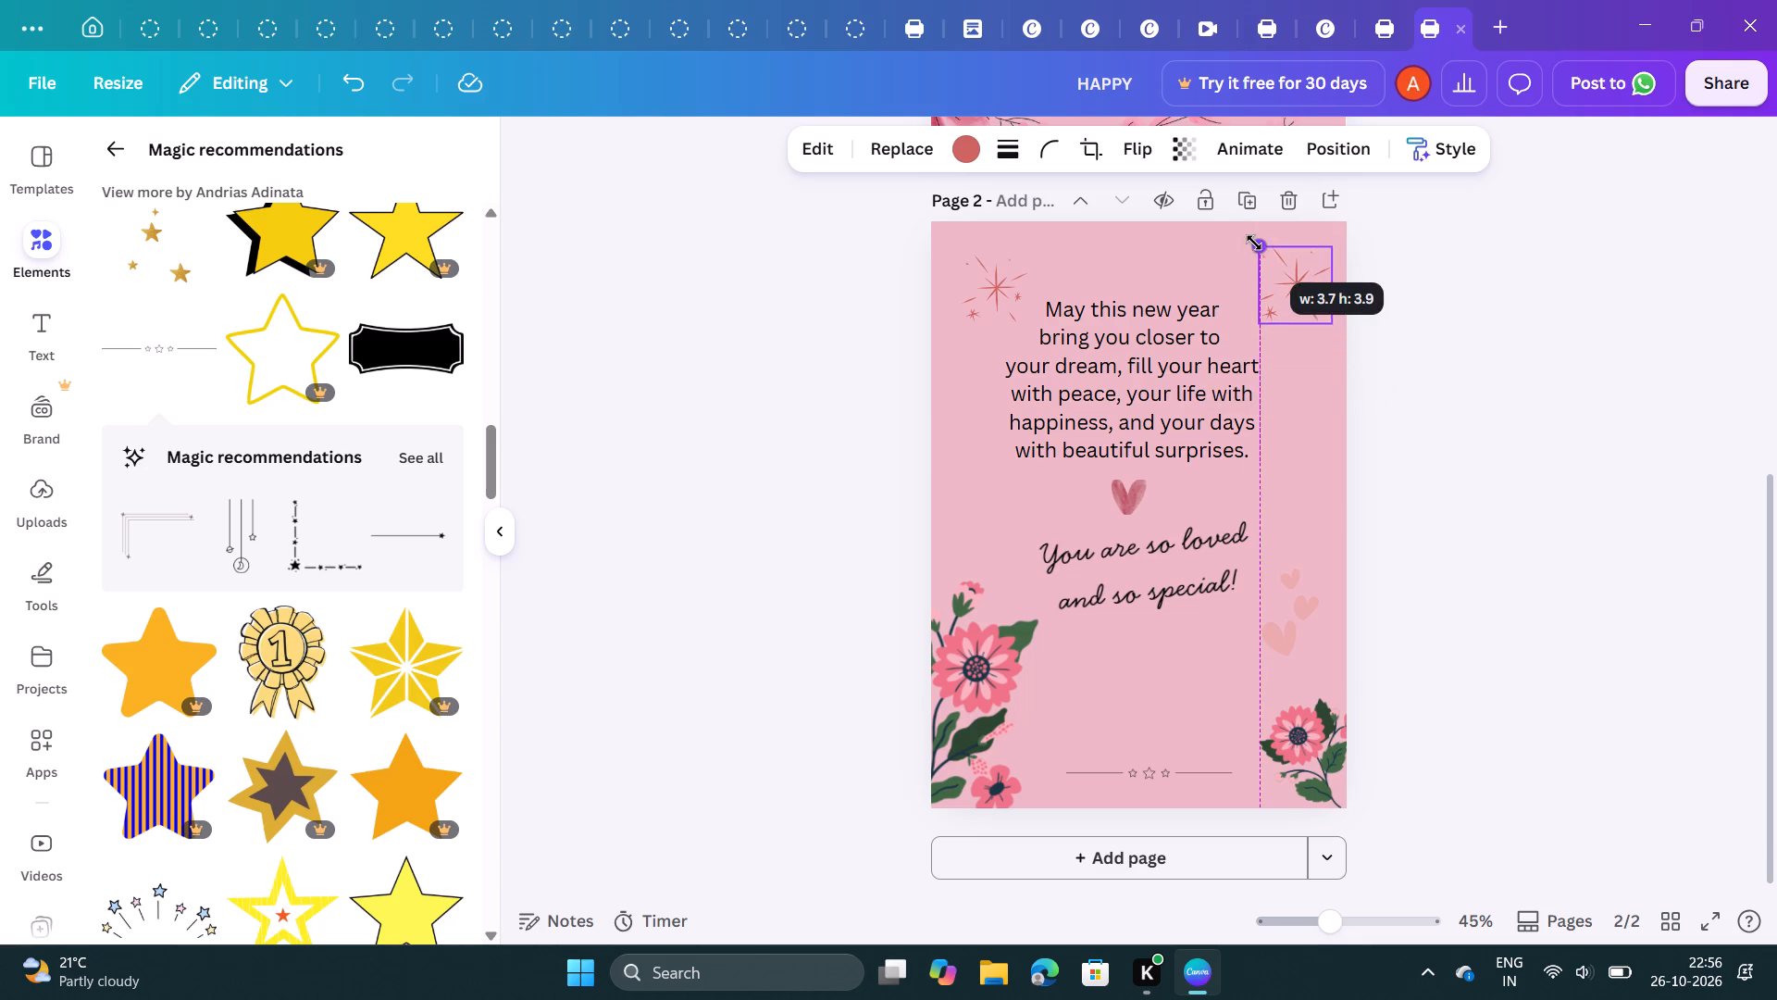
drag(1254, 243, 1261, 251)
click(1369, 276)
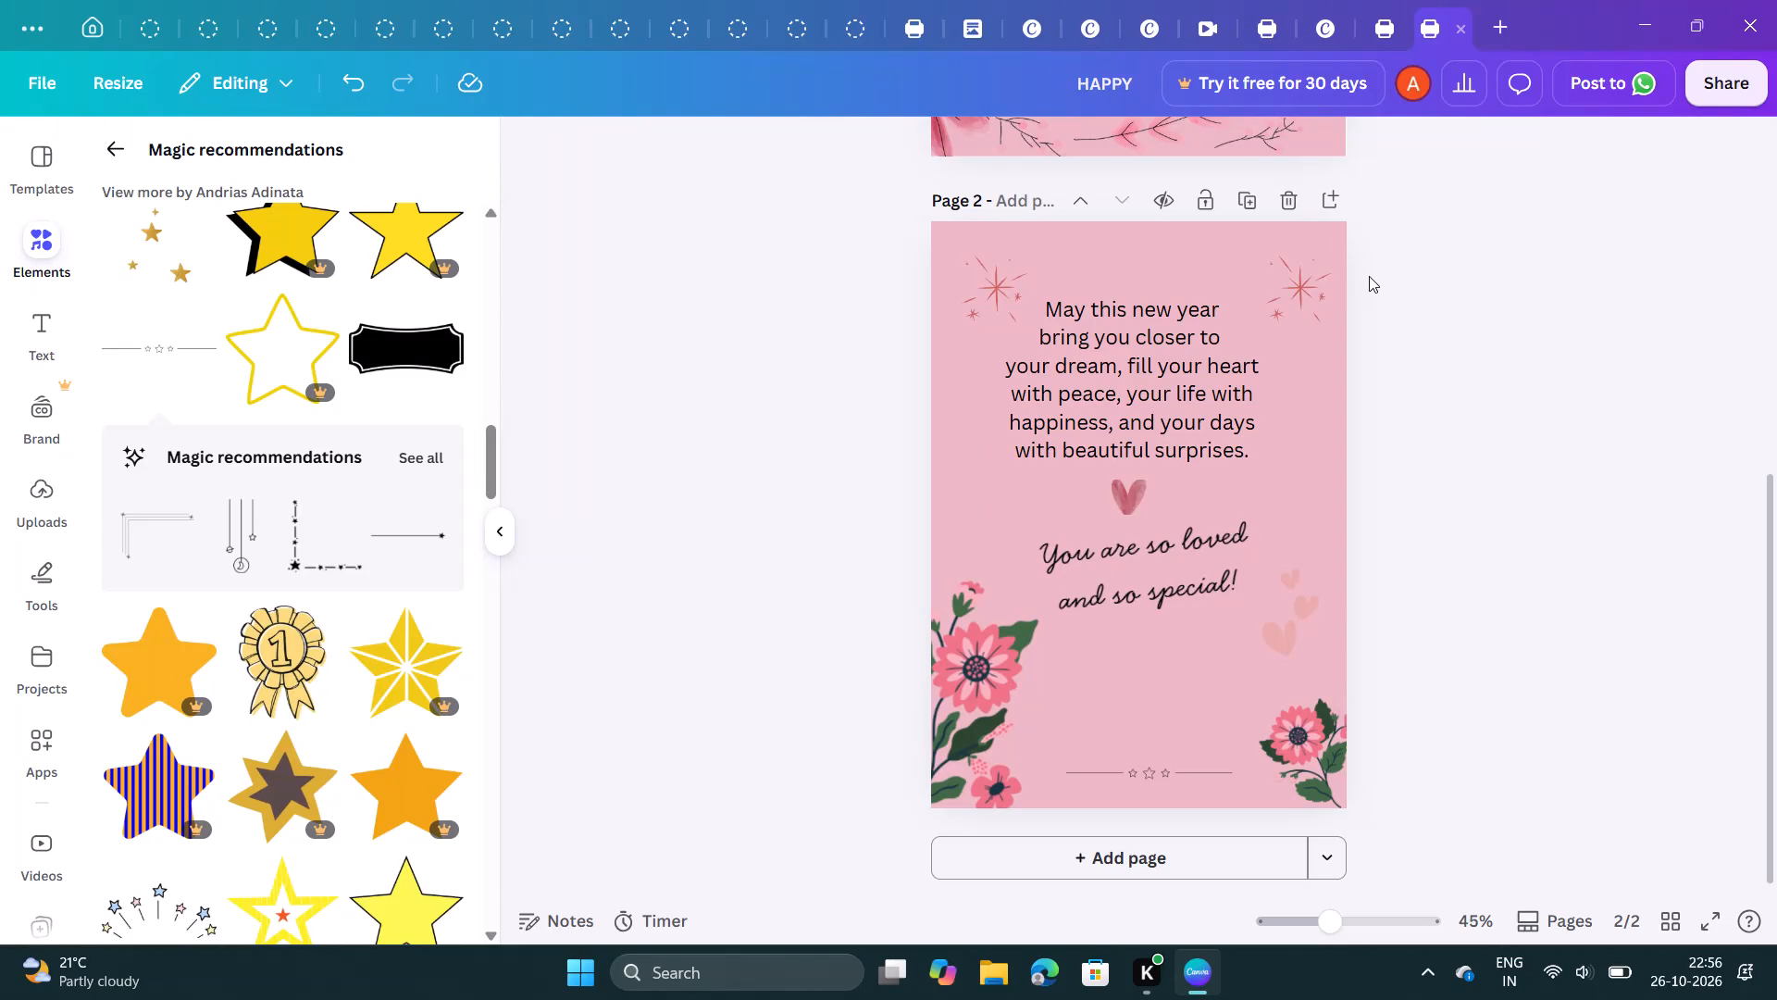
Review the overall layout and decorations of both card pages.
scroll(1466, 281, up, 2)
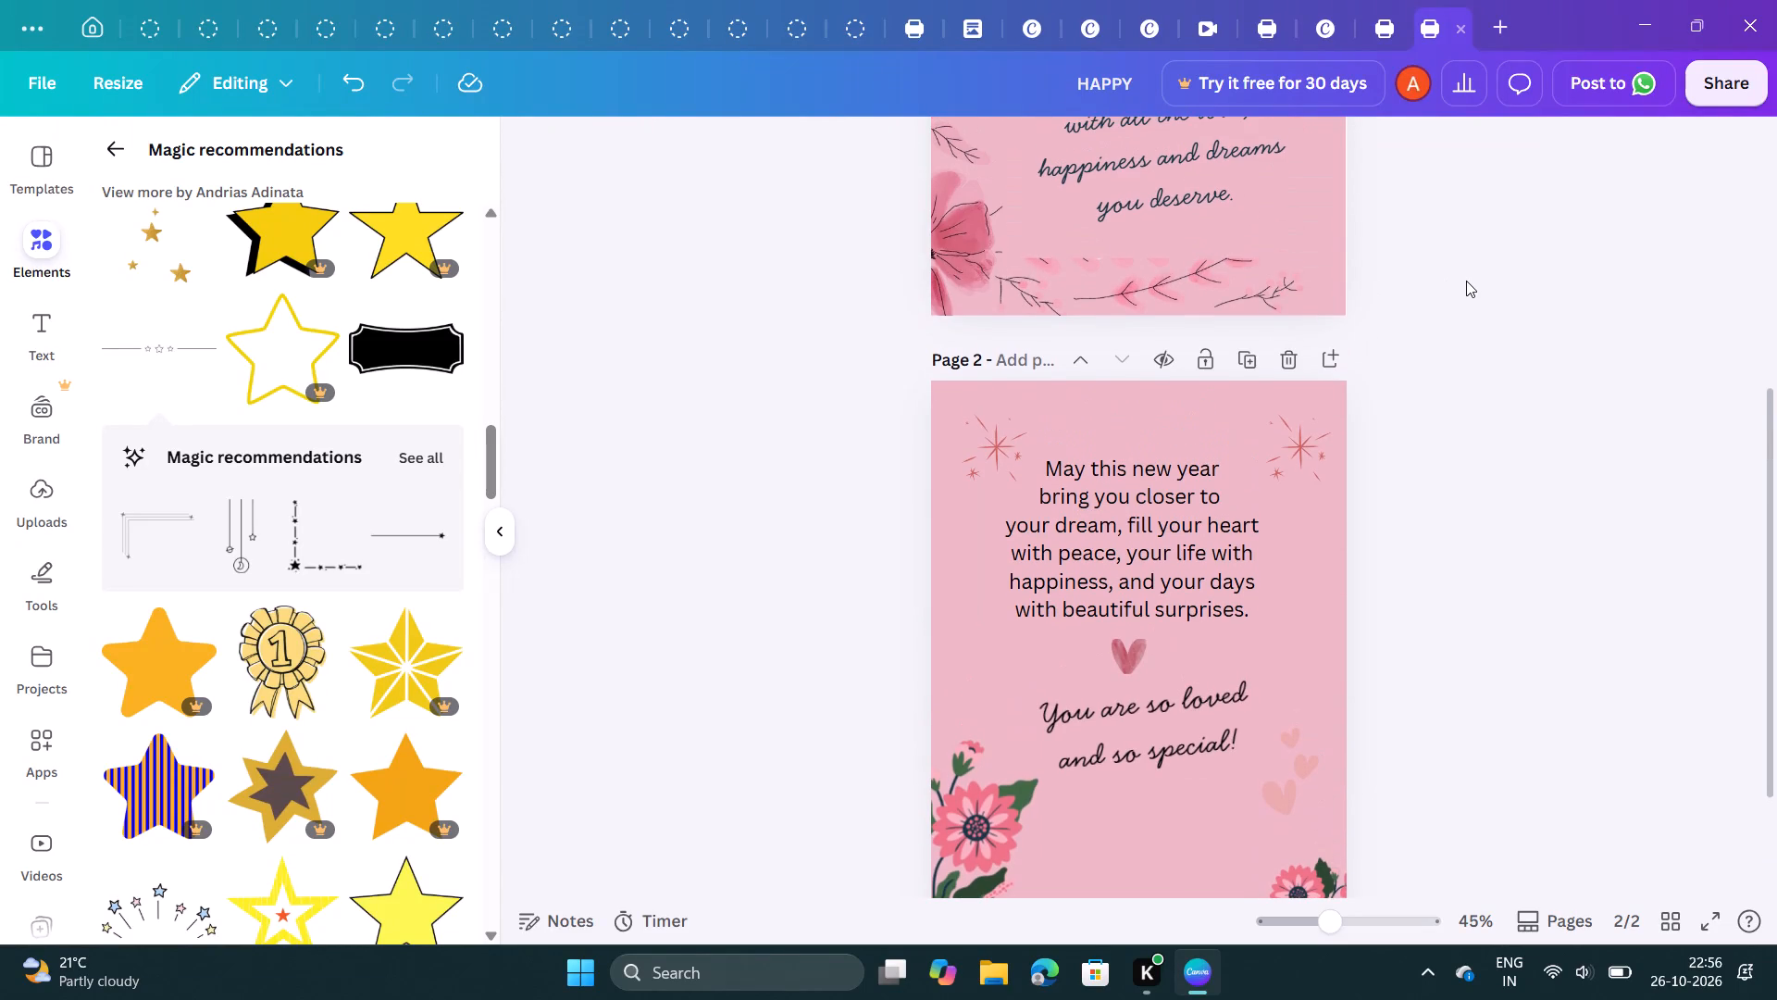
scroll(1466, 281, up, 1)
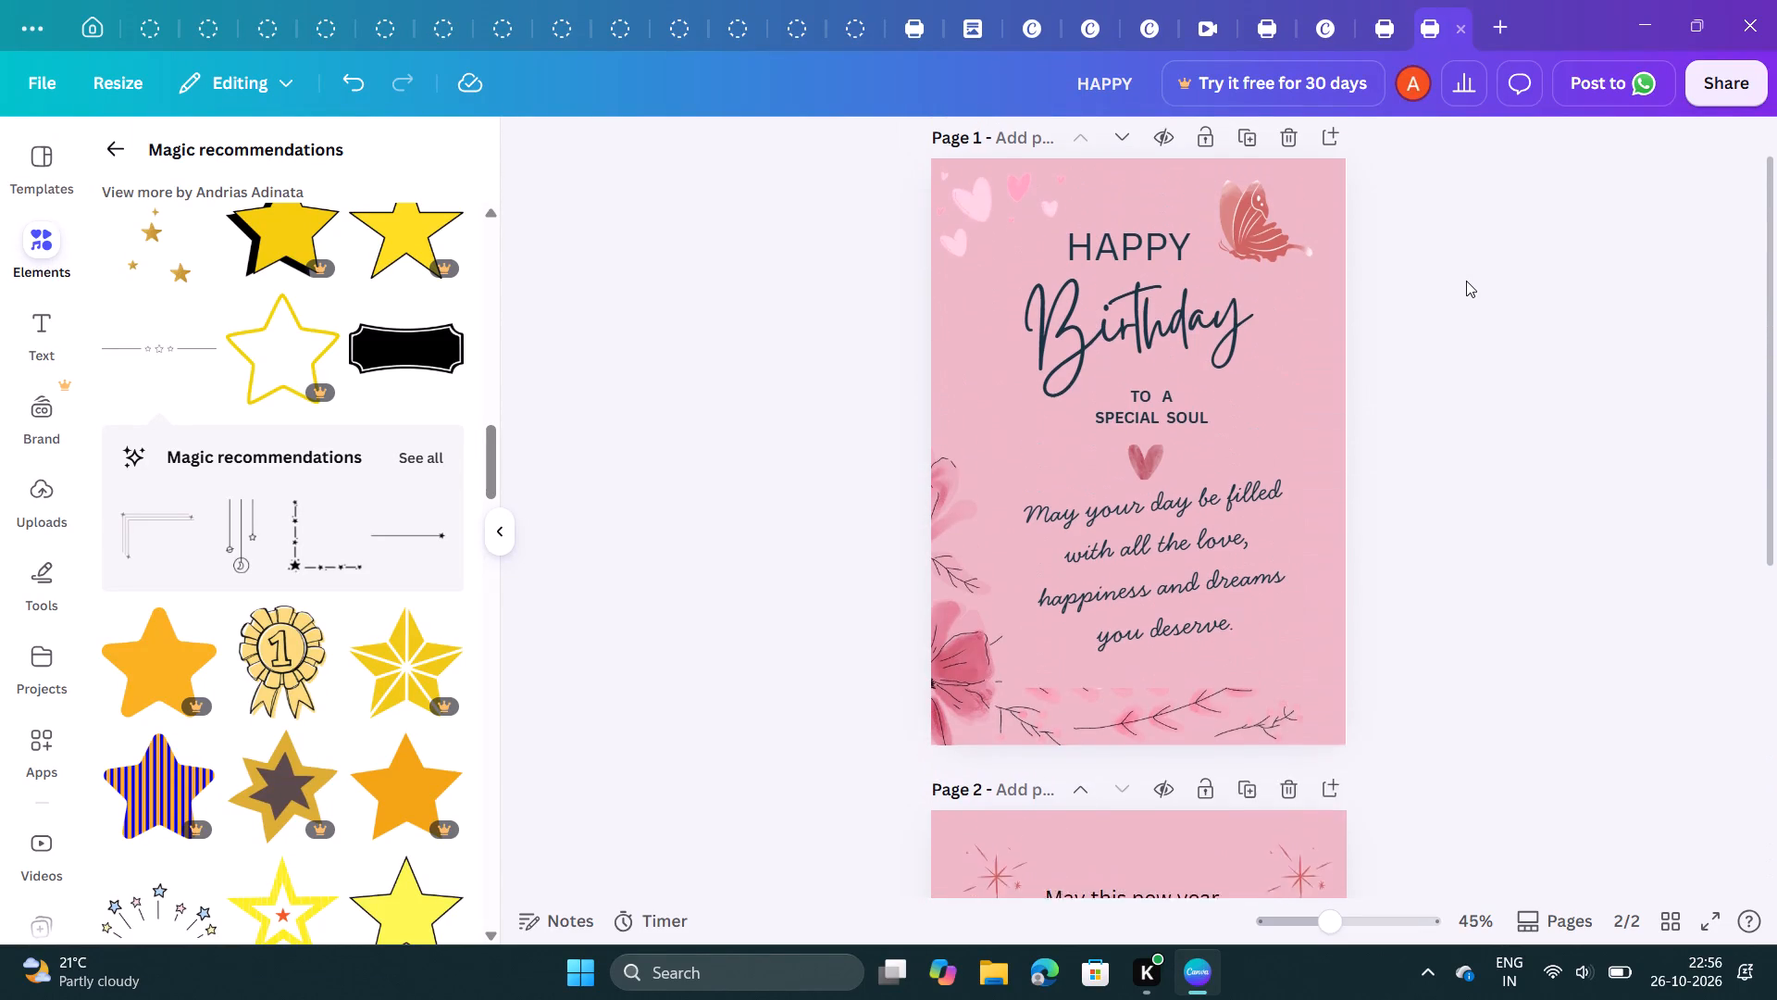
scroll(1466, 281, up, 1)
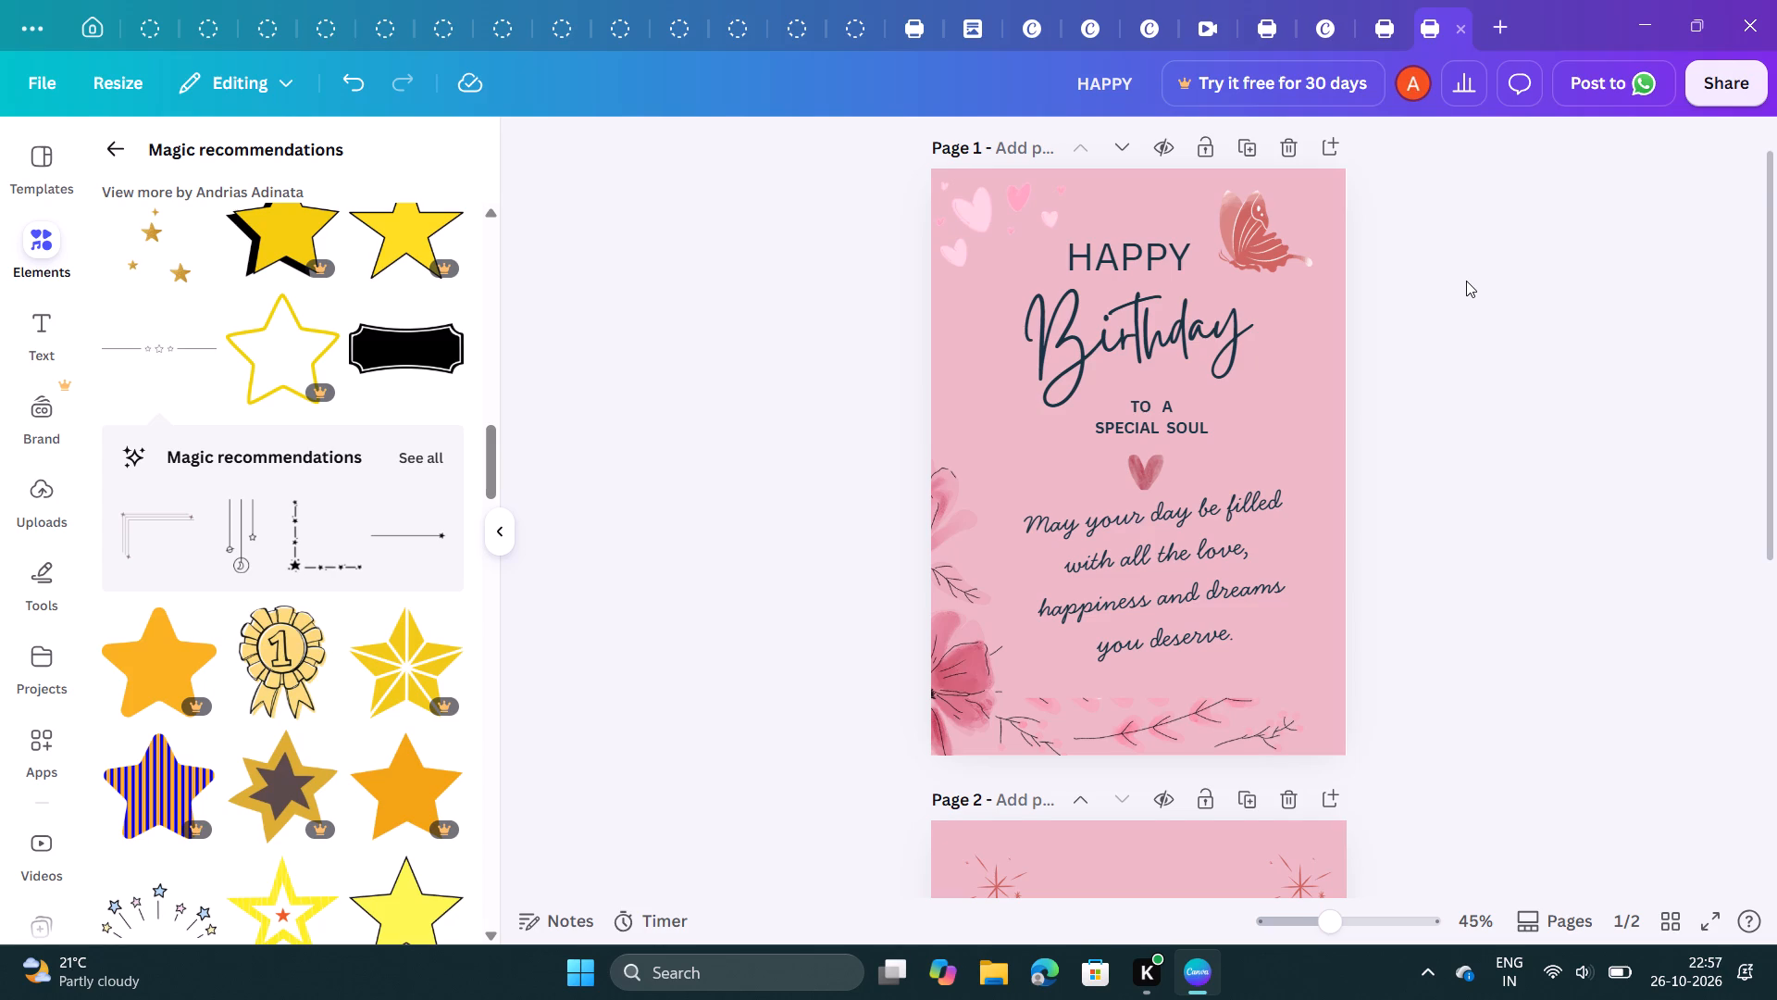
scroll(1466, 281, down, 5)
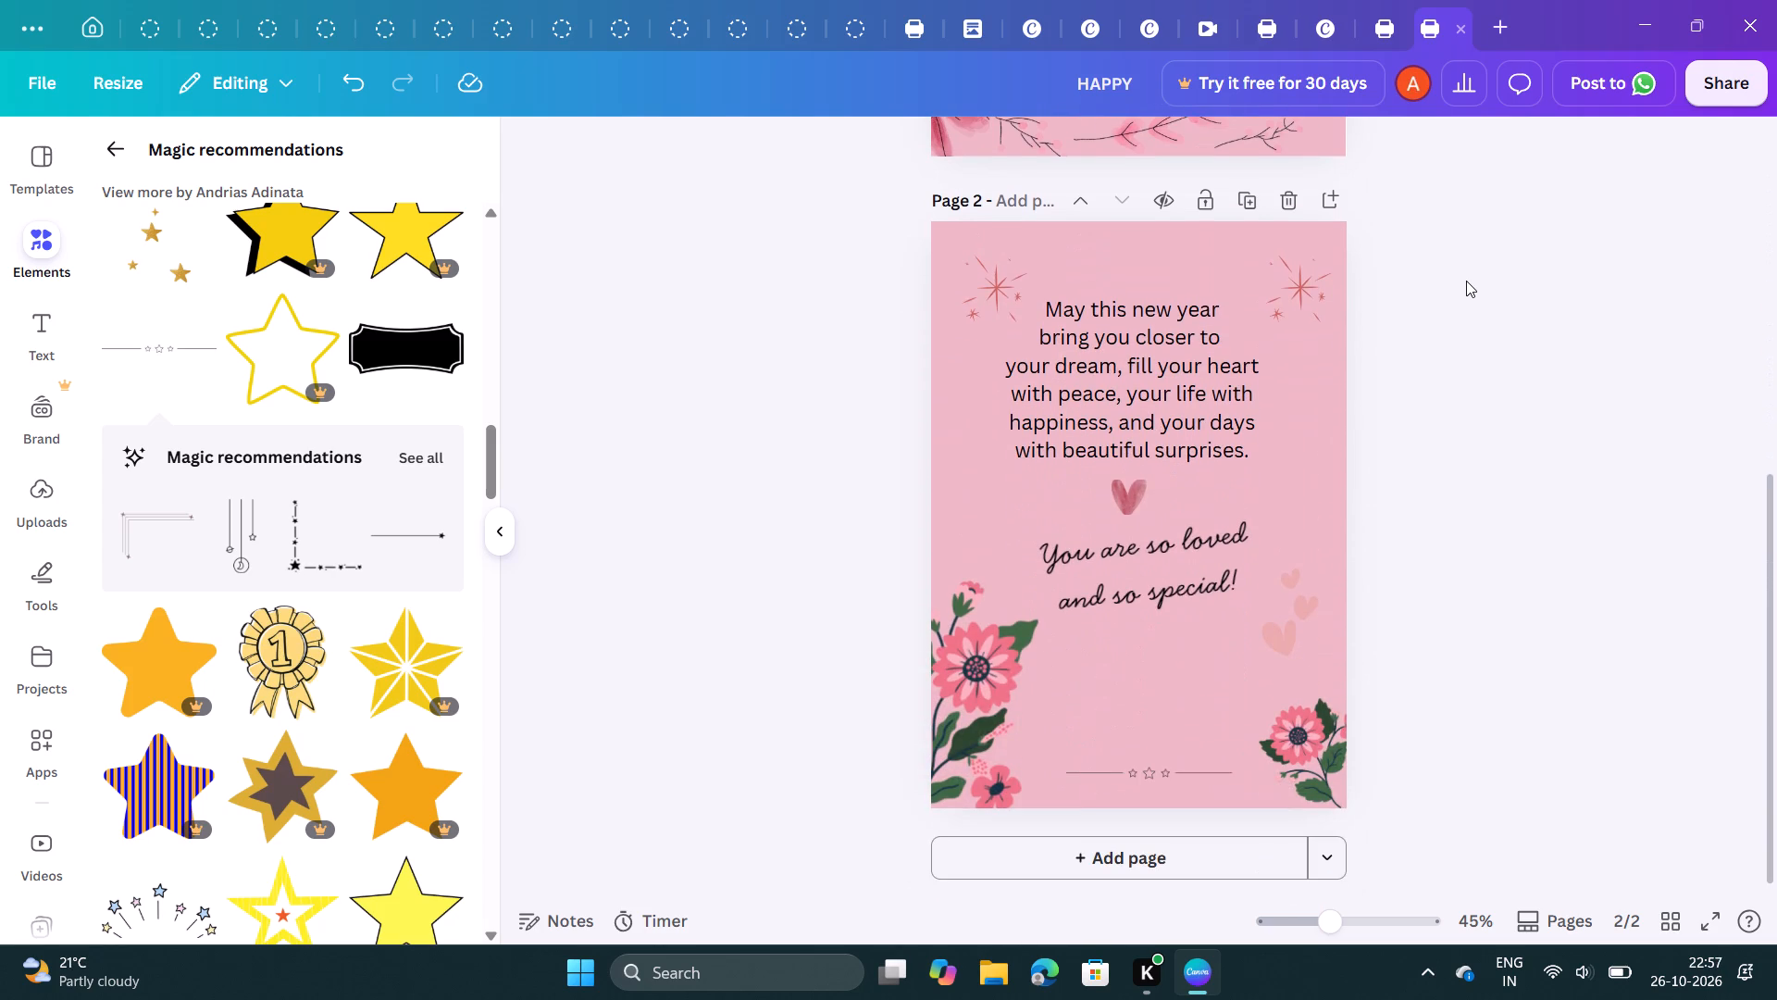
scroll(1466, 281, down, 2)
scroll(1466, 281, up, 1)
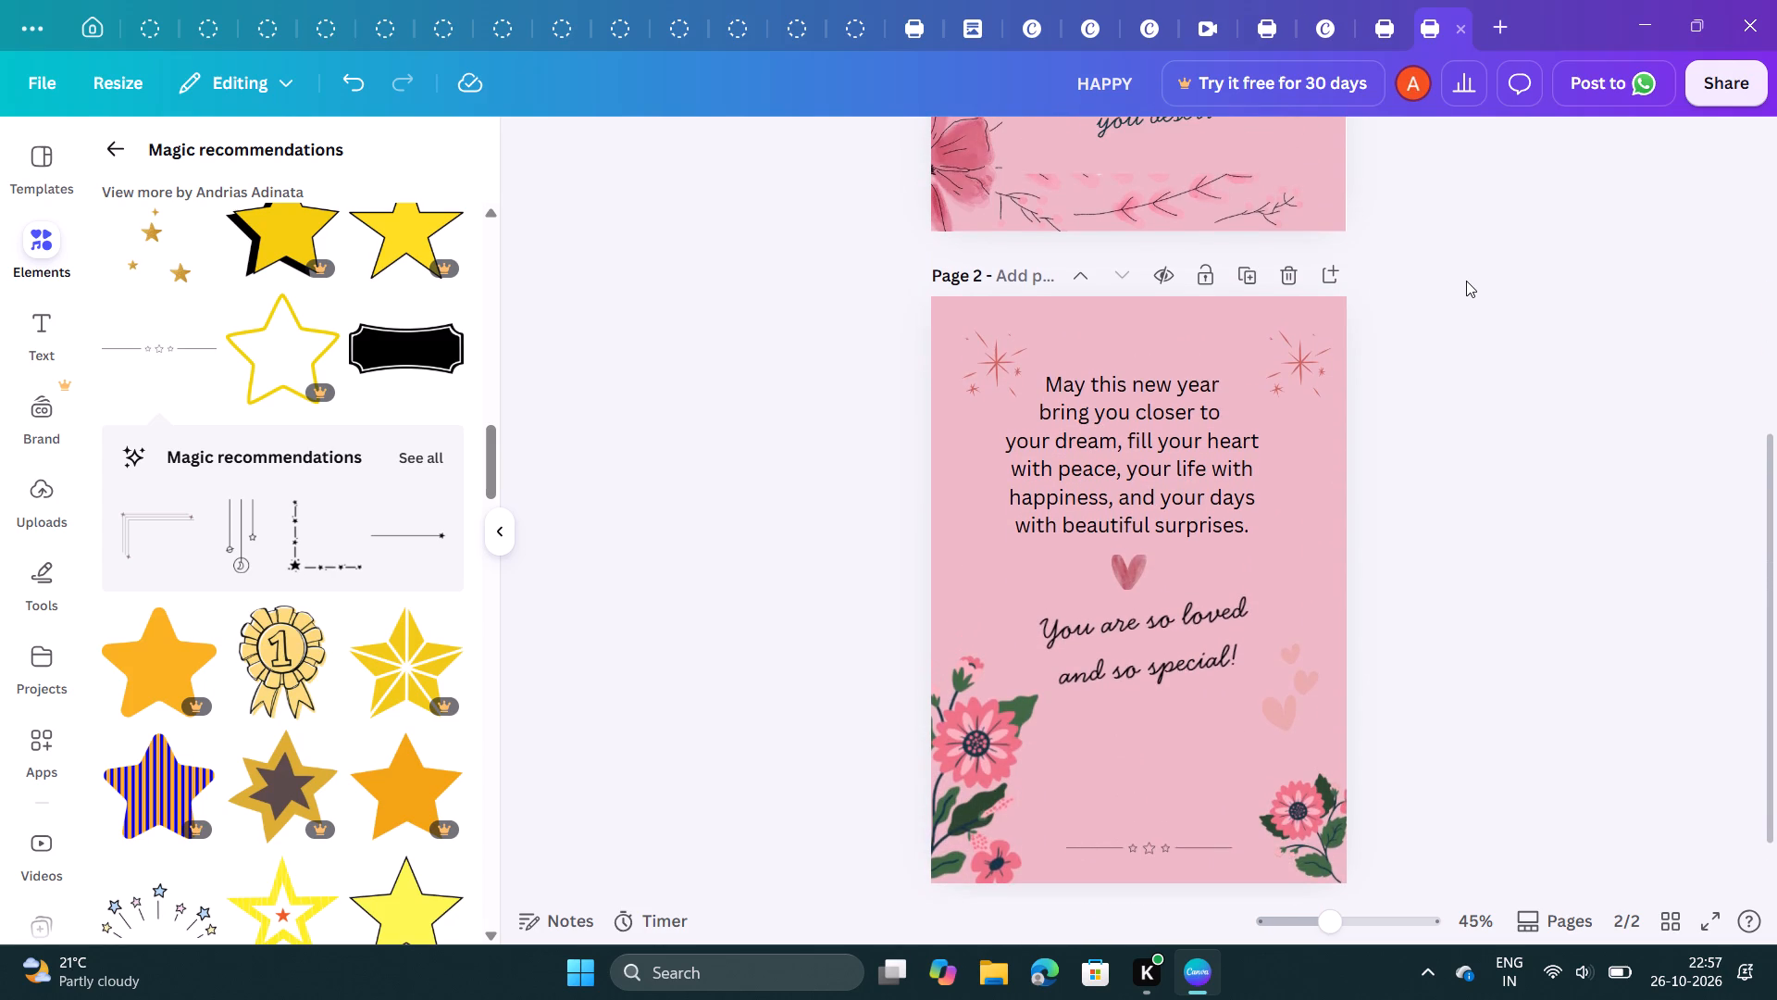
scroll(1466, 281, up, 1)
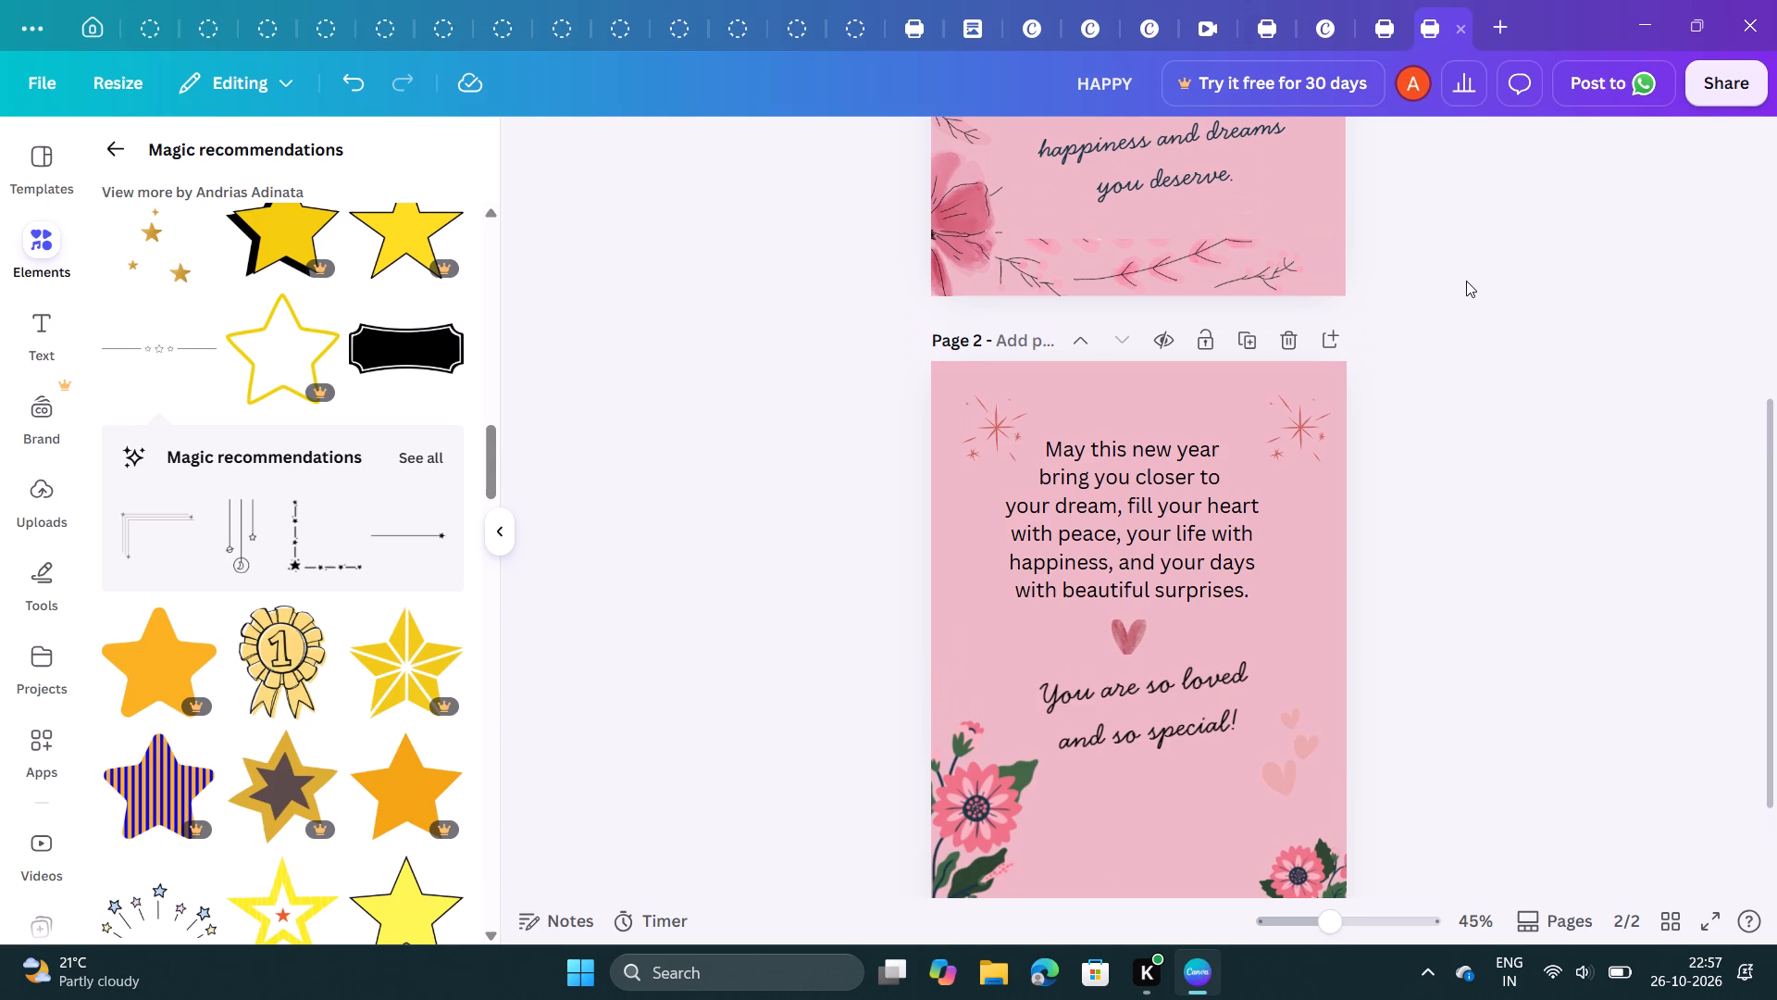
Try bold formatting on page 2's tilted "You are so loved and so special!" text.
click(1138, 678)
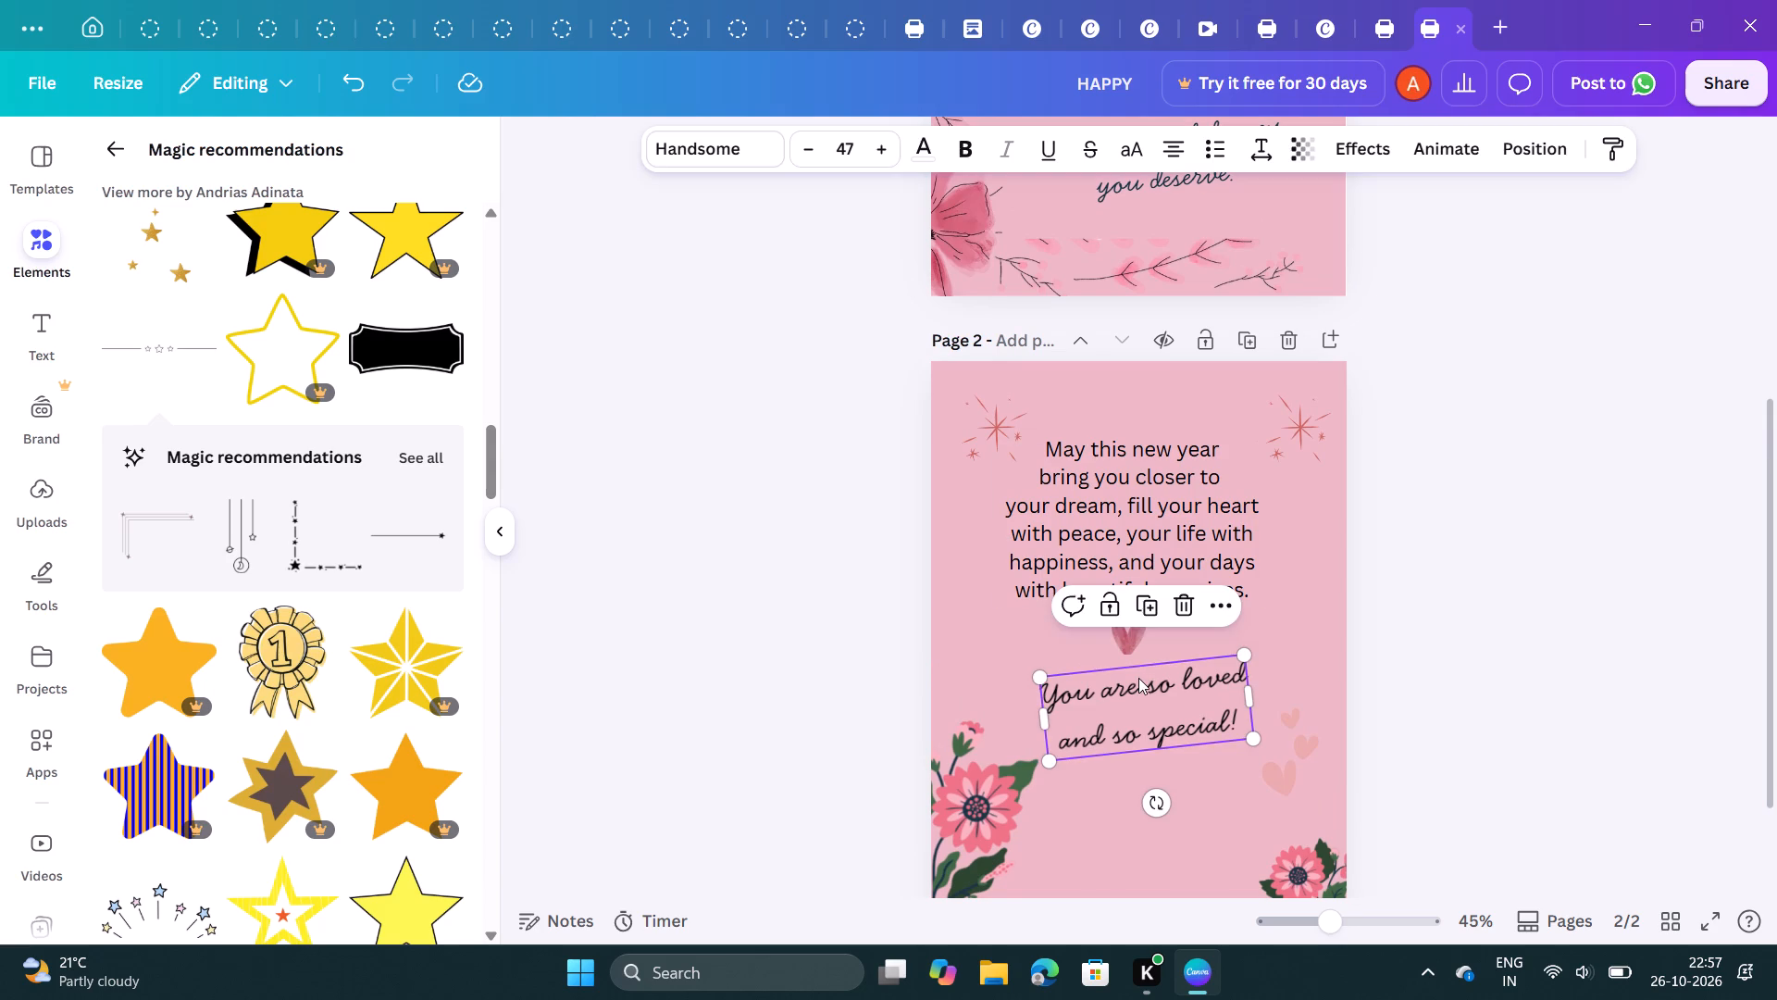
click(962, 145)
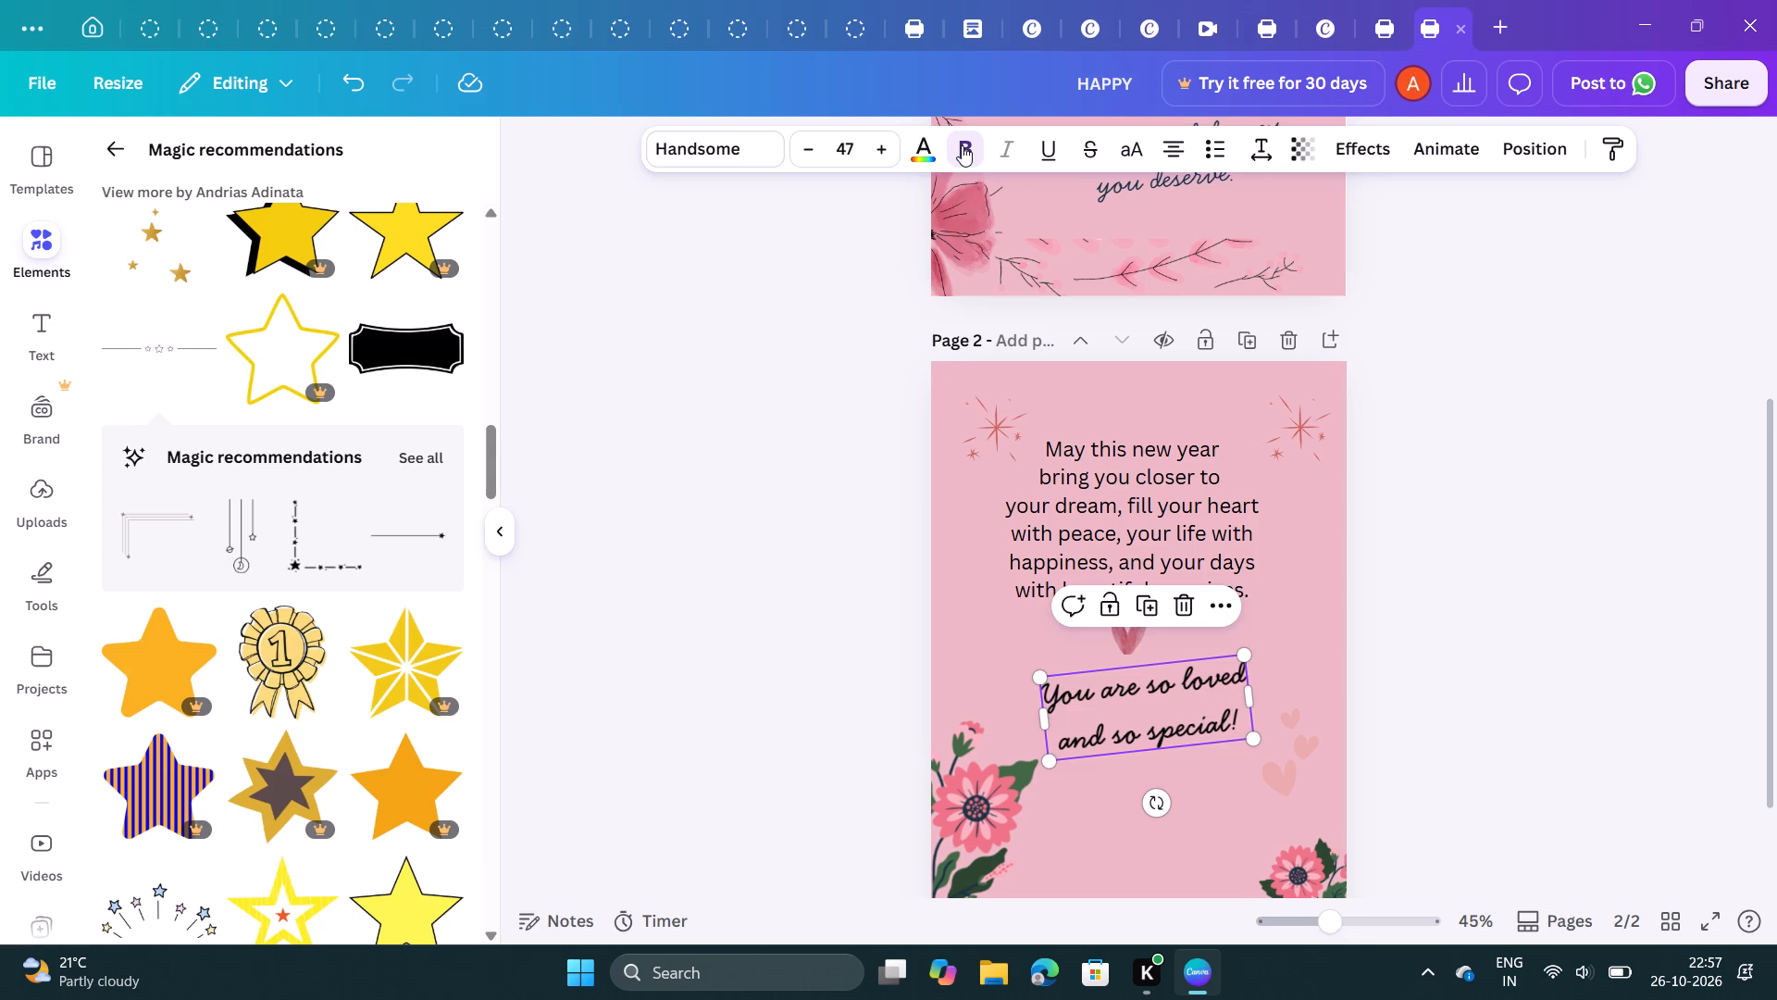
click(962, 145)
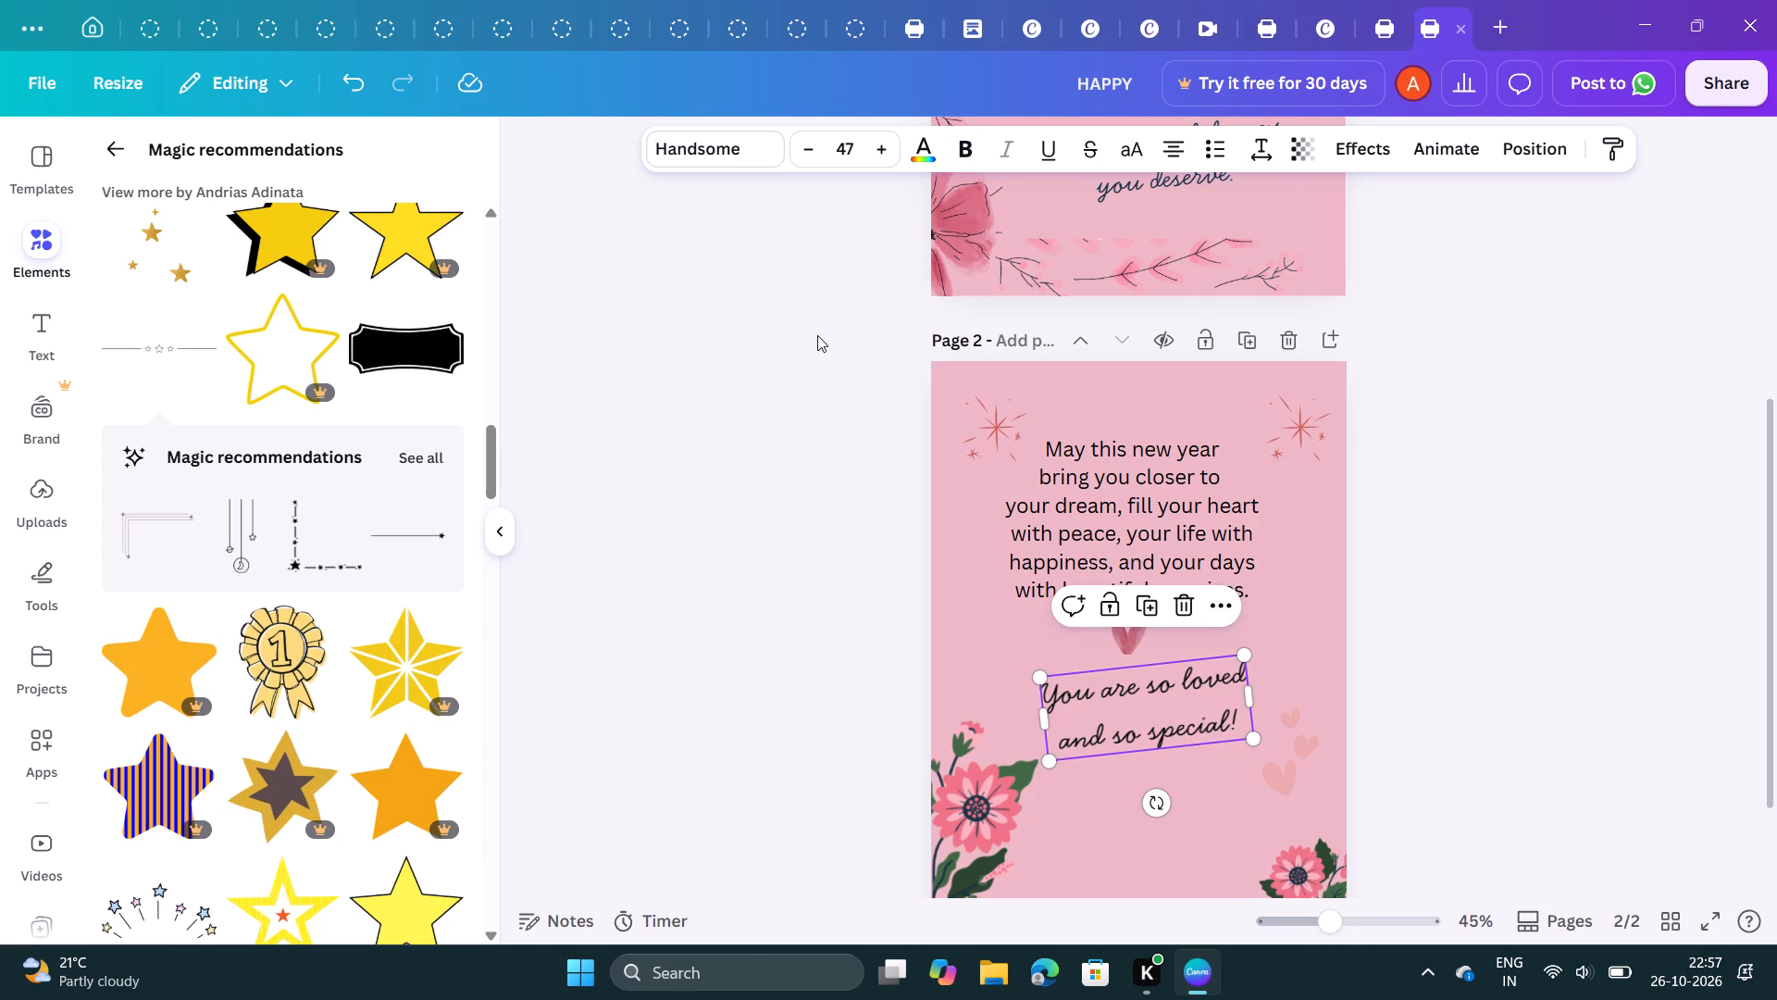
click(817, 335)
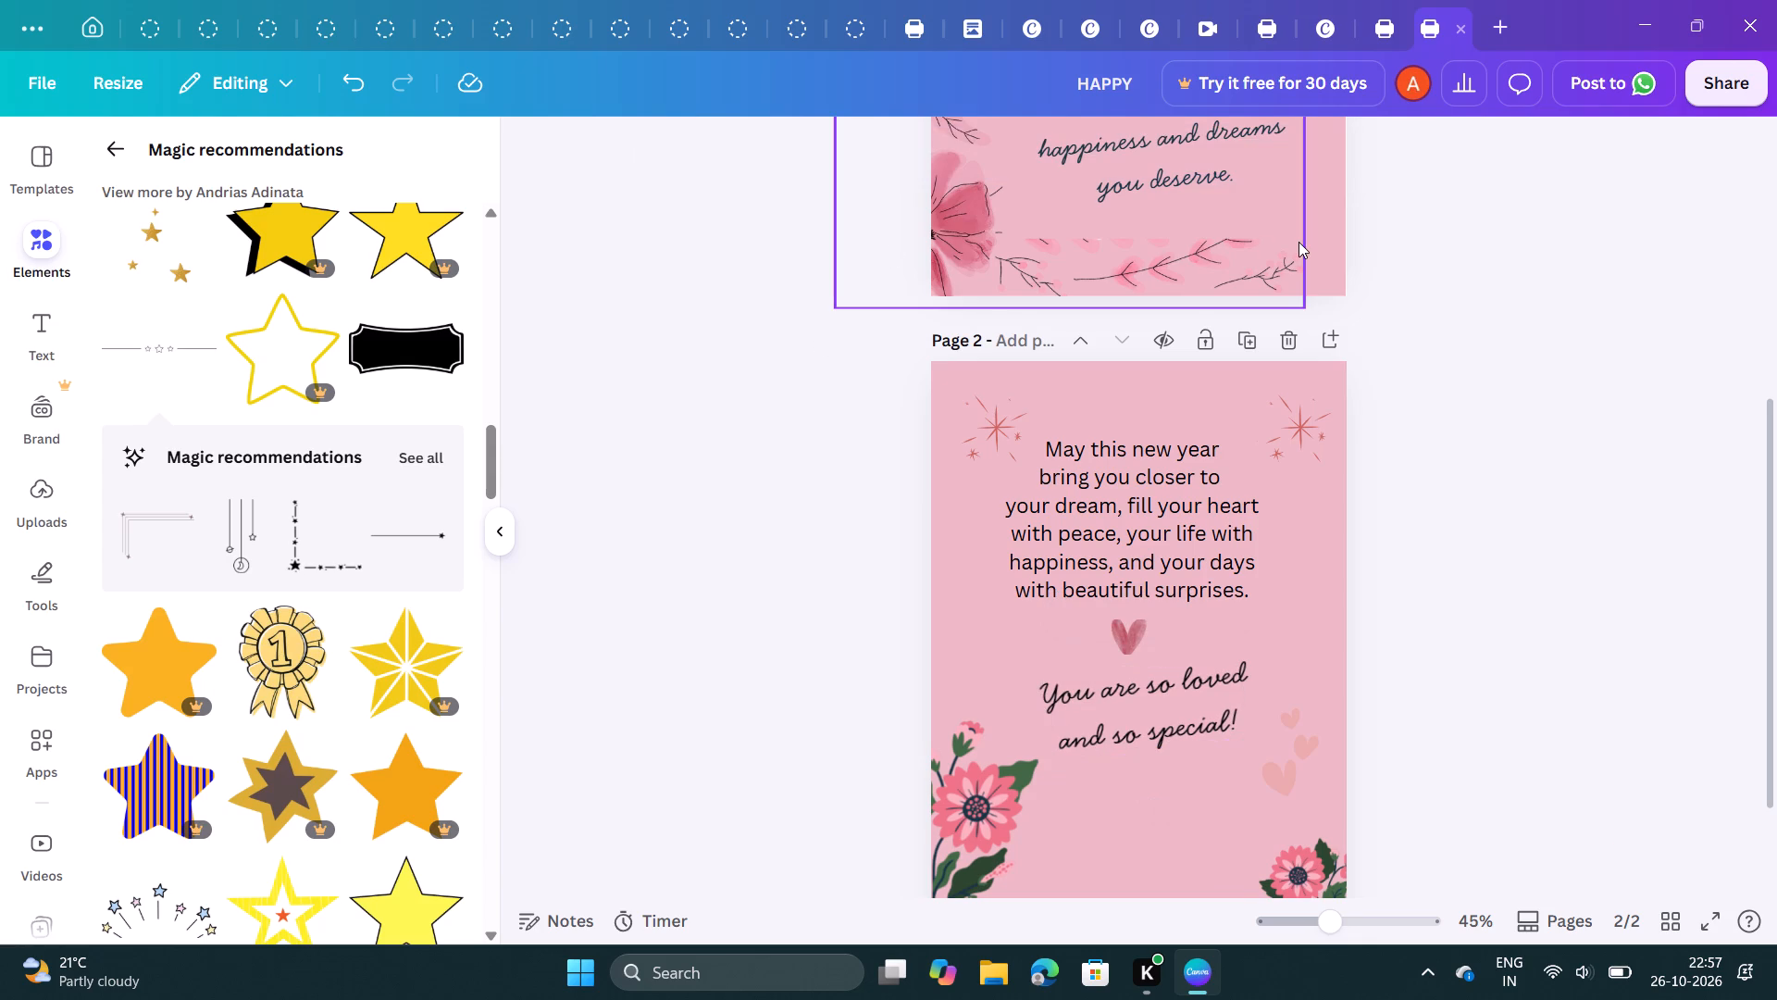
Check page 1's greeting and decorations against the top of page 2 once more.
scroll(1484, 244, up, 3)
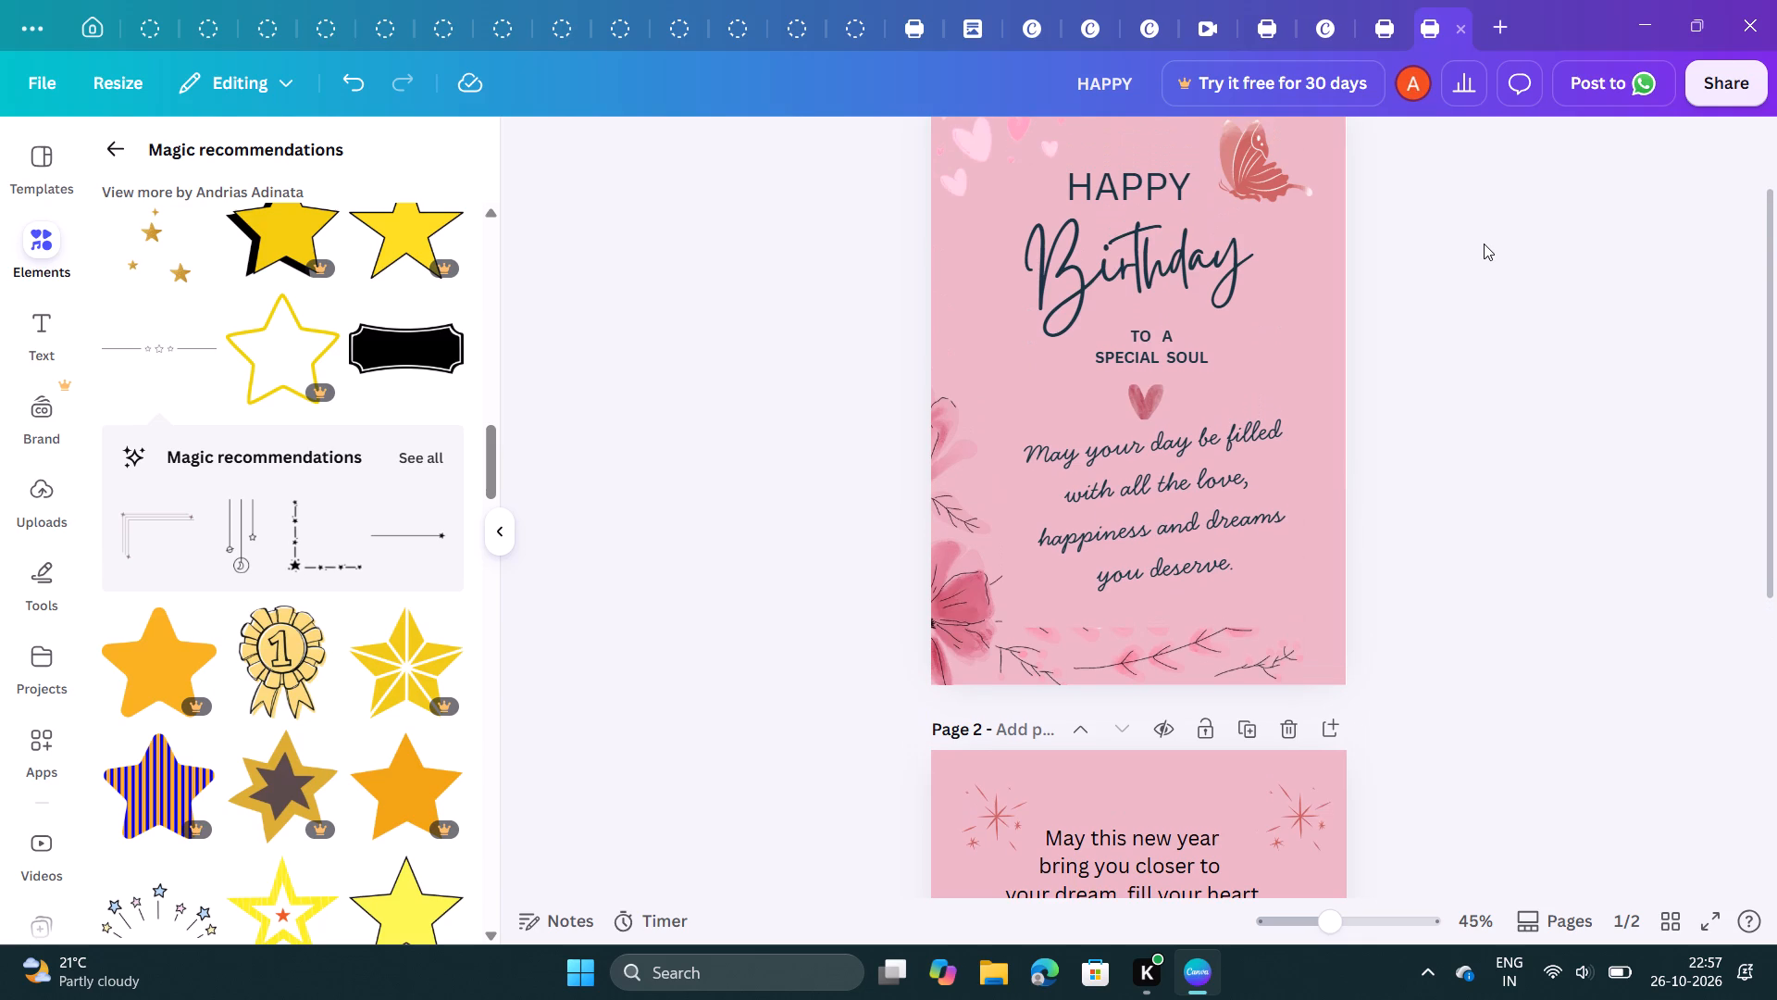
scroll(1484, 244, up, 1)
scroll(1484, 244, down, 1)
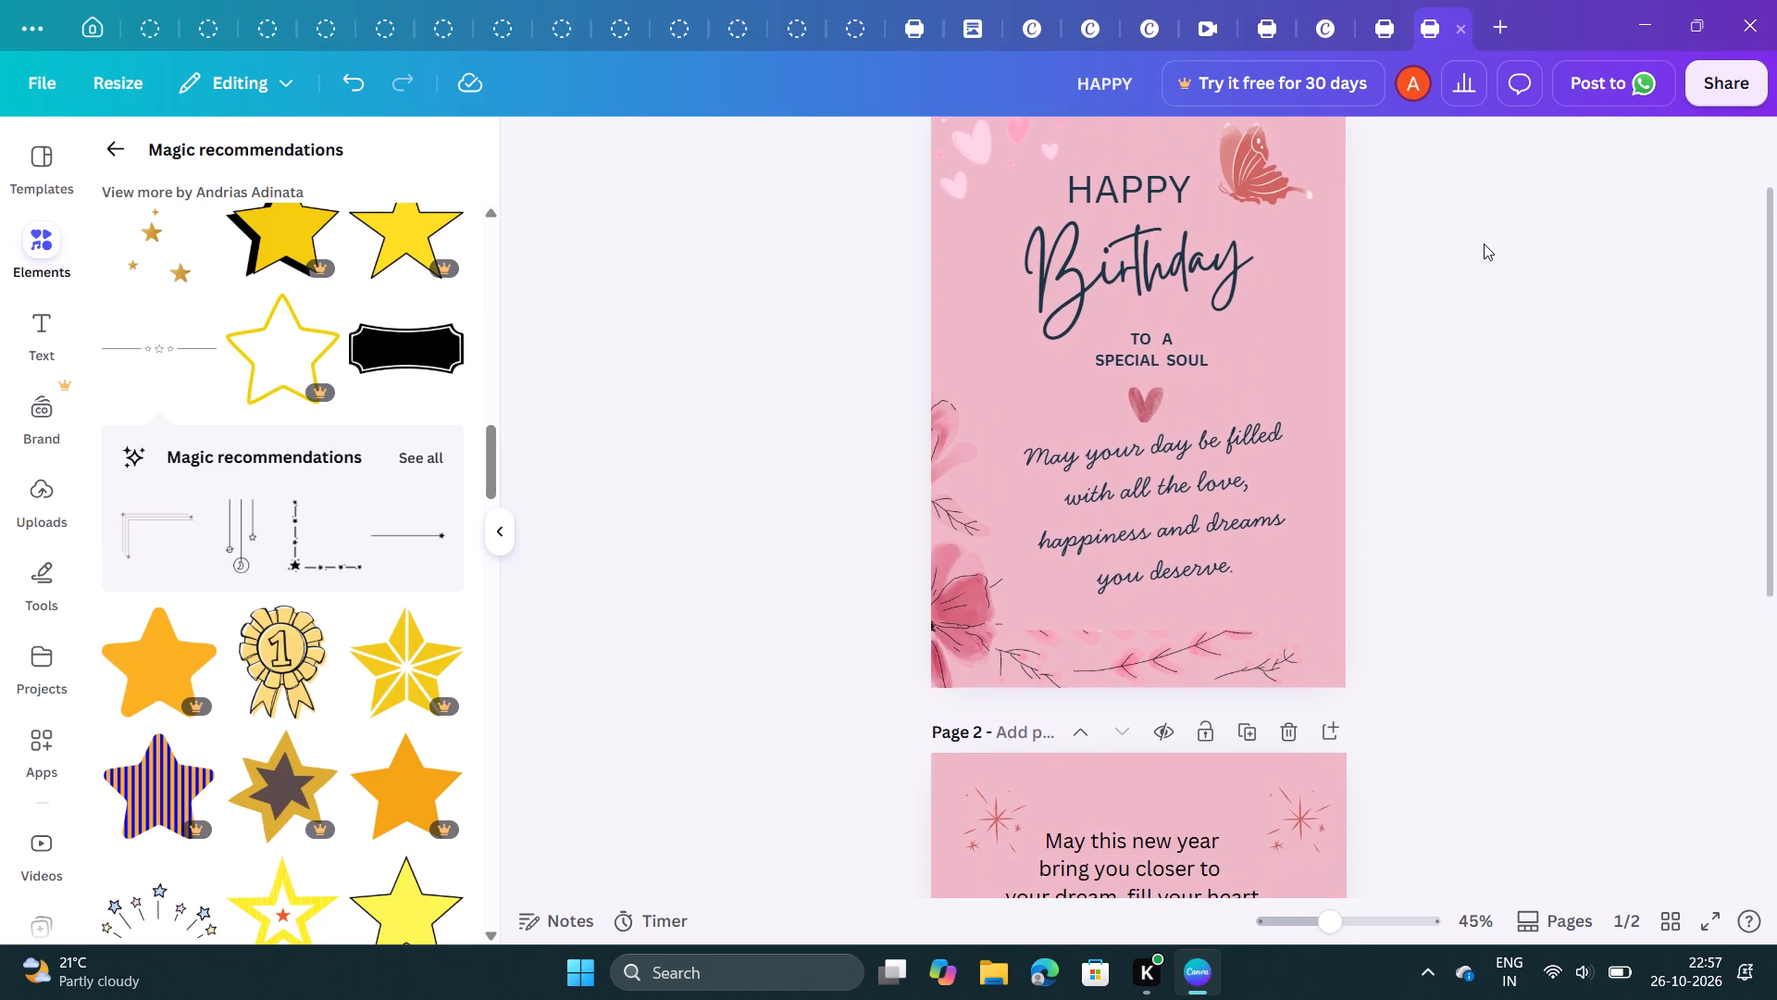
scroll(1484, 244, down, 3)
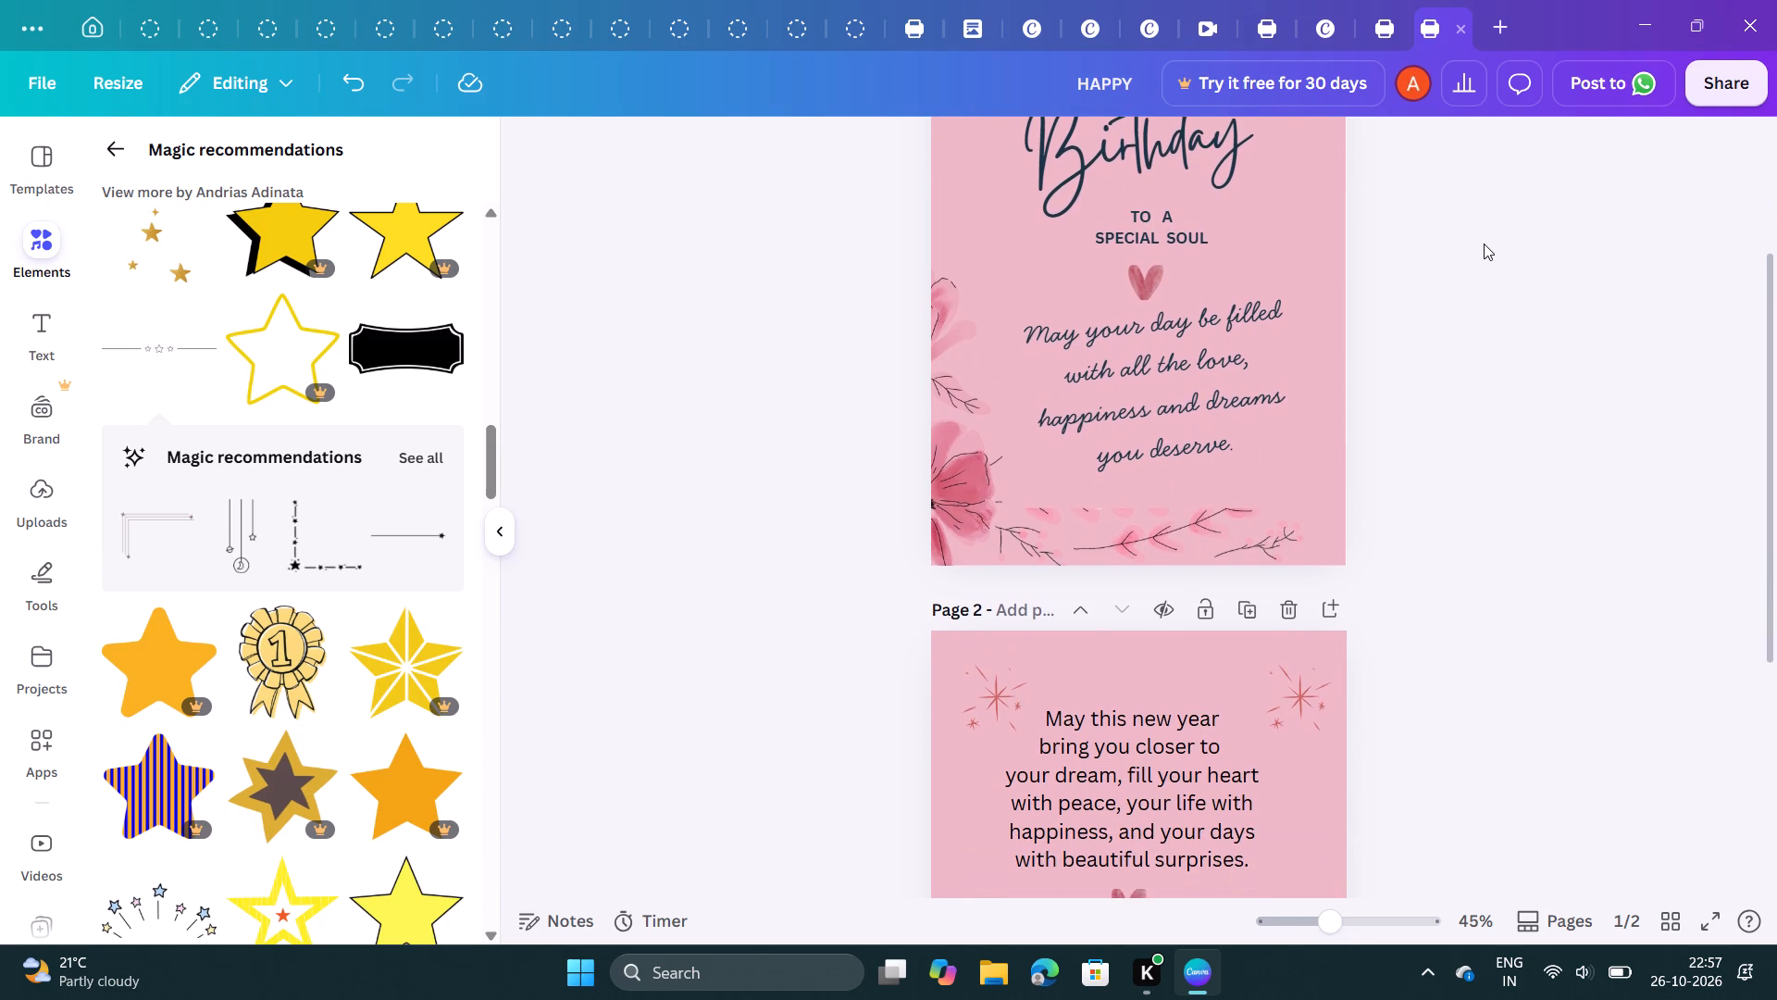
scroll(1484, 244, down, 1)
Download all pages of the card as a PDF with the Digital preset.
click(1729, 90)
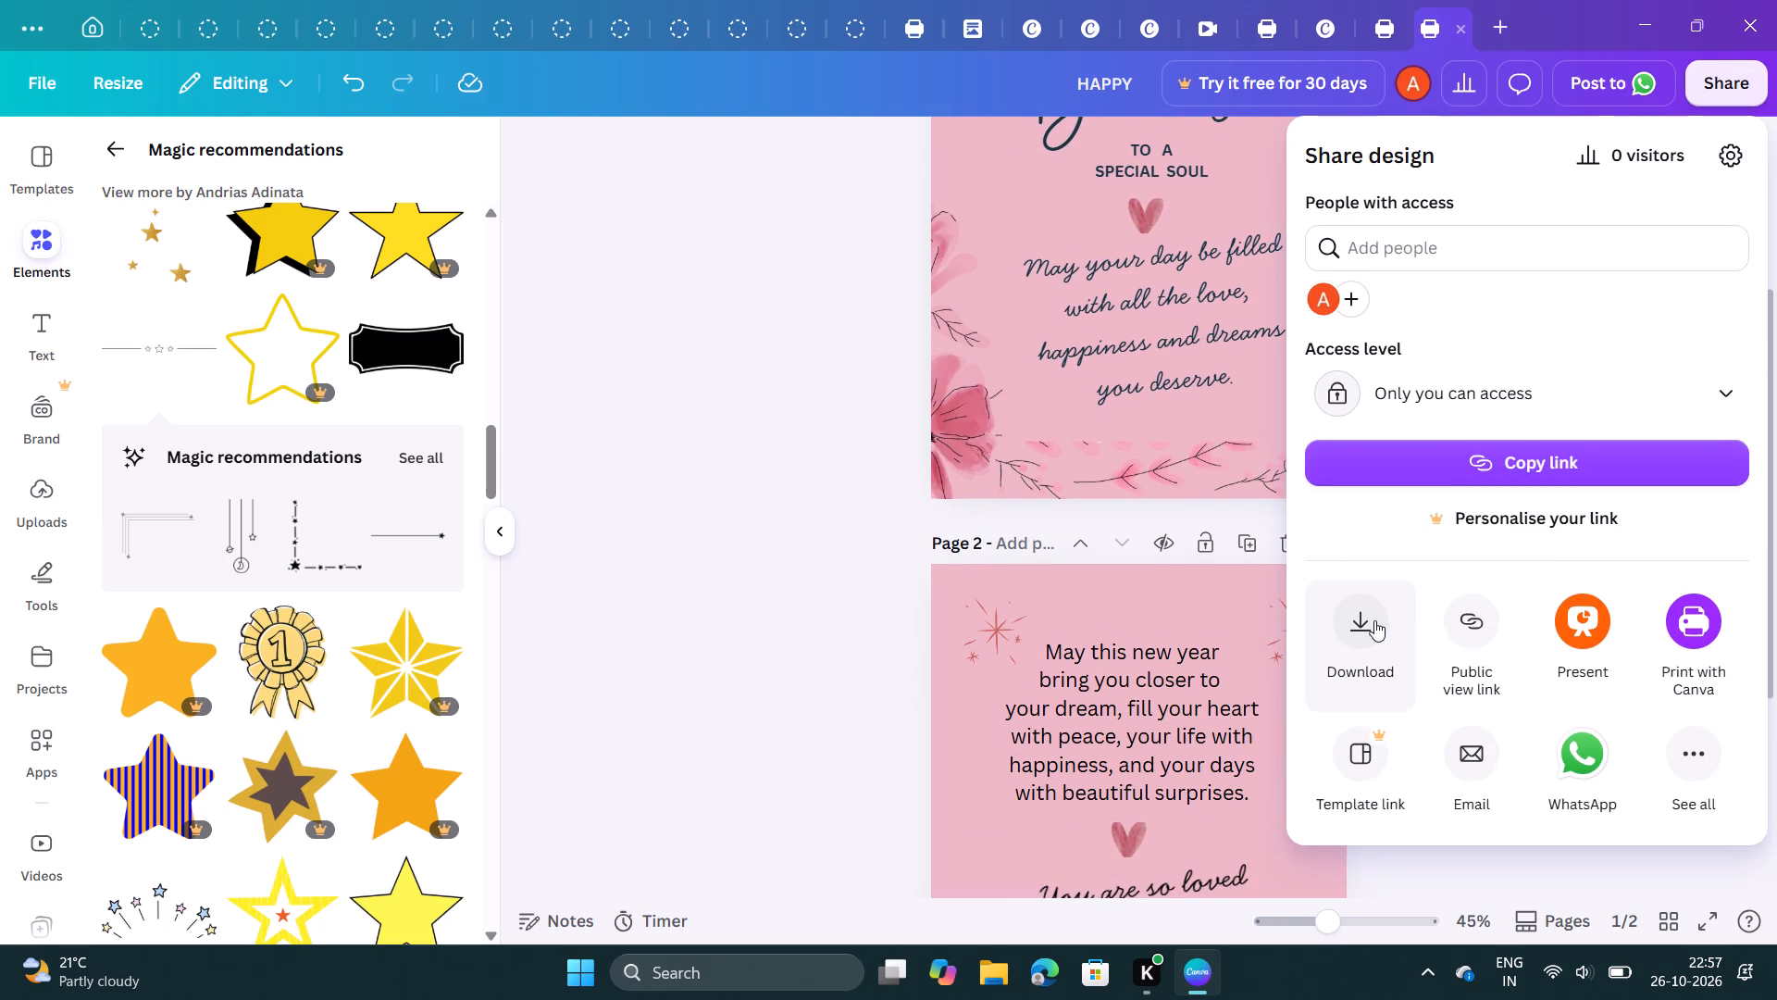
click(1373, 621)
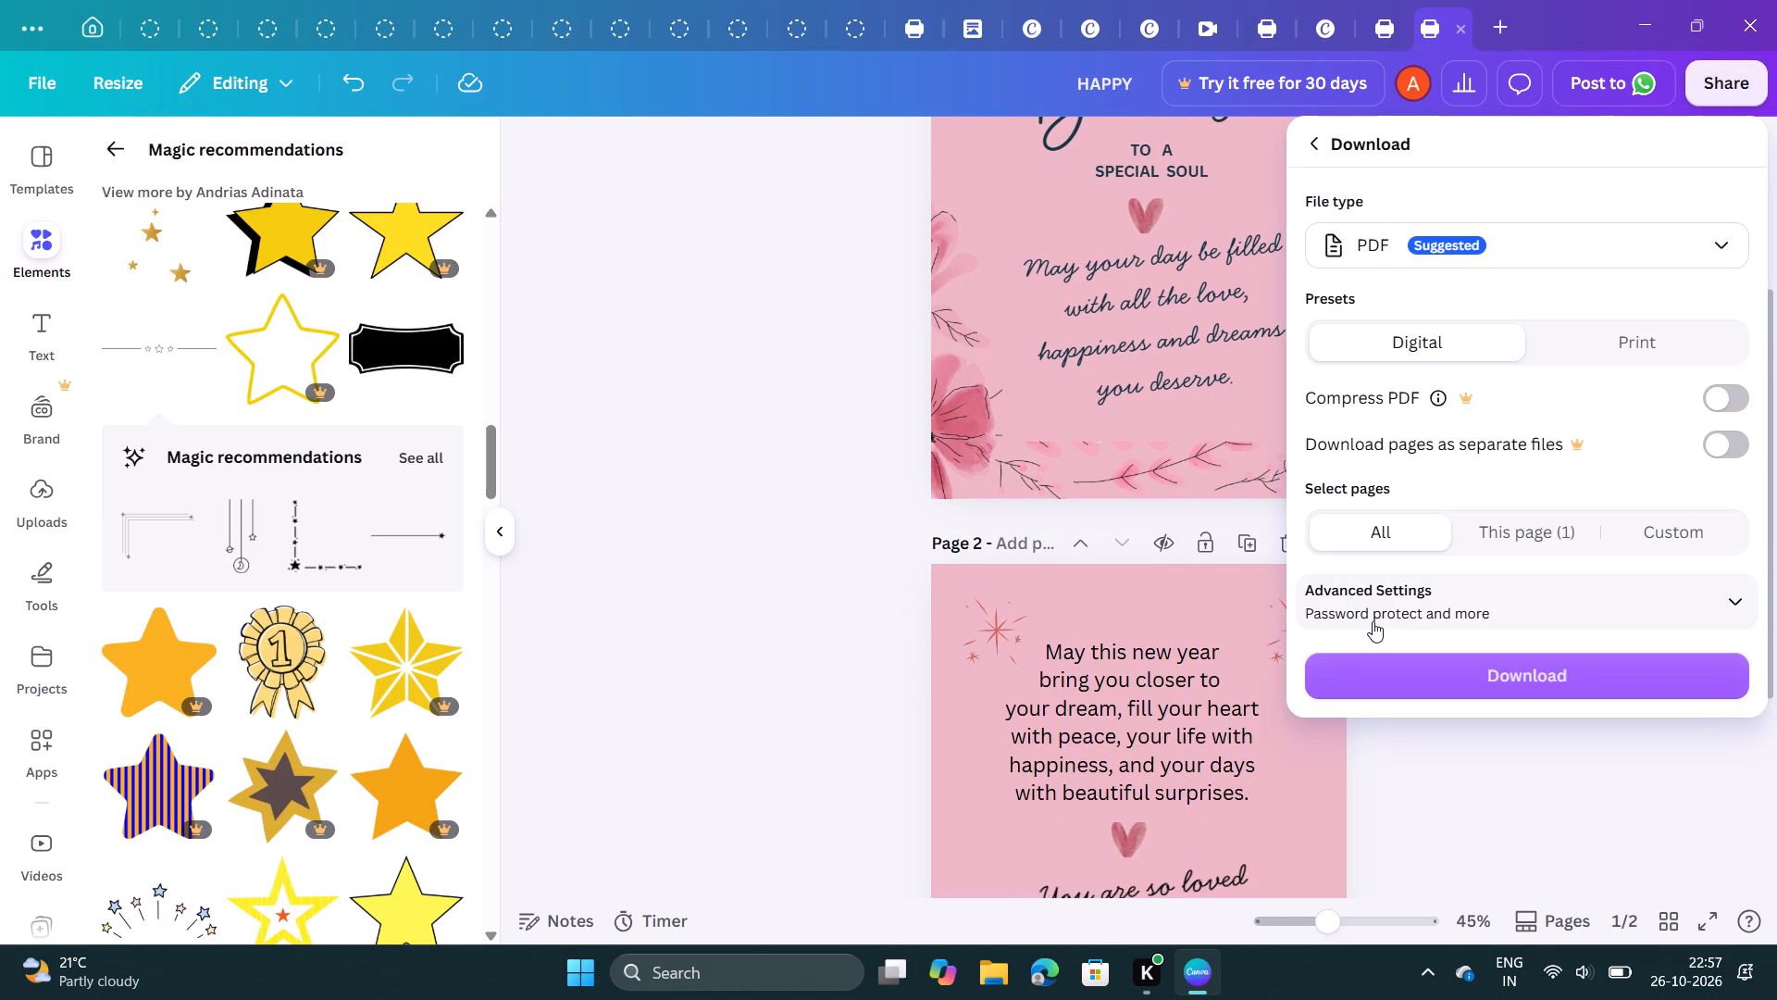
click(1733, 245)
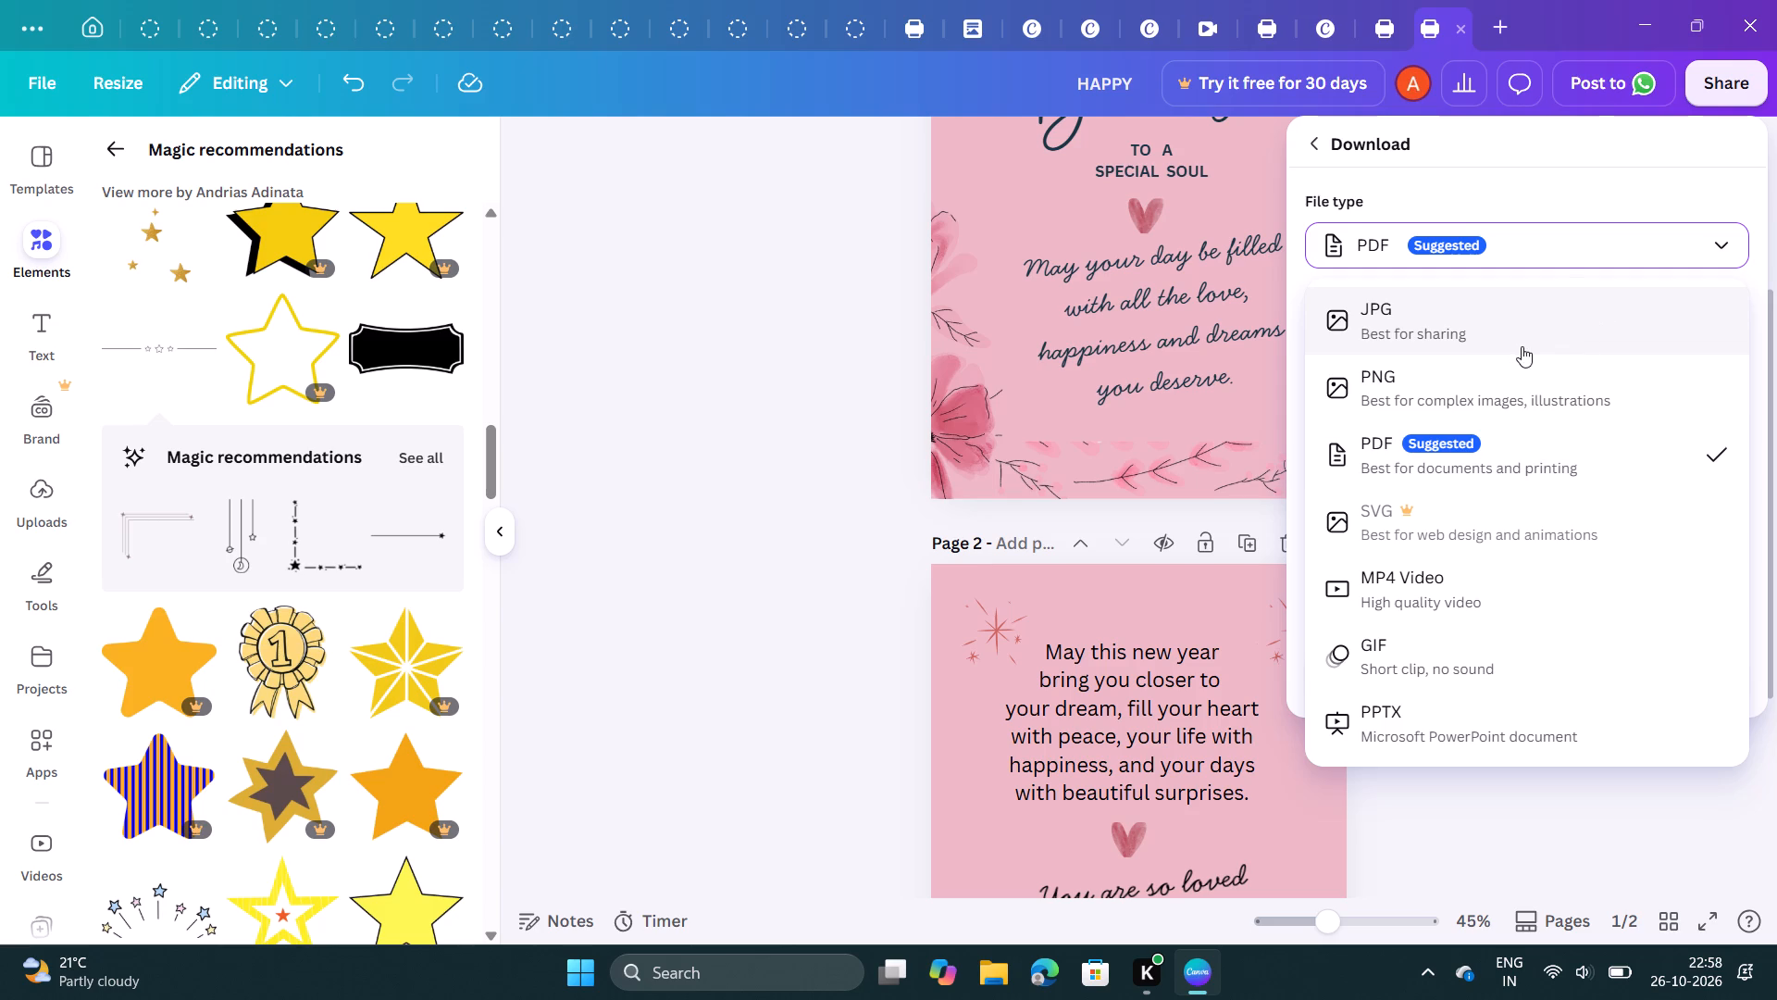
click(1559, 256)
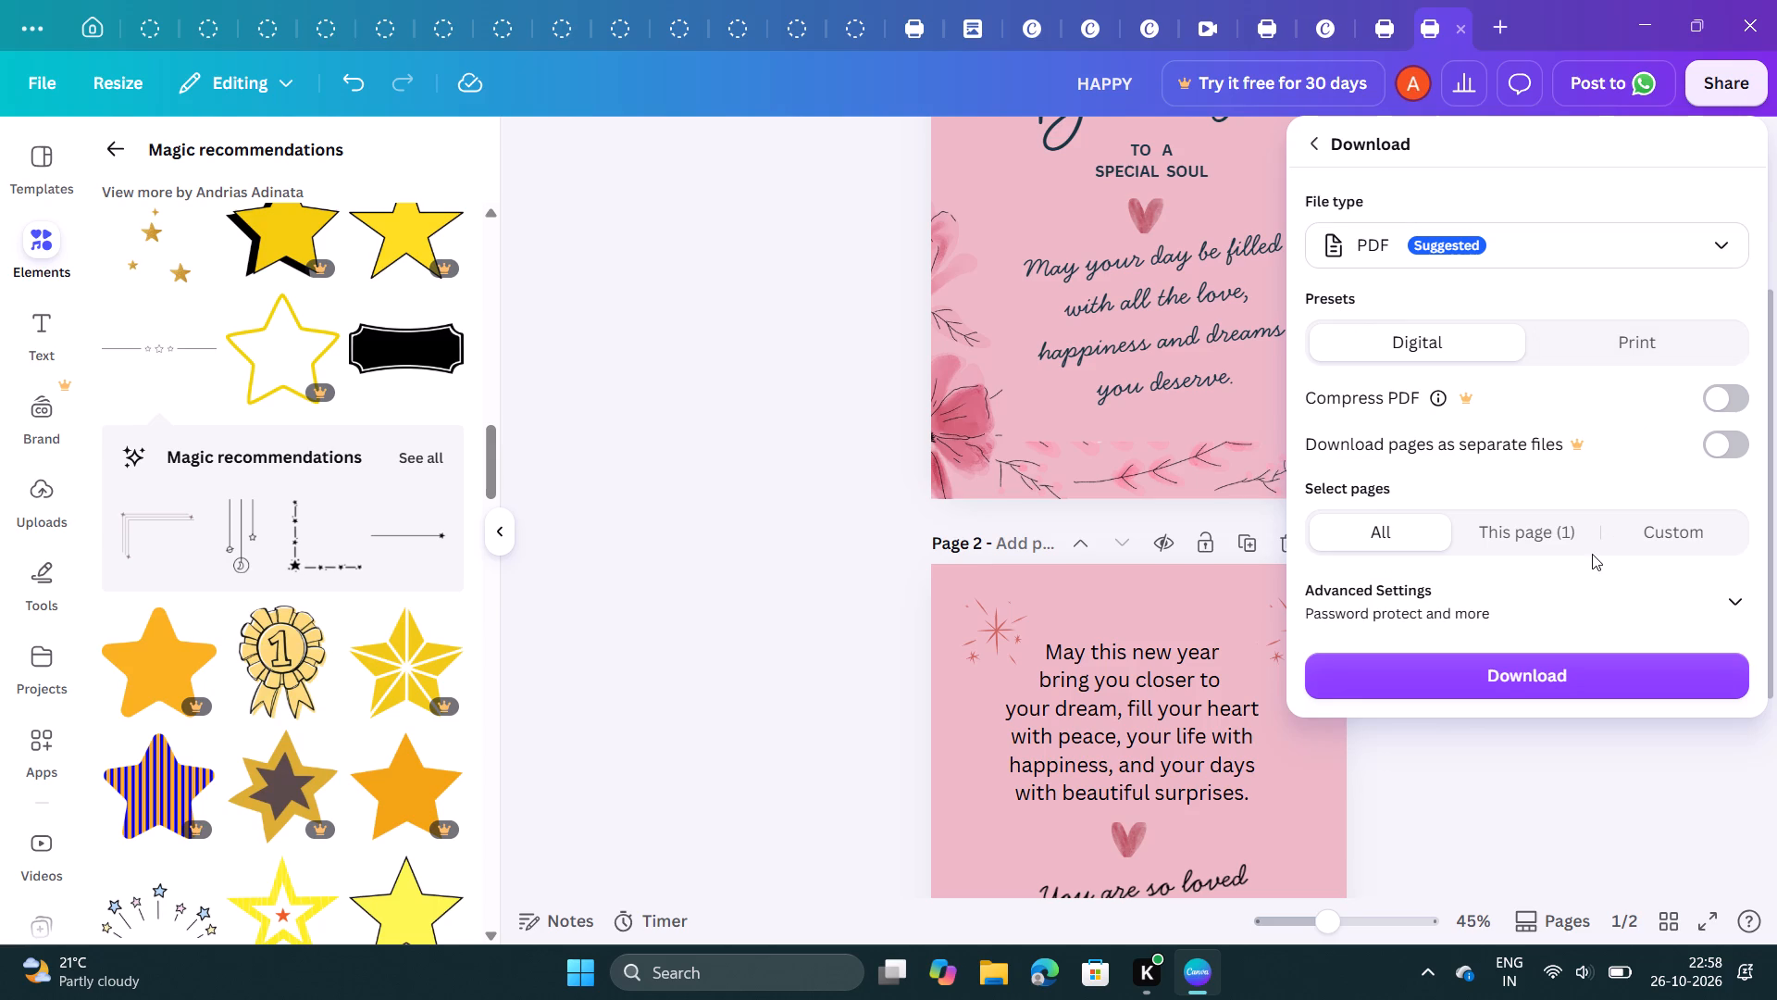
click(1544, 681)
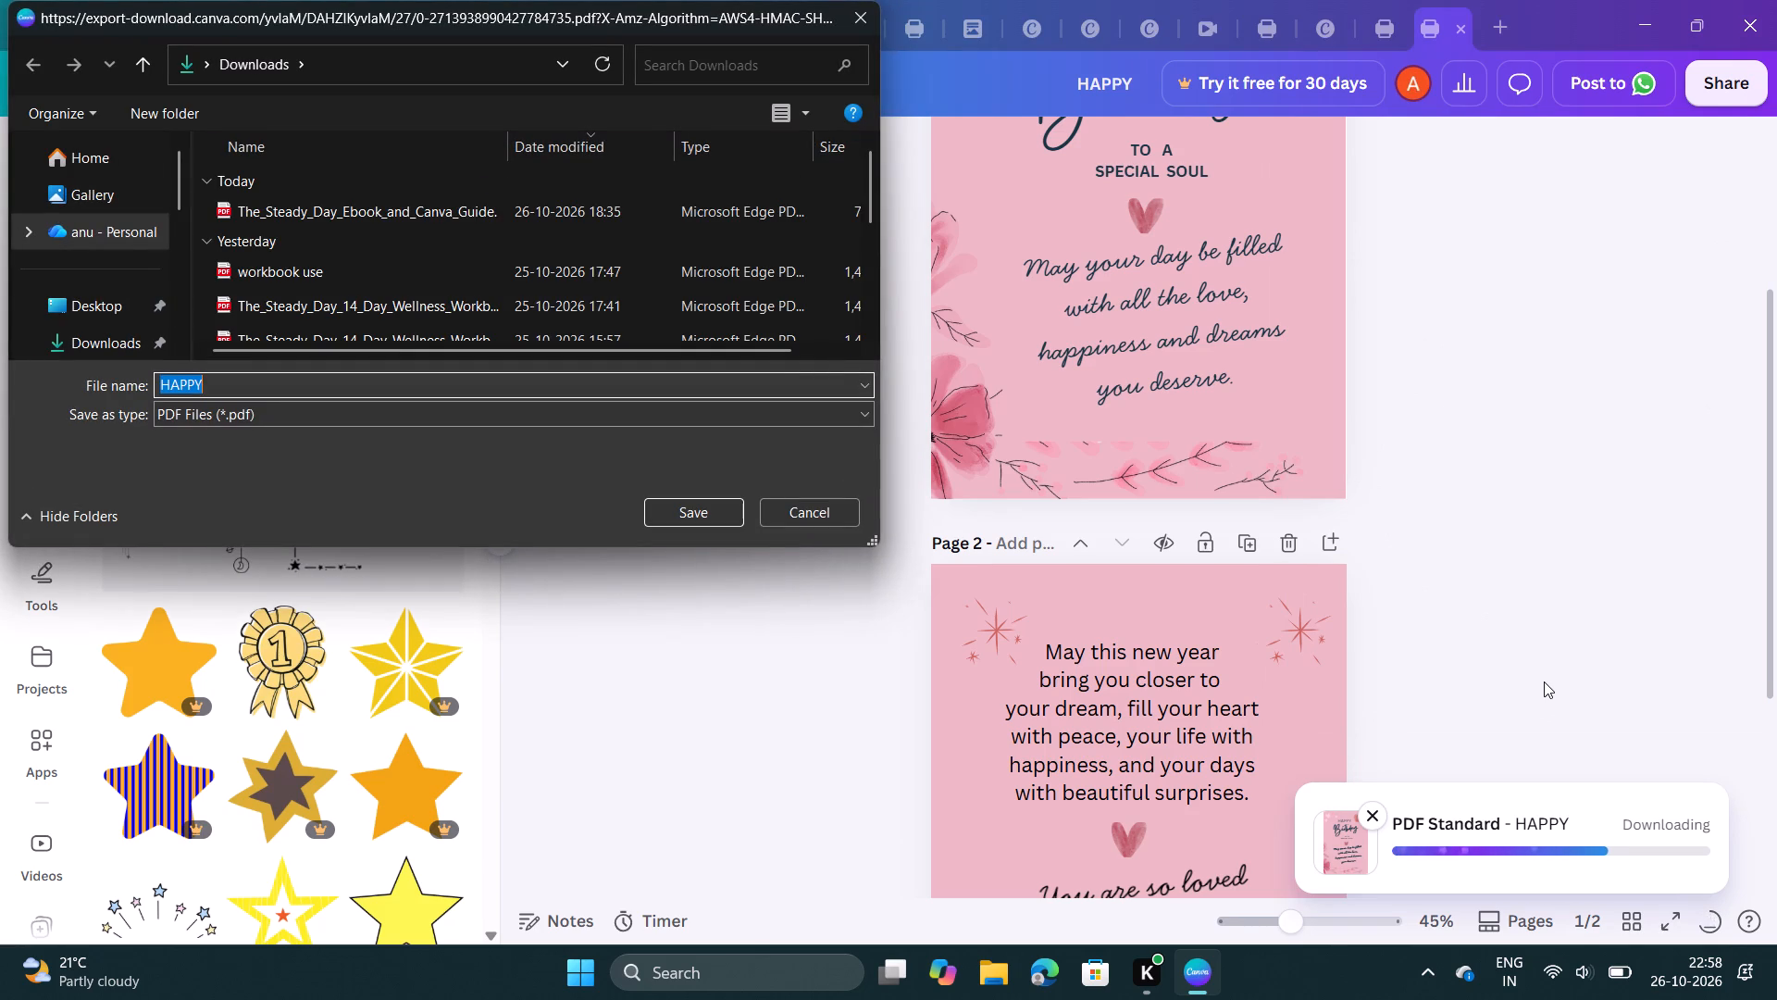
Replace the suggested PDF file name with one starting with "birth" for saving in the Downloads folder.
drag(782, 734, 739, 652)
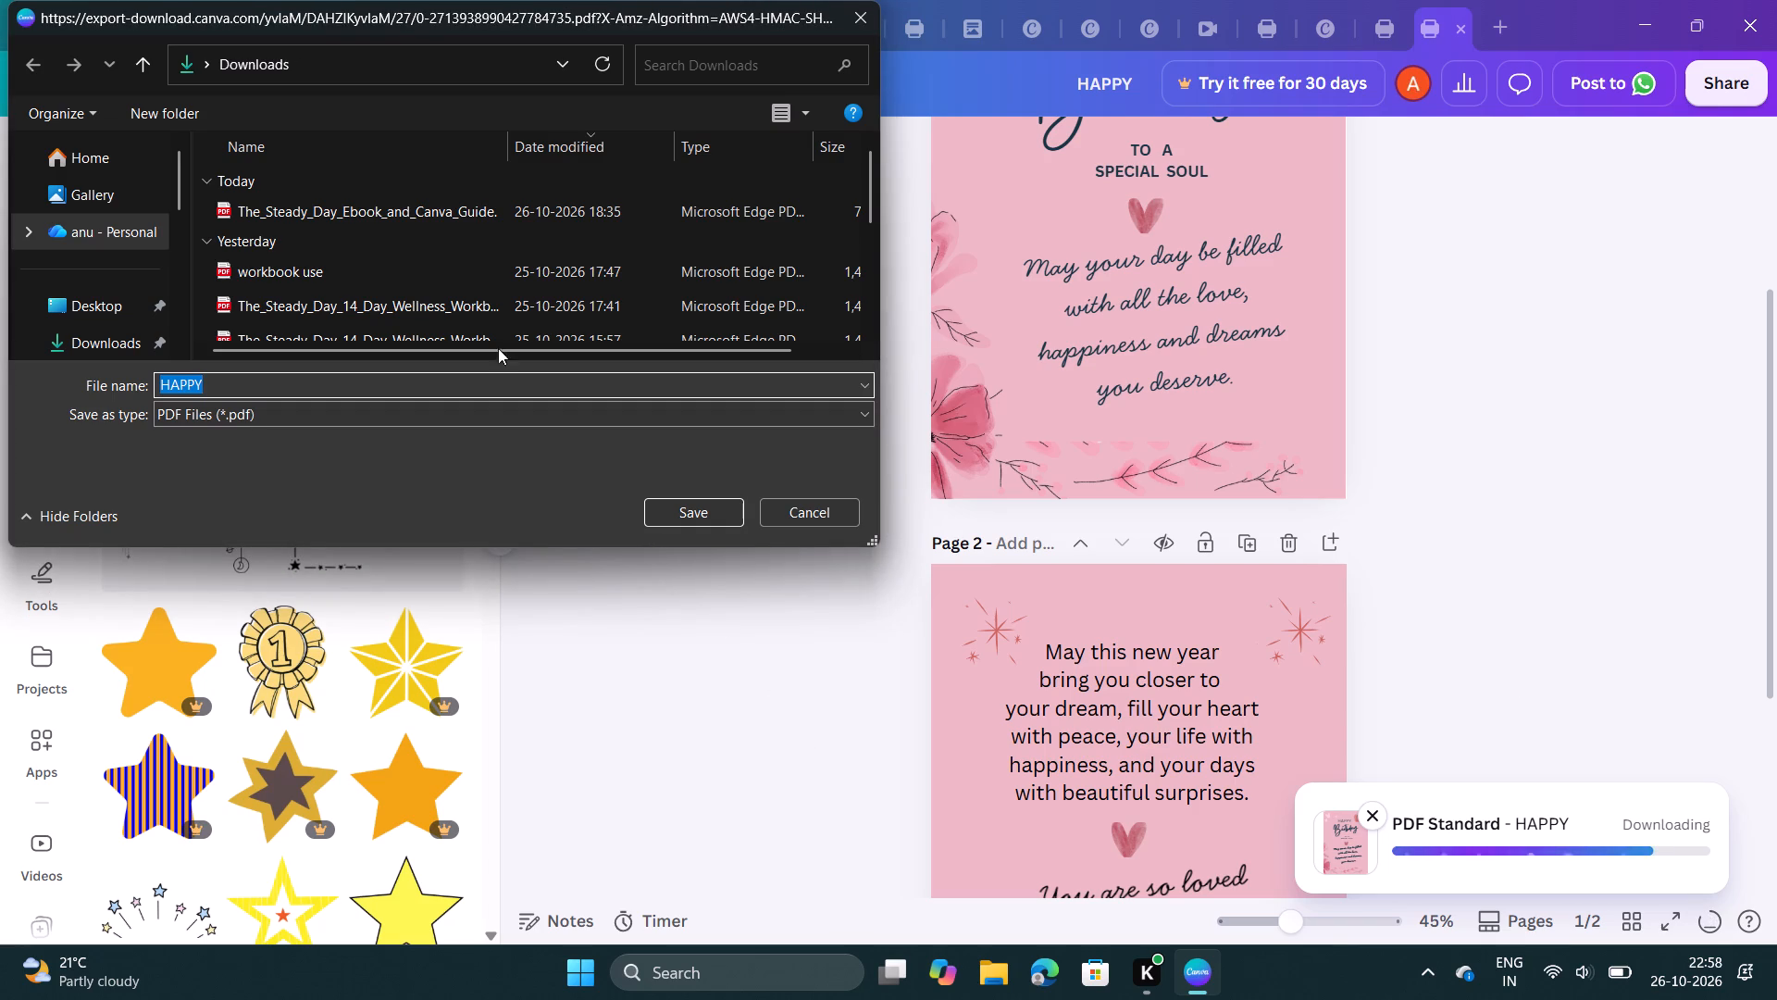
scroll(489, 299, down, 1)
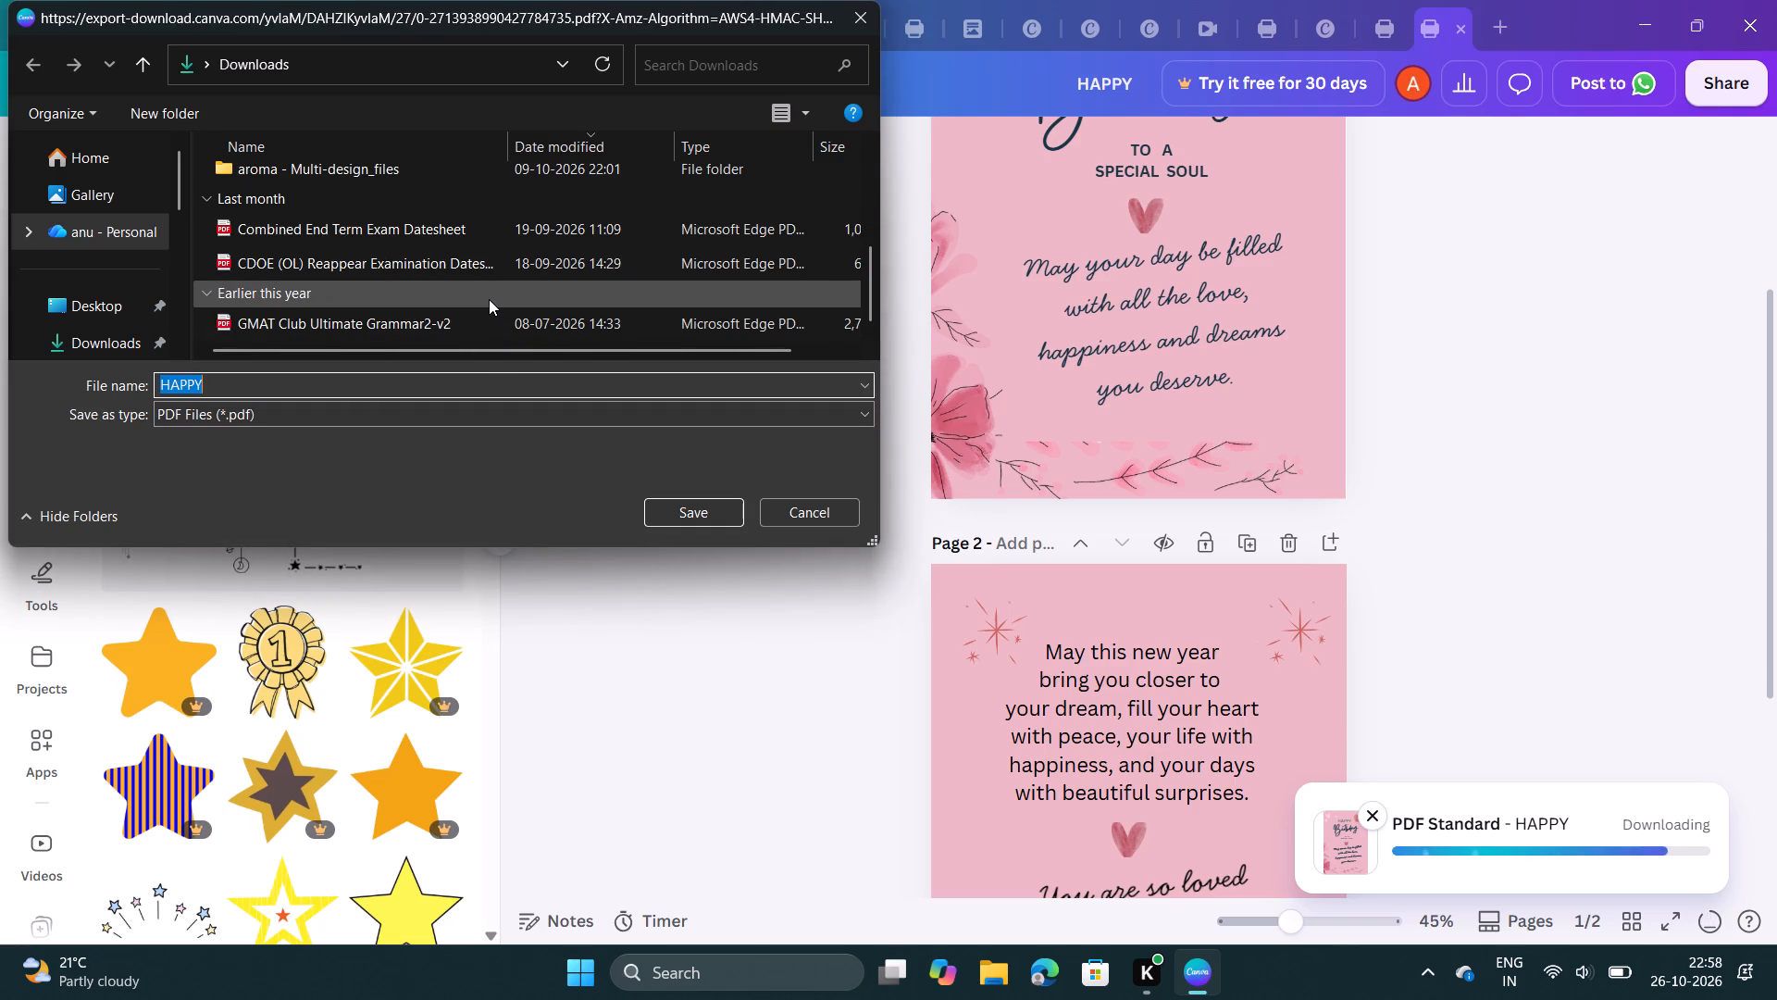
scroll(489, 299, up, 1)
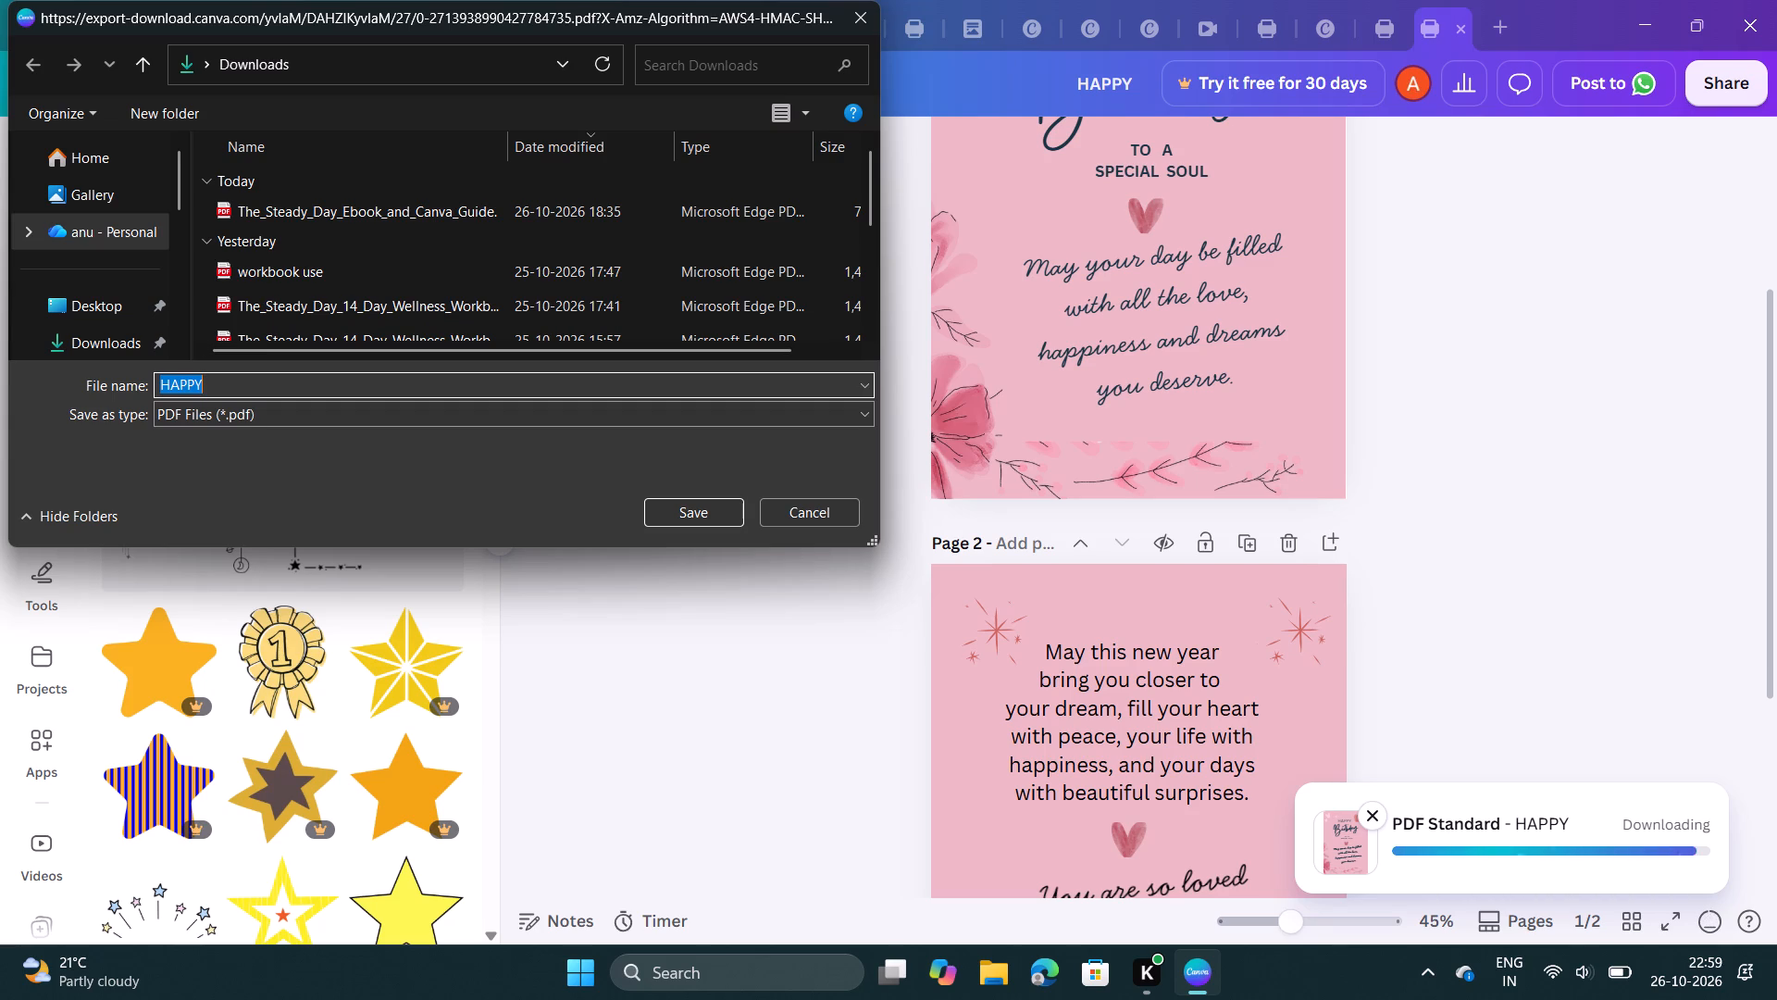
key(BackSpace)
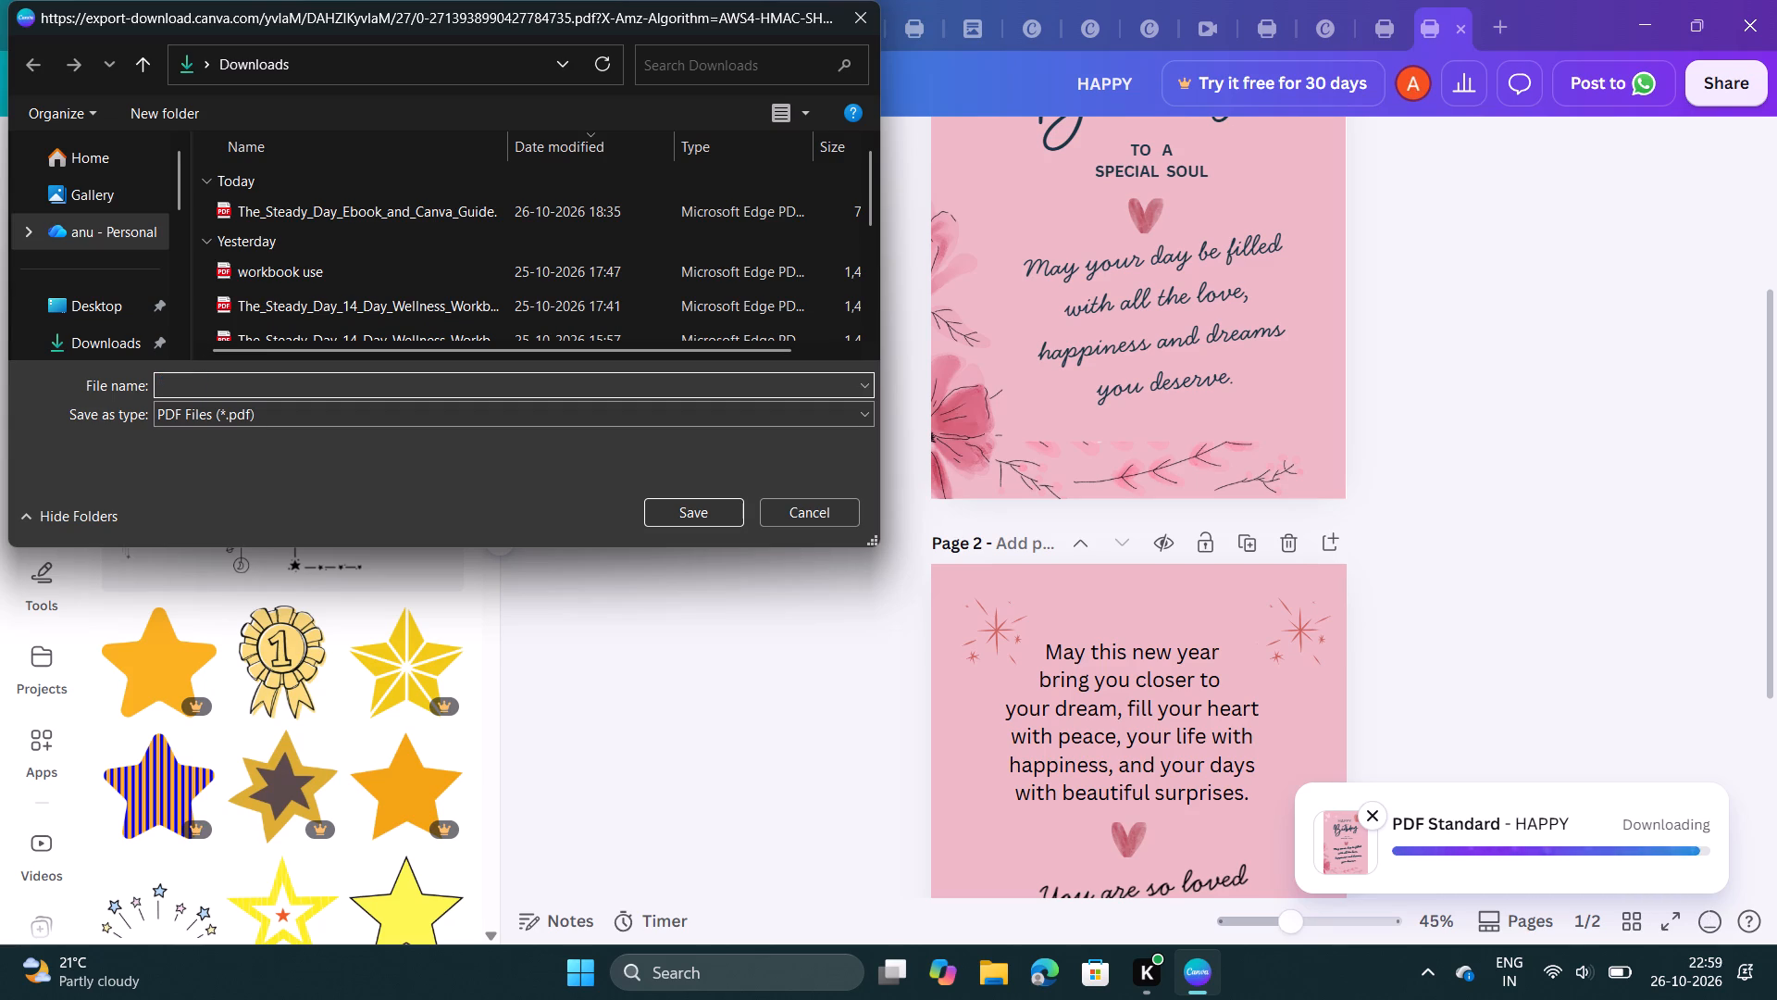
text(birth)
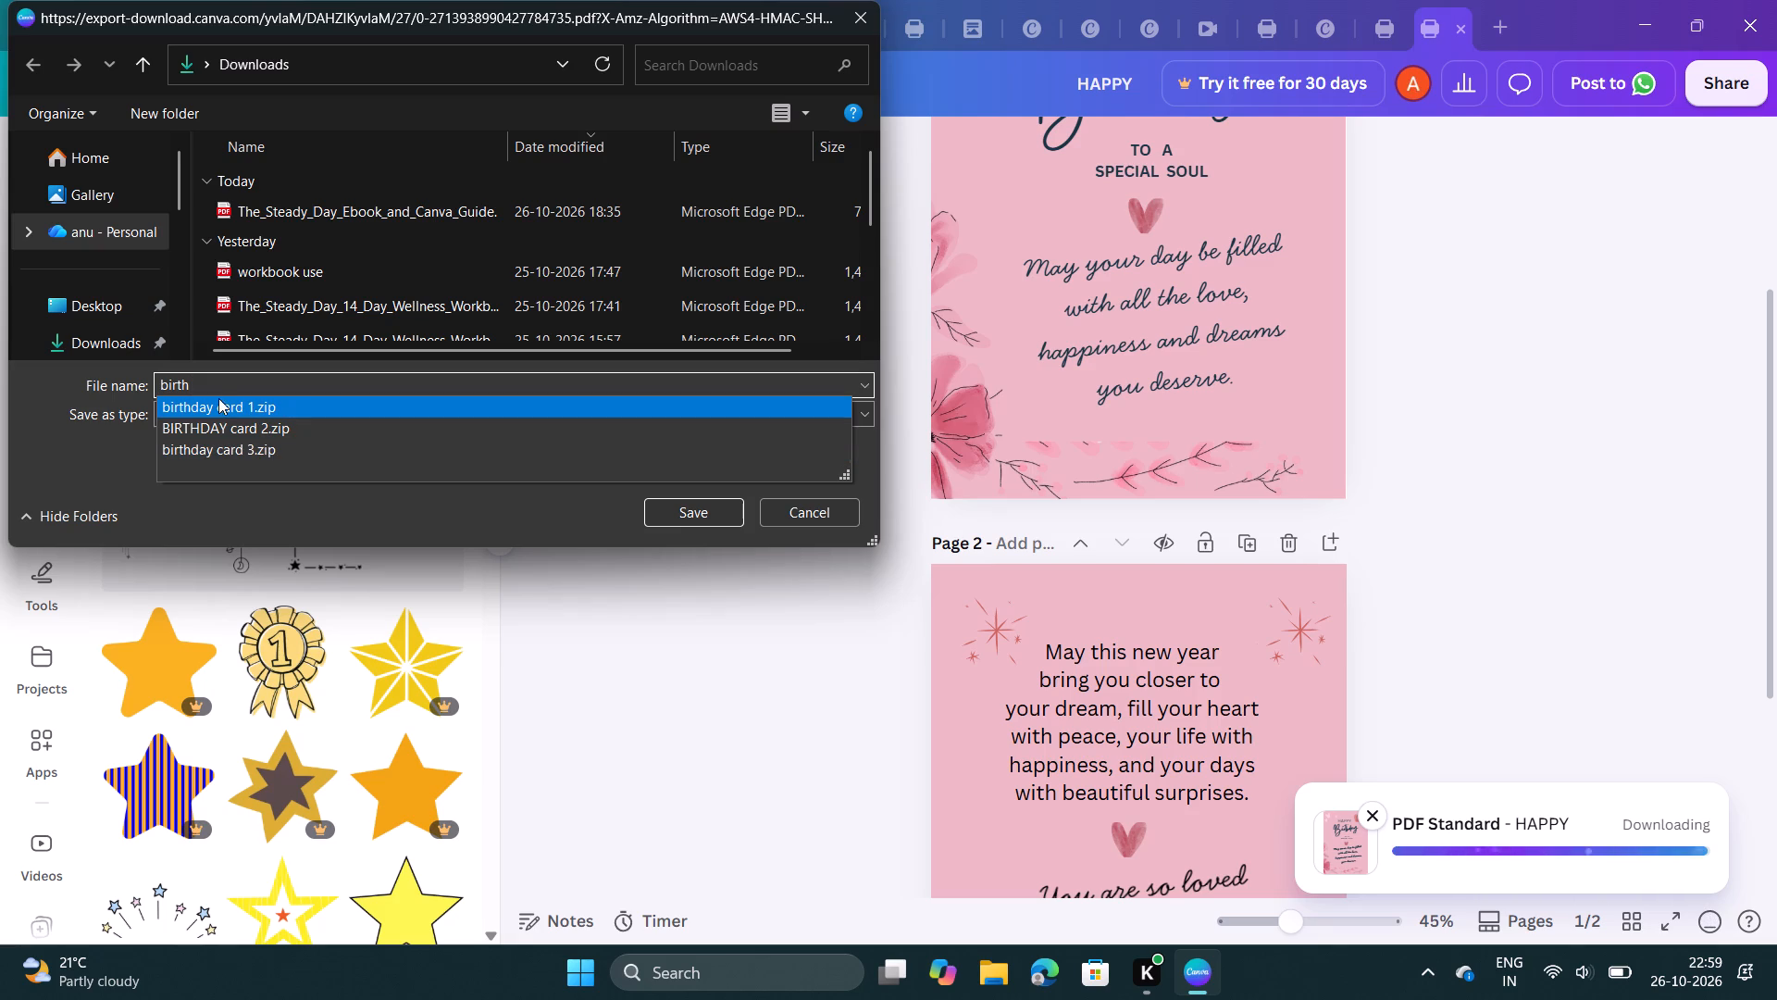
Name the file "birthday card 4", keep the PDF file type, and save it in the Downloads folder.
click(304, 409)
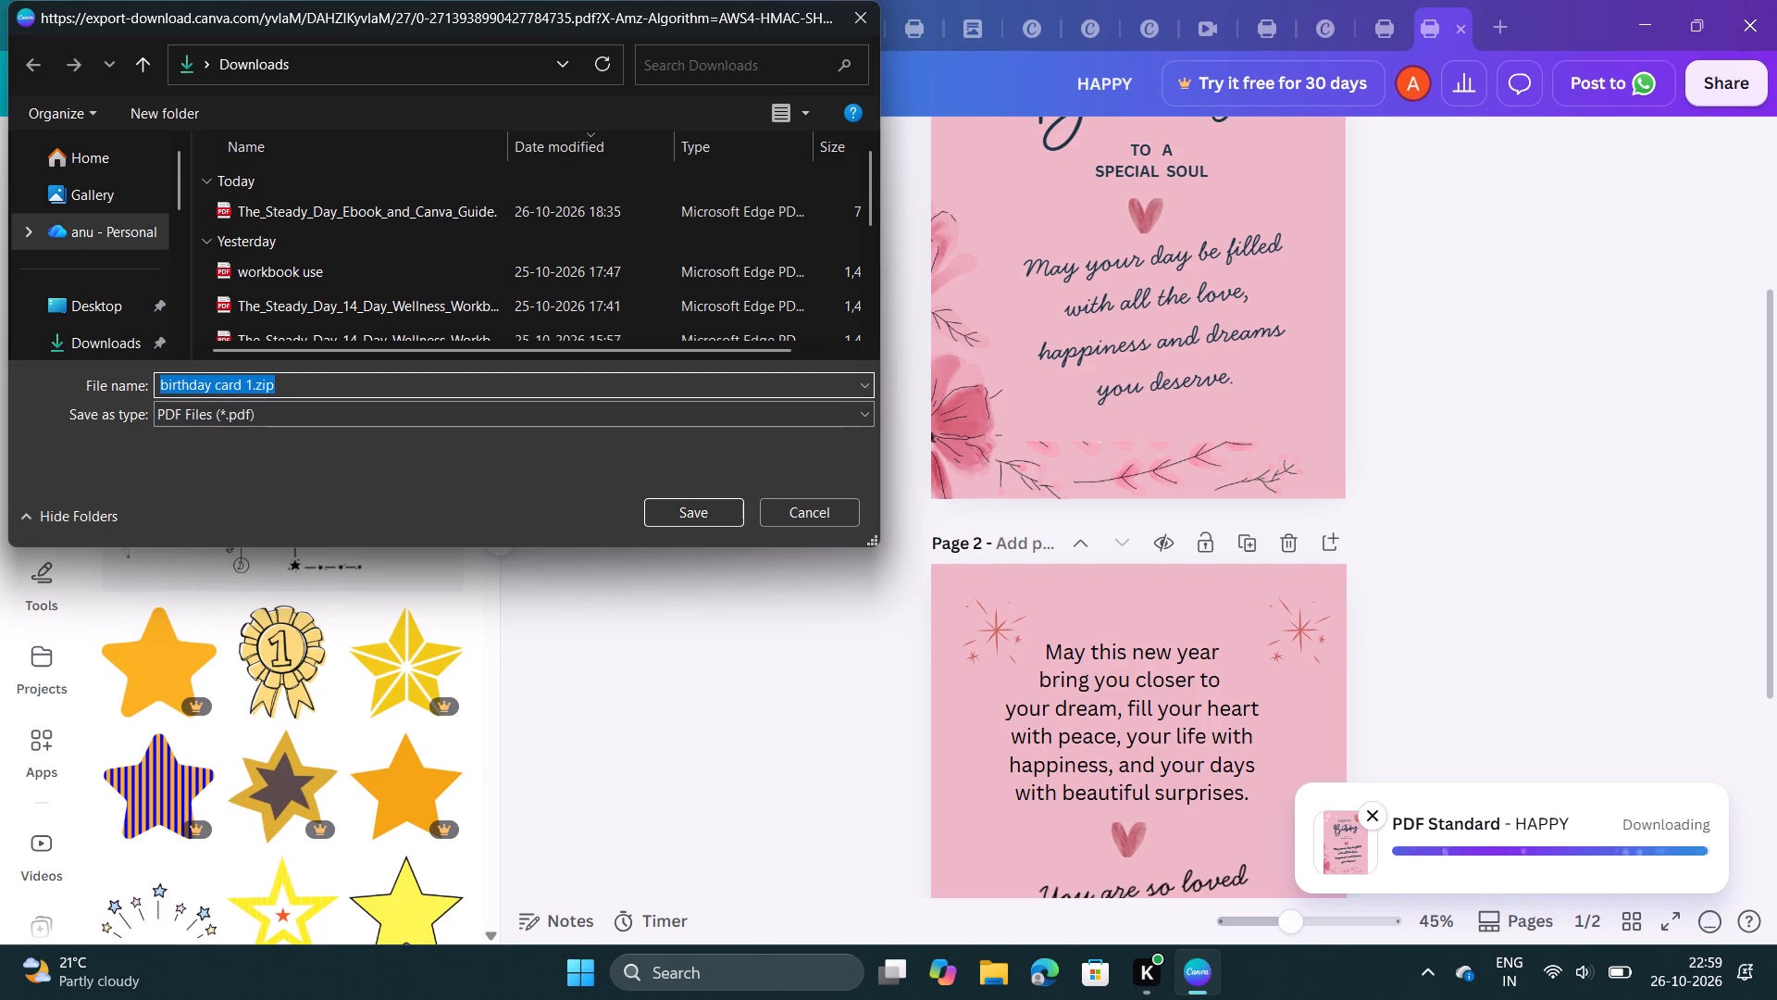
click(283, 385)
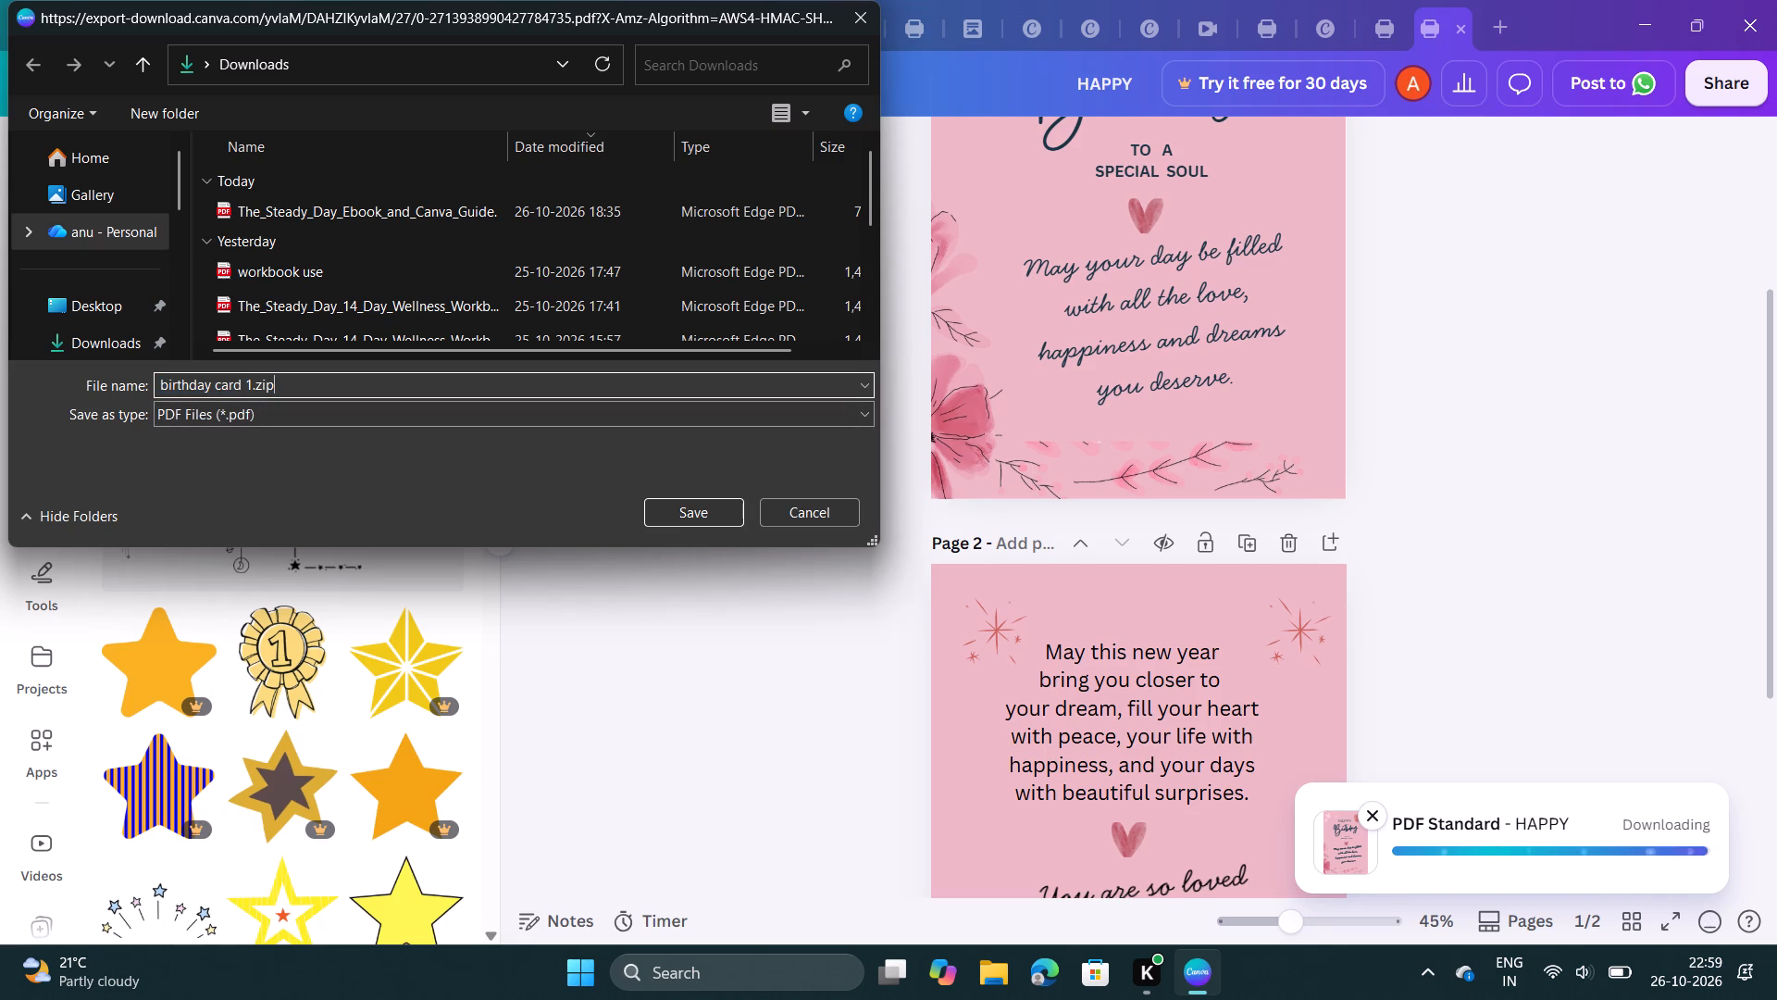
key(BackSpace)
key(BackSpace)
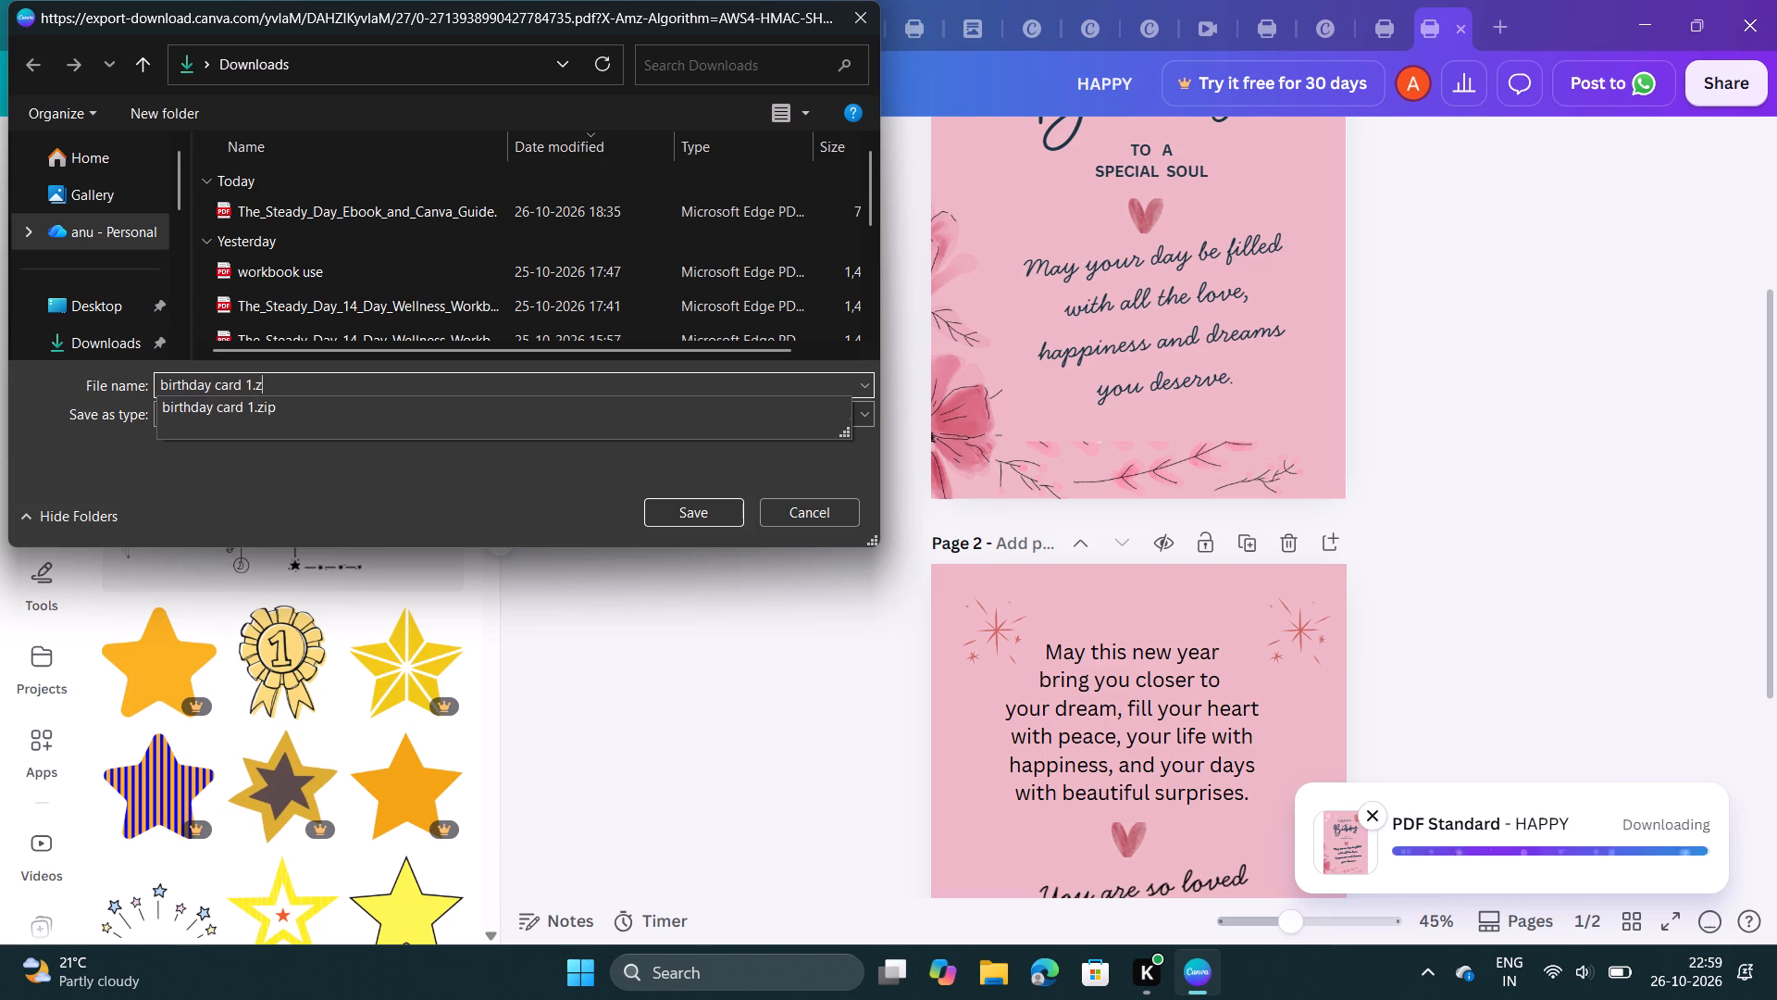
key(BackSpace)
key(BackSpace)
key(BackSpace)
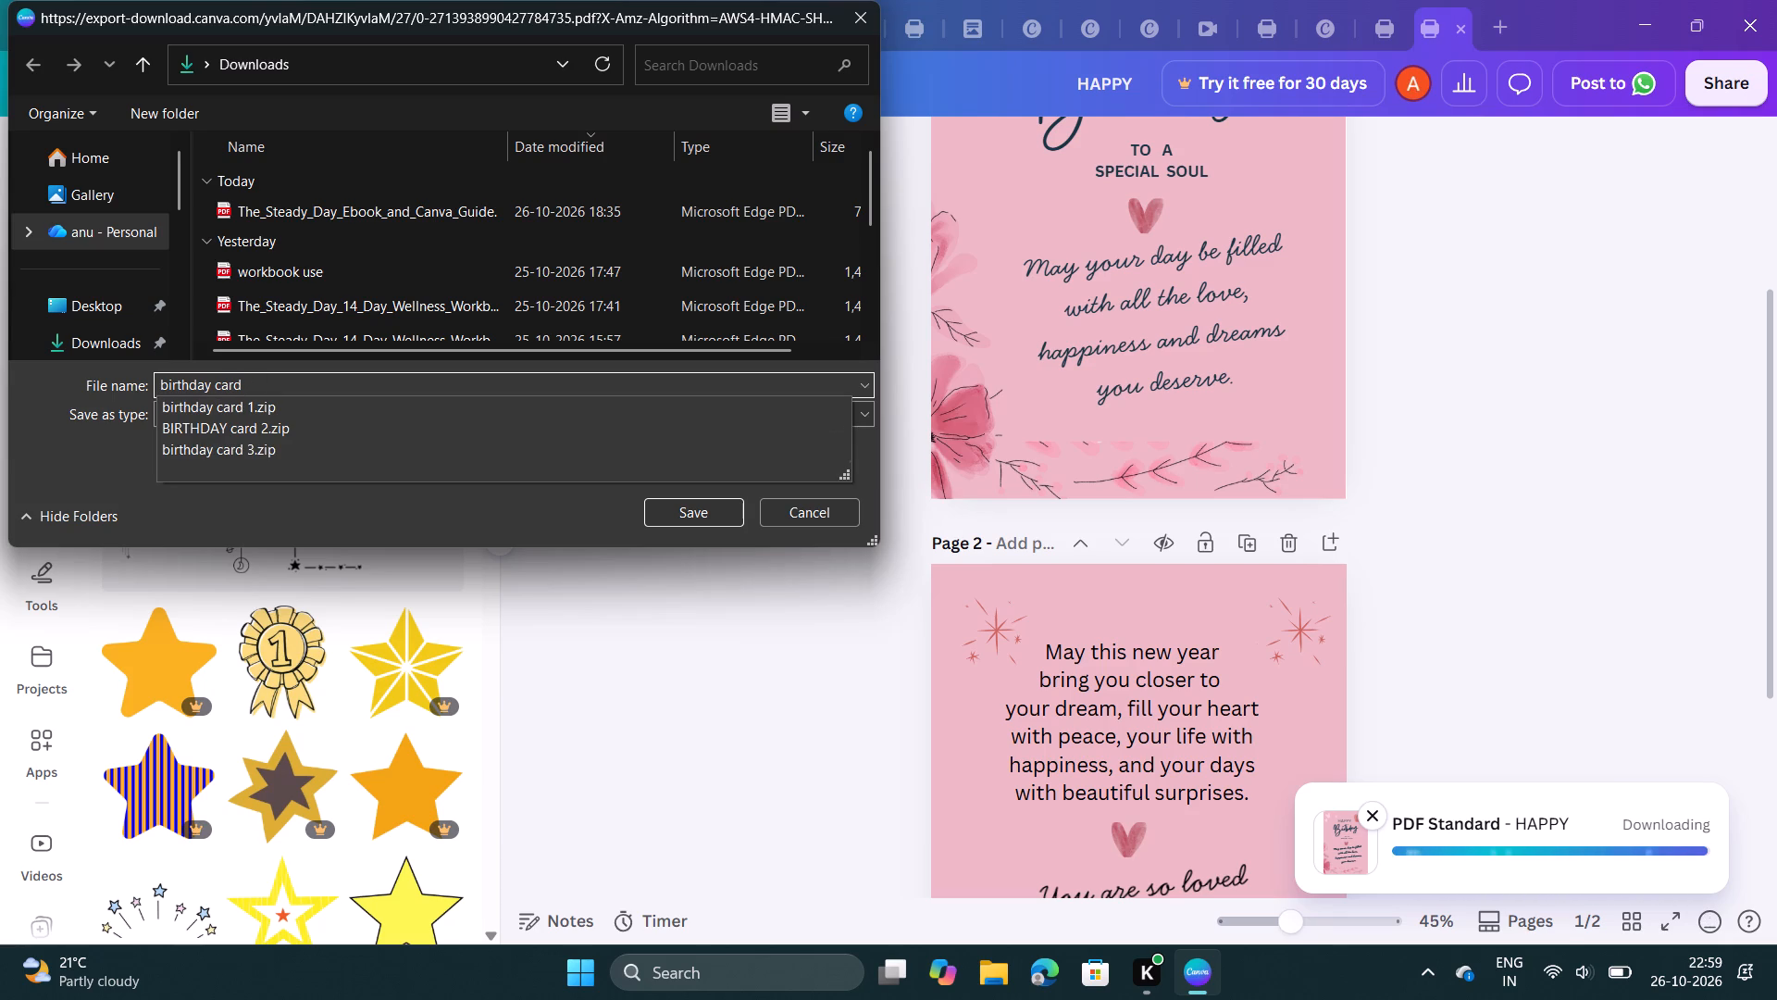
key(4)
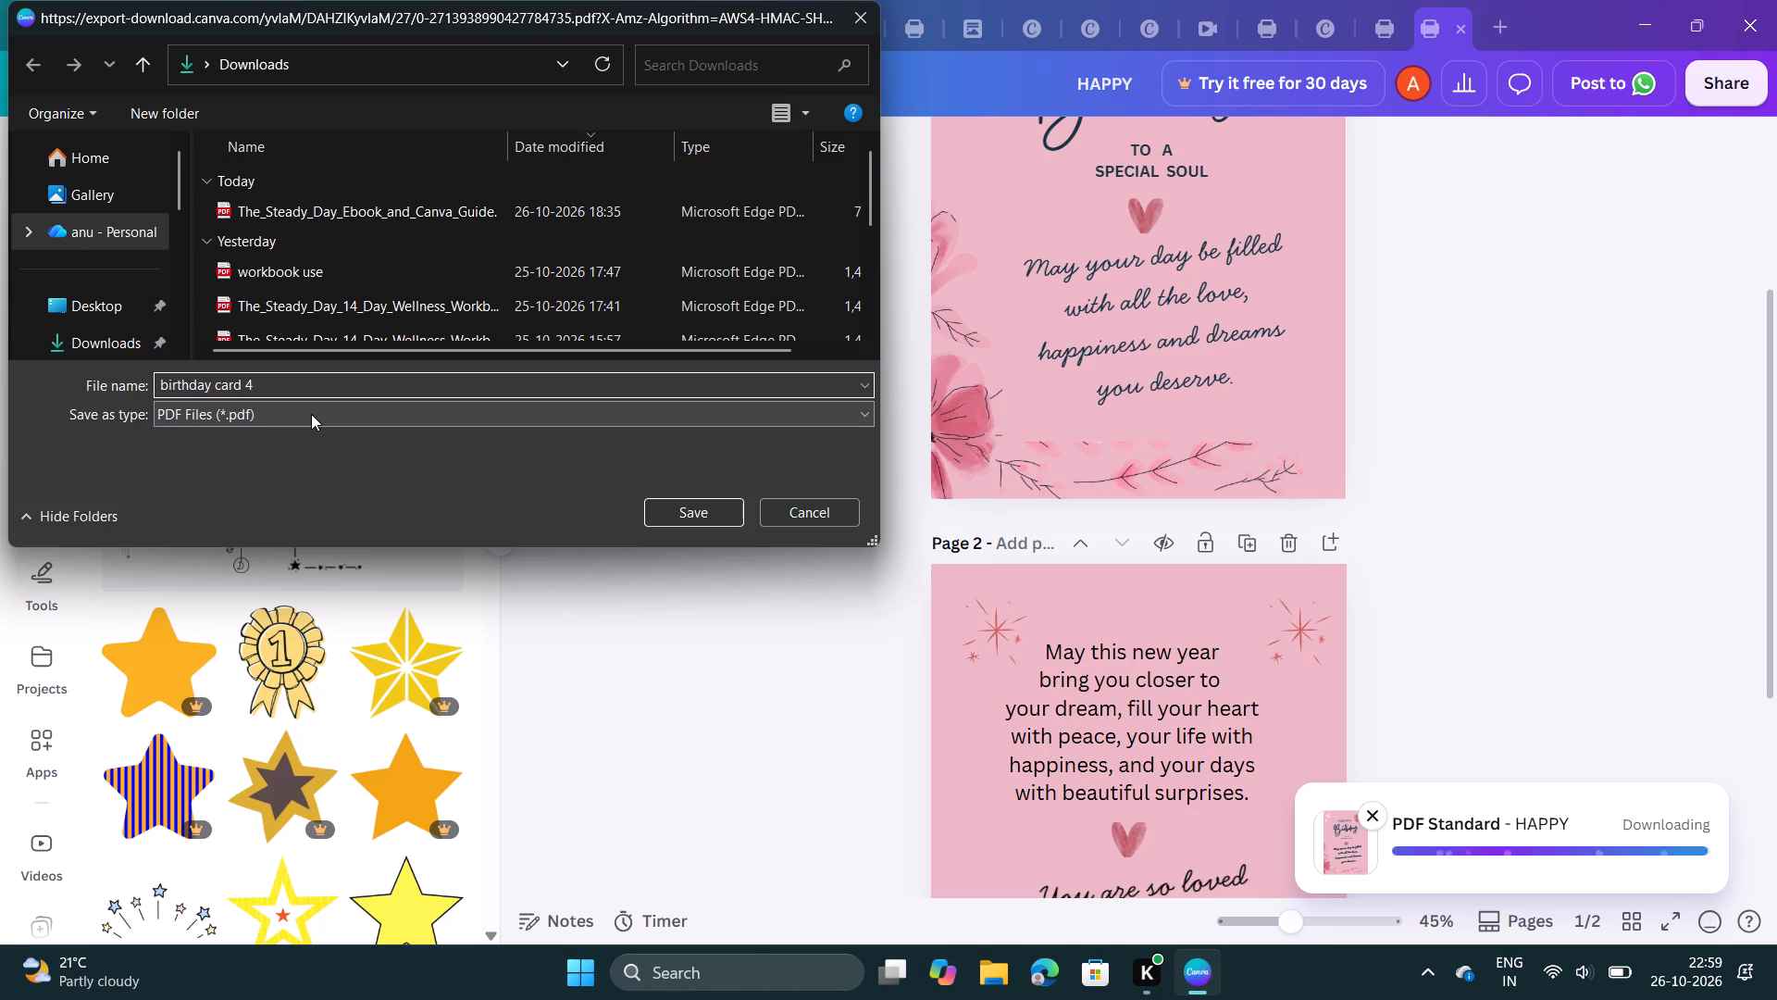
click(311, 414)
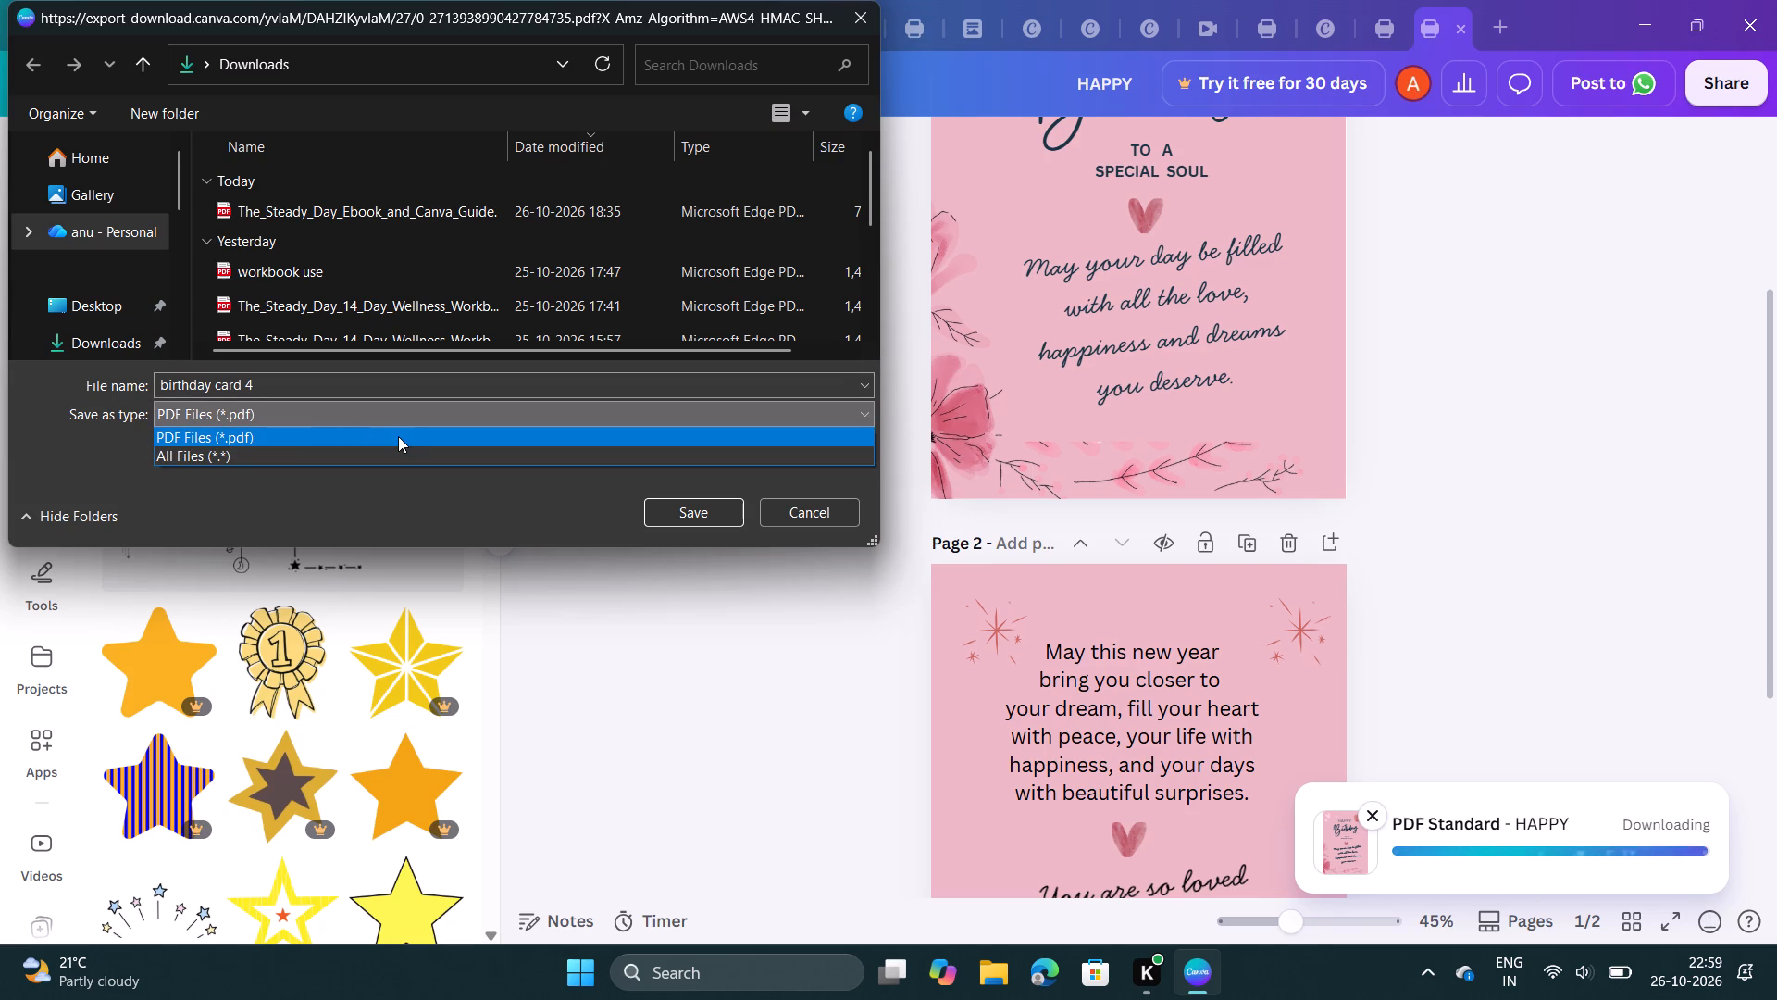
click(411, 381)
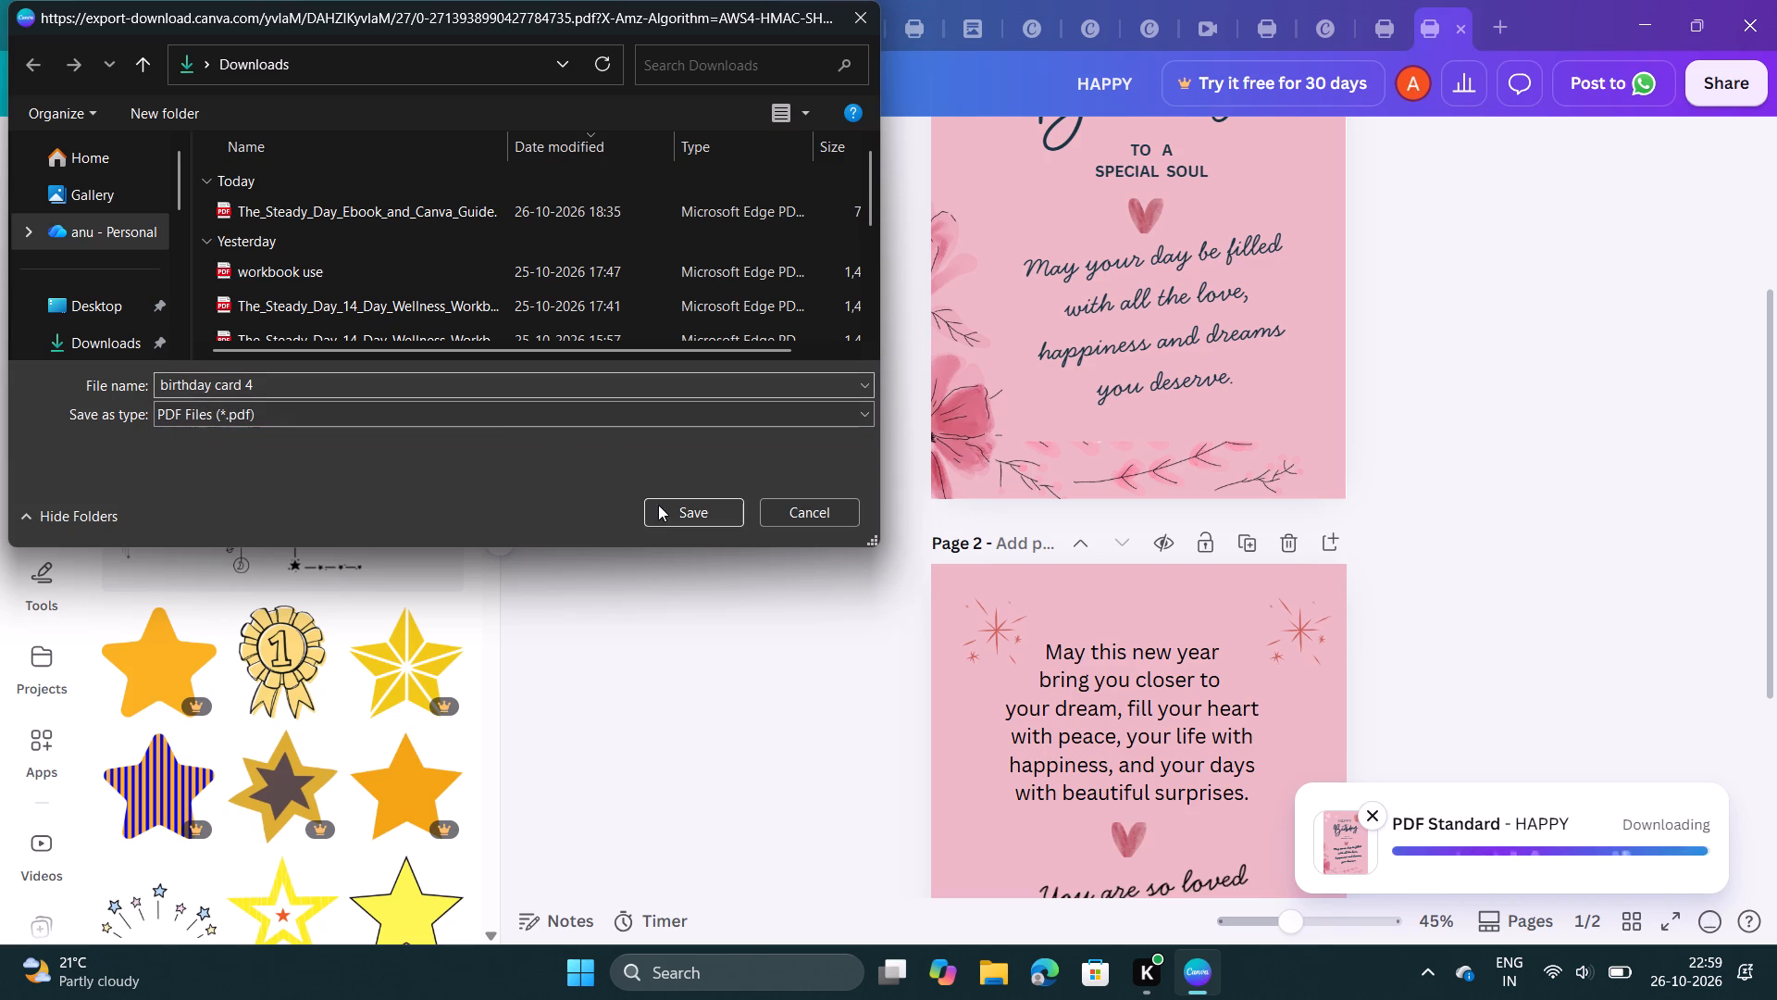
click(671, 514)
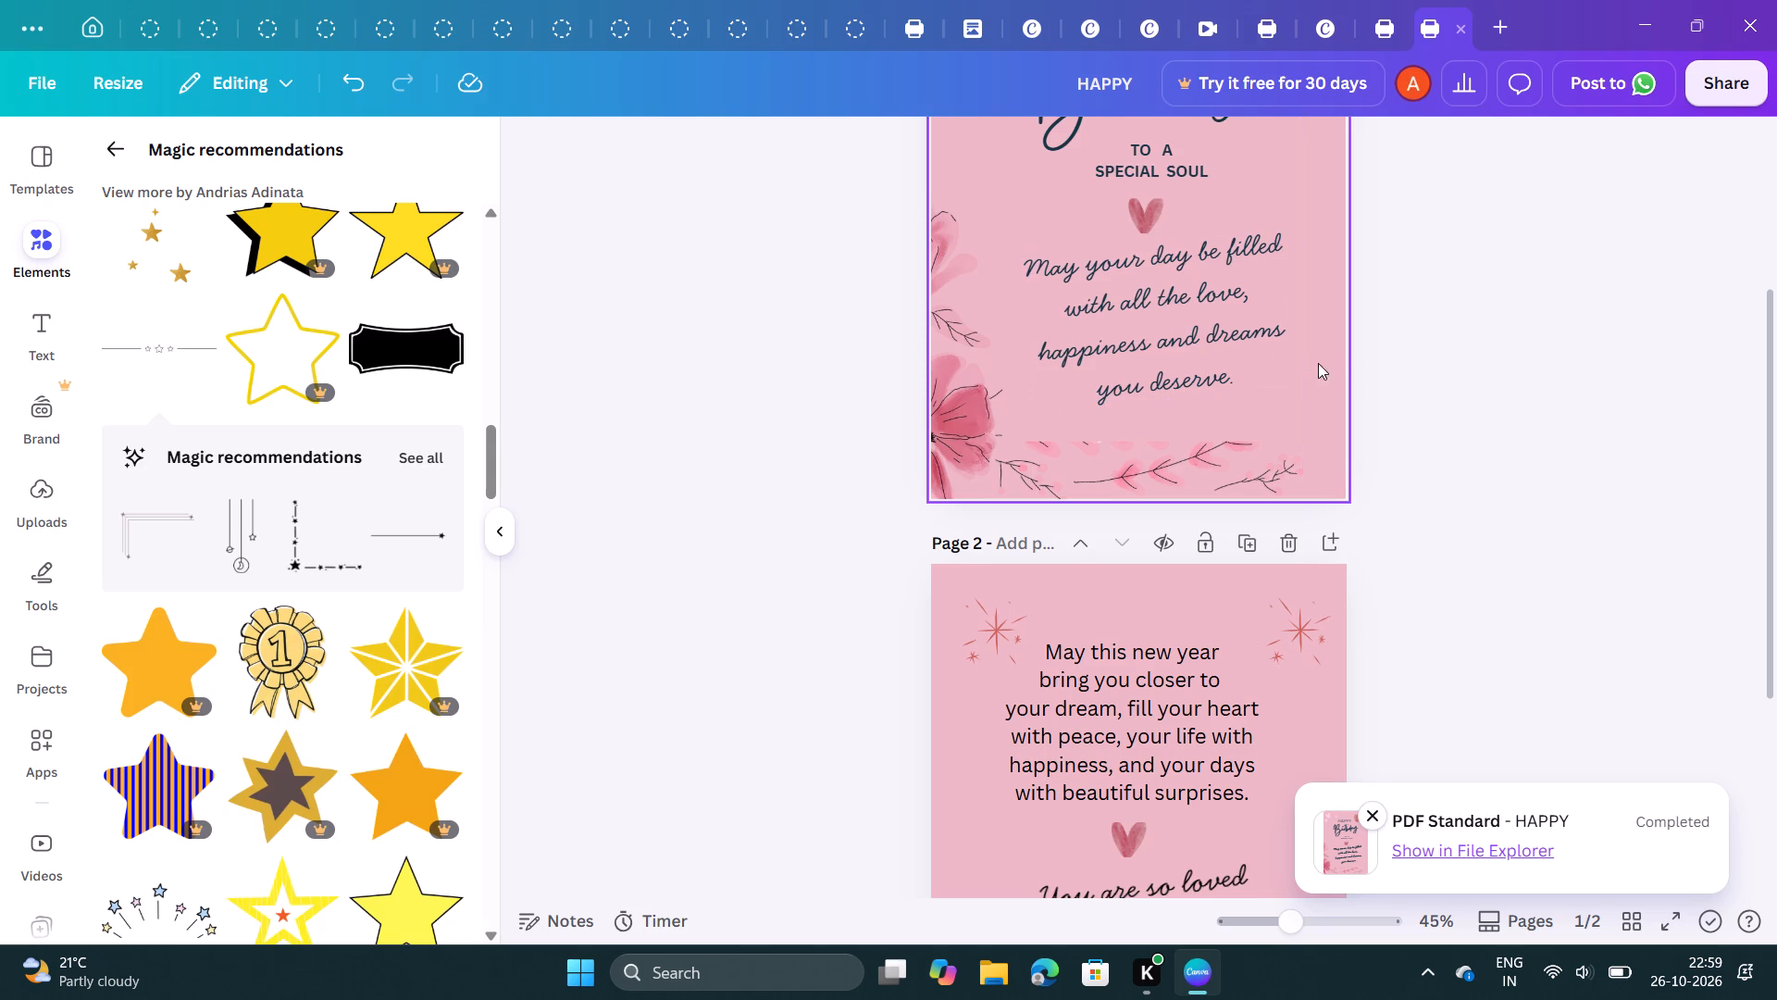
click(1408, 351)
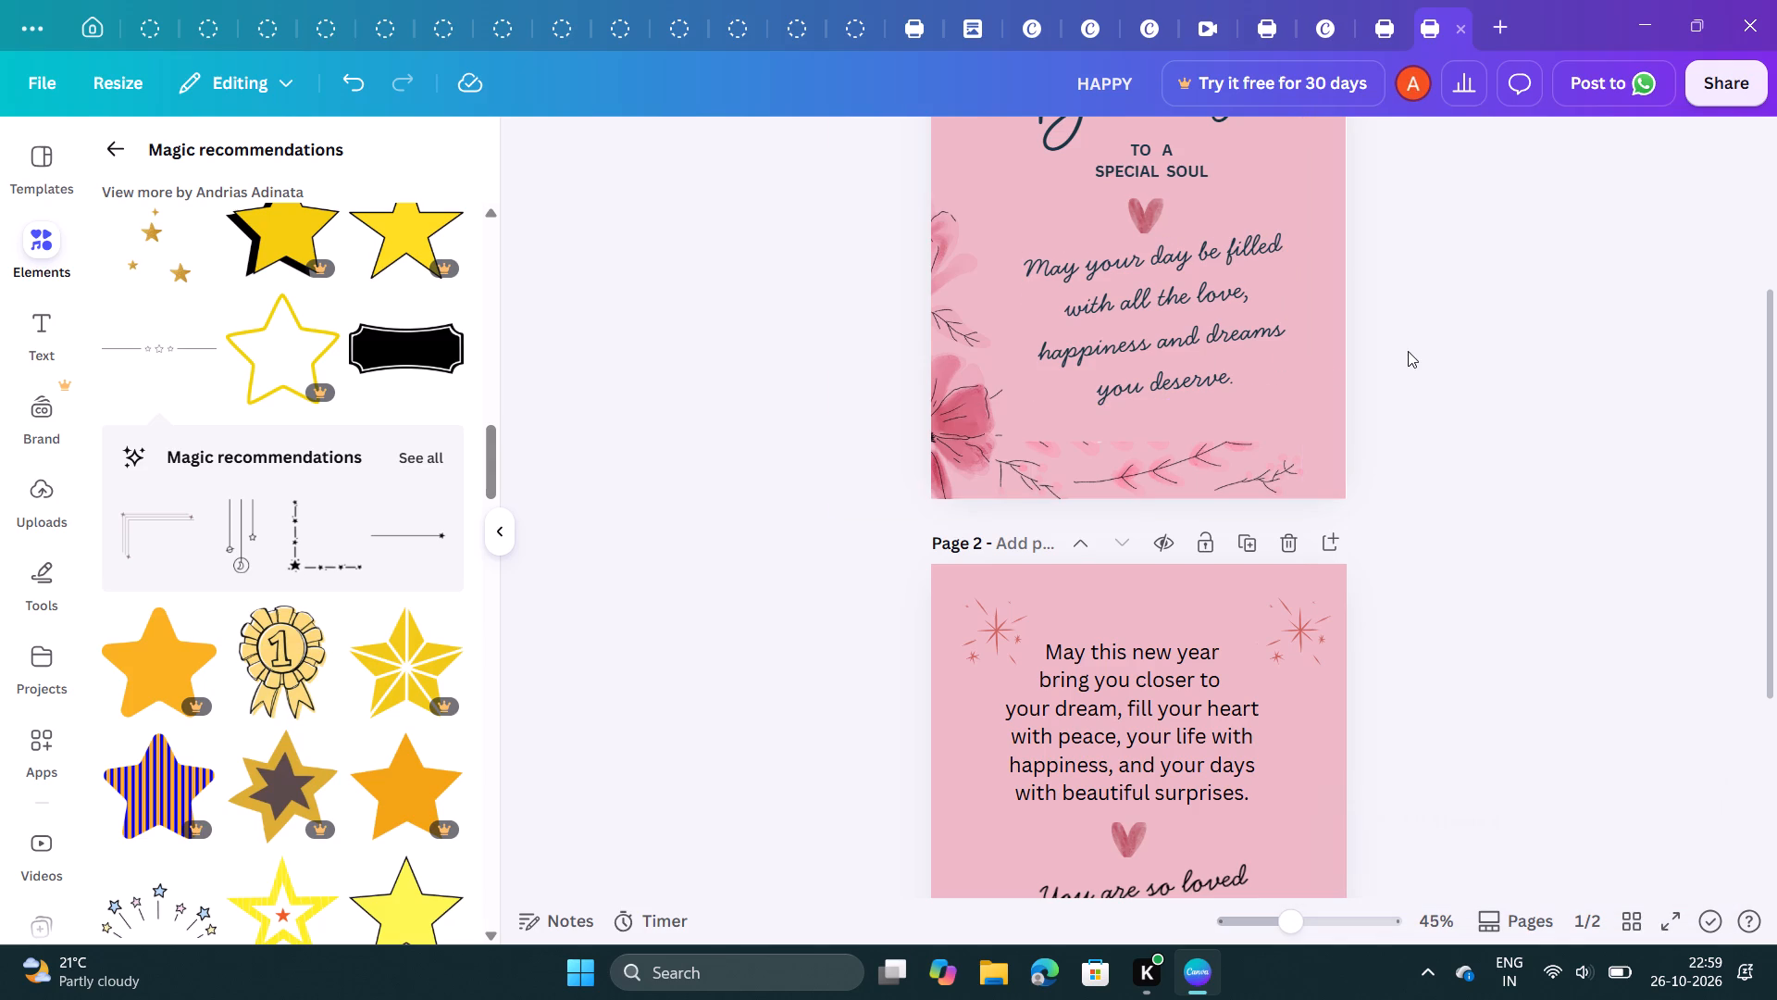
View the option for posting the card design to WhatsApp.
click(1640, 88)
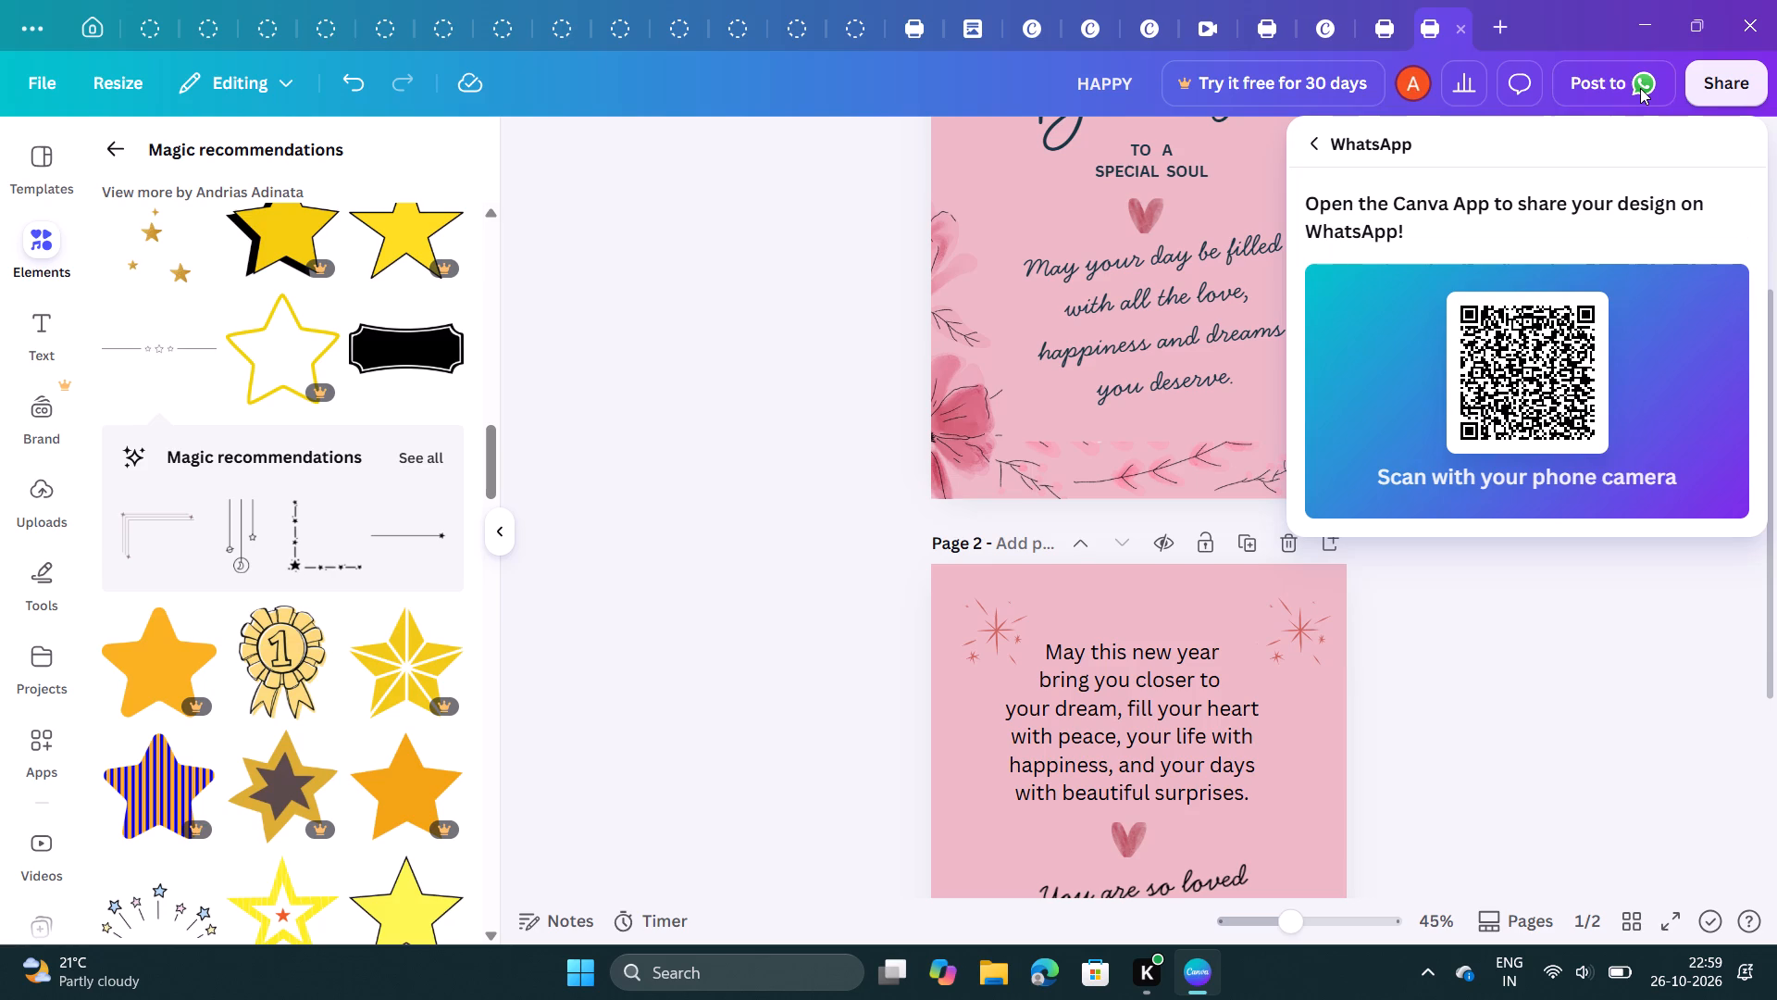
click(849, 279)
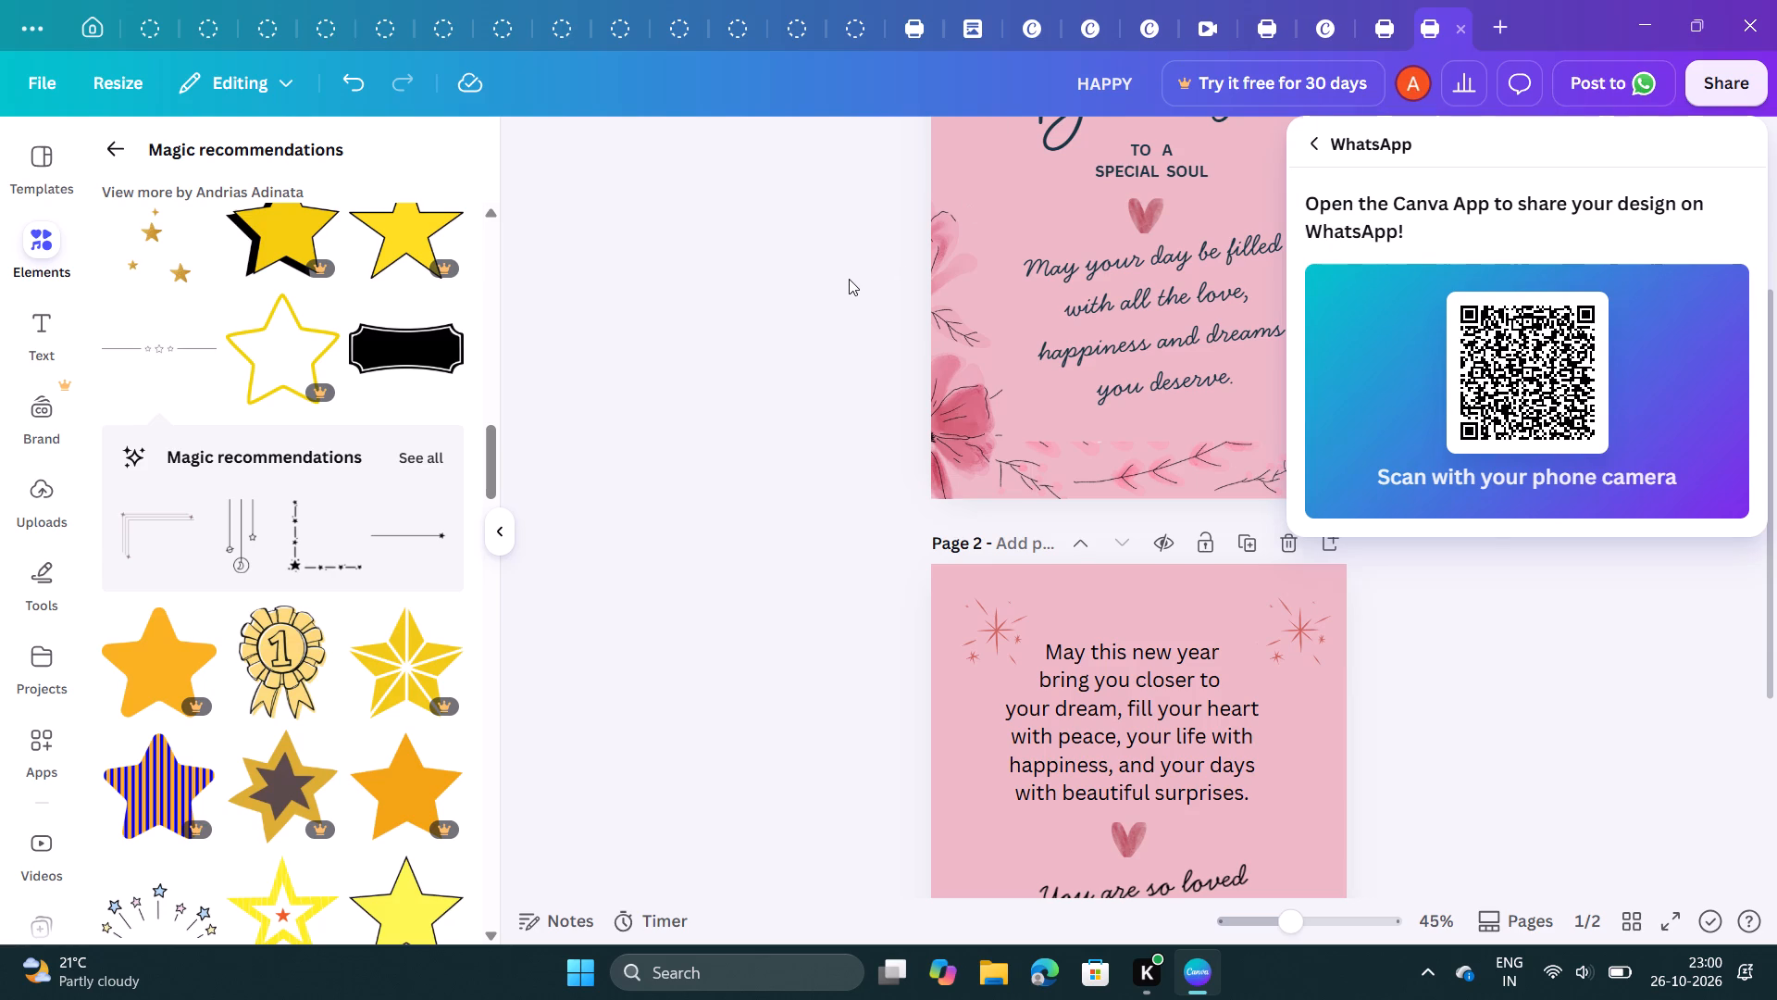